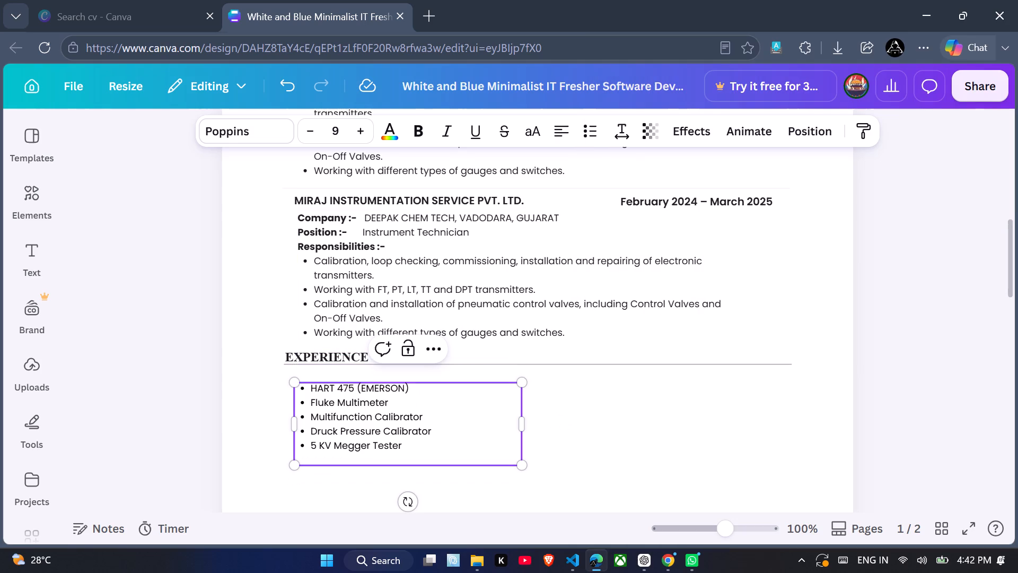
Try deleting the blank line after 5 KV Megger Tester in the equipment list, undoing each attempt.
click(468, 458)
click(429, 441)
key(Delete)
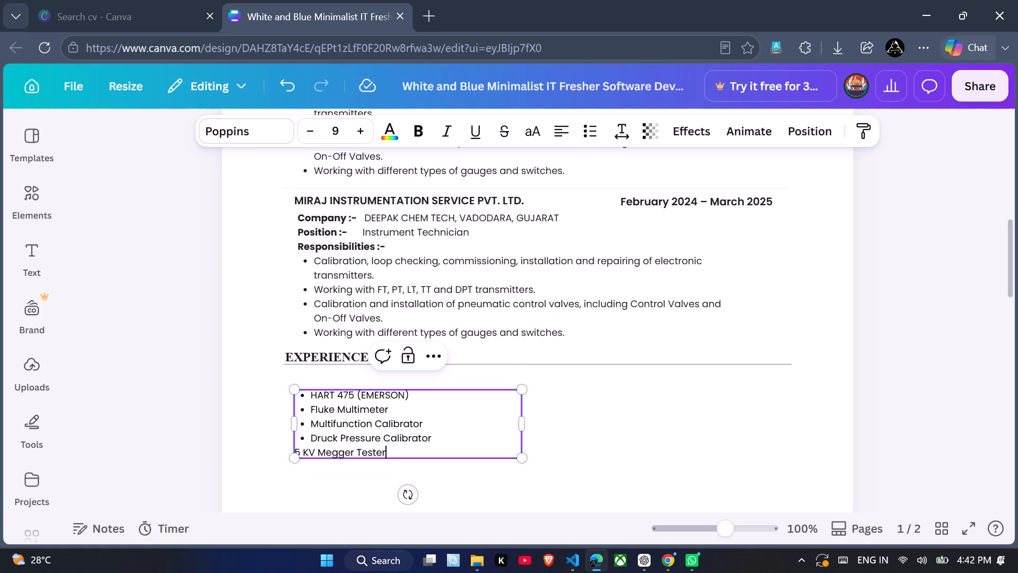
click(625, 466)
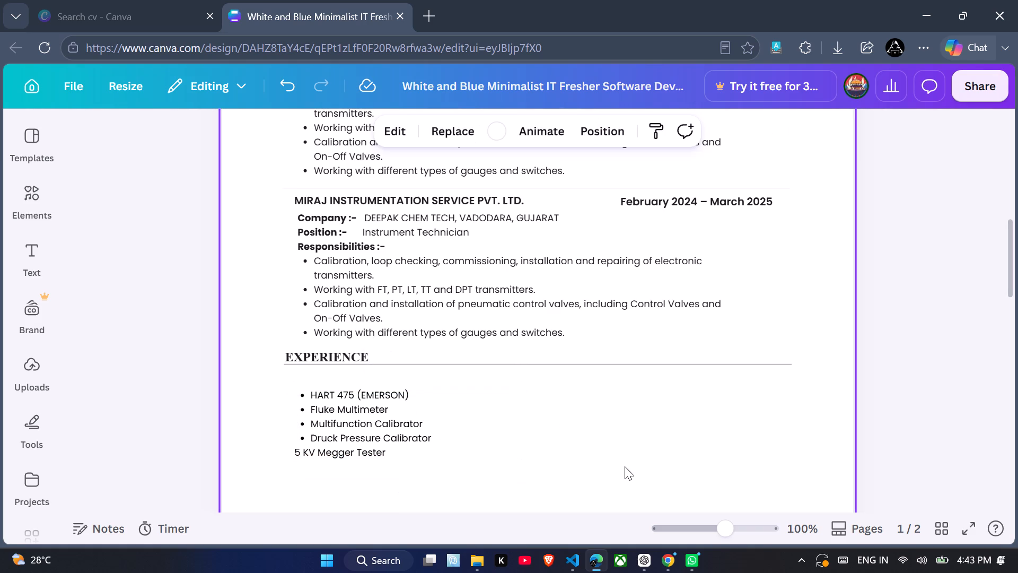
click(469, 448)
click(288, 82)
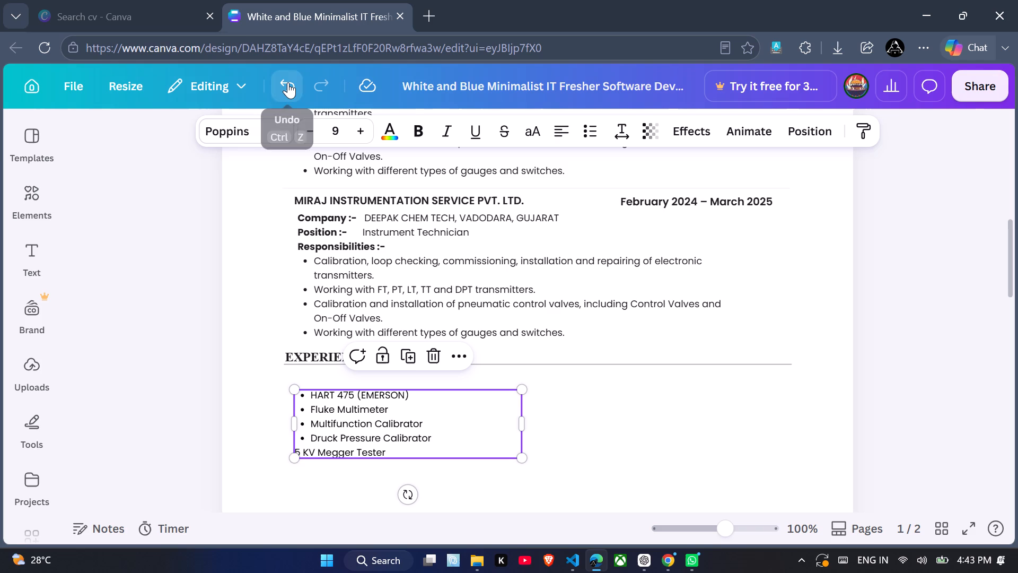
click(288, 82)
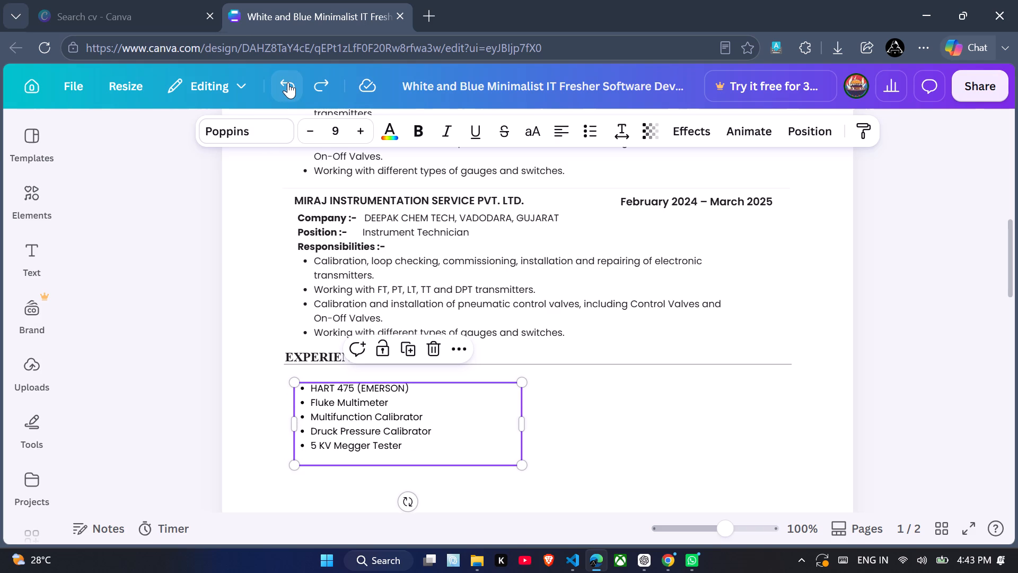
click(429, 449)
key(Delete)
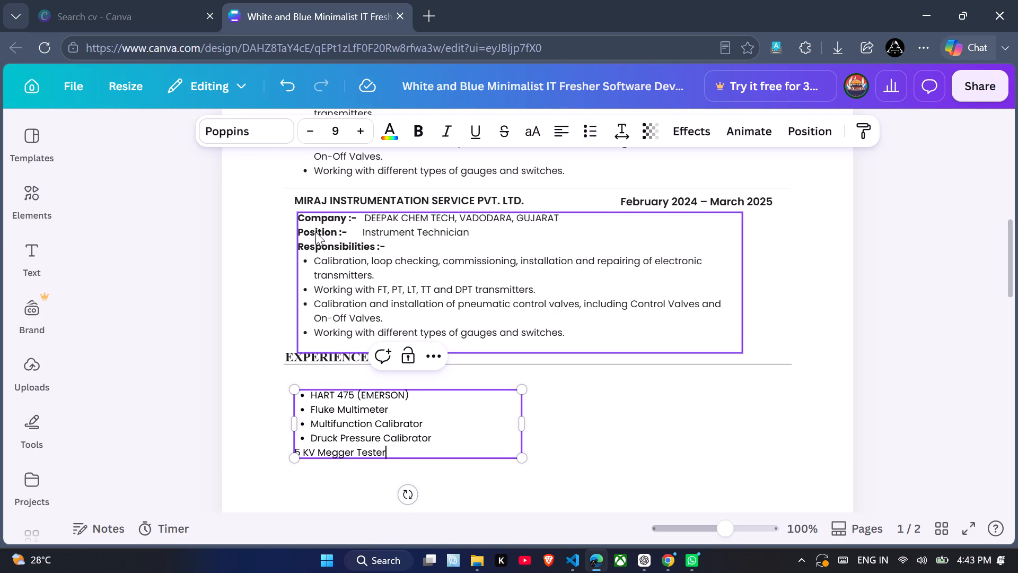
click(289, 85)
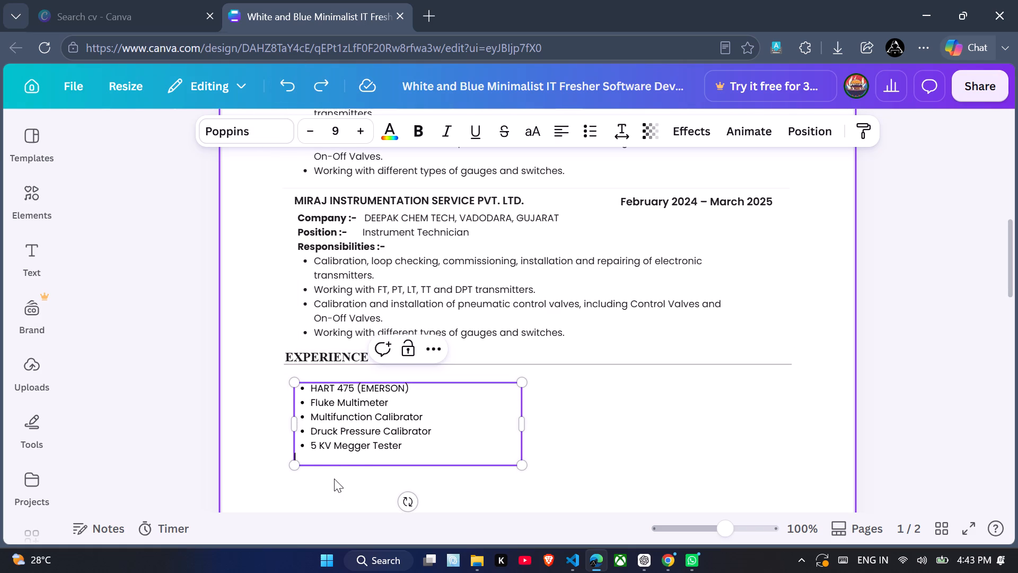
Remove the blank line at the end of the equipment list, keeping the bullet on 5 KV Megger Tester.
key(BackSpace)
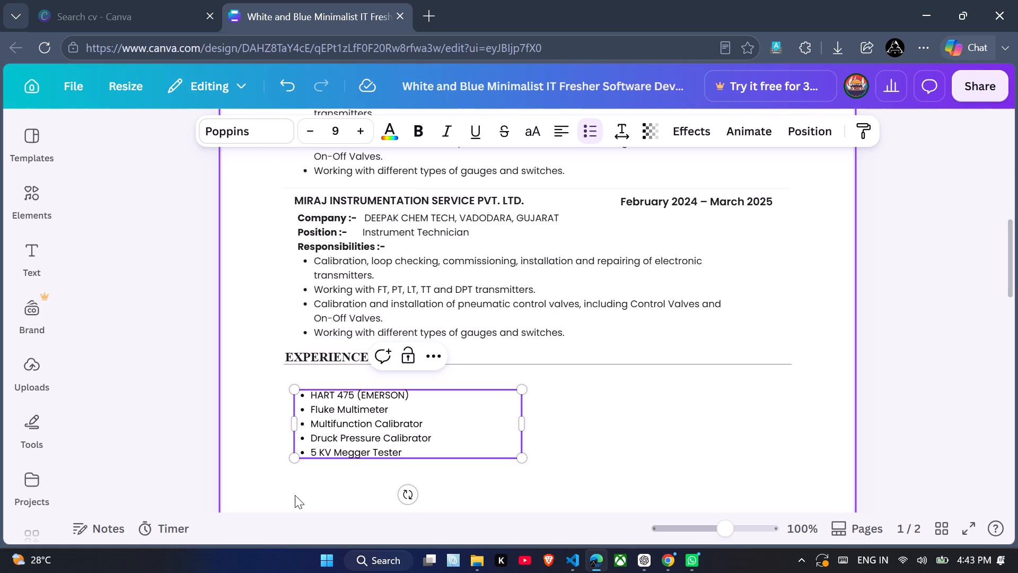
Move the equipment list up beneath the lower EXPERIENCE heading, aligning its left edge with the company details text above.
click(295, 495)
drag(393, 428, 394, 416)
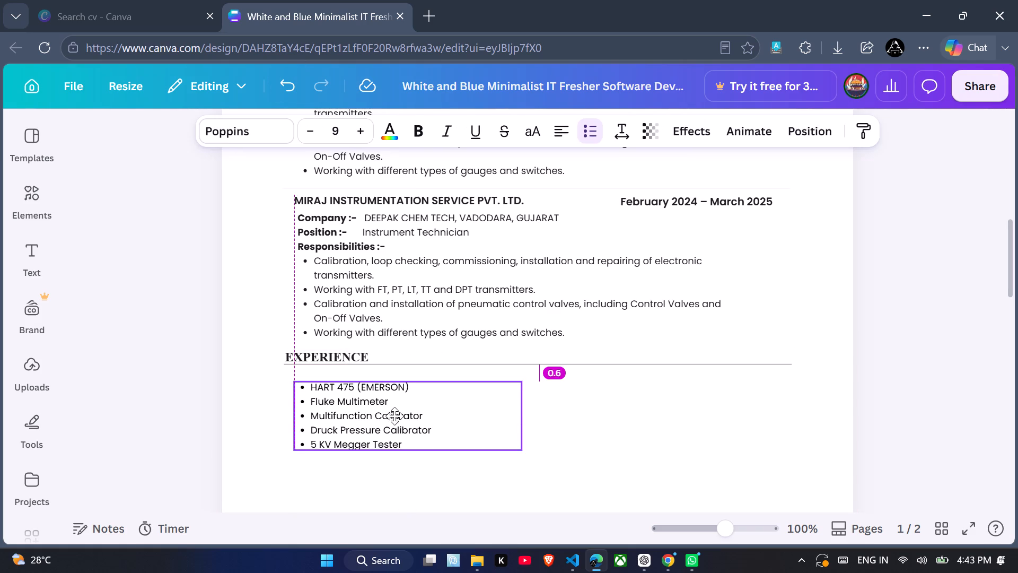
drag(394, 416, 399, 412)
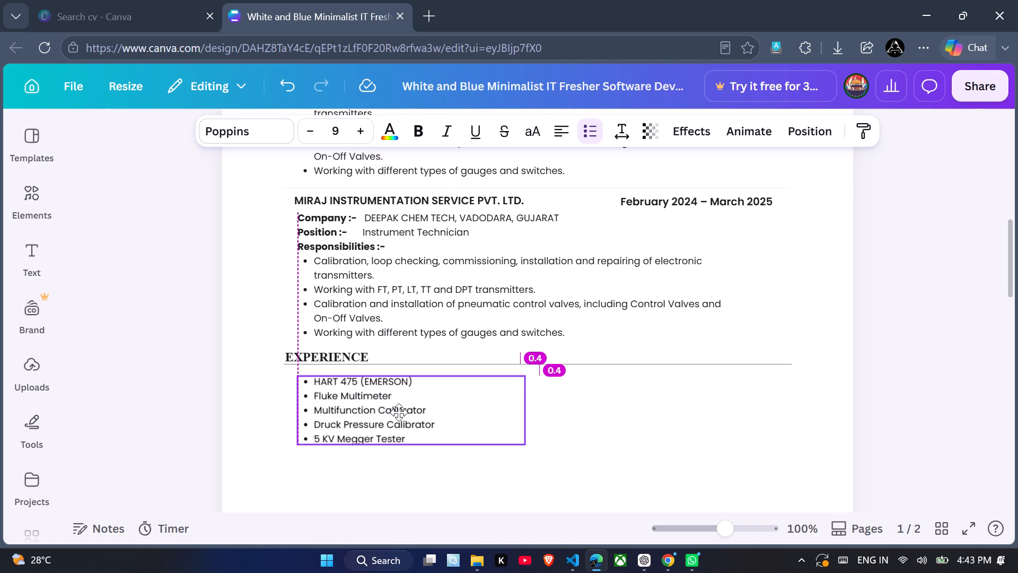
drag(399, 412, 399, 411)
click(769, 426)
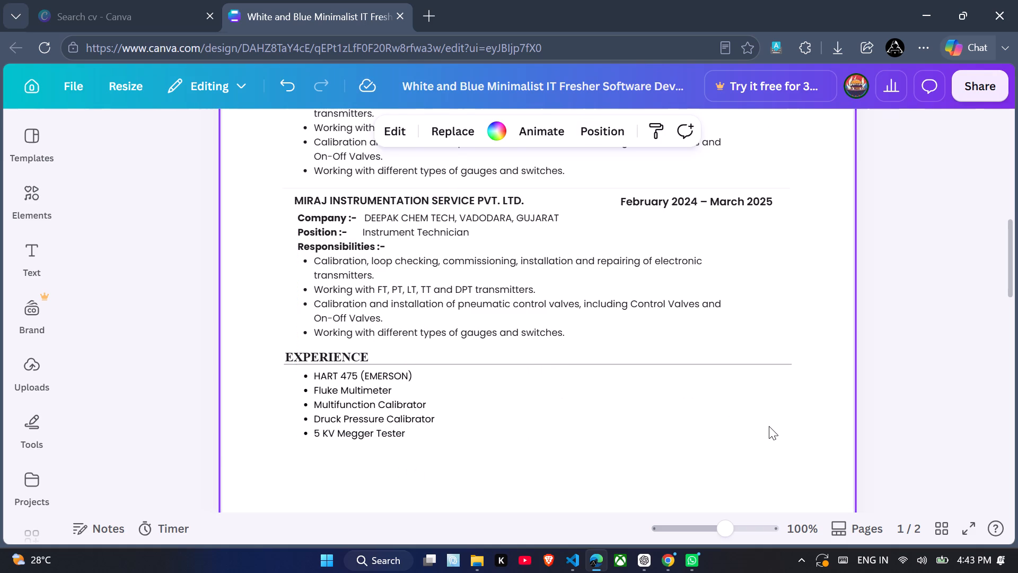
Review the first page's layout from the SUMMARY section through to the equipment list, checking alignment and spacing.
scroll(769, 426, up, 1)
scroll(769, 426, right, 1)
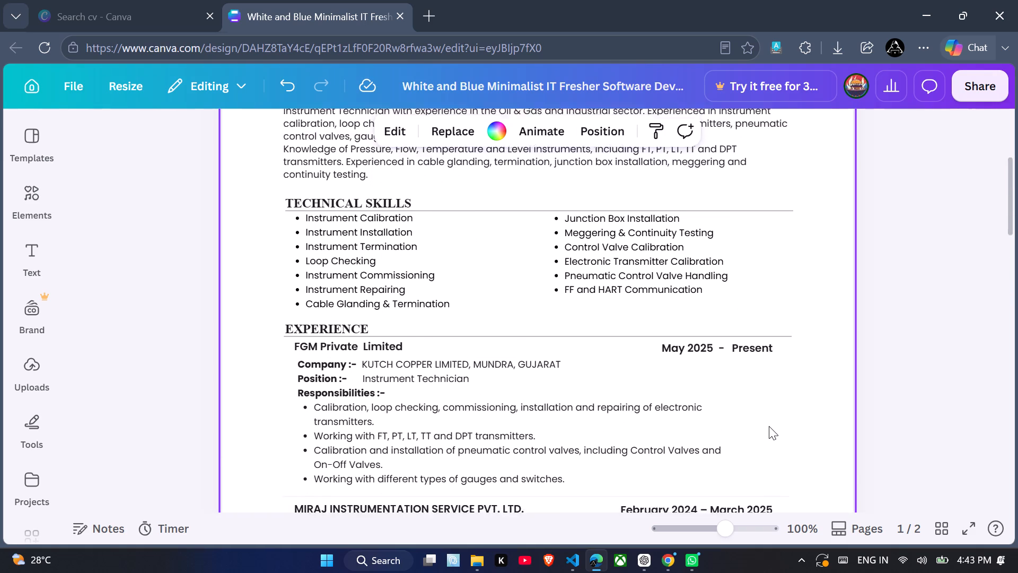
scroll(769, 426, right, 1)
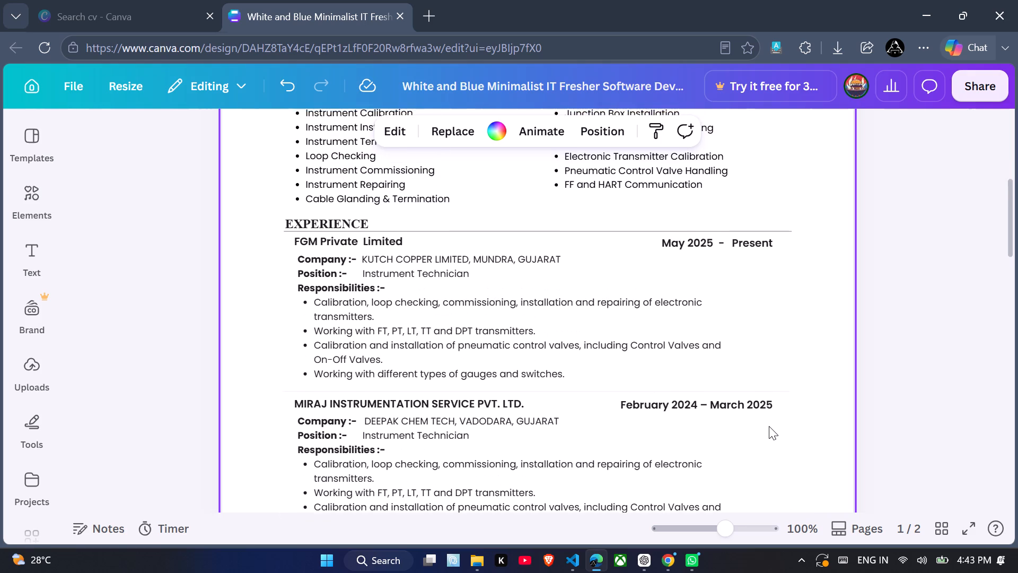
scroll(769, 426, right, 2)
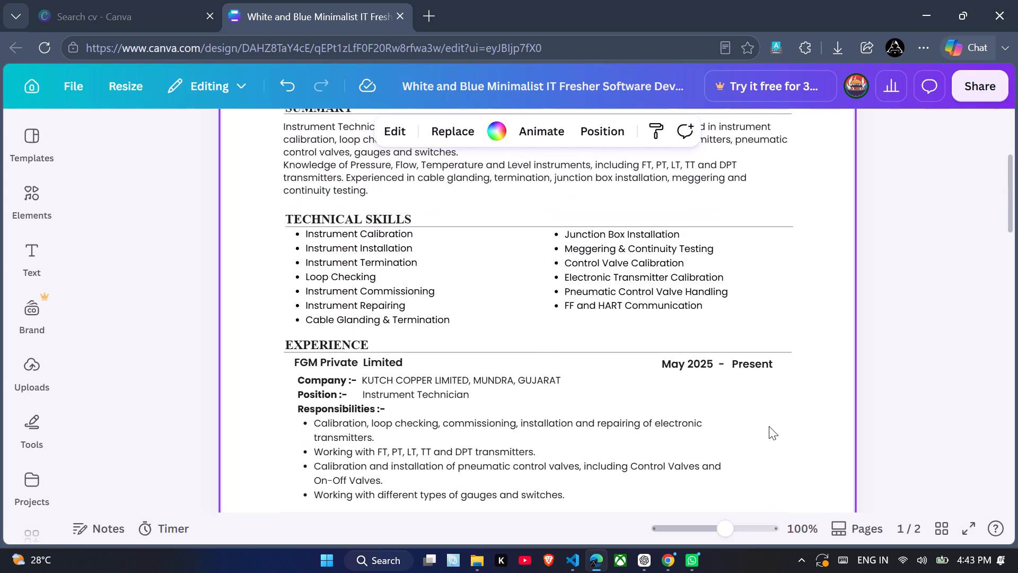
scroll(769, 426, right, 1)
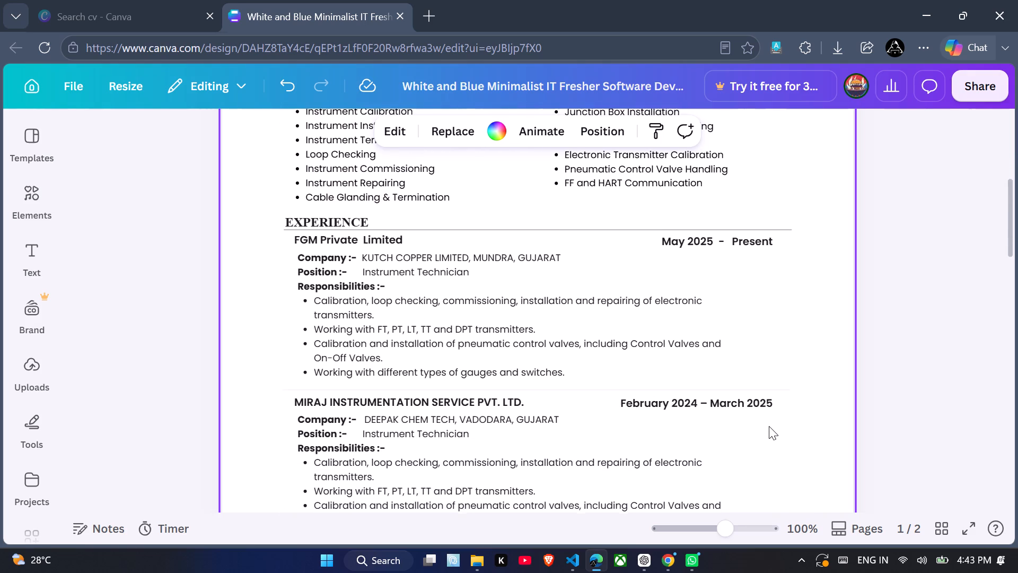
scroll(769, 426, right, 1)
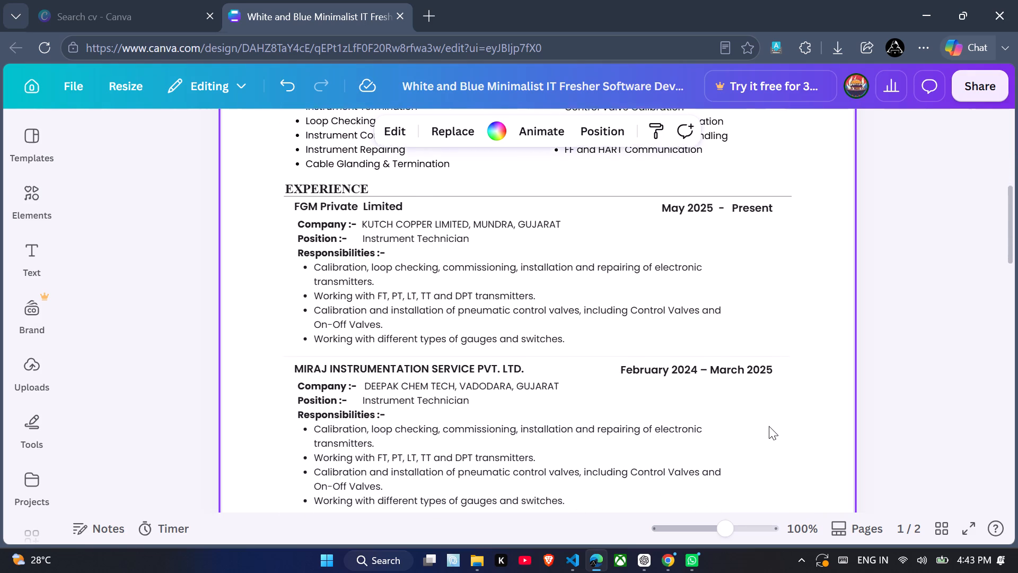
scroll(769, 426, right, 1)
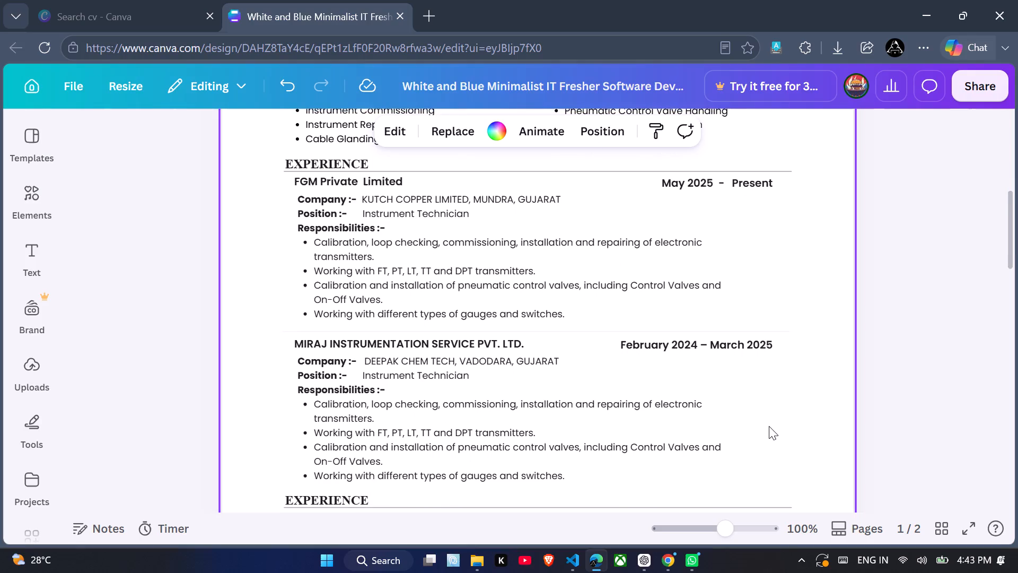
scroll(769, 426, right, 2)
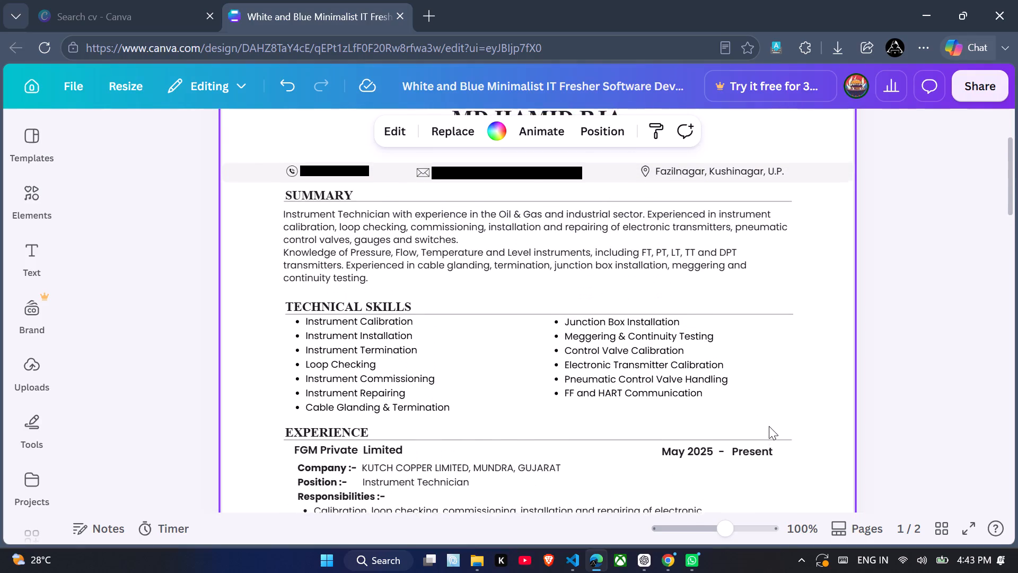
scroll(769, 426, right, 1)
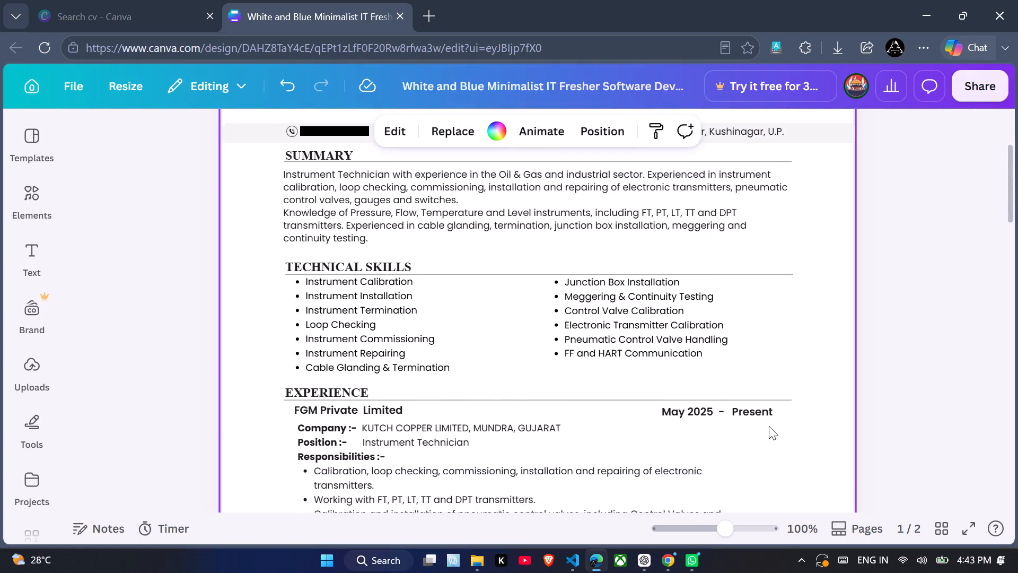
scroll(769, 426, right, 1)
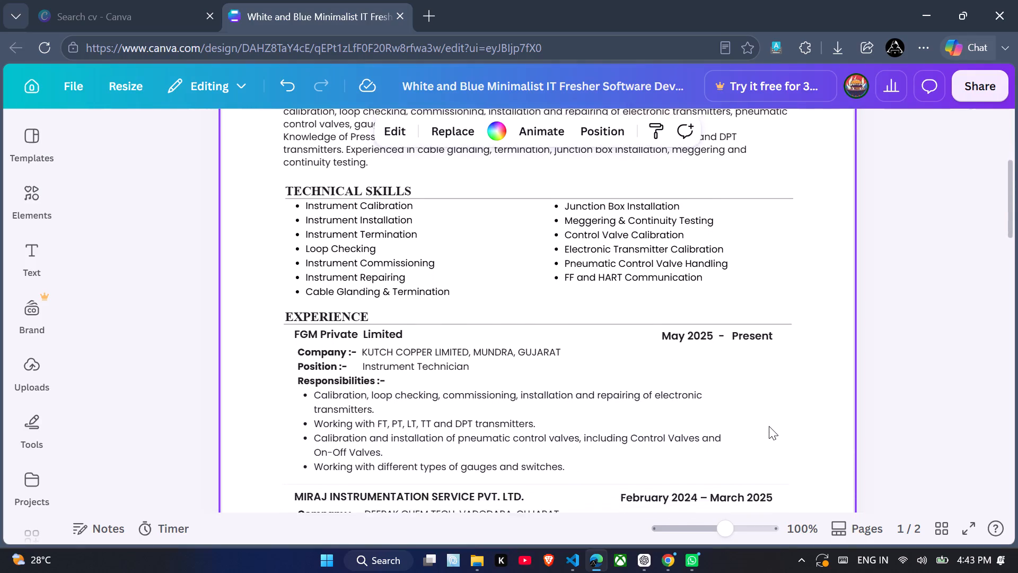
scroll(769, 426, right, 1)
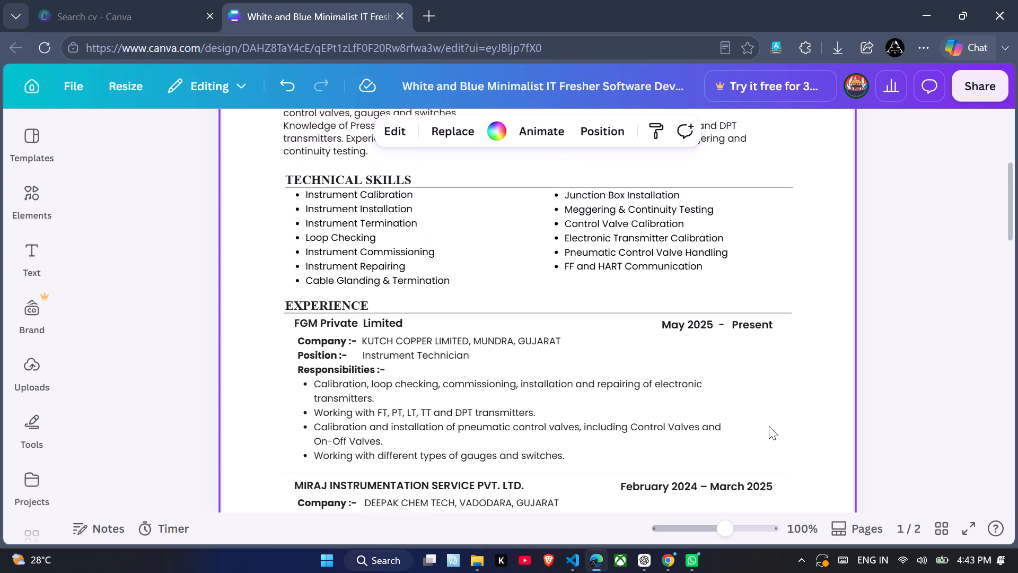
scroll(769, 426, right, 1)
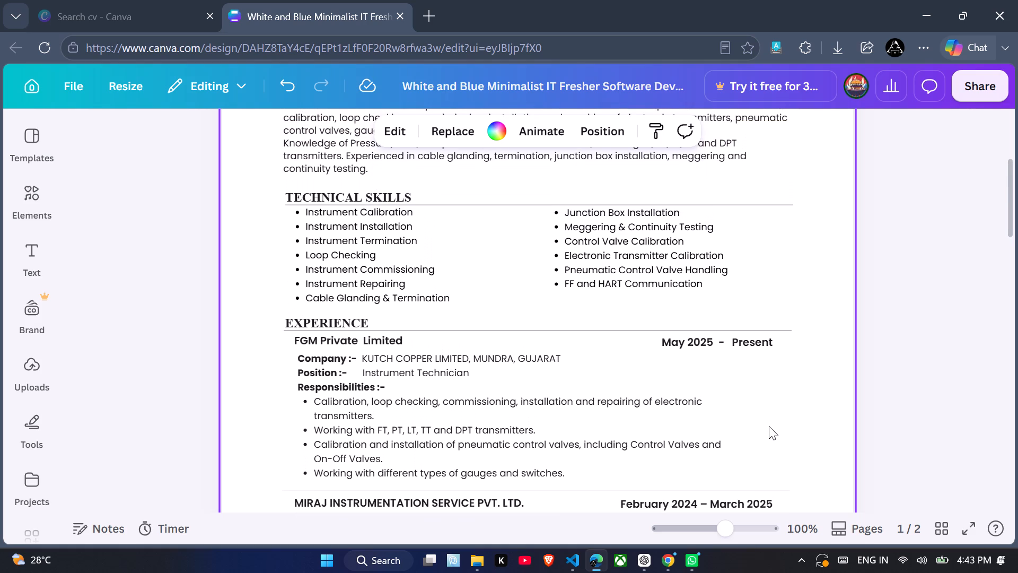
scroll(769, 426, down, 1)
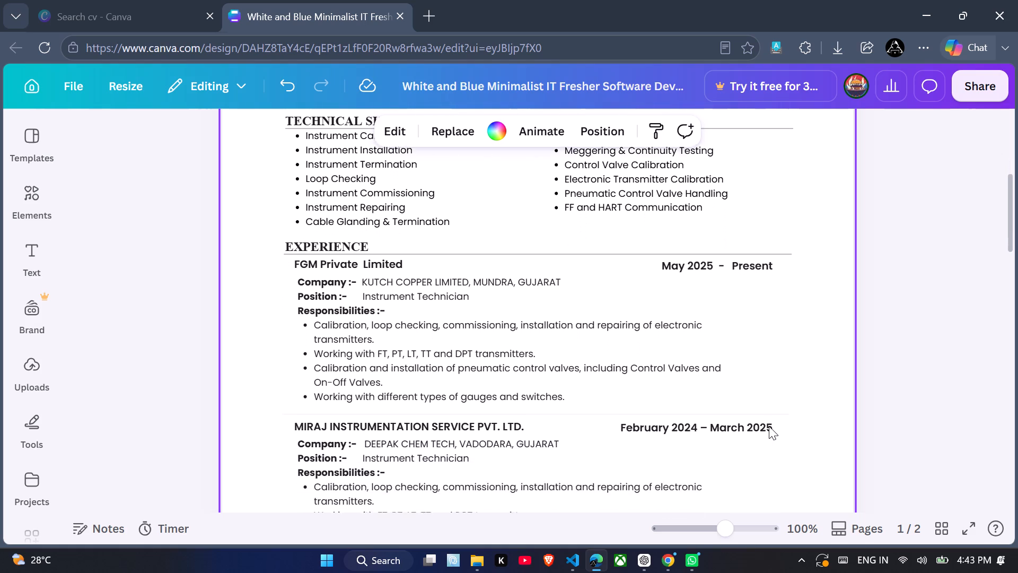
scroll(769, 426, down, 1)
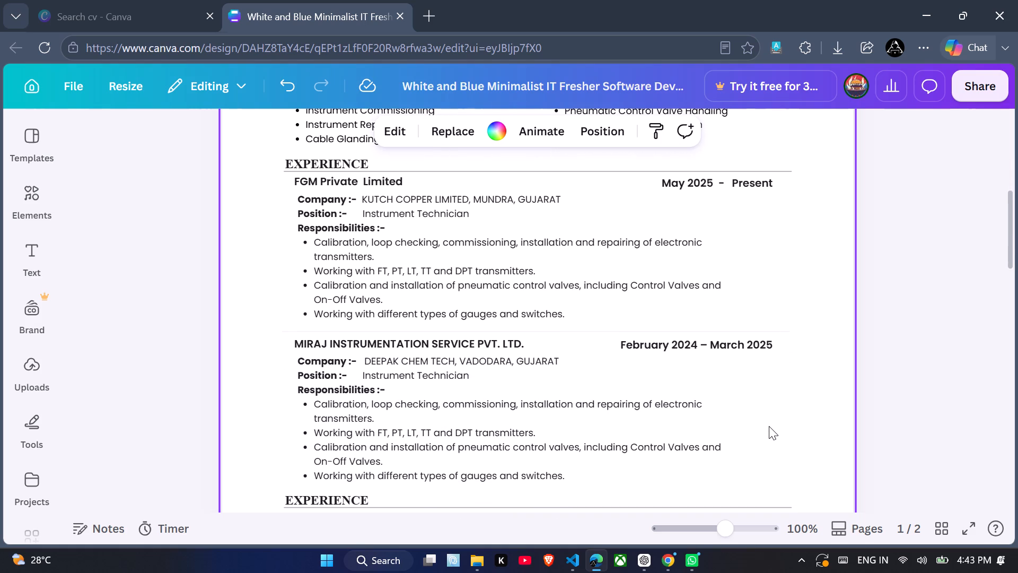
scroll(769, 426, down, 2)
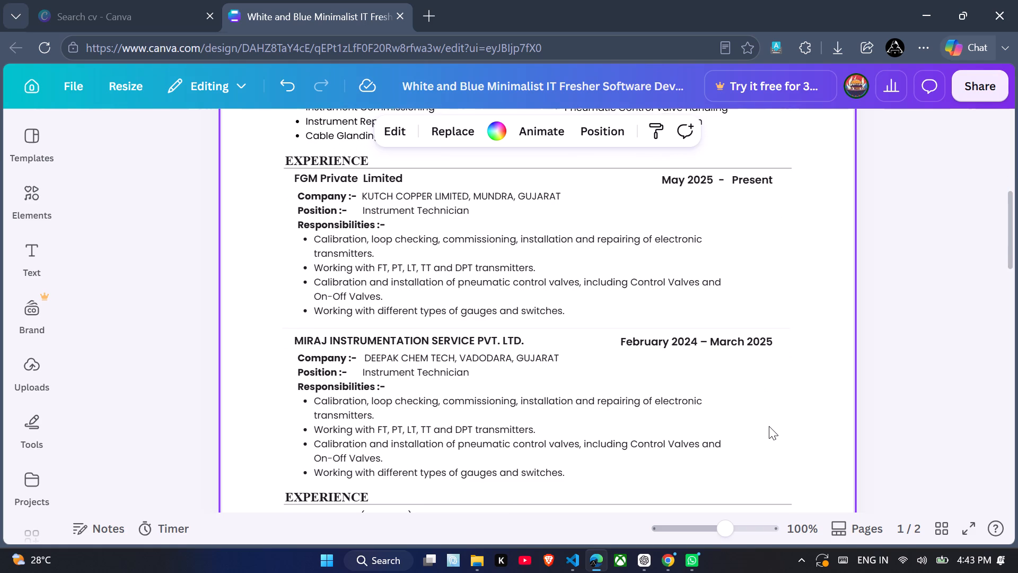
scroll(769, 426, down, 1)
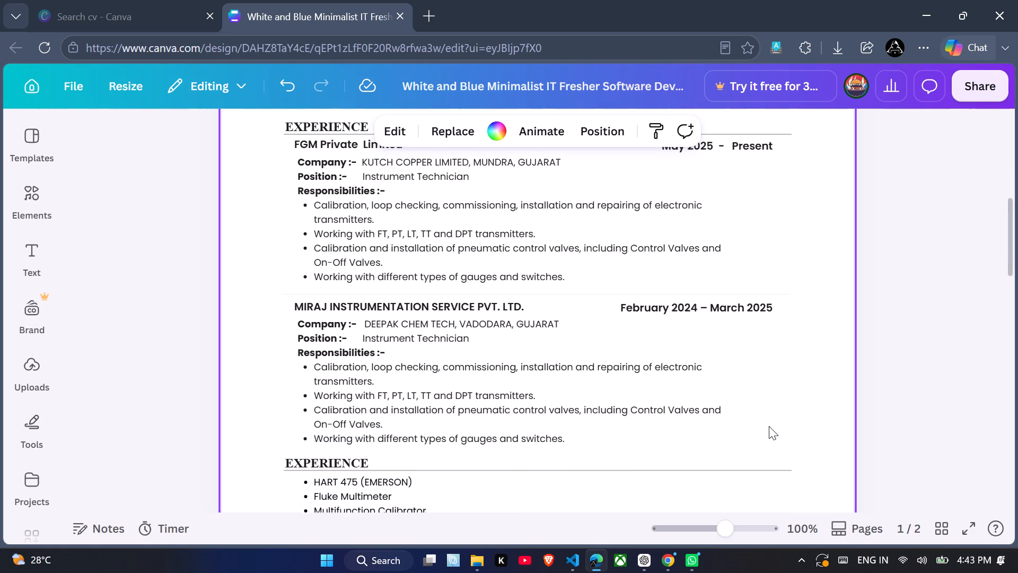
scroll(769, 426, down, 1)
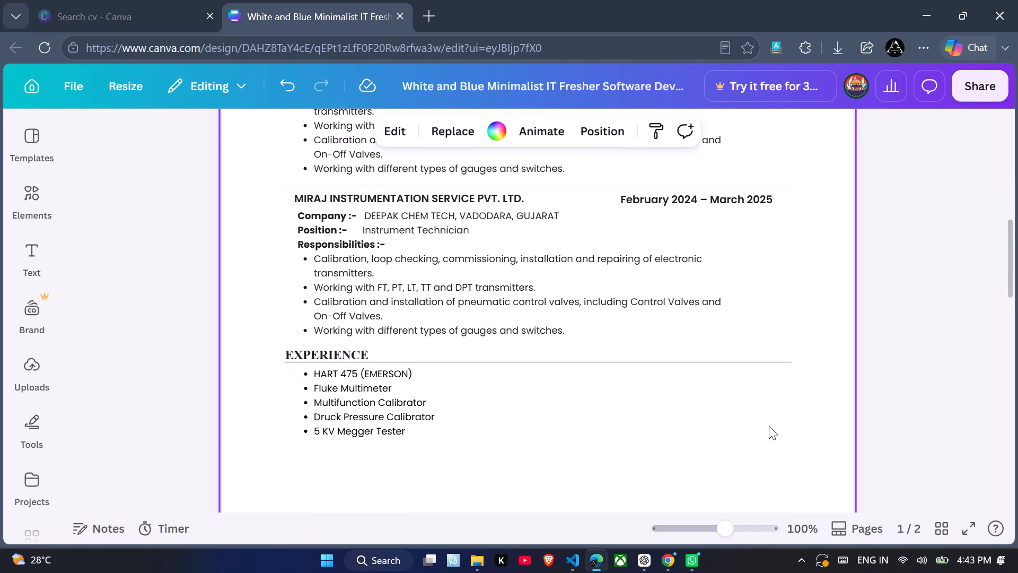
scroll(769, 426, down, 1)
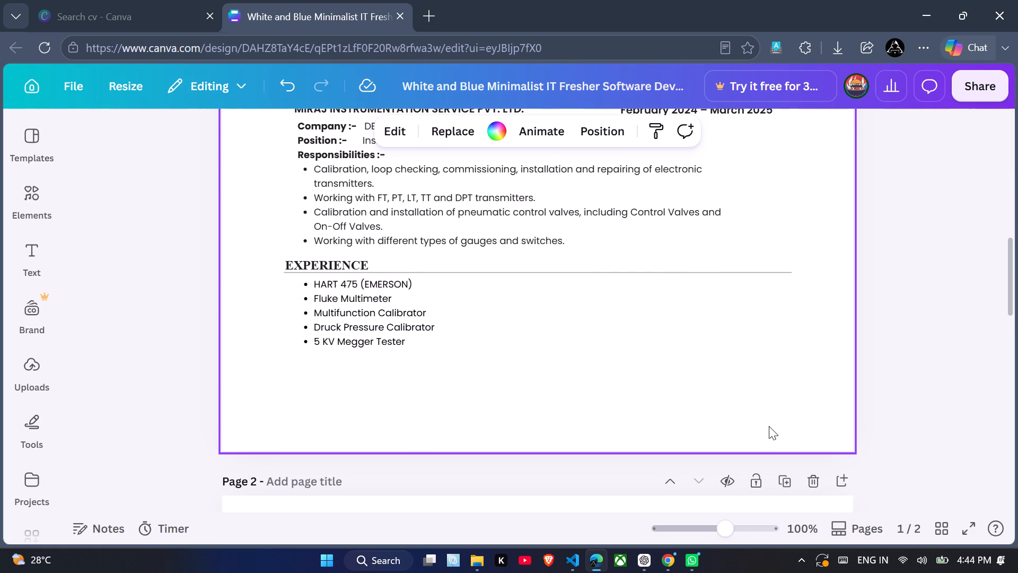
Shift the two TECHNICAL SKILLS lists slightly inward, moving the first column right and the second column left.
scroll(769, 426, up, 3)
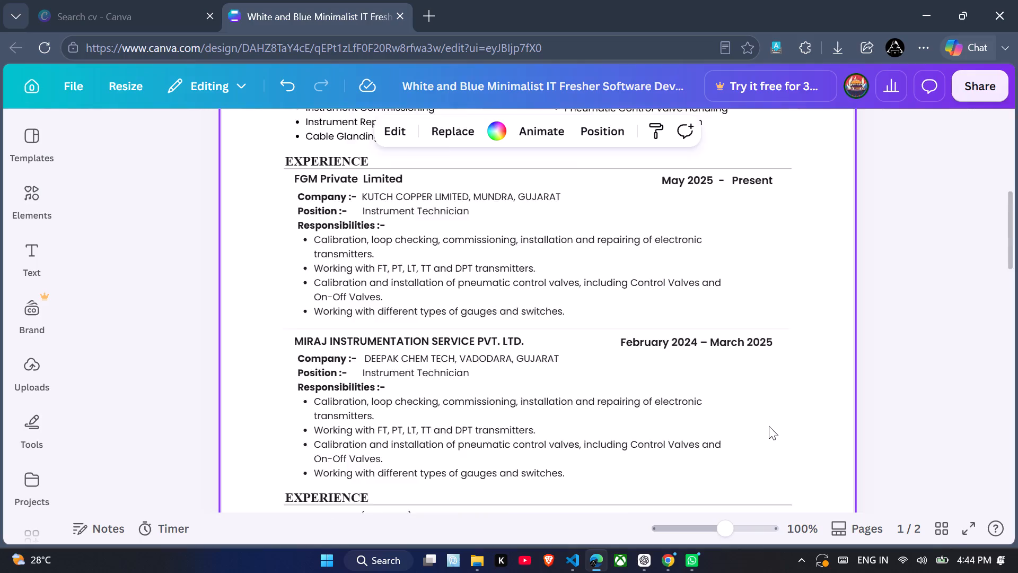
scroll(769, 426, up, 3)
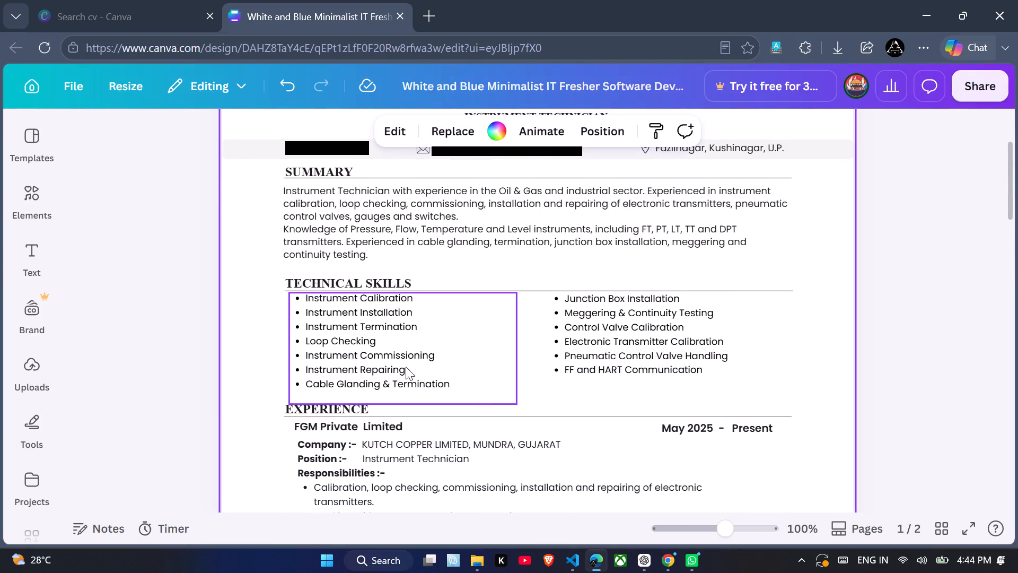
drag(405, 364, 411, 364)
drag(602, 348, 601, 348)
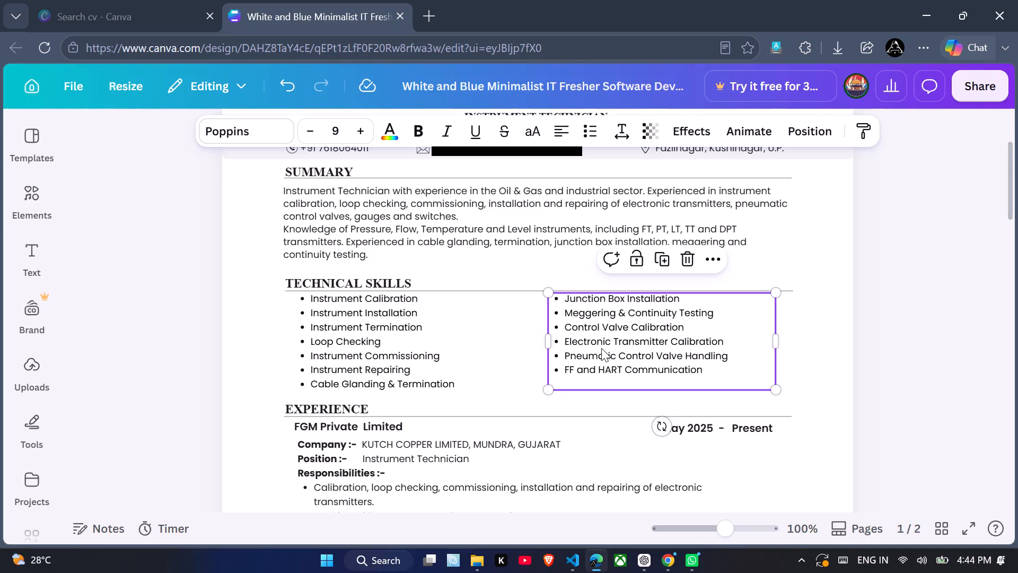
drag(601, 348, 596, 348)
Nudge the FGM Private Limited heading right to align with the left edge of the Company details below.
scroll(596, 348, down, 1)
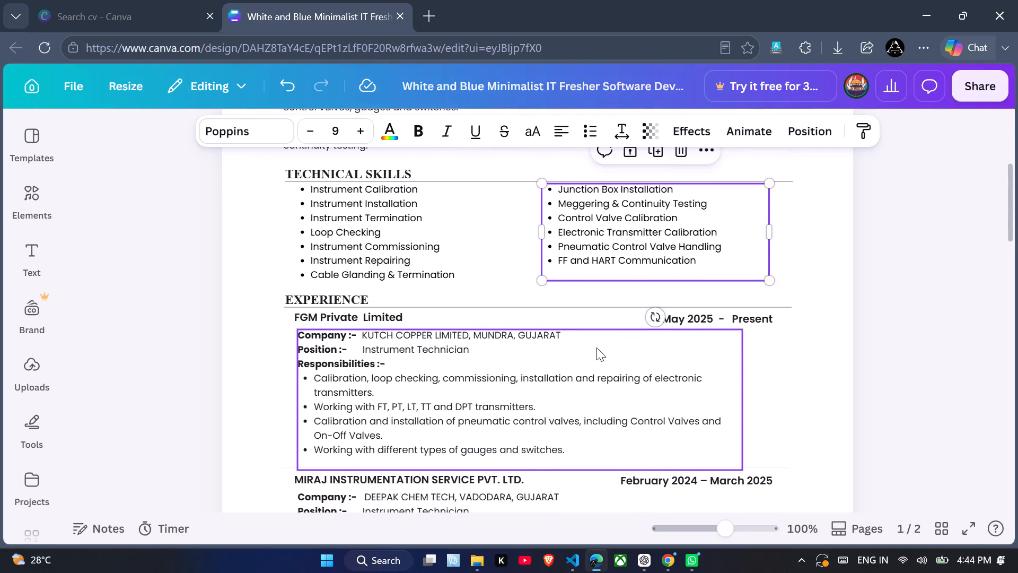
scroll(596, 348, down, 1)
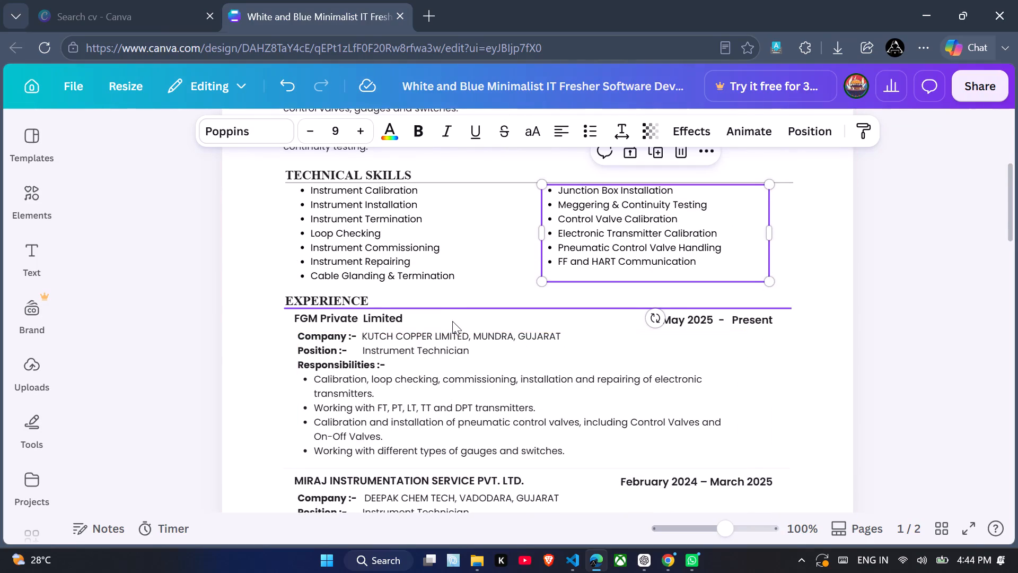
click(310, 324)
click(387, 363)
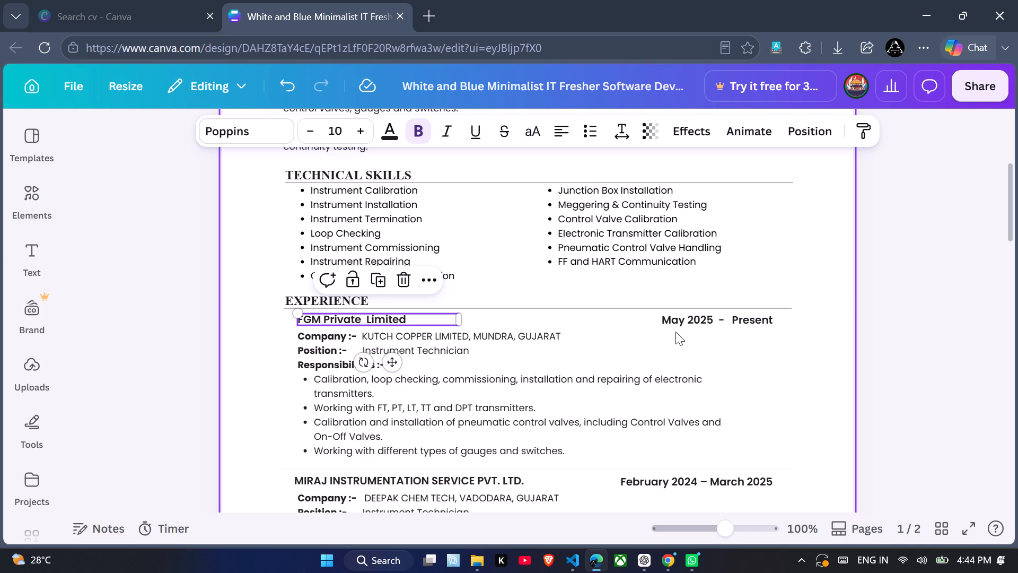
Move the May 2025 - Present date left, keeping it level with the FGM Private Limited heading.
drag(682, 326, 682, 328)
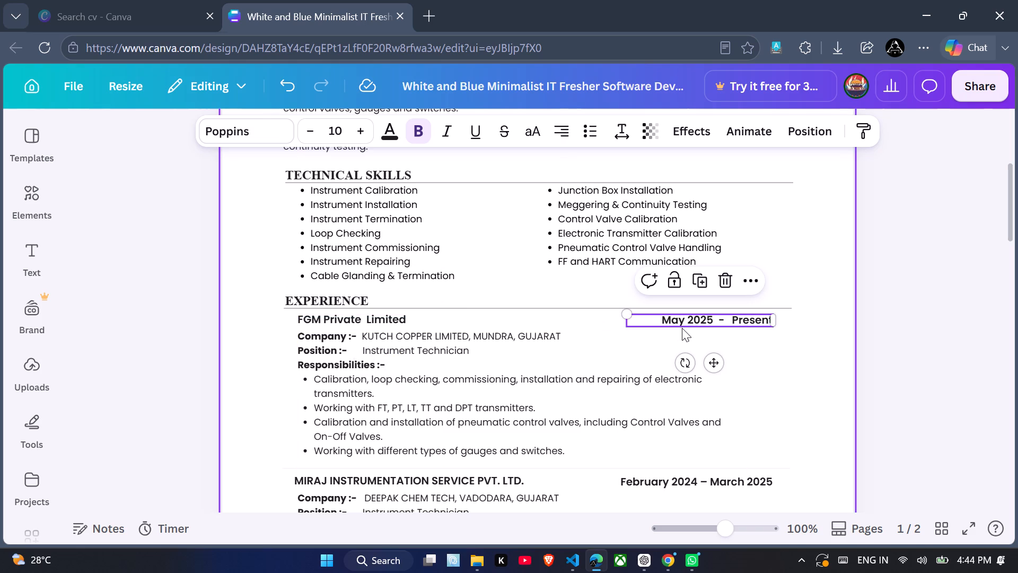
drag(682, 328, 672, 327)
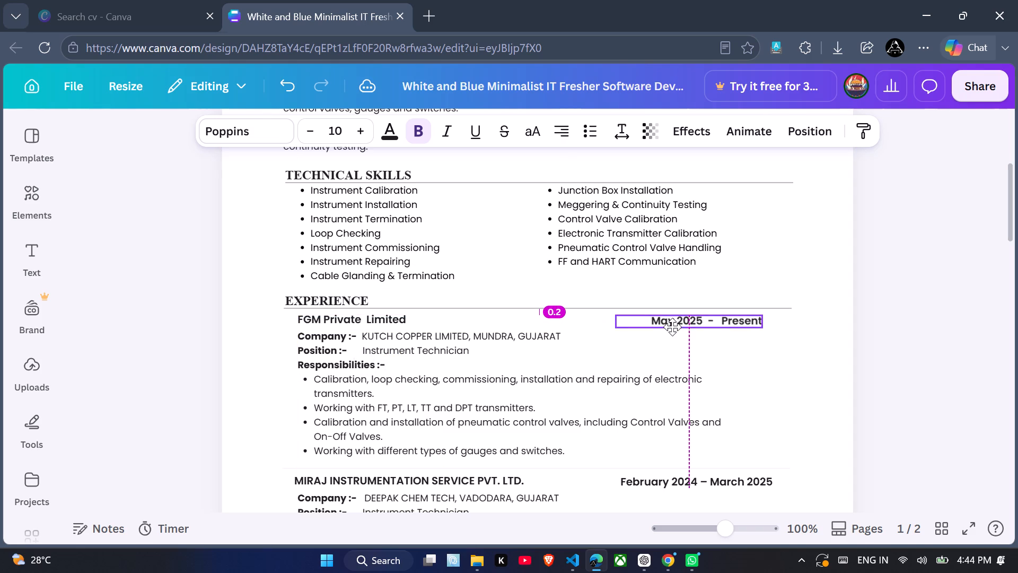
drag(672, 327, 662, 326)
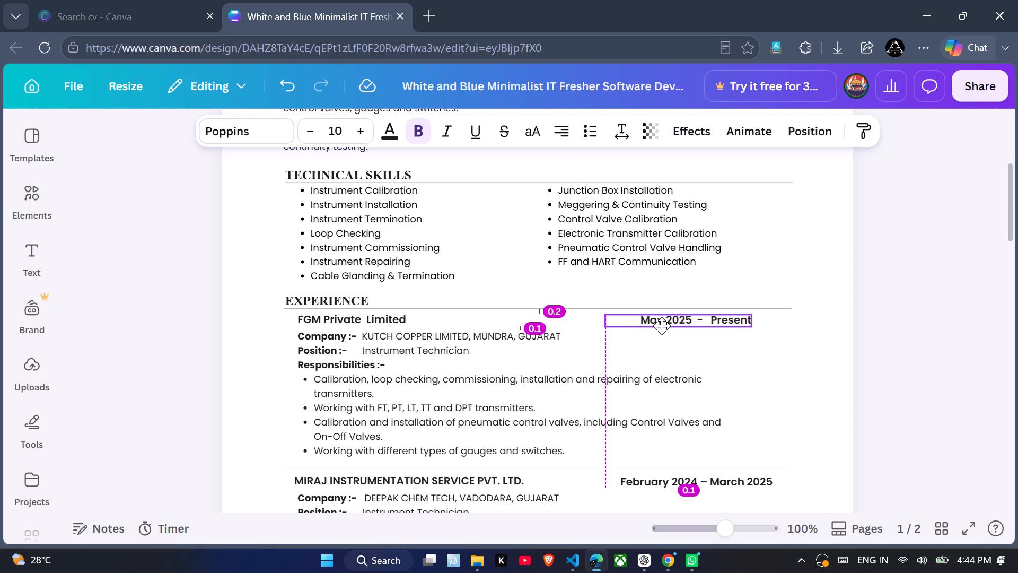
drag(662, 326, 662, 328)
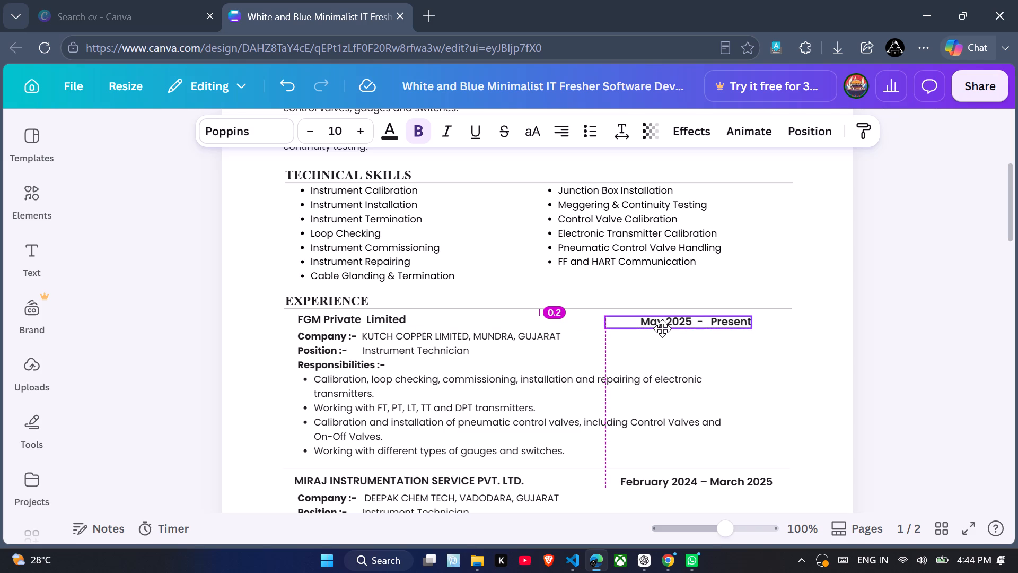
drag(662, 328, 661, 326)
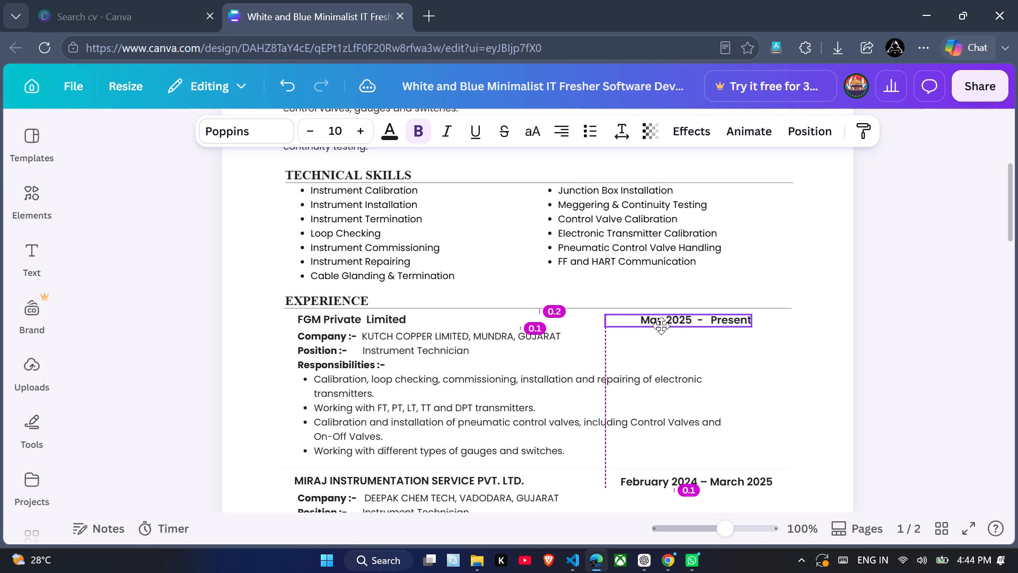
drag(661, 326, 659, 325)
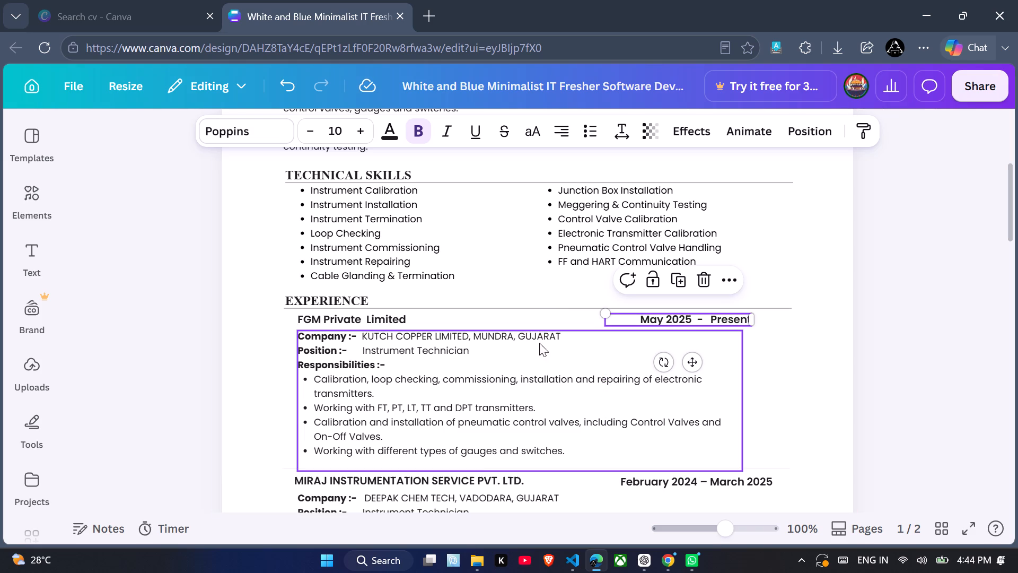
Narrow the FGM Private Limited details text box from its left edge so its text is slightly indented under the heading.
click(485, 350)
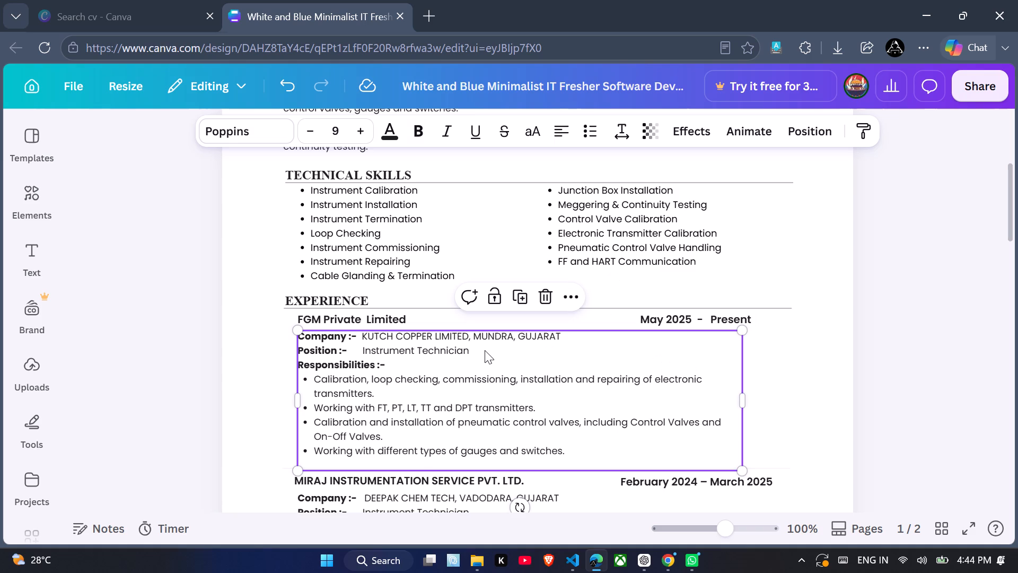
click(296, 401)
drag(296, 401, 309, 400)
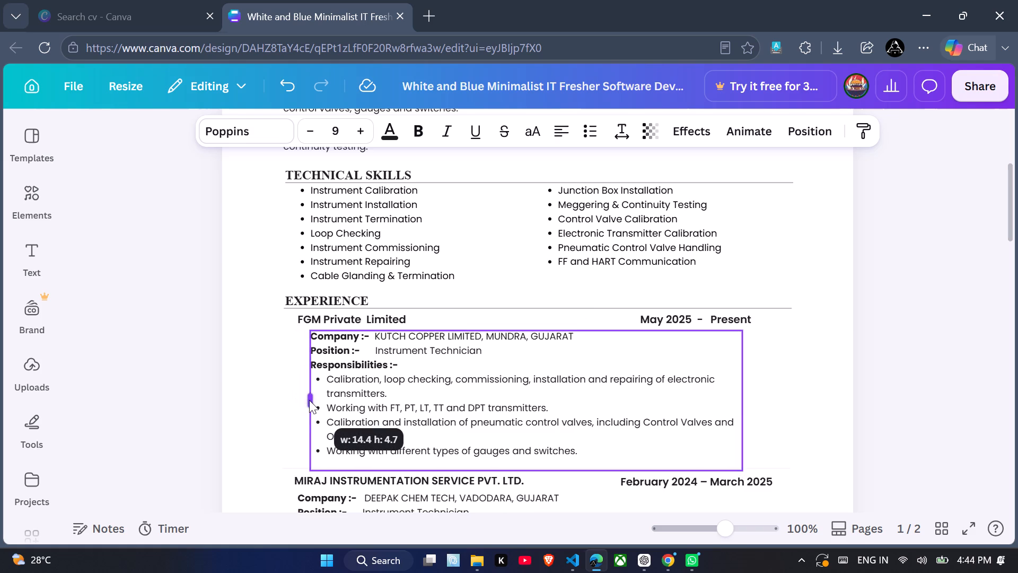
drag(309, 400, 303, 397)
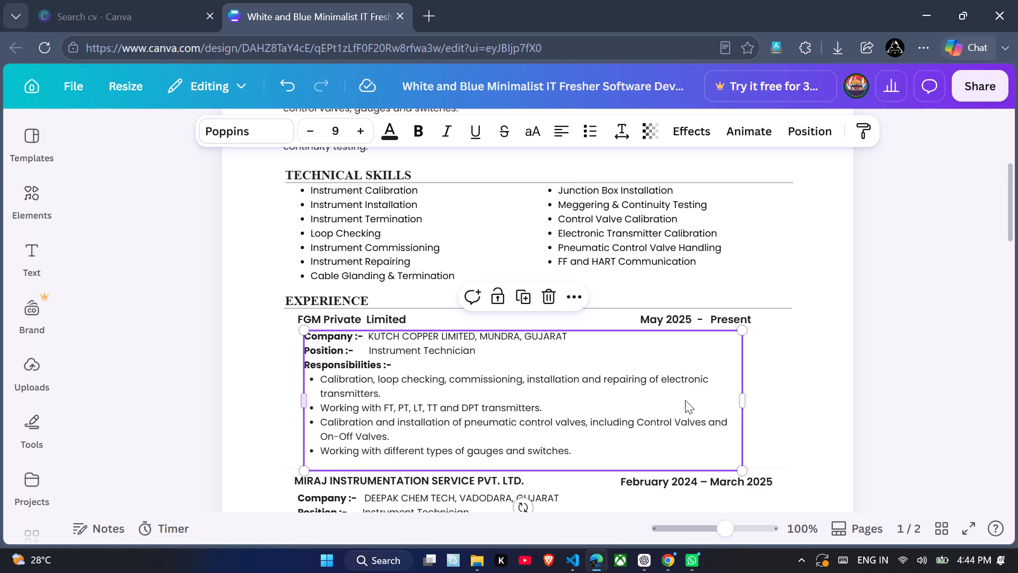
Review the alignment of the TECHNICAL SKILLS lists and the two company entries under EXPERIENCE.
scroll(770, 407, down, 1)
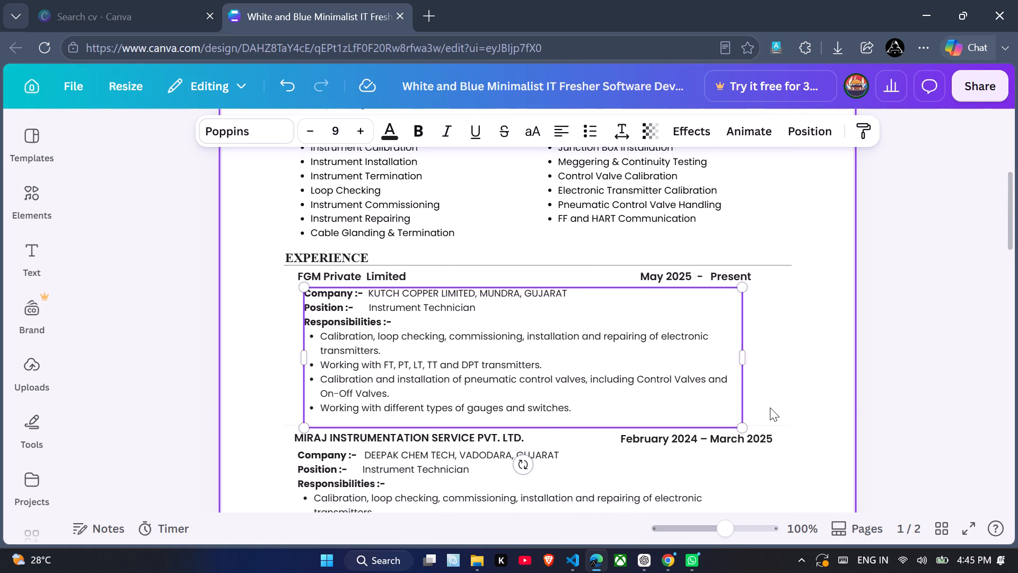
scroll(770, 407, down, 1)
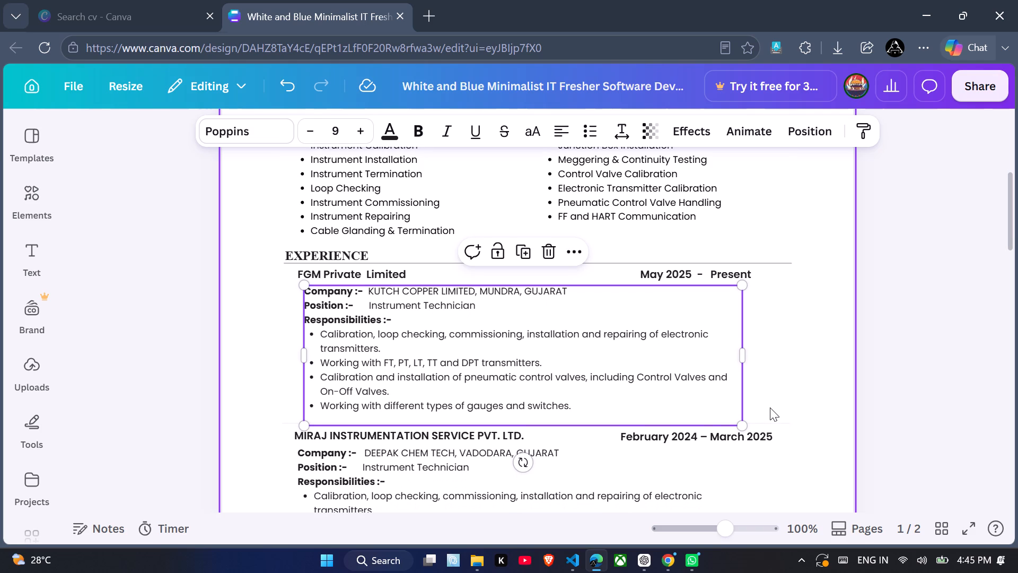
scroll(770, 407, down, 1)
click(836, 403)
scroll(836, 403, up, 1)
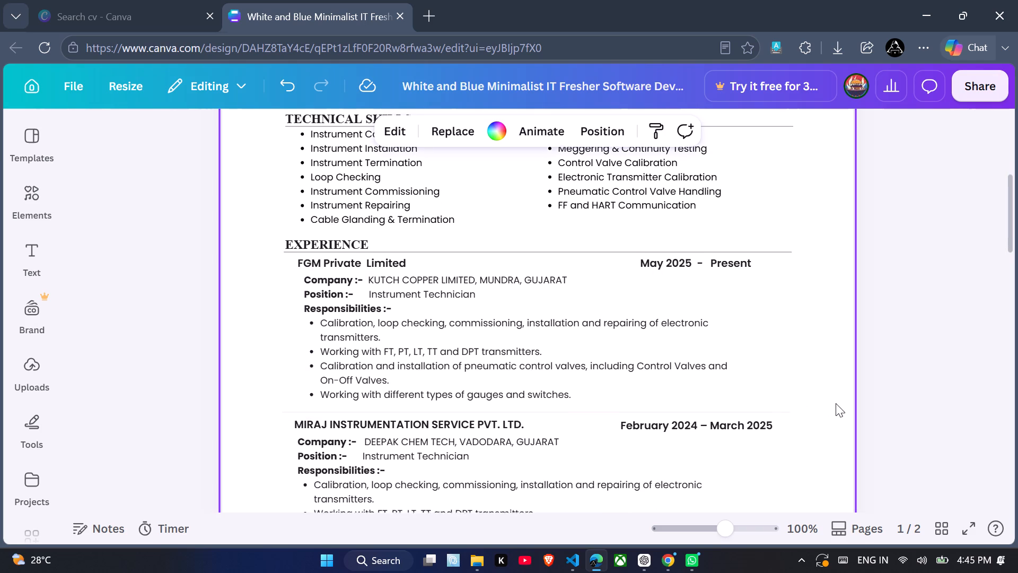
scroll(836, 403, up, 1)
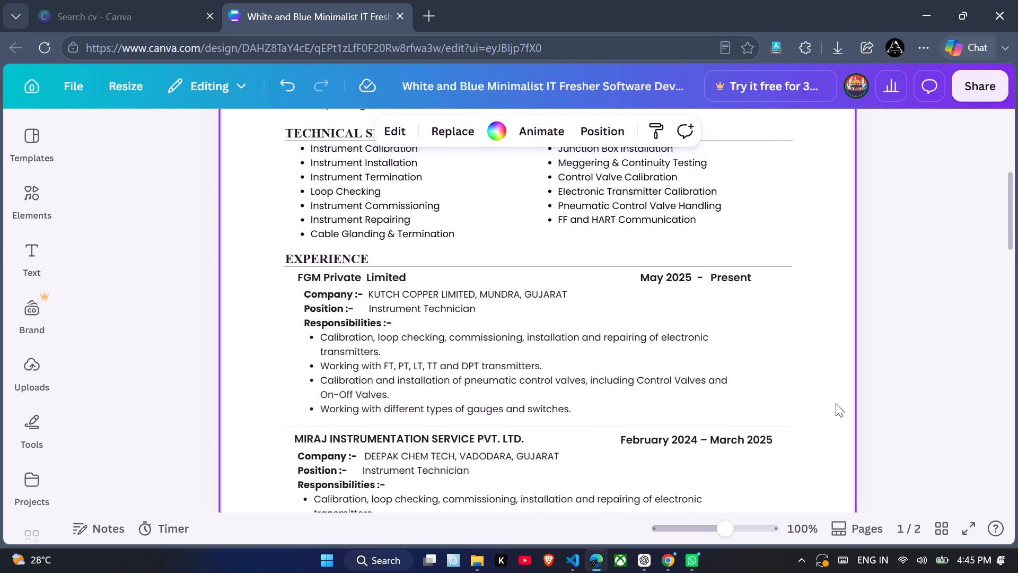
scroll(836, 403, up, 1)
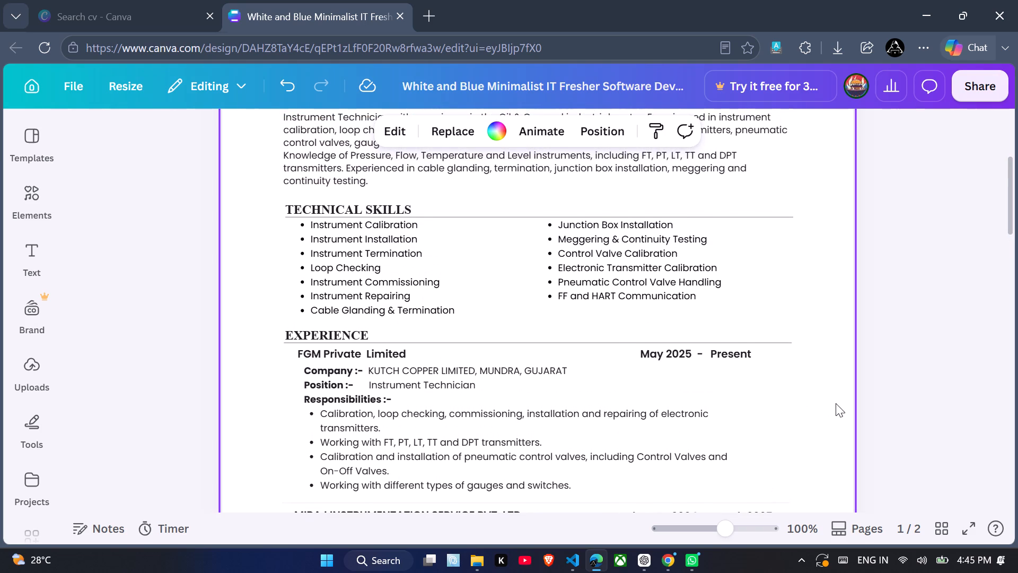
scroll(836, 403, down, 1)
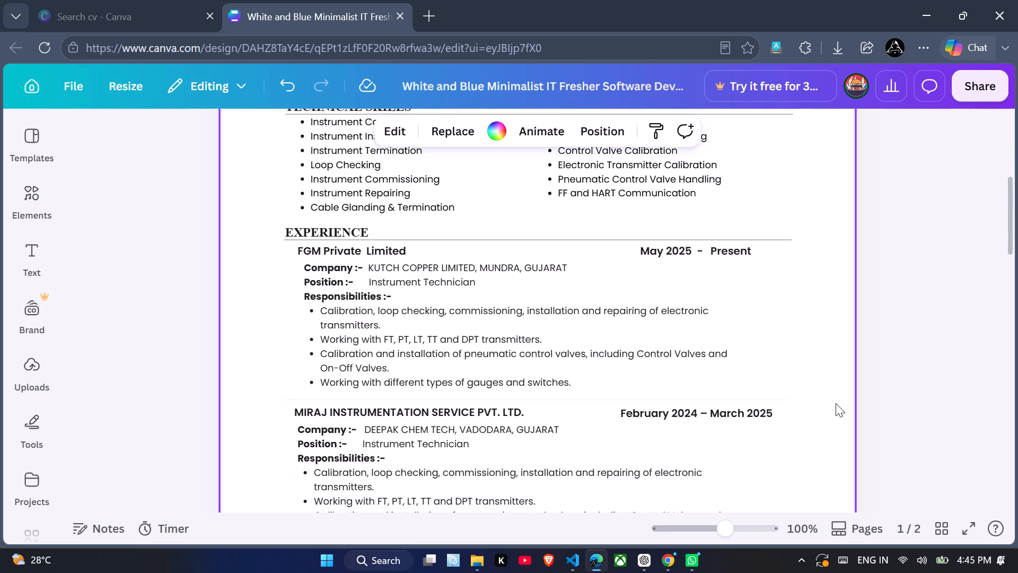
scroll(836, 403, down, 1)
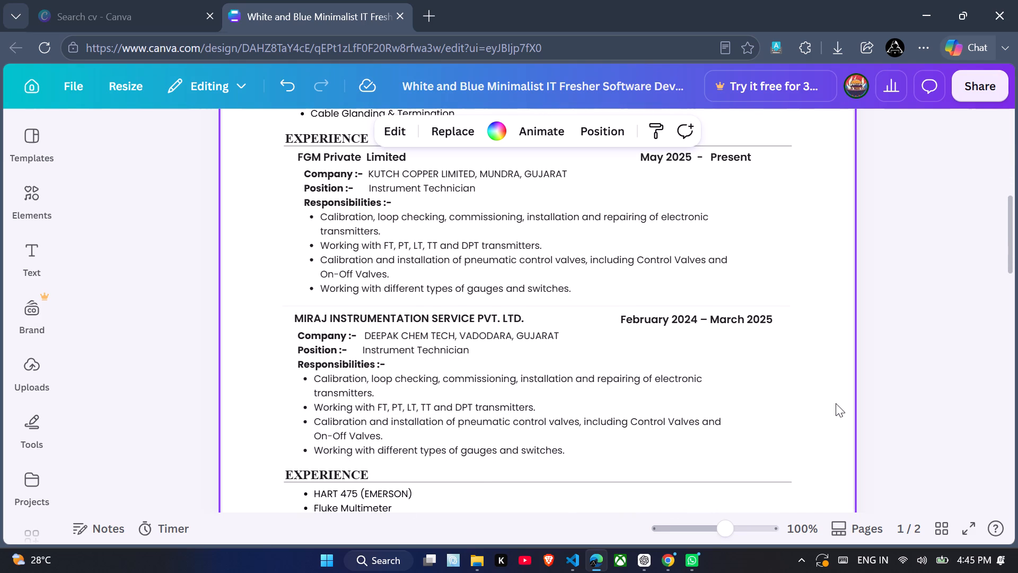
Move the February 2024 – March 2025 date left so its right edge aligns with the May 2025 - Present date, level with the MIRAJ heading.
scroll(836, 403, down, 2)
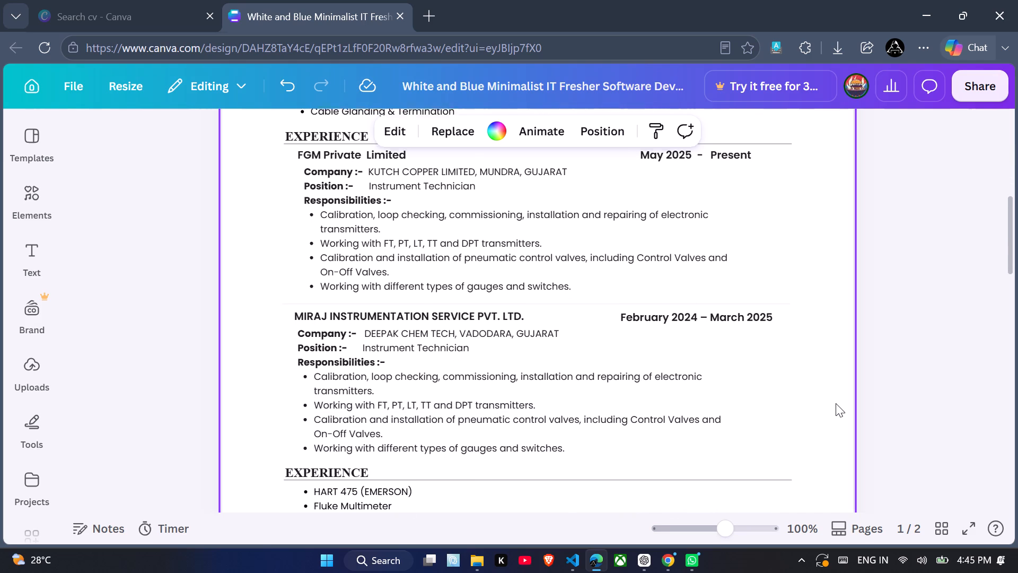
scroll(836, 403, down, 2)
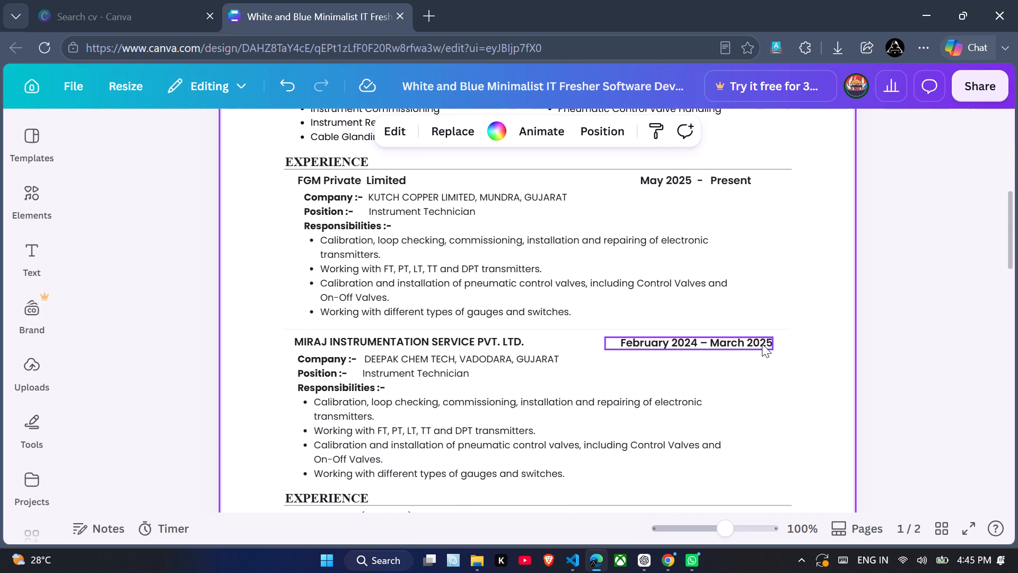
drag(762, 344, 751, 342)
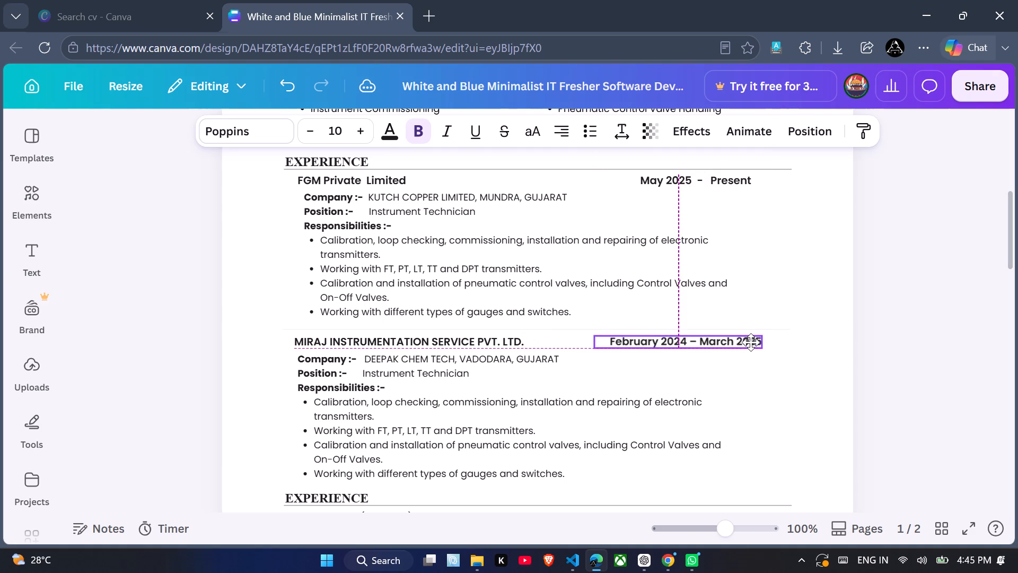
drag(751, 342, 742, 341)
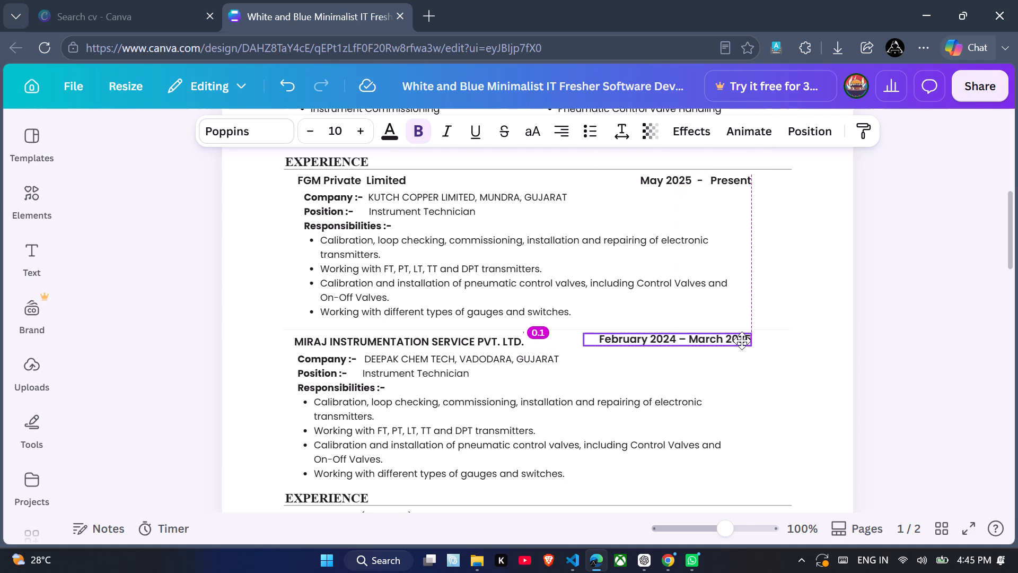
drag(742, 341, 742, 342)
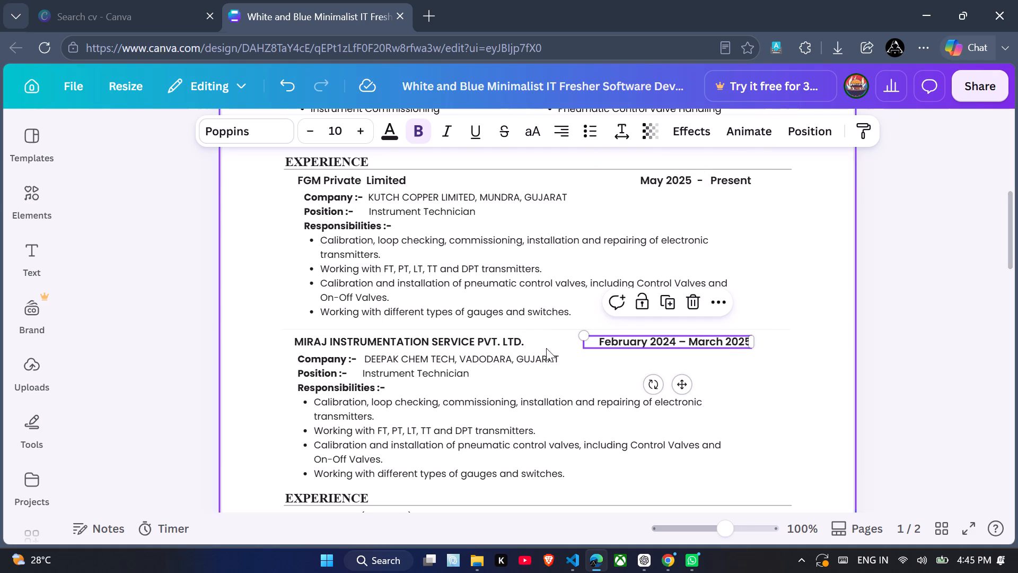
Nudge the MIRAJ INSTRUMENTATION SERVICE PVT. LTD. heading right to align with the left edge of the FGM Private Limited heading.
click(501, 342)
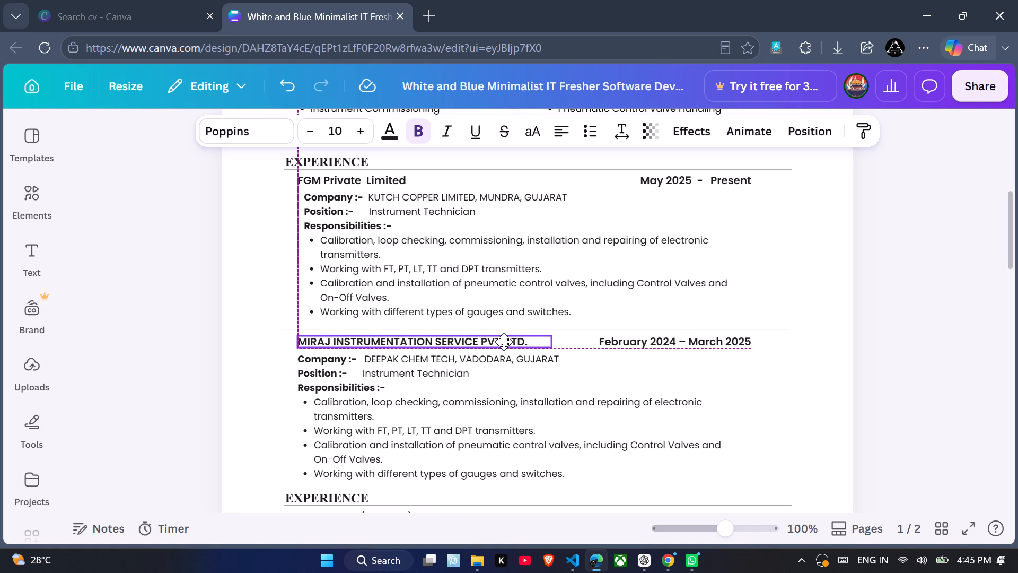
Narrow the MIRAJ details text box from both sides, aligning its left edge with the FGM Private Limited details above.
scroll(504, 342, down, 1)
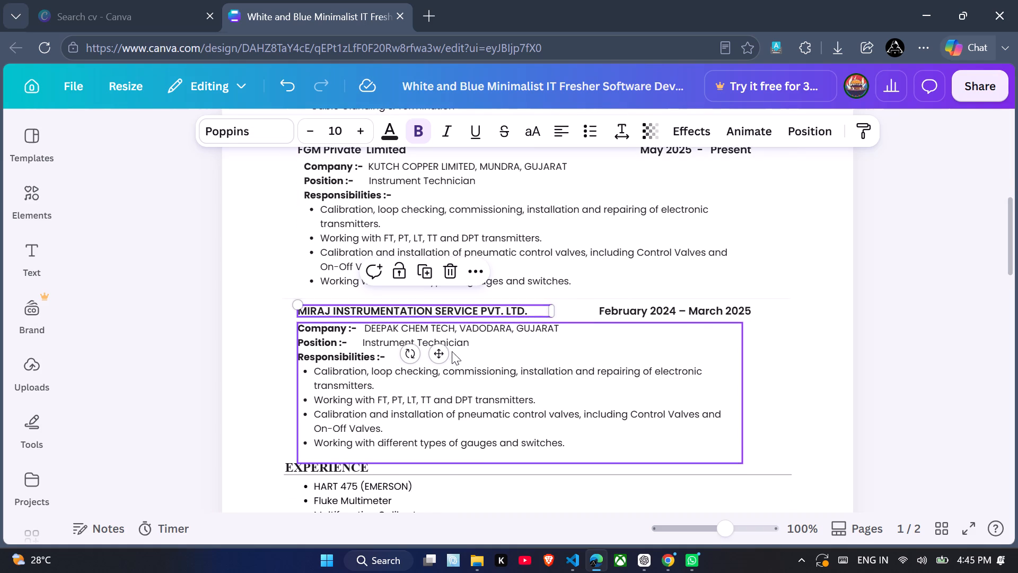
click(352, 360)
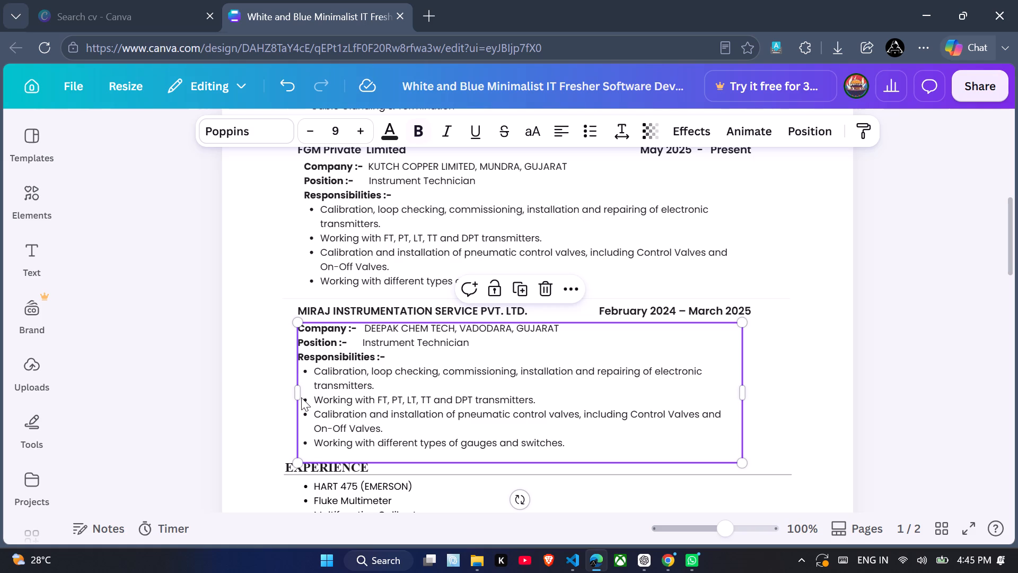
click(295, 395)
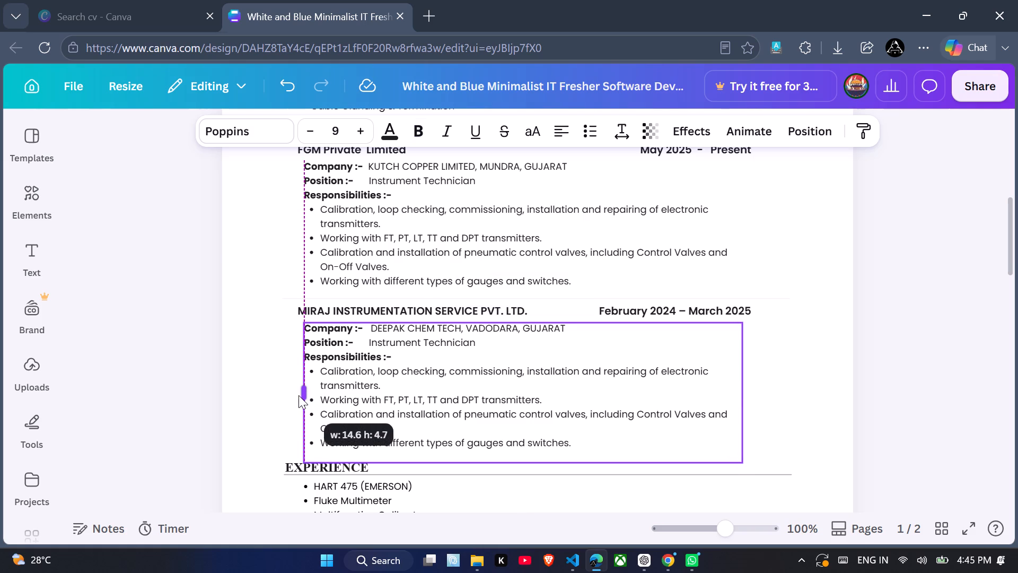
drag(742, 396, 726, 396)
scroll(768, 406, down, 1)
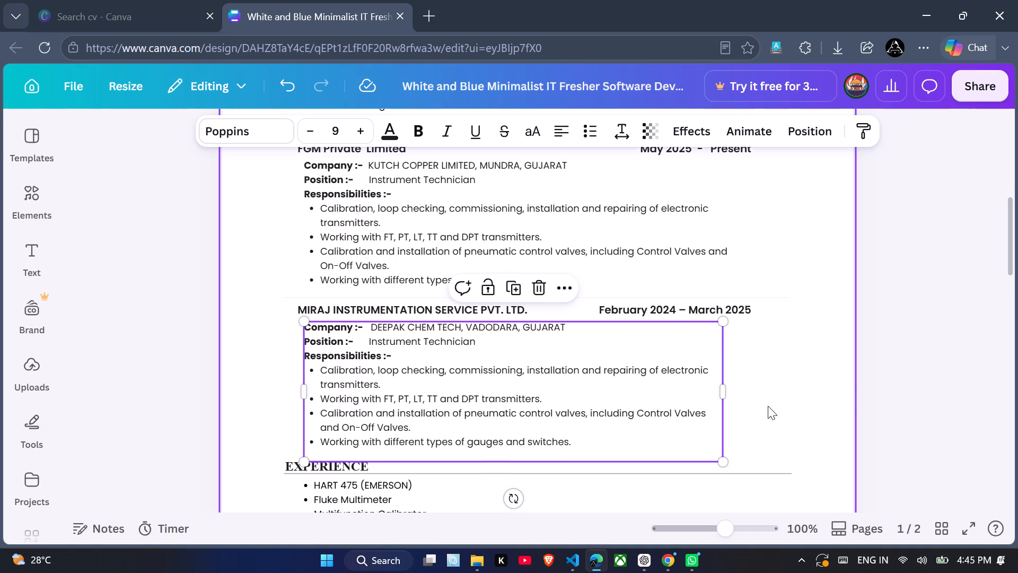
scroll(768, 406, down, 1)
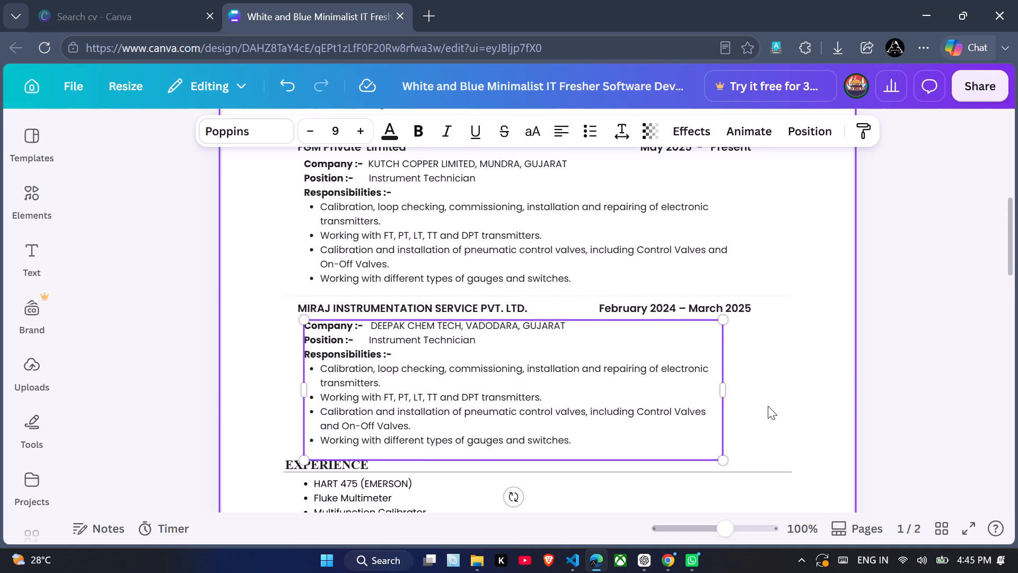
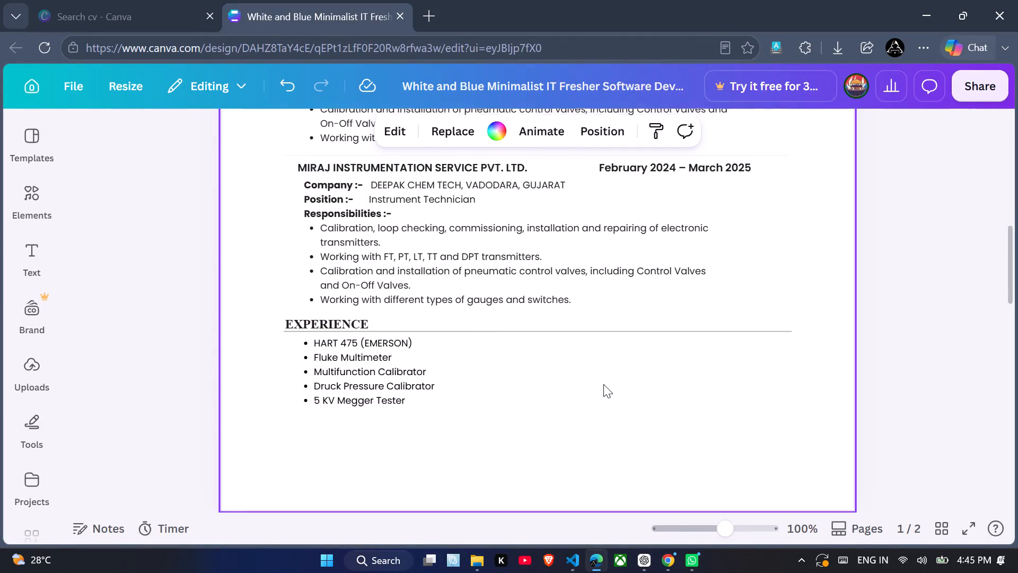
scroll(603, 384, up, 3)
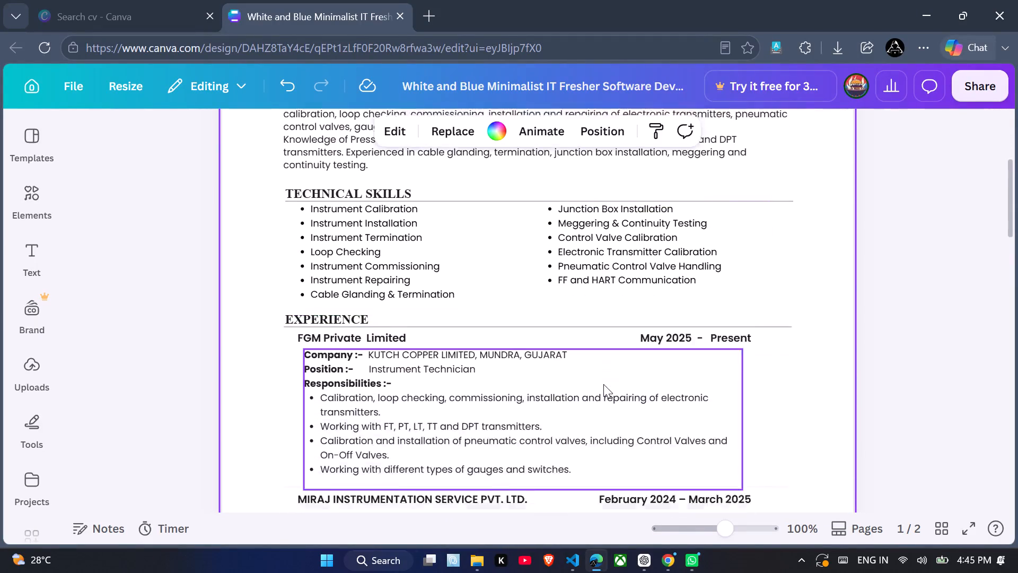
scroll(603, 384, down, 3)
scroll(603, 384, up, 1)
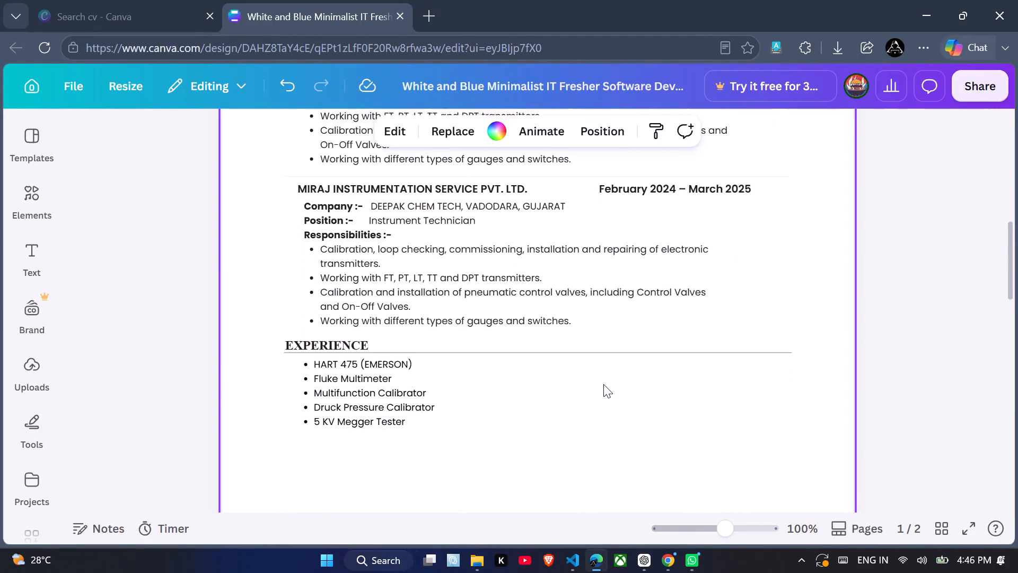
scroll(603, 384, up, 3)
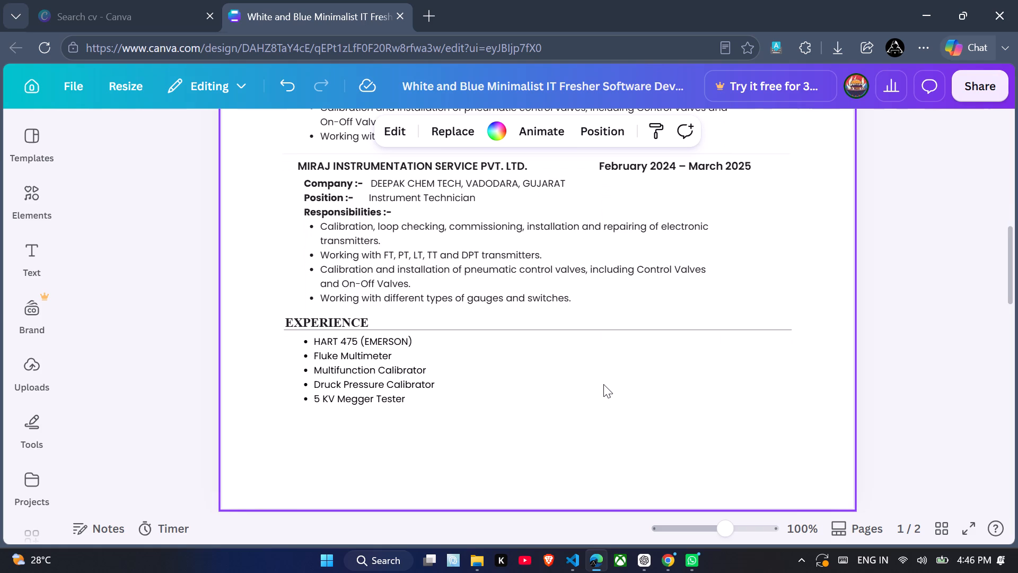
scroll(603, 384, up, 1)
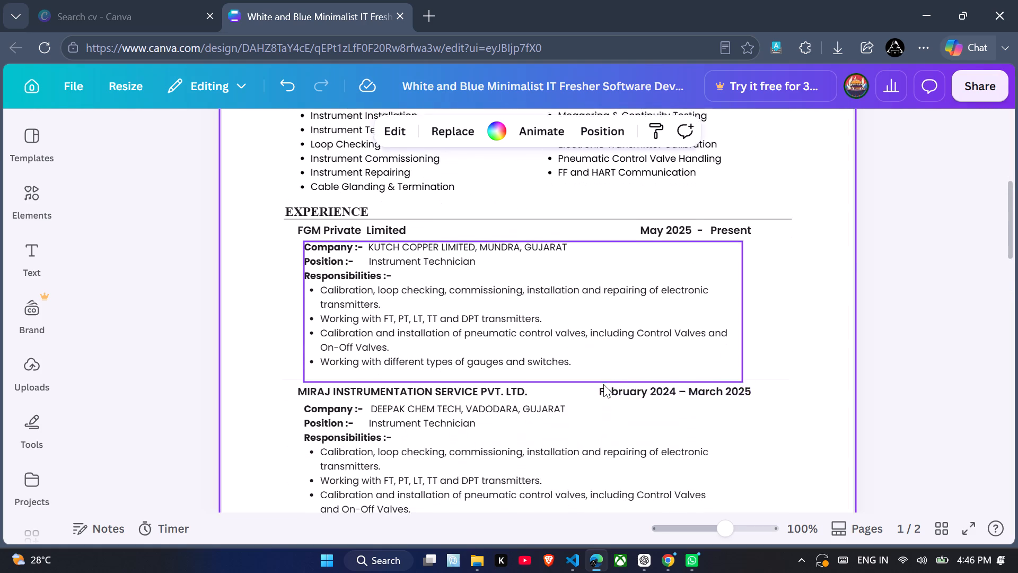
scroll(603, 384, down, 1)
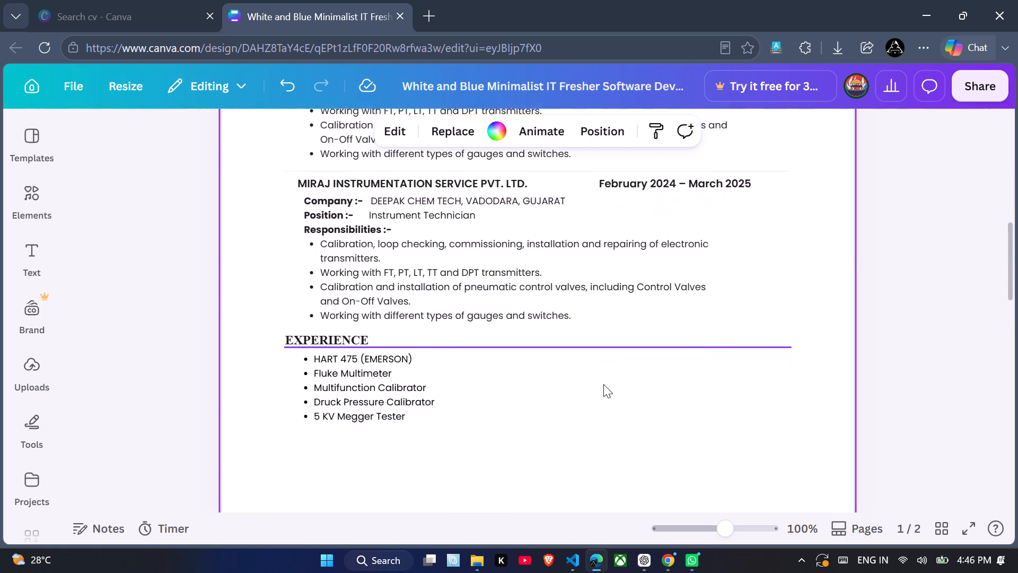
scroll(603, 384, down, 2)
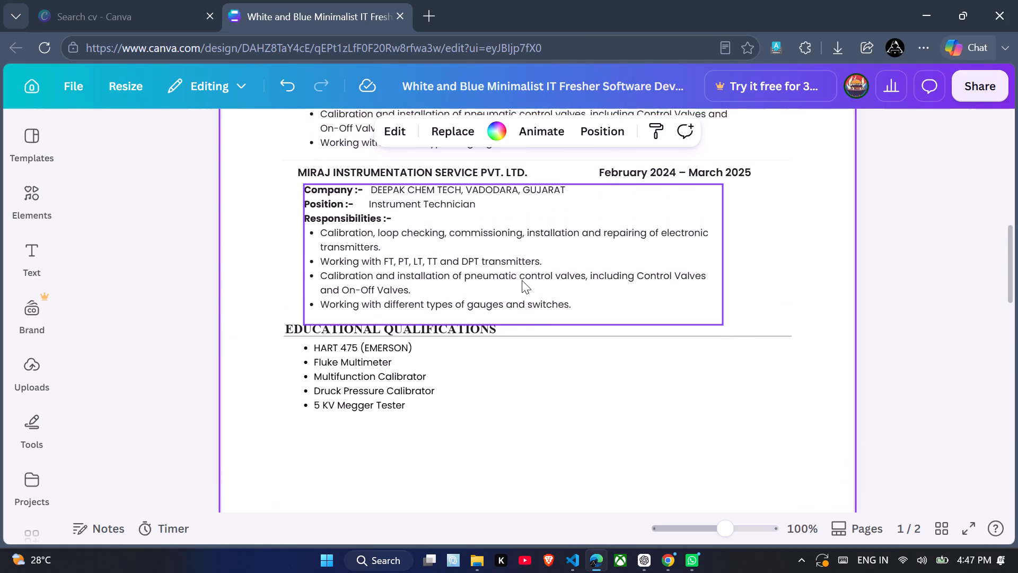
scroll(522, 280, up, 3)
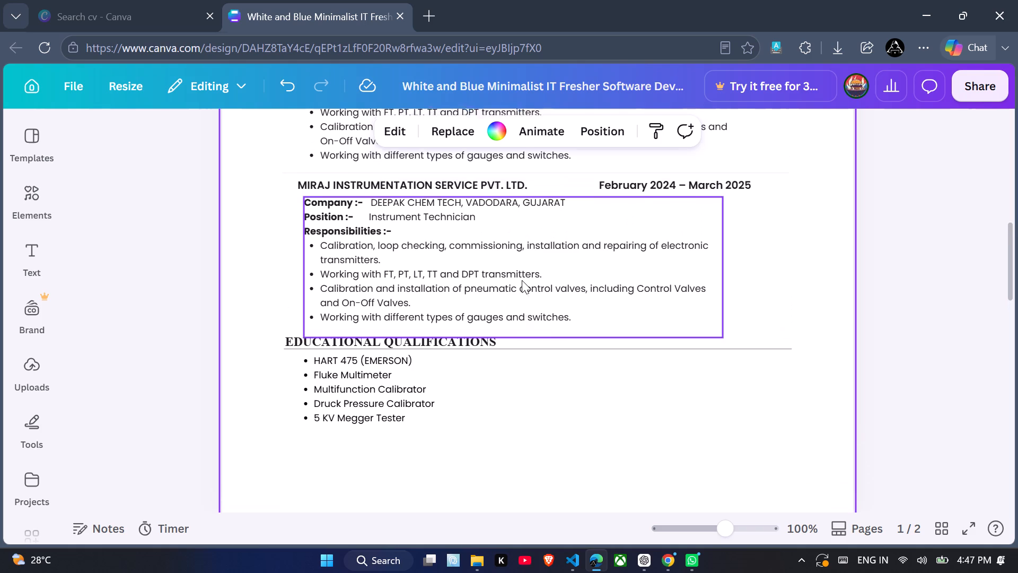
scroll(522, 280, up, 1)
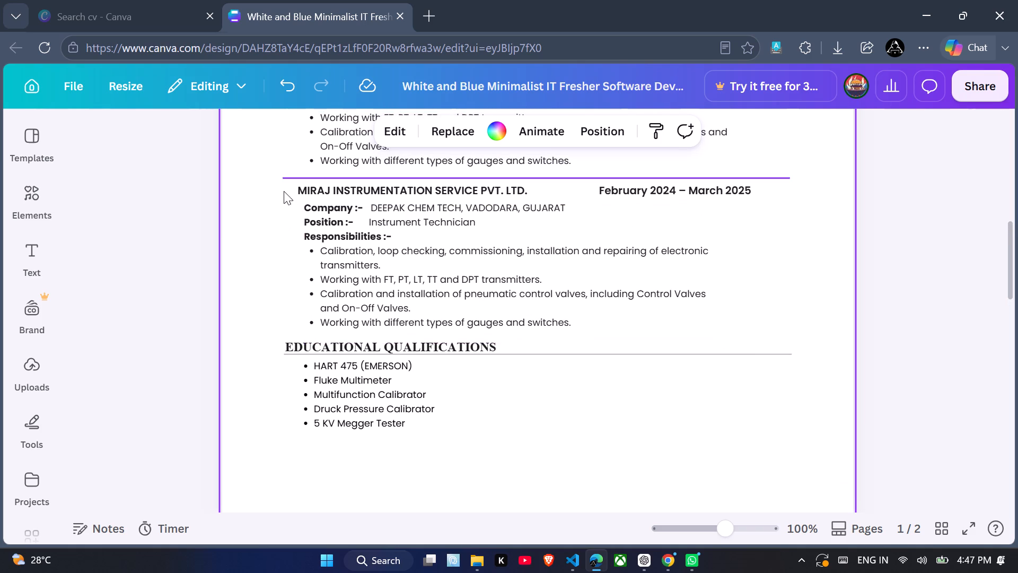
drag(284, 191, 627, 293)
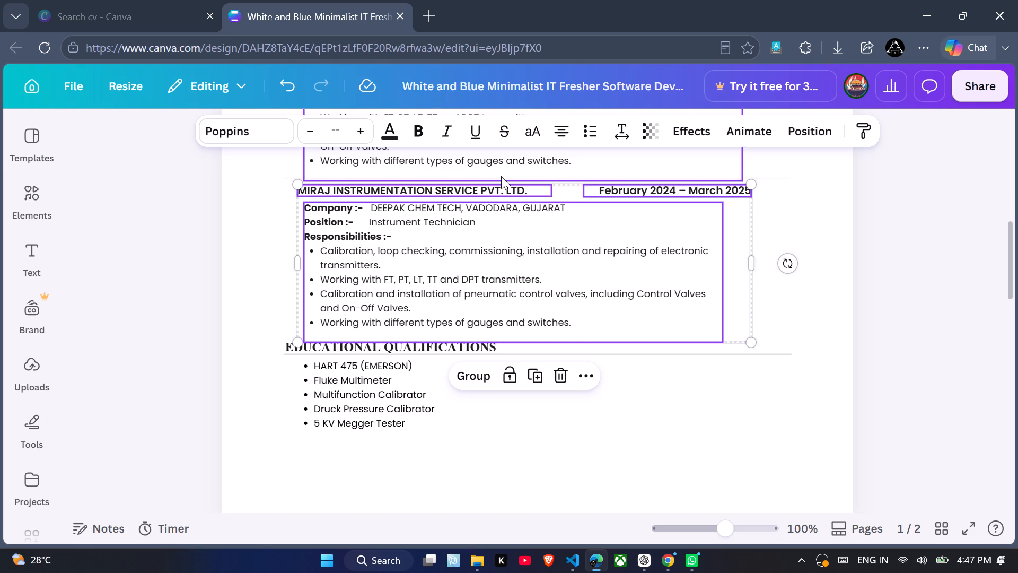
click(540, 377)
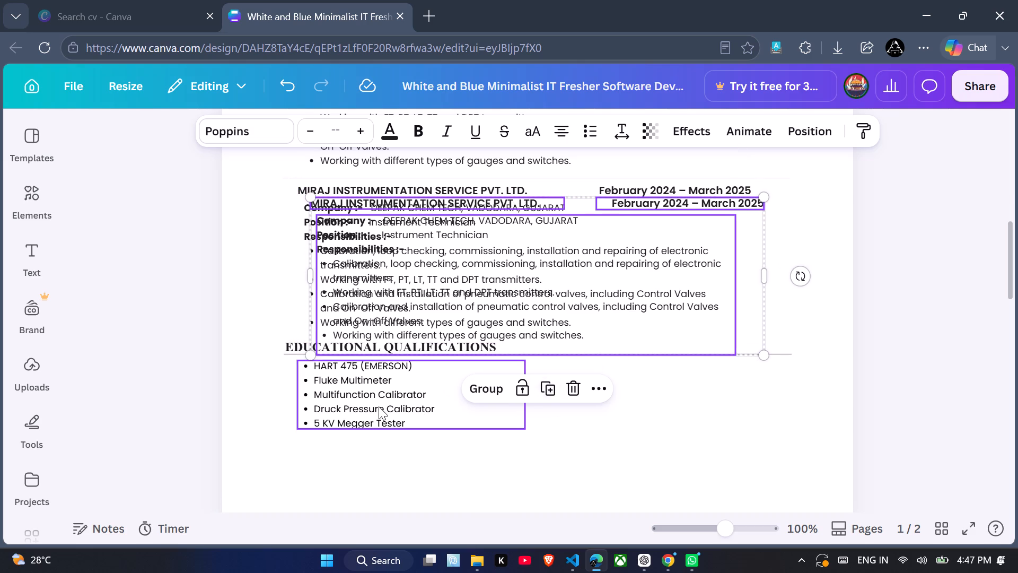
Delete the instruments list starting with HART 475 (EMERSON) from below the EDUCATIONAL QUALIFICATIONS heading.
click(378, 406)
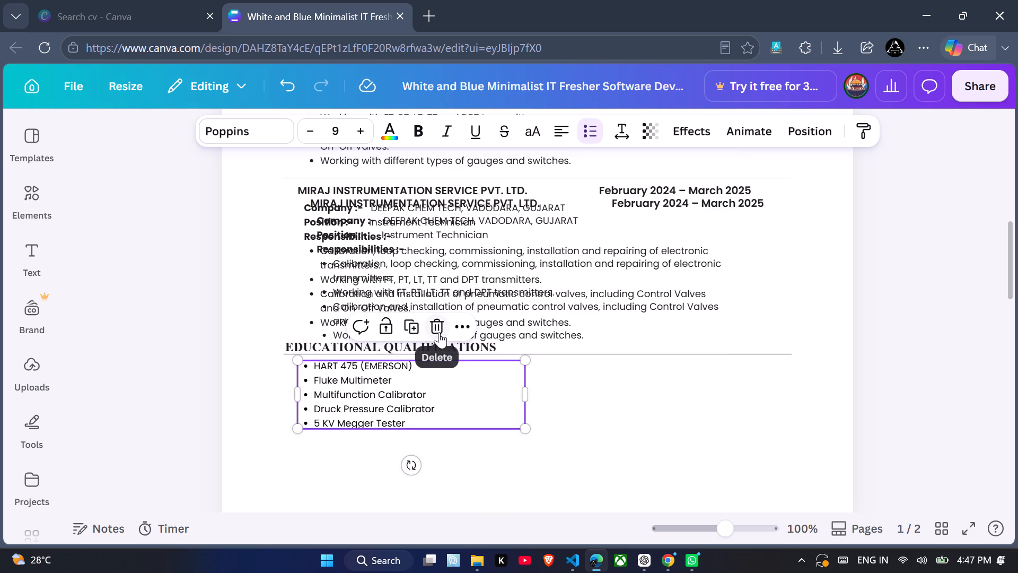
click(439, 333)
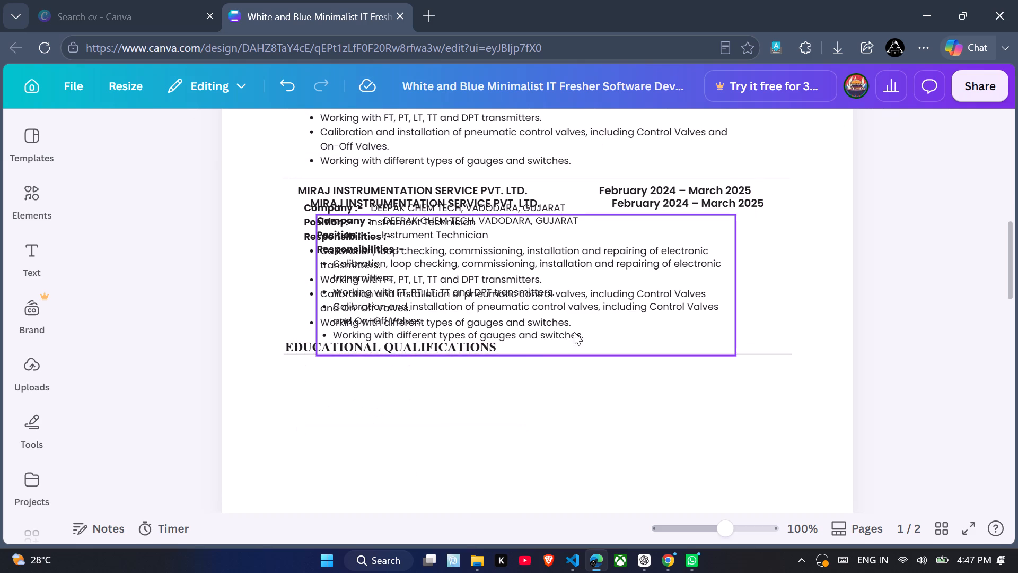
Move the duplicated Company, Position and Responsibilities text box below EDUCATIONAL QUALIFICATIONS, aligned with the company heading's left edge and clear of the divider line.
drag(623, 323, 602, 466)
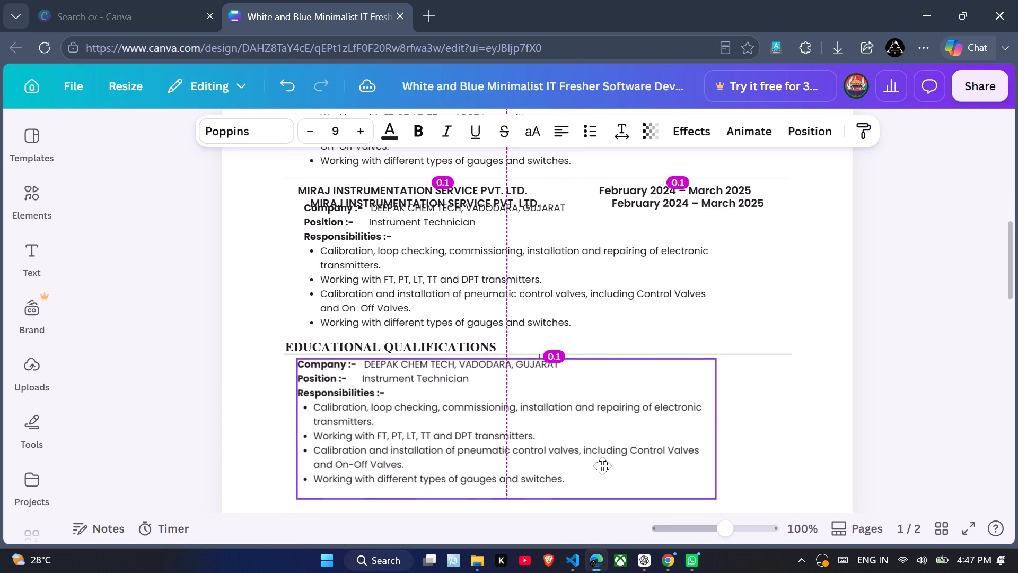
drag(602, 466, 605, 476)
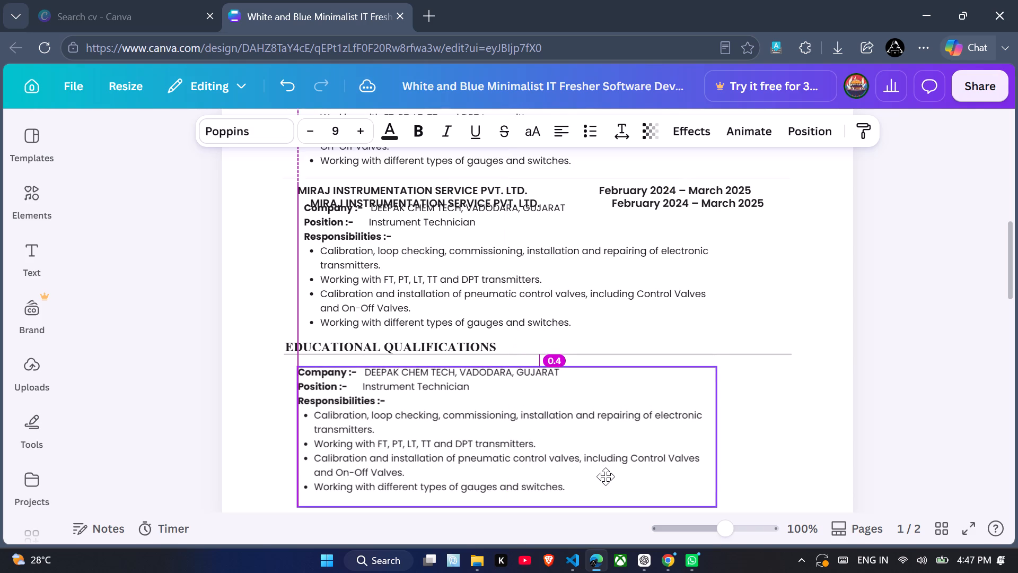
drag(605, 476, 605, 477)
click(811, 462)
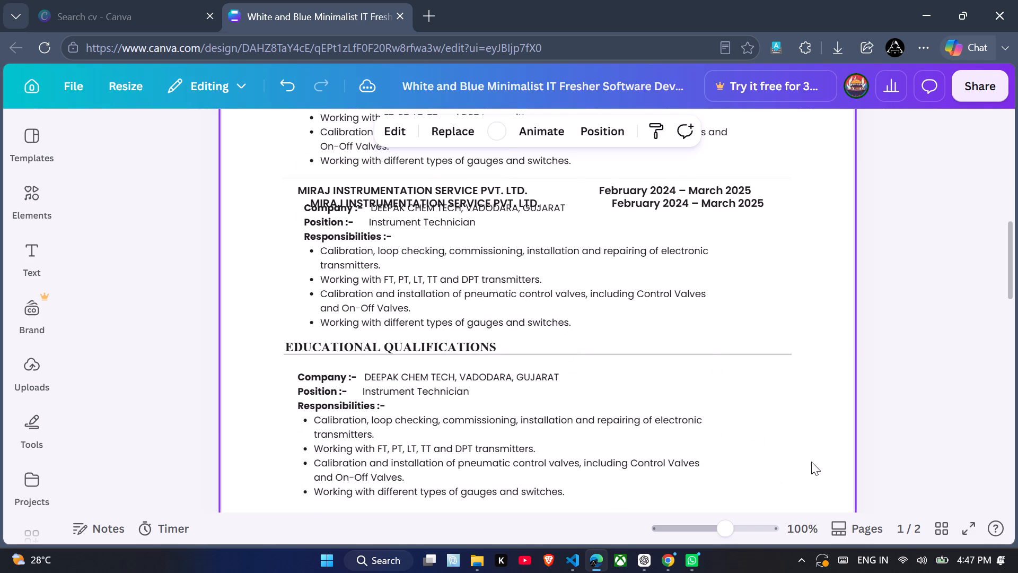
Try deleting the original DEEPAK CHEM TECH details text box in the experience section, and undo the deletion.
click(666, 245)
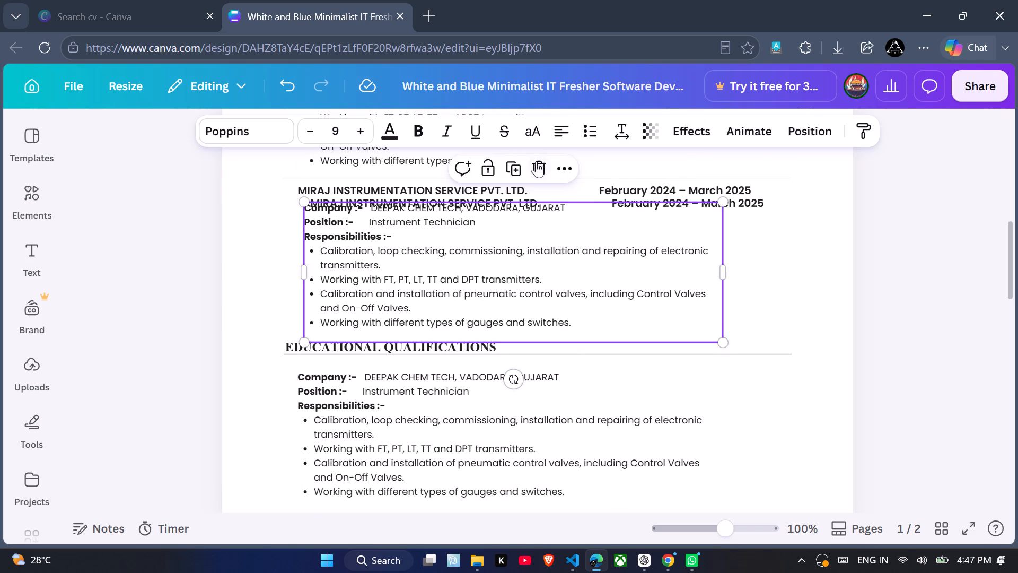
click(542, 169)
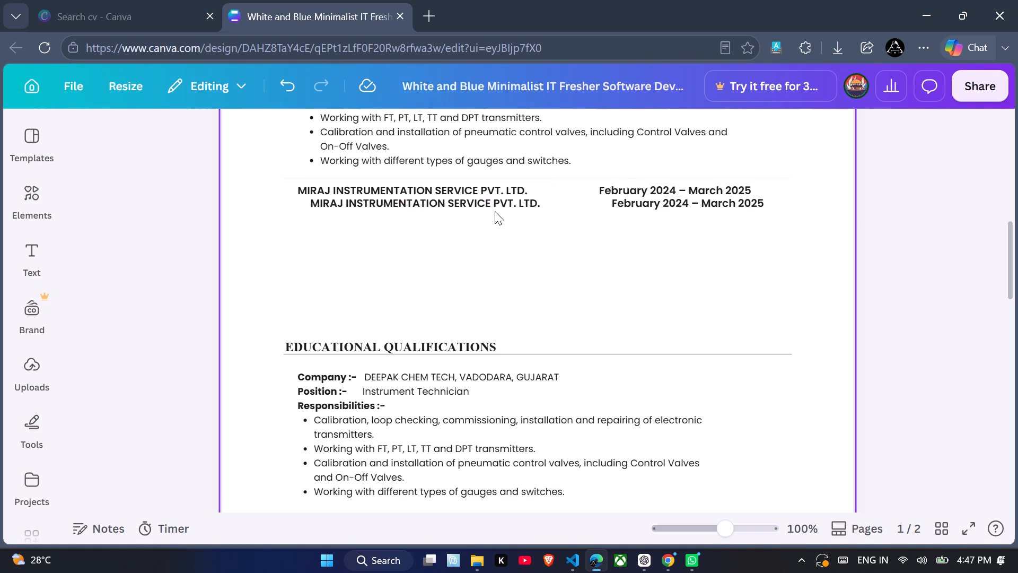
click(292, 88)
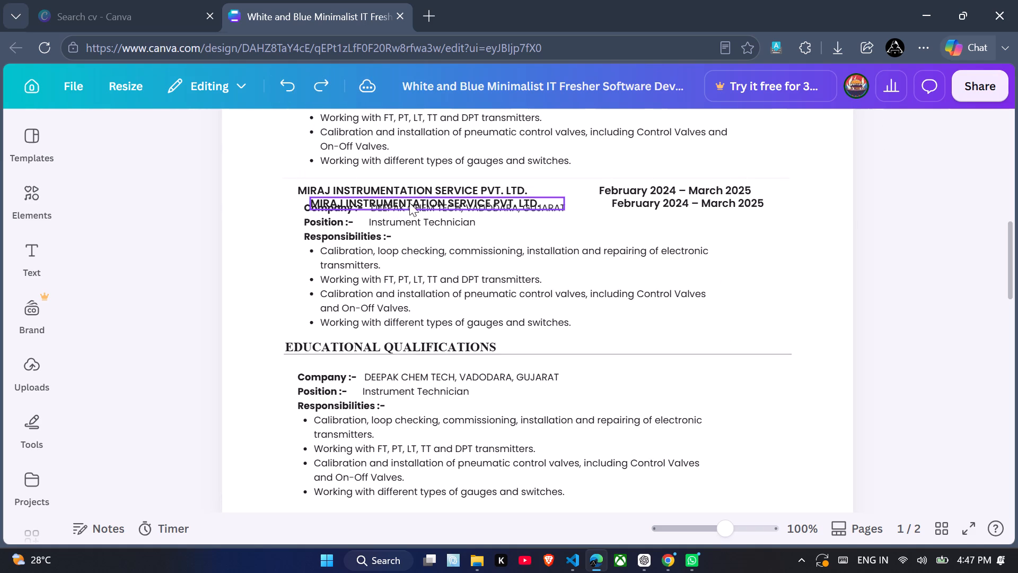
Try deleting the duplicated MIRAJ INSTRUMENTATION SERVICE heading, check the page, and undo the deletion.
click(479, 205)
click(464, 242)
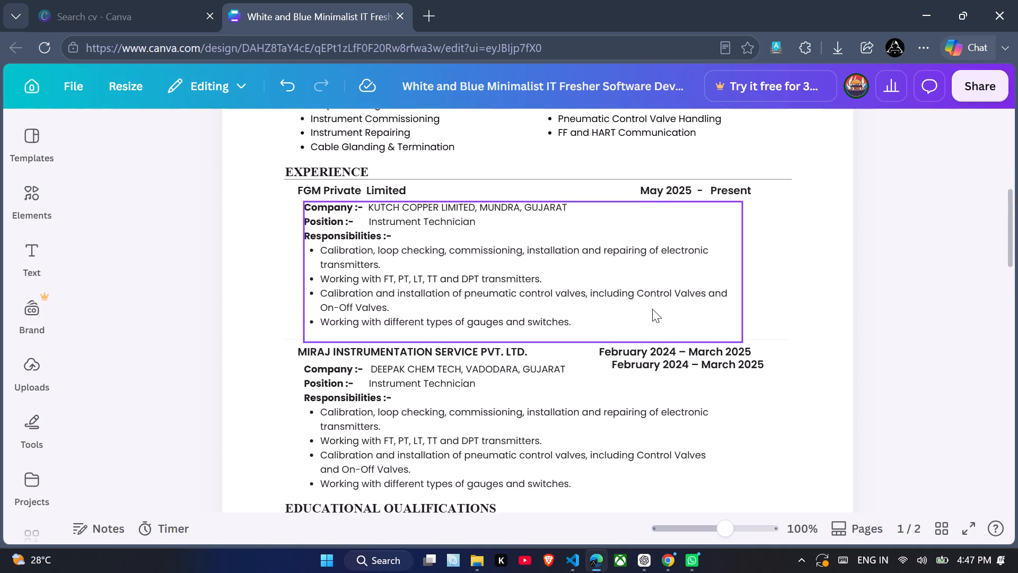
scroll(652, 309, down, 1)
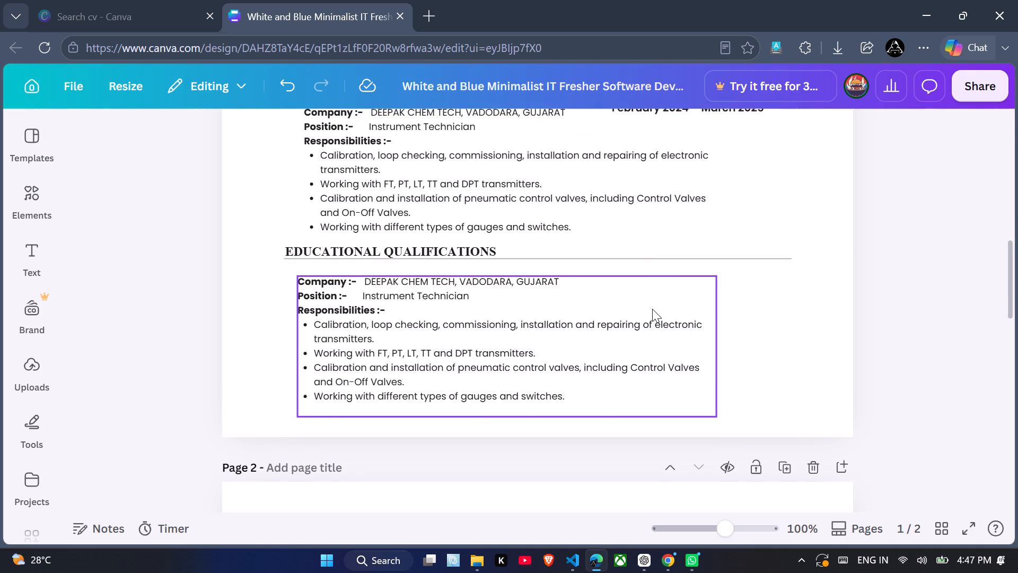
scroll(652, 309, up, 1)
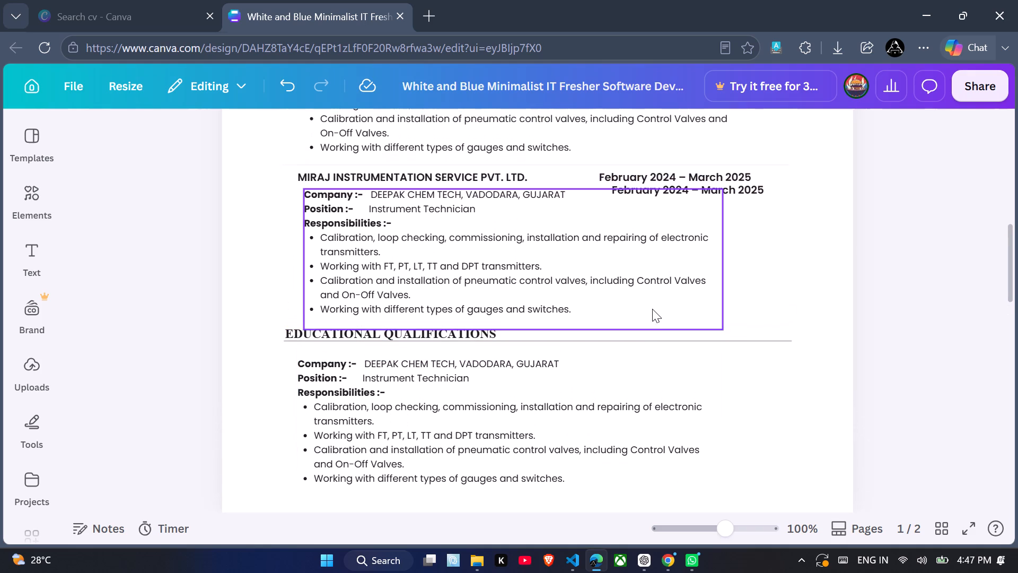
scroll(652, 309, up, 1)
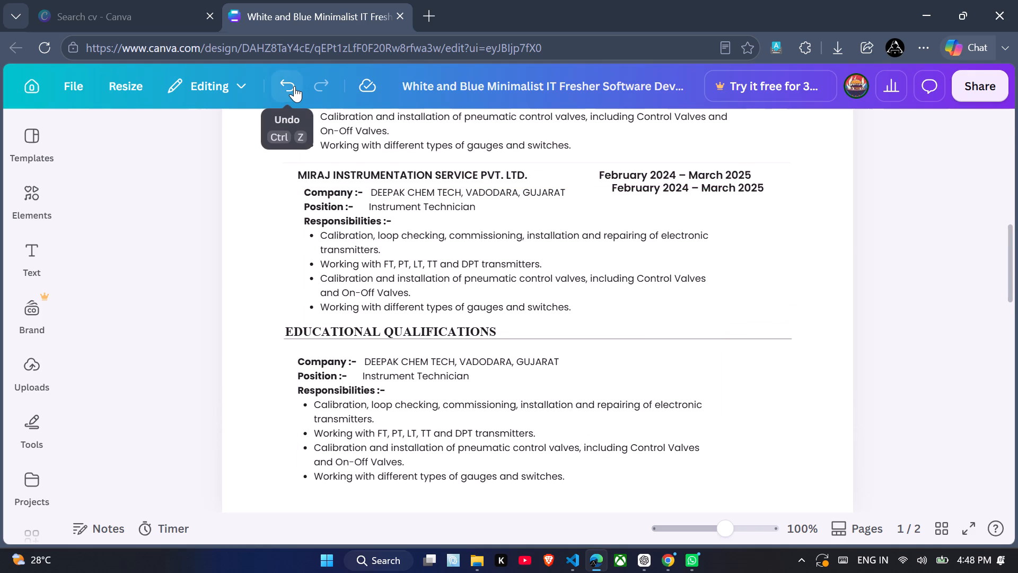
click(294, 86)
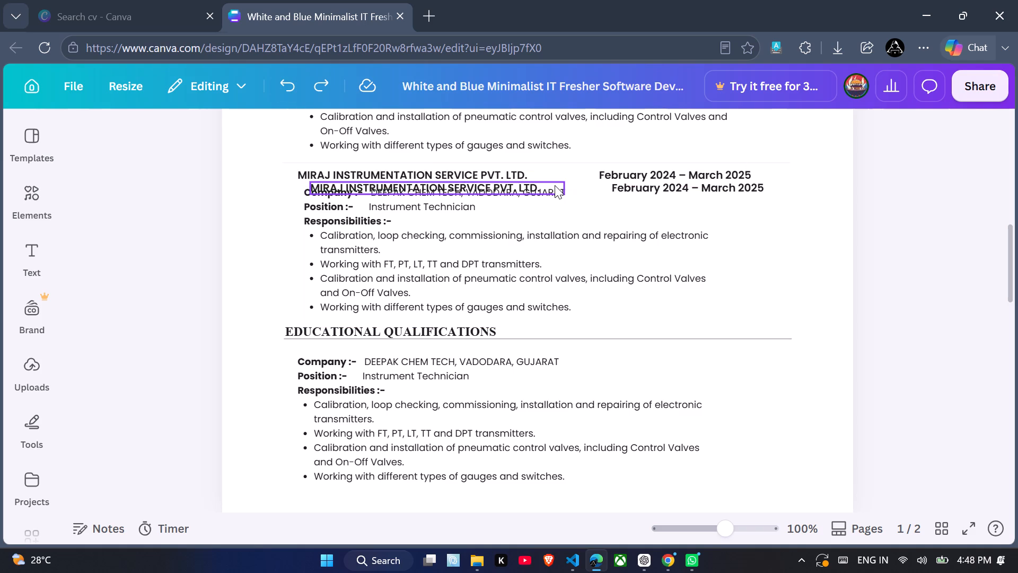
Move the duplicated MIRAJ INSTRUMENTATION SERVICE heading just below the EDUCATIONAL QUALIFICATIONS line, aligned with the left edge of the original heading.
drag(554, 185, 522, 348)
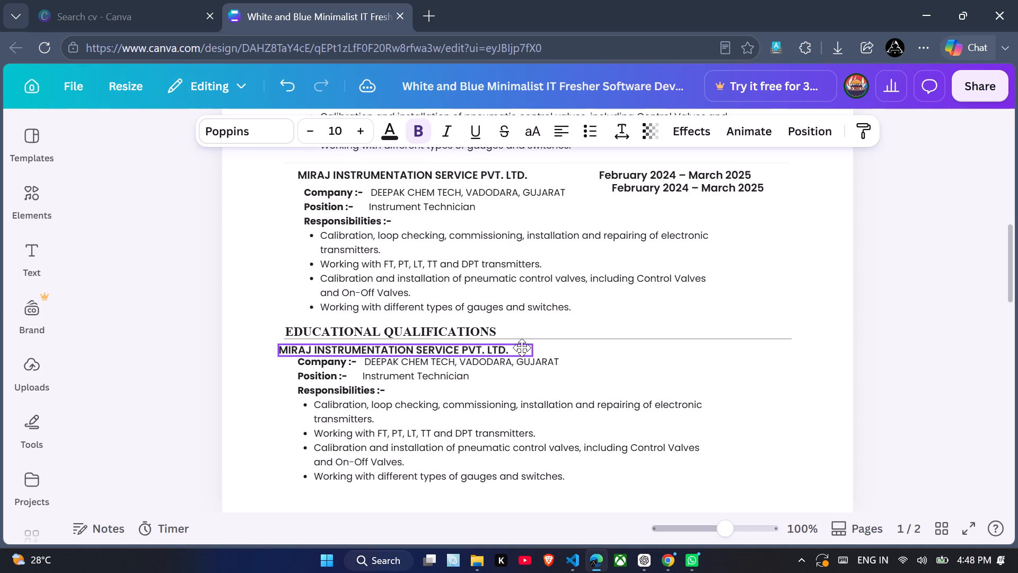
drag(522, 348, 536, 347)
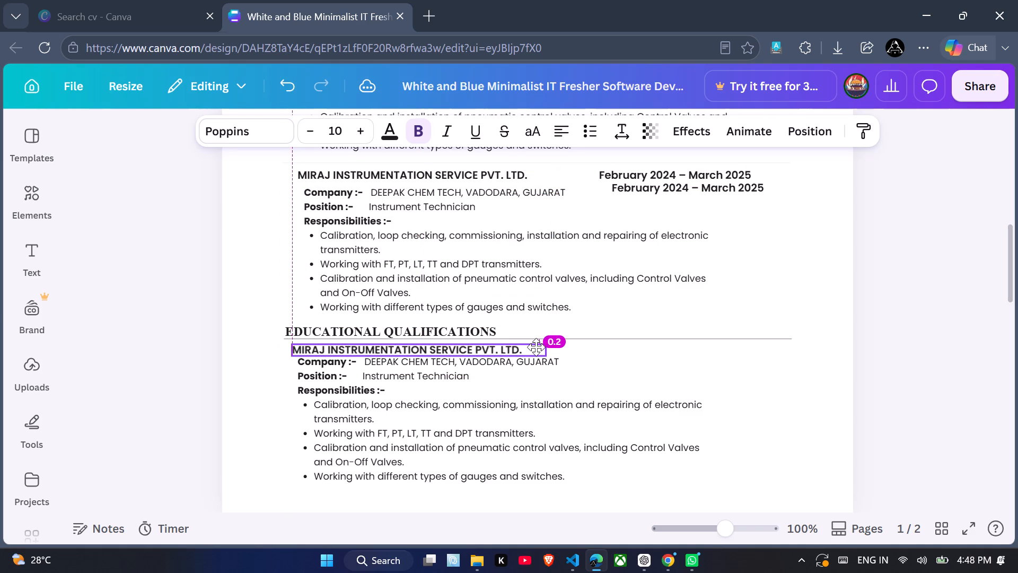
drag(536, 347, 540, 347)
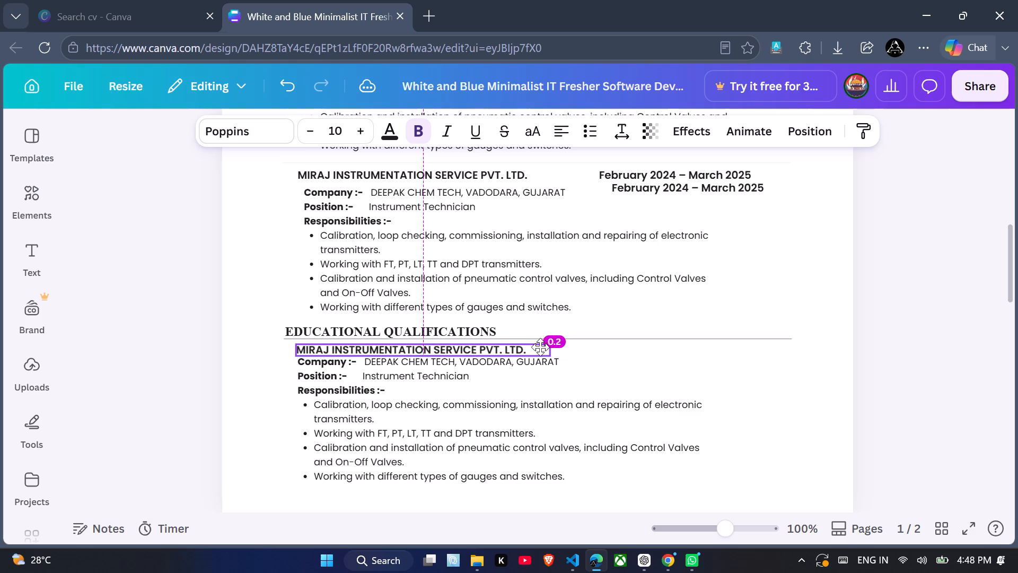
drag(540, 347, 541, 347)
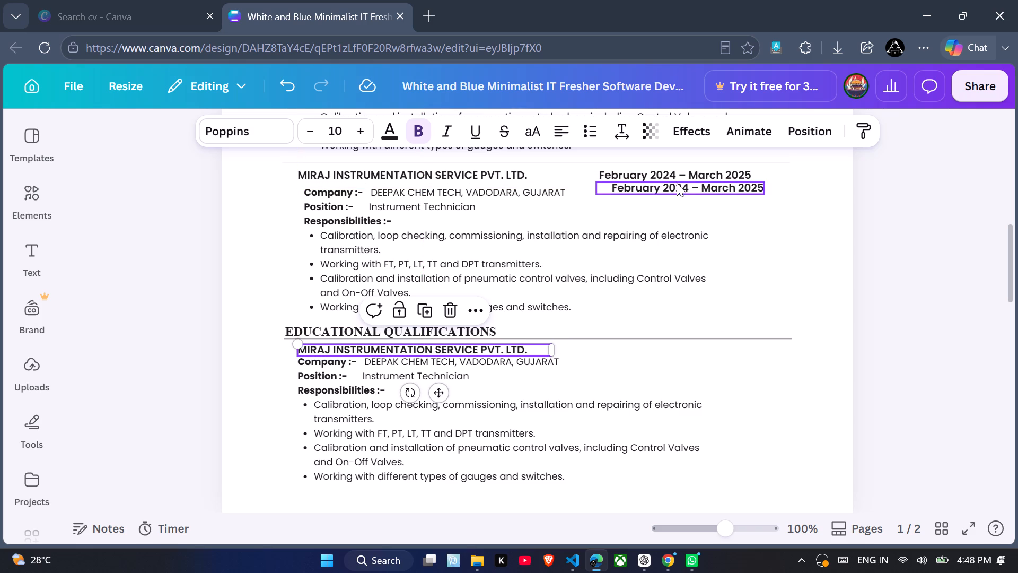
Move the duplicated February 2024 – March 2025 date beside the copied heading under EDUCATIONAL QUALIFICATIONS, aligned with the original date above.
drag(677, 184, 674, 342)
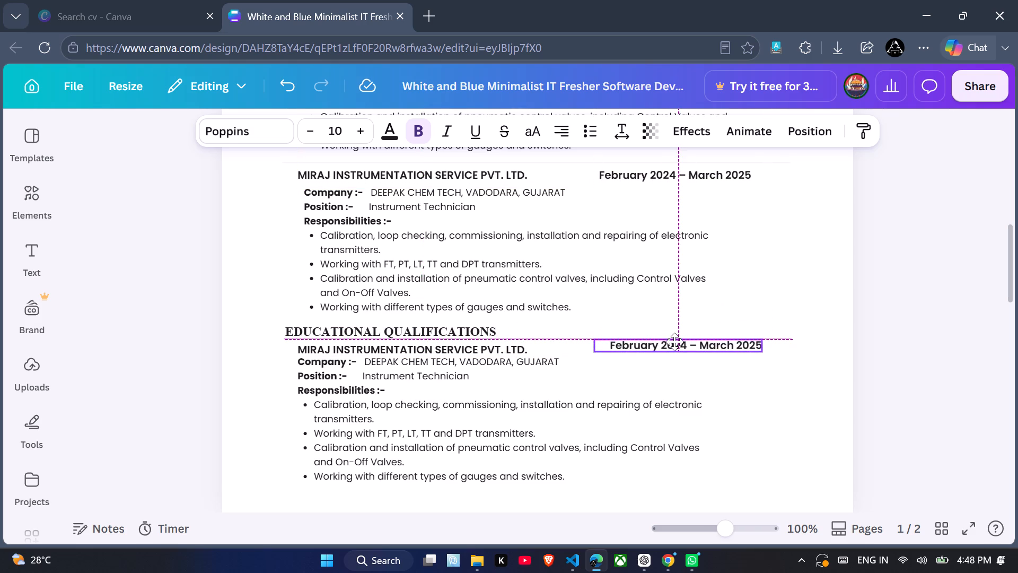
drag(674, 342, 674, 342)
drag(674, 342, 671, 344)
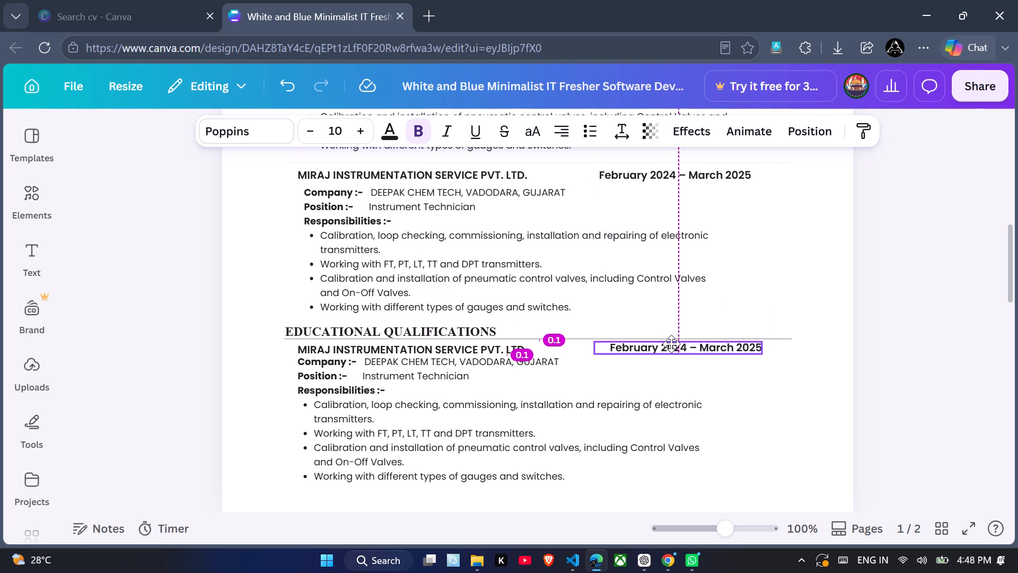
drag(671, 344, 667, 345)
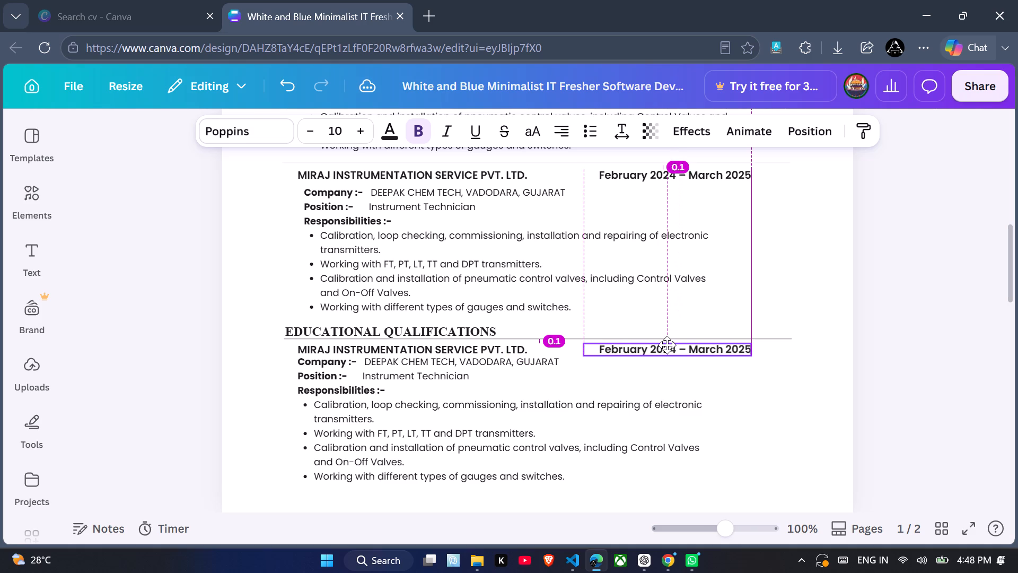
drag(667, 345, 667, 345)
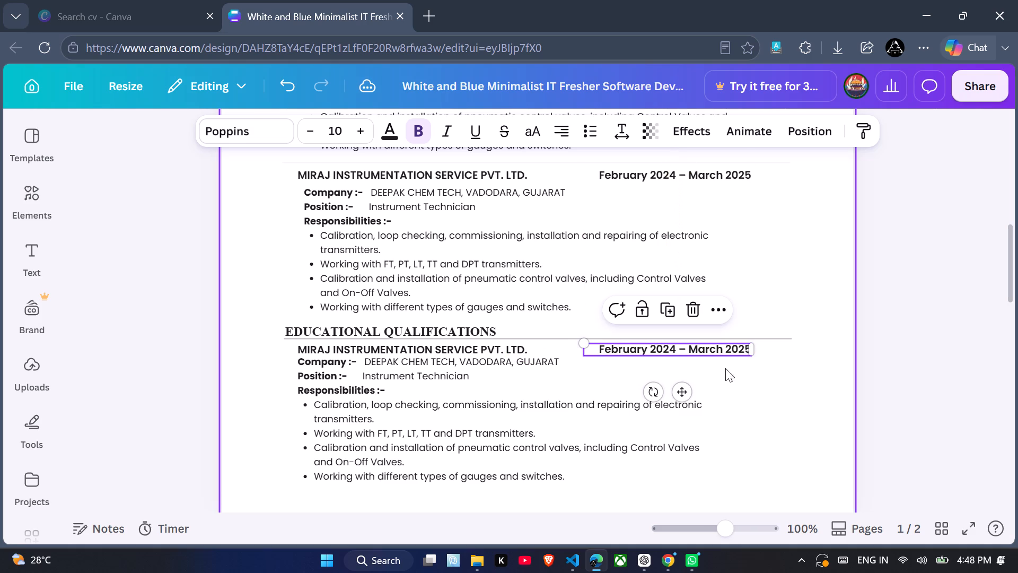
scroll(779, 415, down, 1)
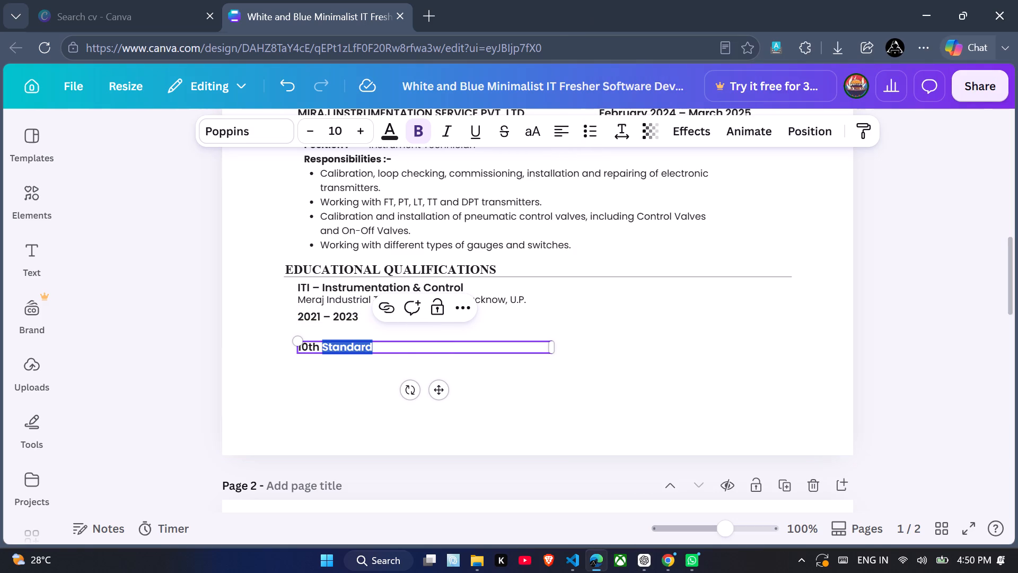
triple_click(438, 344)
key(ctrl+v)
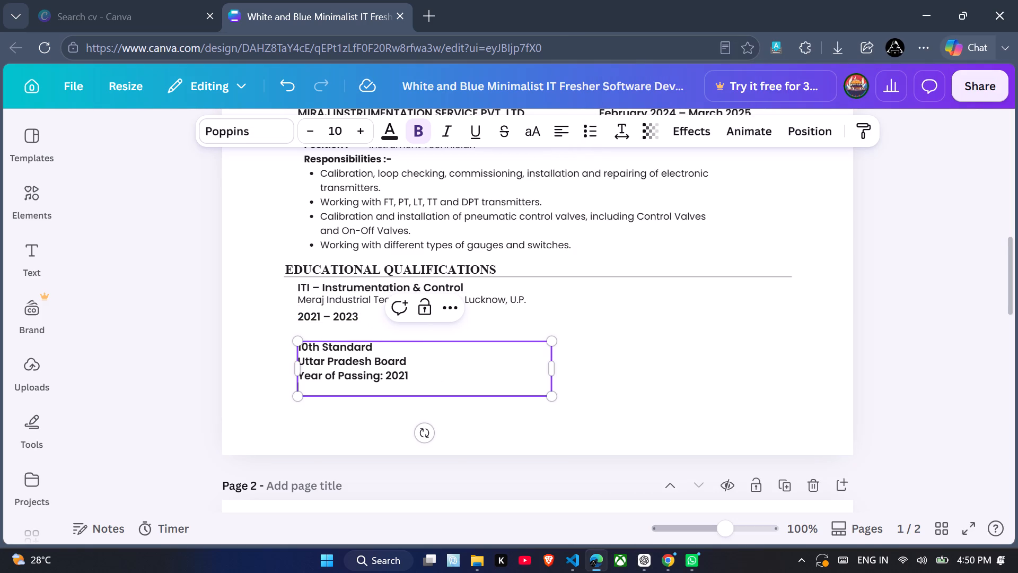
click(624, 400)
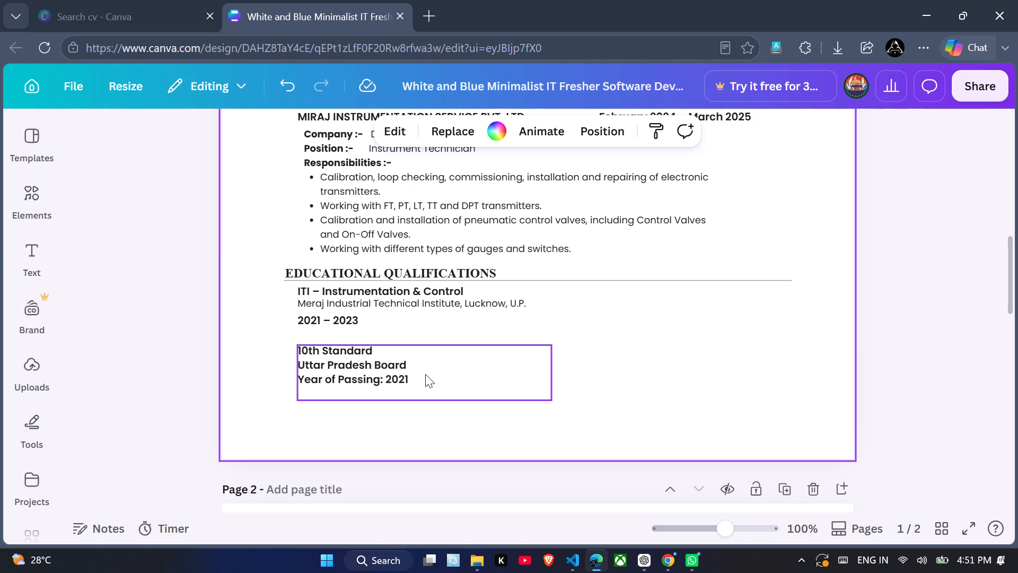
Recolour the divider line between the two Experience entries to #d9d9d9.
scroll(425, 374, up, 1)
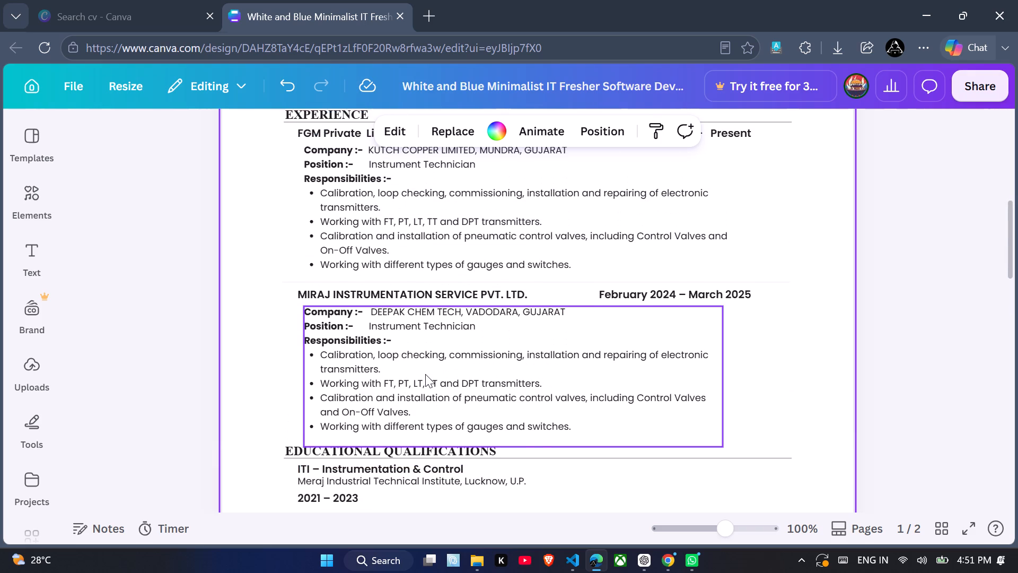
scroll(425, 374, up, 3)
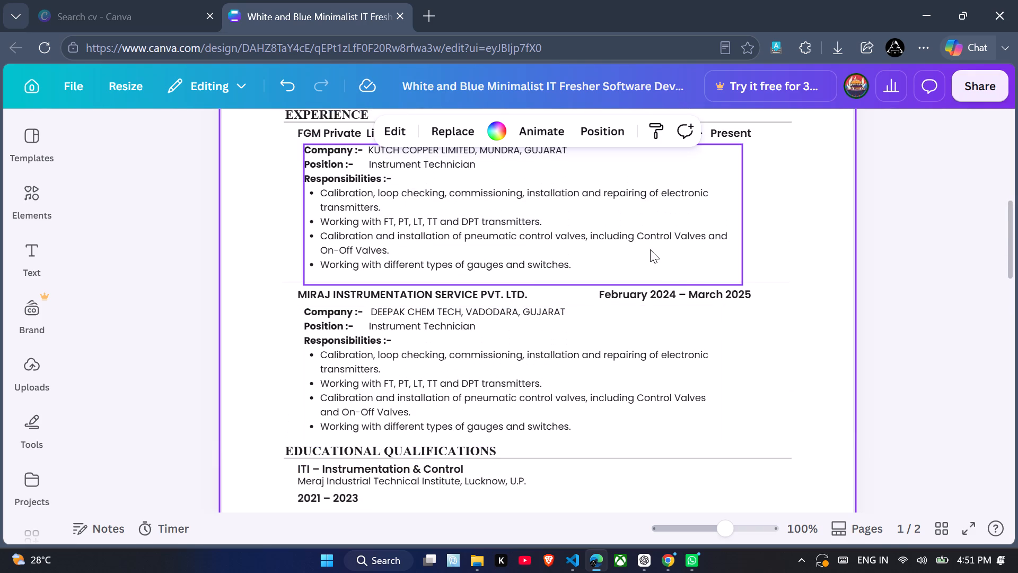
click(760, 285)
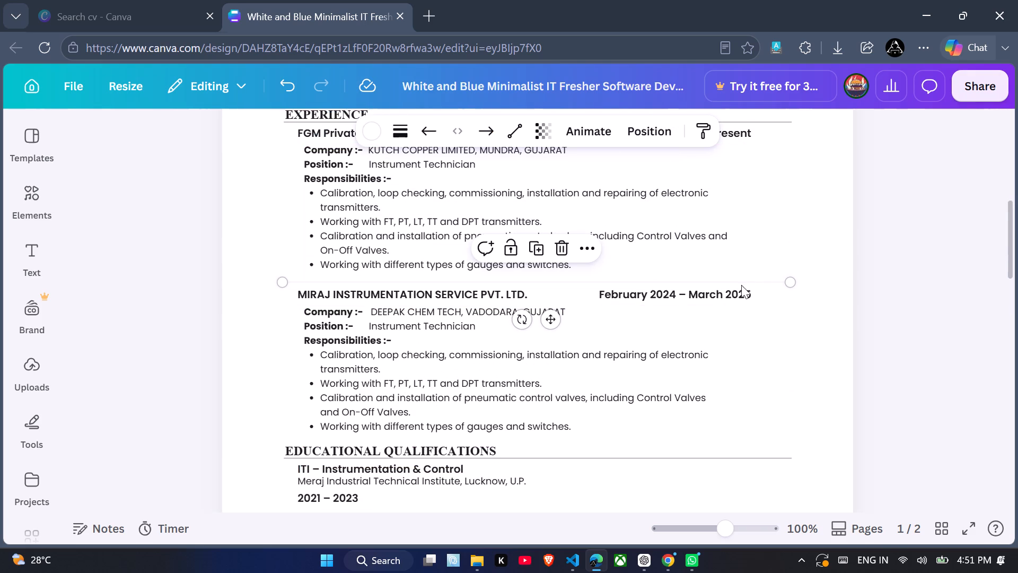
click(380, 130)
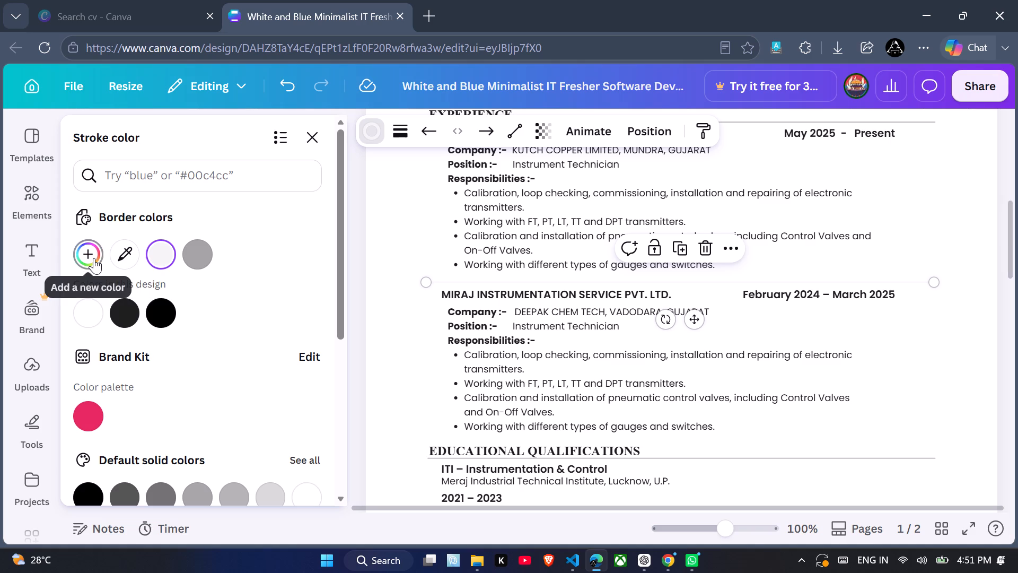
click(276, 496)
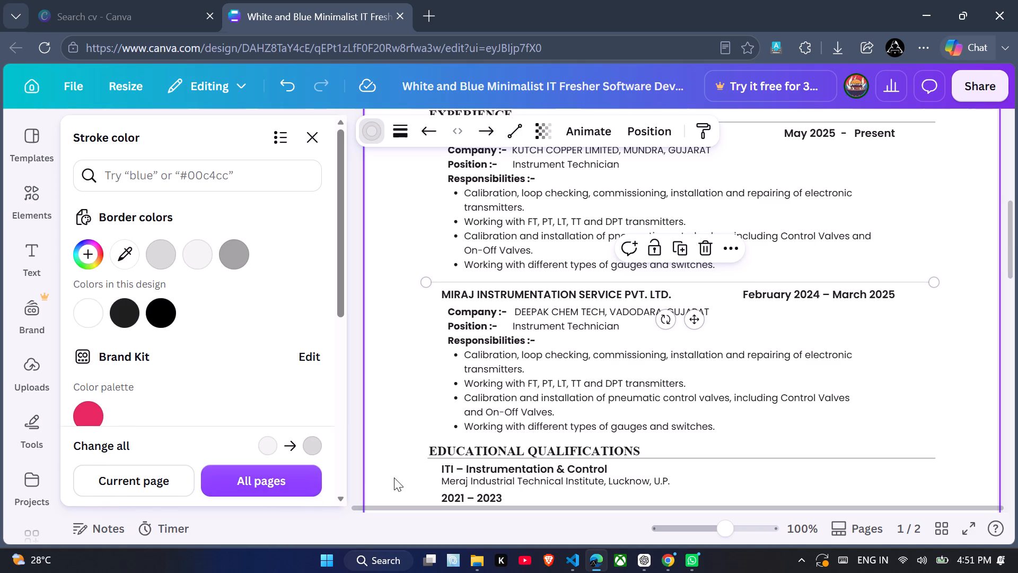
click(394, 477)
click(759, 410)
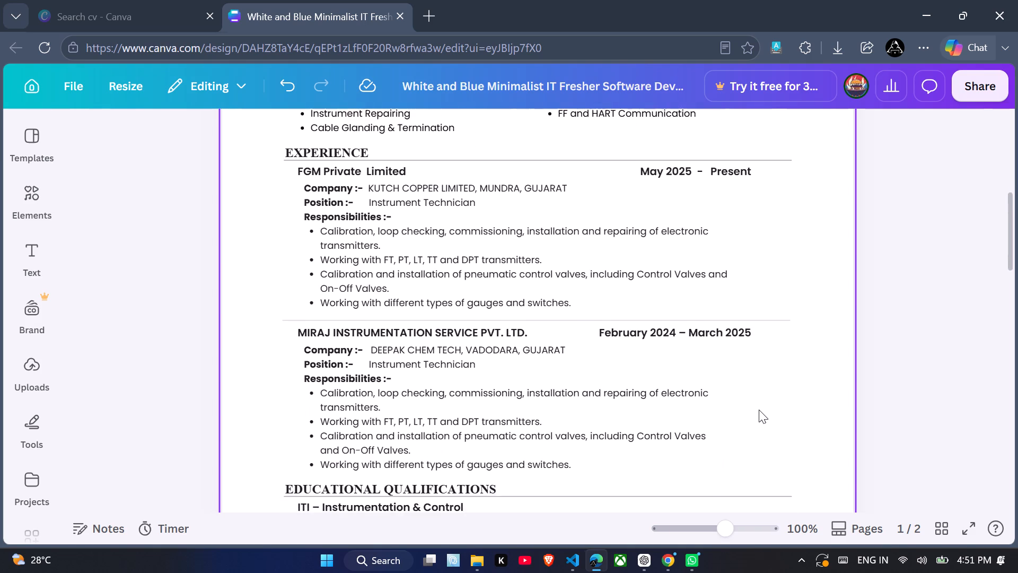
Review the layout of the Experience and Educational Qualifications sections down to the page end.
scroll(759, 410, down, 1)
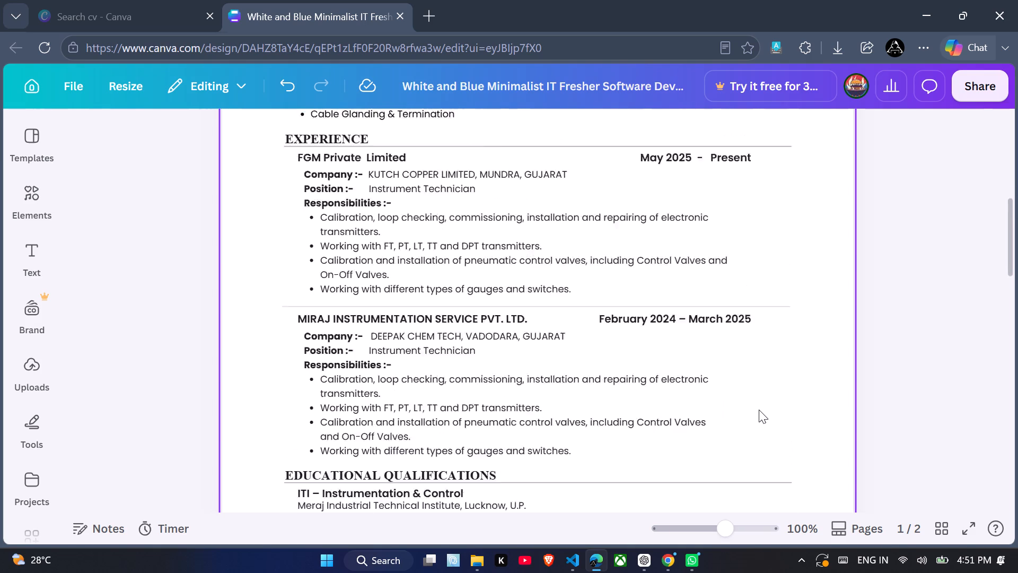
scroll(759, 410, down, 3)
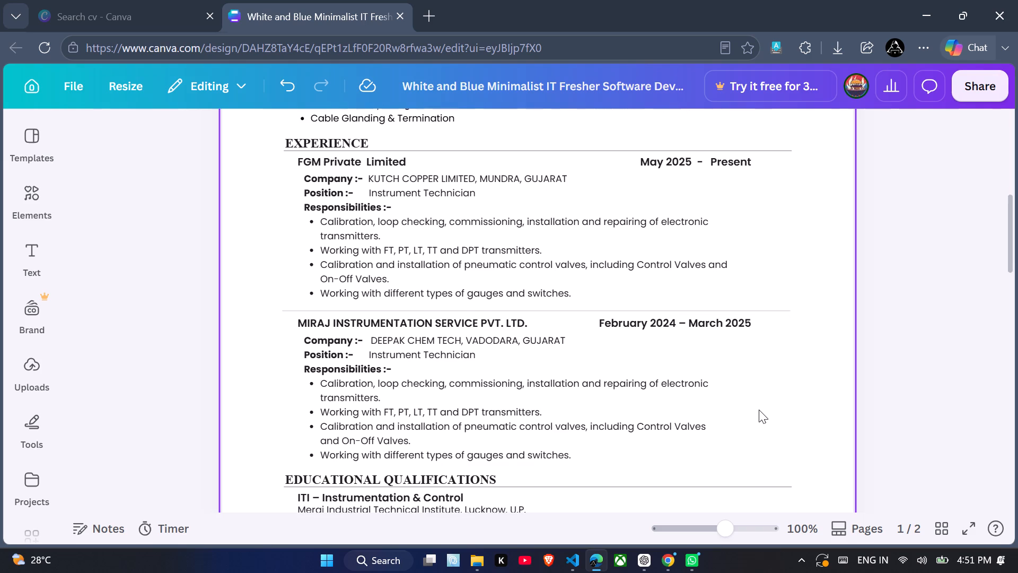
scroll(759, 410, down, 1)
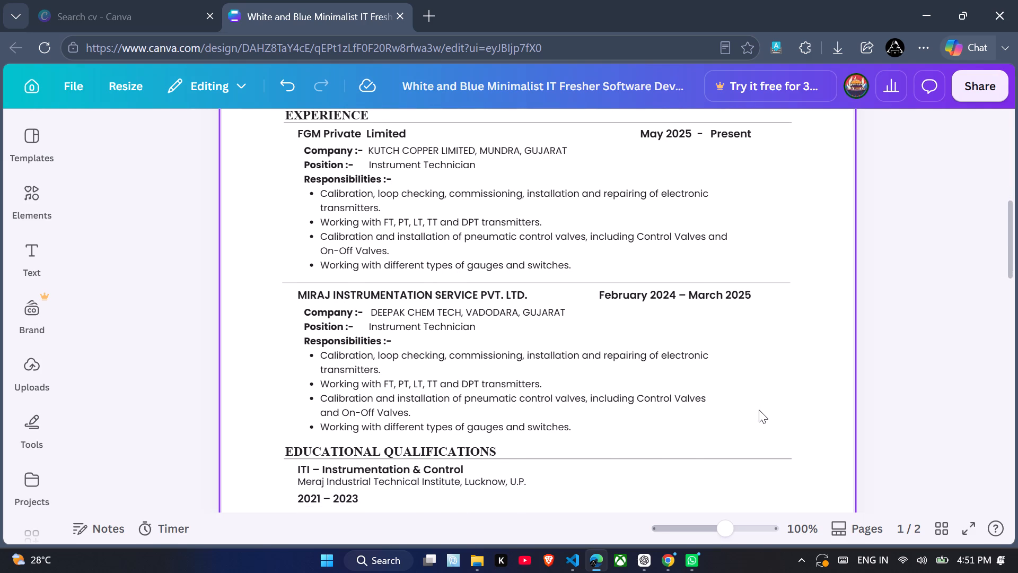
scroll(759, 410, down, 2)
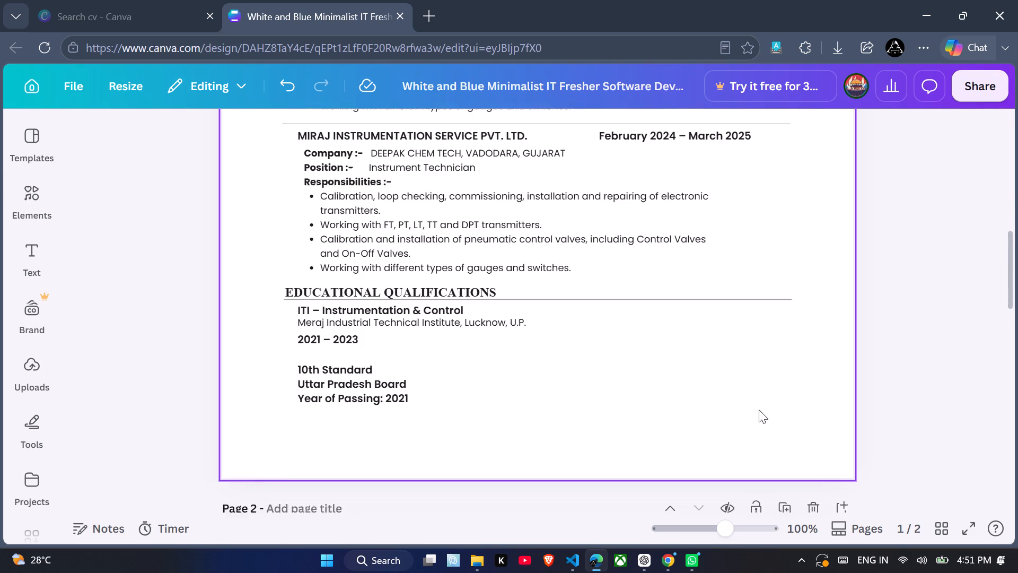
scroll(759, 410, down, 1)
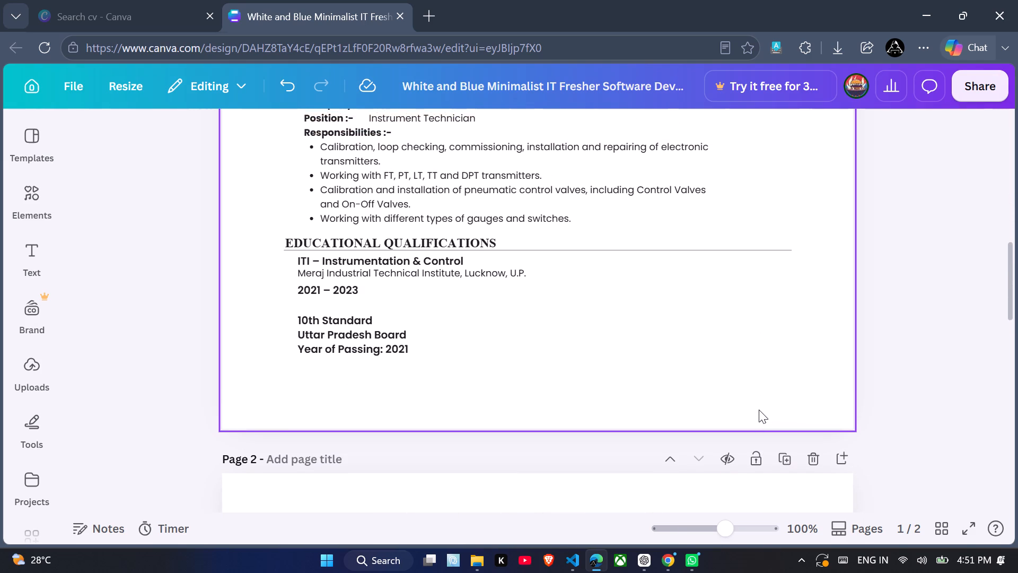
scroll(759, 410, up, 1)
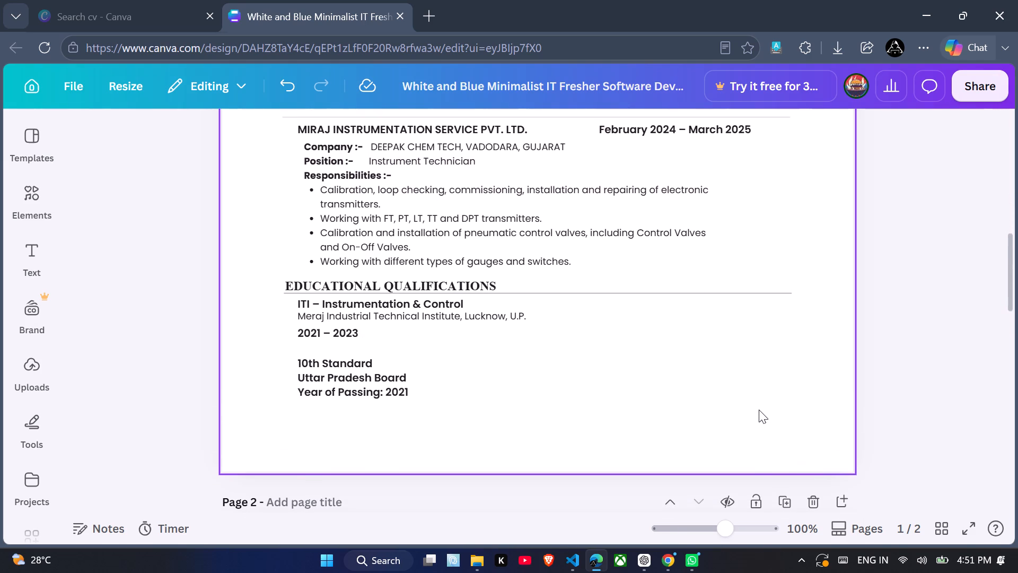
scroll(759, 410, up, 3)
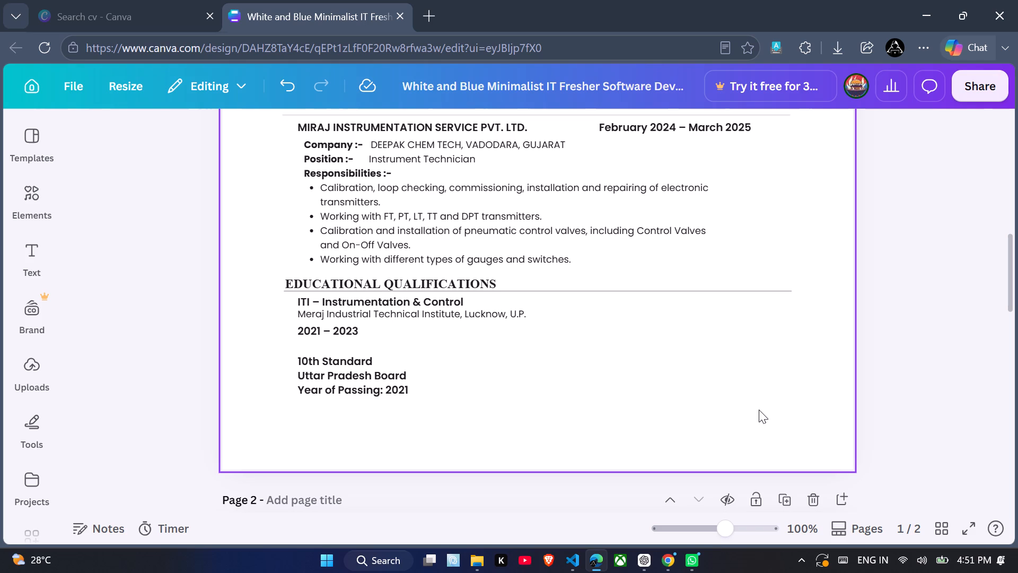
scroll(759, 410, up, 1)
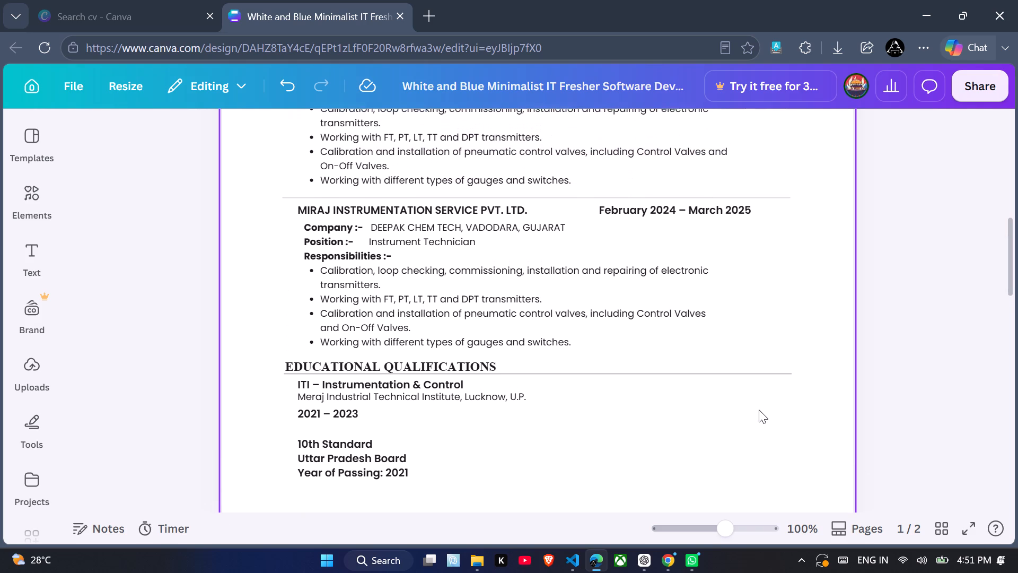
scroll(759, 410, up, 1)
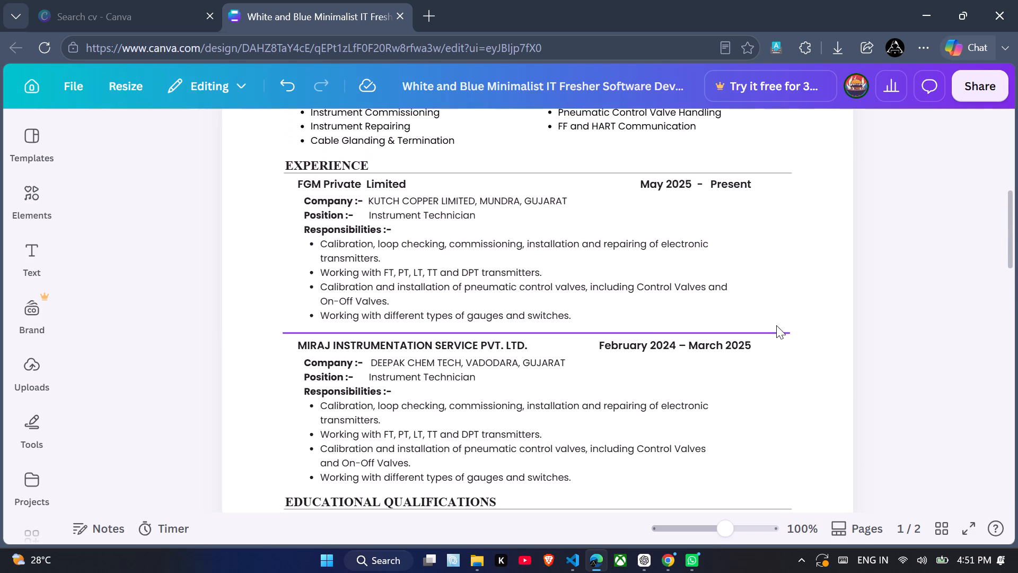
Delete the divider line between the FGM Private Limited and Miraj Instrumentation Service entries.
click(777, 334)
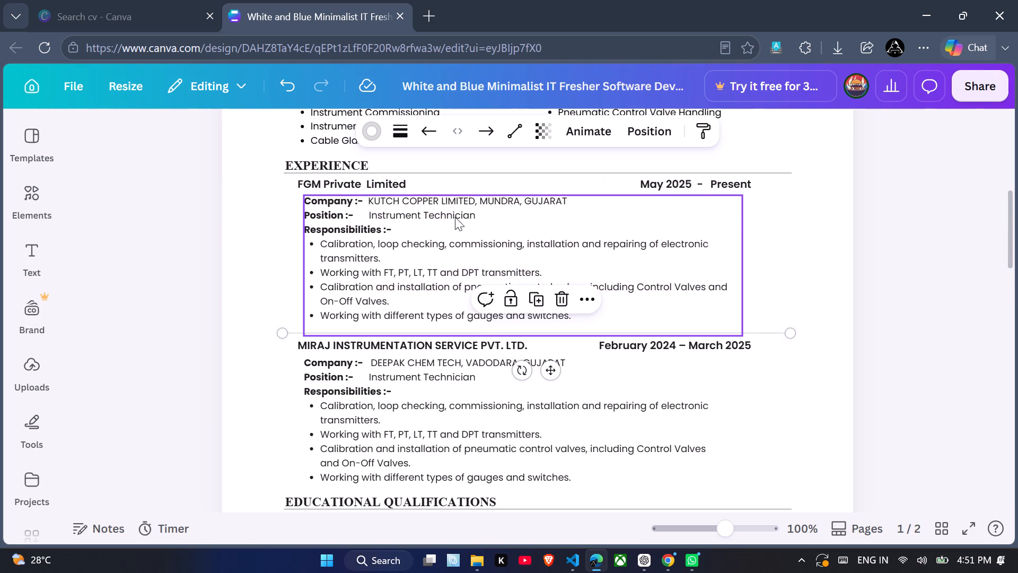
click(564, 298)
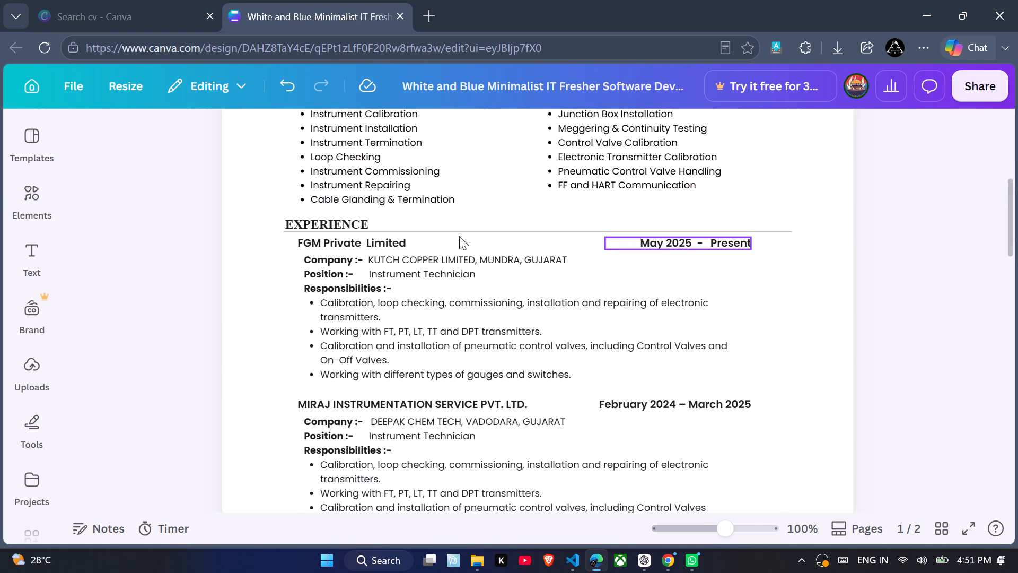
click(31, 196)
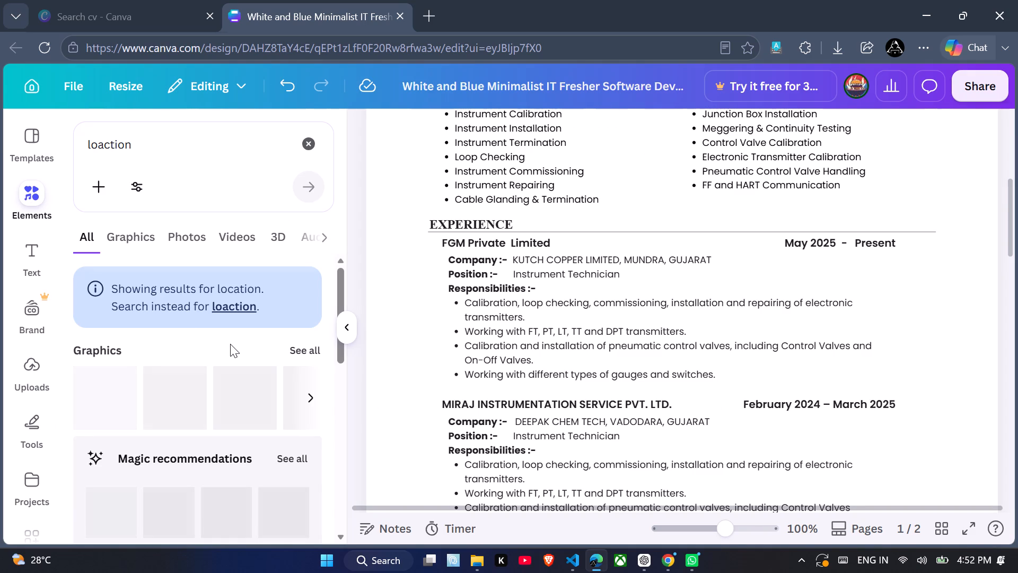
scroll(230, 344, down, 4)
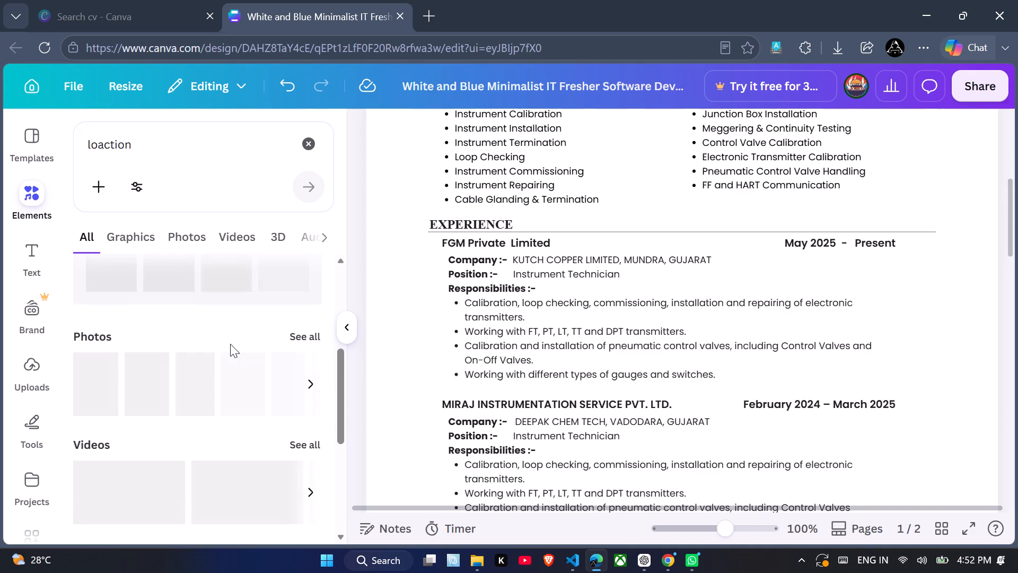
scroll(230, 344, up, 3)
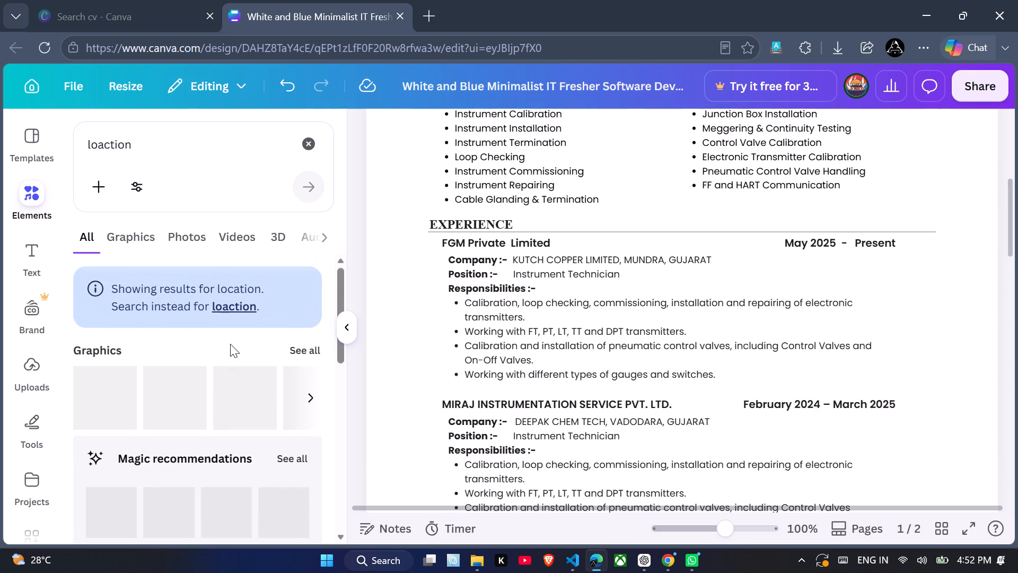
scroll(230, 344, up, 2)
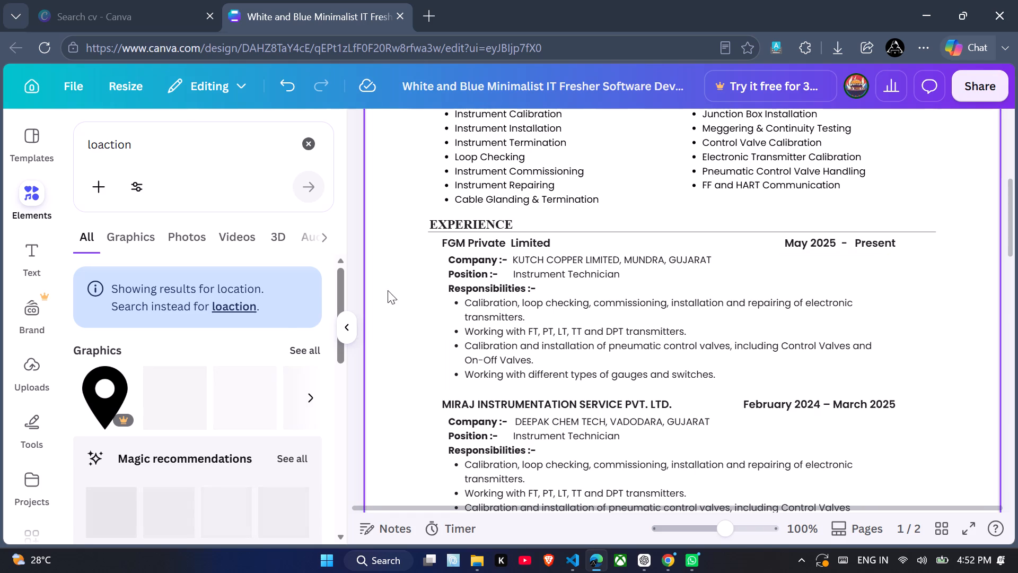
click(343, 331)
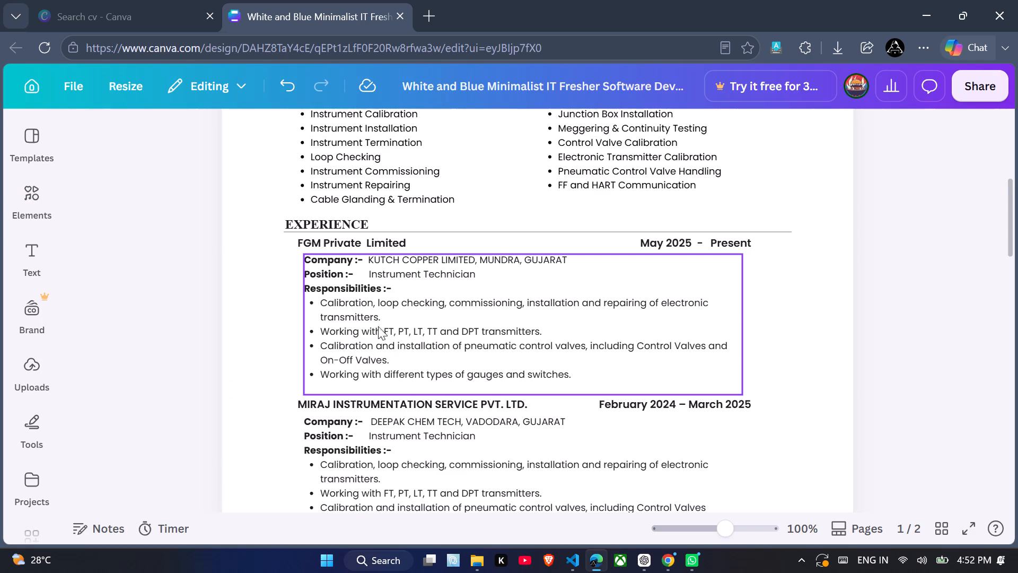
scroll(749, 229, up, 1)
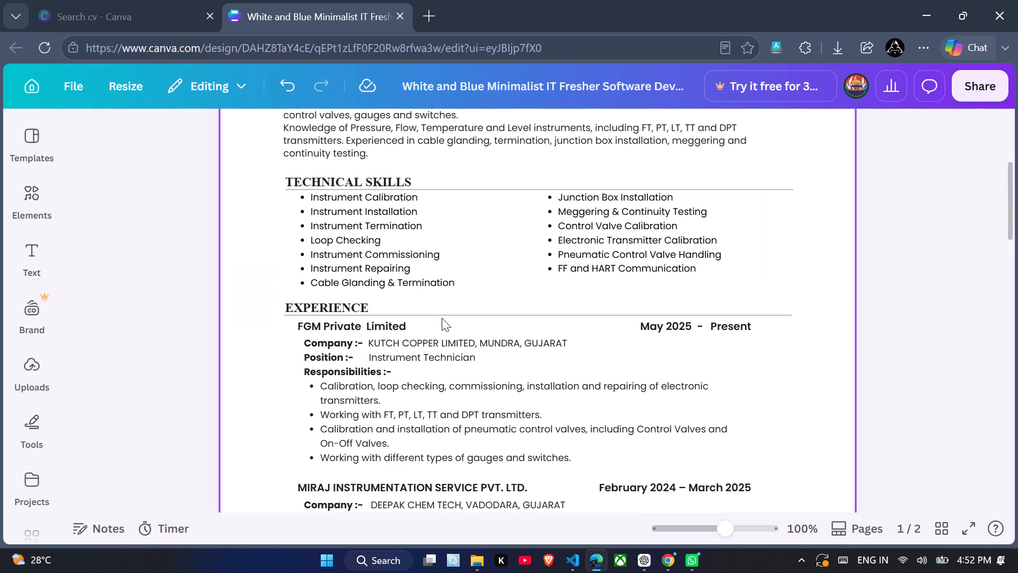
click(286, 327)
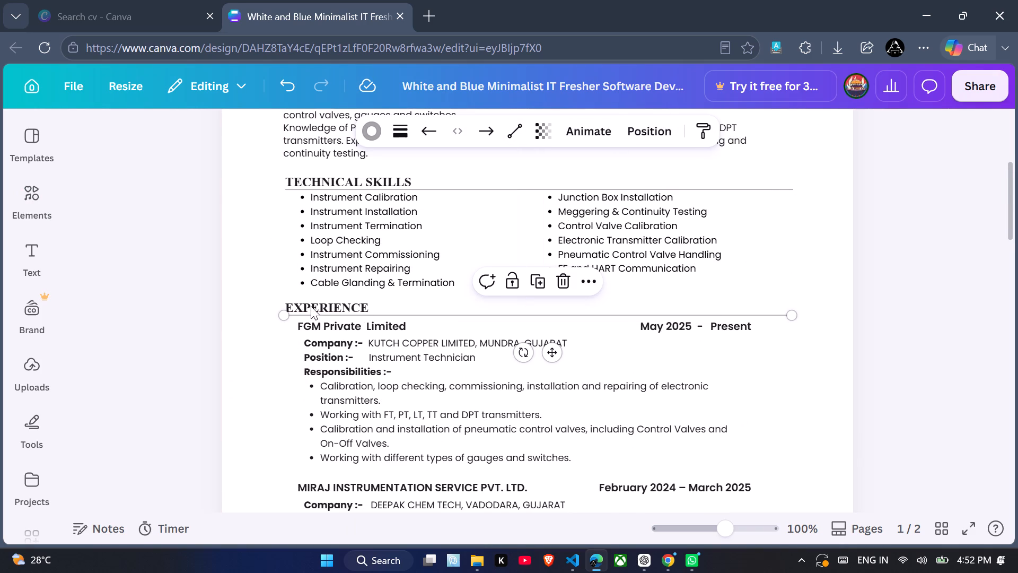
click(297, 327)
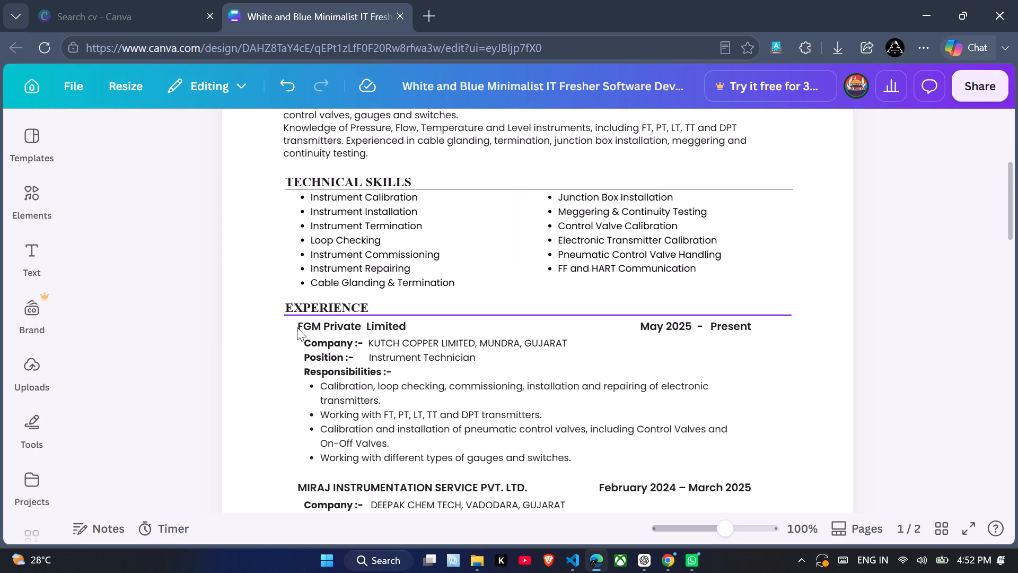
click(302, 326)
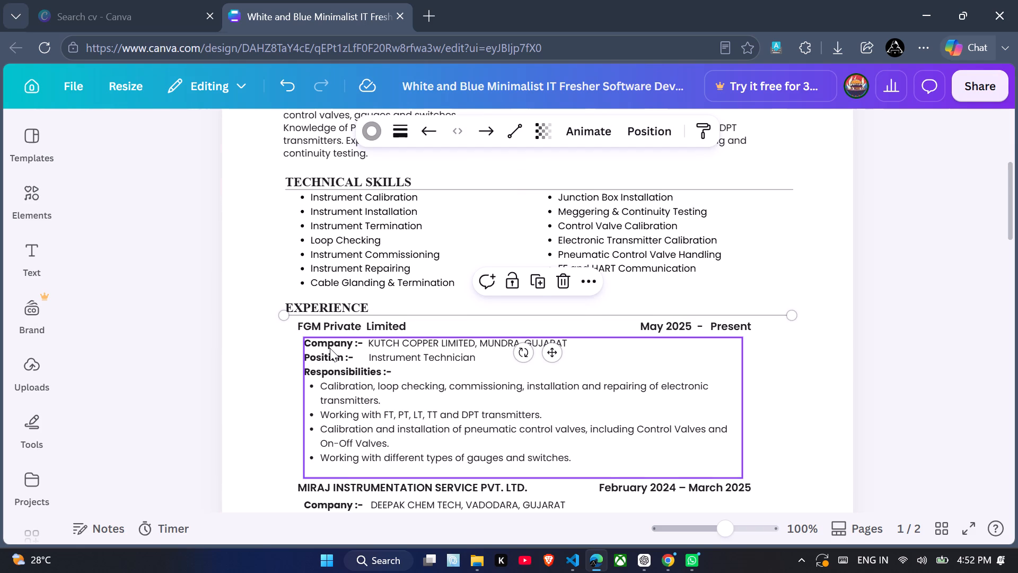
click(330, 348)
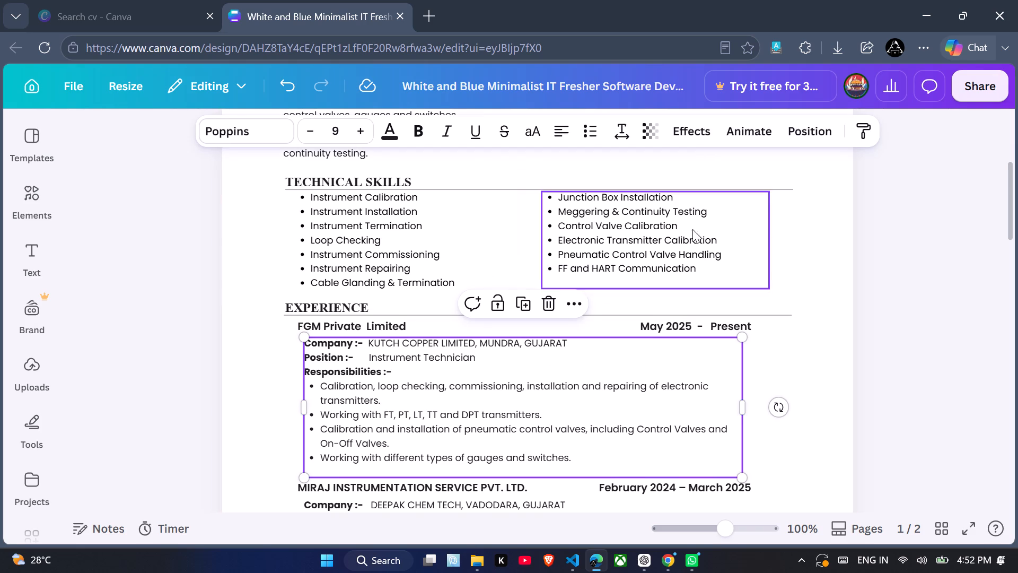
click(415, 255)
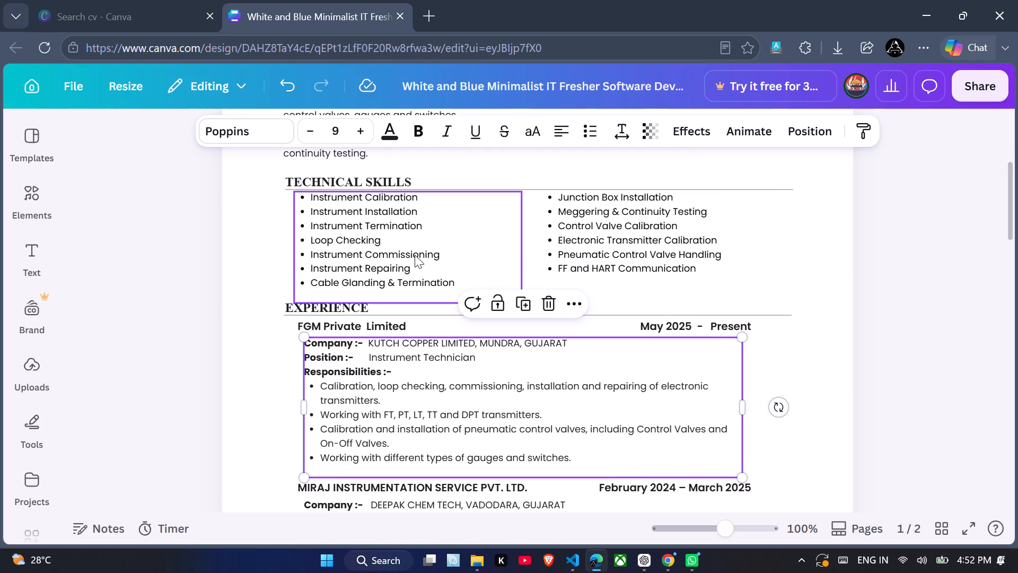
Examine the position, animation, spacing and advanced text settings available for the Technical Skills heading.
click(398, 178)
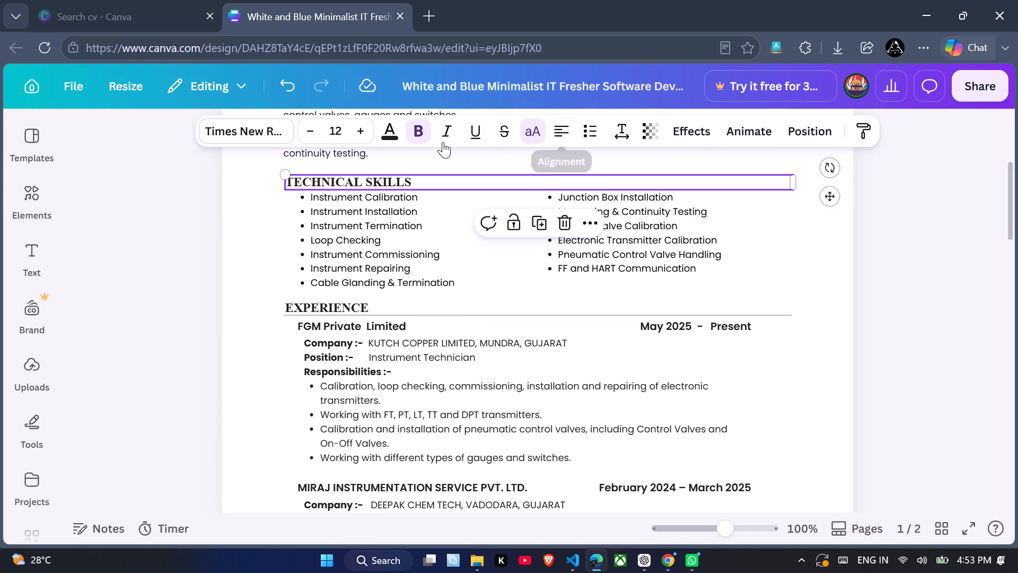
click(817, 133)
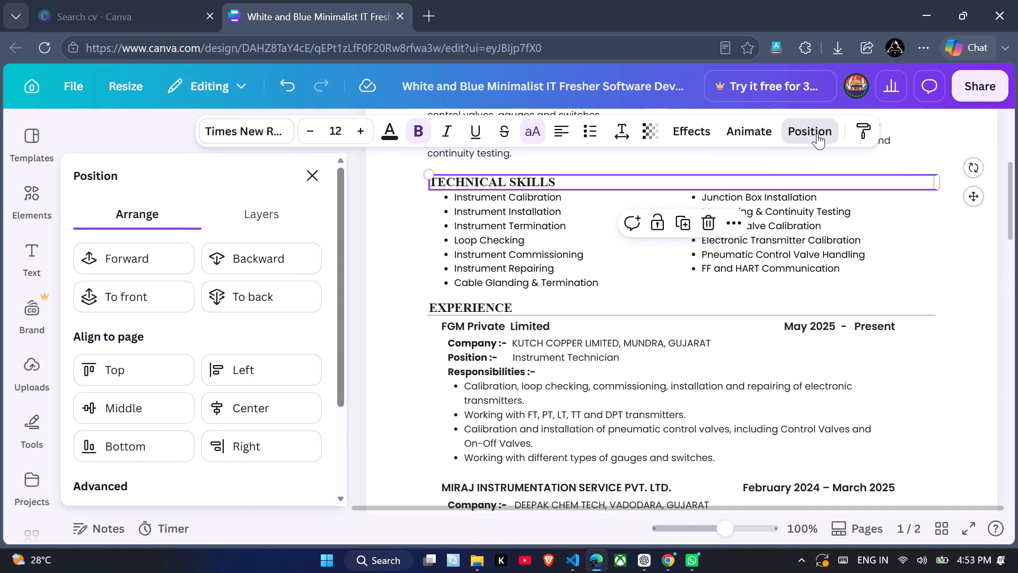
click(748, 133)
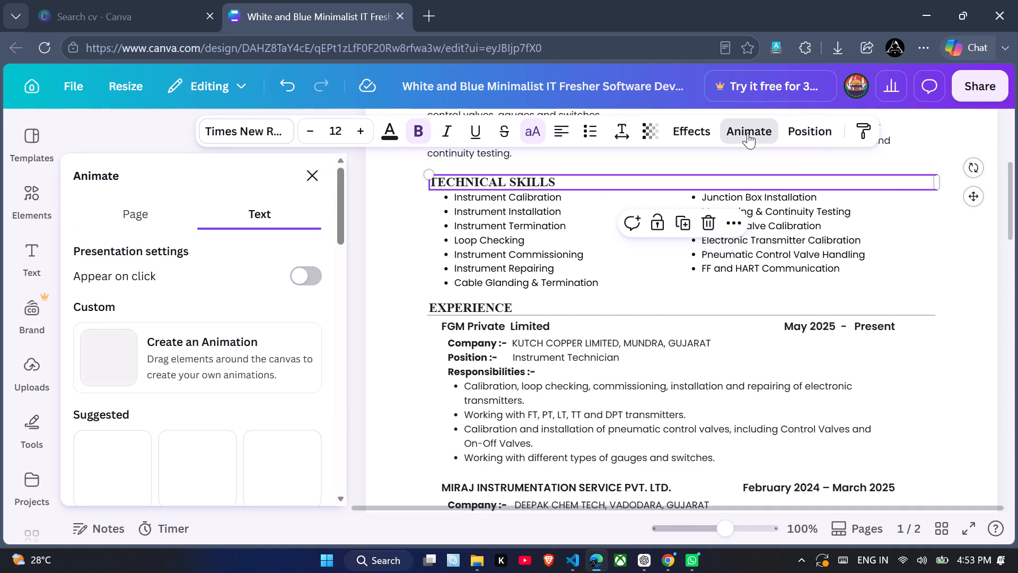
click(624, 131)
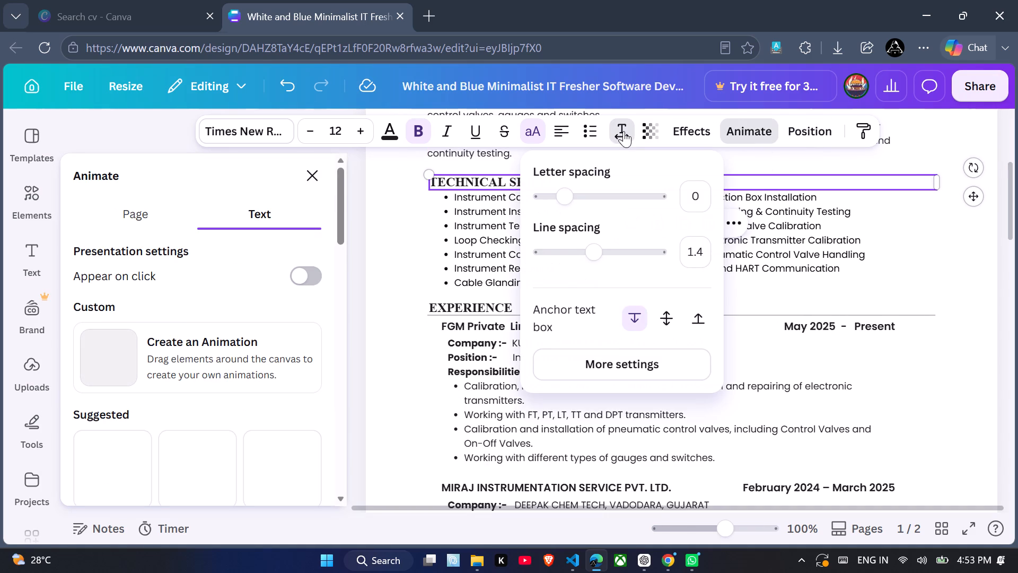
click(680, 364)
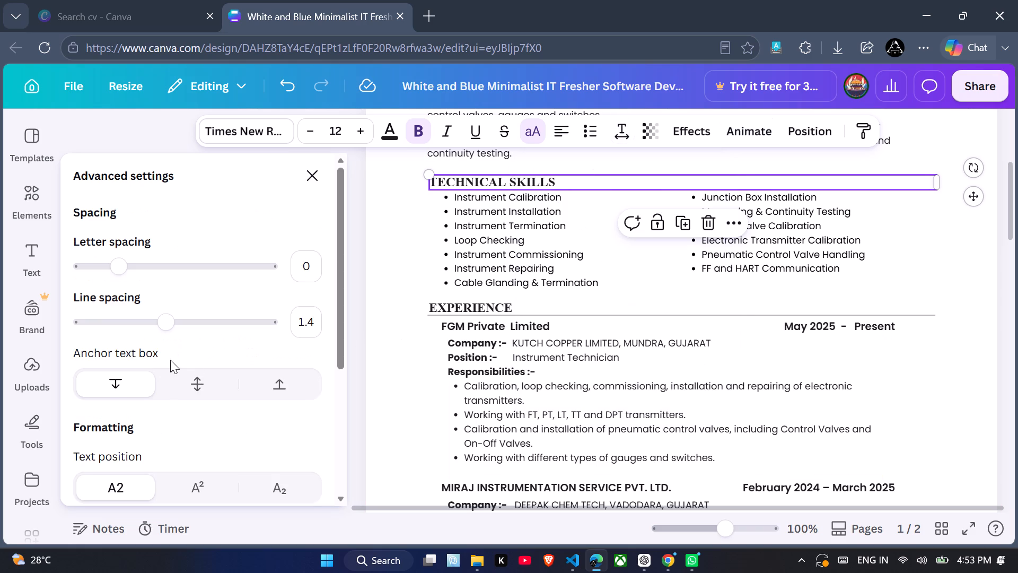
scroll(173, 360, down, 3)
scroll(173, 360, up, 1)
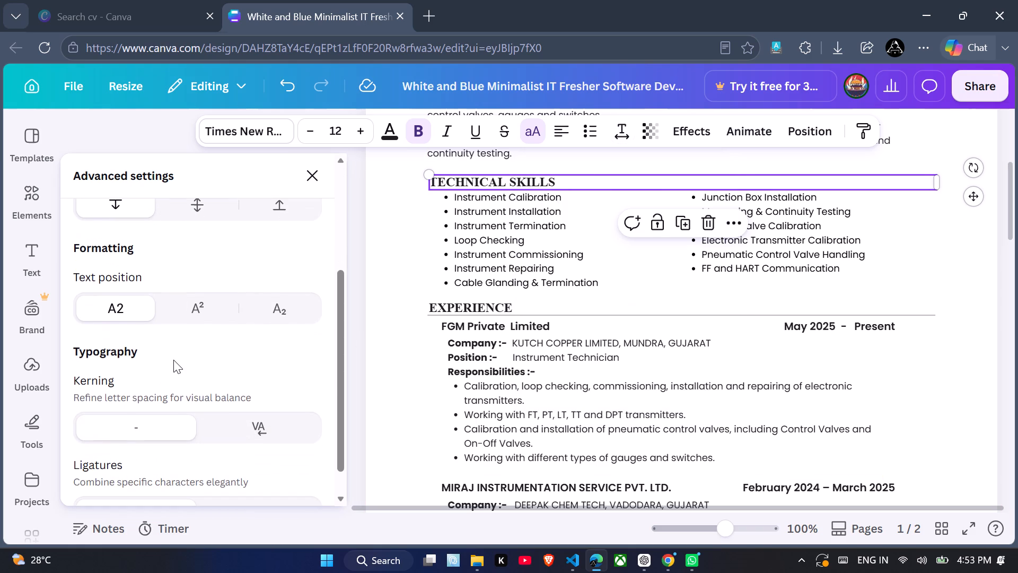
scroll(173, 360, up, 1)
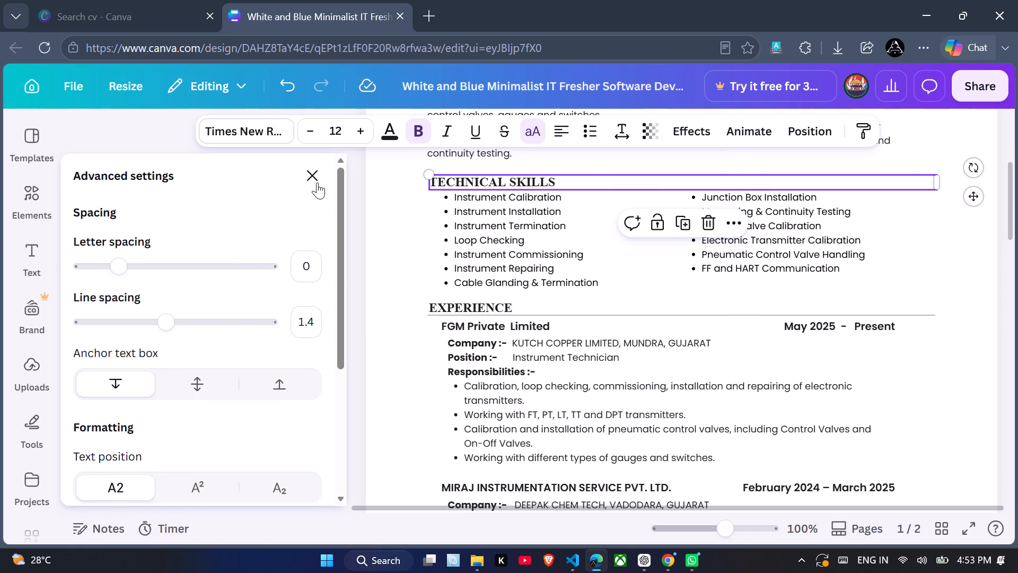
click(317, 176)
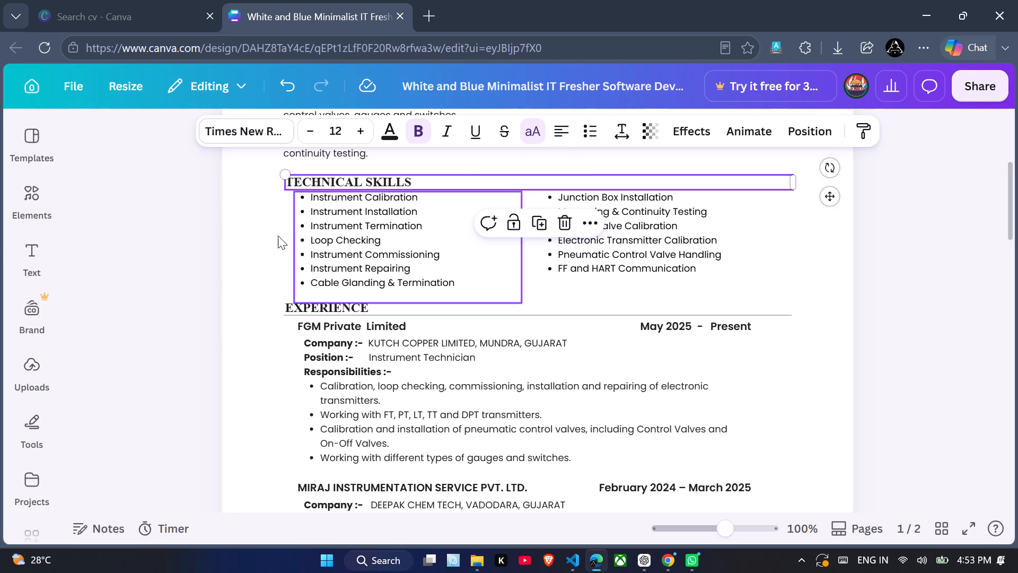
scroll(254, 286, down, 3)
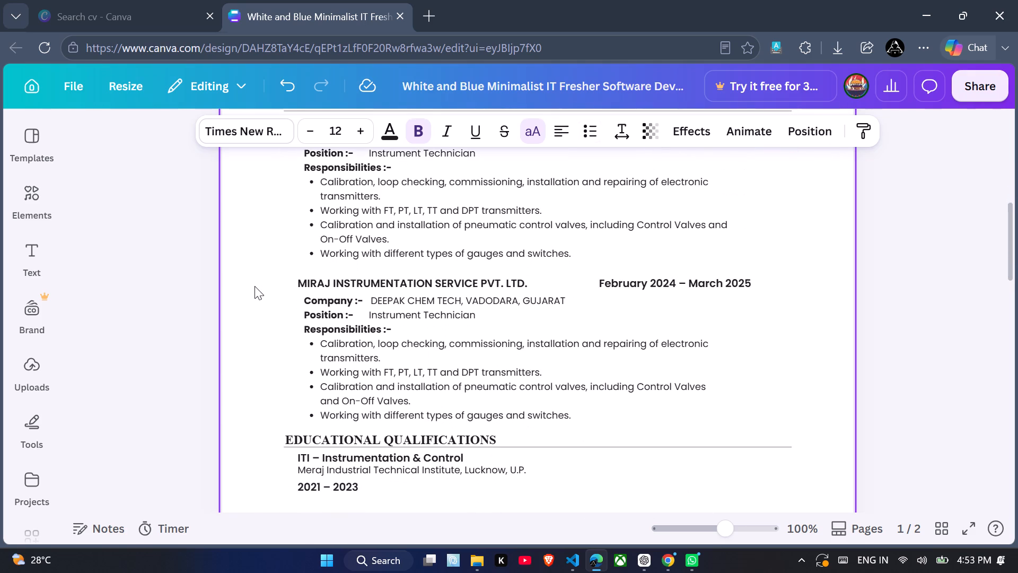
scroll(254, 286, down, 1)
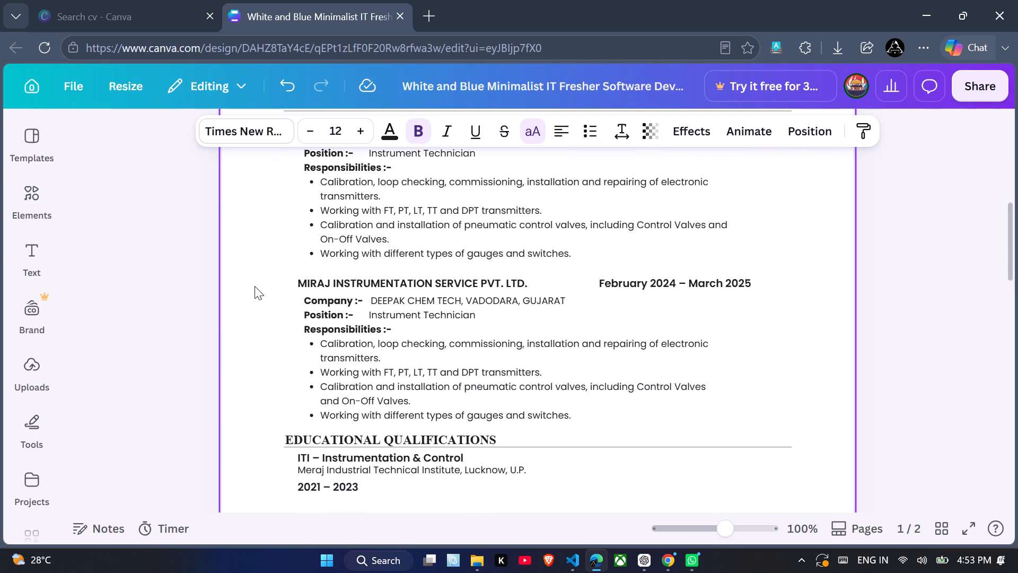
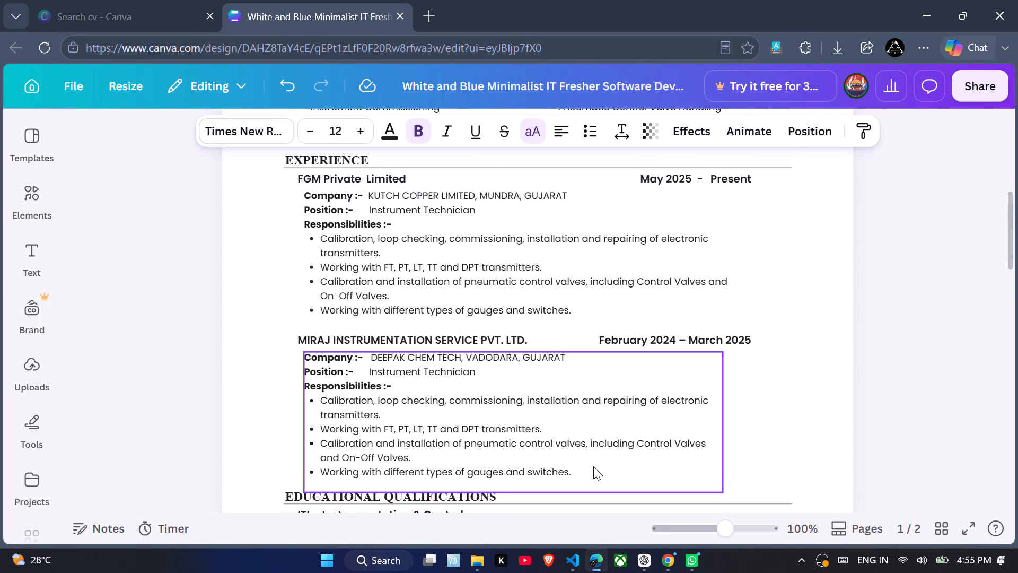
Search the elements library for "arrow" and browse the matching shapes, graphics, photos and other media.
click(31, 195)
triple_click(186, 149)
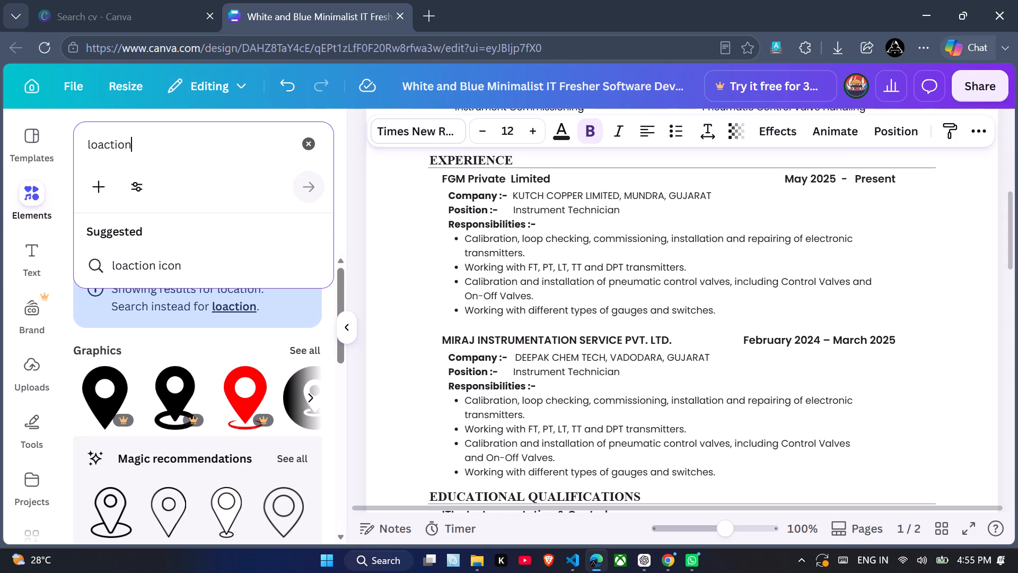
text(arrow)
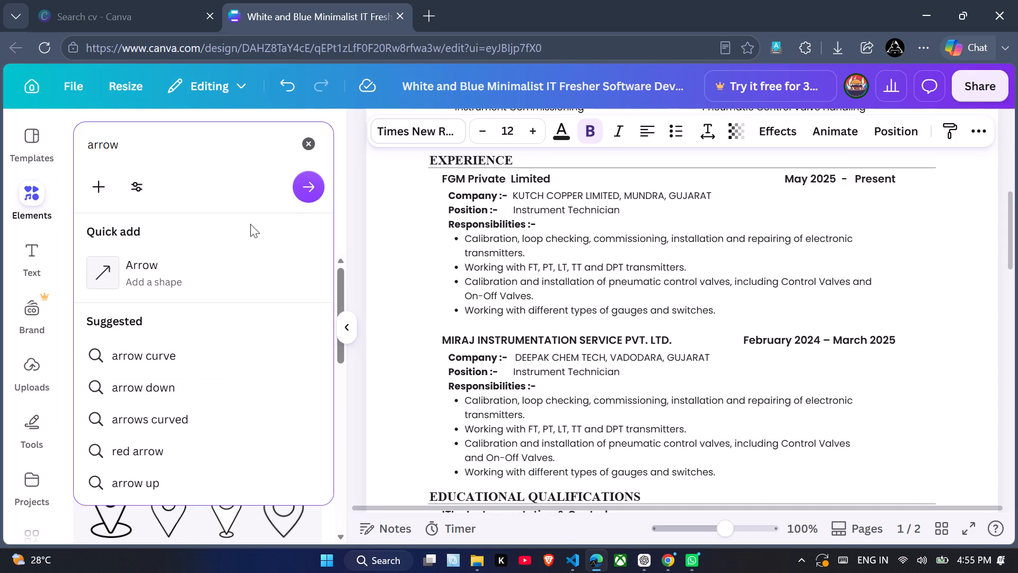
click(311, 192)
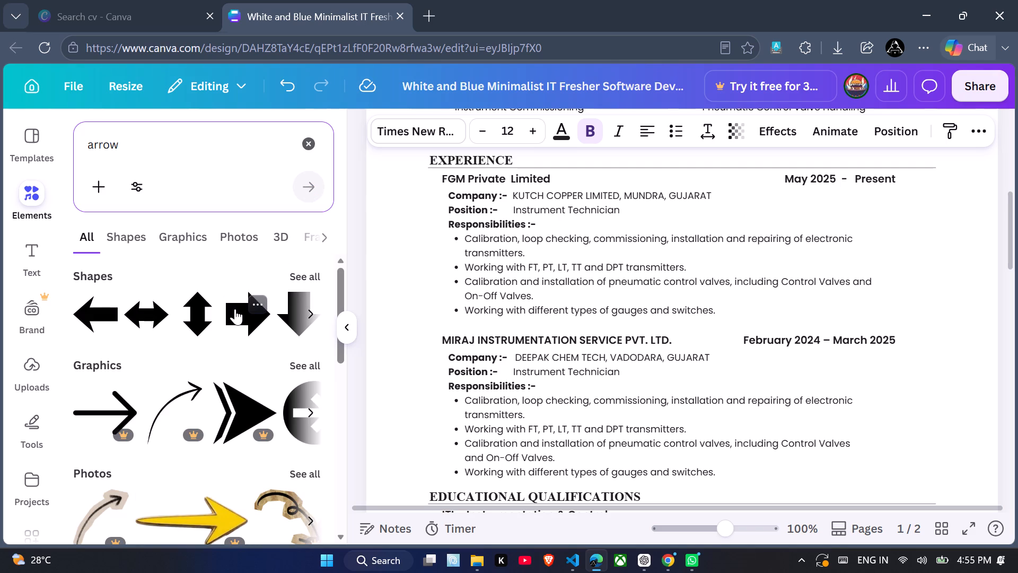
scroll(235, 309, left, 4)
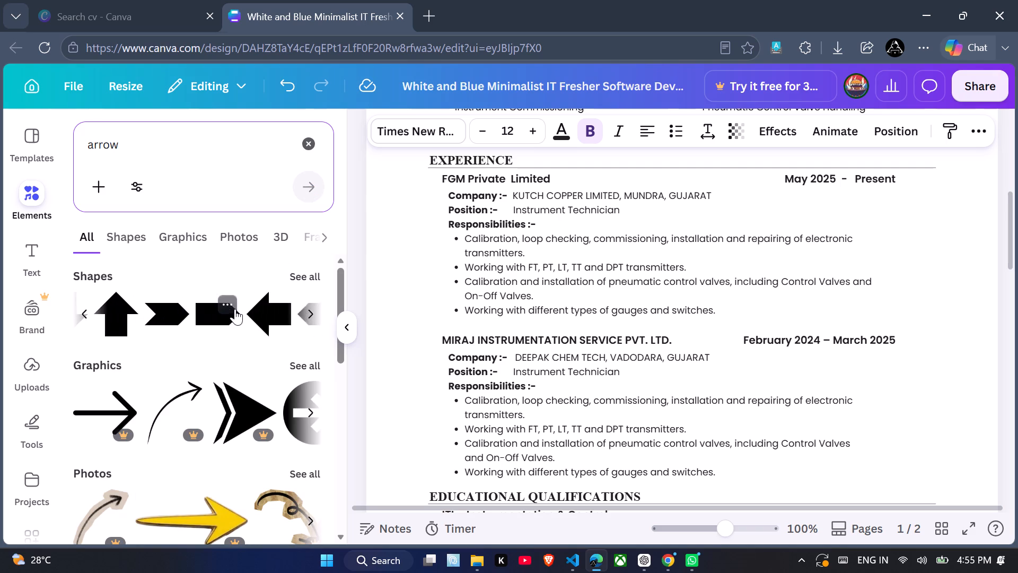
scroll(235, 309, left, 4)
scroll(235, 309, down, 2)
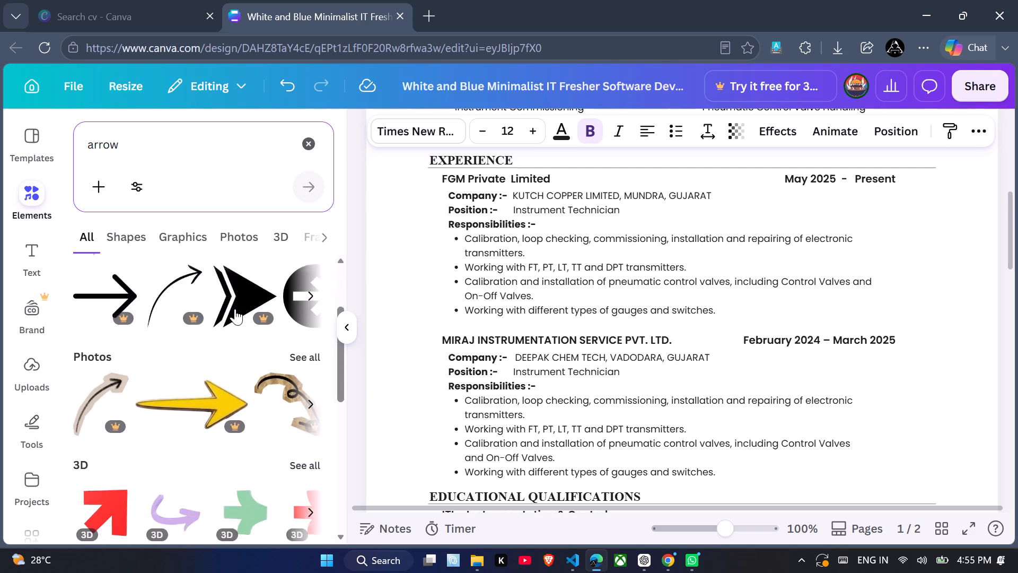
scroll(235, 309, down, 7)
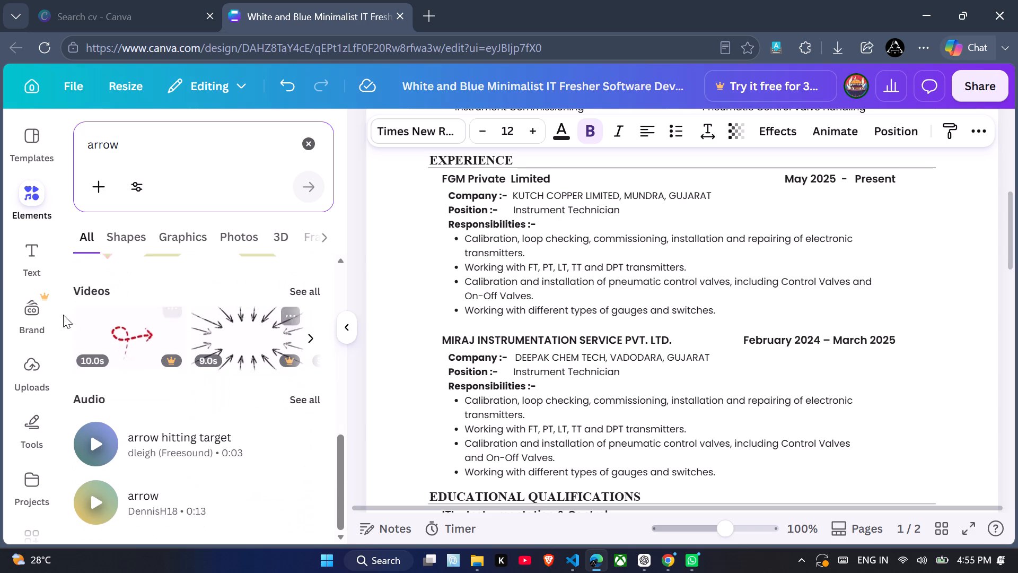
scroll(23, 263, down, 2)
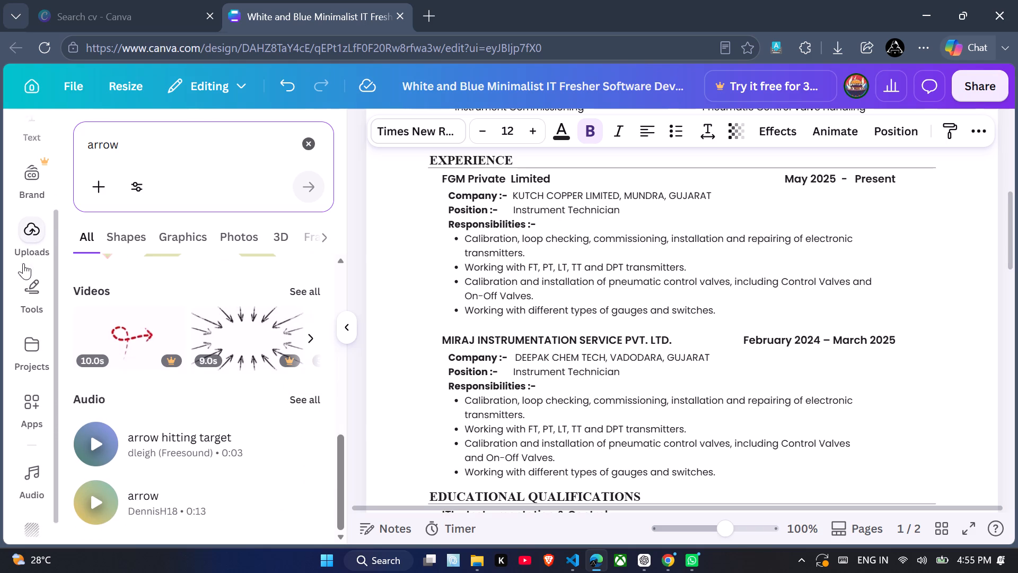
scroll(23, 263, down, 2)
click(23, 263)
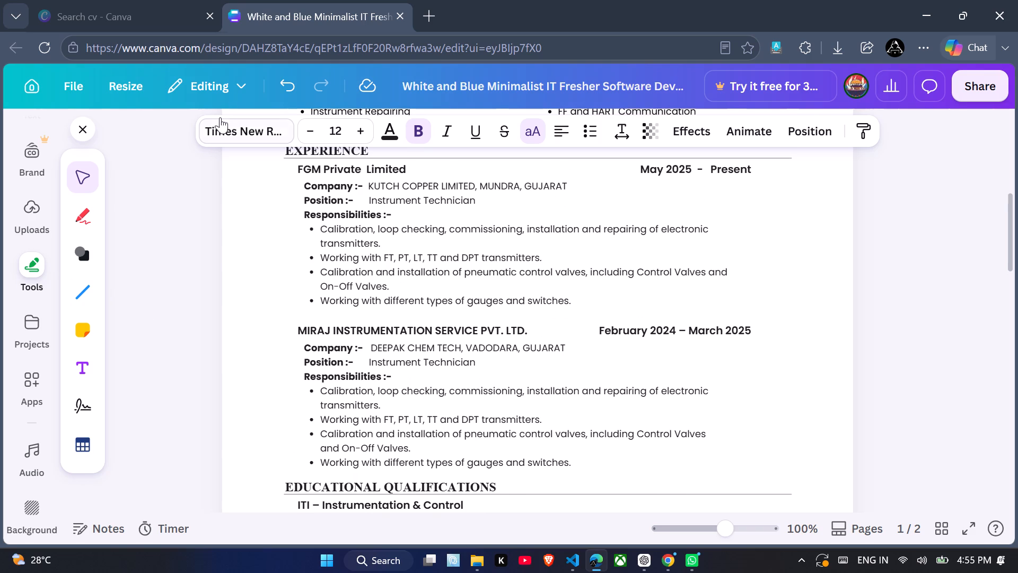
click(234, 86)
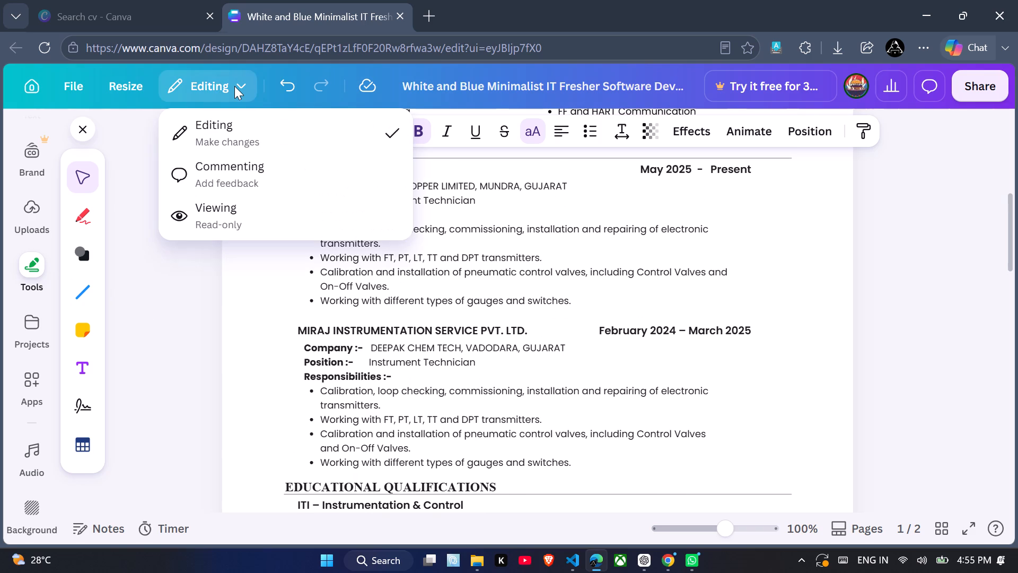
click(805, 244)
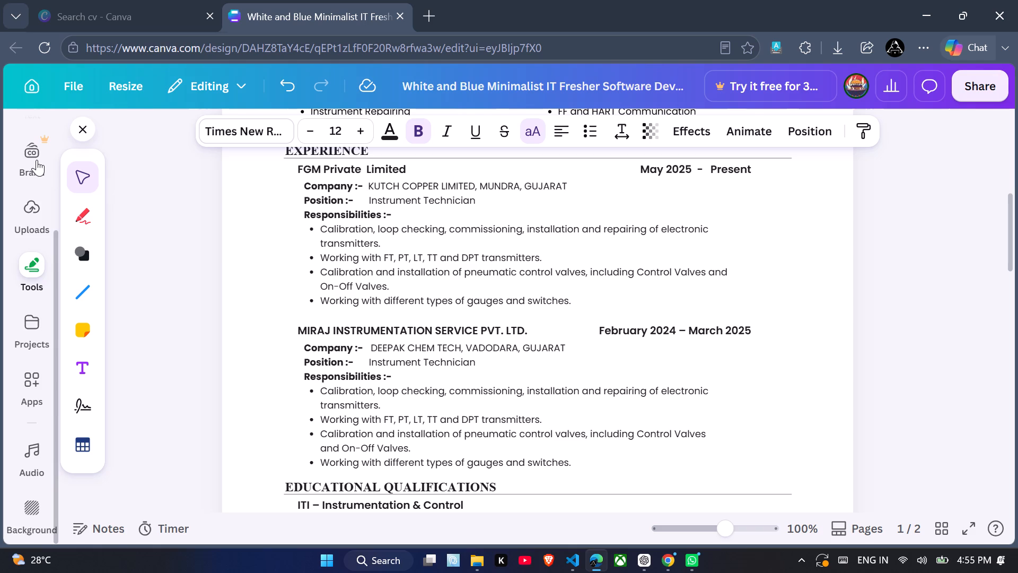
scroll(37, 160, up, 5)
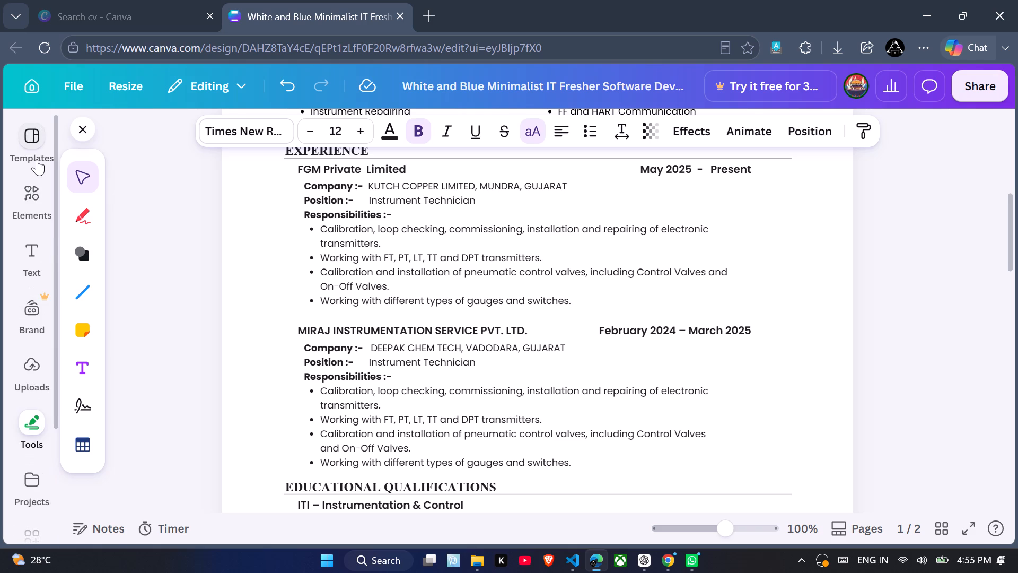
Look through the arrow elements again, including the full row of arrow shapes, and close the results without adding one.
click(28, 214)
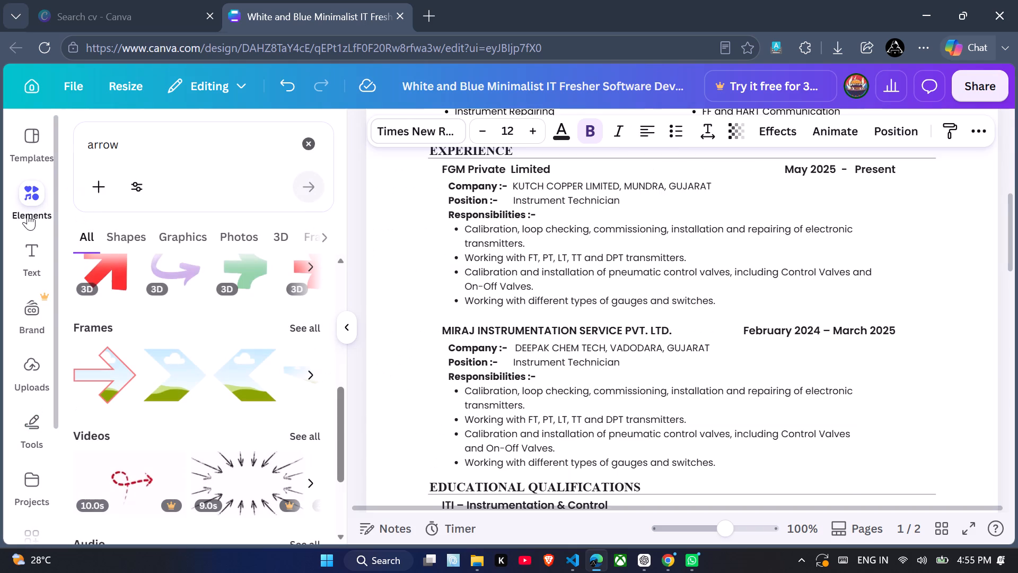
scroll(158, 257, up, 1)
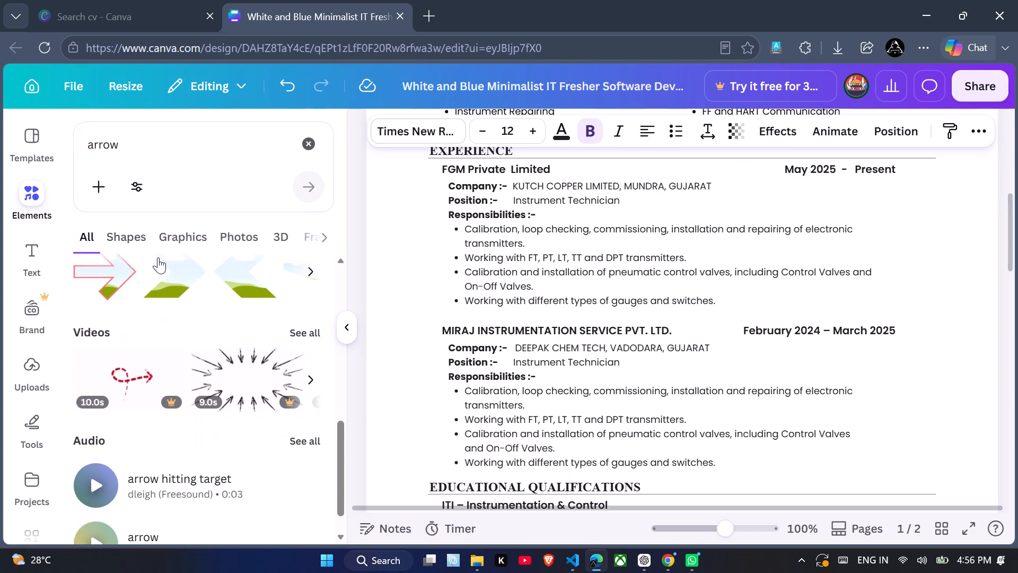
scroll(158, 257, up, 2)
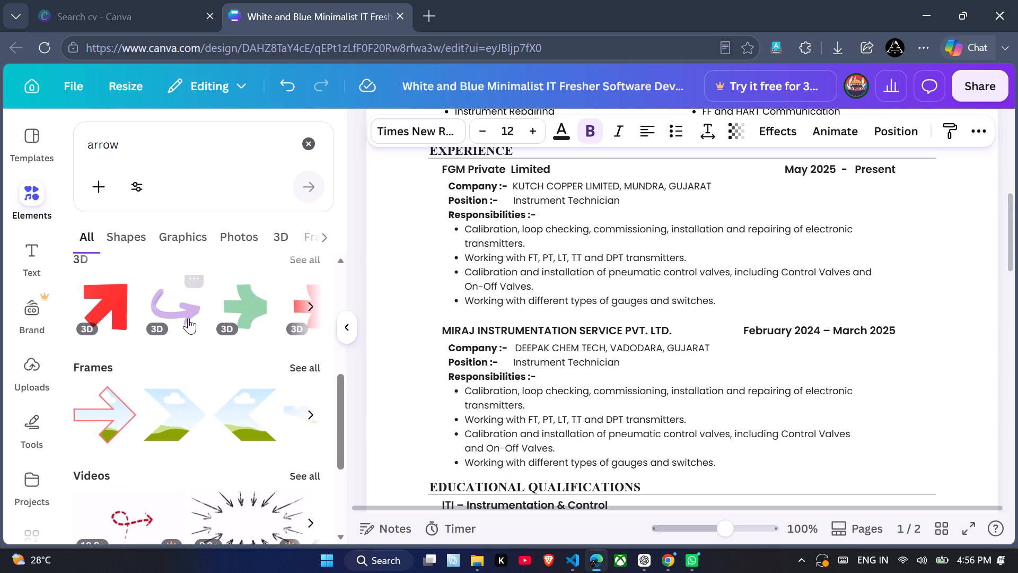
scroll(203, 339, up, 6)
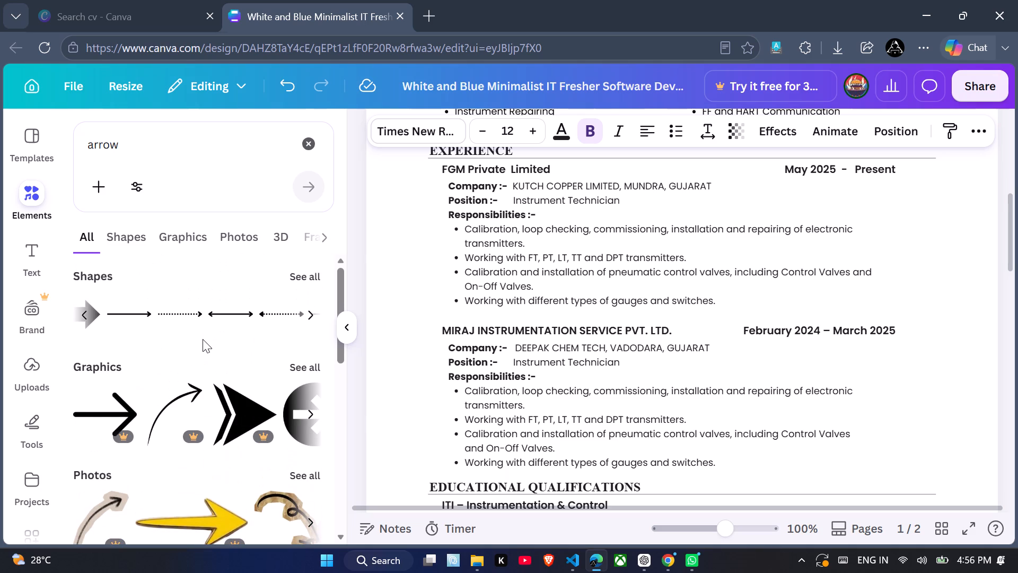
scroll(203, 339, up, 1)
scroll(186, 318, right, 2)
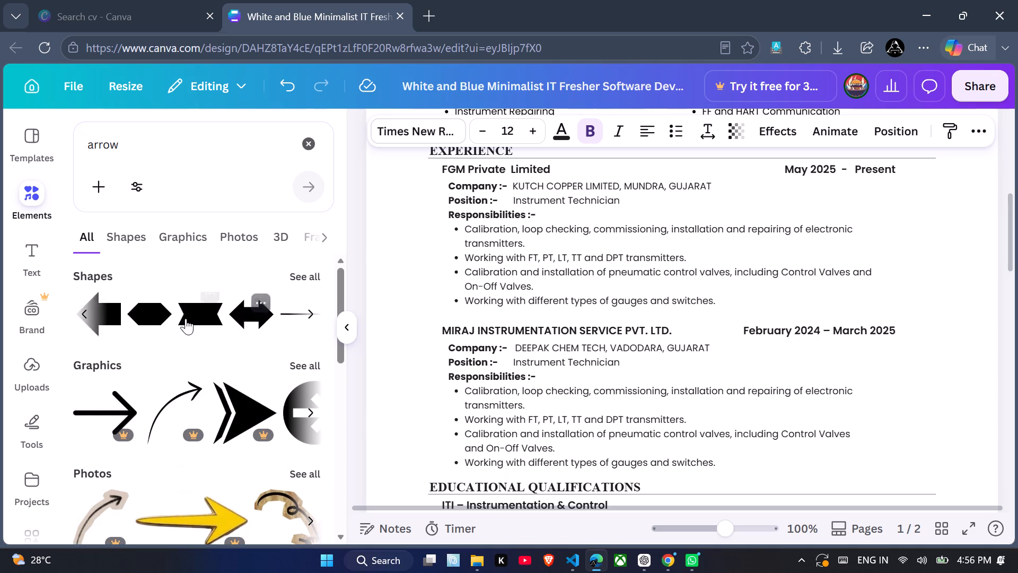
scroll(186, 318, right, 4)
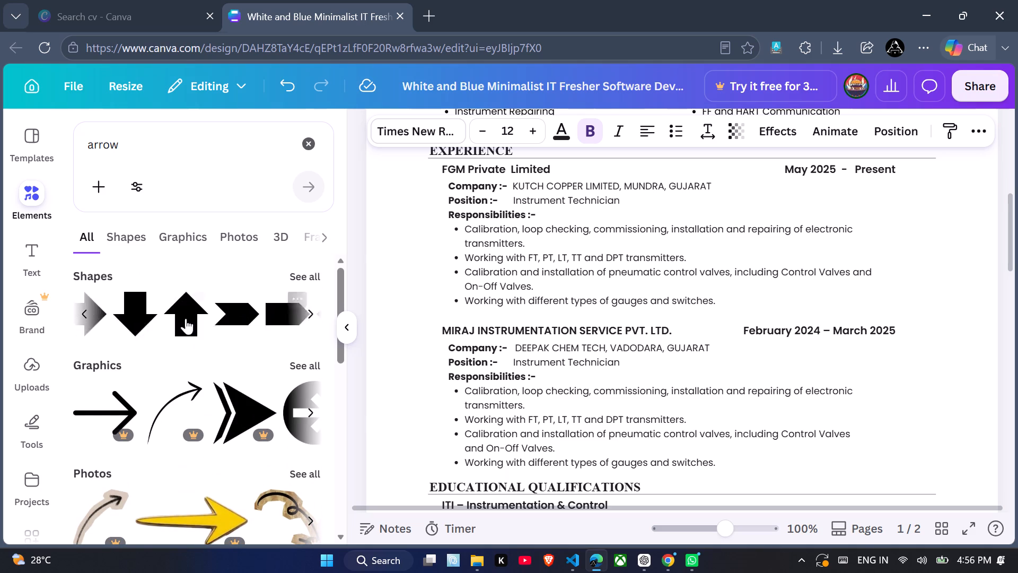
scroll(186, 318, right, 5)
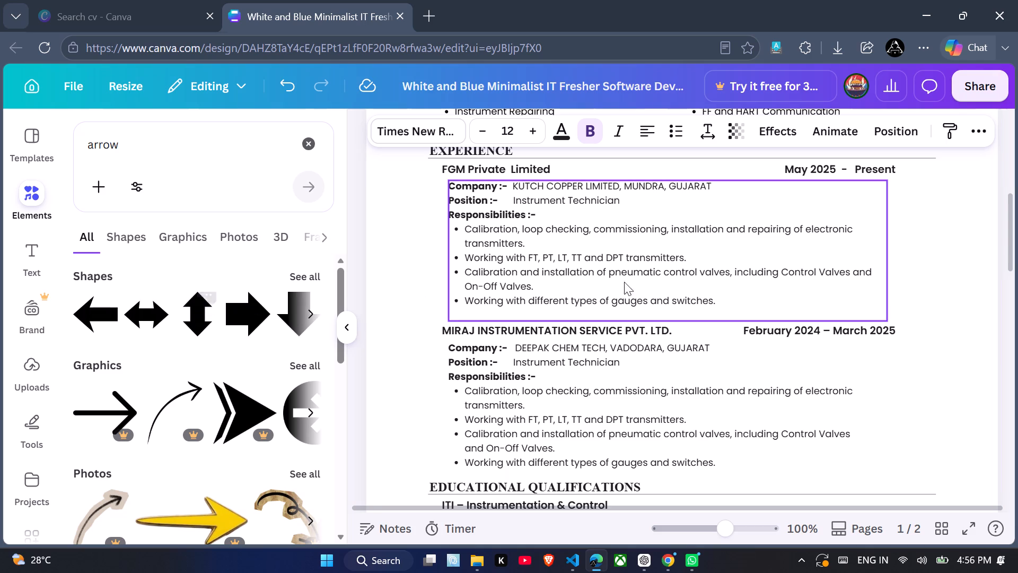
click(981, 127)
click(954, 234)
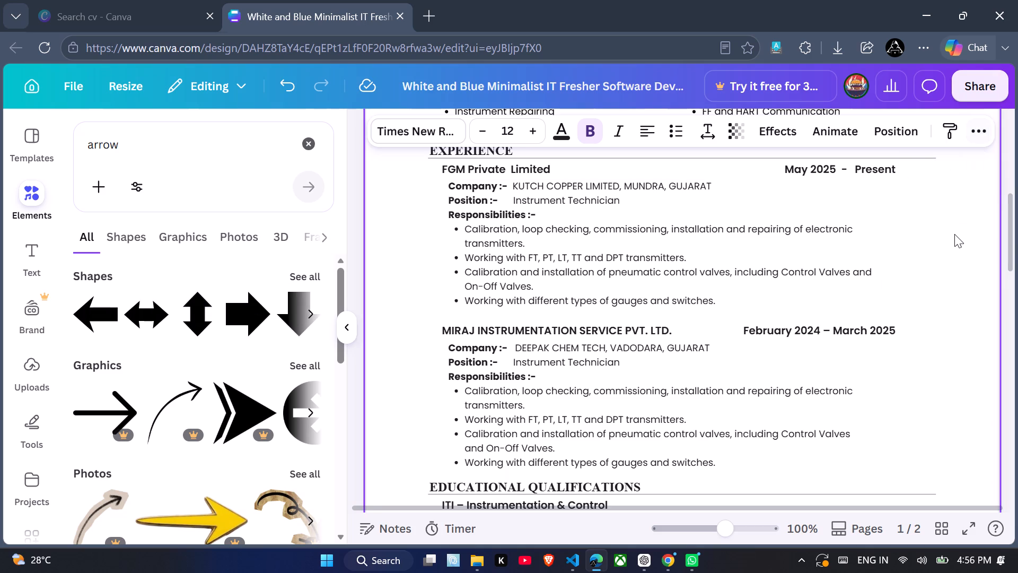
click(349, 325)
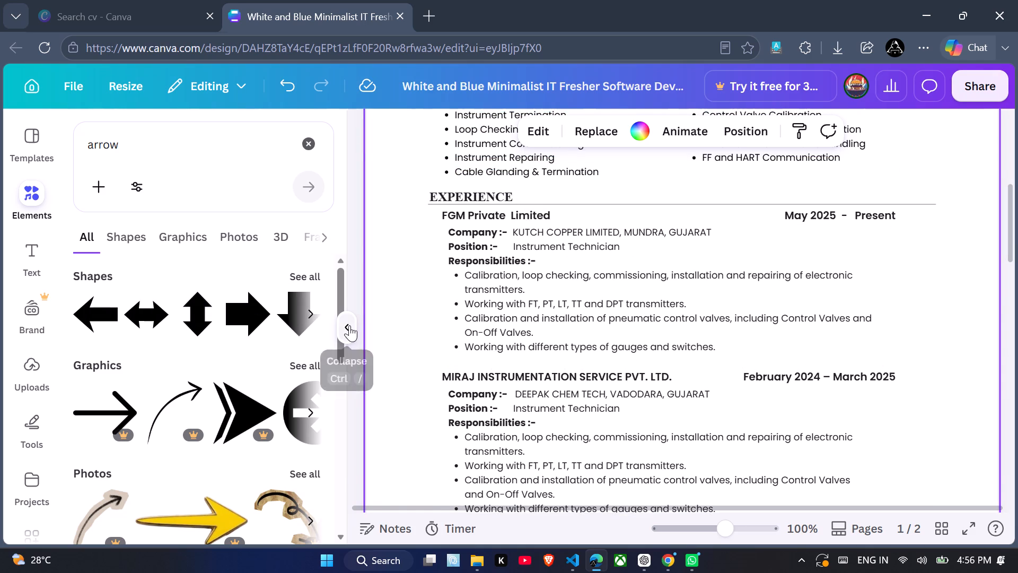
Examine the list of layers that make up page 1, from the topmost element down to the background.
scroll(649, 328, up, 2)
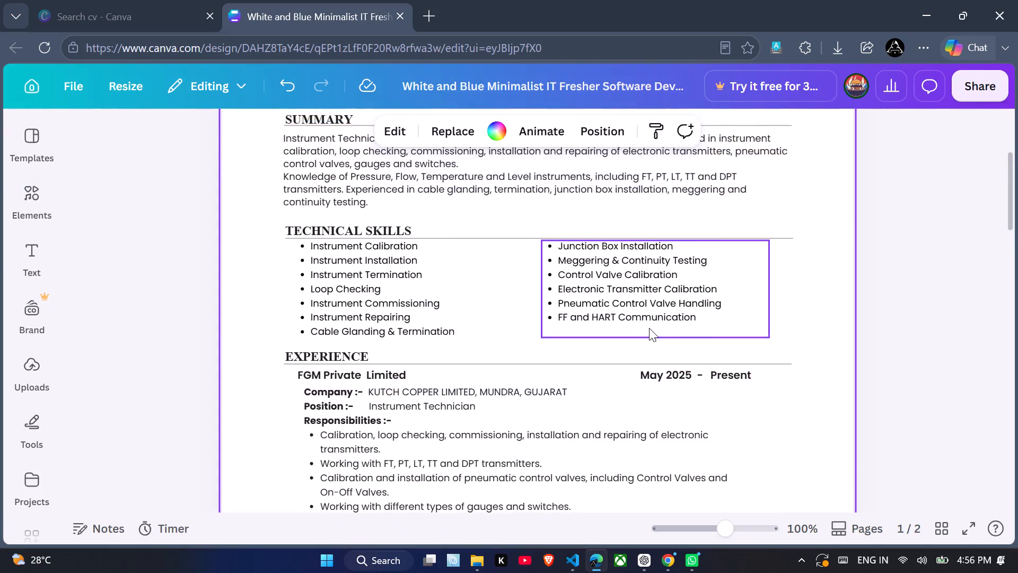
scroll(649, 328, up, 2)
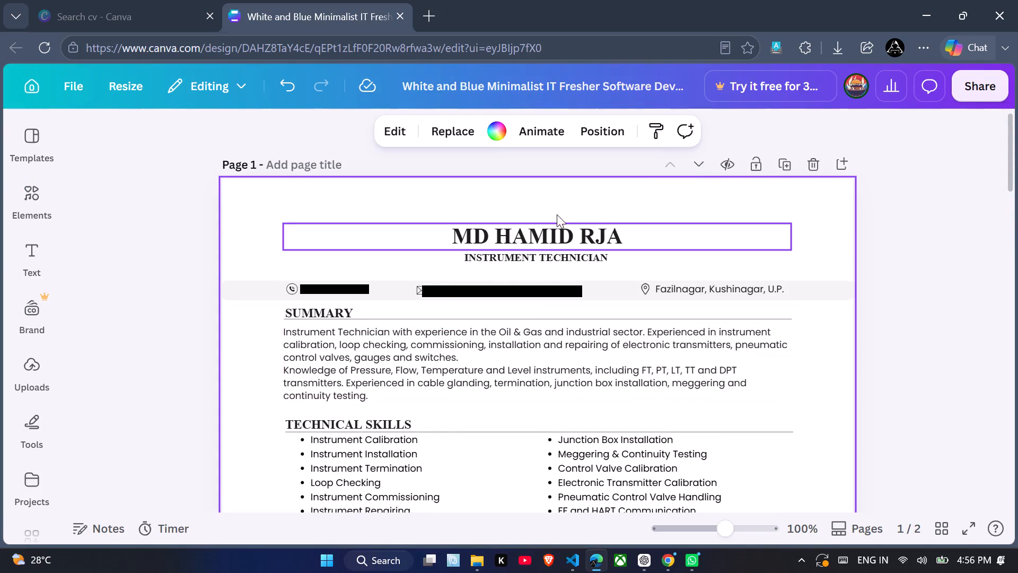
scroll(721, 202, up, 3)
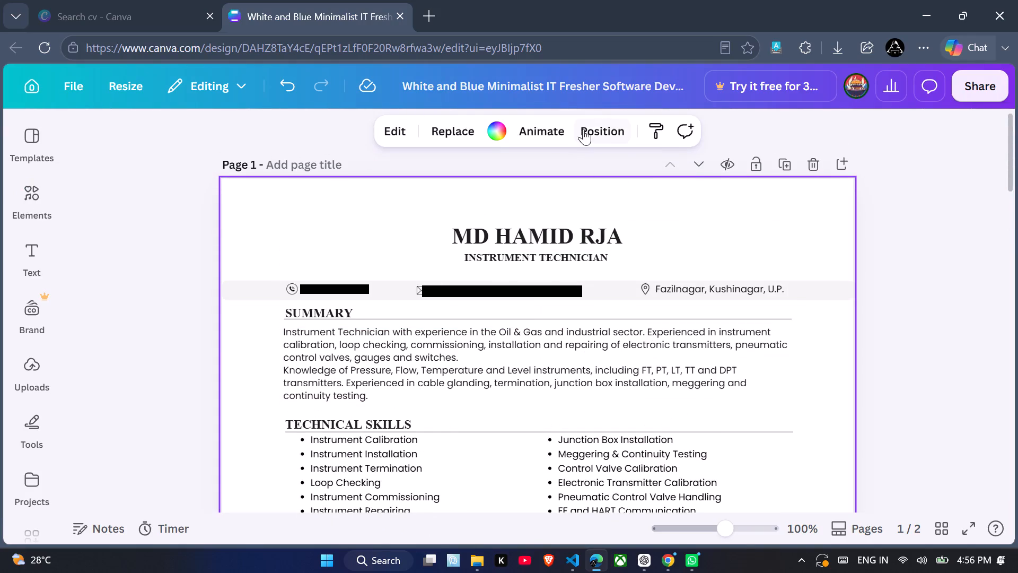
click(597, 128)
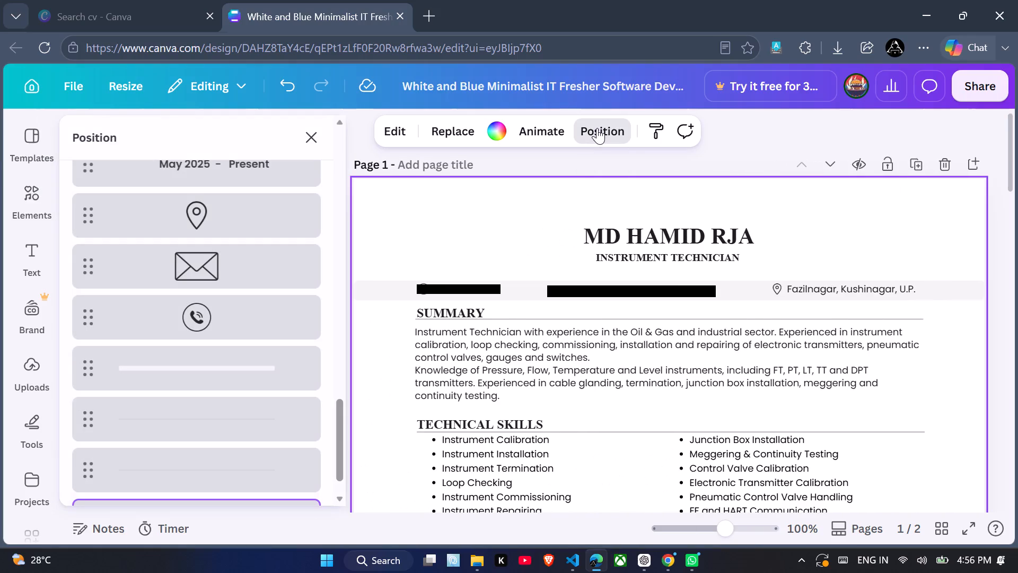
scroll(232, 318, up, 3)
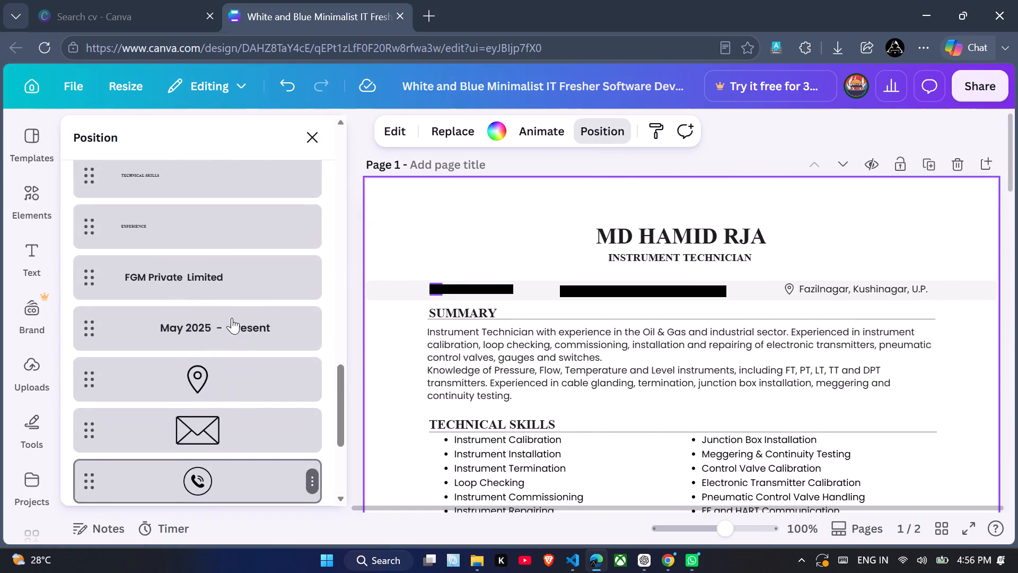
scroll(232, 318, up, 6)
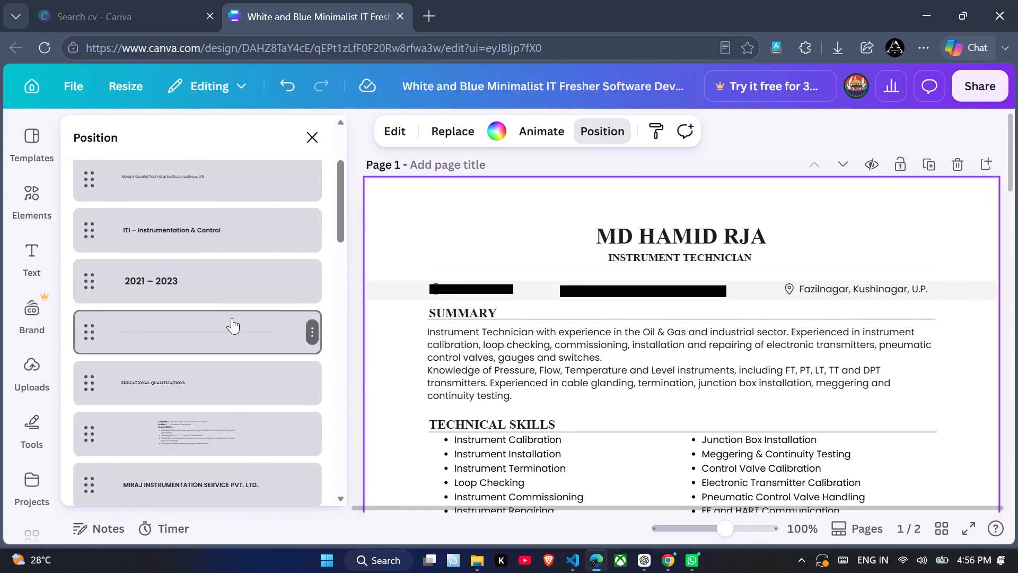
scroll(232, 318, up, 3)
scroll(232, 318, down, 7)
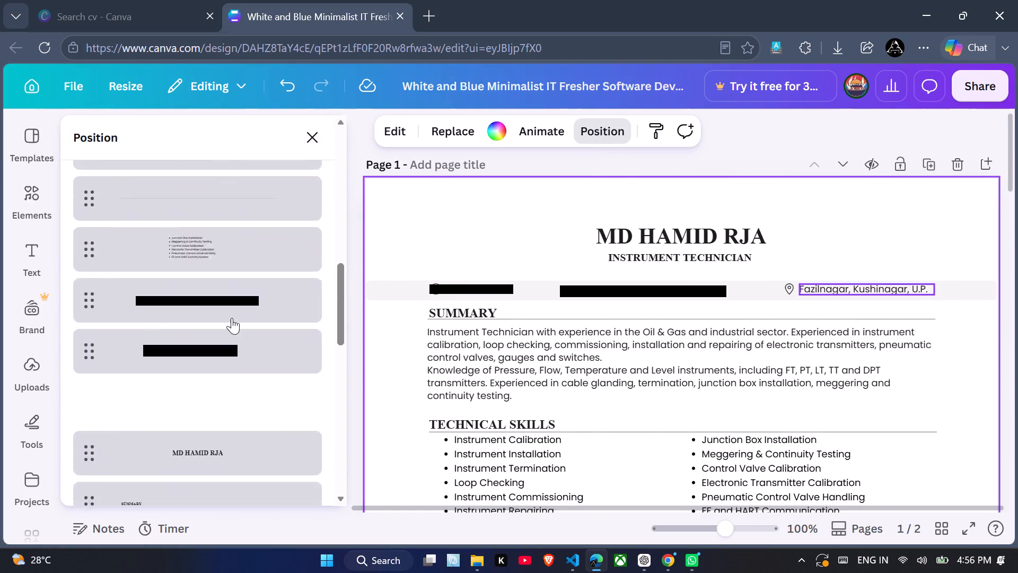
scroll(232, 318, down, 6)
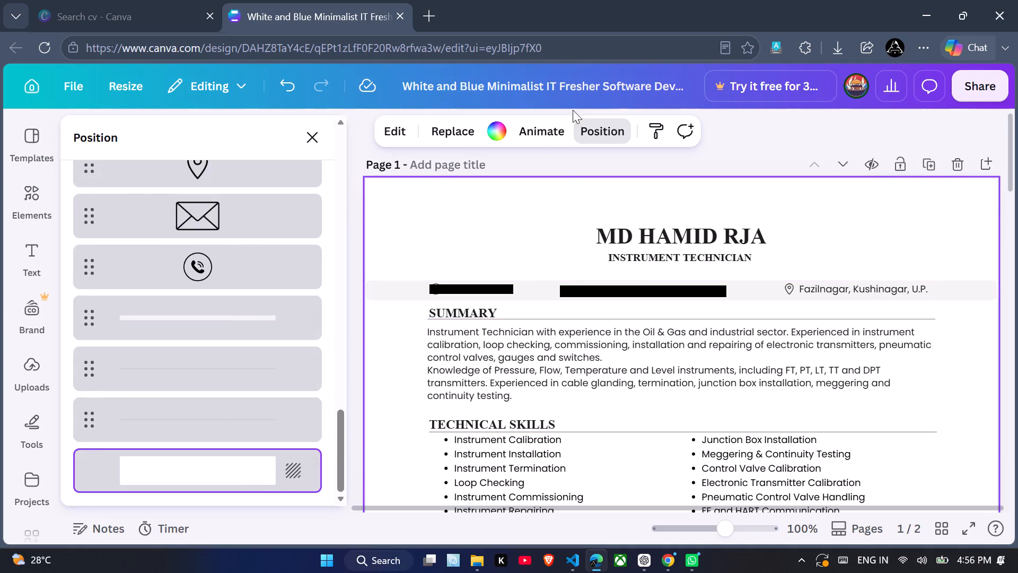
Examine the animation, replacement and page editing options available for page 1, including its tools and styles.
click(532, 133)
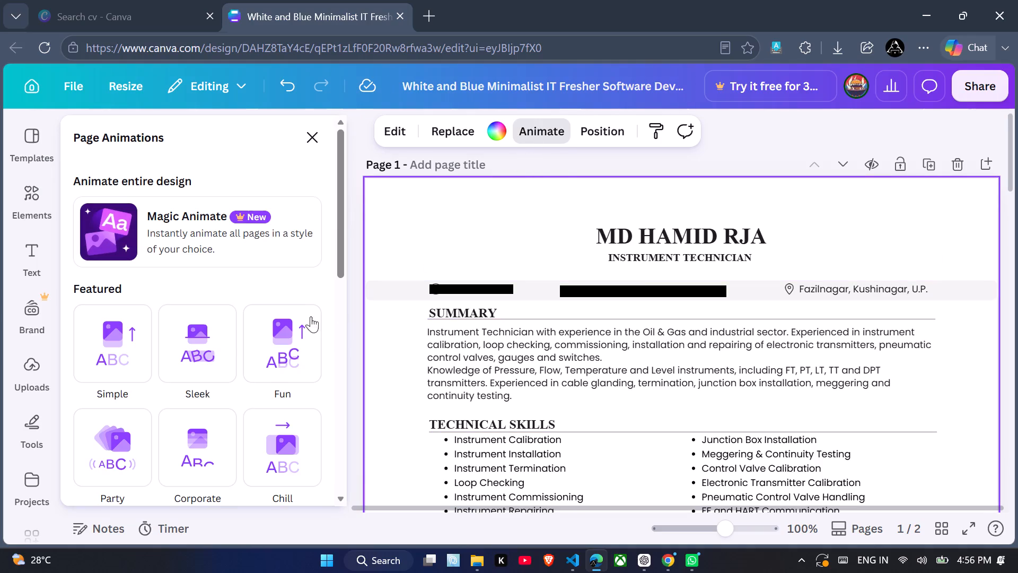
scroll(219, 335, down, 6)
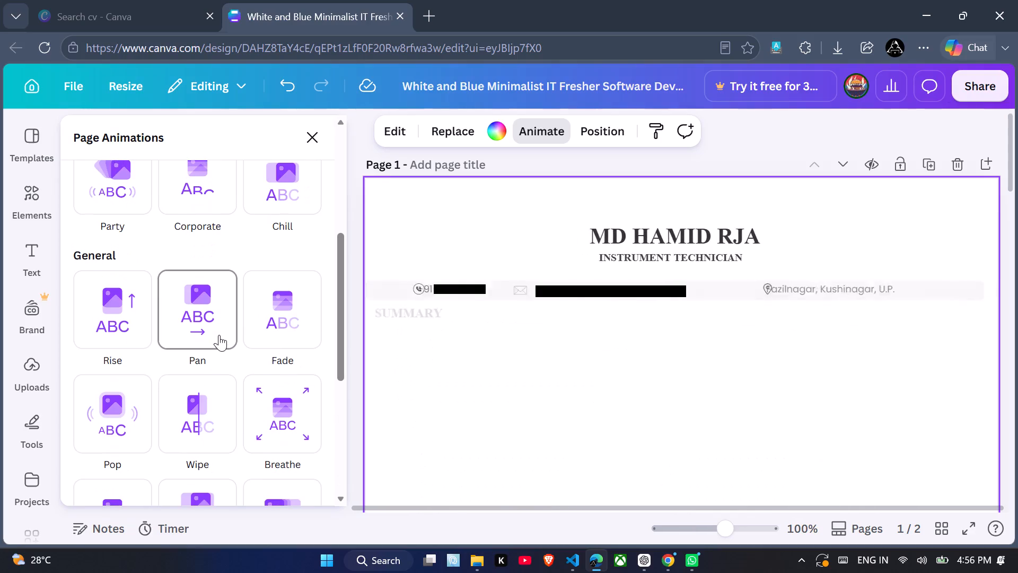
click(455, 132)
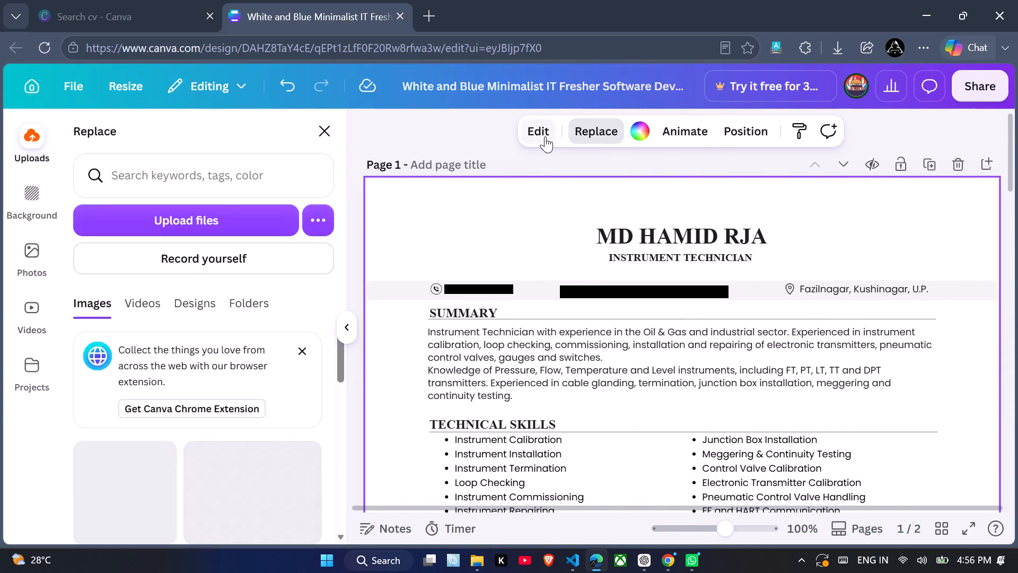
click(540, 136)
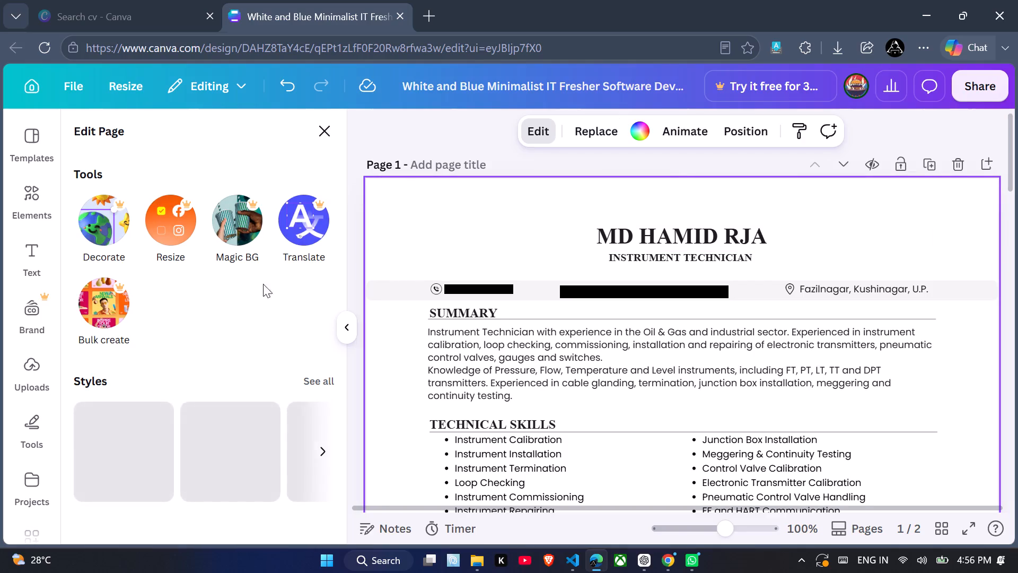
scroll(242, 293, down, 1)
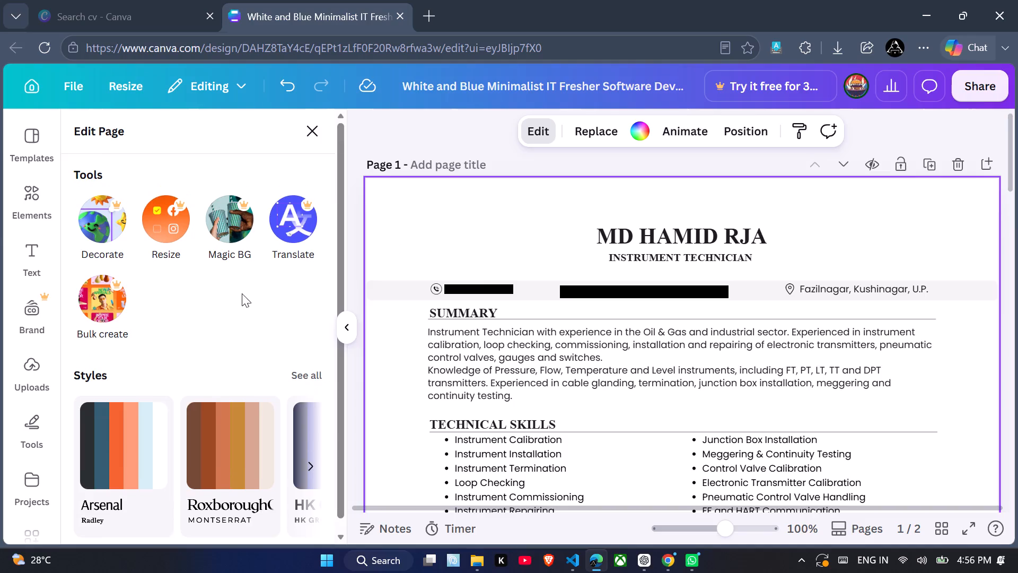
scroll(242, 293, down, 1)
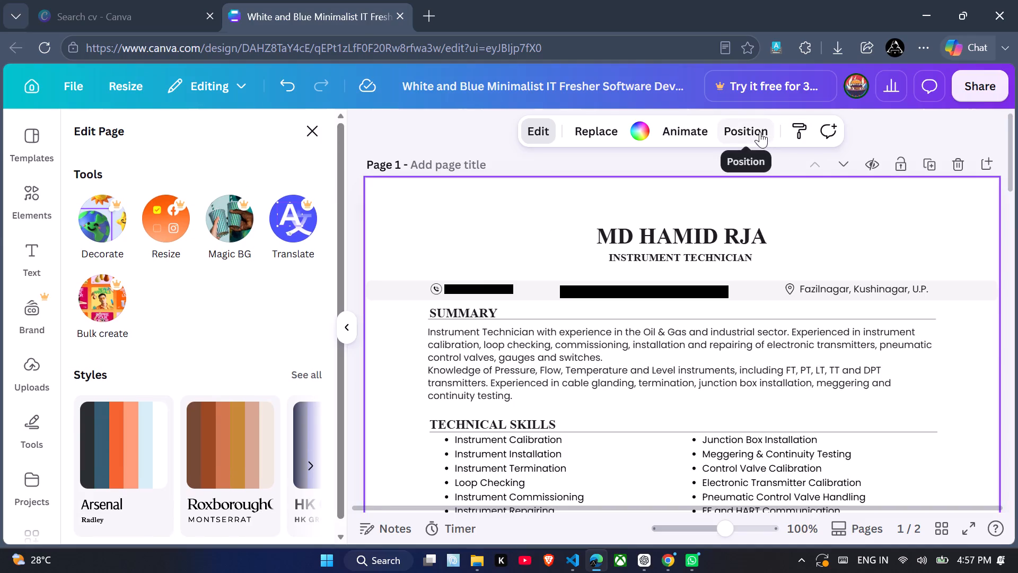
Review the layer list of page 1 and the CV content from the Summary down to the Experience section.
click(760, 132)
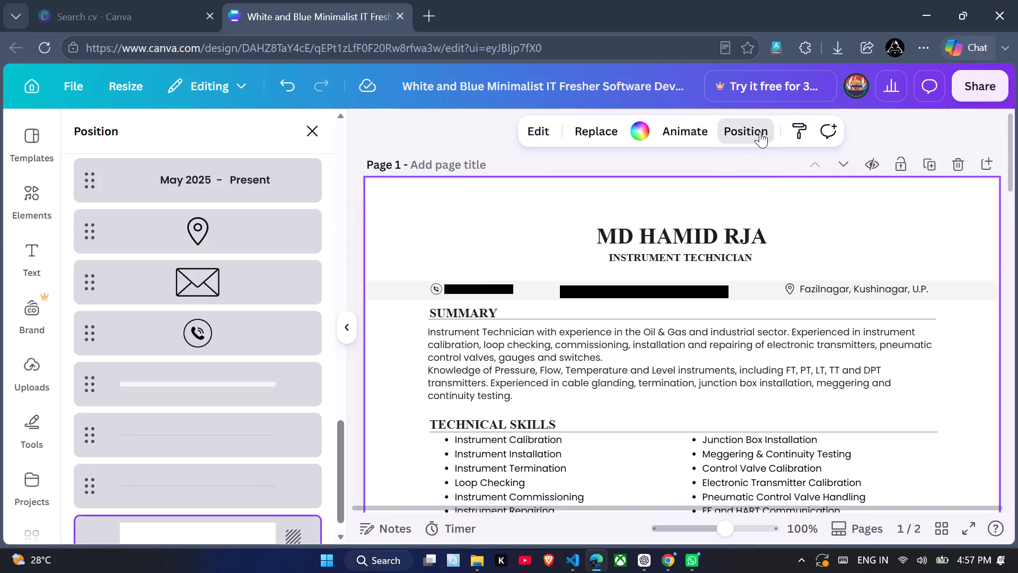
scroll(760, 132, left, 1)
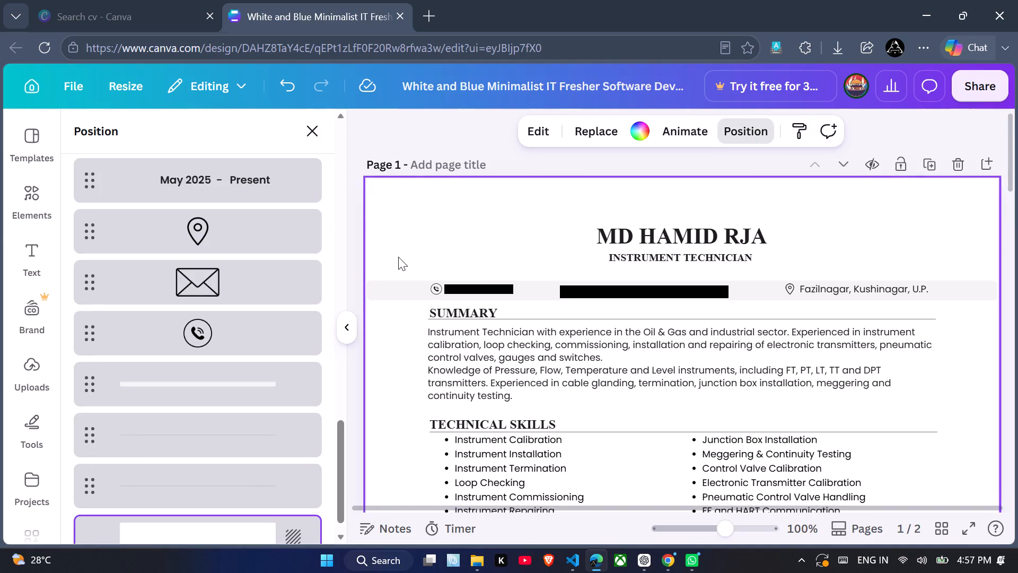
scroll(398, 257, down, 2)
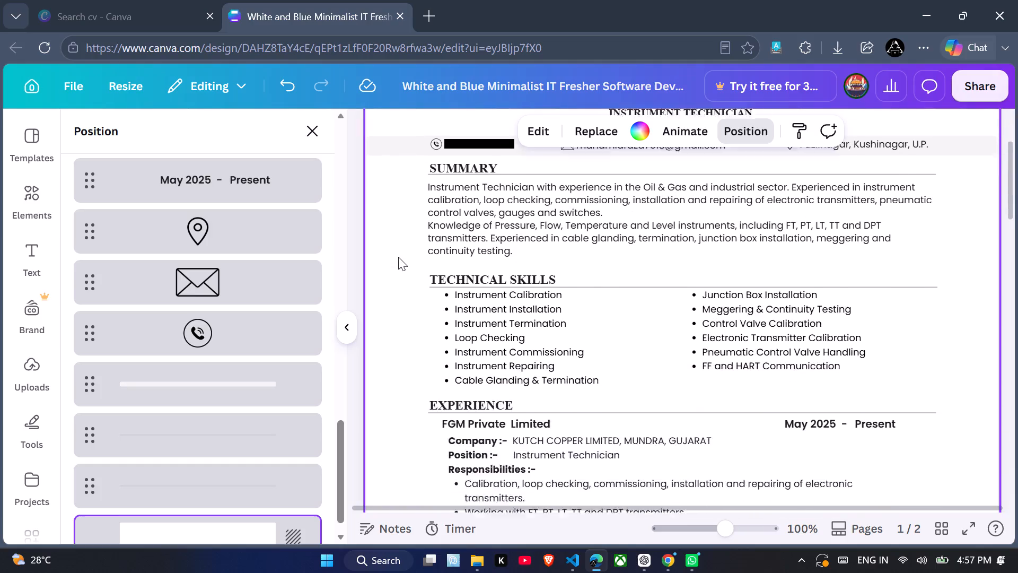
scroll(398, 257, down, 2)
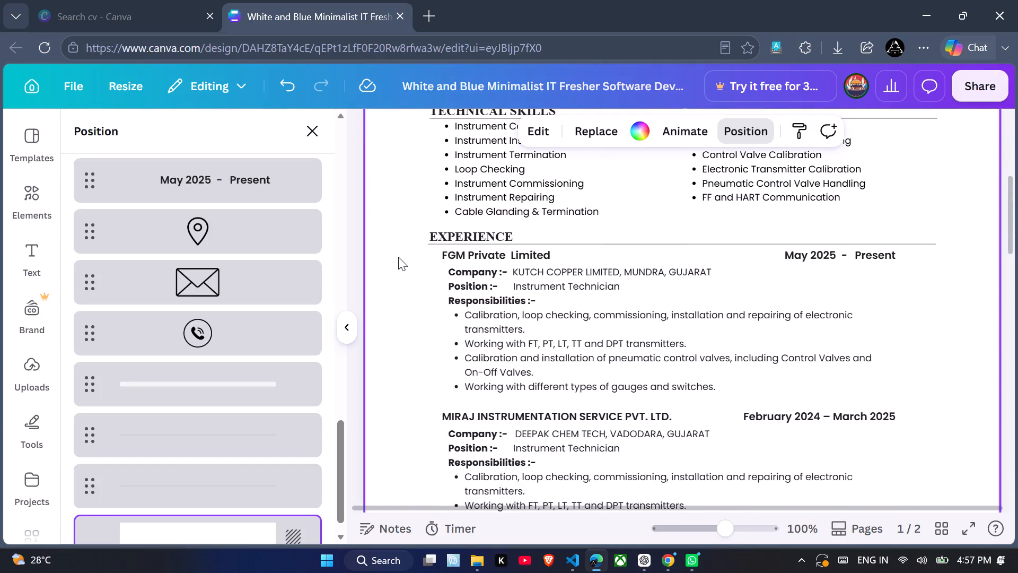
scroll(398, 257, down, 1)
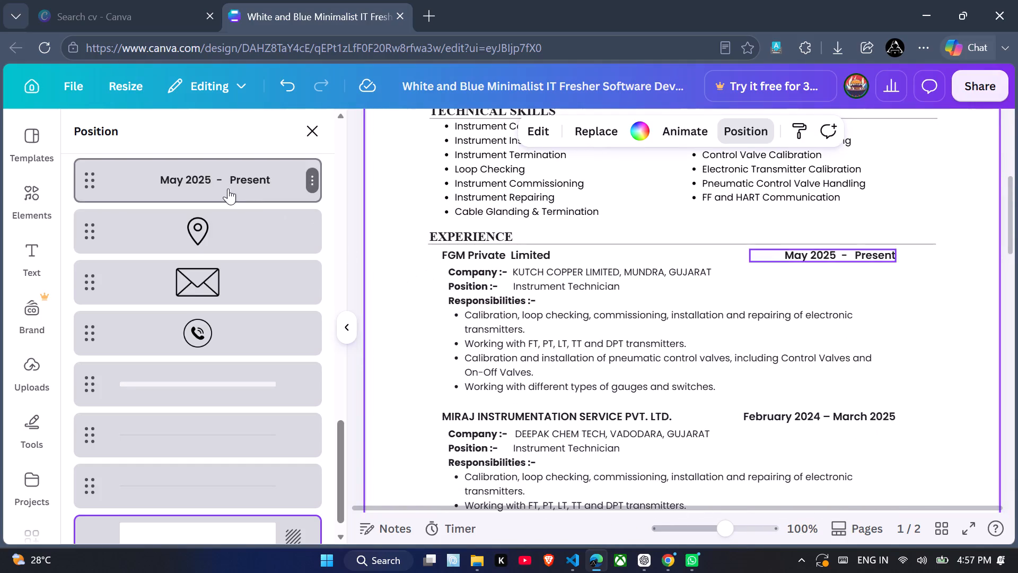
Reopen the "arrow" element results and look through the row of arrow graphics for a suitable marker.
click(32, 194)
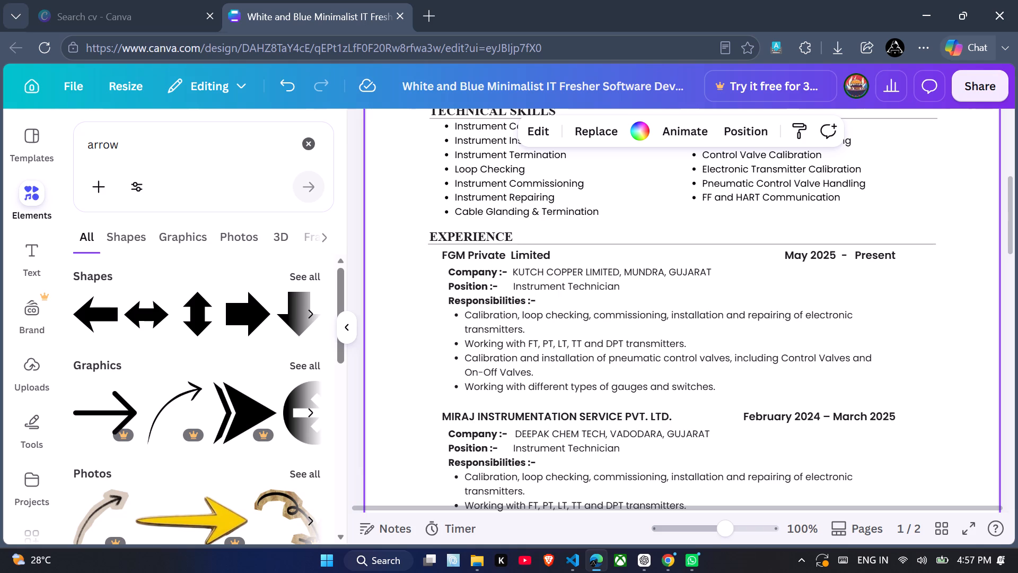
scroll(213, 316, down, 1)
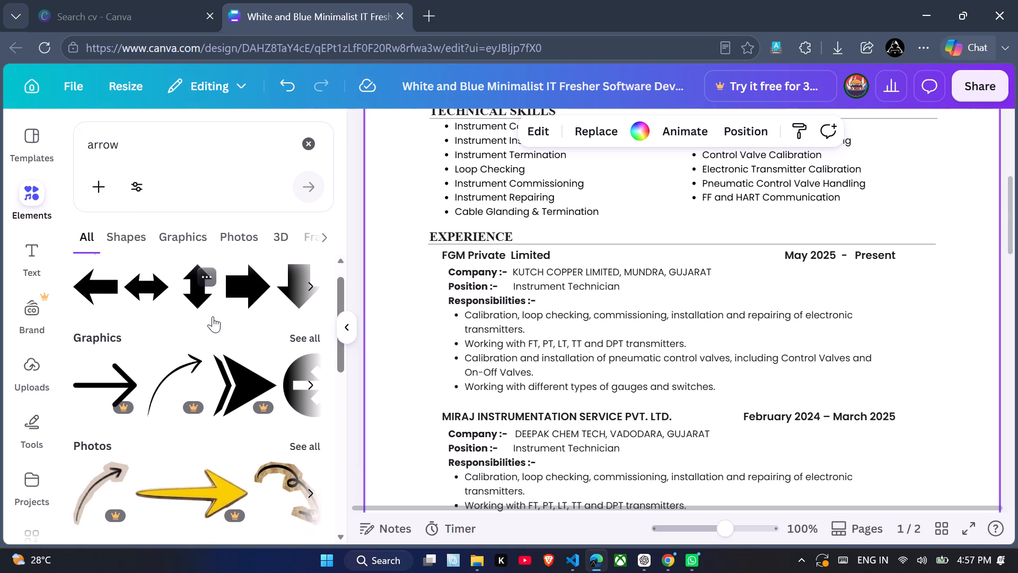
scroll(213, 316, down, 1)
scroll(230, 354, left, 2)
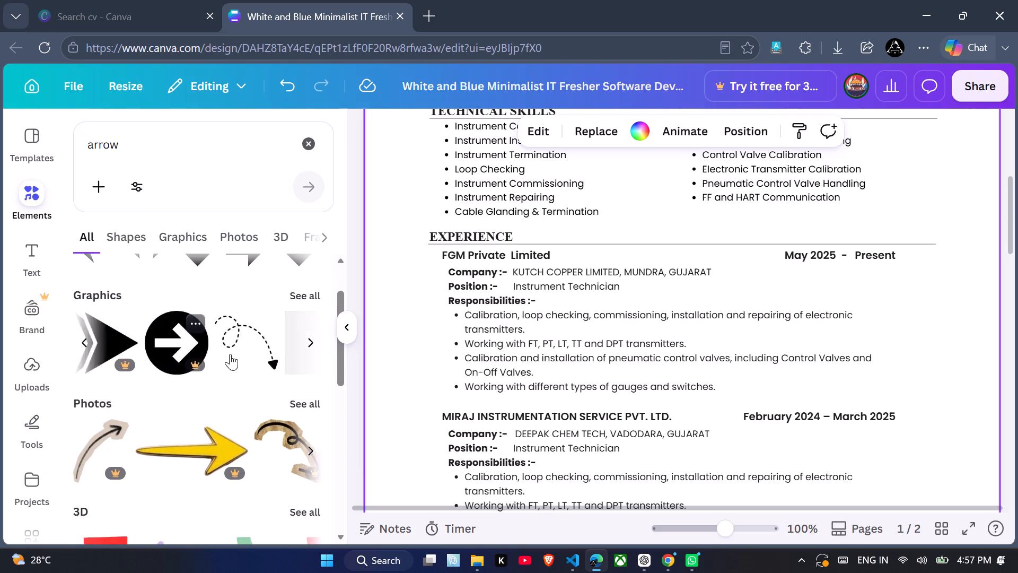
scroll(230, 354, left, 4)
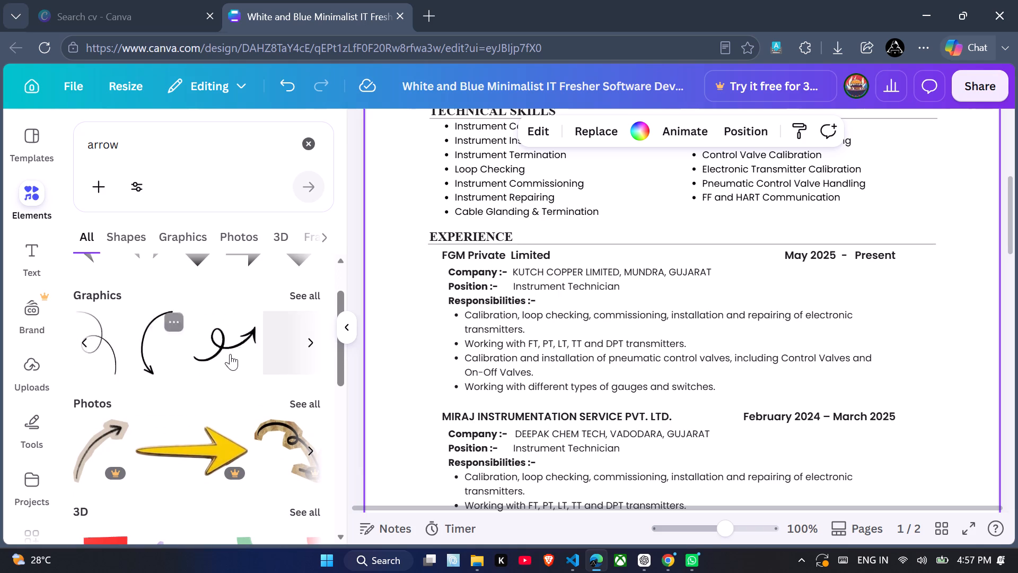
scroll(230, 354, left, 4)
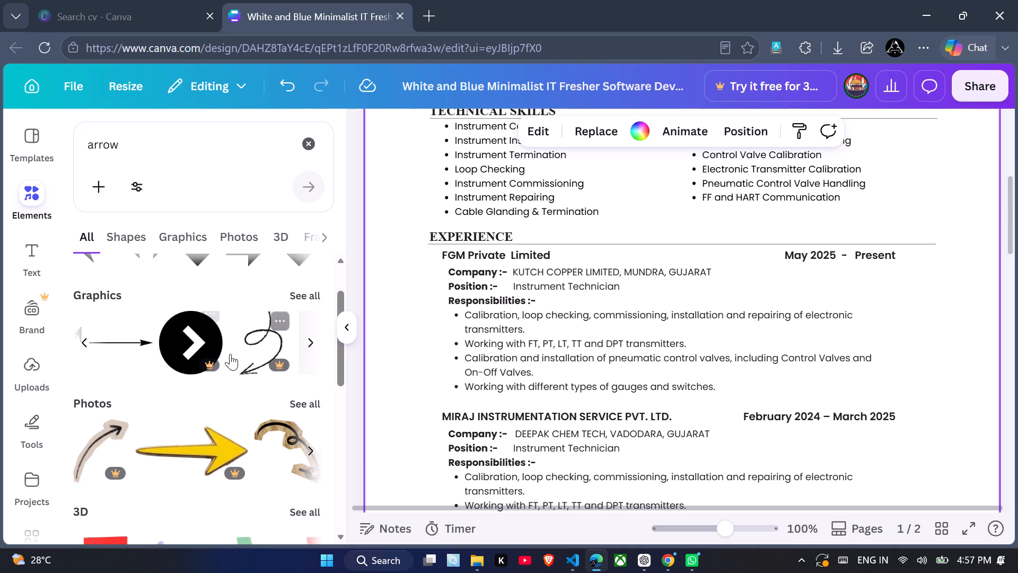
scroll(230, 354, left, 3)
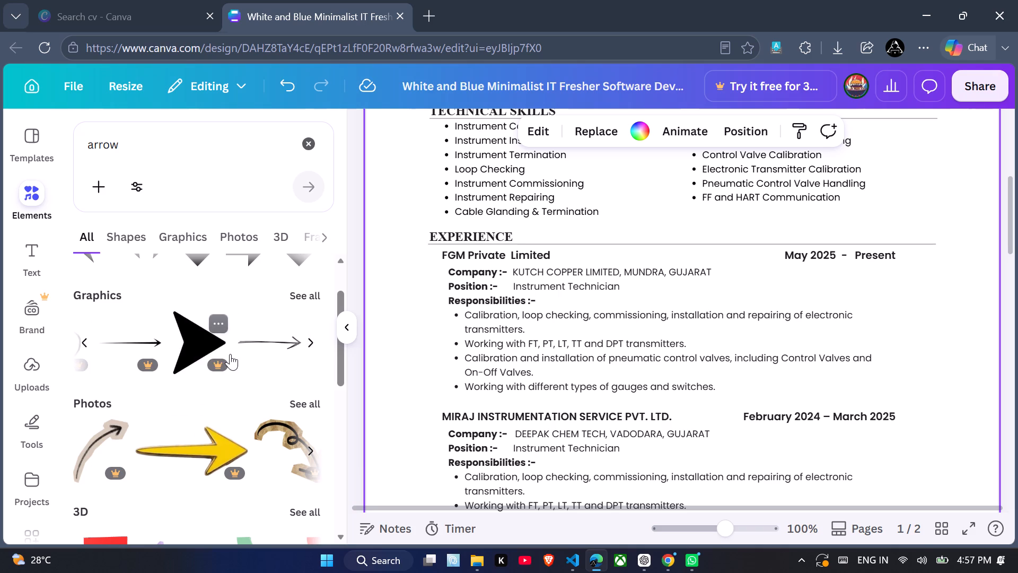
scroll(230, 354, left, 3)
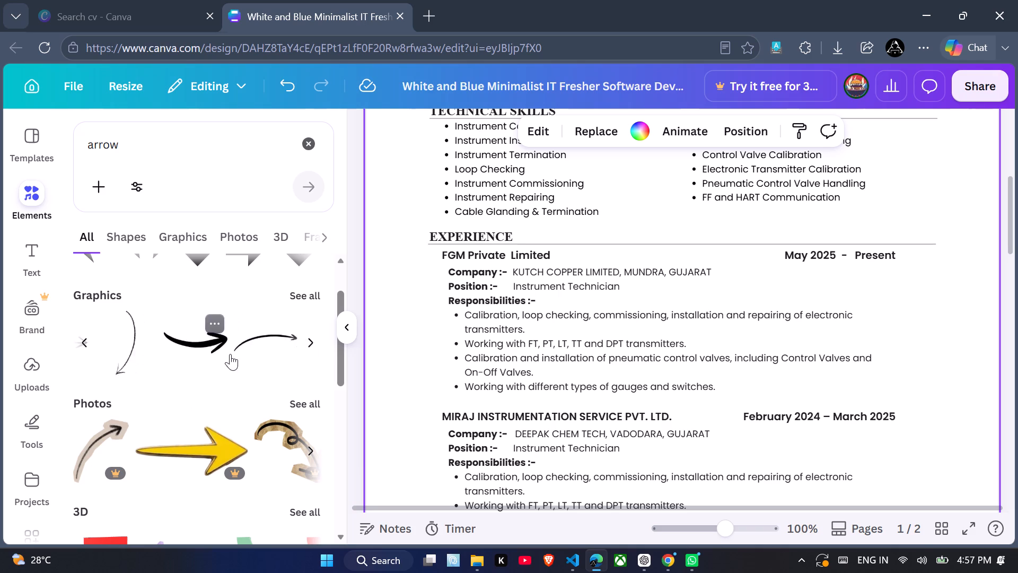
scroll(230, 354, left, 1)
scroll(230, 354, right, 5)
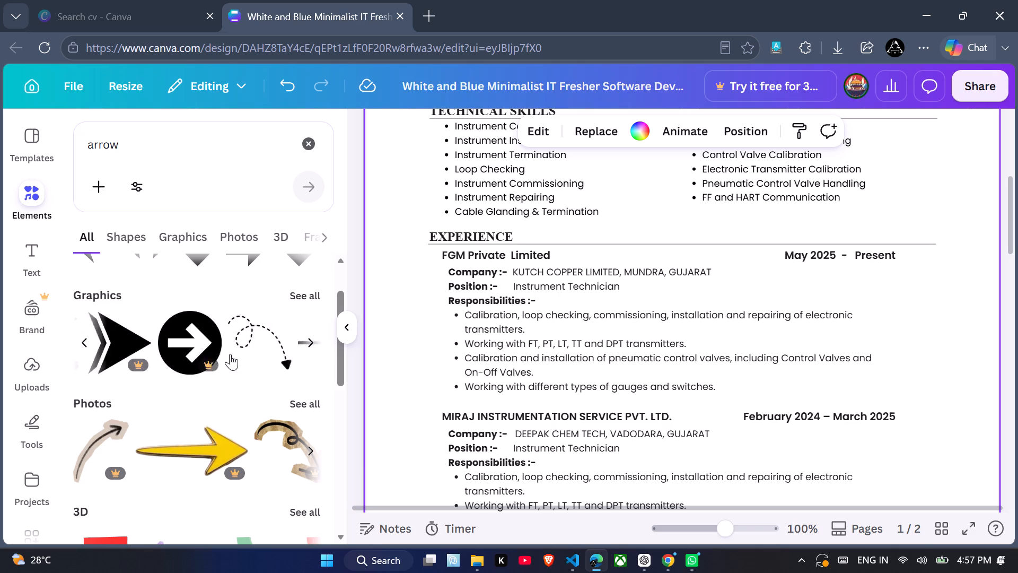
scroll(230, 354, right, 3)
Look through the arrow photos, 3D items, frames, videos and audio in the element results.
scroll(230, 354, down, 2)
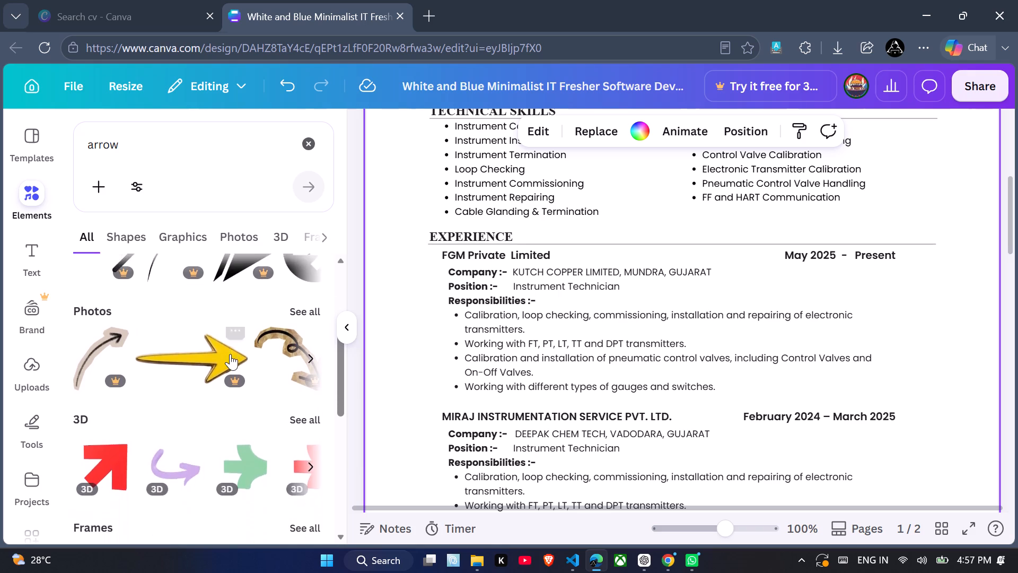
scroll(230, 354, down, 3)
scroll(230, 354, left, 1)
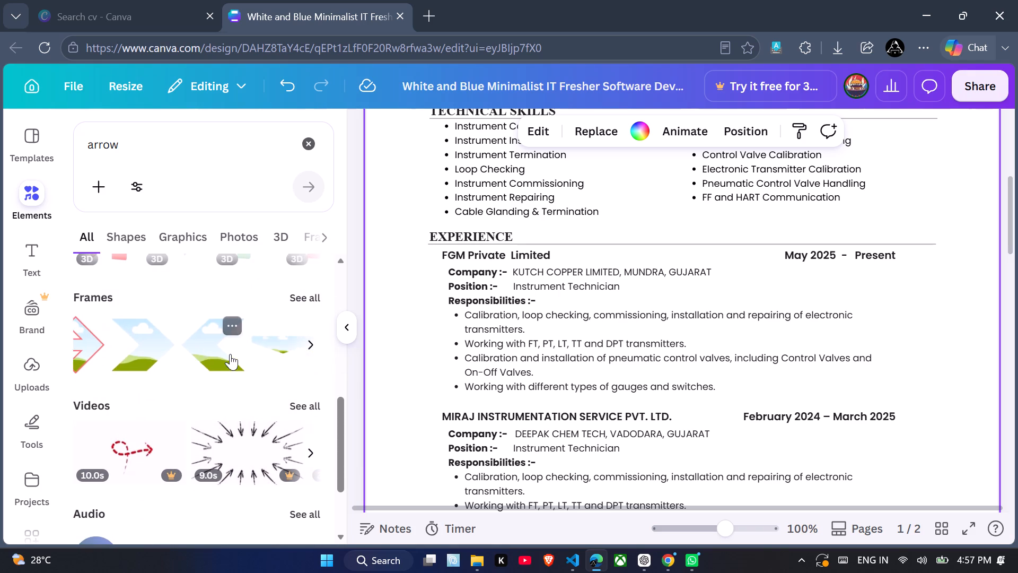
scroll(230, 354, left, 4)
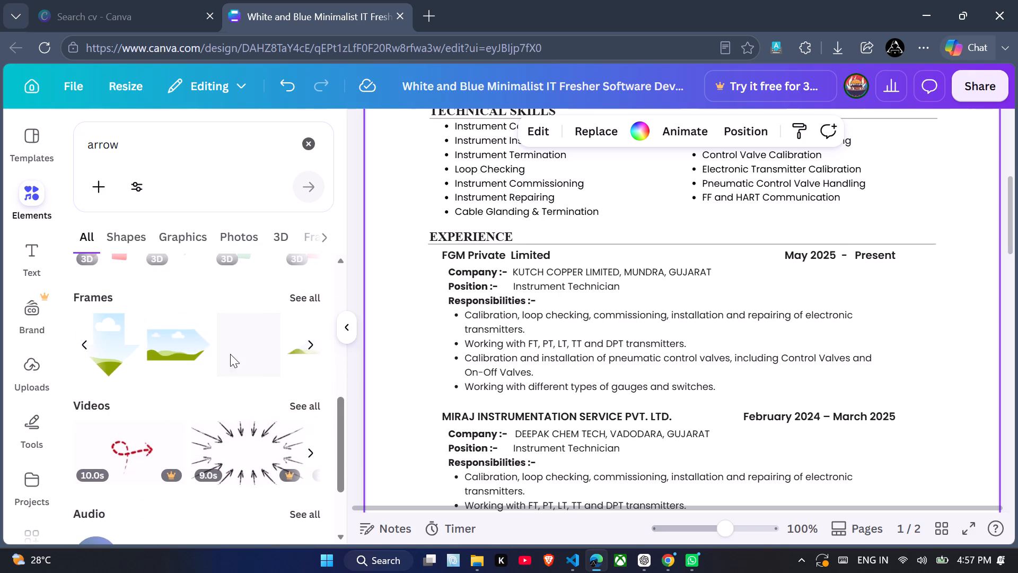
scroll(230, 354, left, 1)
scroll(230, 354, down, 3)
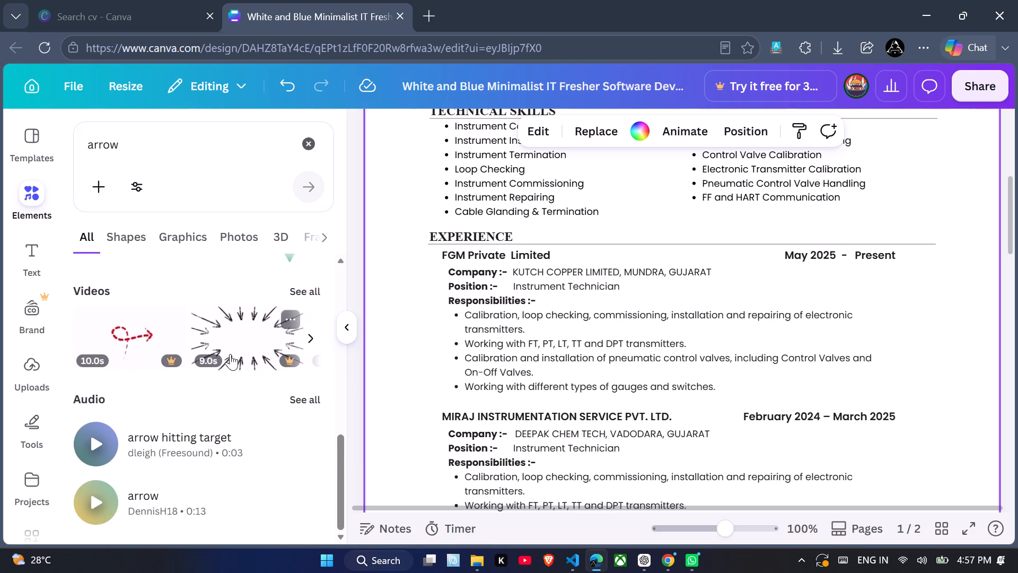
scroll(230, 354, up, 2)
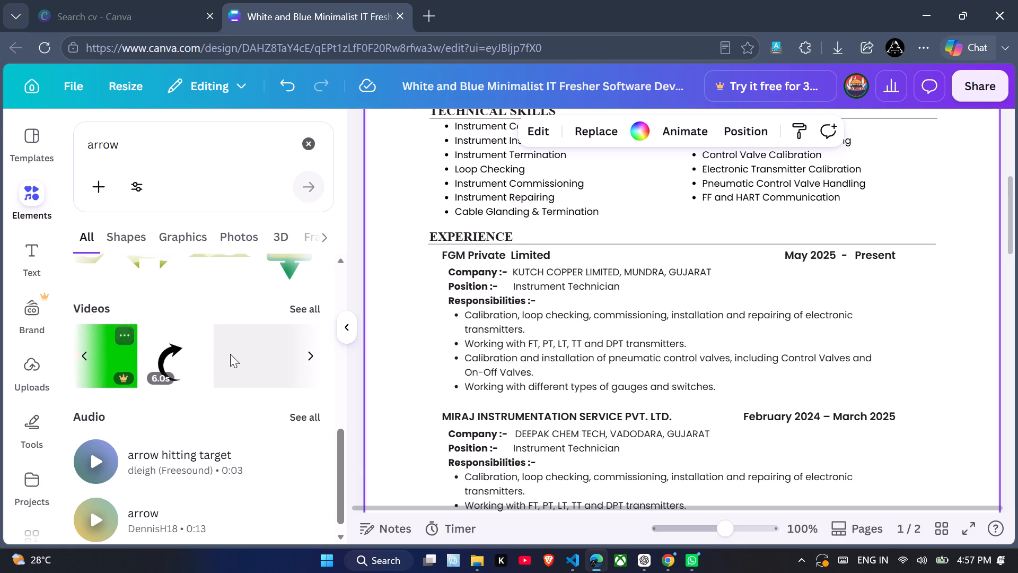
scroll(230, 354, up, 2)
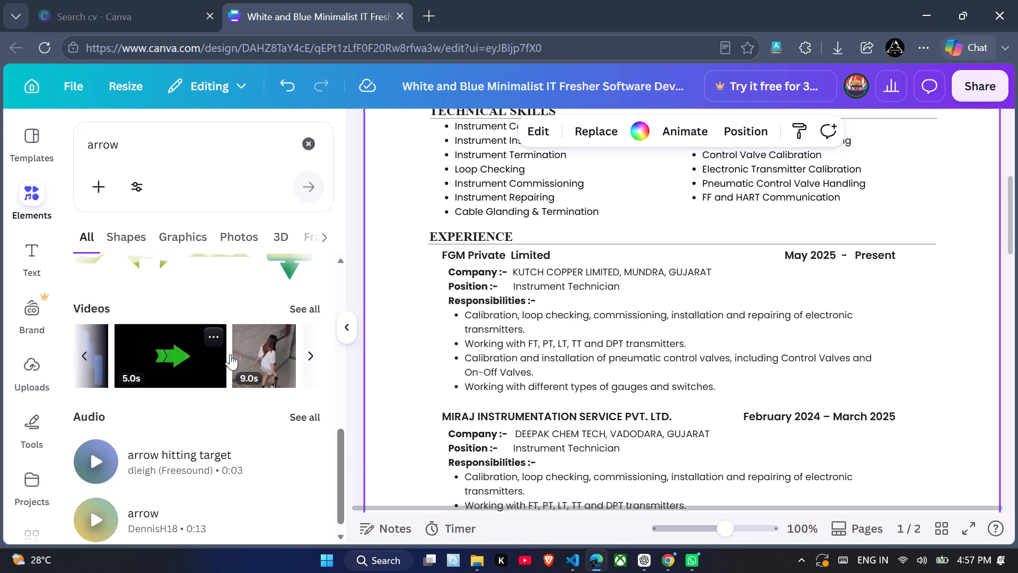
Add the solid black left-pointing arrow shape to page 1 and rotate it half a turn so it points horizontally right.
scroll(230, 354, up, 4)
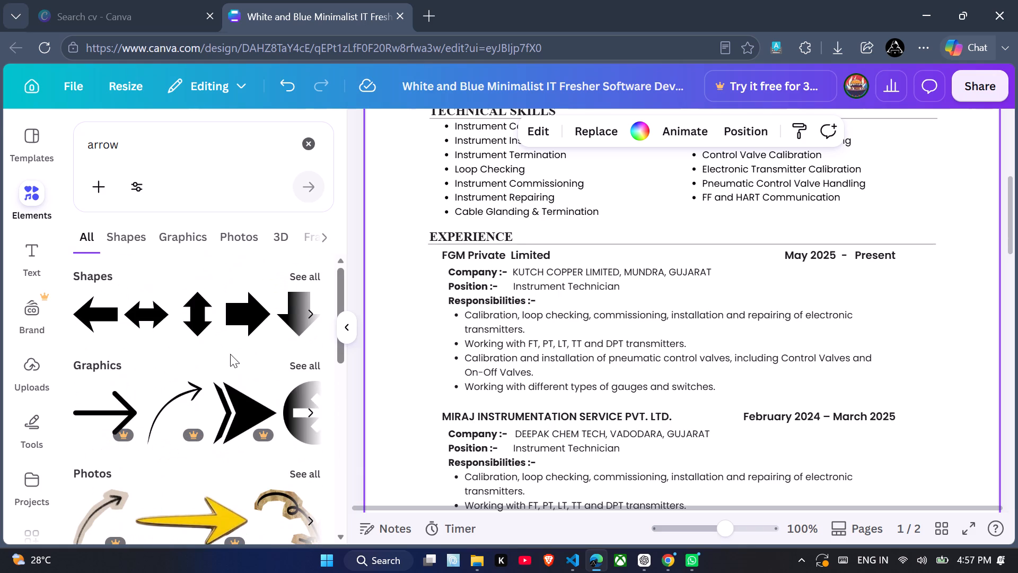
scroll(205, 307, left, 1)
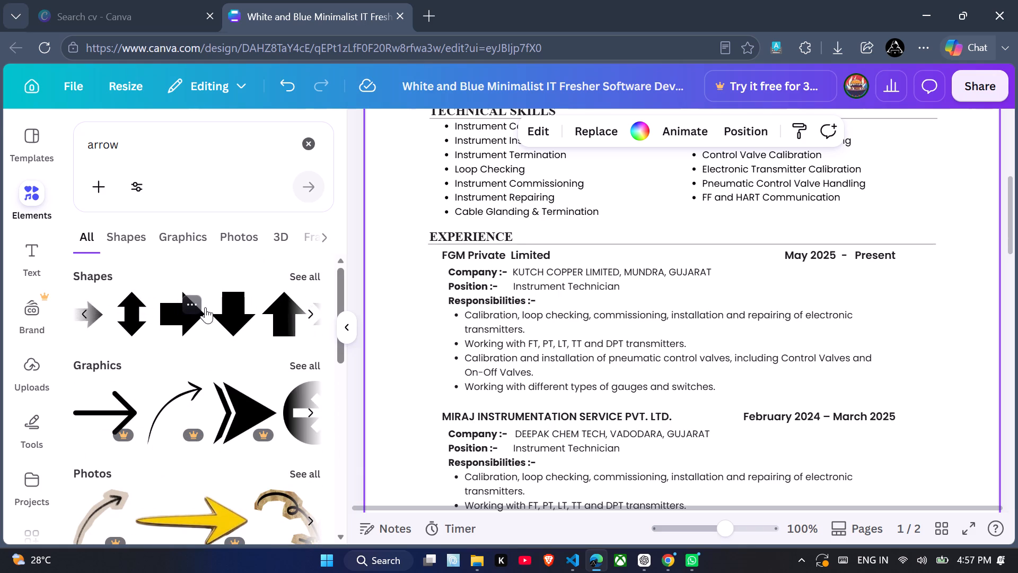
scroll(205, 307, left, 1)
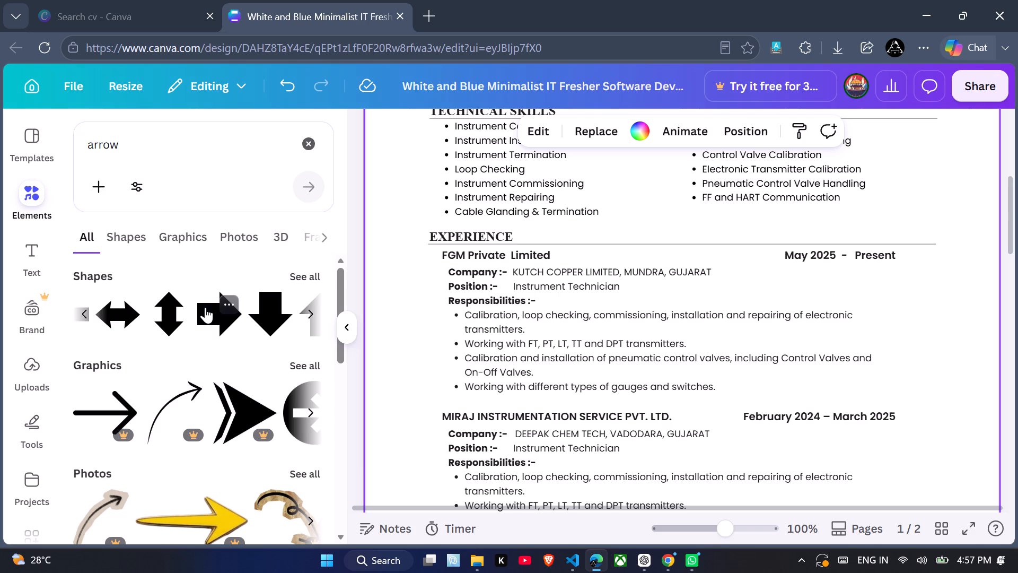
scroll(205, 307, right, 2)
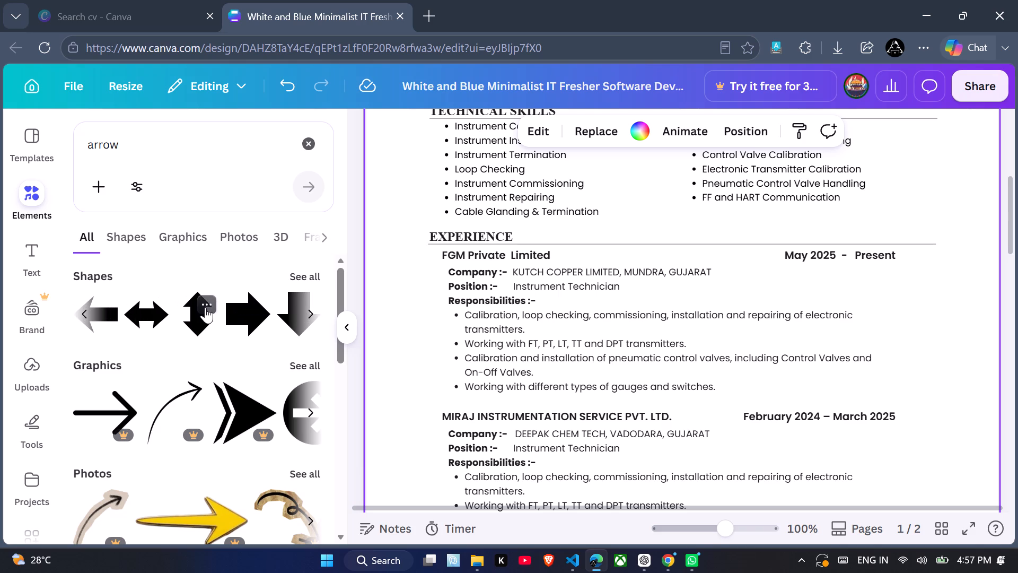
scroll(205, 307, right, 2)
click(84, 314)
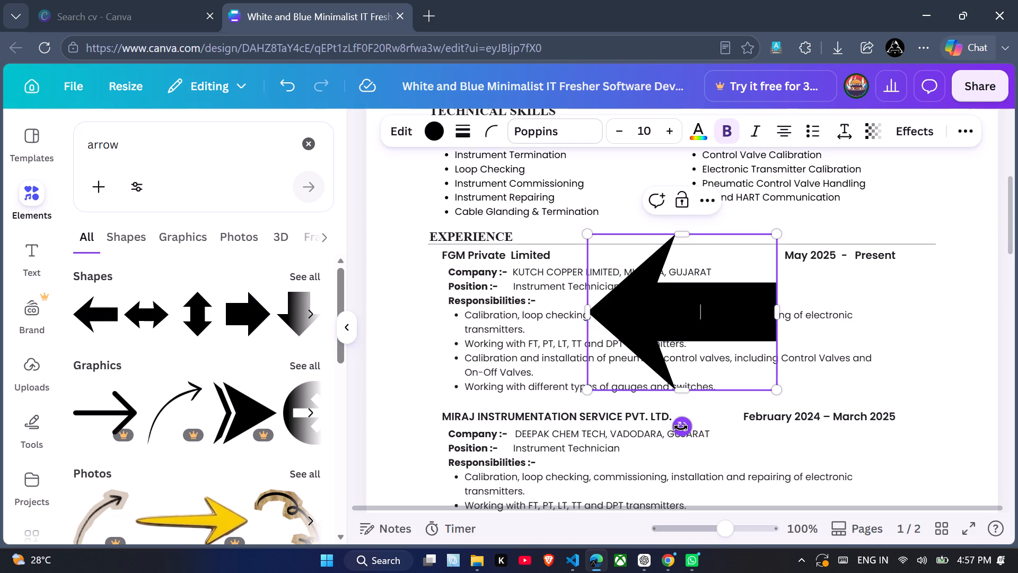
drag(681, 428, 659, 228)
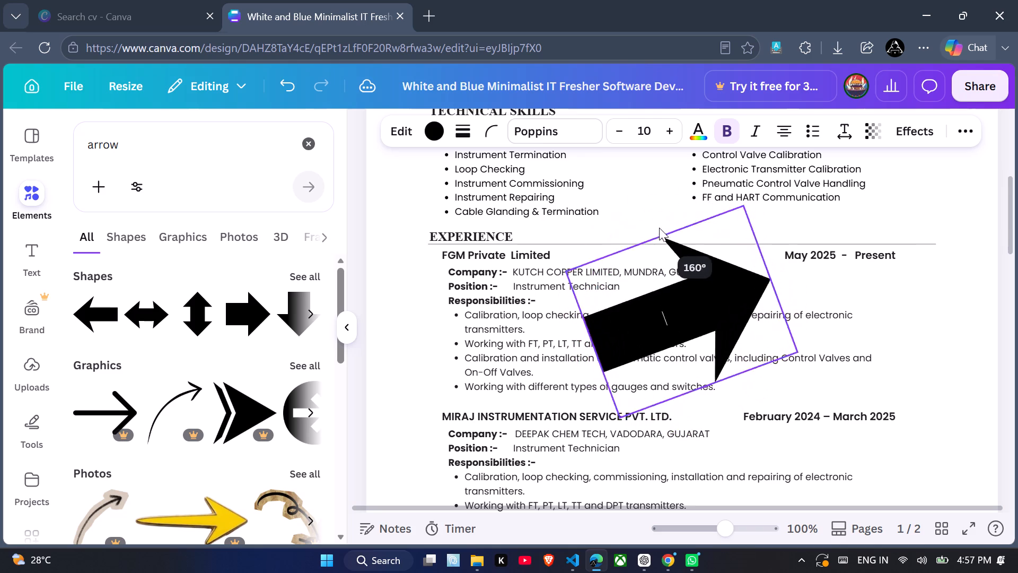
drag(659, 228, 687, 235)
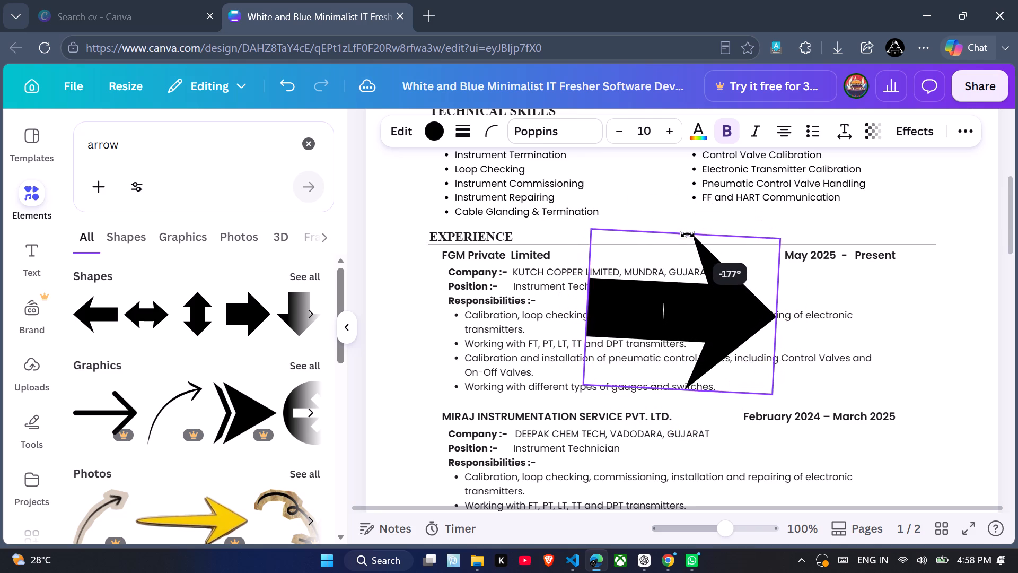
drag(687, 235, 684, 236)
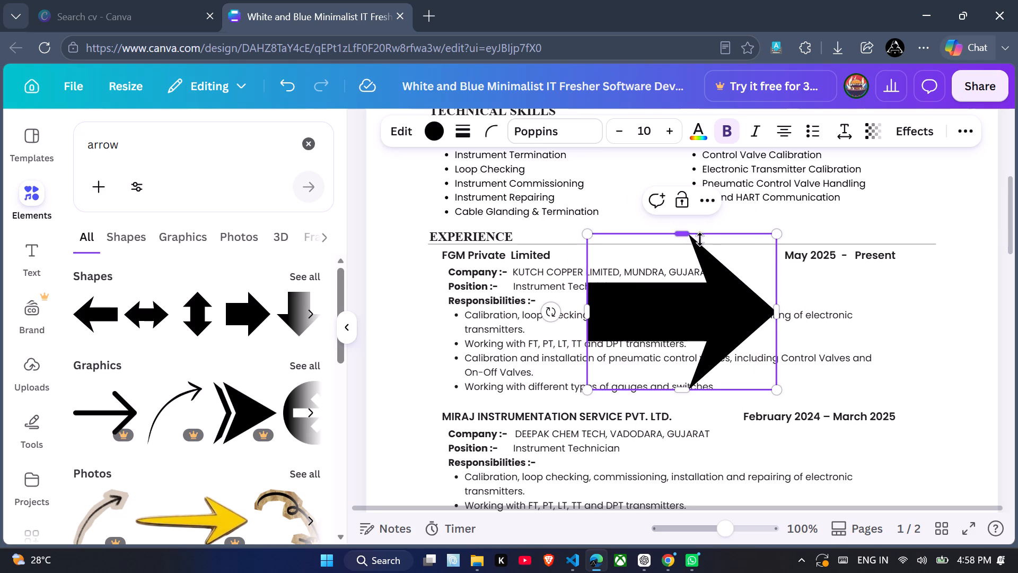
Shrink the arrow shape proportionally to about 0.6 wide by 0.5 high.
drag(777, 238, 656, 332)
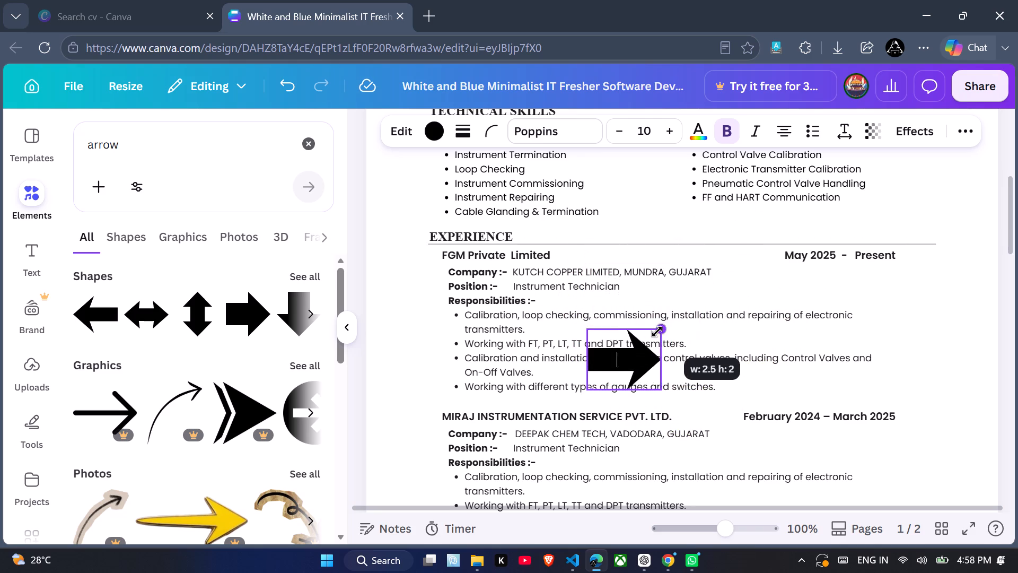
drag(656, 332, 626, 381)
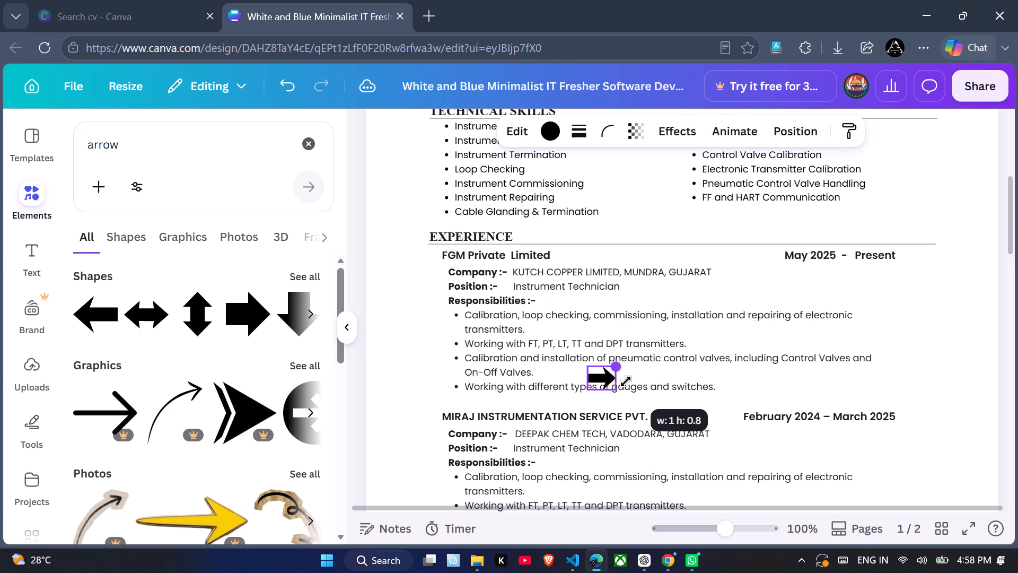
drag(626, 381, 612, 389)
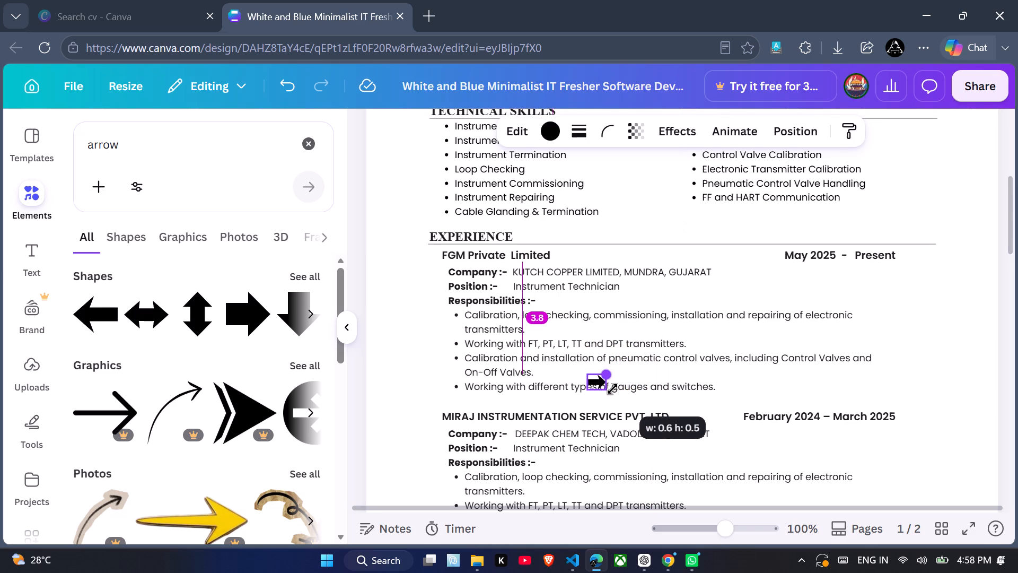
drag(612, 389, 612, 389)
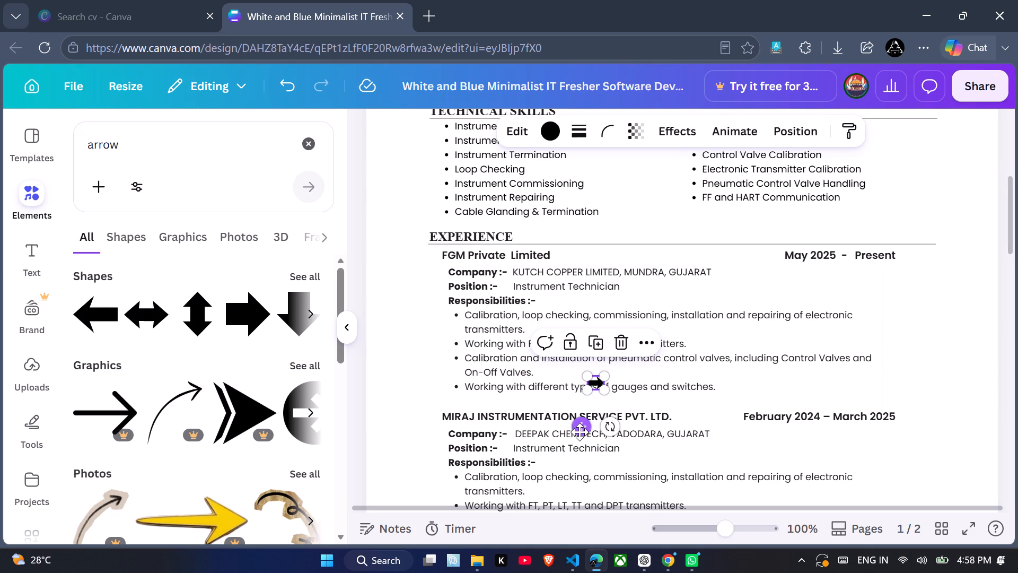
Place the arrow in front of the FGM Private Limited heading and shrink it to about 0.4 wide by 0.3 high.
drag(580, 432, 413, 306)
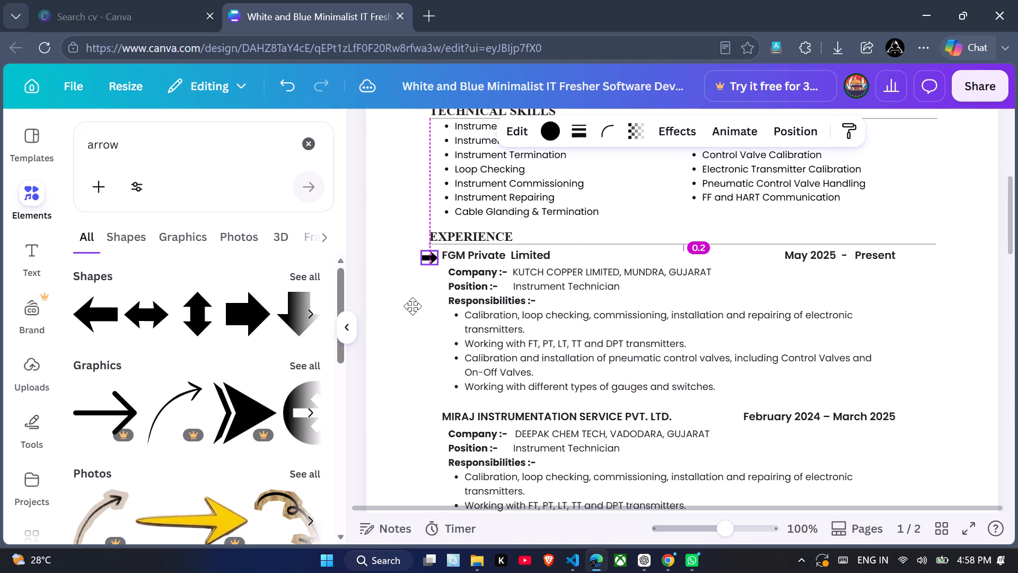
drag(413, 306, 413, 306)
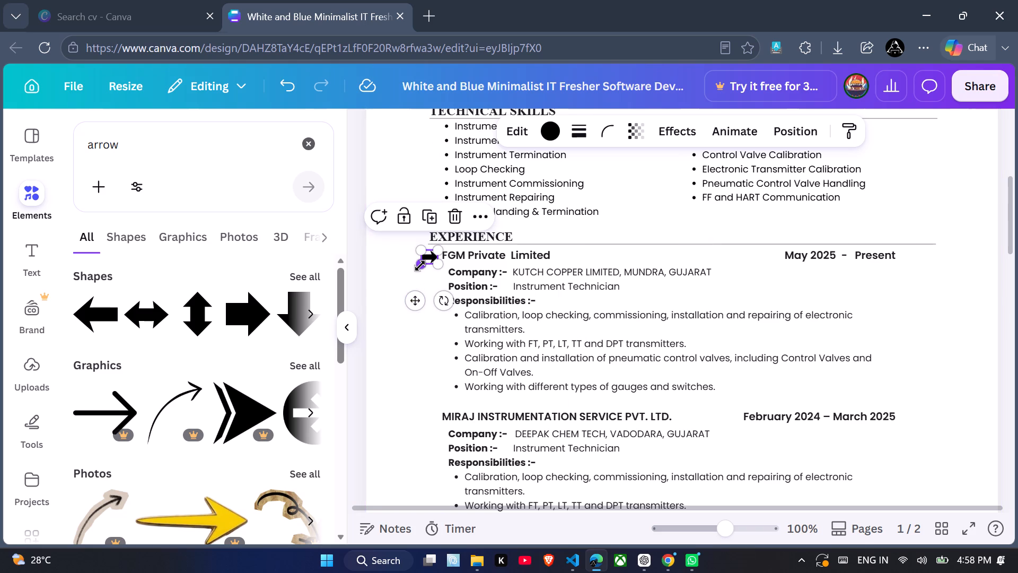
drag(420, 266, 426, 265)
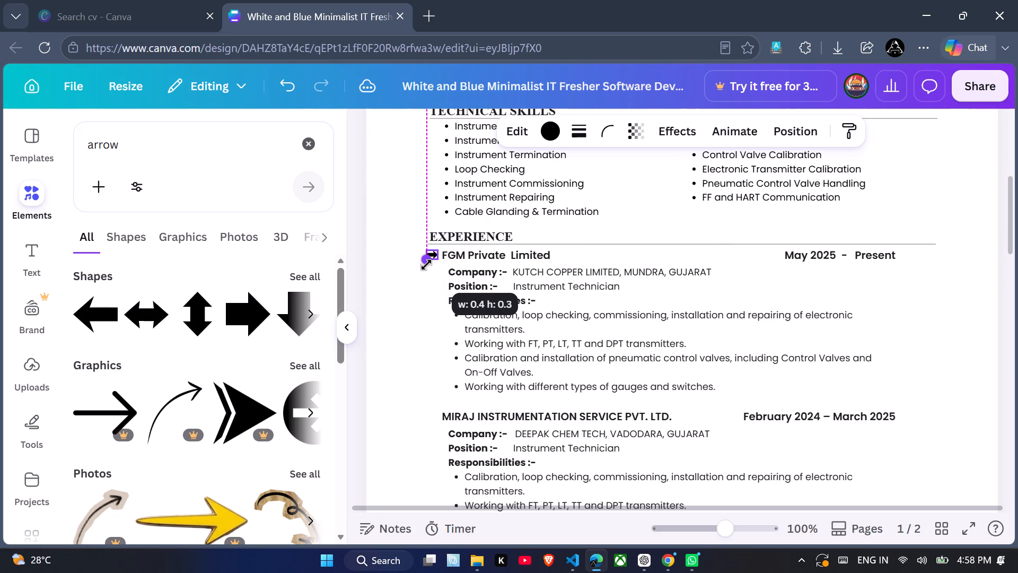
drag(426, 265, 427, 265)
drag(427, 265, 428, 263)
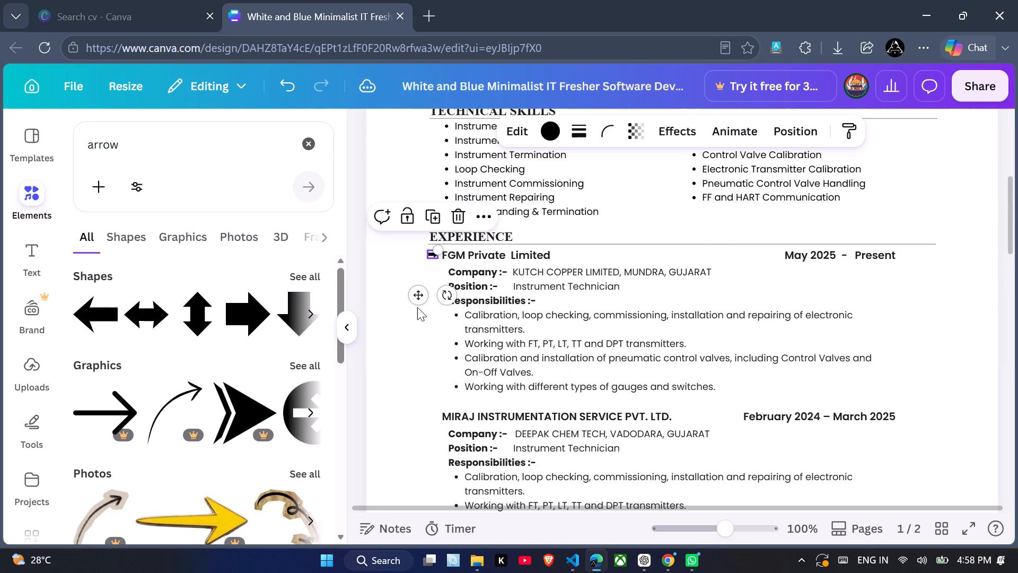
click(416, 359)
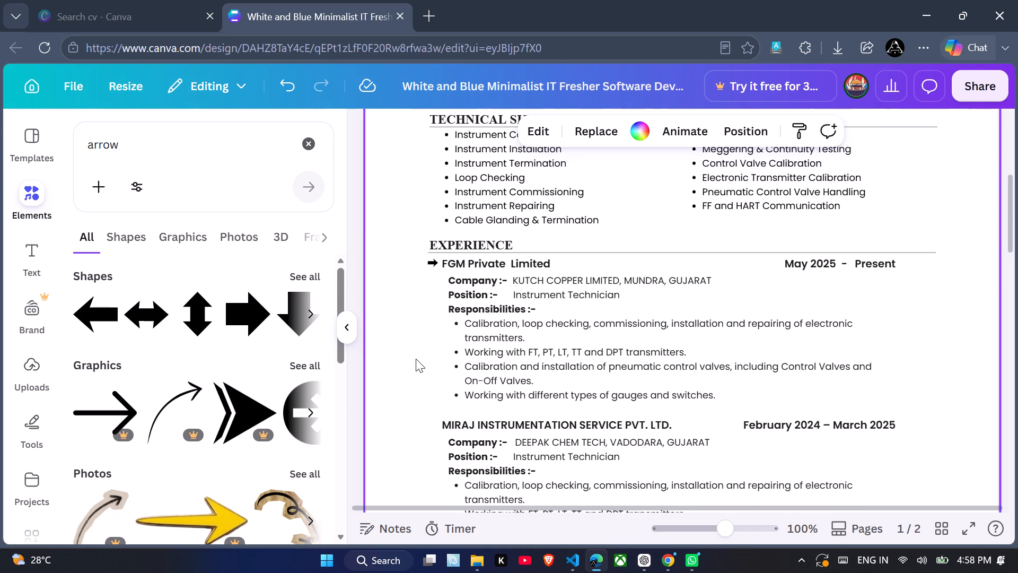
Duplicate the arrow and place the copy in front of the MIRAJ INSTRUMENTATION SERVICE PVT. LTD. heading, in line with the first arrow.
click(429, 263)
click(436, 227)
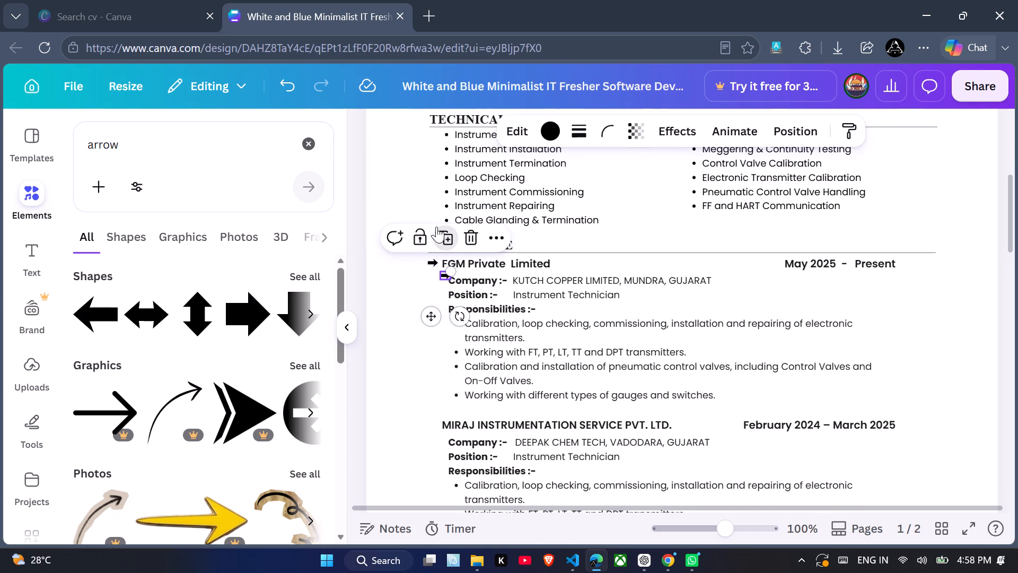
drag(431, 317, 409, 404)
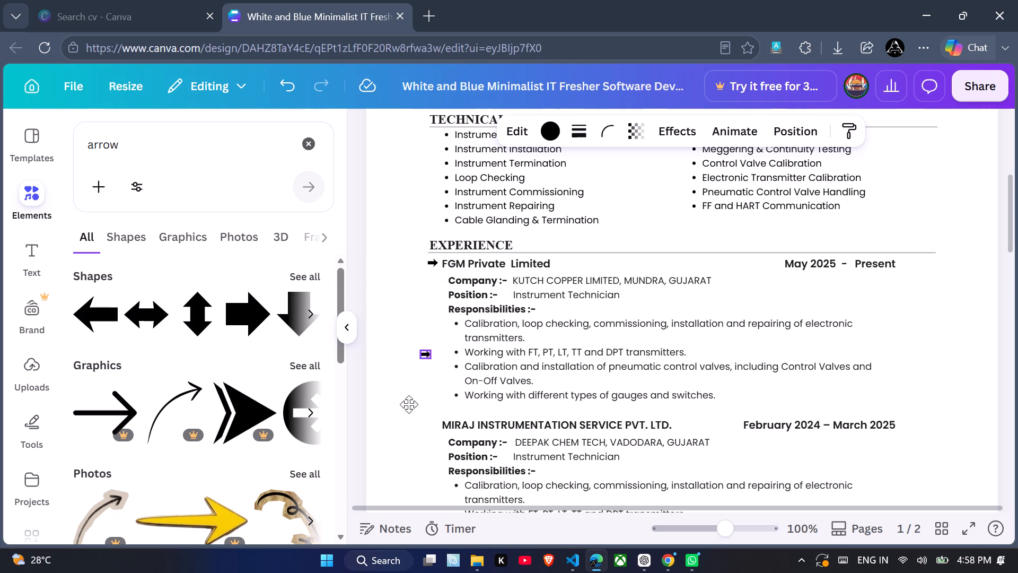
drag(409, 404, 416, 465)
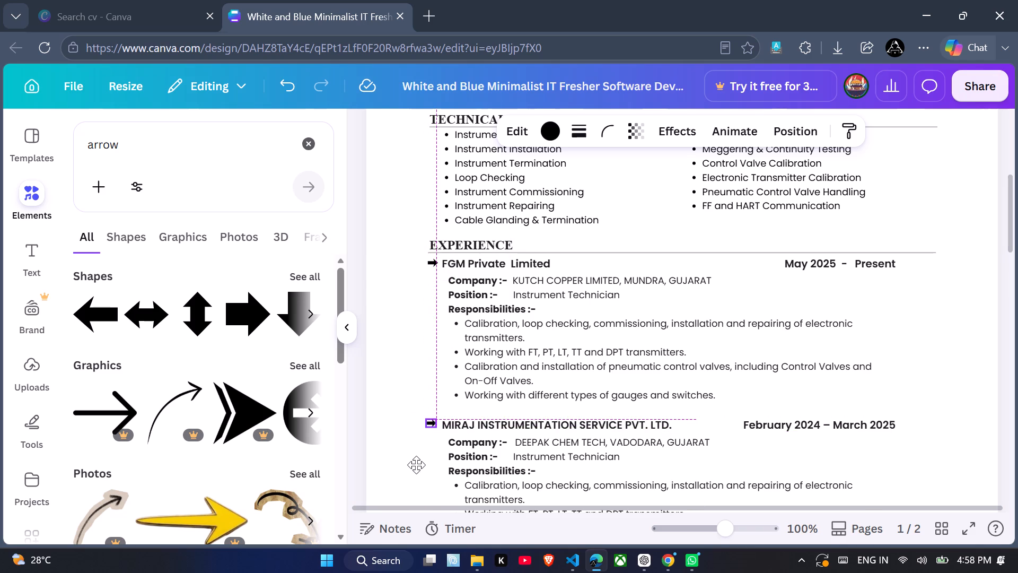
drag(416, 465, 416, 466)
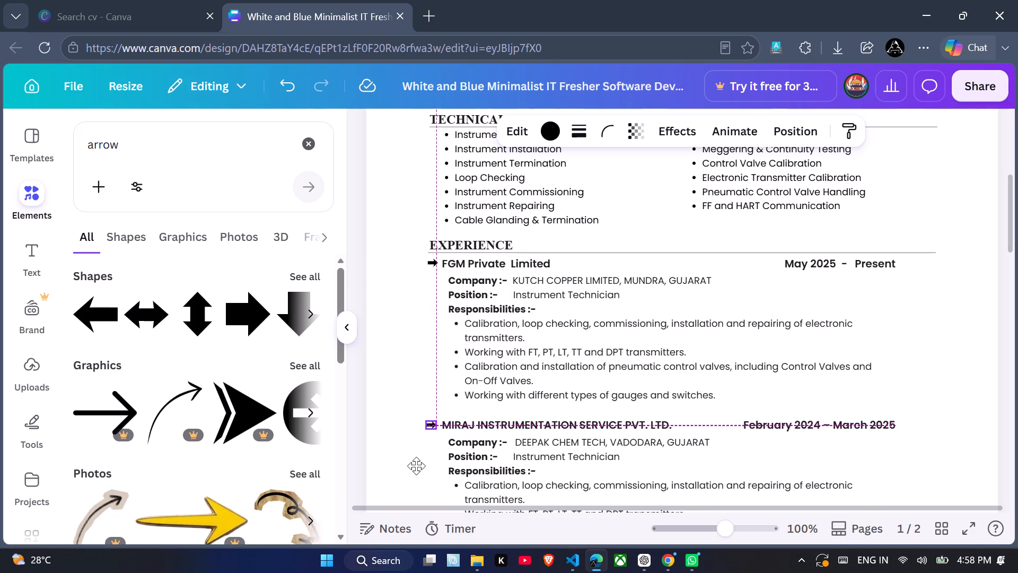
drag(416, 466, 415, 466)
click(415, 466)
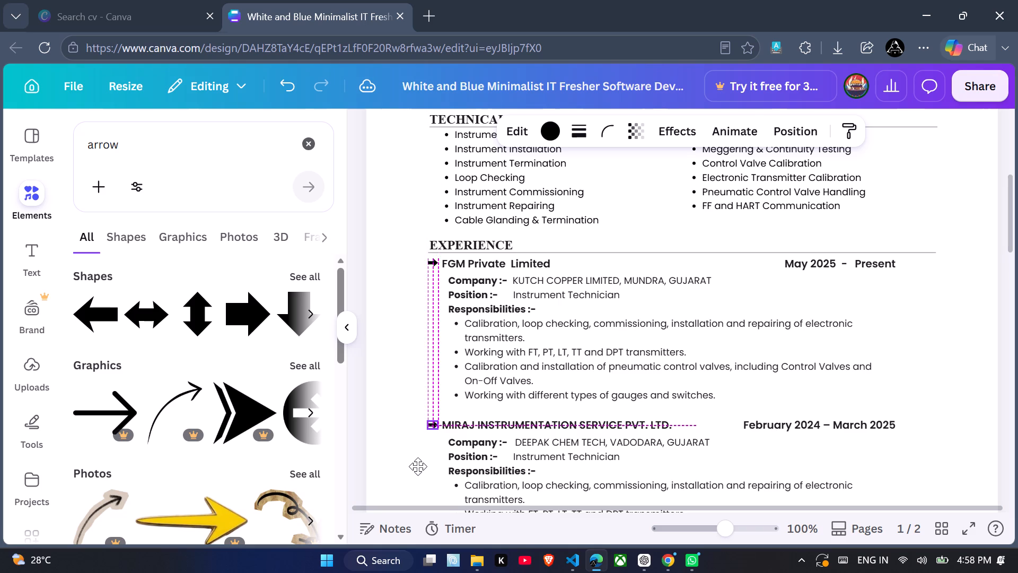
click(417, 466)
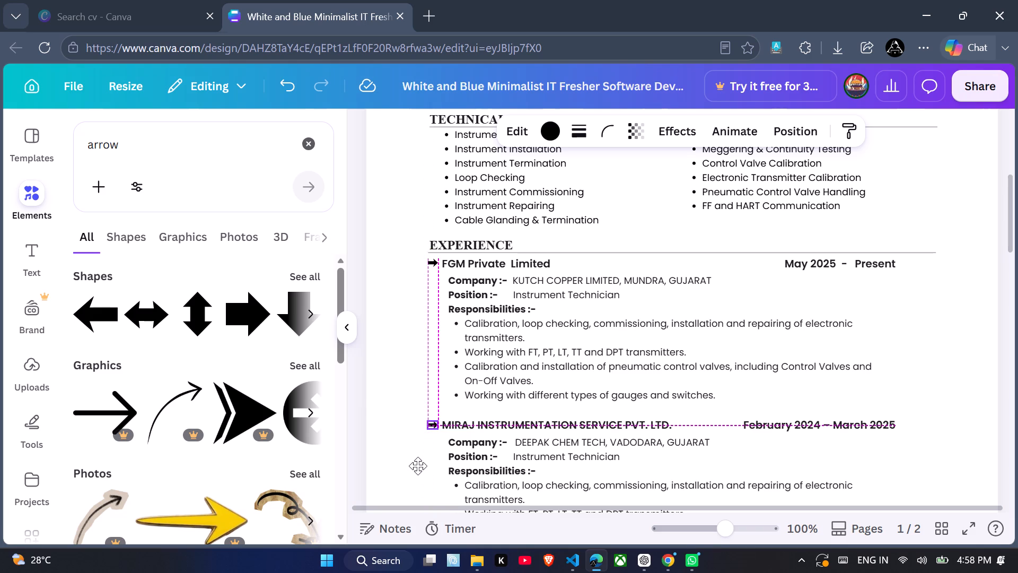
click(399, 435)
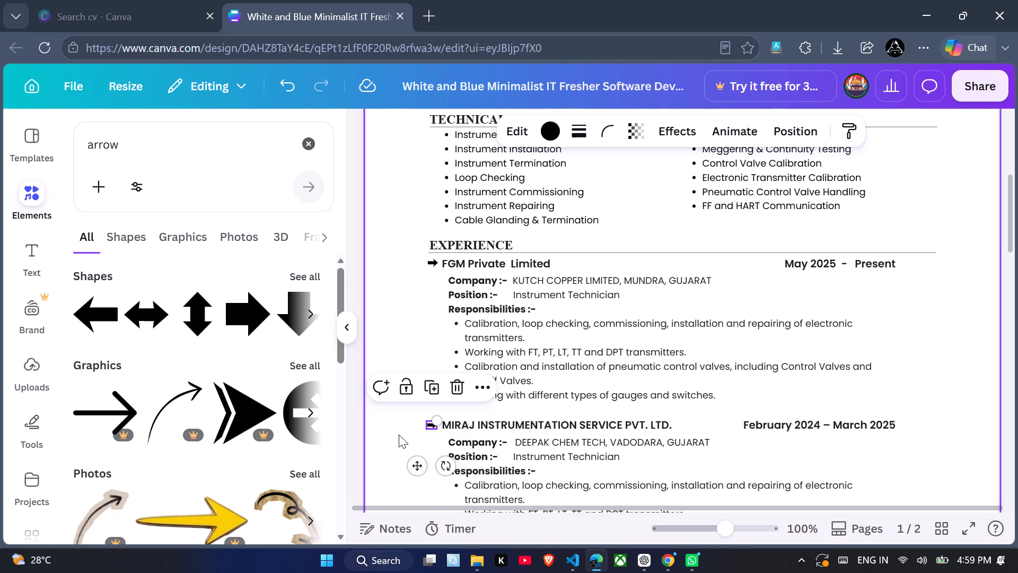
Review page 1 from the header down to the Educational Qualifications section with the arrow markers in place.
scroll(399, 435, down, 1)
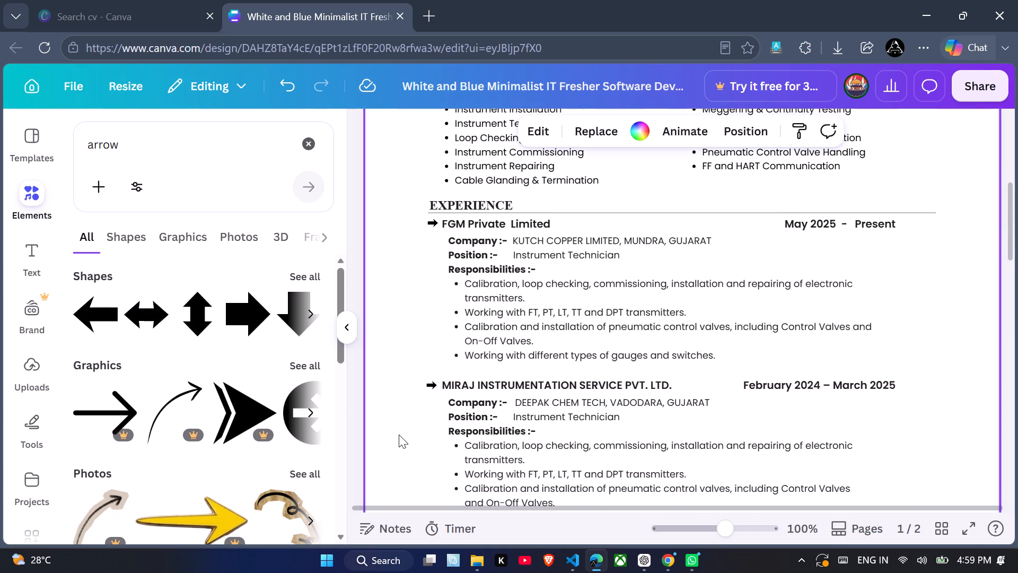
scroll(399, 435, down, 2)
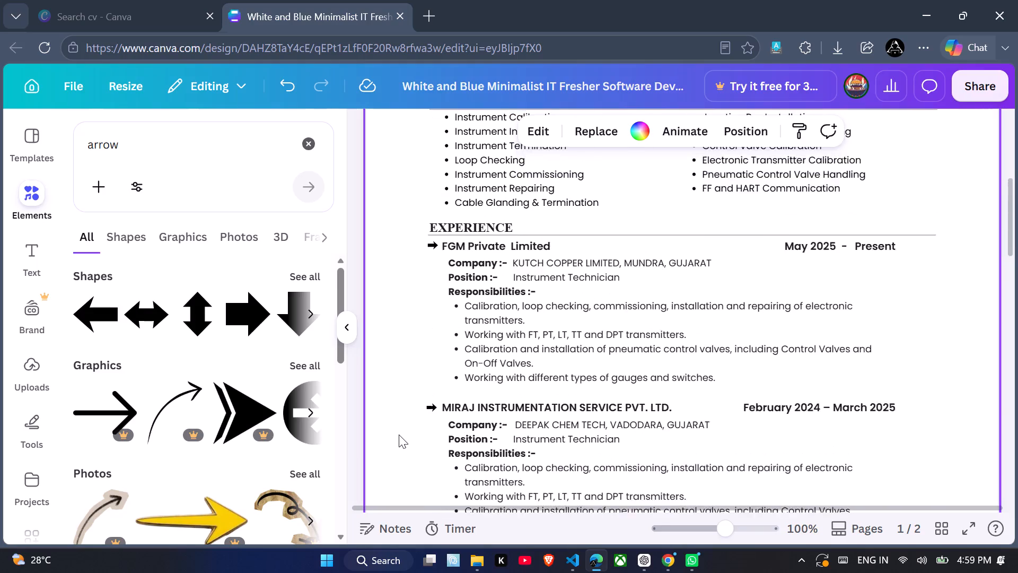
scroll(399, 435, up, 4)
scroll(399, 435, down, 1)
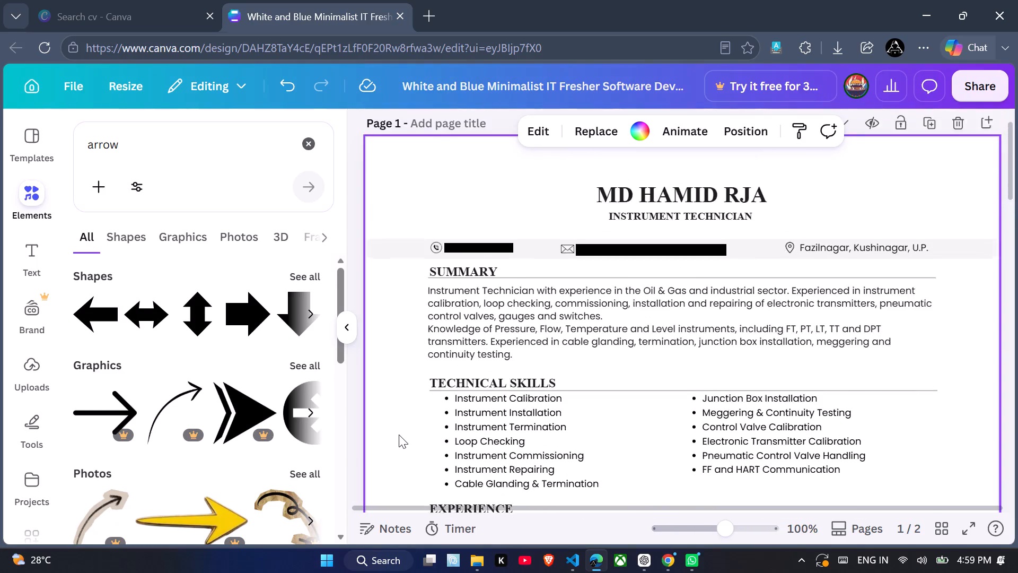
scroll(399, 435, down, 1)
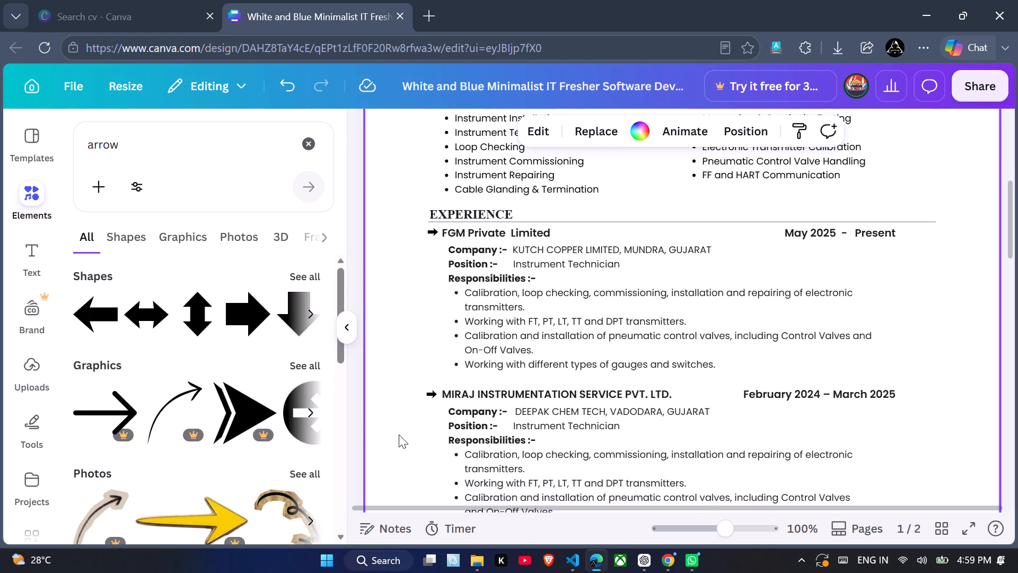
scroll(399, 435, down, 1)
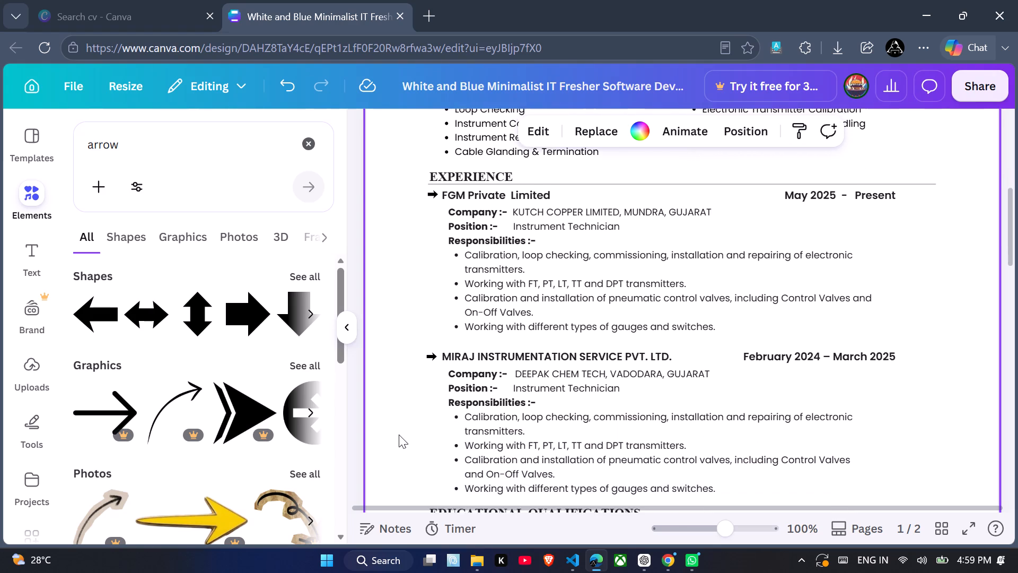
scroll(399, 435, down, 3)
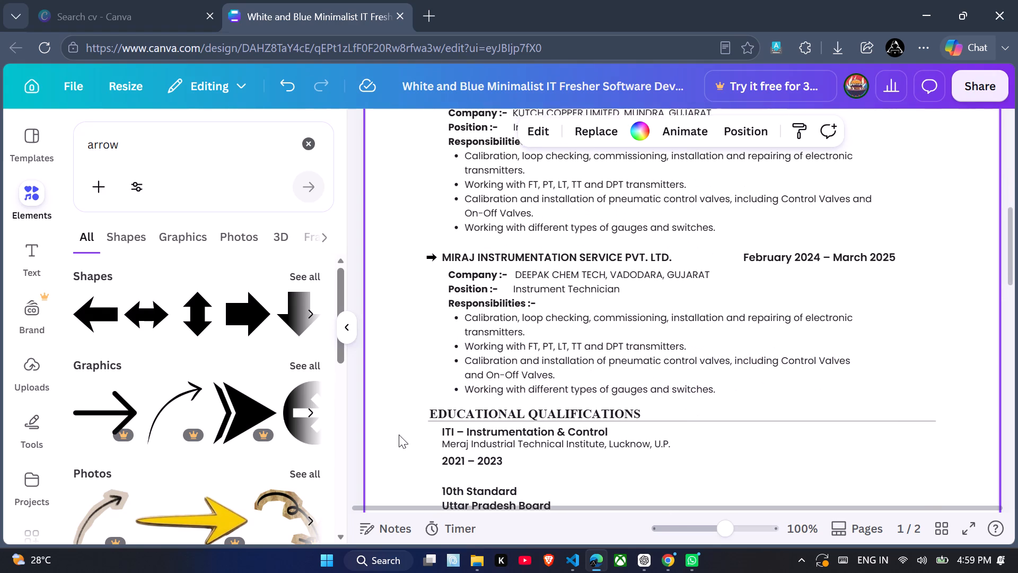
scroll(399, 435, down, 1)
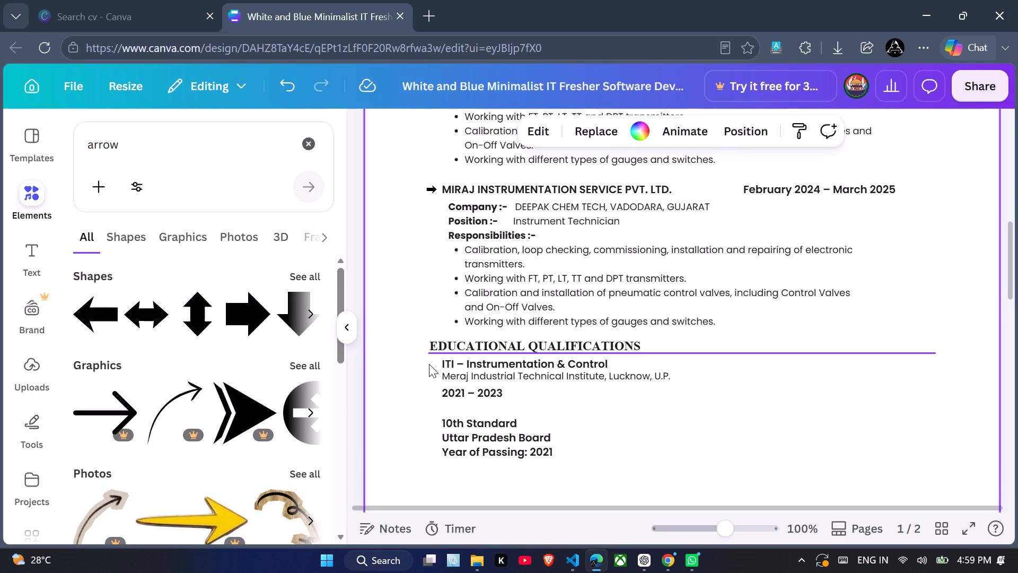
Duplicate the MIRAJ entry's arrow and place the copy in front of the ITI – Instrumentation & Control heading.
click(429, 191)
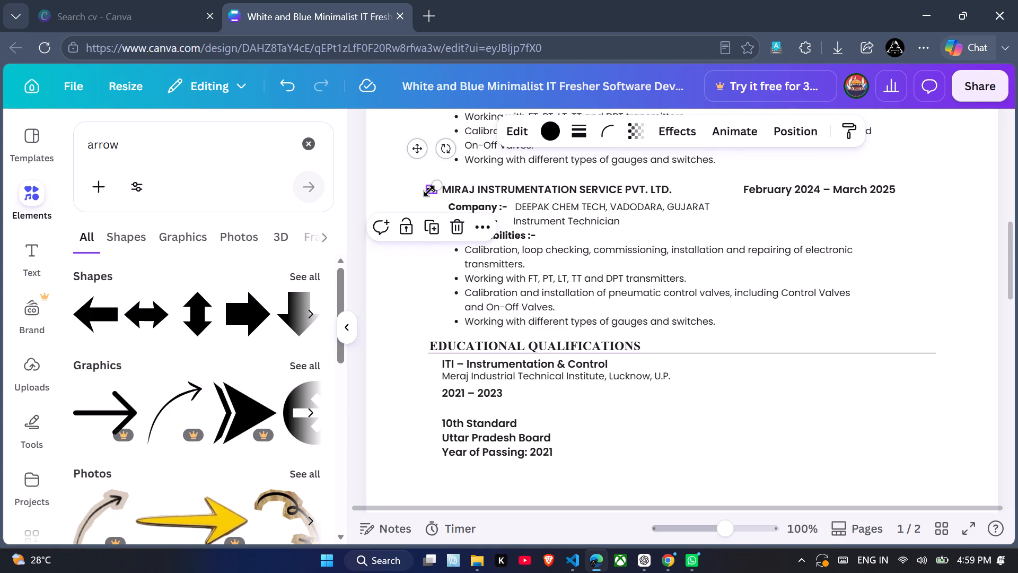
click(427, 231)
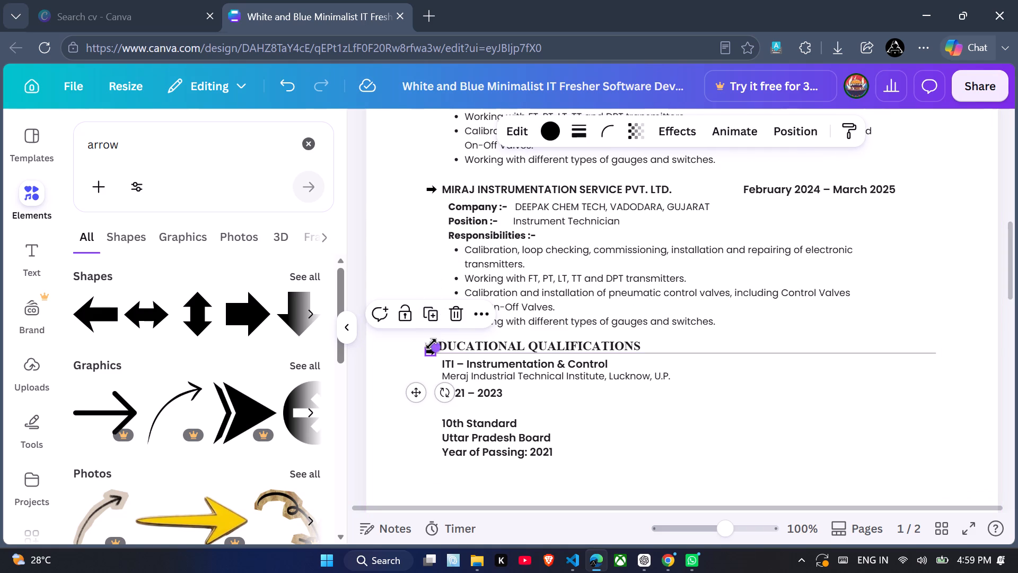
scroll(417, 432, down, 1)
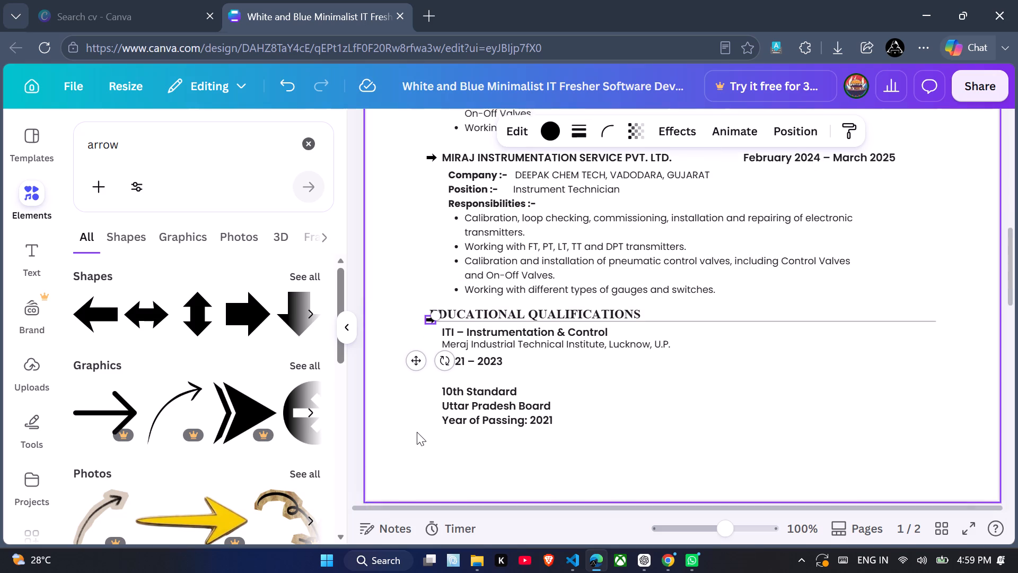
scroll(417, 432, down, 1)
drag(415, 345, 420, 351)
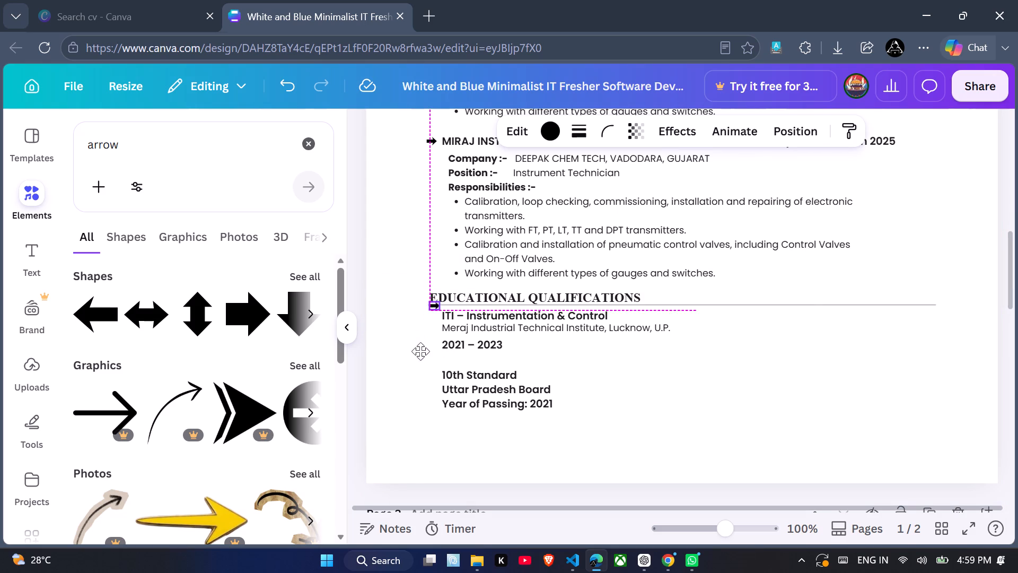
drag(420, 351, 417, 358)
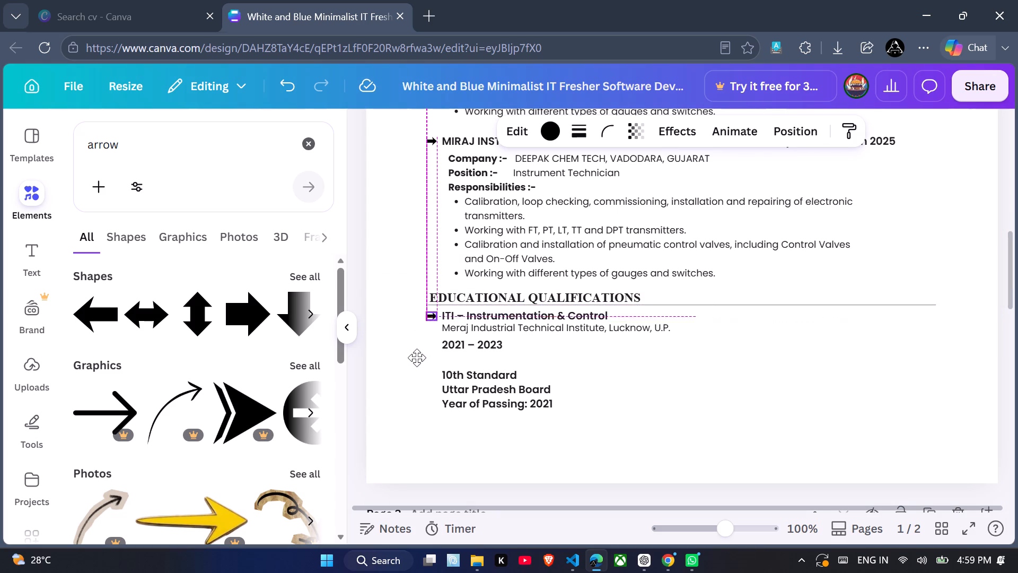
drag(417, 358, 414, 359)
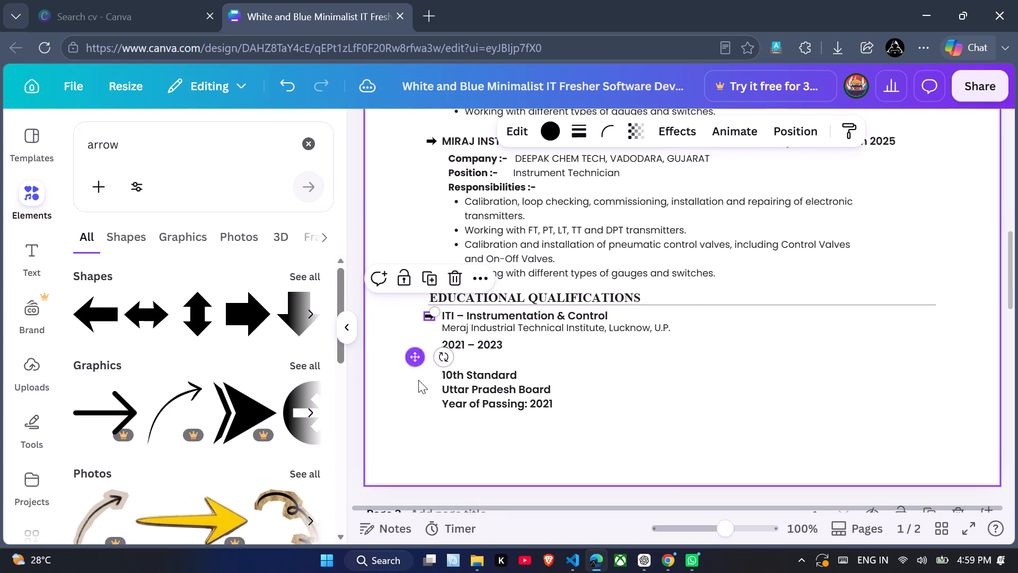
click(417, 429)
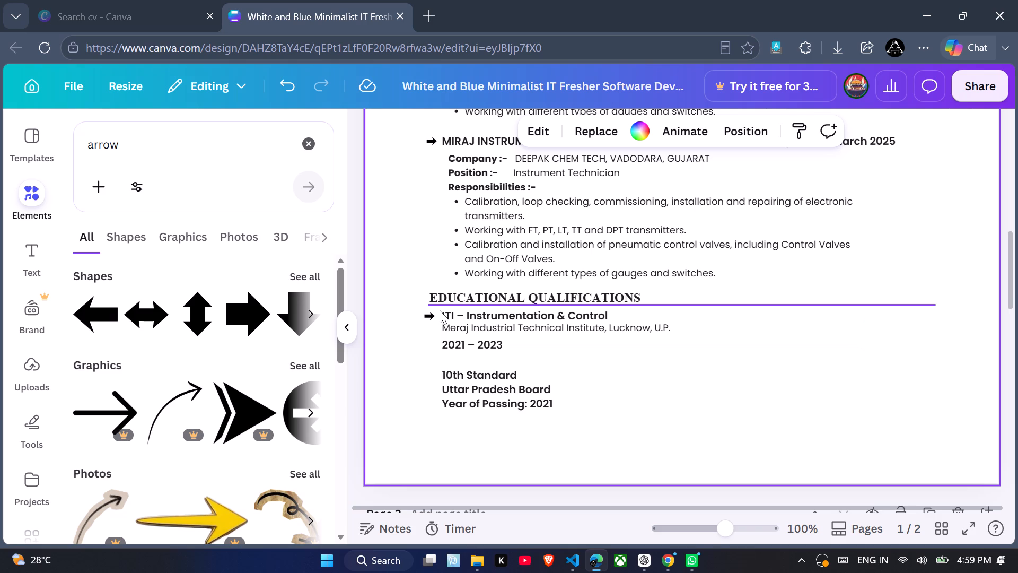
Nudge the divider line under the EDUCATIONAL QUALIFICATIONS heading slightly to the right.
click(440, 311)
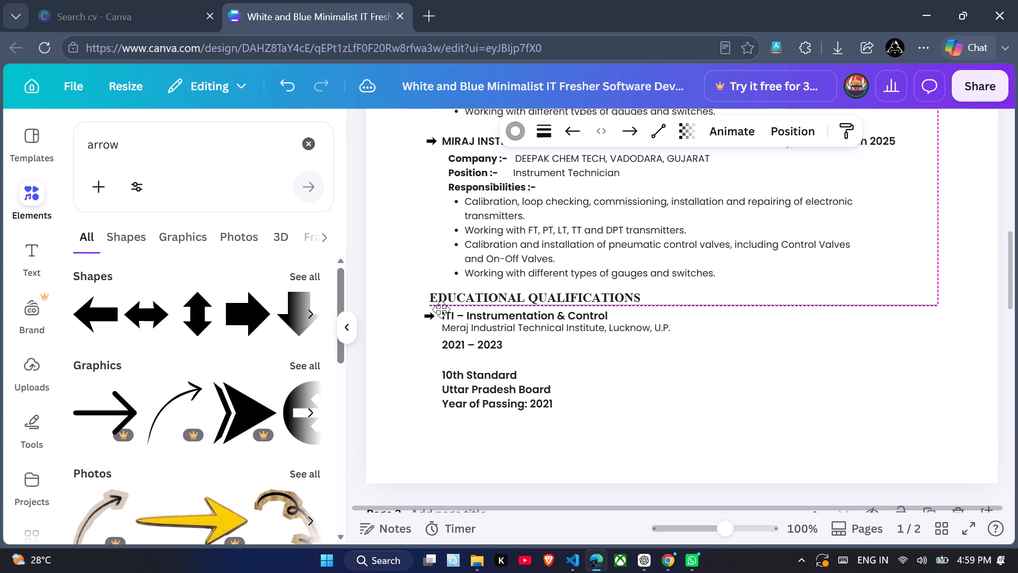
click(388, 386)
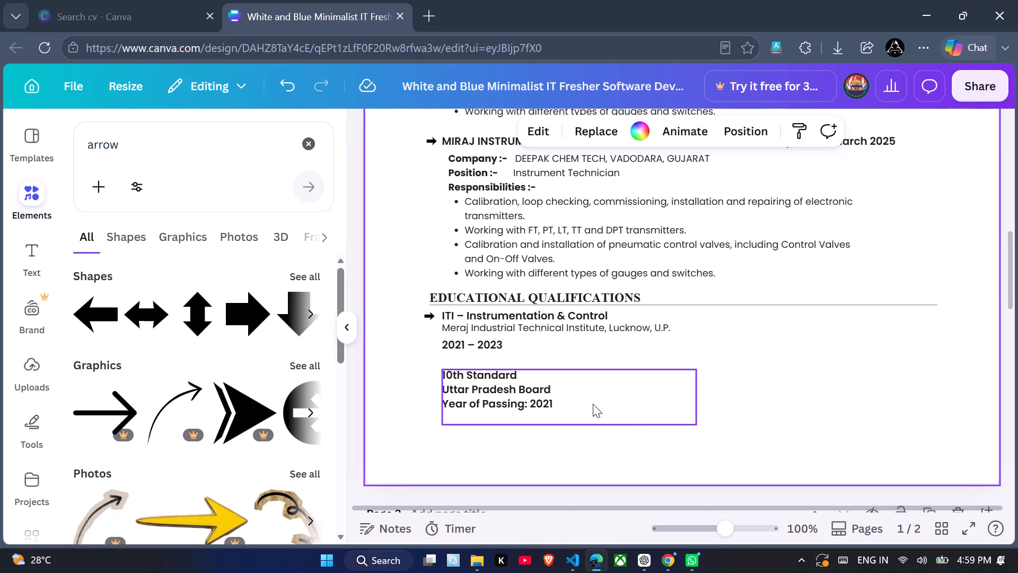
Shift all four education text boxes together slightly right, in line with the Company and Position labels of the experience entries.
drag(662, 446, 521, 325)
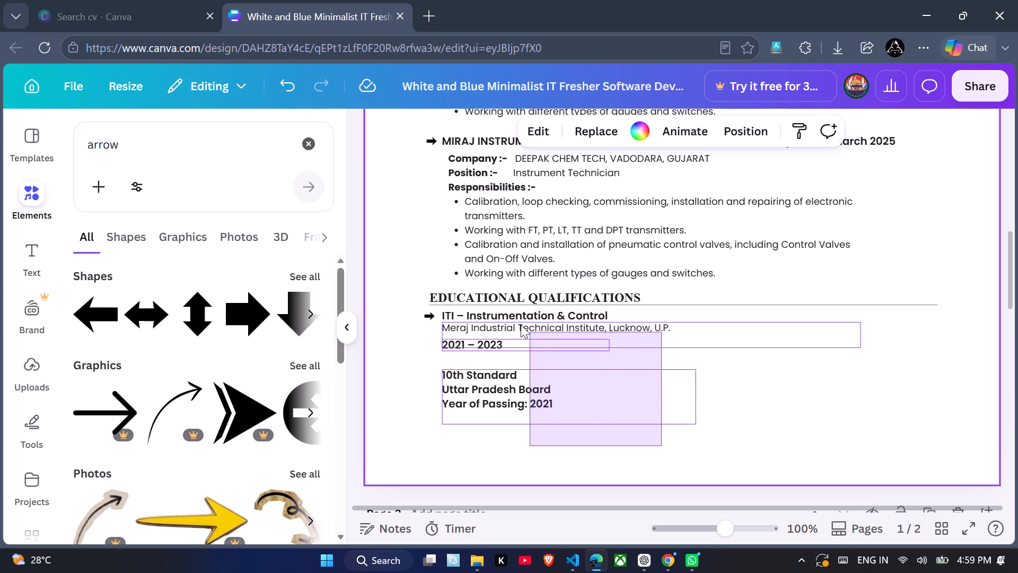
drag(521, 325, 504, 313)
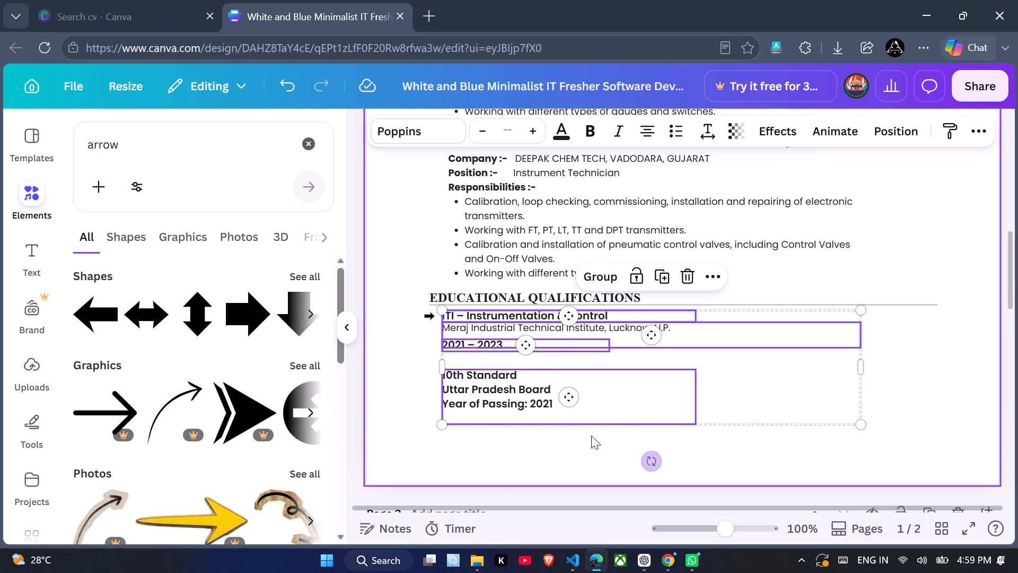
drag(748, 383, 756, 382)
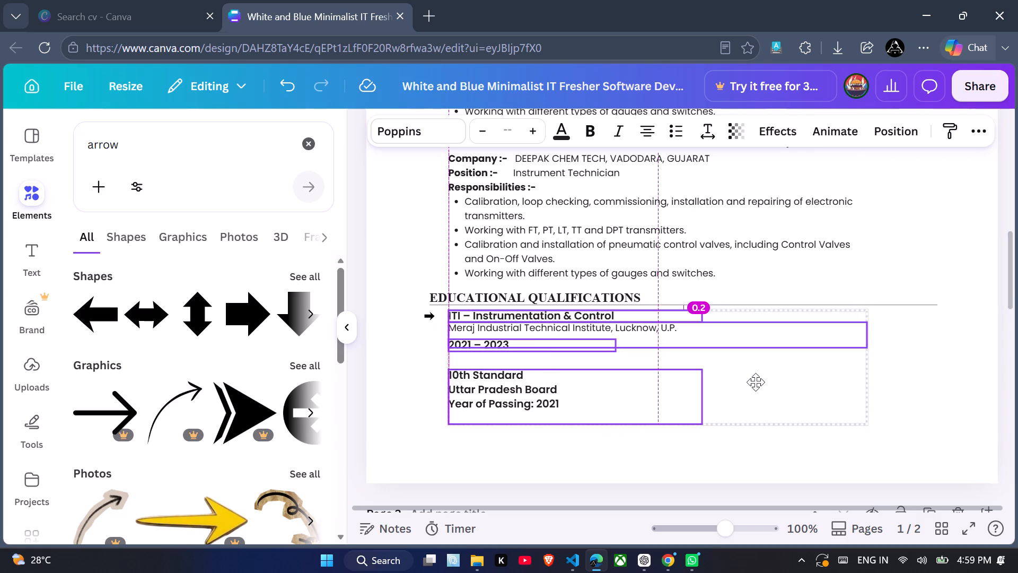
drag(756, 382, 756, 382)
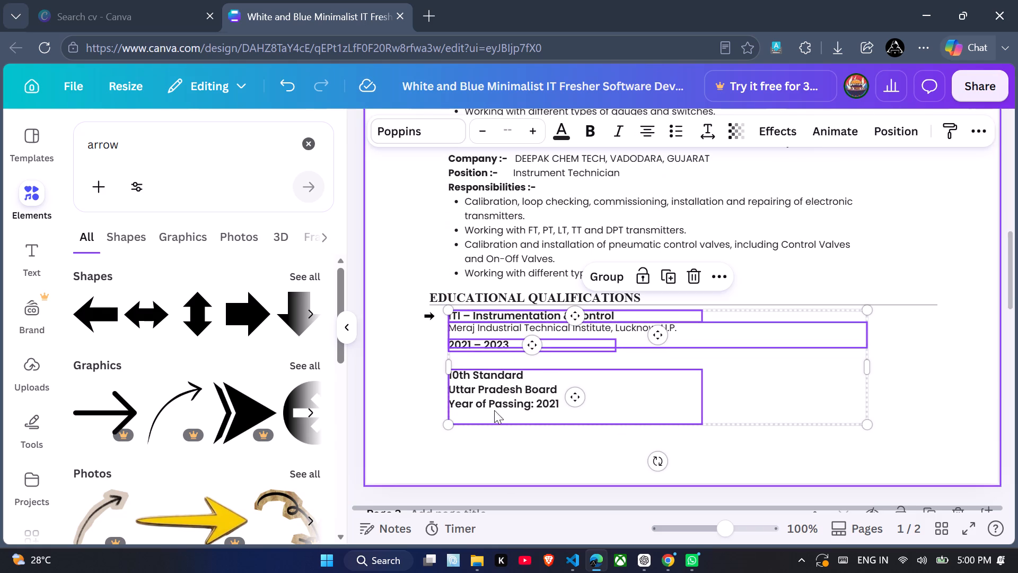
Move the ITI entry's arrow slightly right to align with the left edge of the EDUCATIONAL QUALIFICATIONS heading.
click(431, 319)
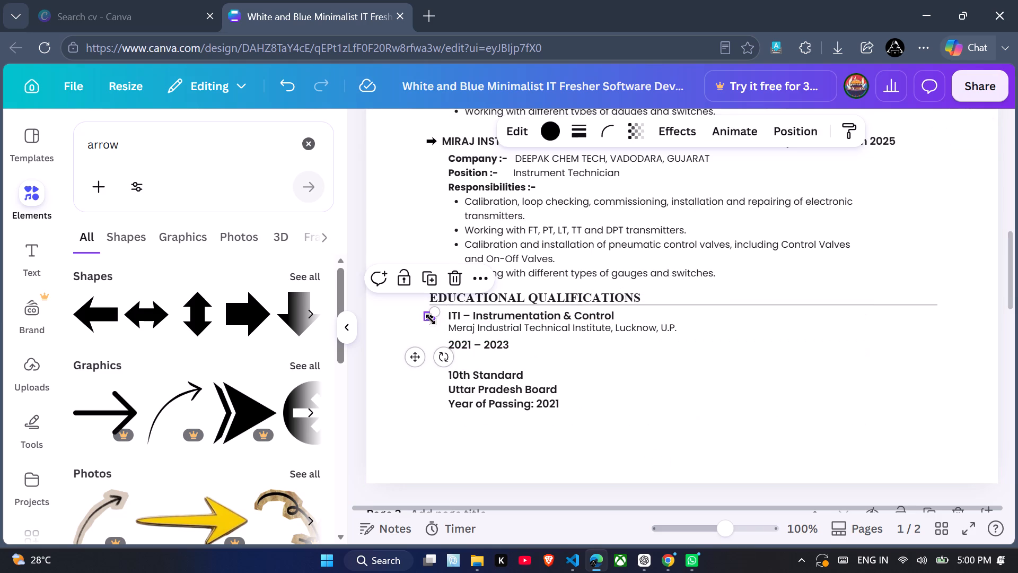
drag(412, 358, 417, 358)
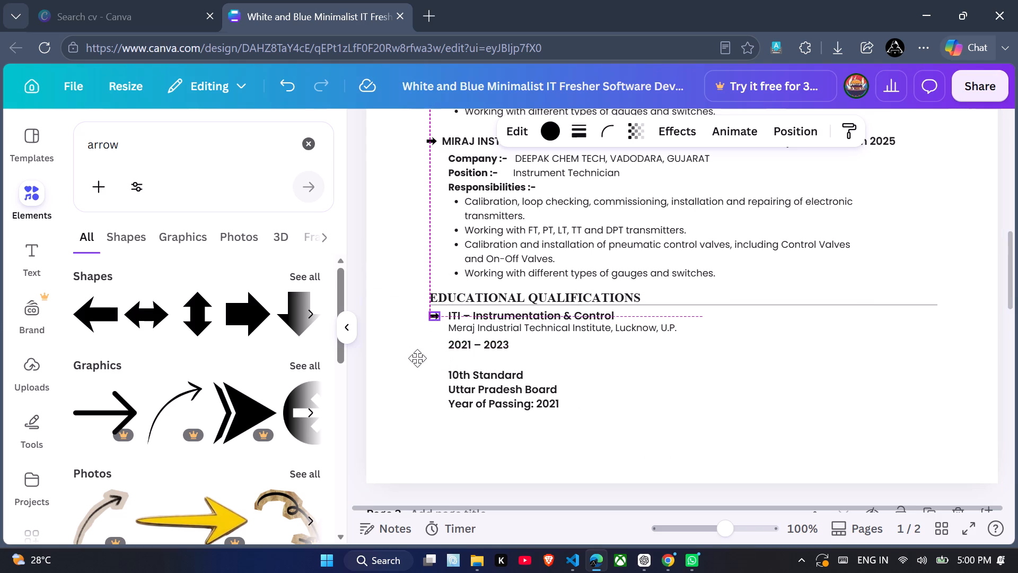
Nudge the ITI entry's arrow slightly further right, closer to its heading.
drag(417, 358, 420, 359)
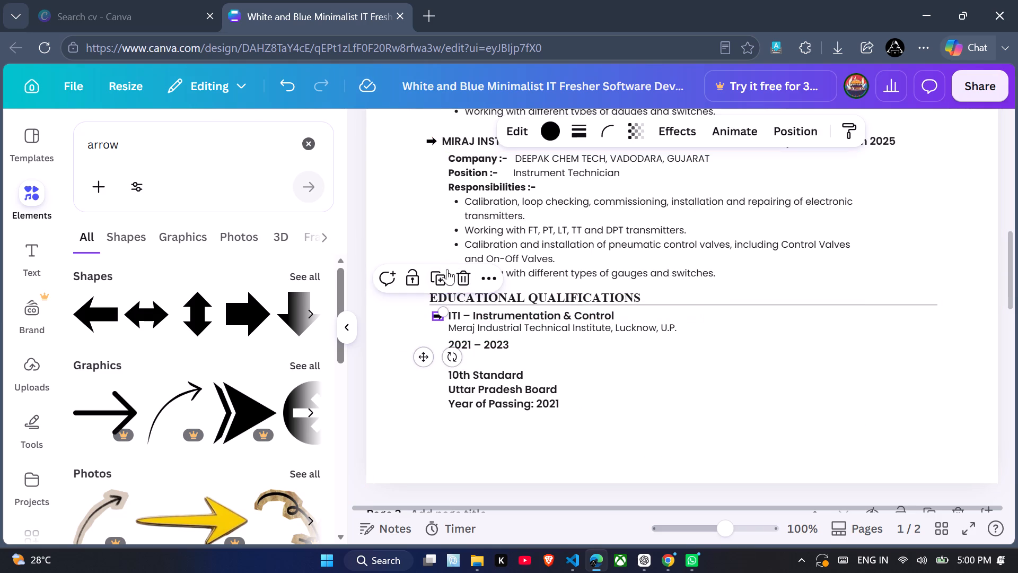
Duplicate the ITI entry's arrow and place the copy below it, between the 2021 – 2023 line and the 10th Standard heading.
click(439, 276)
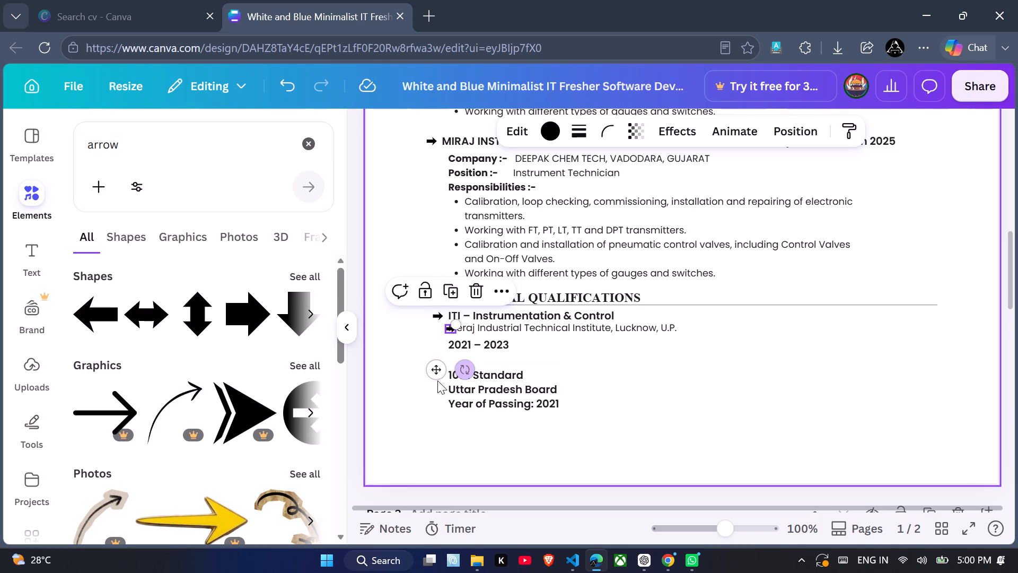
drag(438, 369, 427, 396)
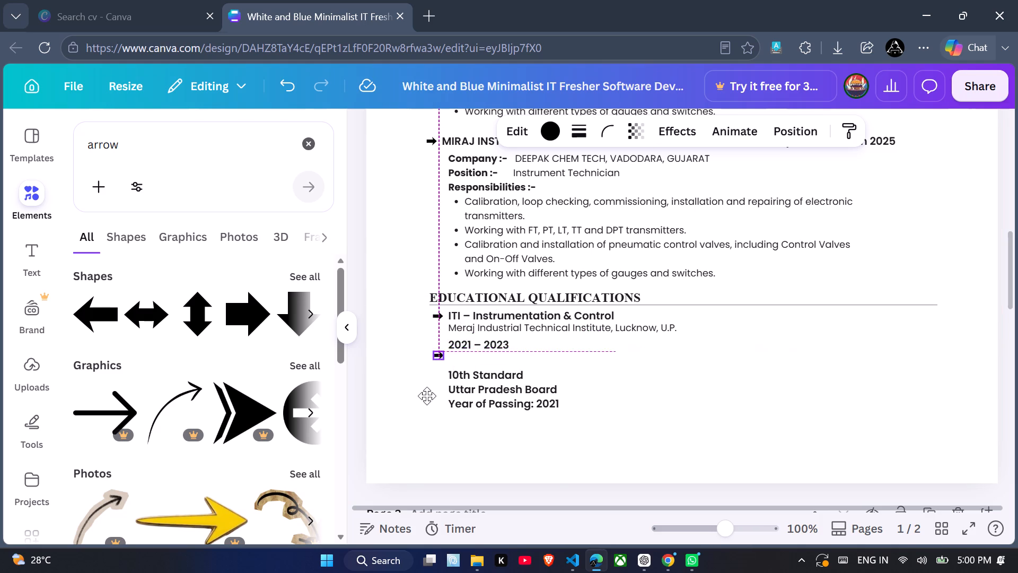
drag(427, 396, 424, 404)
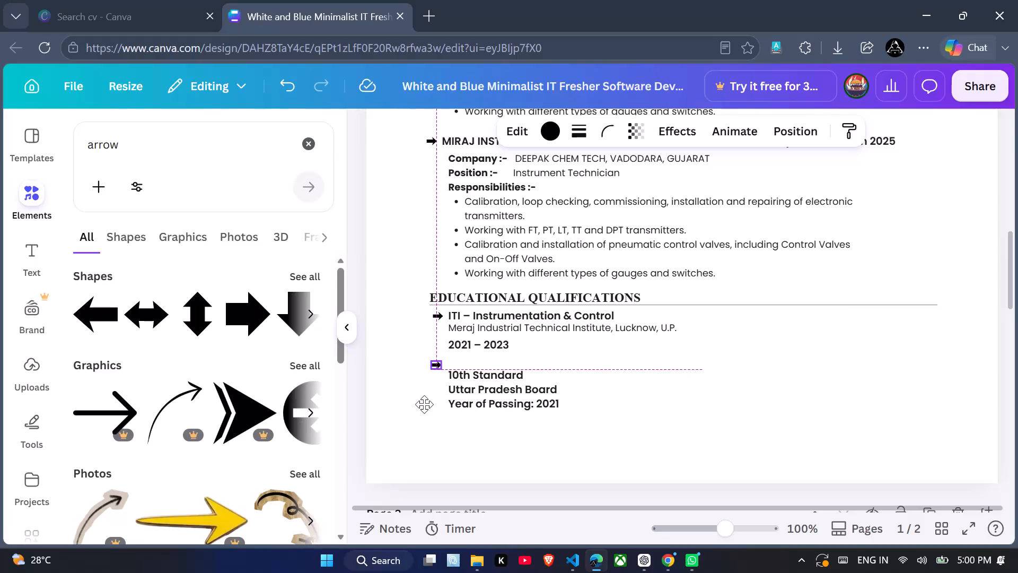
drag(424, 404, 424, 397)
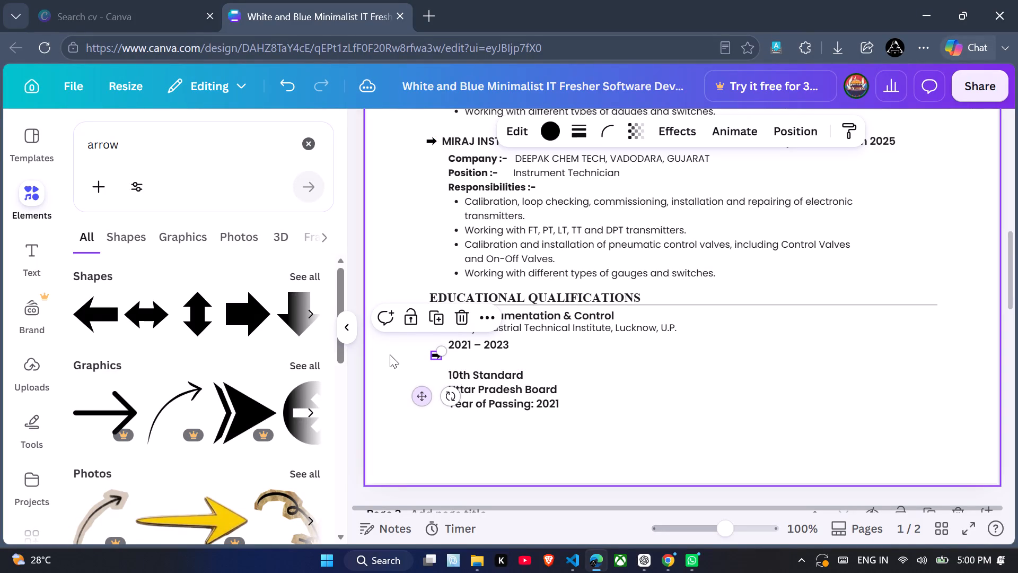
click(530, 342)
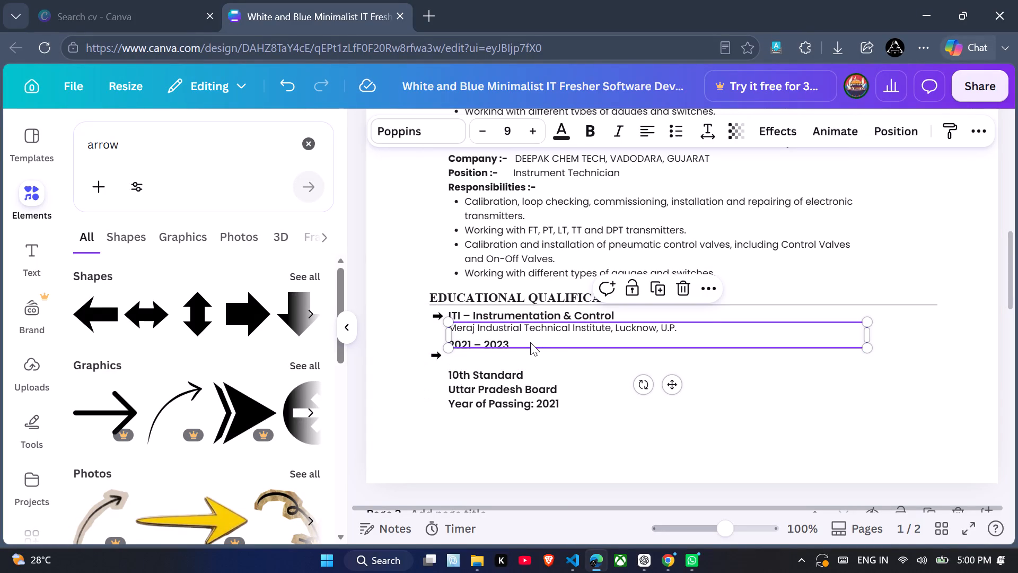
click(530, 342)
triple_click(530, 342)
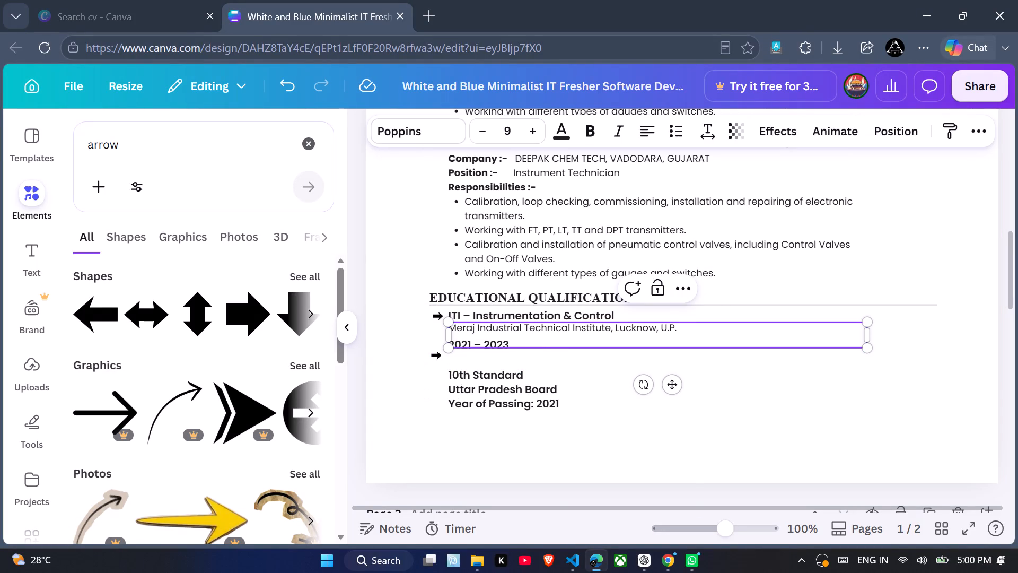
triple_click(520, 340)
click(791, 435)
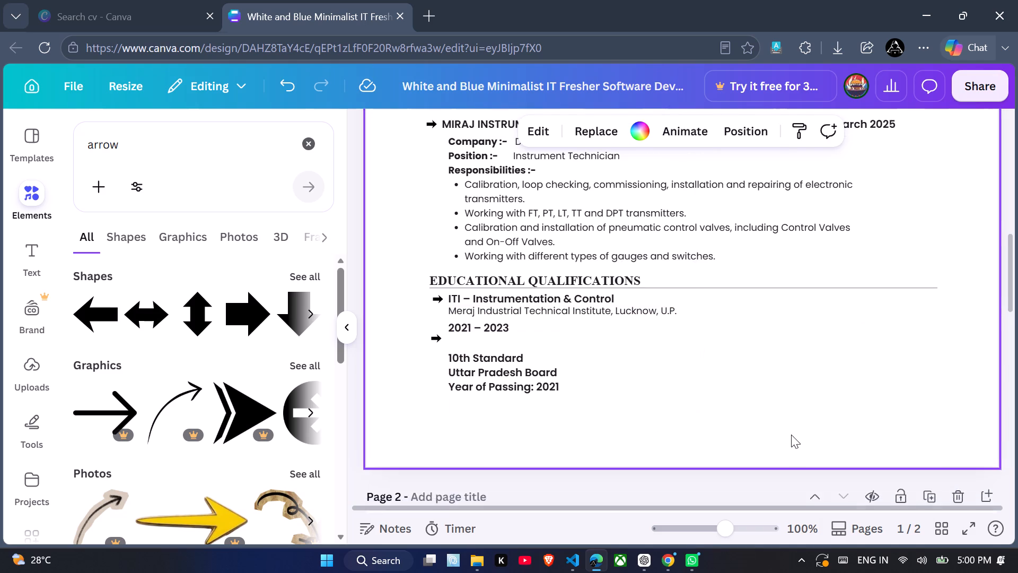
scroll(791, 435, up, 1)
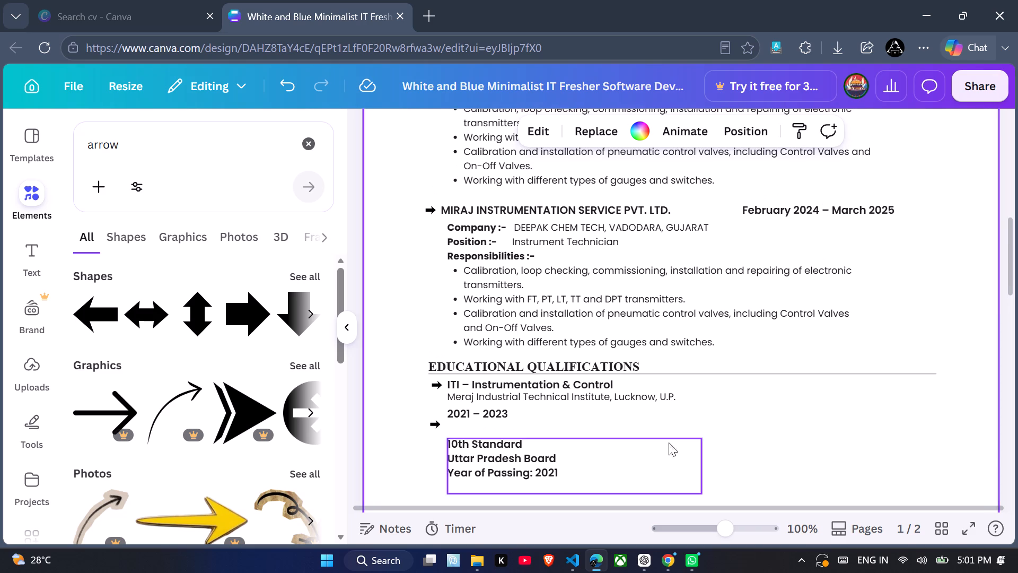
Remove the empty trailing line from the Meraj Industrial Technical Institute text box that overlaps the 2021 – 2023 text.
click(496, 414)
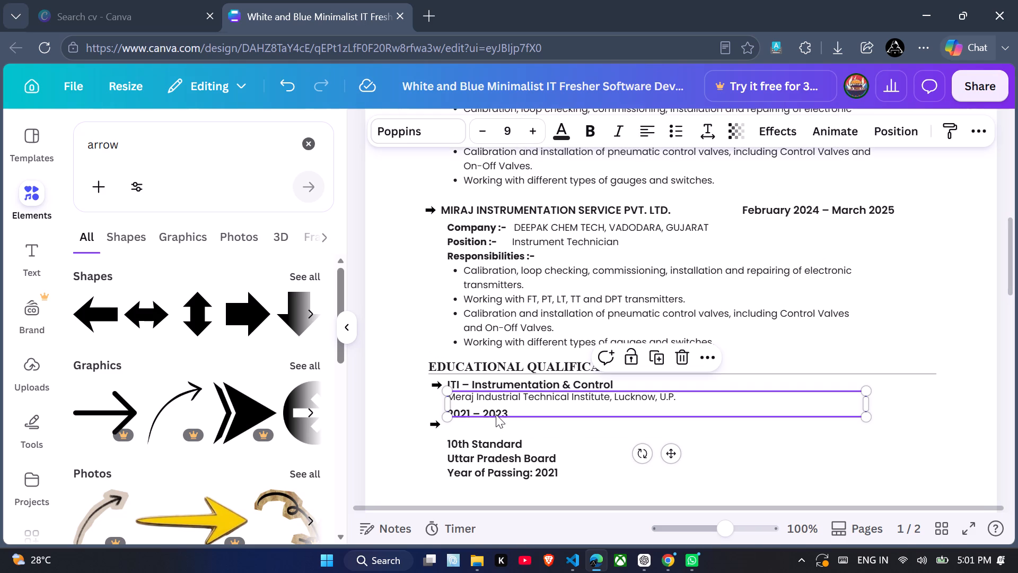
click(513, 413)
triple_click(513, 413)
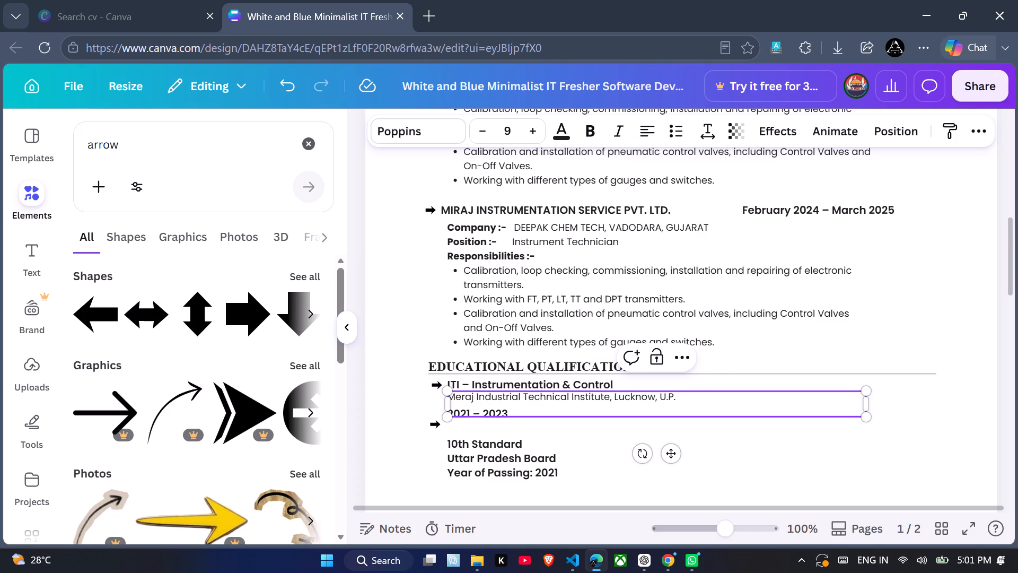
double_click(511, 411)
drag(511, 411, 519, 413)
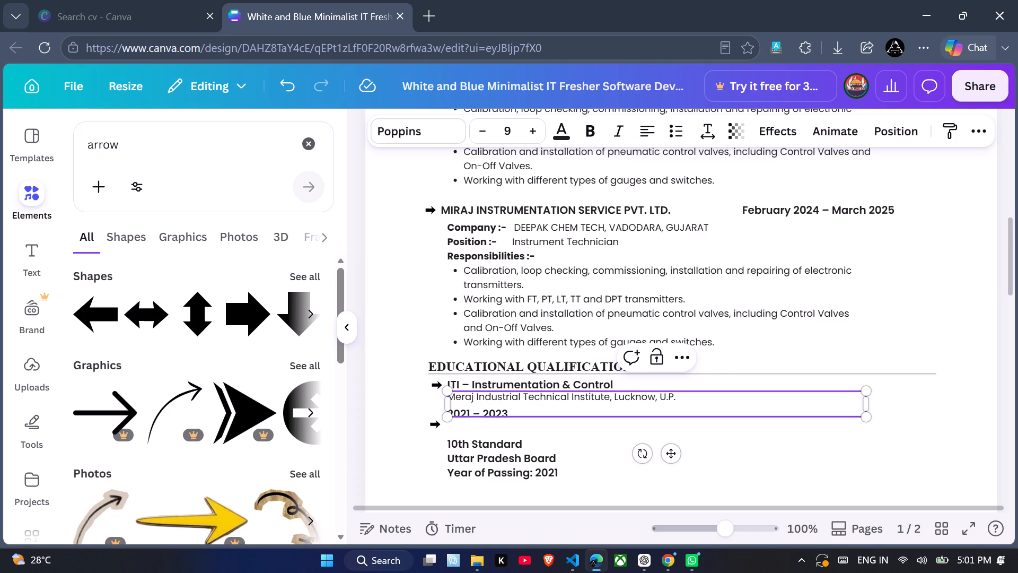
click(519, 413)
click(557, 399)
click(512, 409)
drag(512, 409, 460, 415)
click(460, 415)
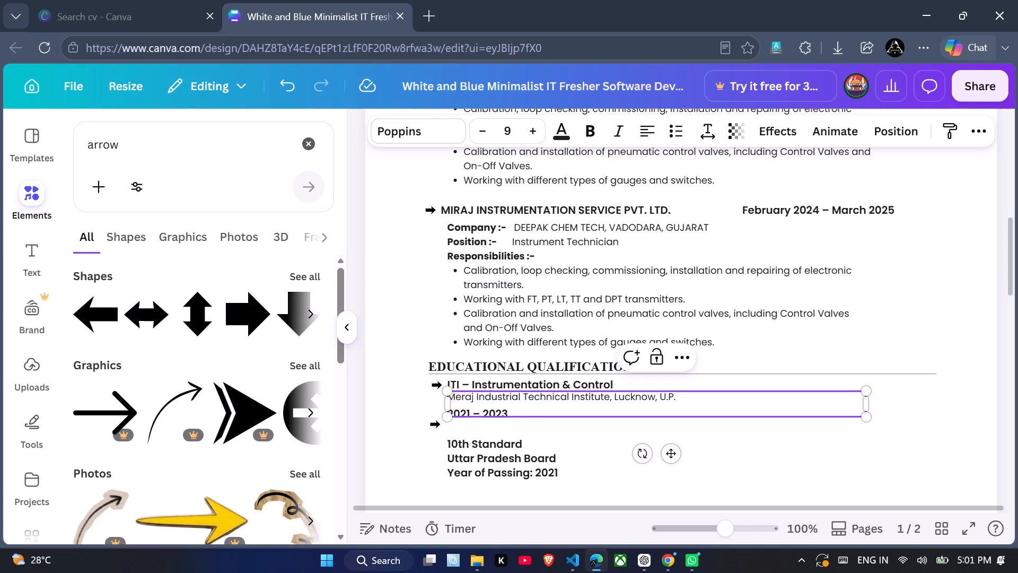
click(684, 396)
key(Delete)
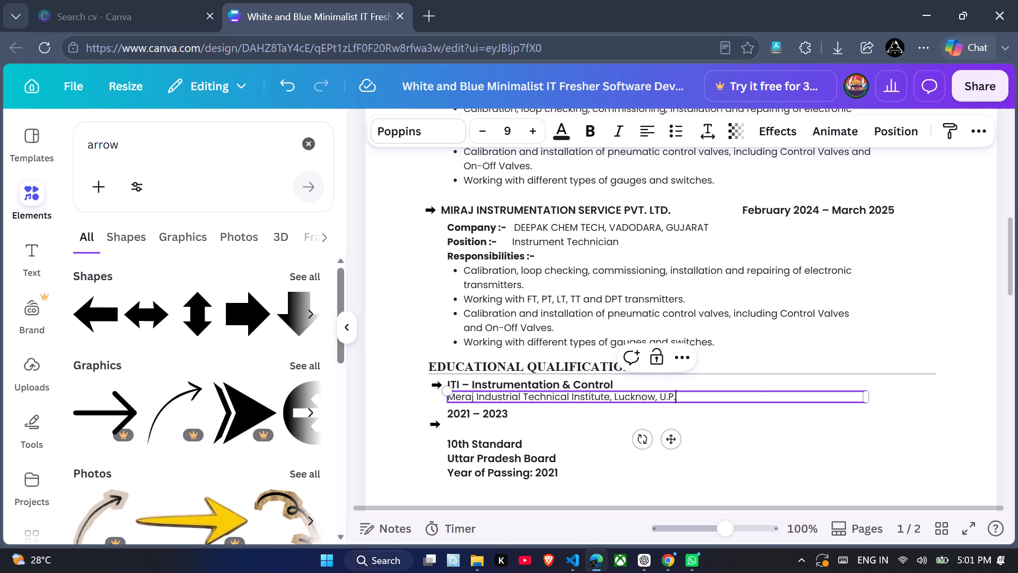
Remove the bold from the 2021 – 2023 text and move it up directly beneath the Meraj Industrial Technical Institute line.
click(526, 413)
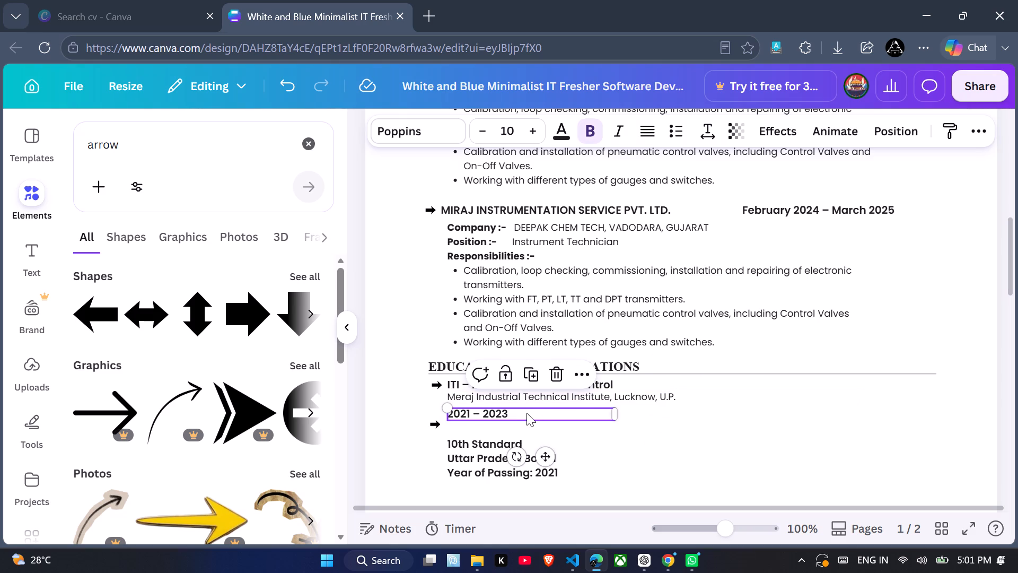
click(600, 127)
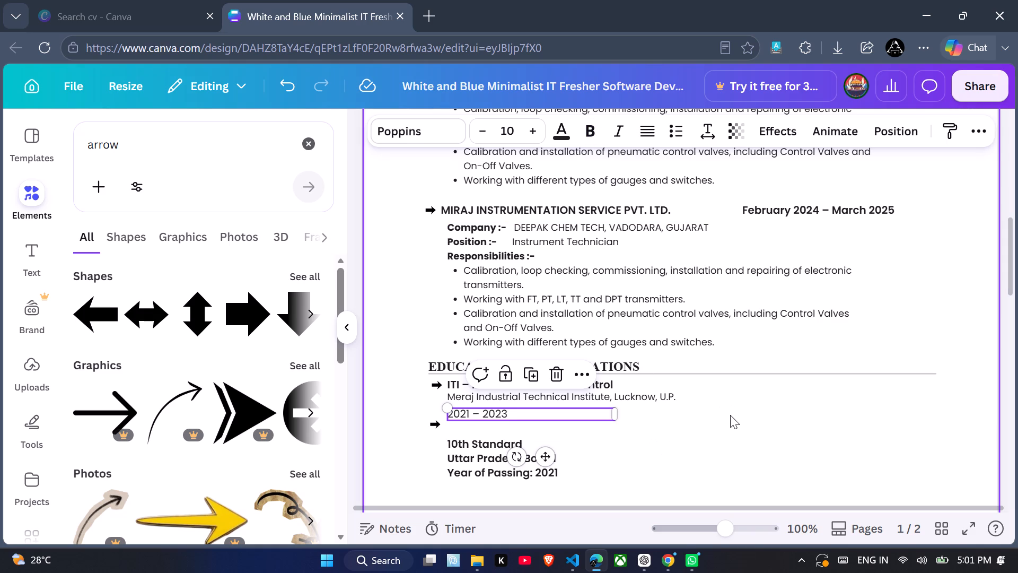
click(546, 459)
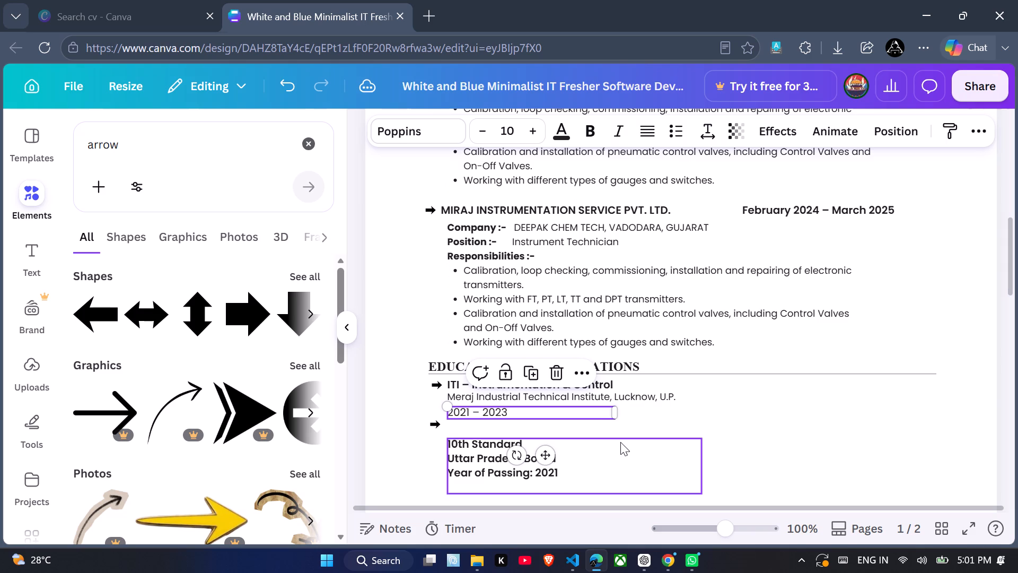
click(545, 456)
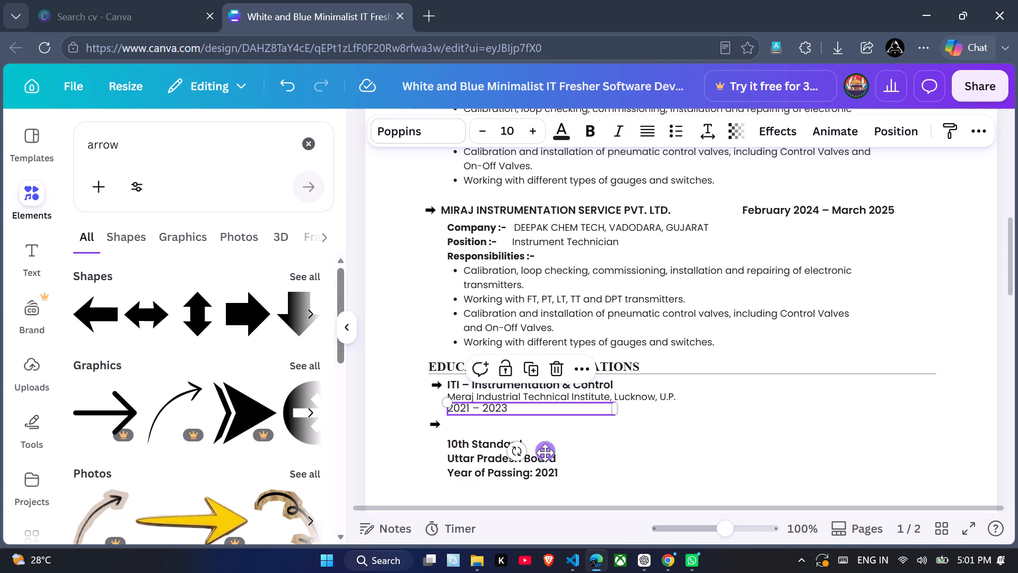
click(761, 410)
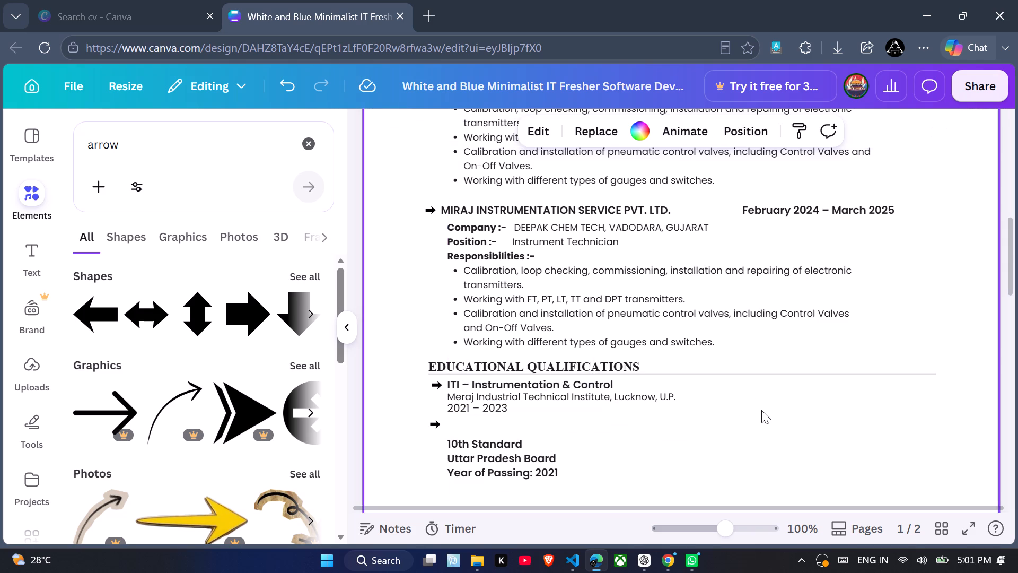
Move the 10th Standard text box up so its heading lines up with the arrow copy, keeping its left alignment.
scroll(761, 410, down, 1)
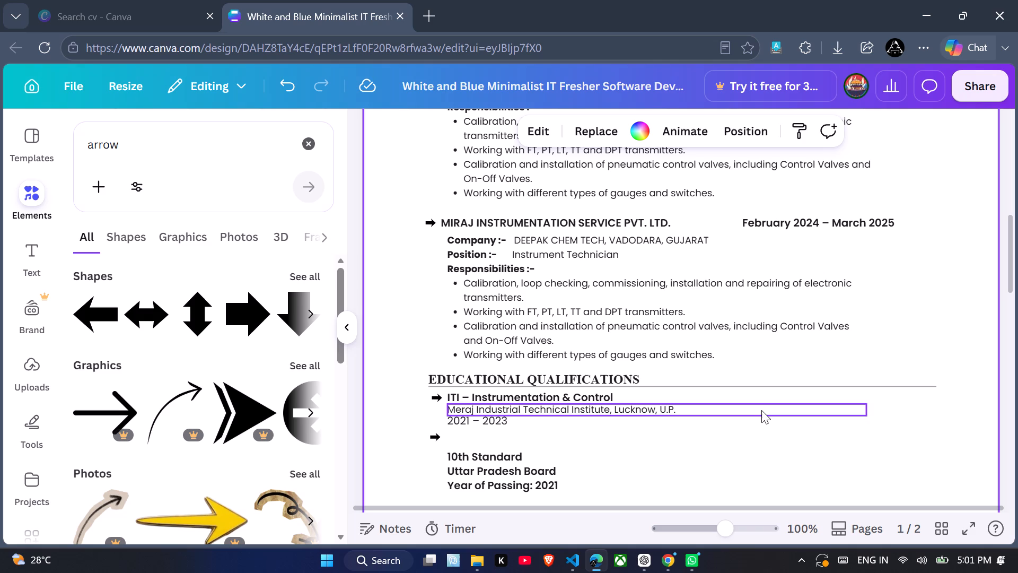
click(605, 481)
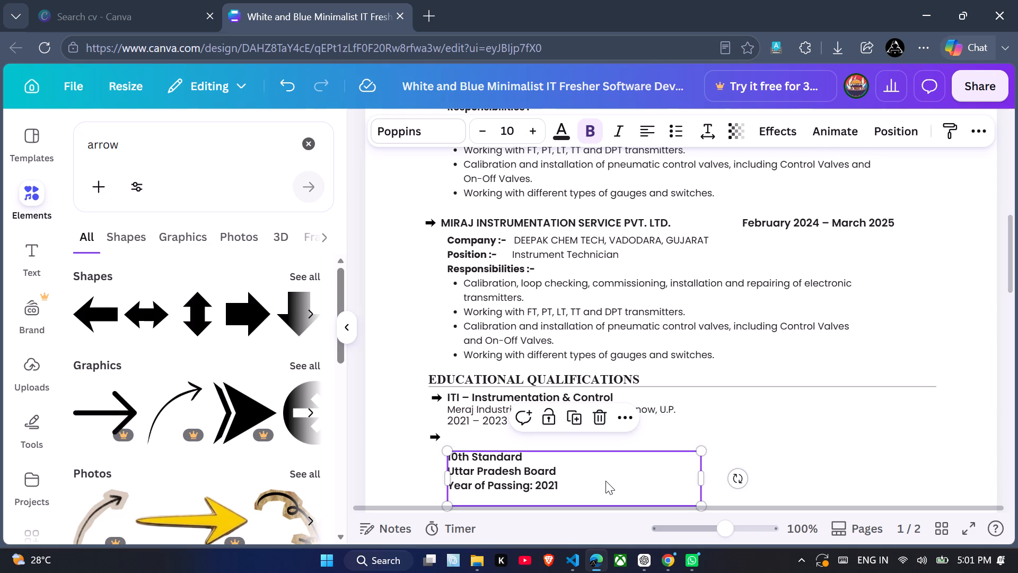
drag(605, 481, 606, 464)
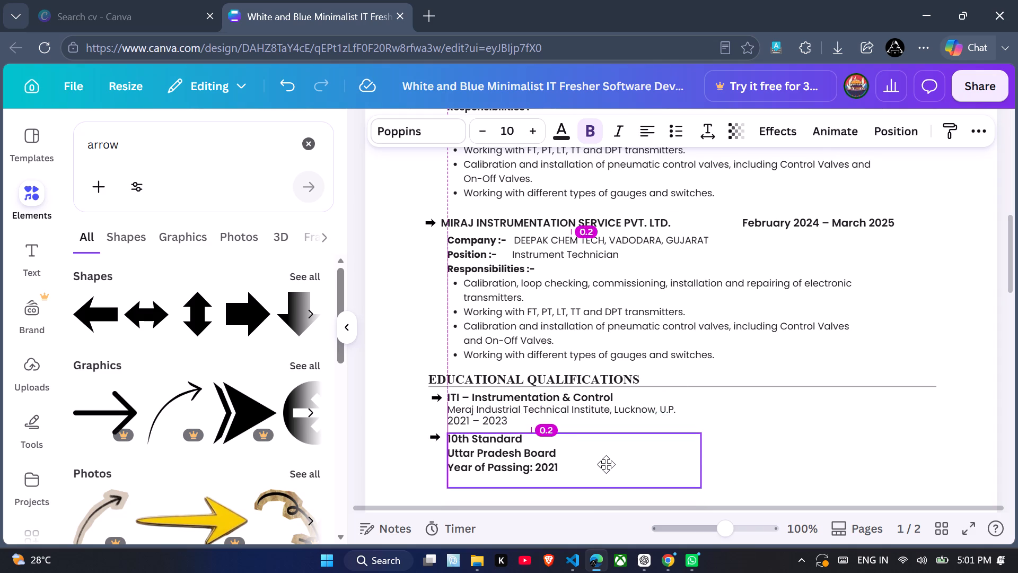
drag(606, 464, 605, 462)
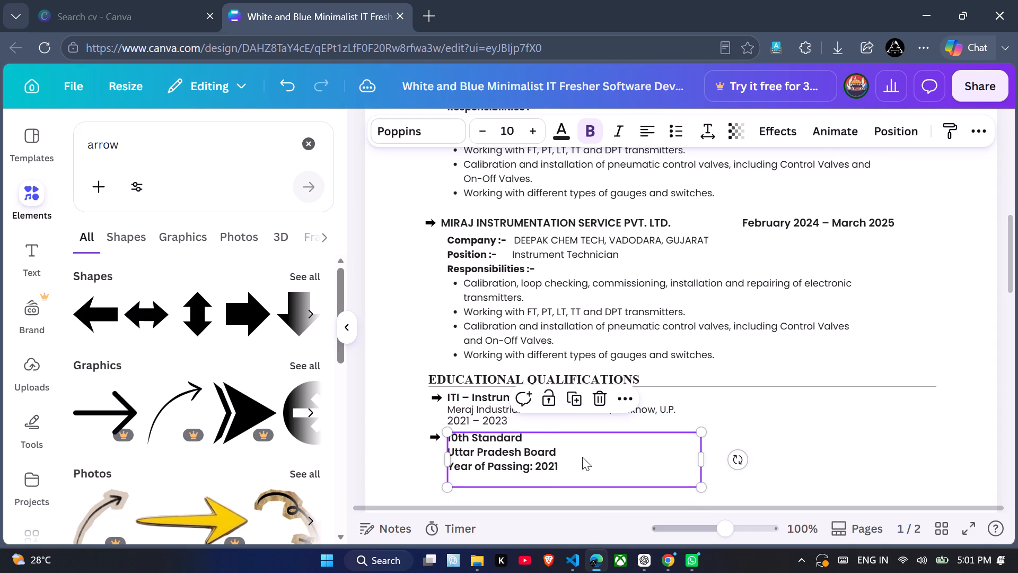
Remove the bold from the Uttar Pradesh Board and Year of Passing: 2021 lines, leaving the 10th Standard heading bold.
click(541, 441)
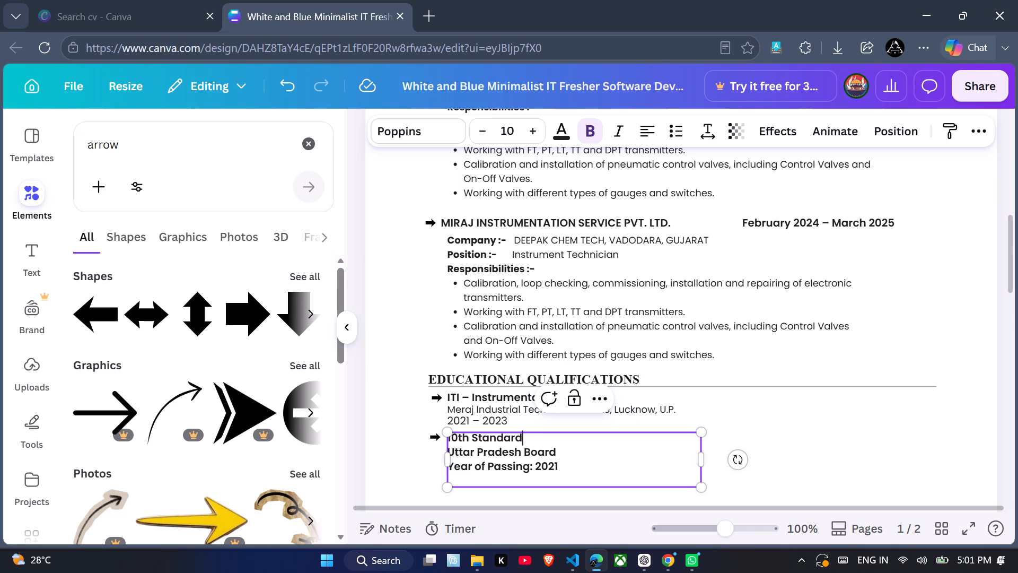
drag(576, 467, 449, 454)
click(587, 131)
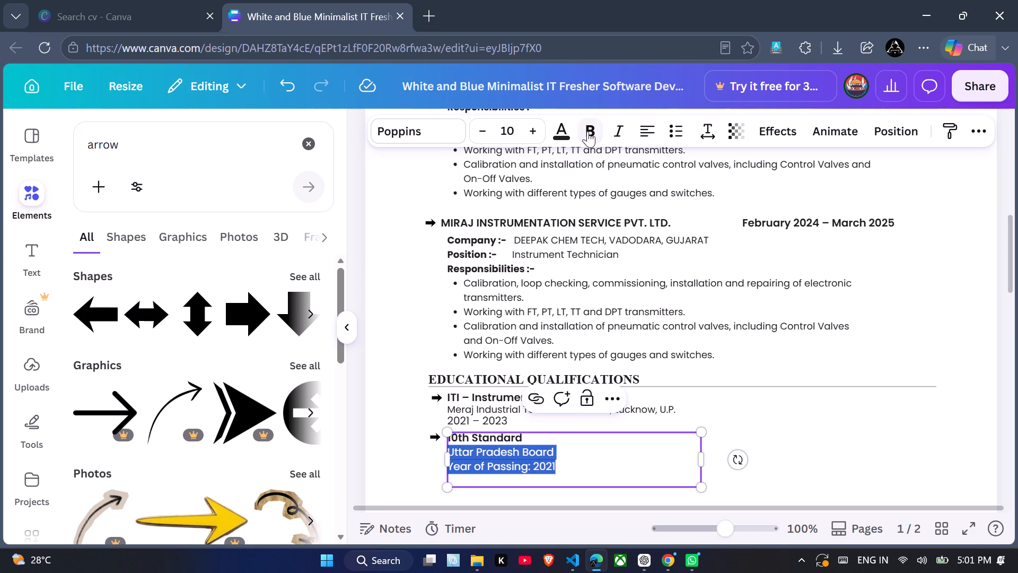
click(778, 459)
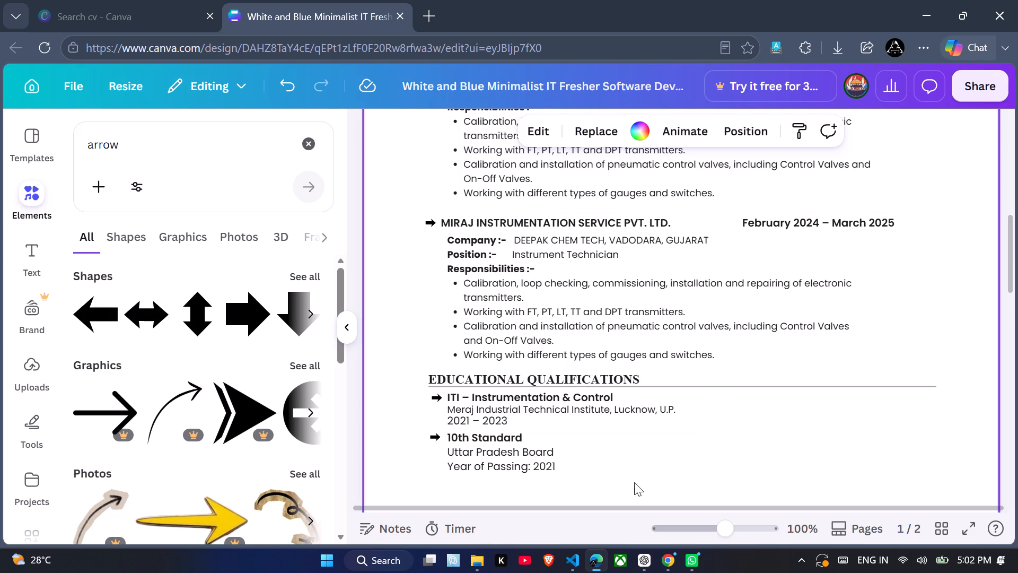
Narrow the 10th Standard text box from its right edge to fit closely around its text.
click(618, 477)
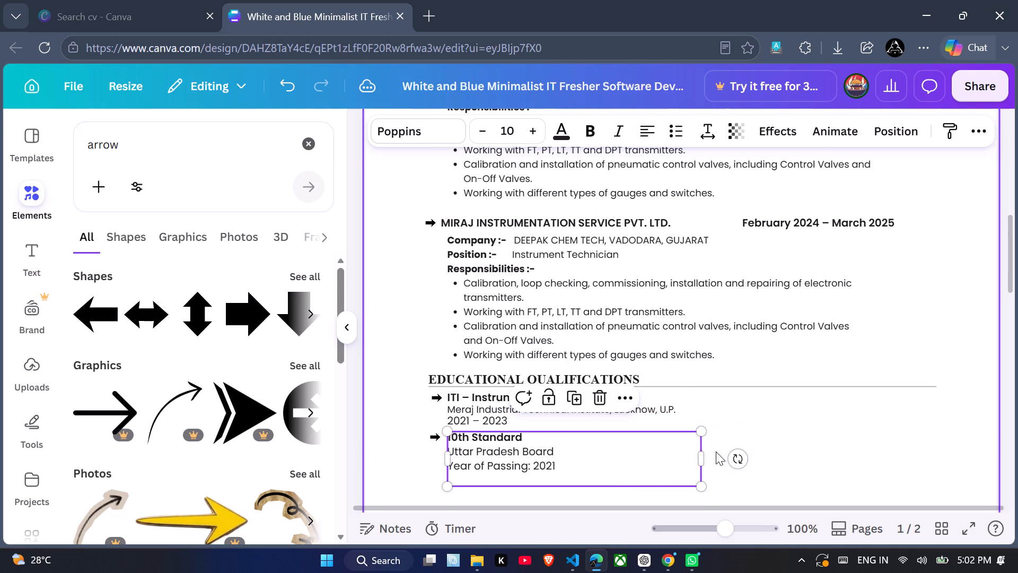
drag(705, 455, 584, 464)
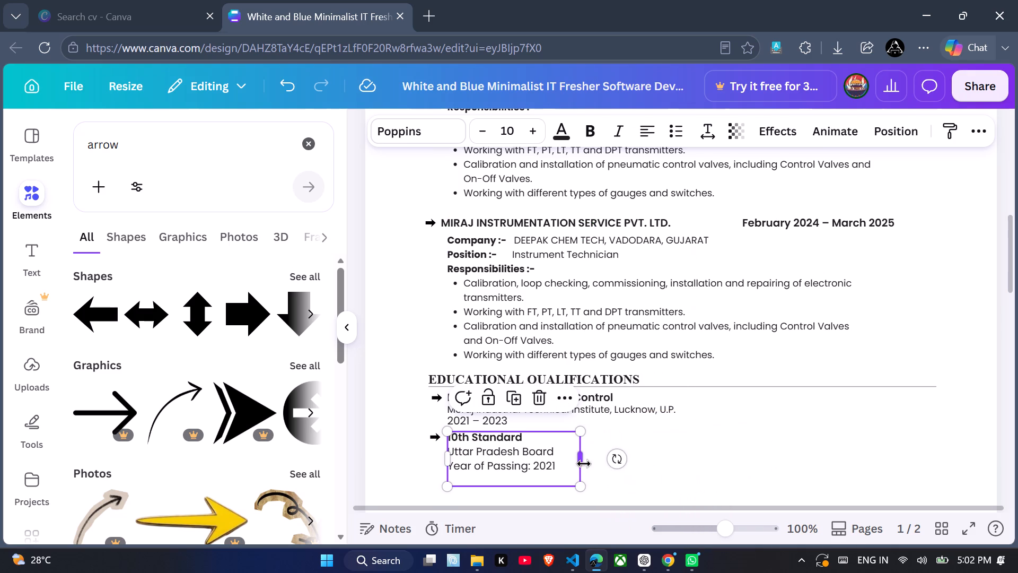
click(736, 448)
Shorten the Year of Passing line under 10th Standard to just 2021 by removing its label text.
scroll(736, 448, down, 2)
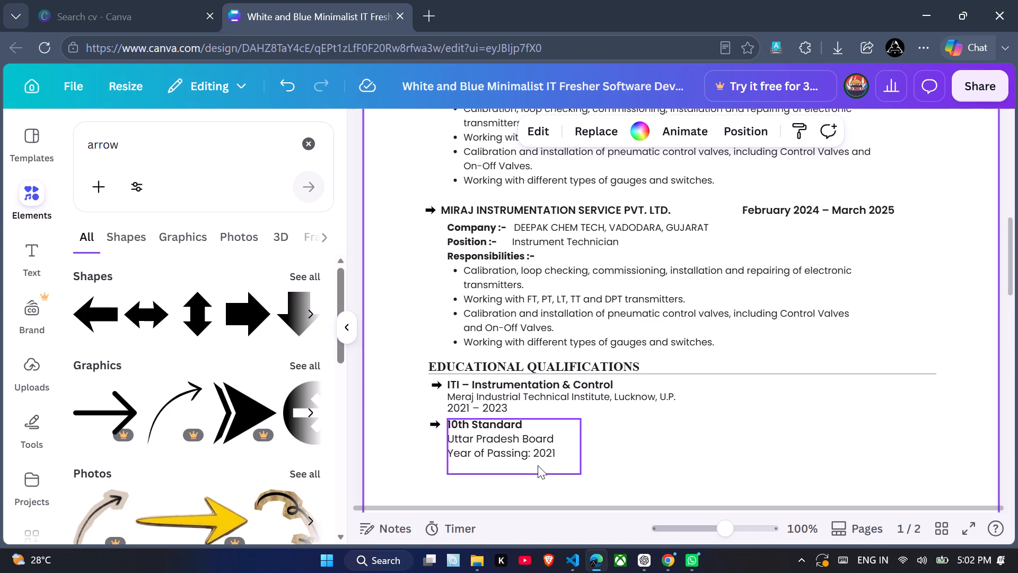
click(531, 454)
click(531, 454)
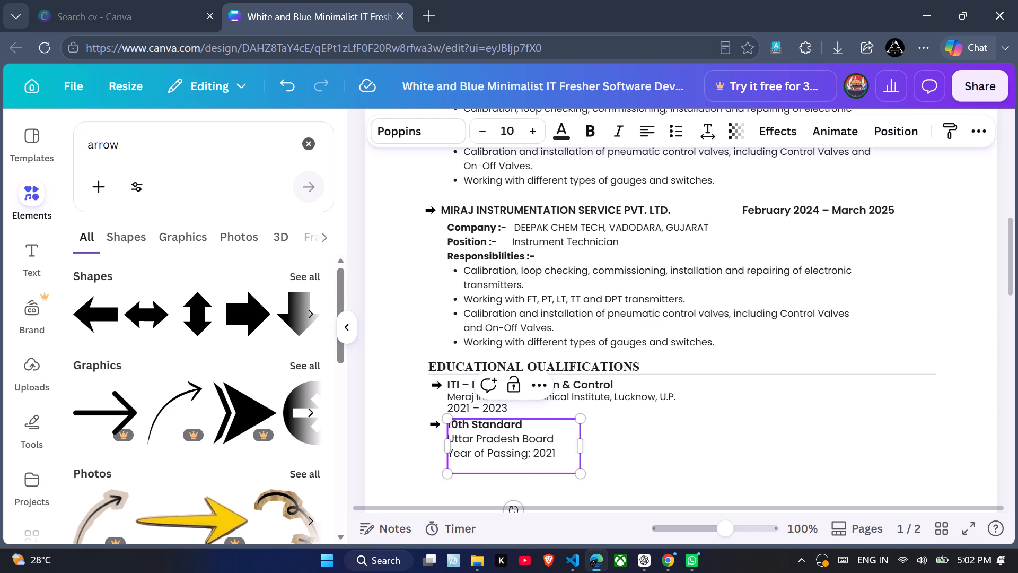
key(minus)
drag(538, 452, 456, 447)
key(BackSpace)
key(BackSpace)
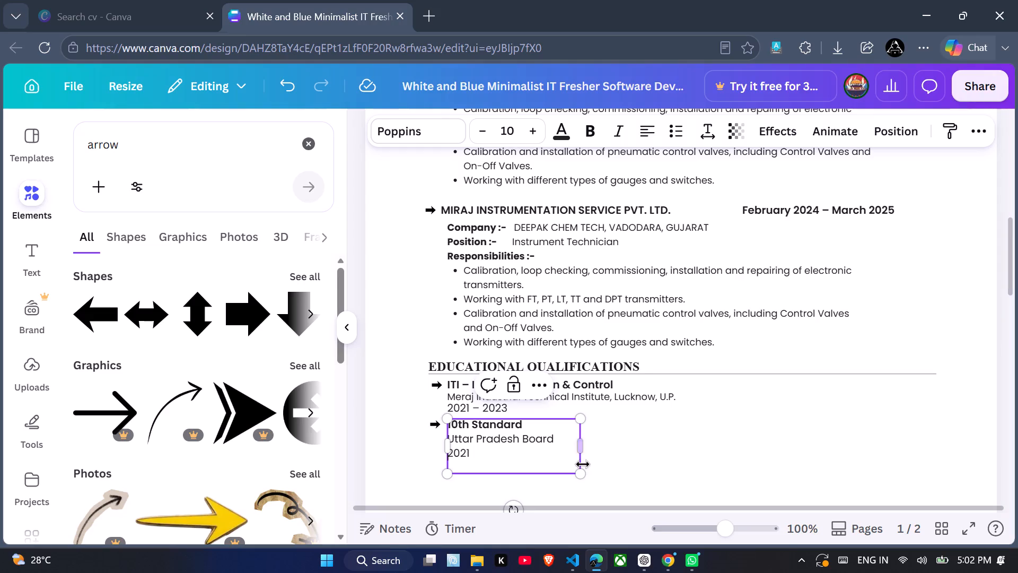
click(673, 473)
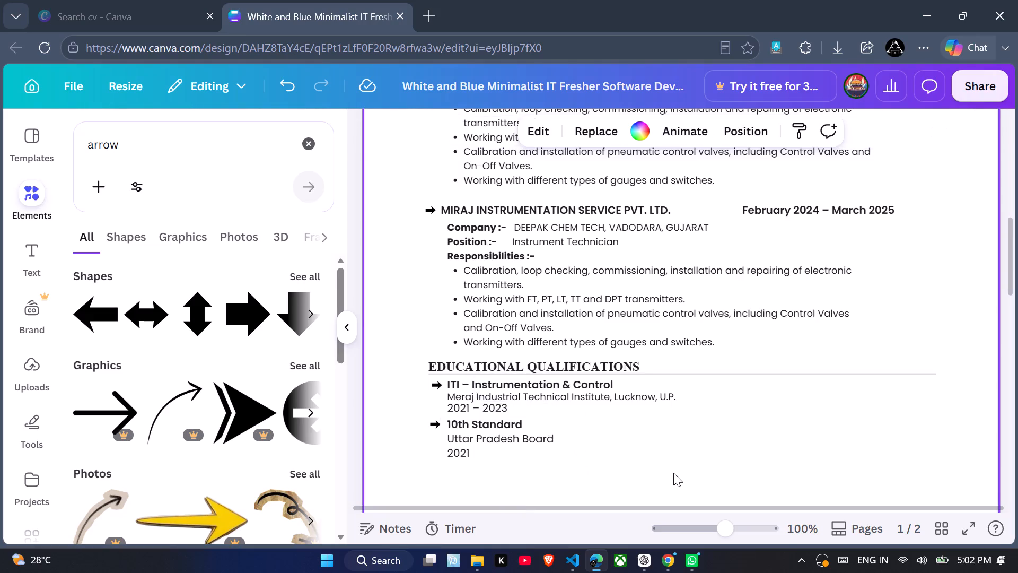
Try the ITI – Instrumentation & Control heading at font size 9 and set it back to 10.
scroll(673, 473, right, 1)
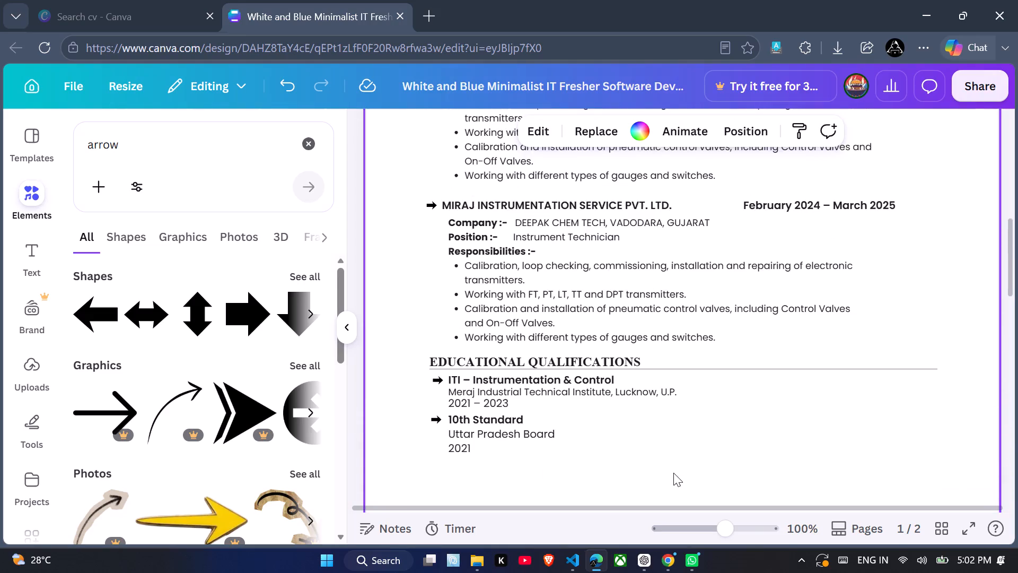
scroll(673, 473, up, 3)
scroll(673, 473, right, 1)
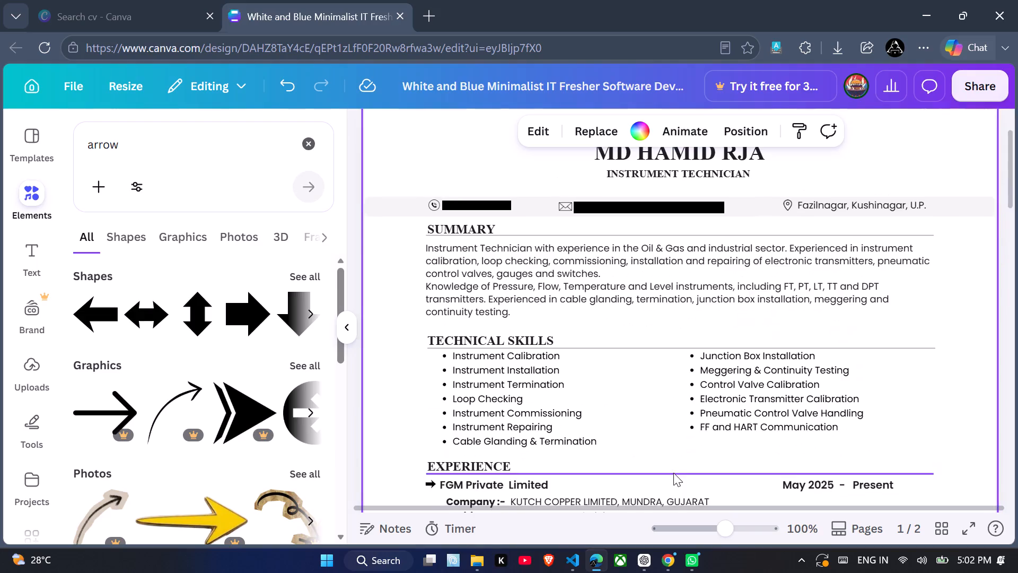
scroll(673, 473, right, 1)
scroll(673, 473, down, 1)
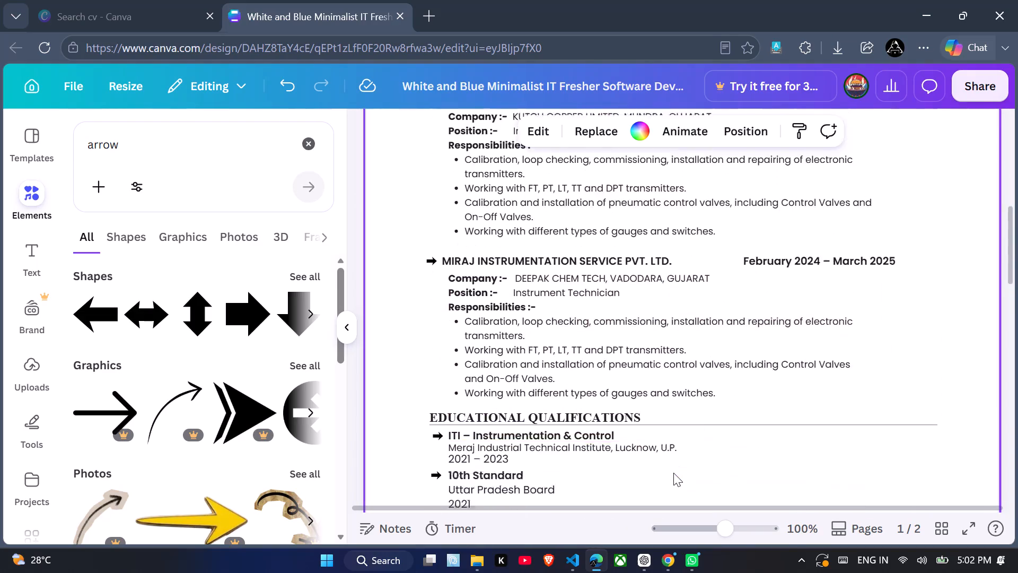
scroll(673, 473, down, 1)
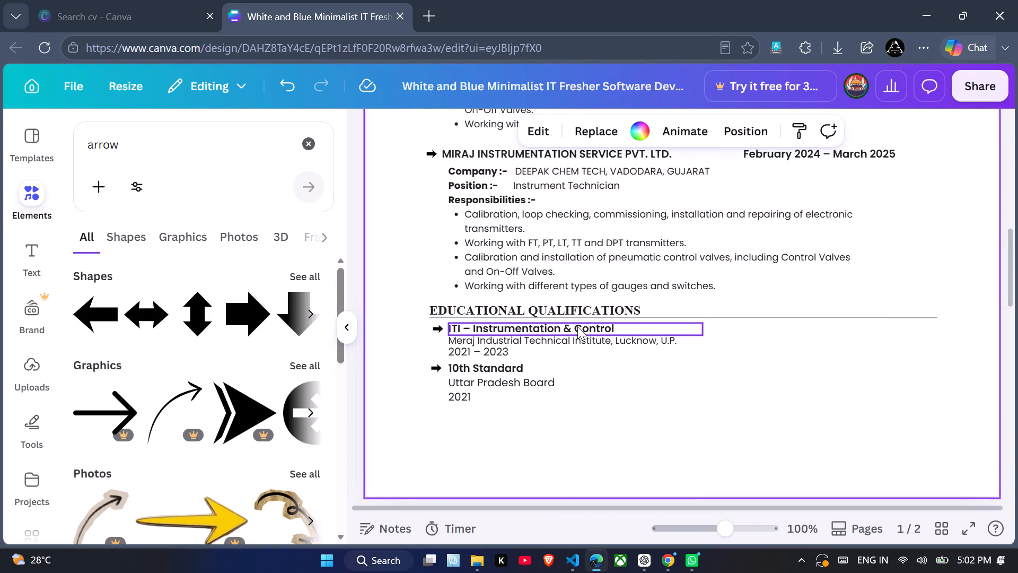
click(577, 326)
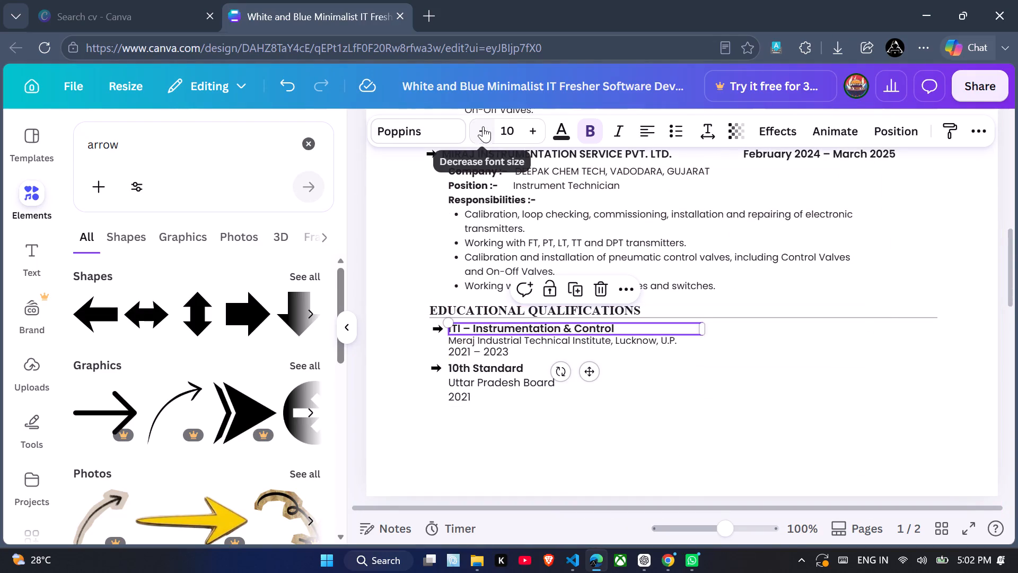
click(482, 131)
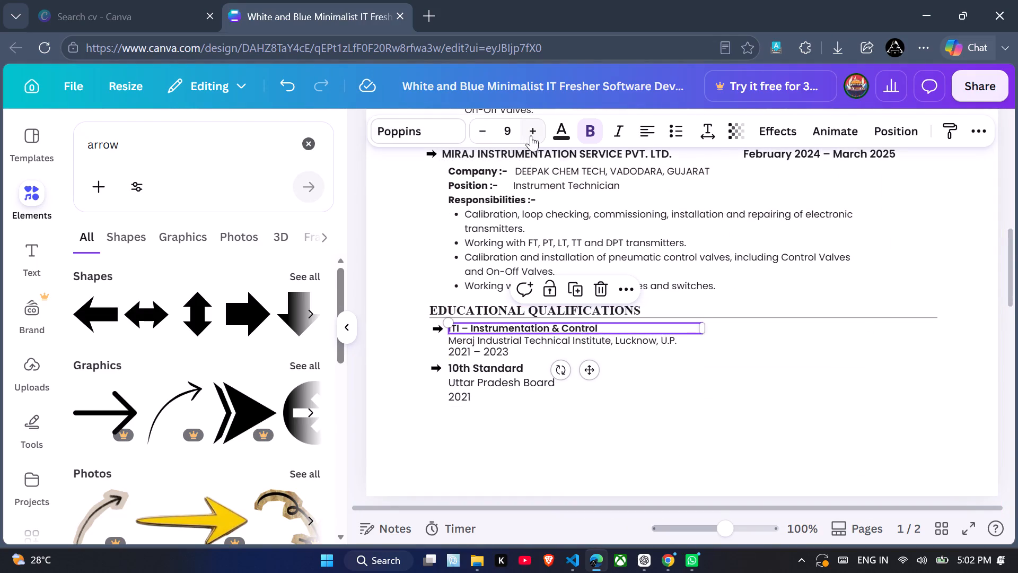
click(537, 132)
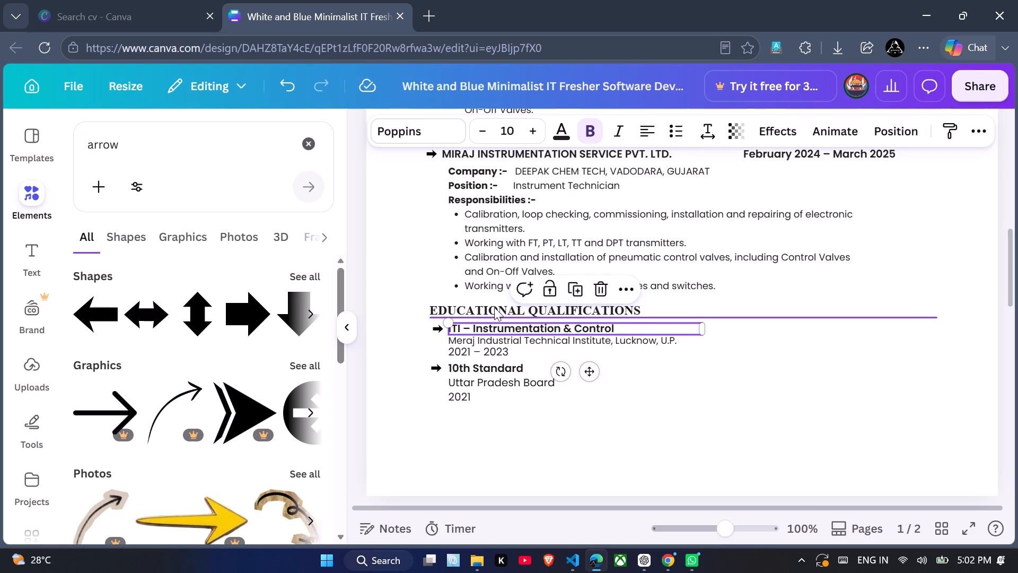
Set only the Uttar Pradesh Board and 2021 lines under 10th Standard to font size 9, matching the Meraj institute line.
click(494, 307)
click(459, 304)
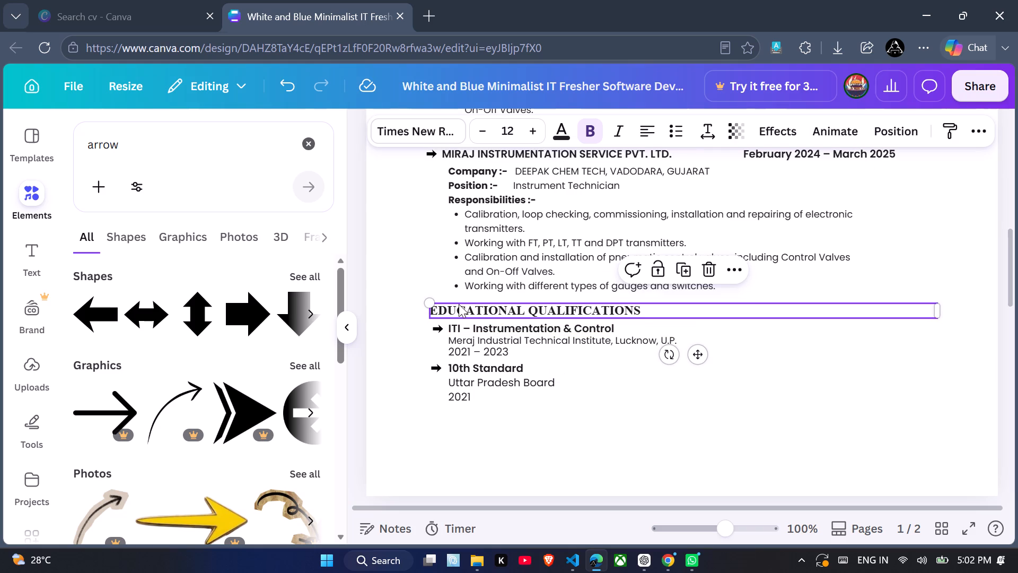
click(484, 345)
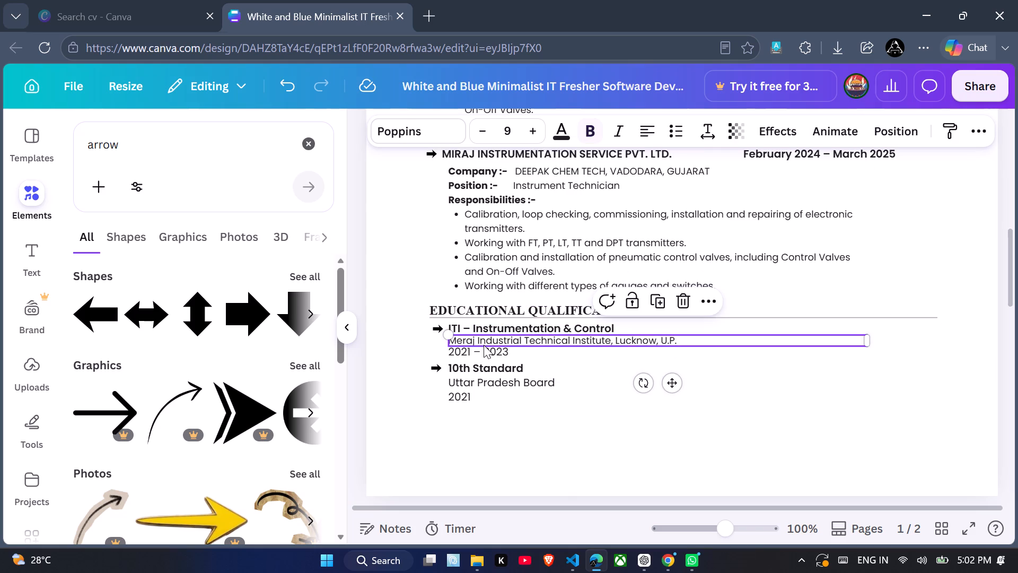
click(497, 387)
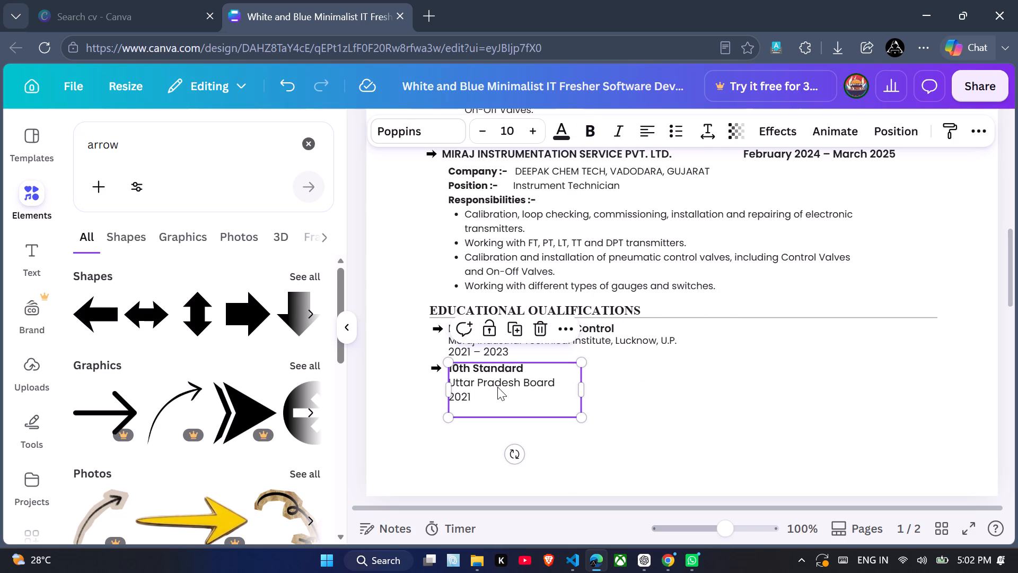
click(647, 419)
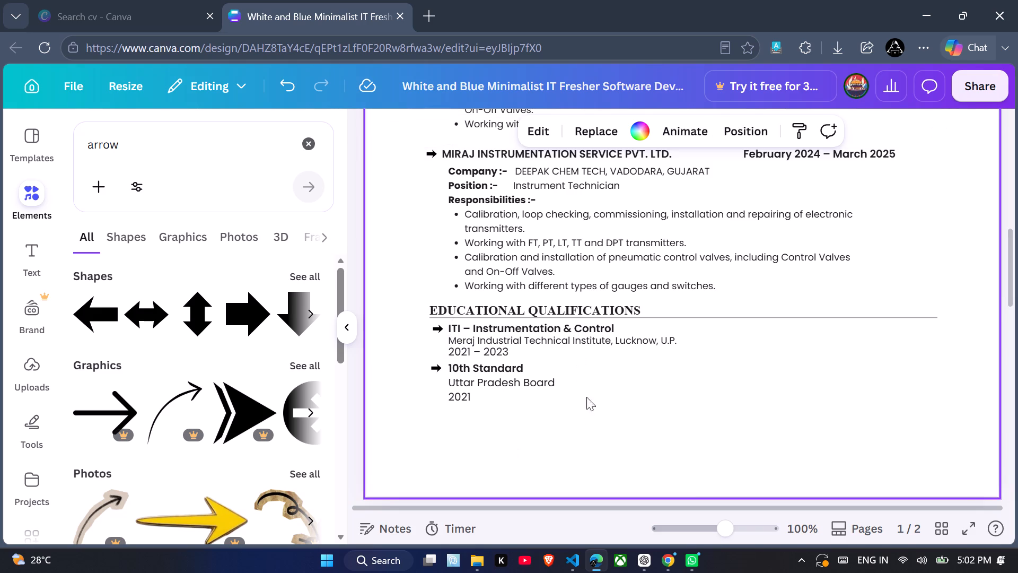
click(563, 385)
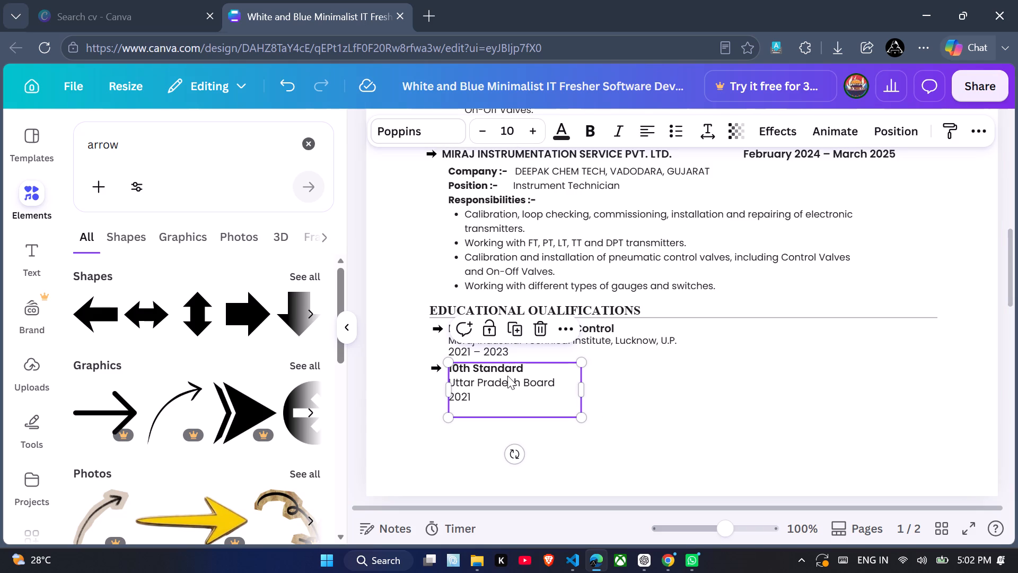
click(533, 368)
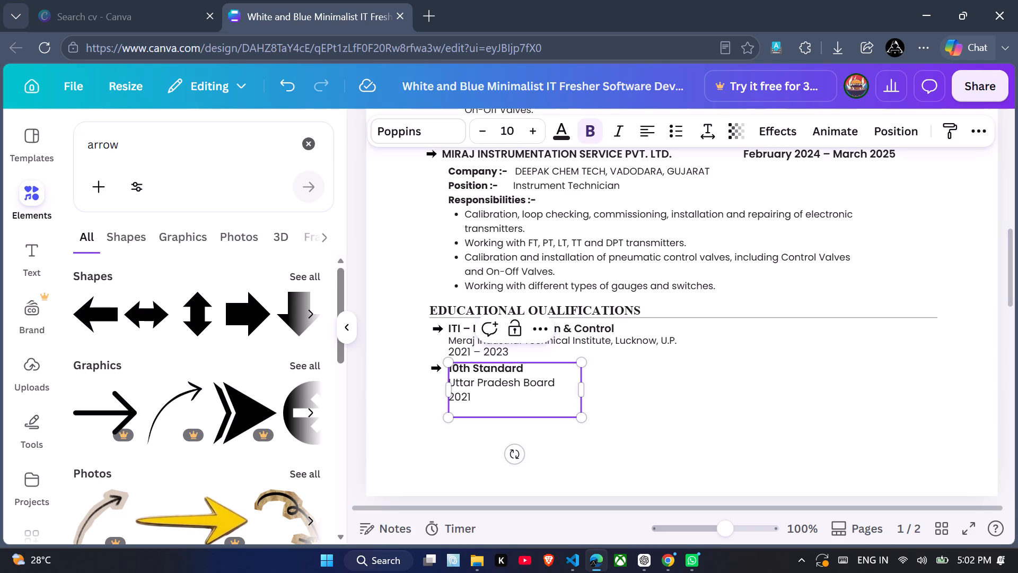
triple_click(533, 368)
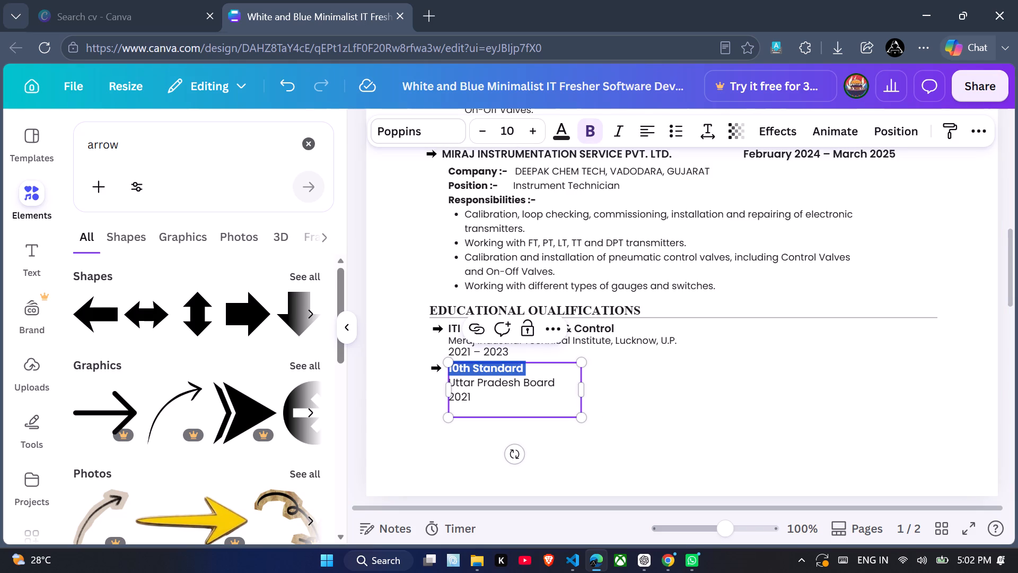
click(540, 383)
triple_click(540, 383)
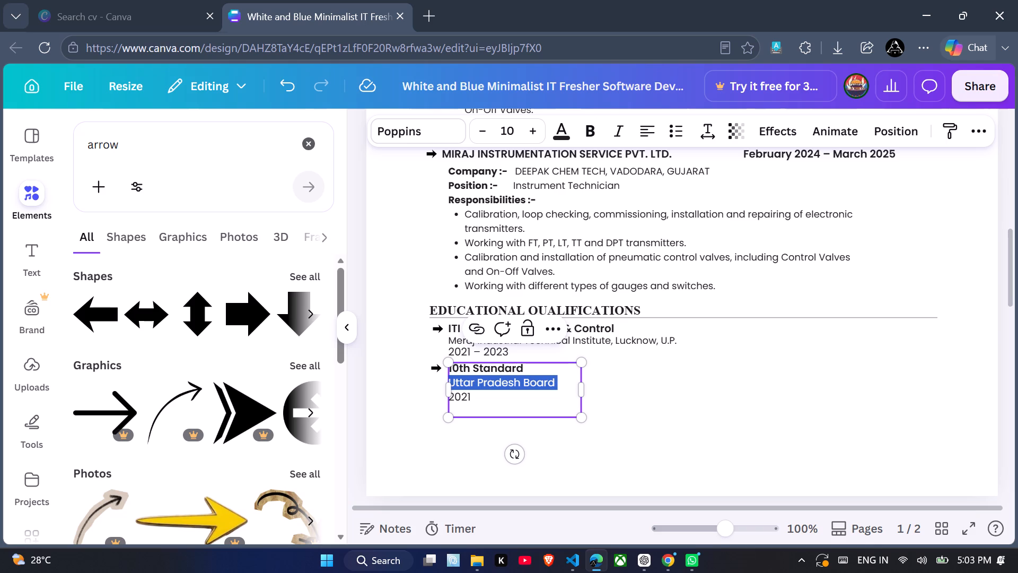
click(481, 401)
drag(481, 401, 454, 385)
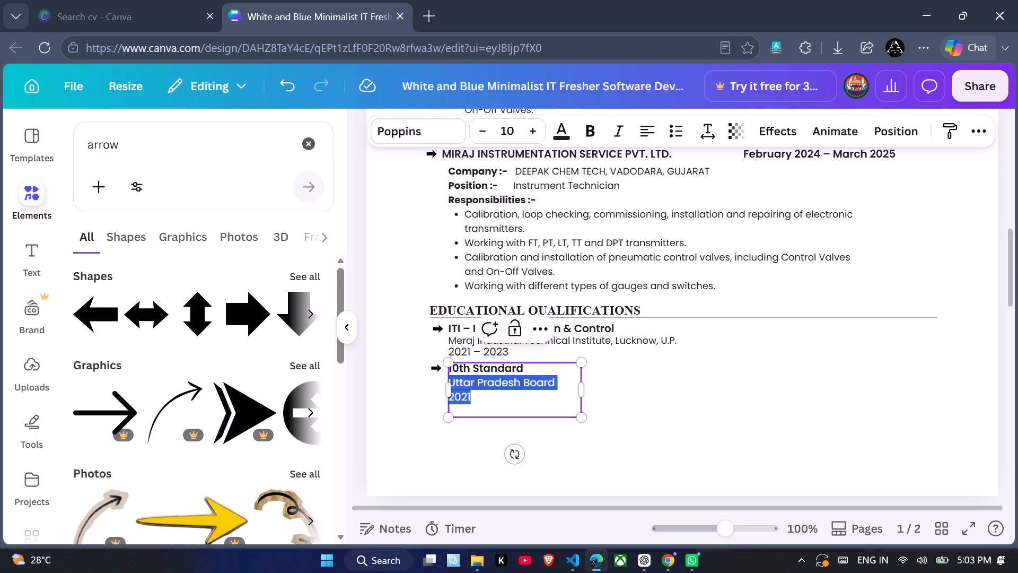
drag(454, 385, 454, 385)
click(487, 128)
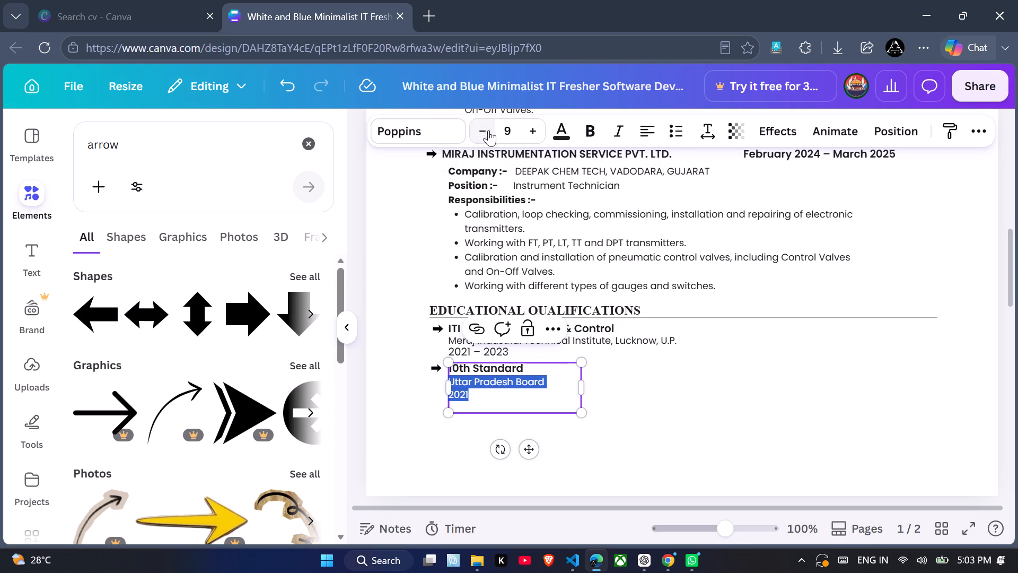
click(680, 402)
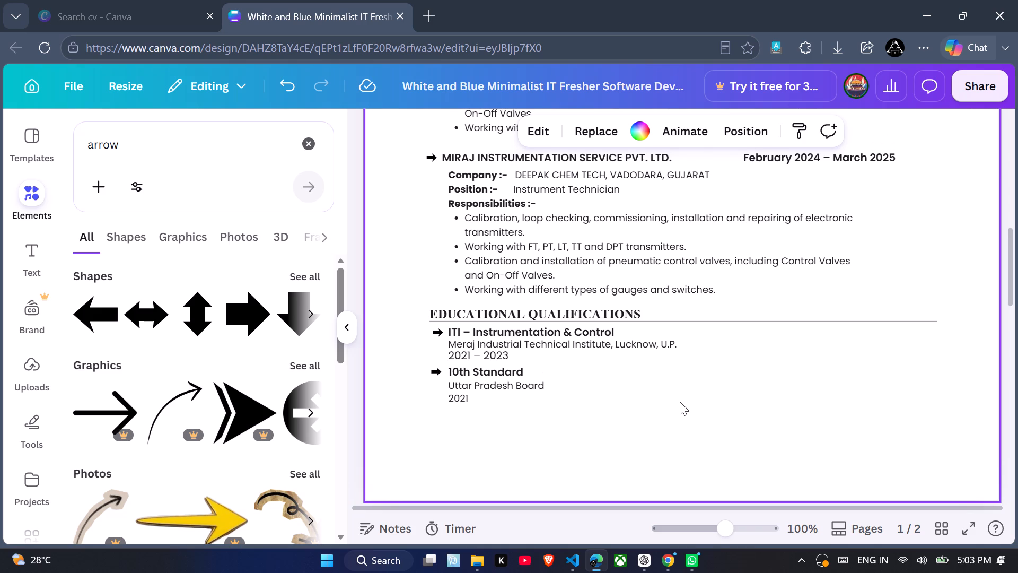
Move the whole Educational Qualifications section, with its heading, entries and arrows, down to leave a gap of about 0.7 below the experience text.
scroll(680, 402, up, 4)
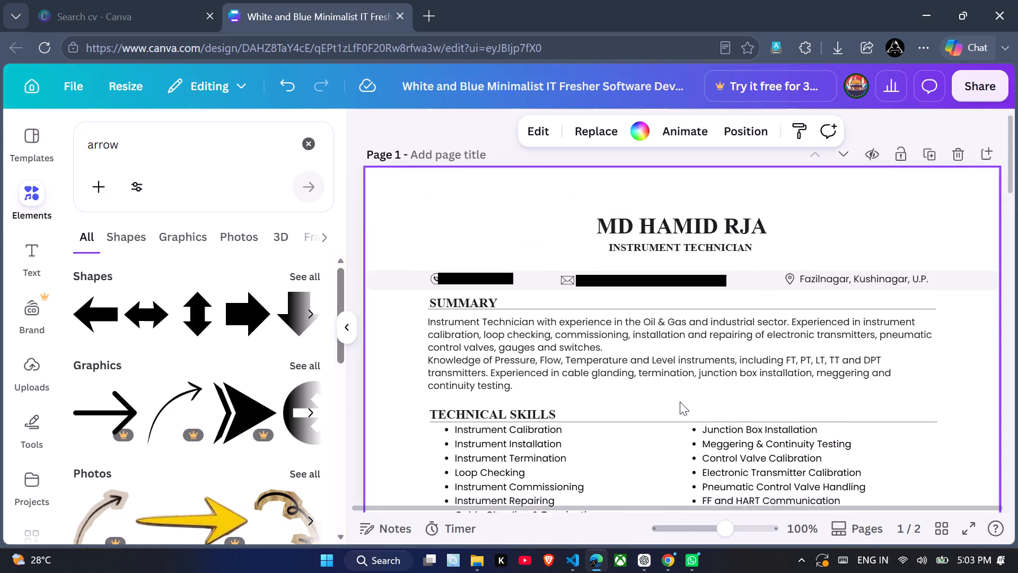
scroll(680, 402, down, 1)
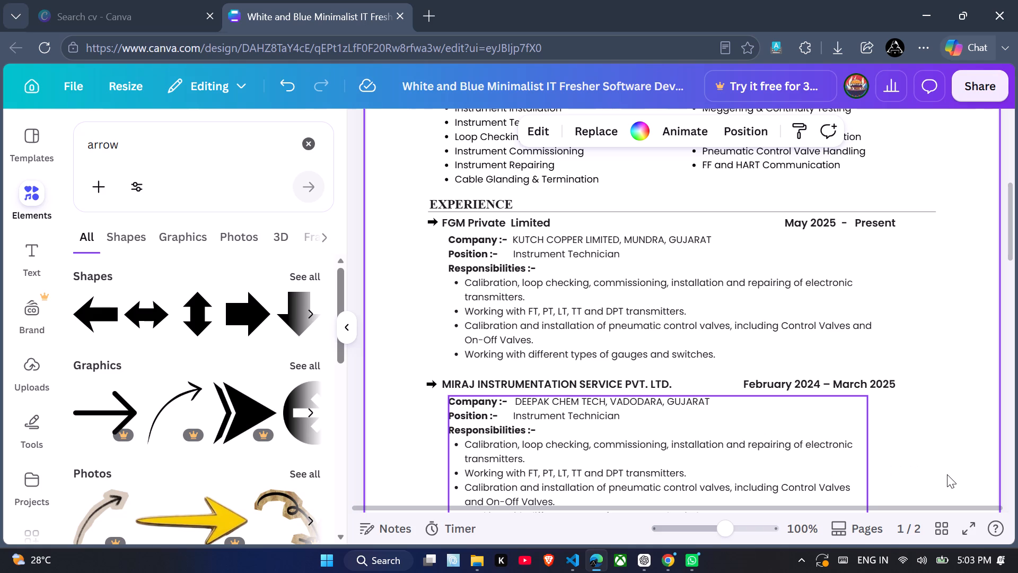
scroll(947, 474, down, 1)
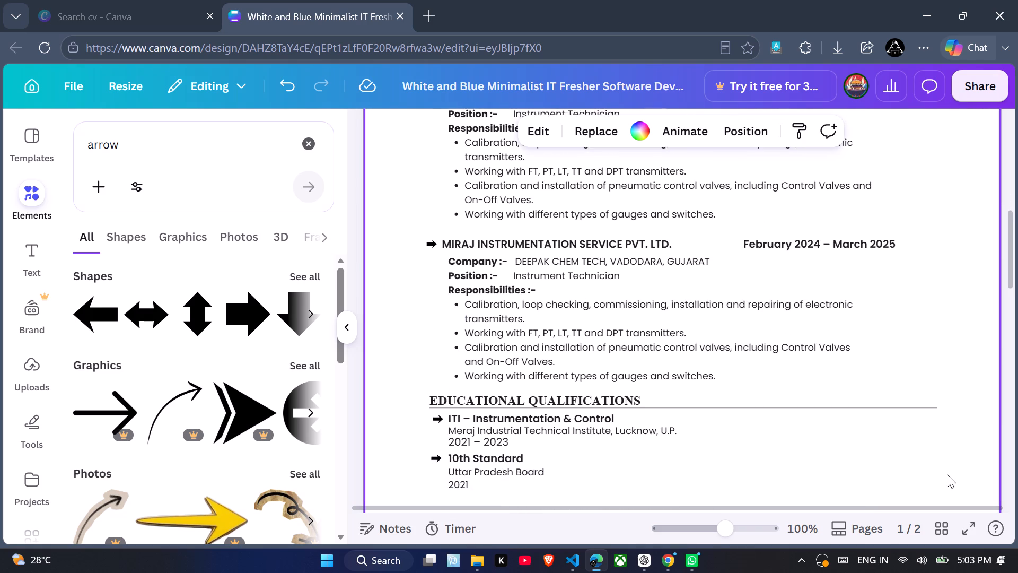
scroll(947, 474, down, 2)
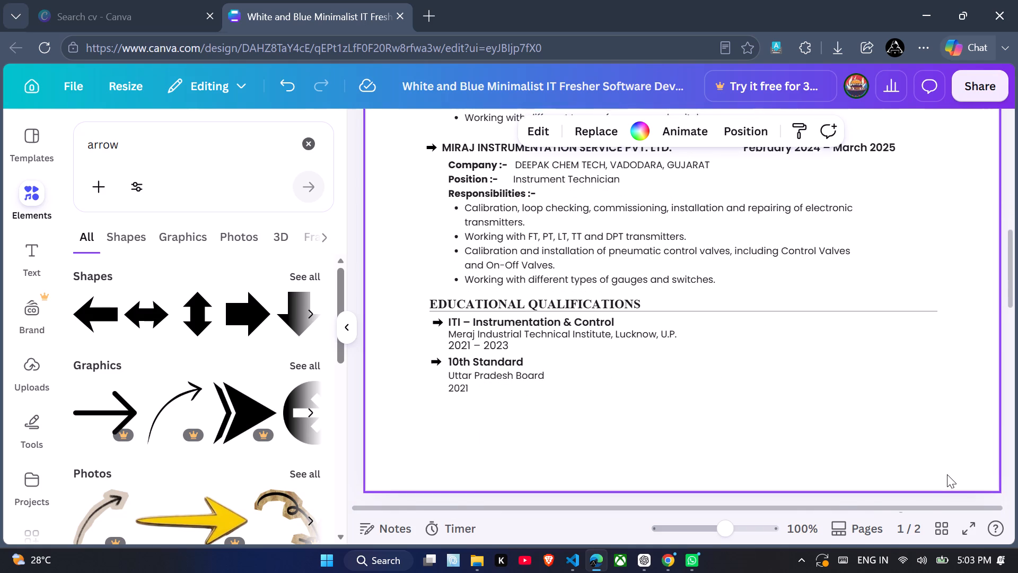
scroll(947, 474, down, 1)
drag(406, 285, 647, 399)
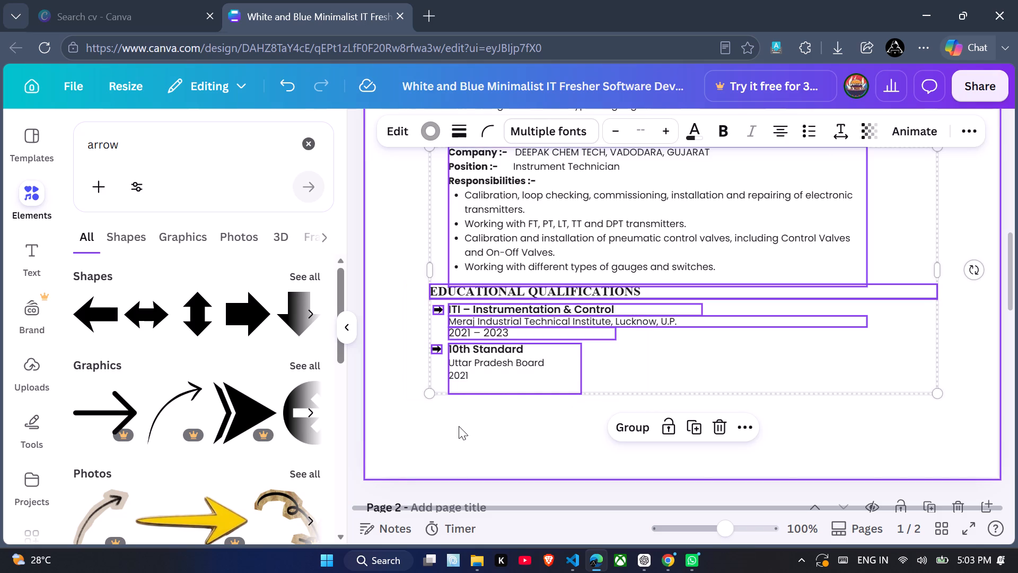
click(464, 446)
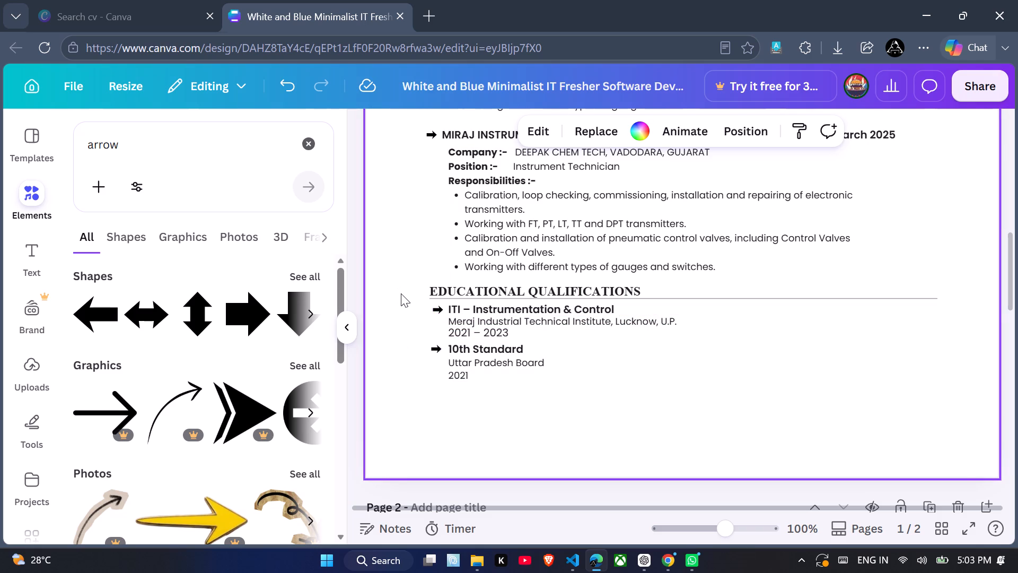
drag(401, 293, 779, 402)
drag(750, 356, 750, 376)
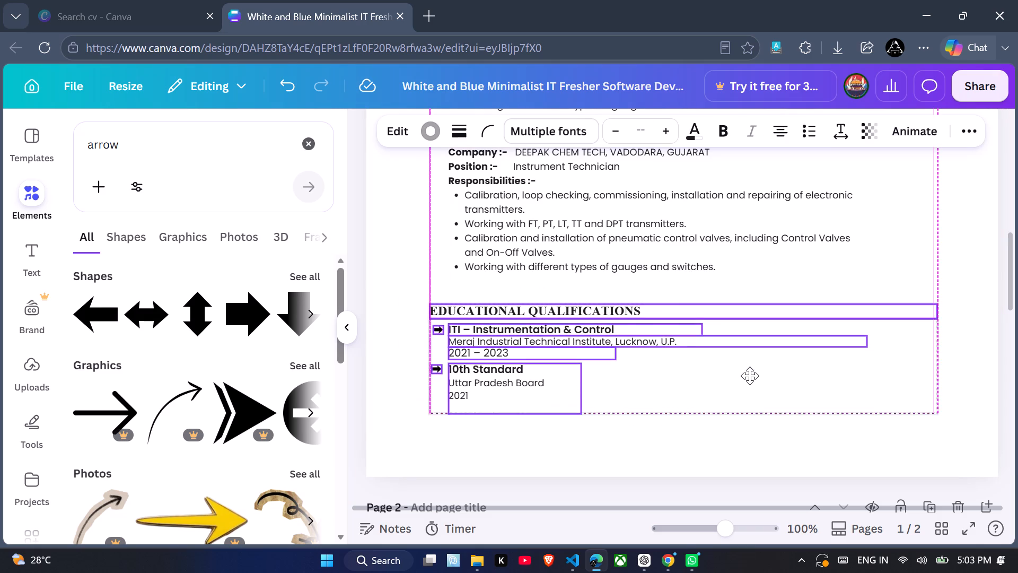
drag(750, 376, 749, 381)
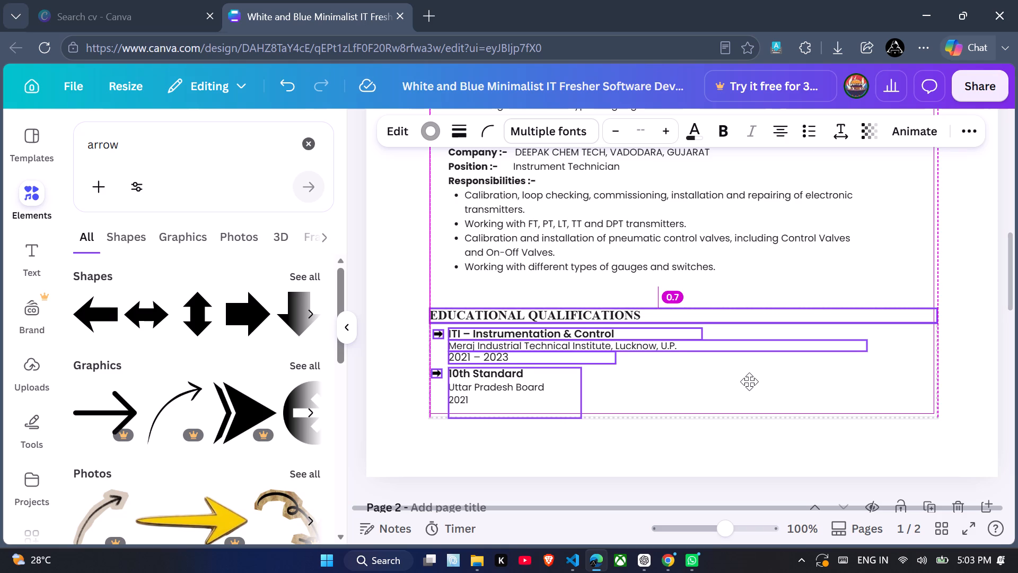
drag(749, 381, 749, 381)
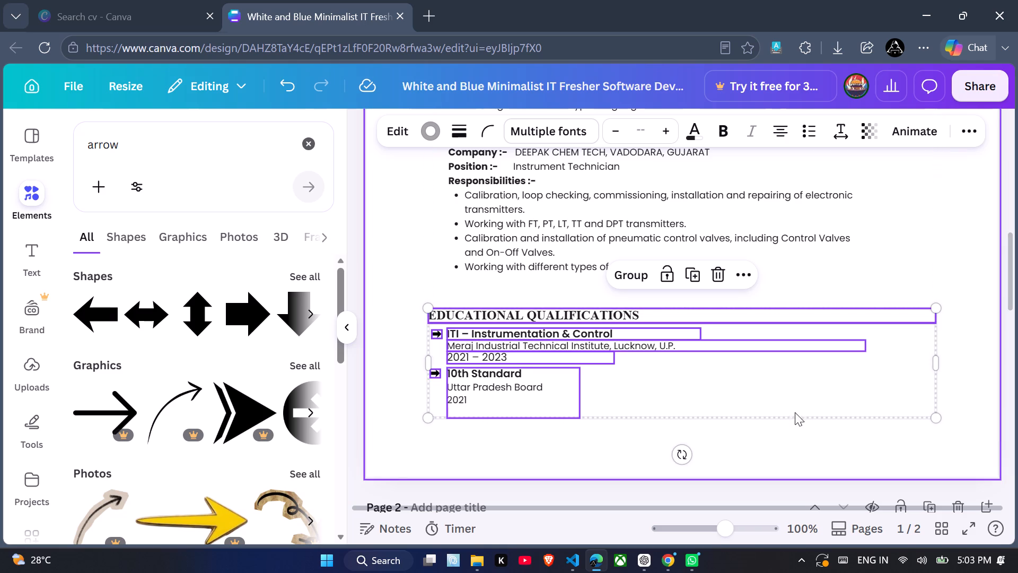
click(802, 464)
Move the whole Educational Qualifications section, with its entries and arrows, slightly further down to widen the gap beneath the experience entries.
scroll(802, 464, up, 1)
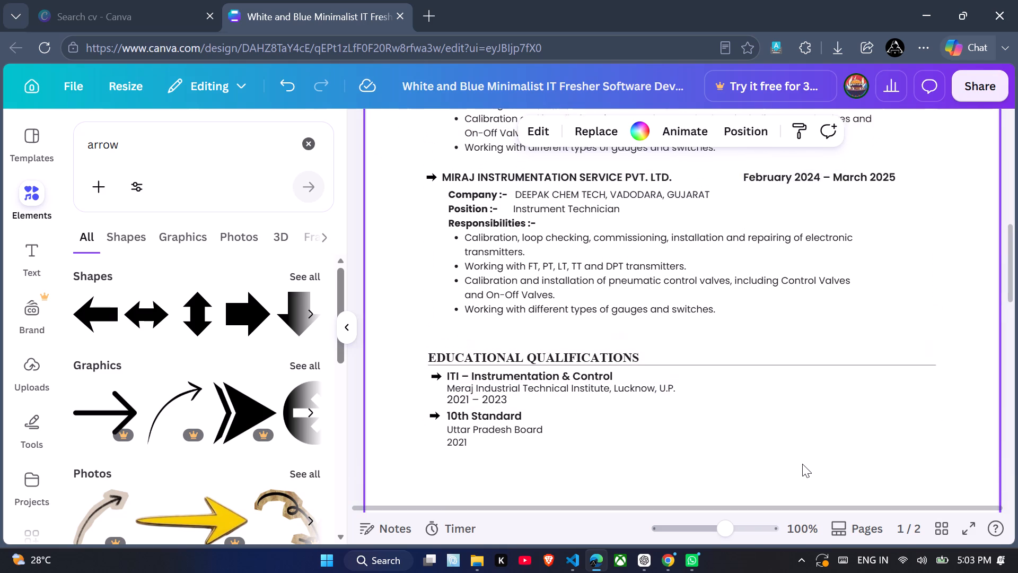
scroll(802, 464, up, 1)
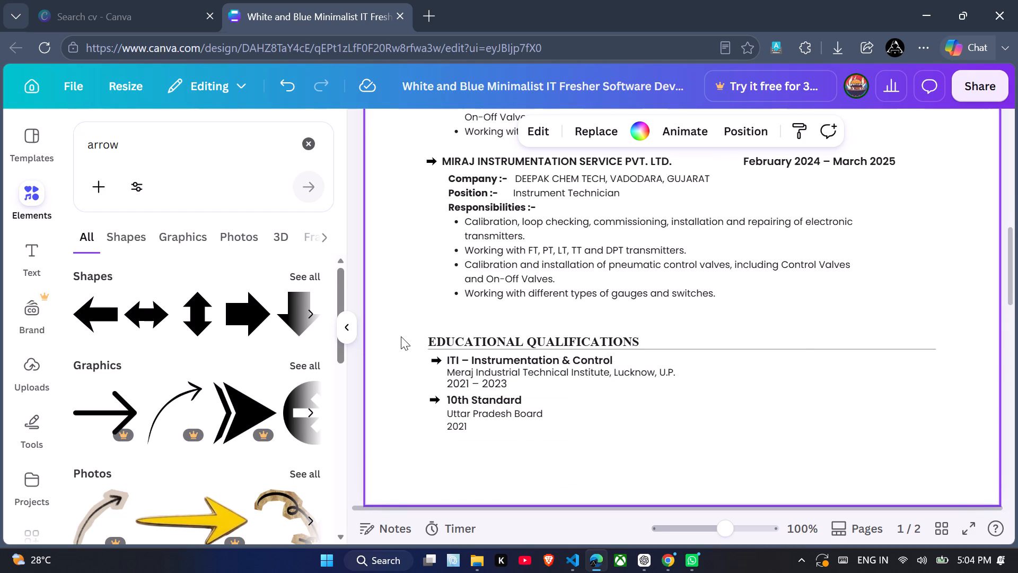
drag(401, 337, 699, 457)
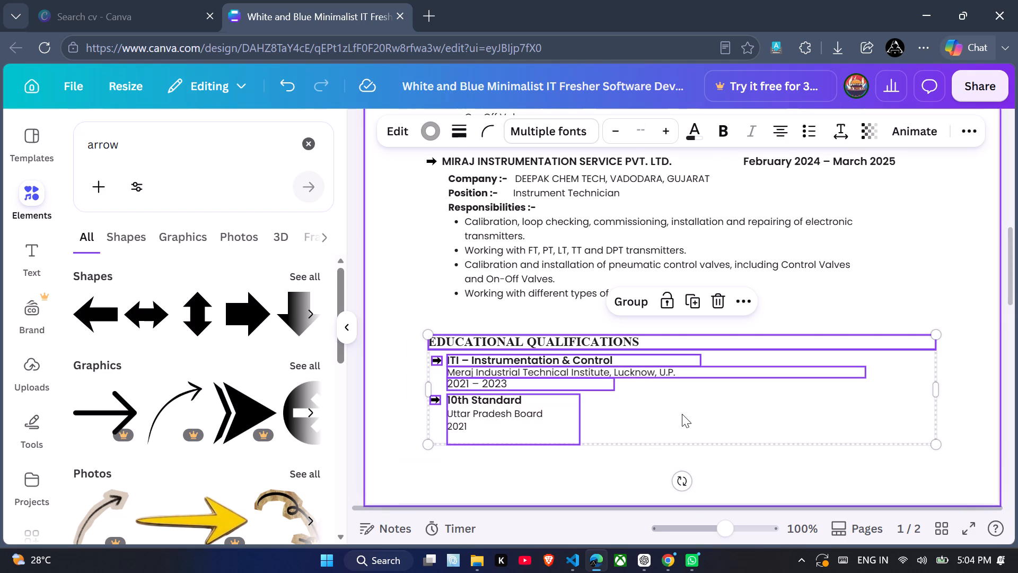
drag(682, 414, 681, 434)
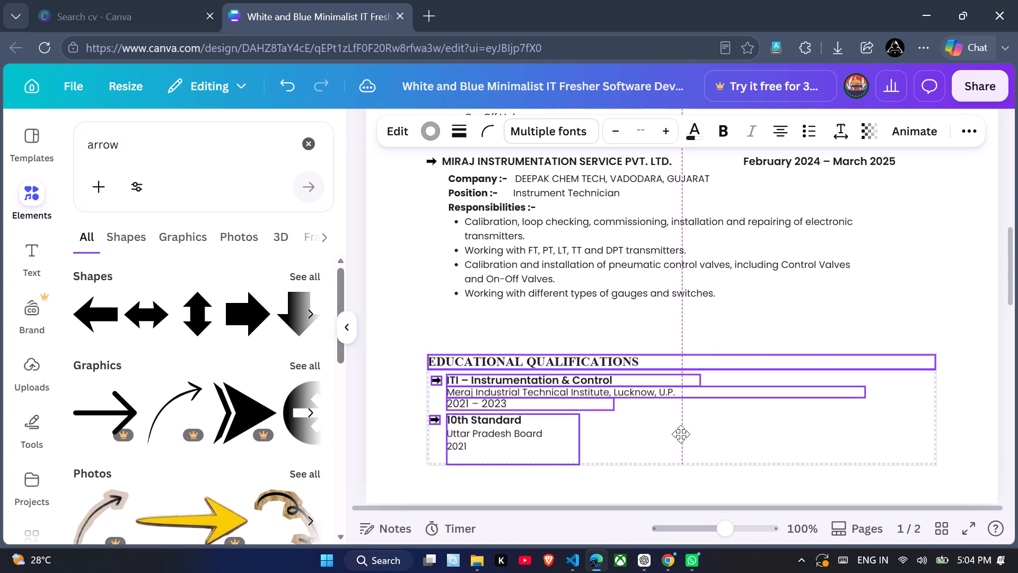
drag(681, 434, 682, 430)
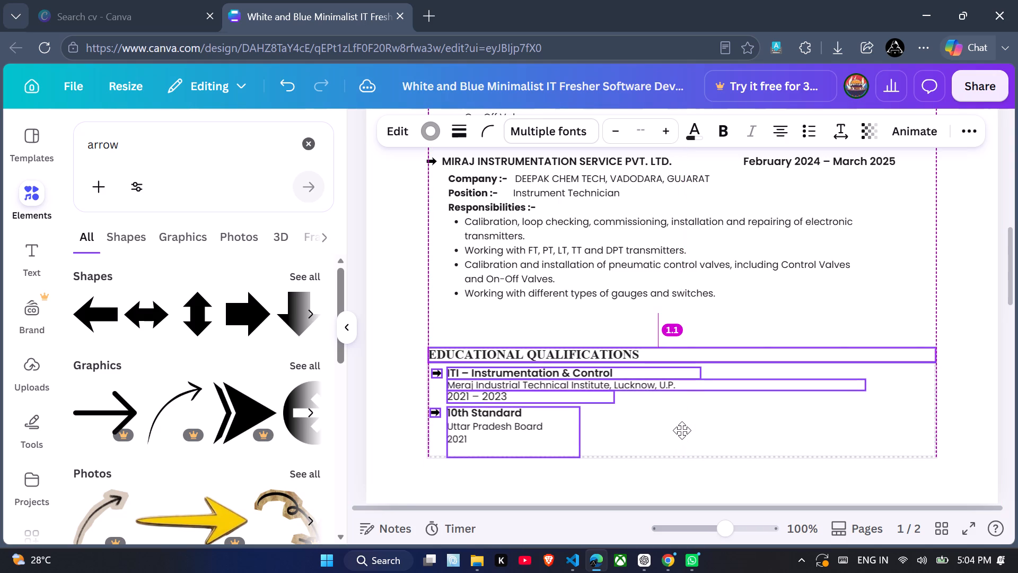
drag(682, 430, 682, 431)
drag(682, 431, 682, 433)
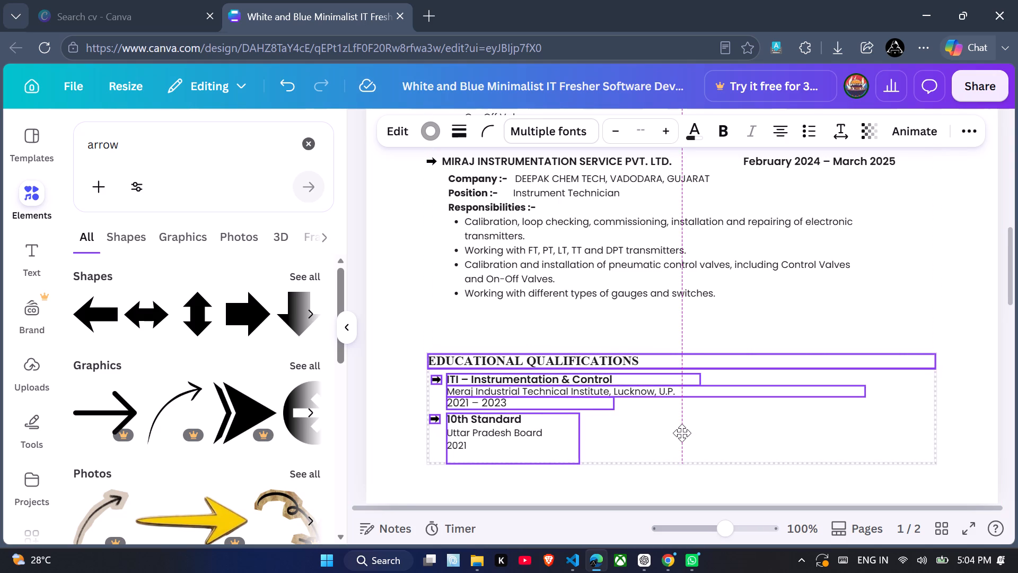
drag(682, 433, 682, 433)
click(738, 421)
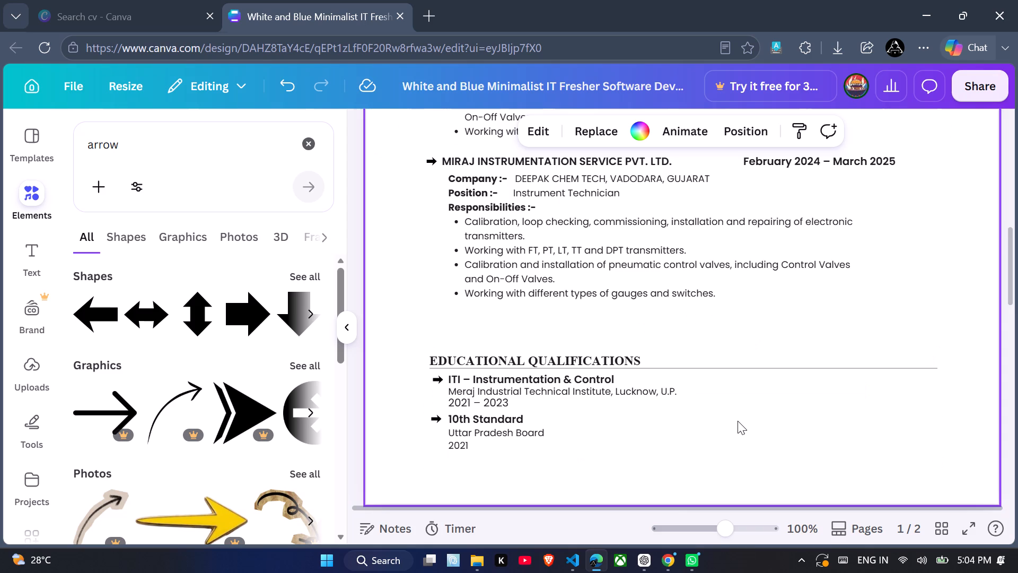
Move the whole Experience section, with its heading, both job entries and arrows, down to leave a gap of about 0.7 below Technical Skills.
scroll(738, 421, down, 1)
scroll(738, 421, up, 2)
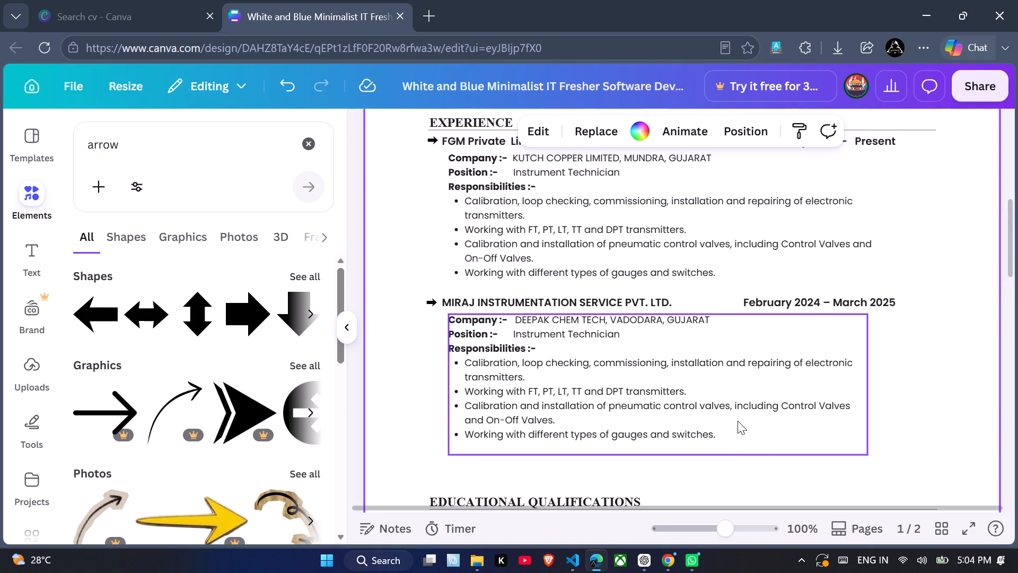
scroll(738, 421, up, 1)
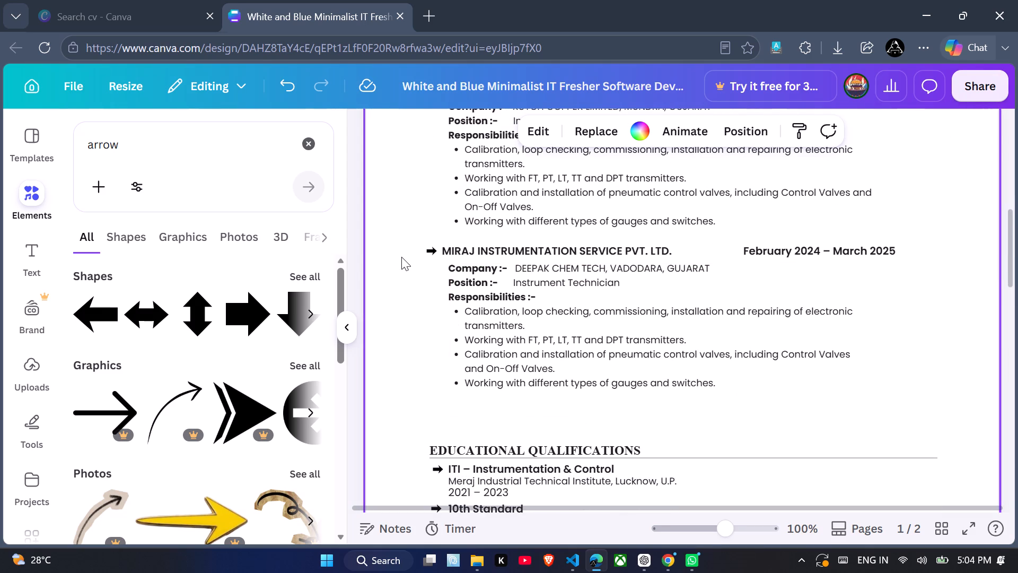
click(406, 248)
scroll(405, 248, up, 1)
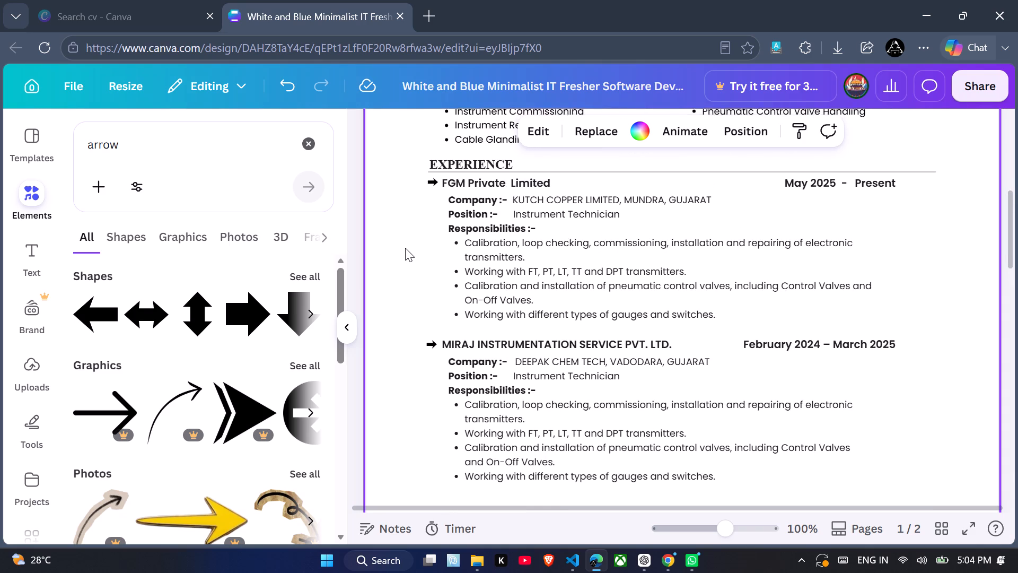
scroll(405, 248, up, 1)
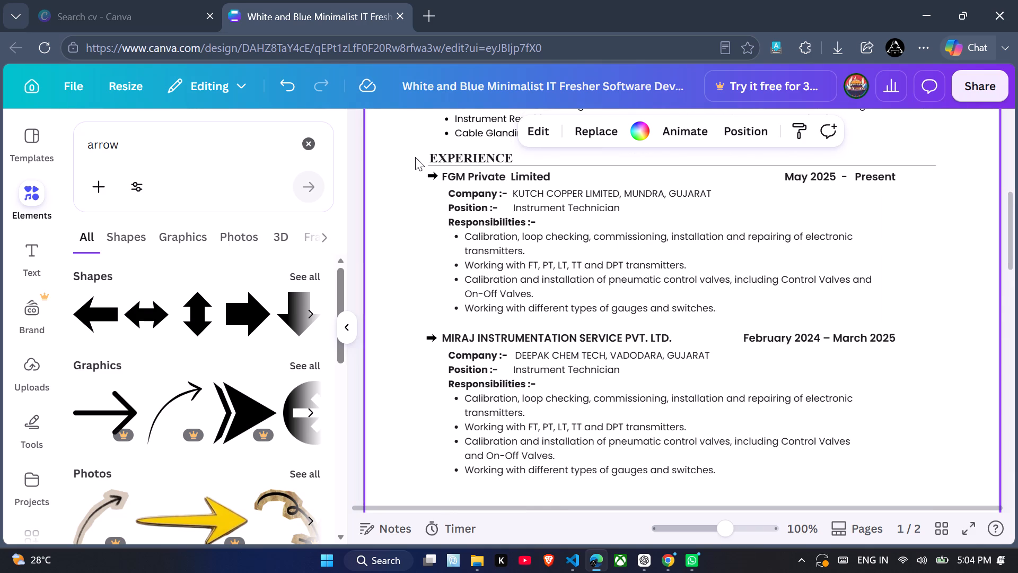
drag(415, 157, 753, 450)
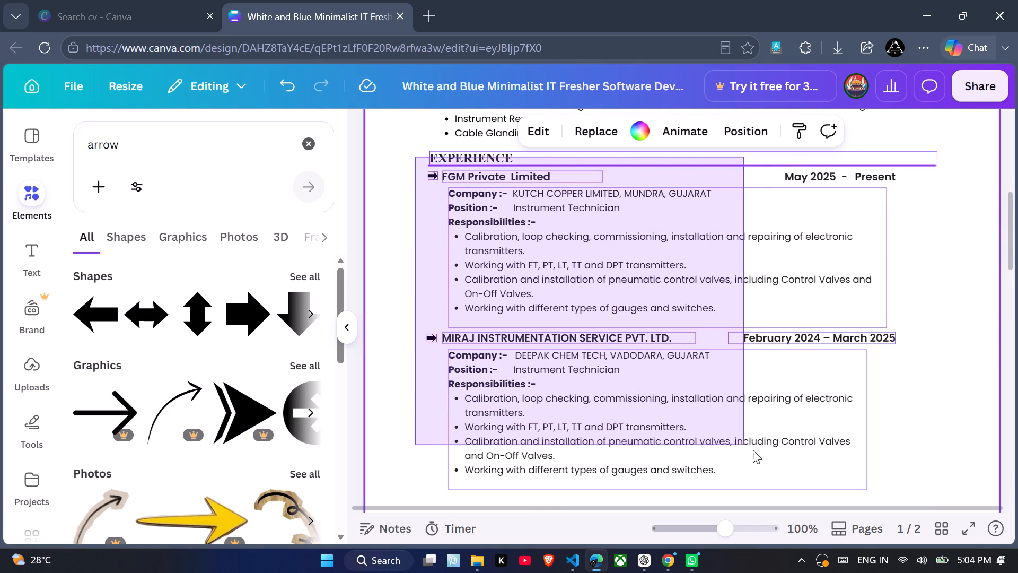
drag(753, 450, 928, 488)
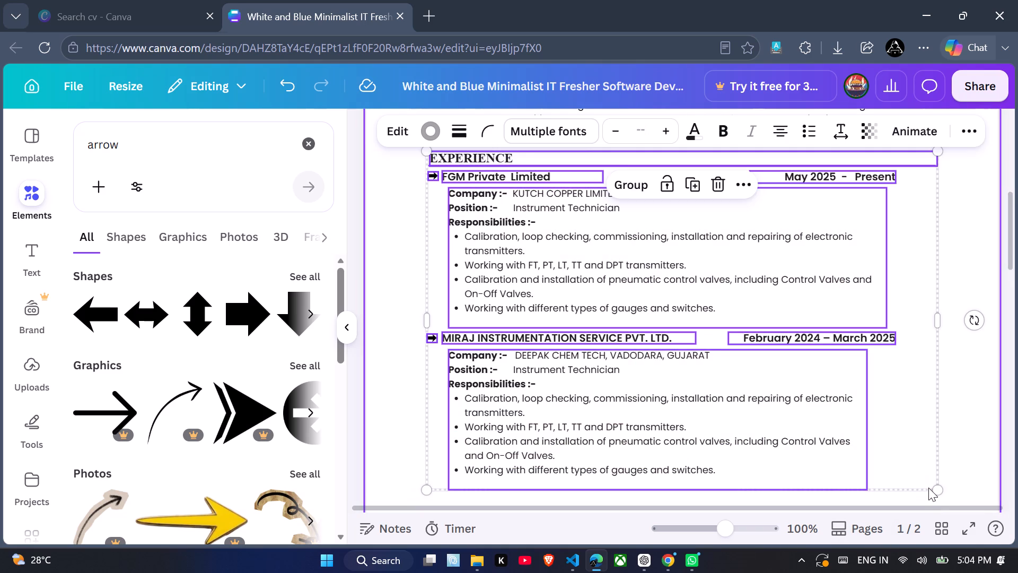
drag(896, 421, 896, 431)
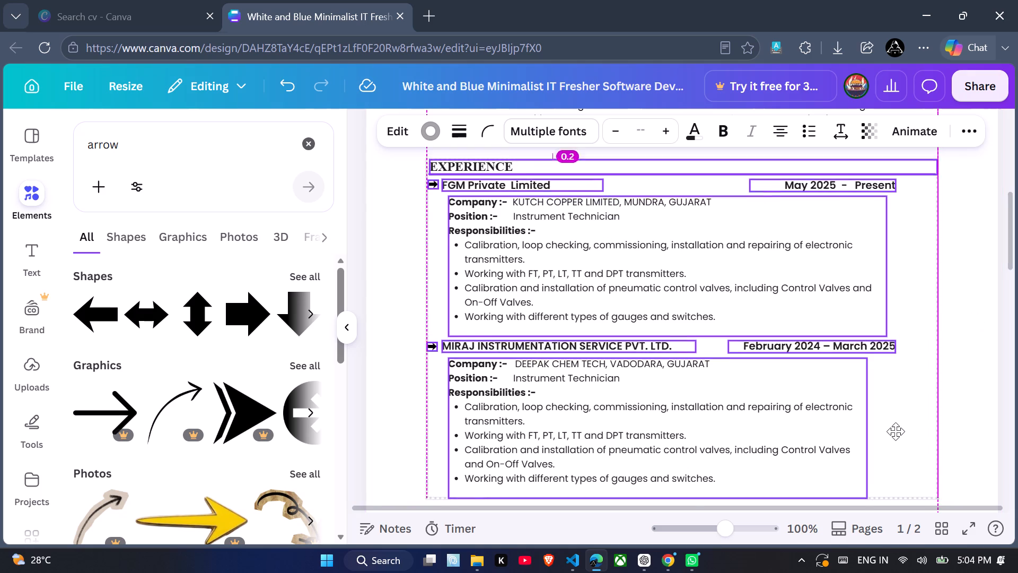
drag(896, 431, 896, 445)
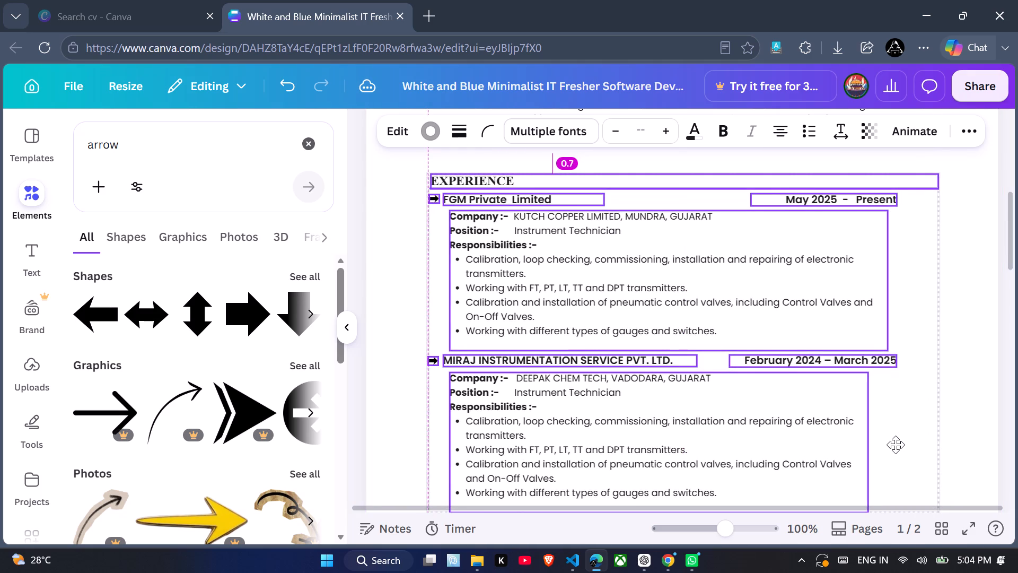
drag(896, 445, 896, 446)
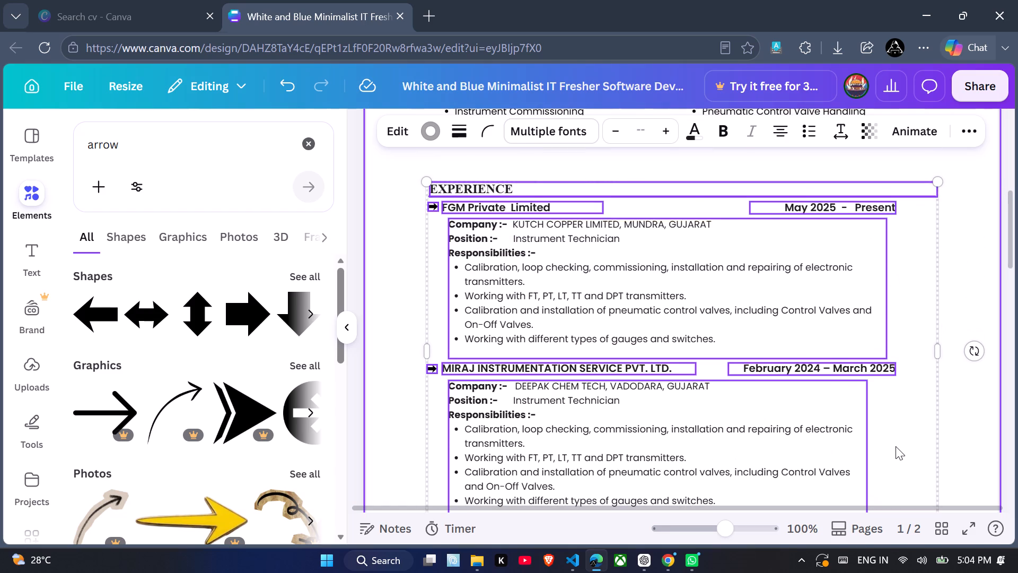
click(896, 446)
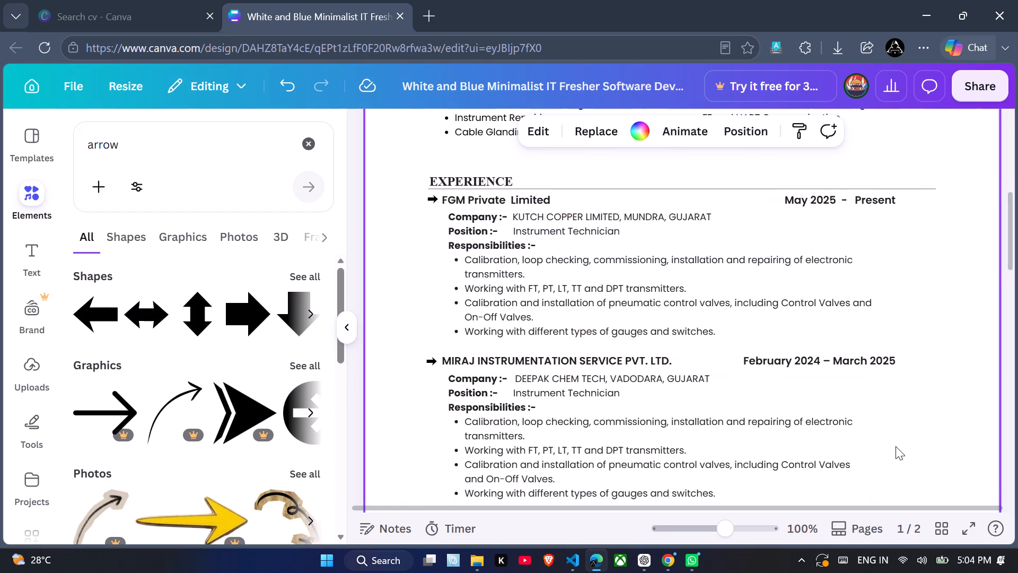
Narrow the Summary paragraph's text box to a width of about 16.7 so its lines end inside the heading rule.
scroll(896, 446, down, 2)
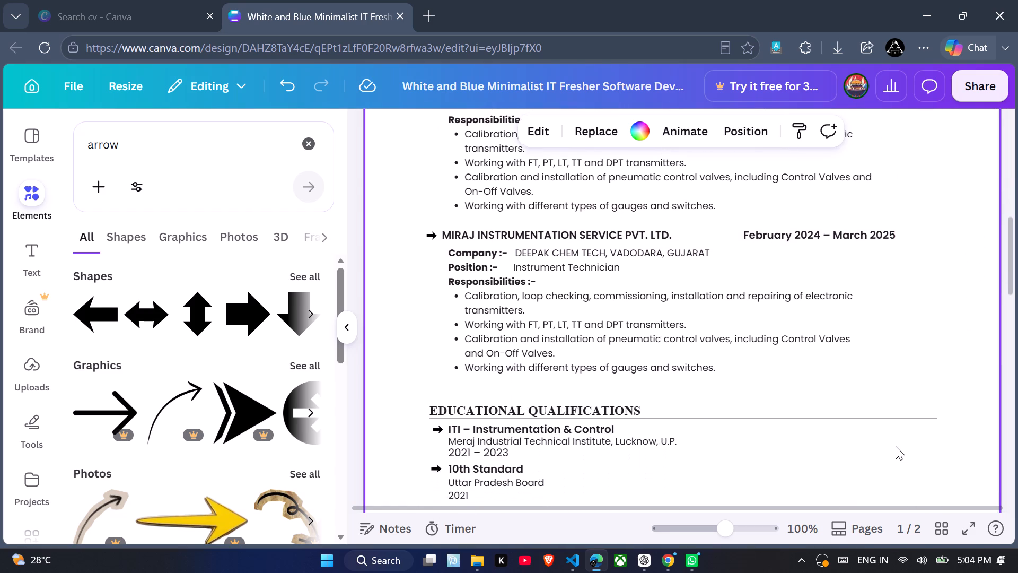
scroll(896, 446, down, 2)
scroll(896, 446, up, 1)
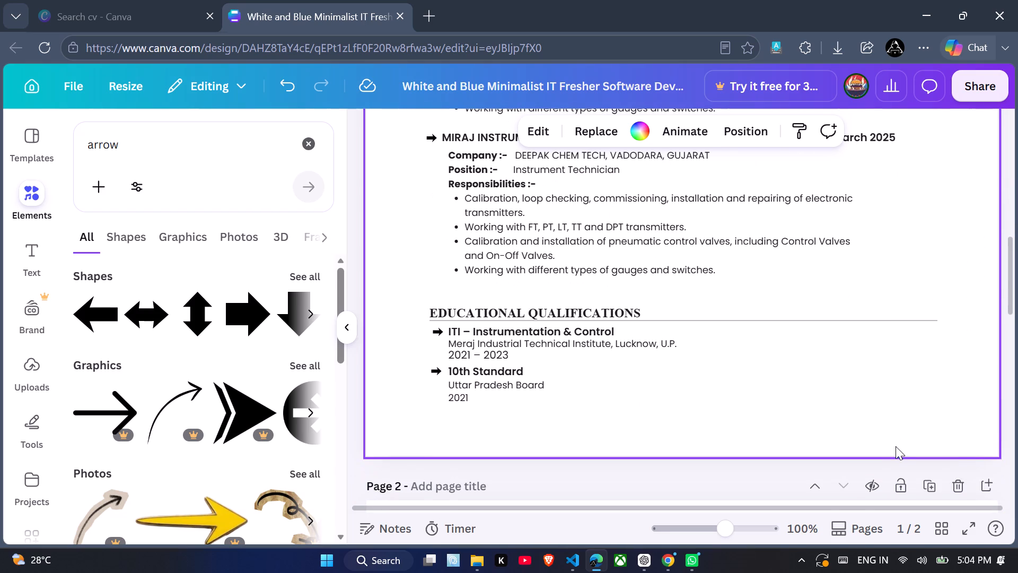
scroll(896, 446, up, 1)
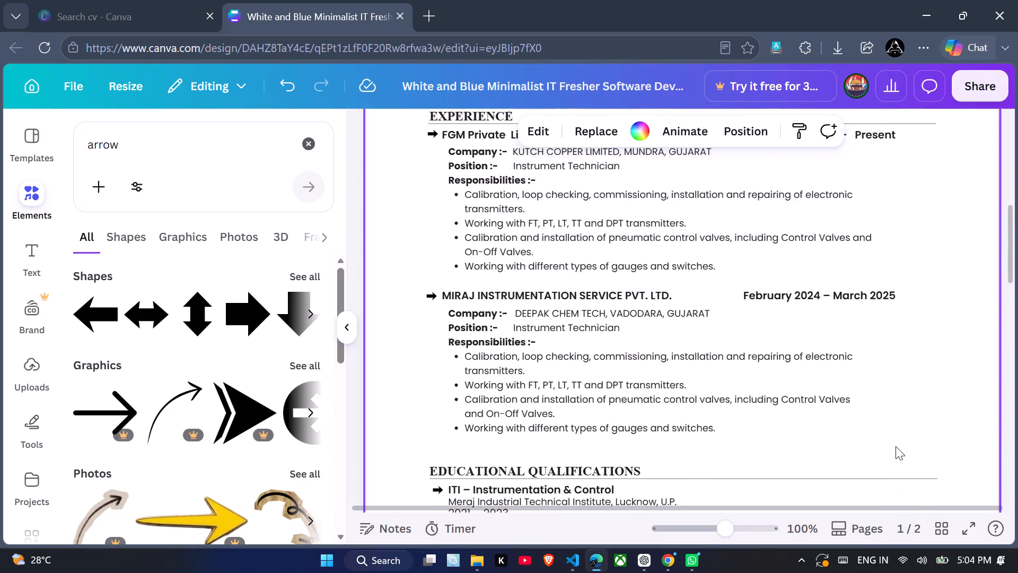
scroll(896, 446, up, 4)
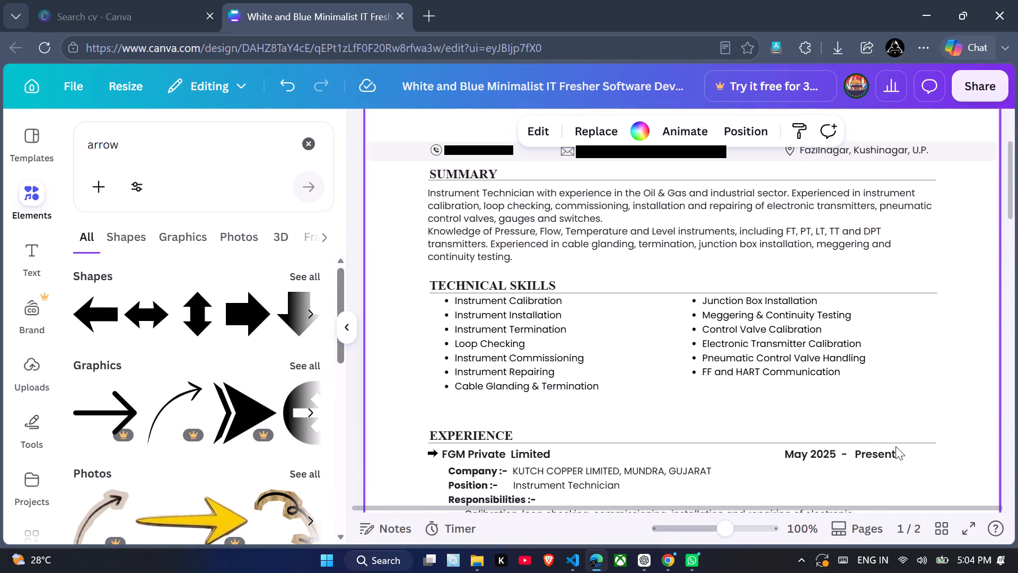
scroll(896, 446, up, 2)
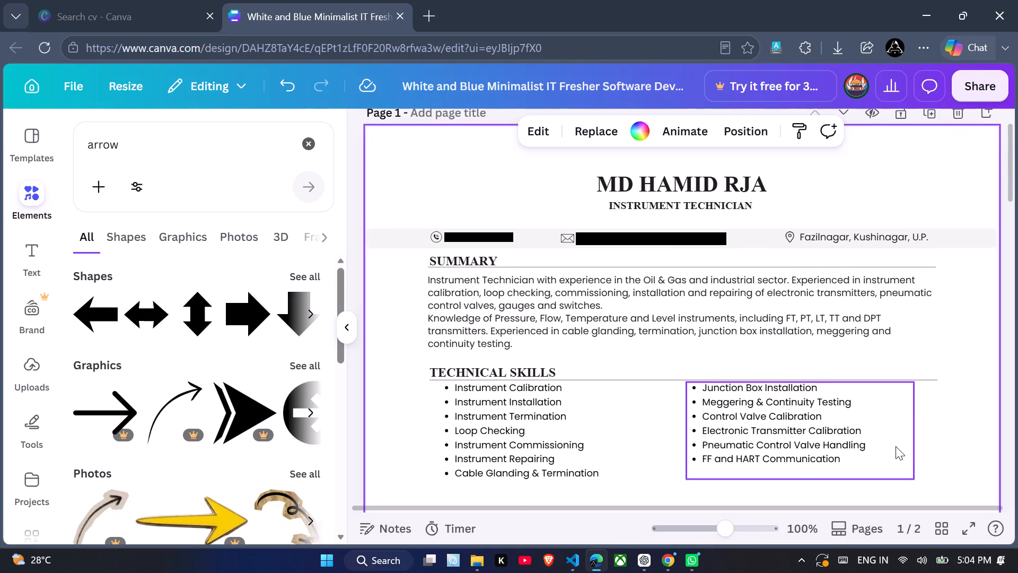
click(771, 302)
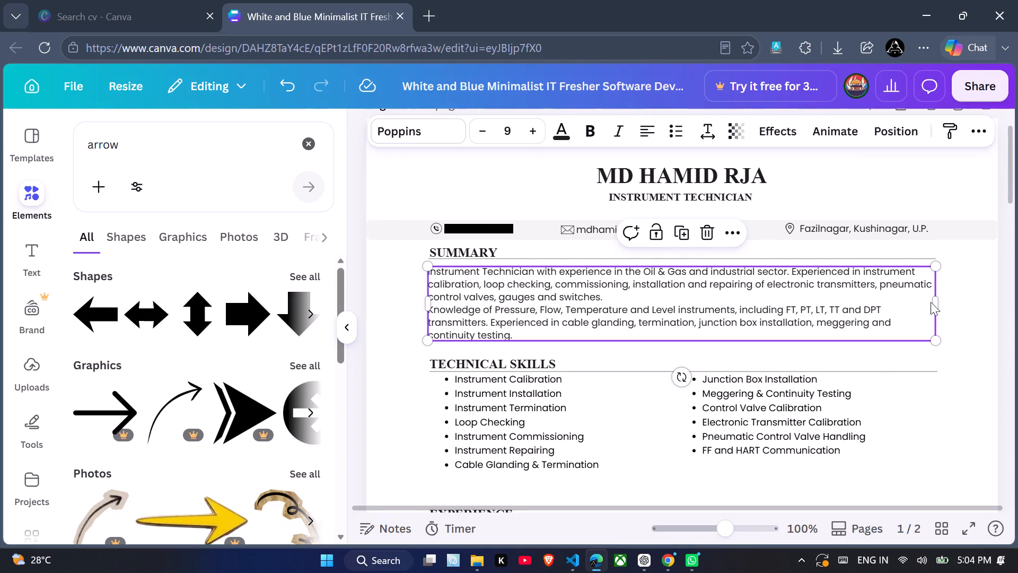
drag(940, 307, 933, 308)
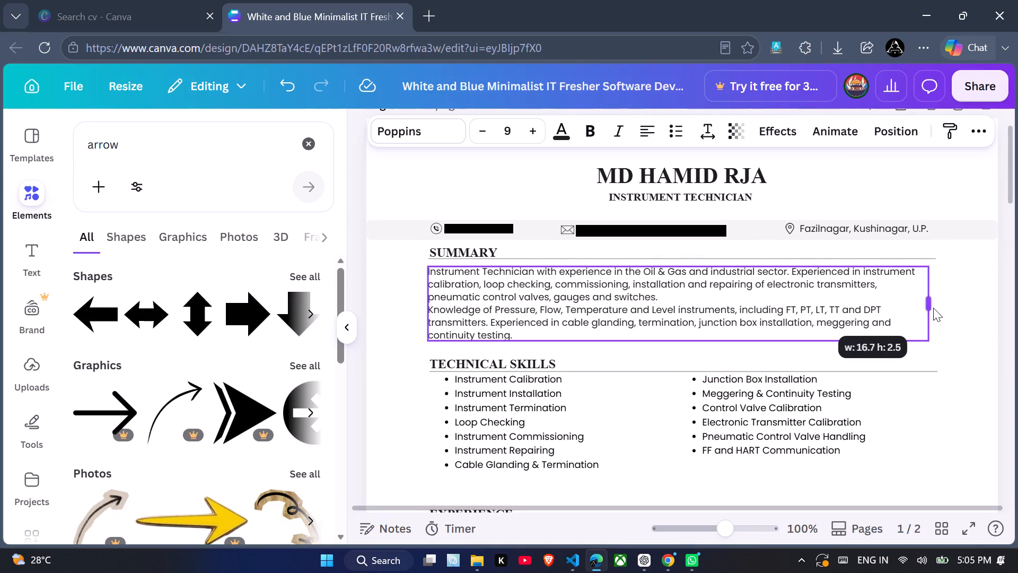
drag(933, 308, 934, 308)
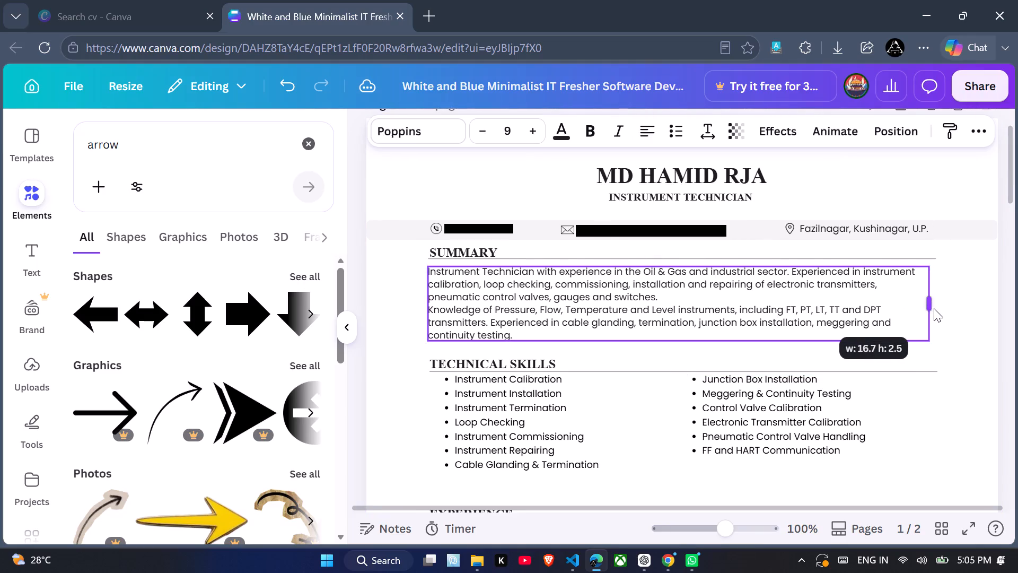
drag(934, 308, 934, 309)
click(961, 336)
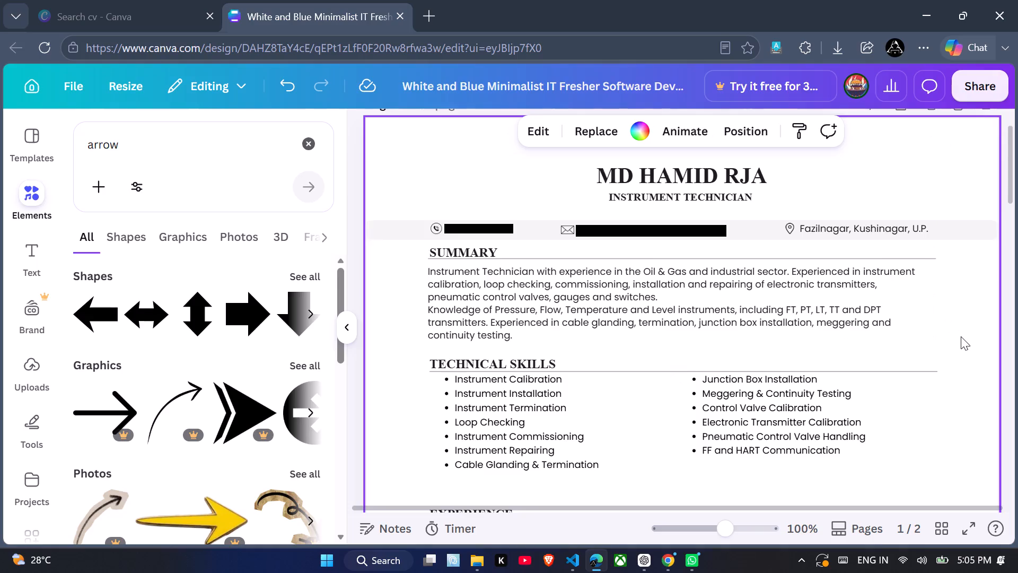
Set the line spacing of both bulleted Technical Skills lists to 1.68.
scroll(961, 336, down, 2)
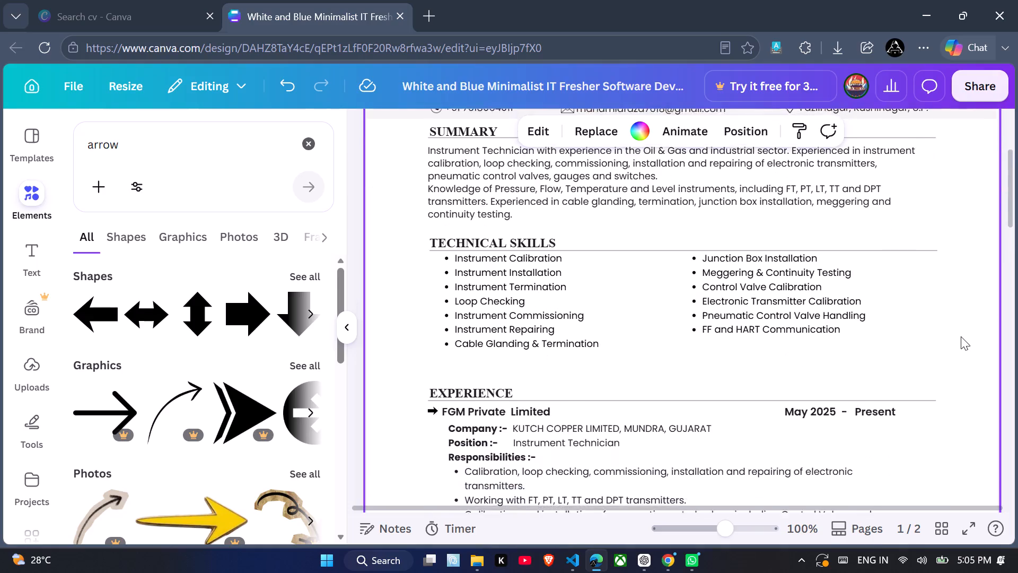
scroll(961, 336, down, 2)
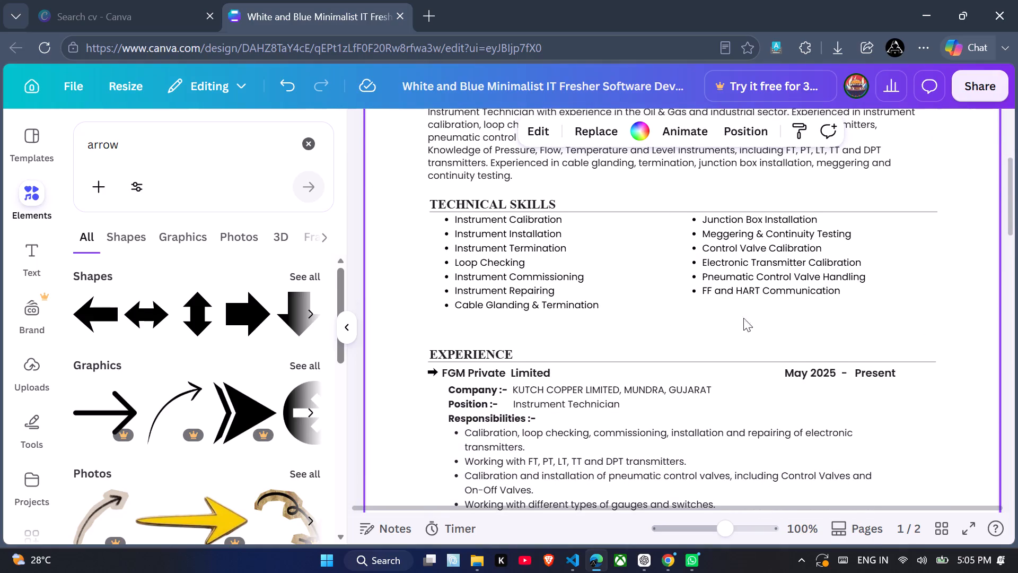
drag(419, 230, 767, 308)
click(706, 135)
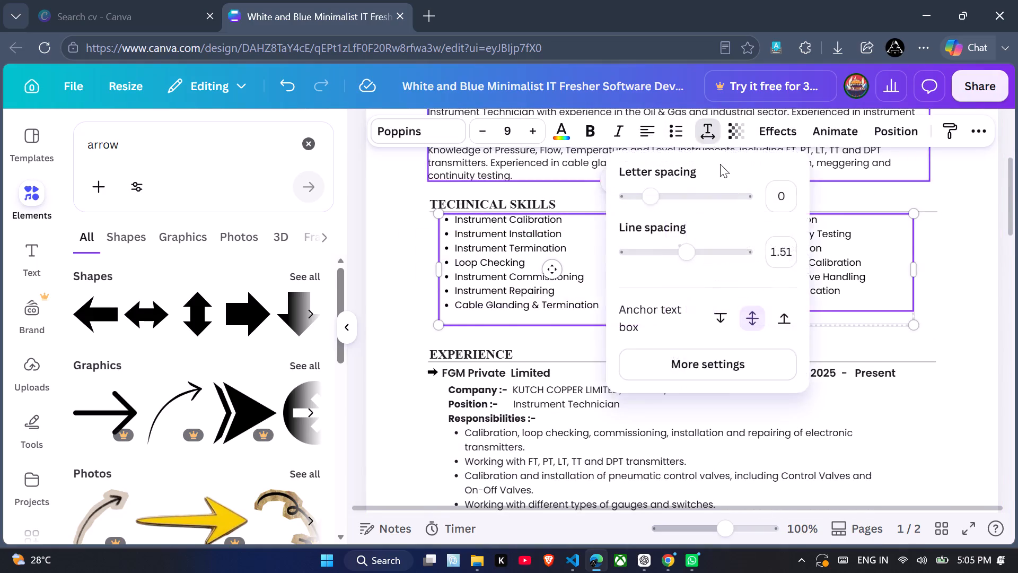
drag(689, 256, 691, 256)
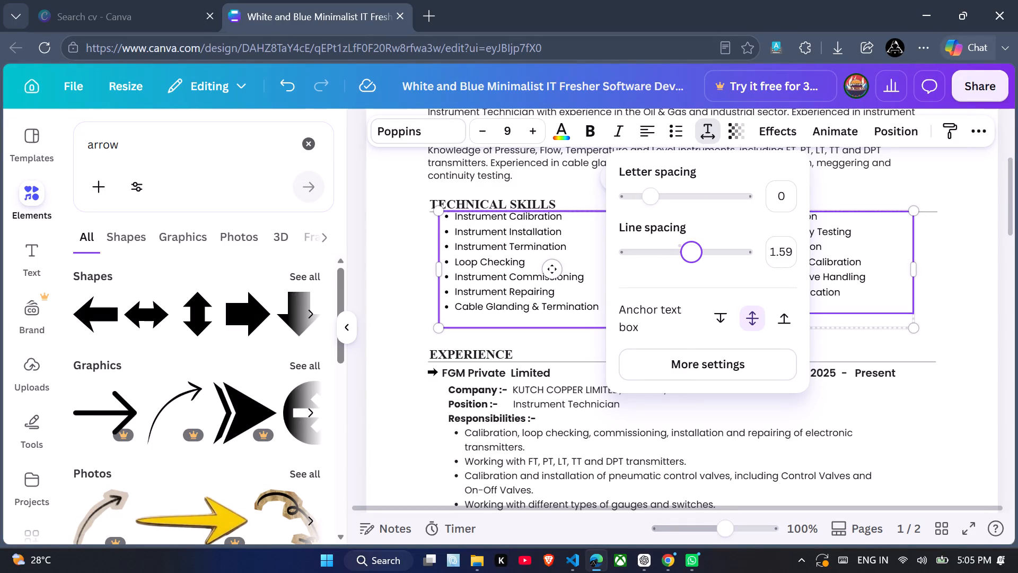
drag(691, 256, 692, 256)
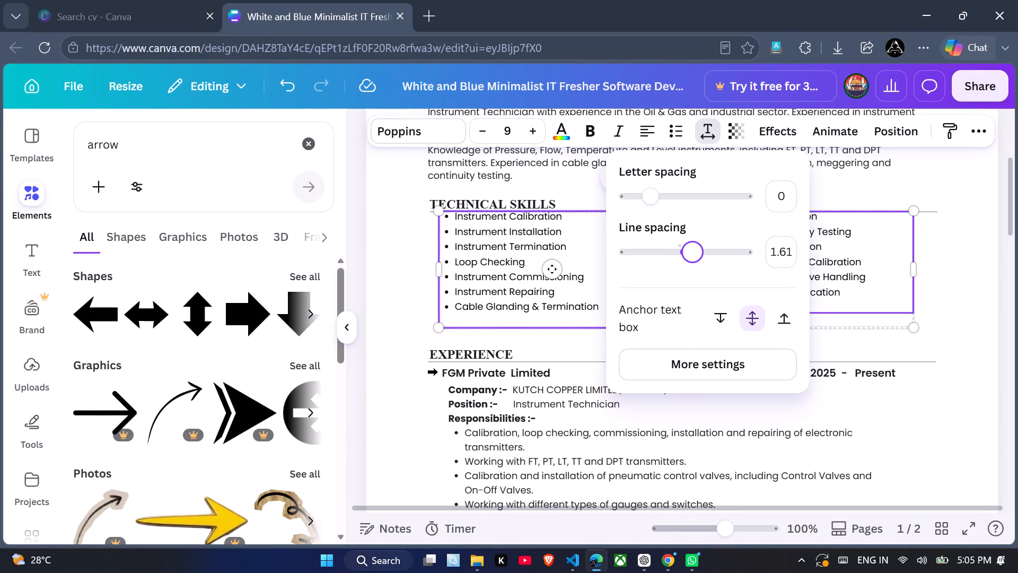
drag(692, 256, 695, 256)
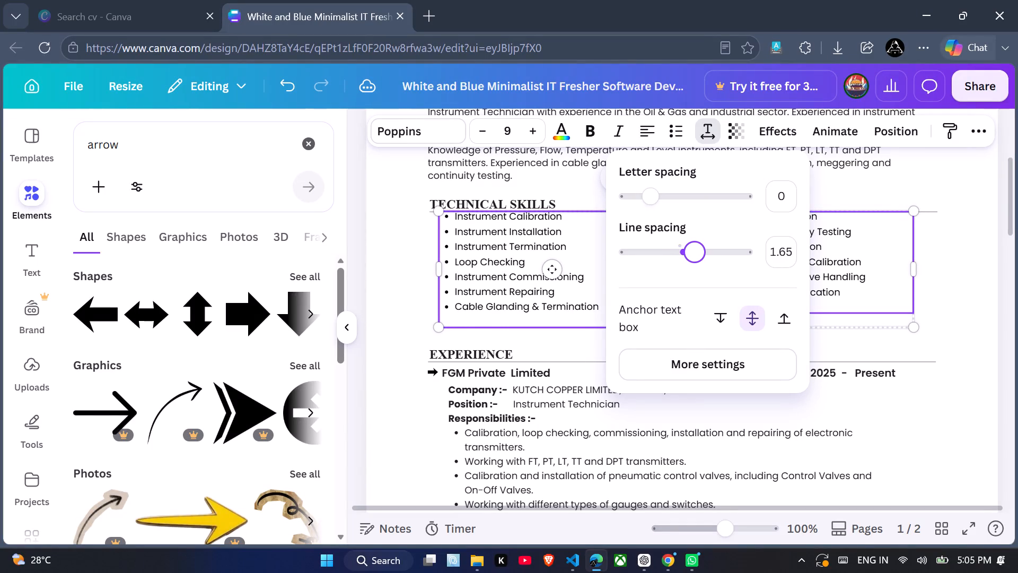
drag(695, 256, 697, 256)
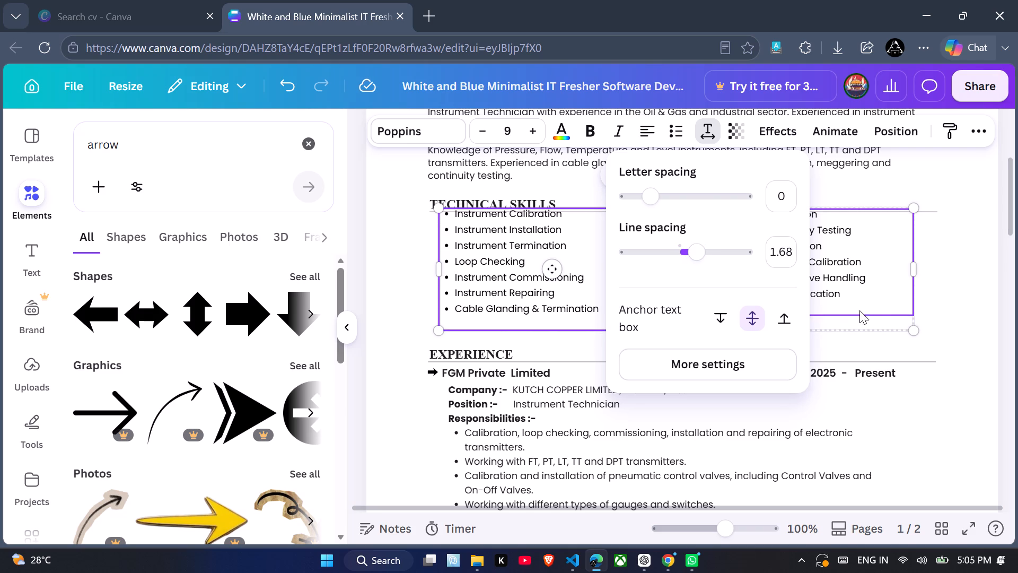
Move both bulleted Technical Skills lists down together so they sit just below the section's heading rule.
drag(876, 310, 876, 311)
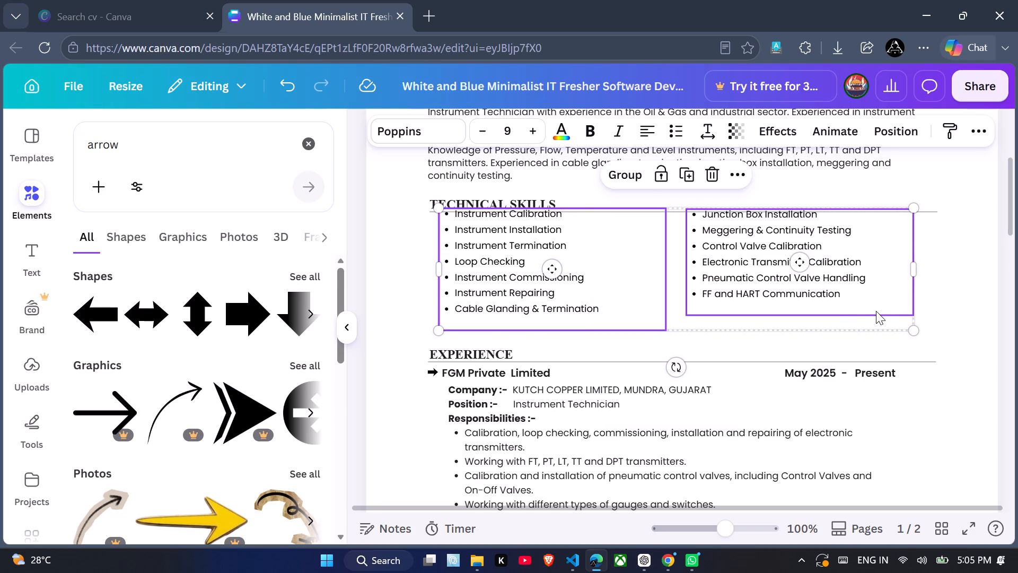
drag(876, 311, 876, 320)
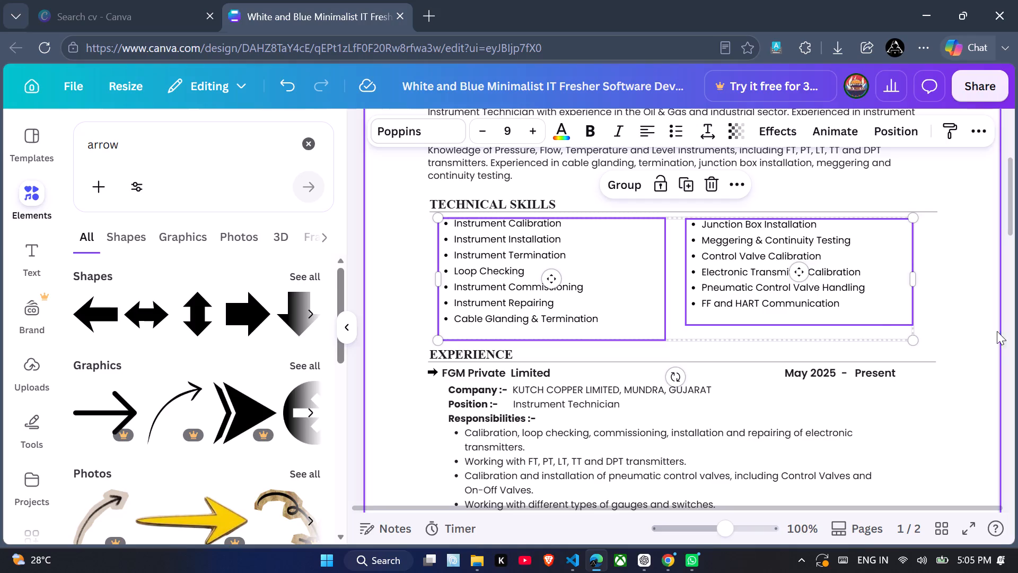
click(976, 328)
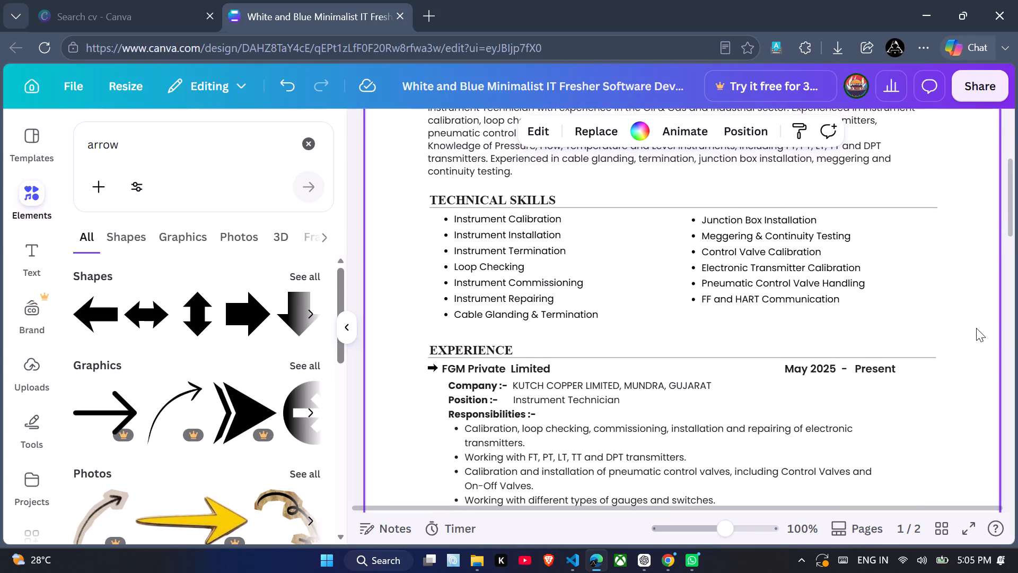
Review the layout and section spacing of the whole first page and the start of page 2.
scroll(976, 328, up, 1)
scroll(976, 328, down, 1)
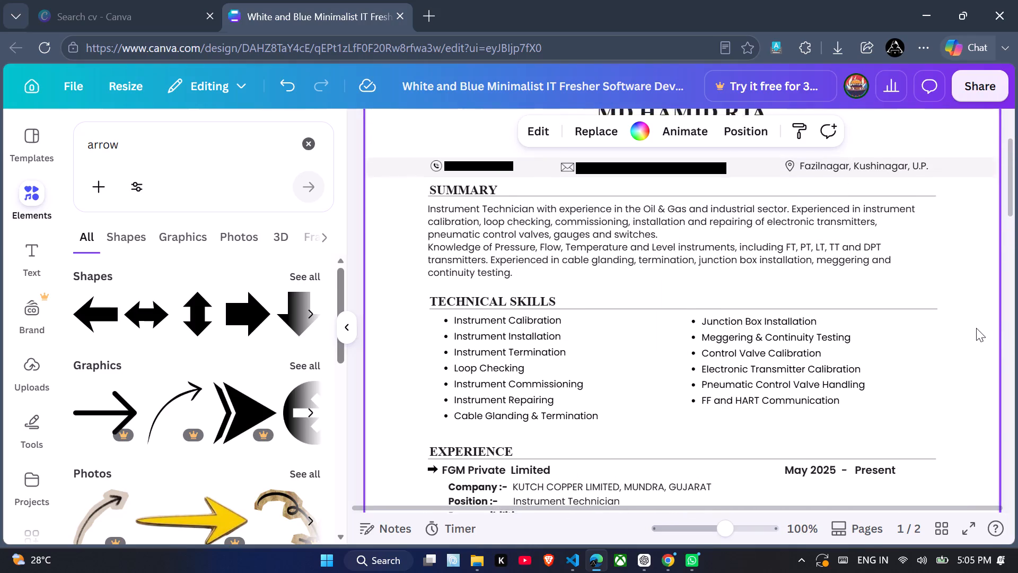
scroll(976, 328, down, 4)
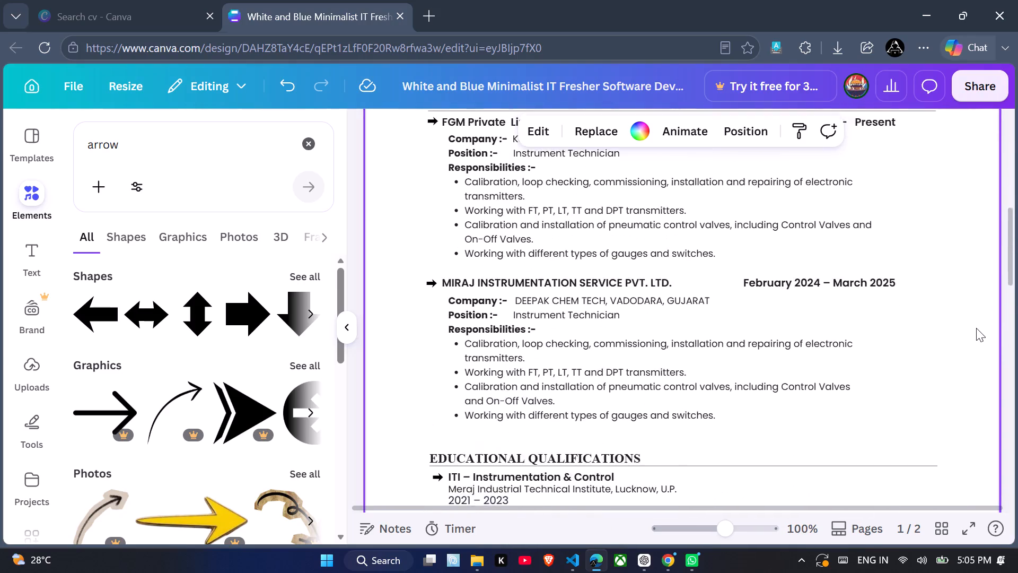
scroll(976, 328, down, 2)
scroll(976, 328, up, 1)
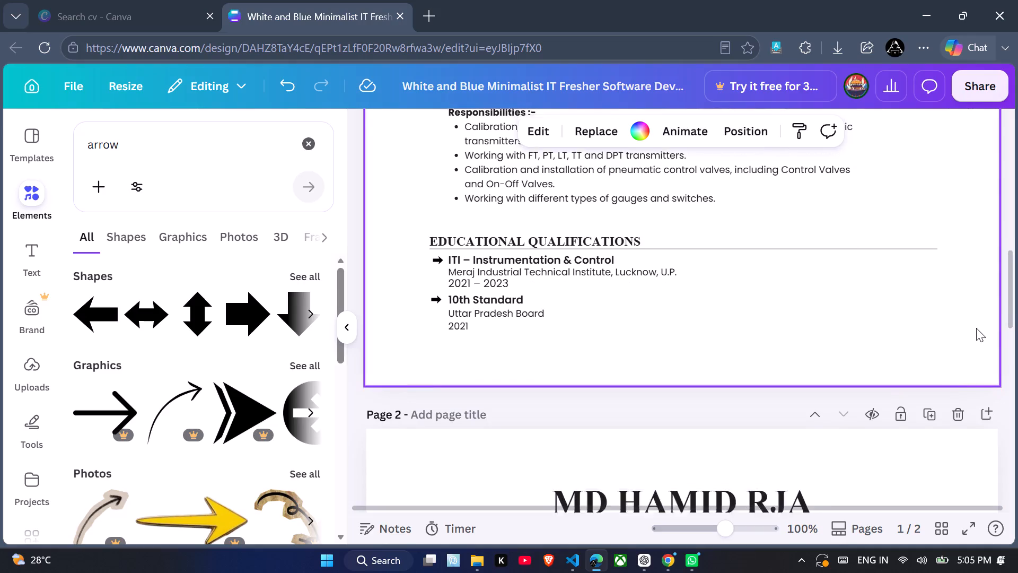
scroll(976, 328, up, 3)
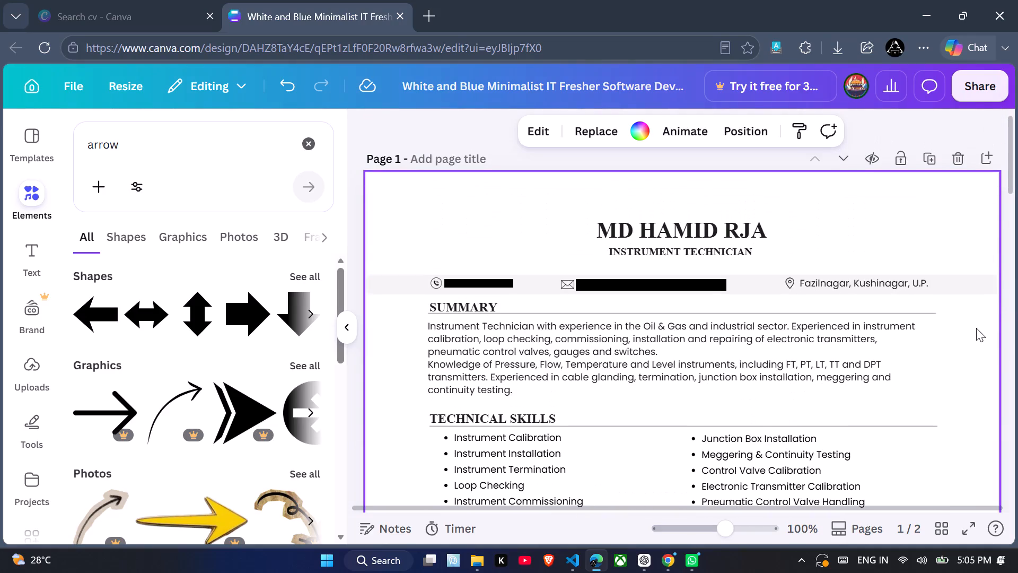
scroll(976, 328, up, 1)
scroll(976, 328, down, 2)
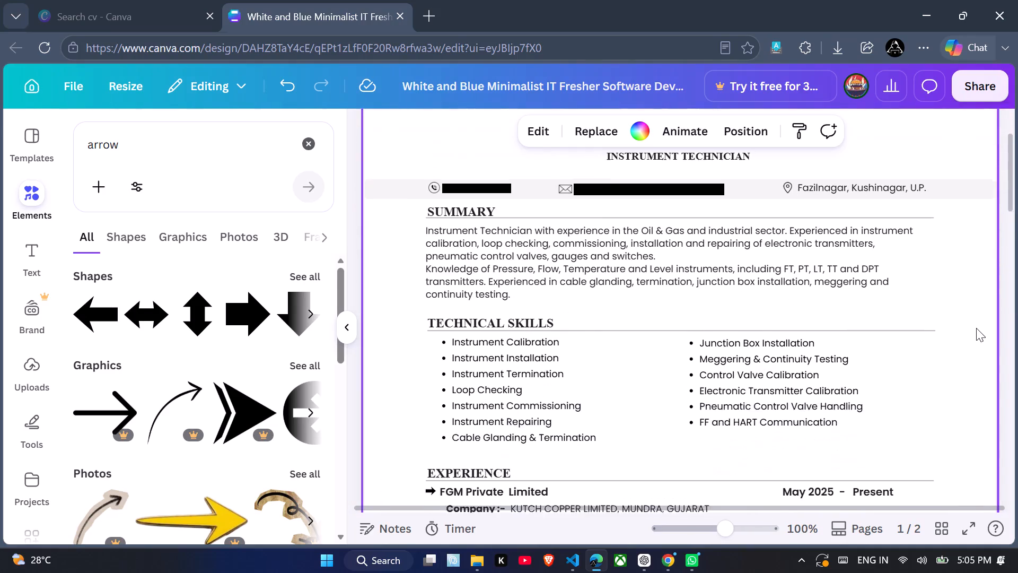
scroll(976, 328, down, 4)
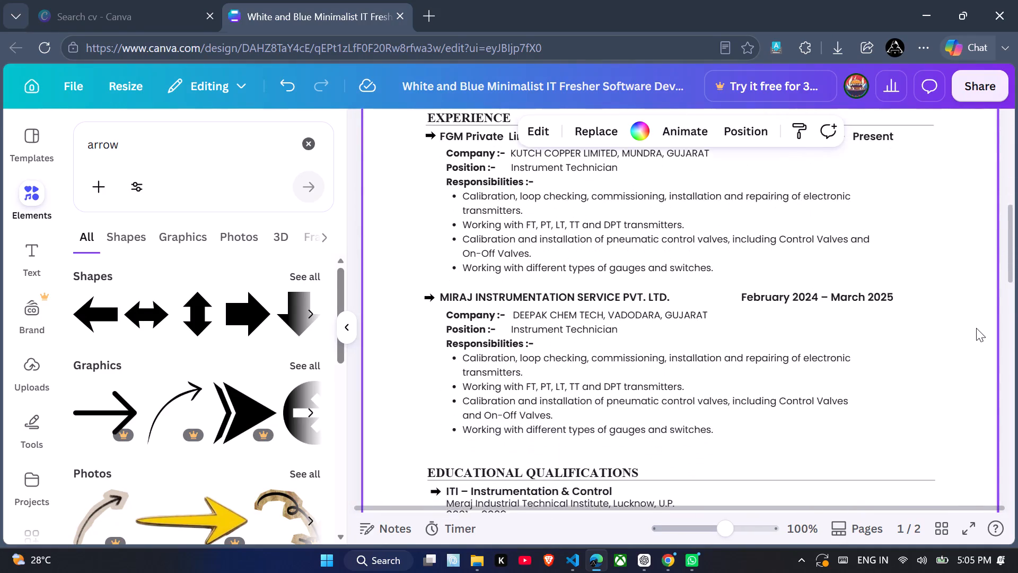
scroll(976, 328, down, 3)
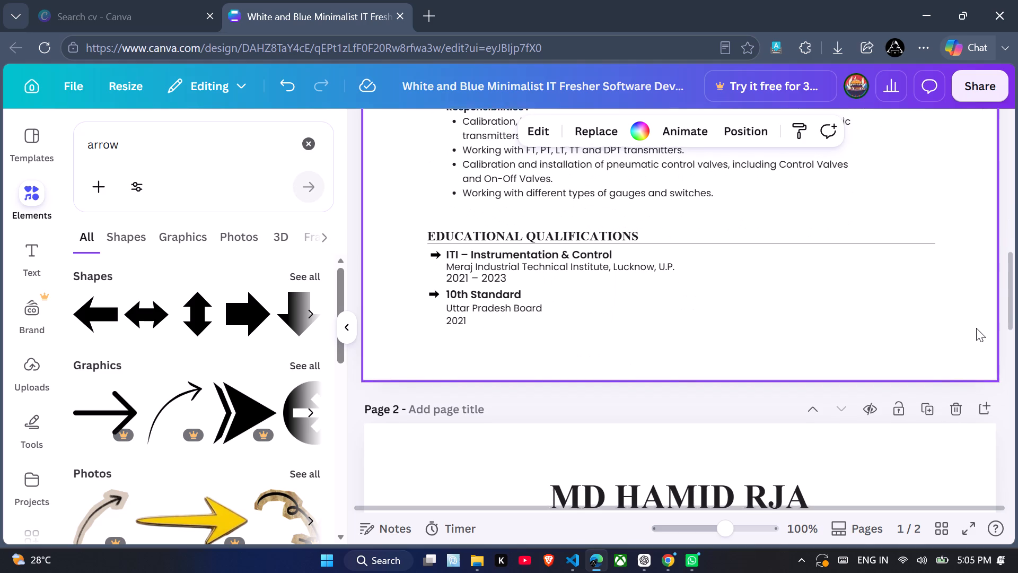
scroll(976, 328, down, 2)
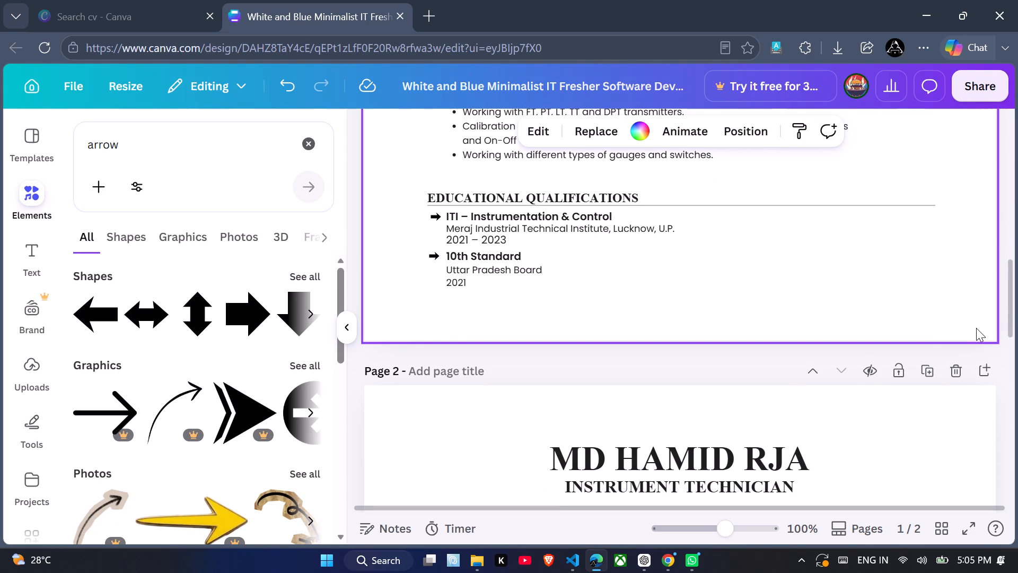
scroll(976, 328, down, 4)
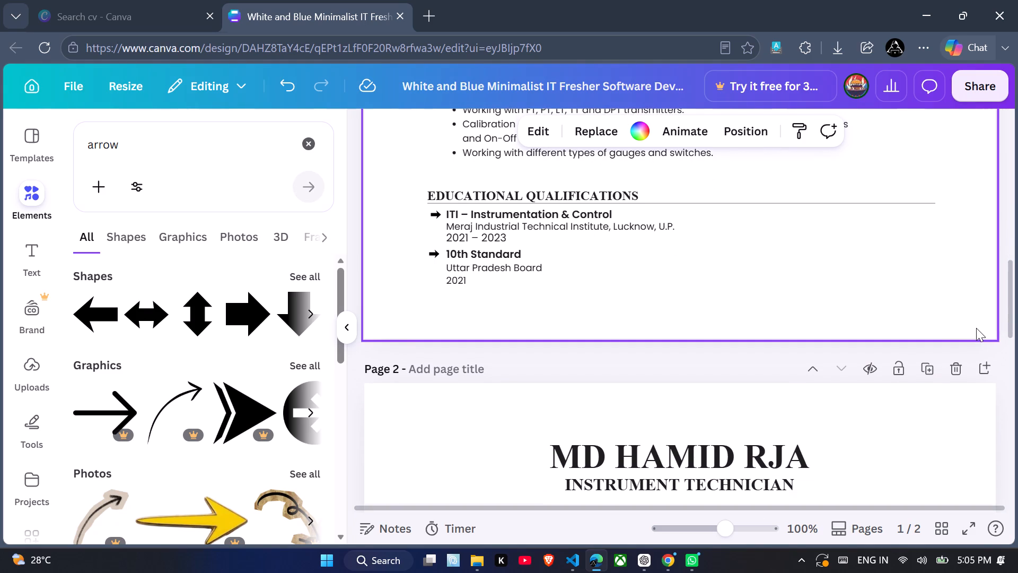
scroll(976, 328, down, 2)
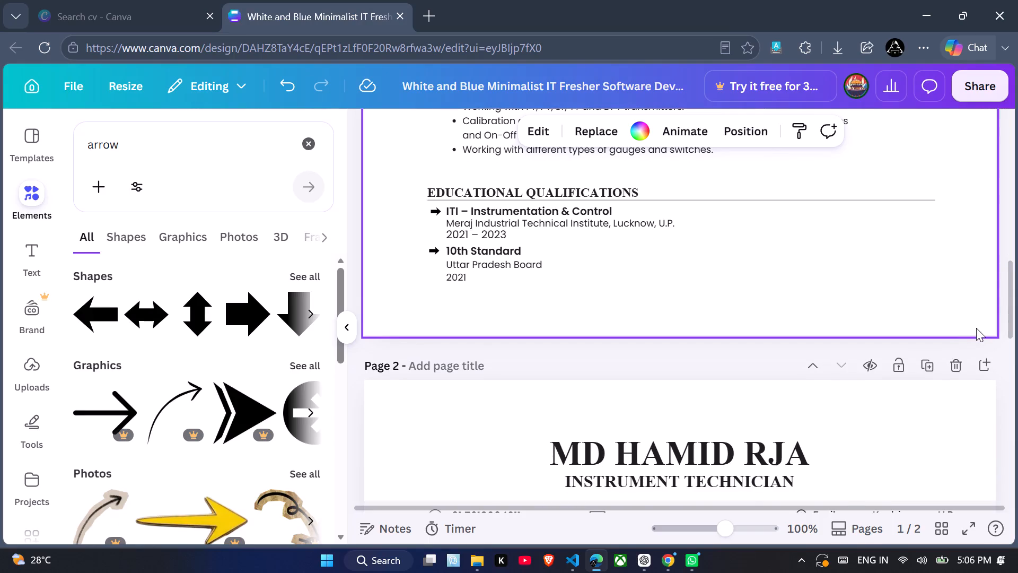
scroll(976, 328, down, 1)
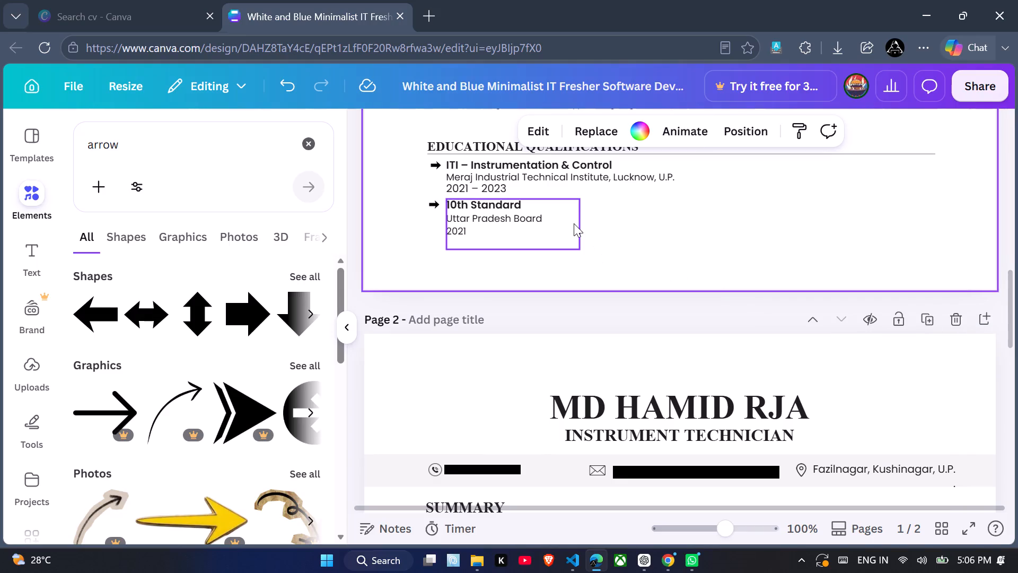
scroll(574, 223, down, 2)
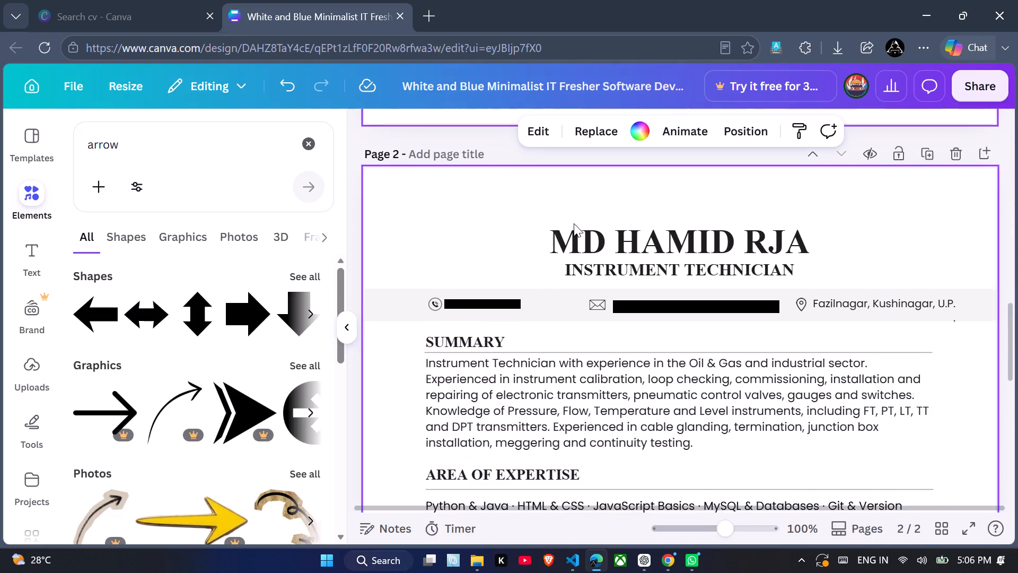
scroll(574, 223, down, 2)
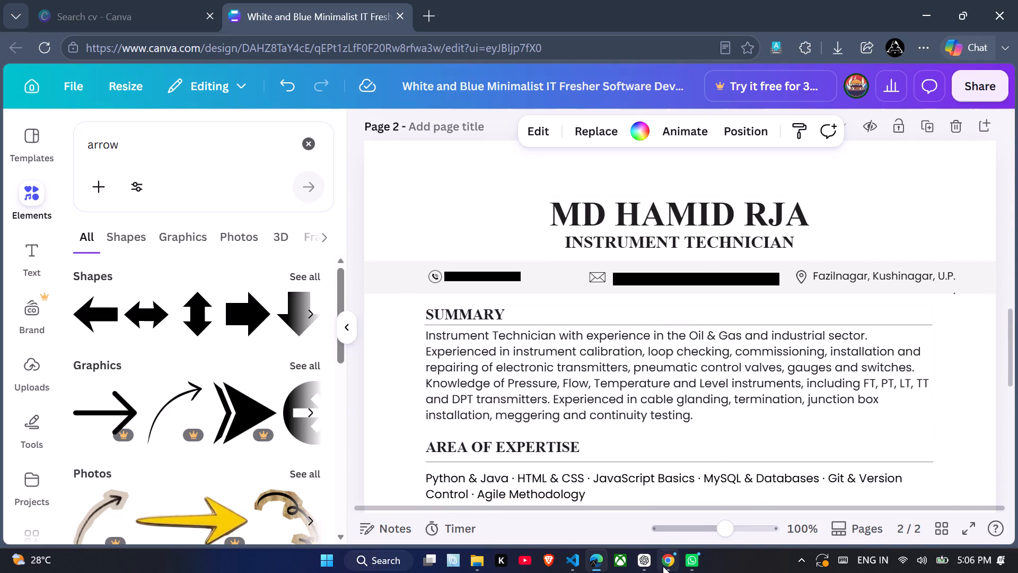
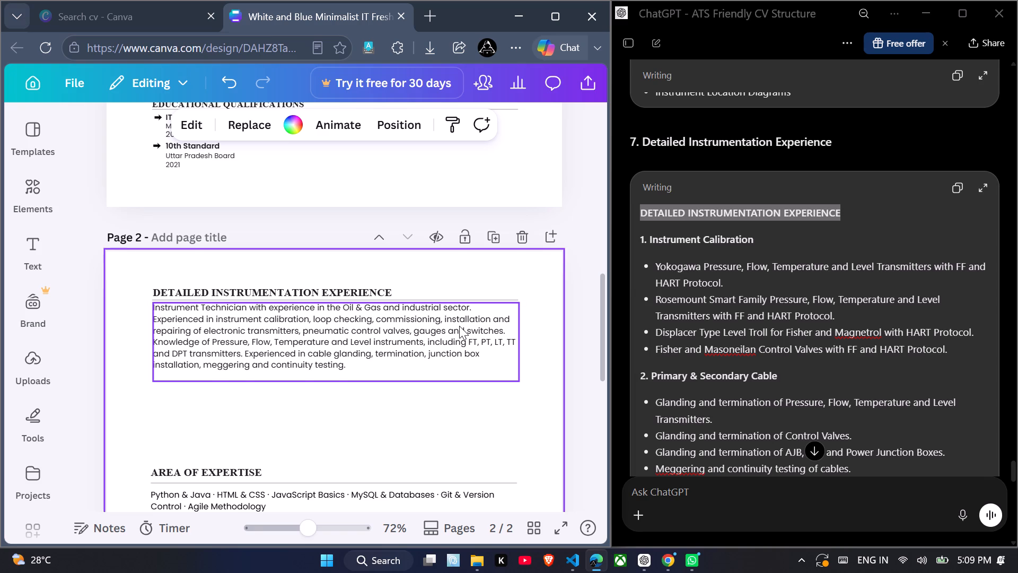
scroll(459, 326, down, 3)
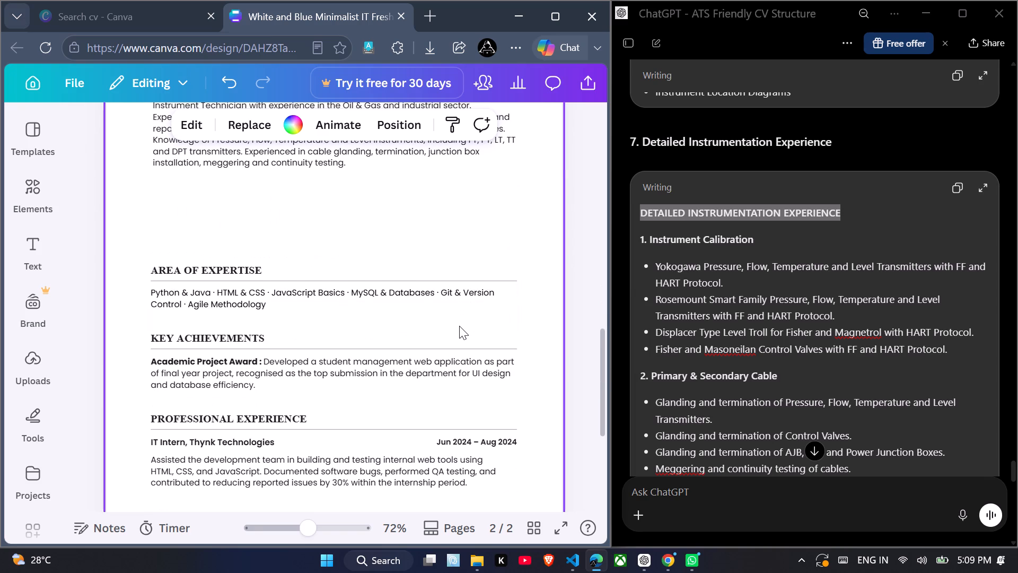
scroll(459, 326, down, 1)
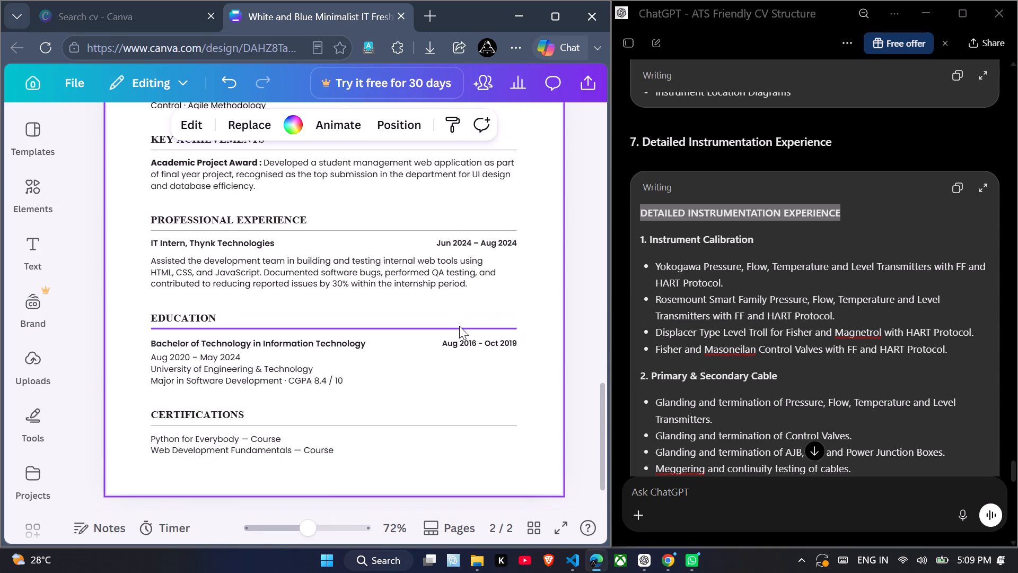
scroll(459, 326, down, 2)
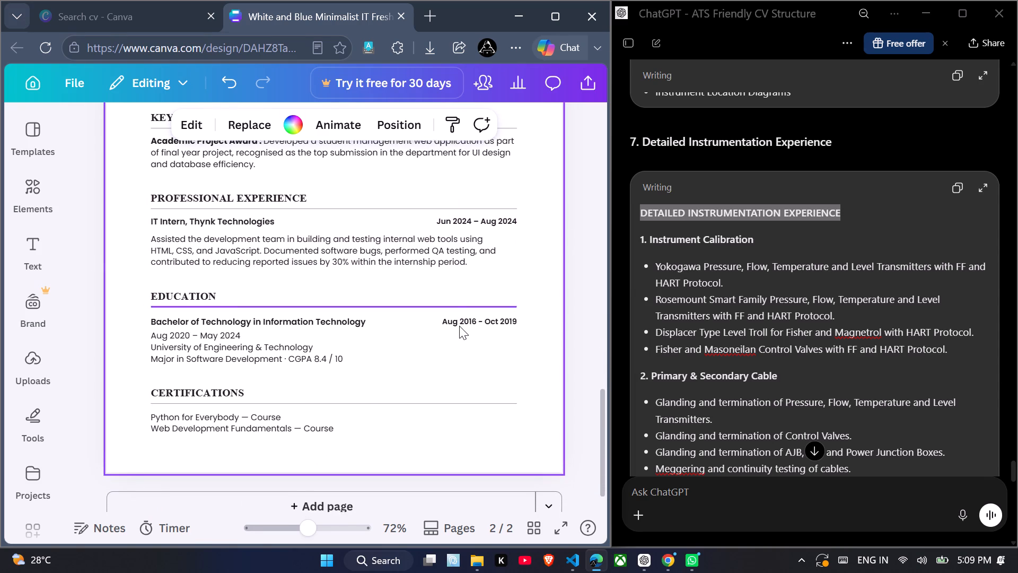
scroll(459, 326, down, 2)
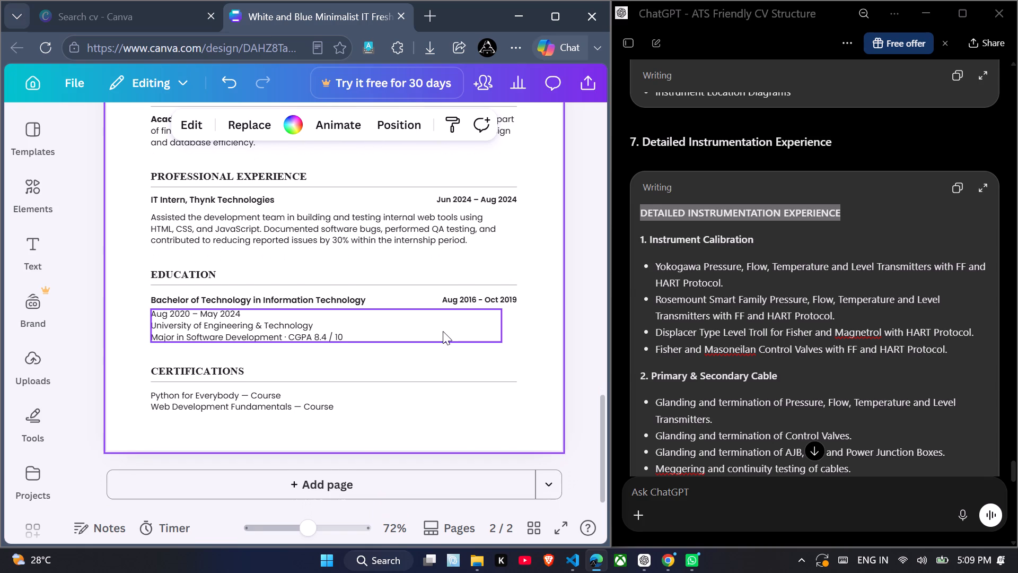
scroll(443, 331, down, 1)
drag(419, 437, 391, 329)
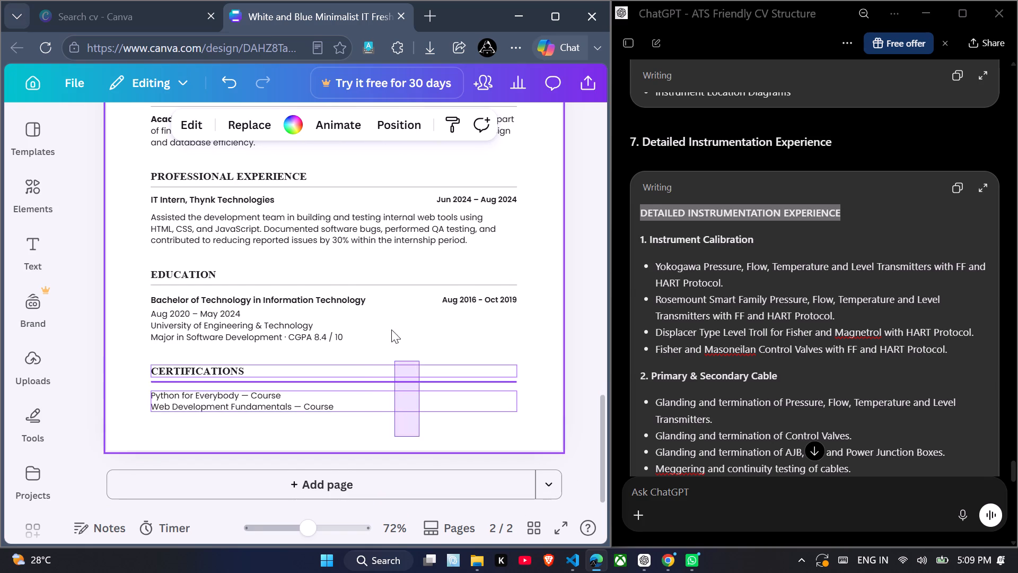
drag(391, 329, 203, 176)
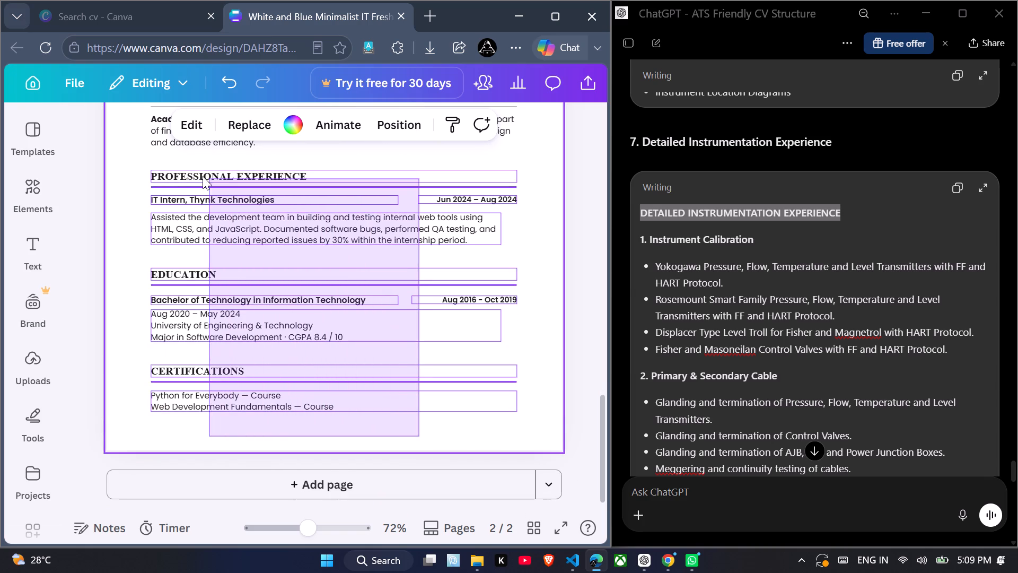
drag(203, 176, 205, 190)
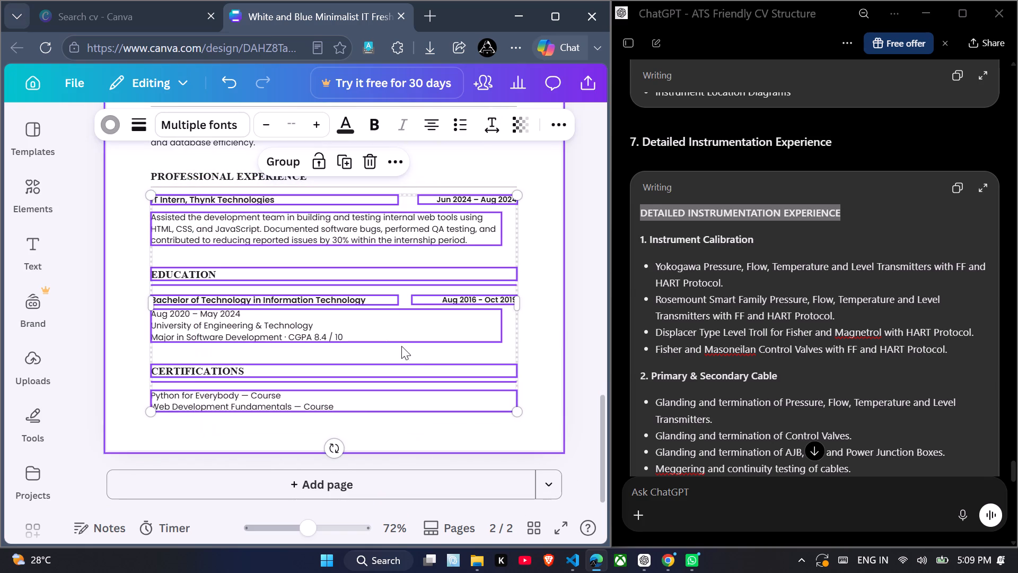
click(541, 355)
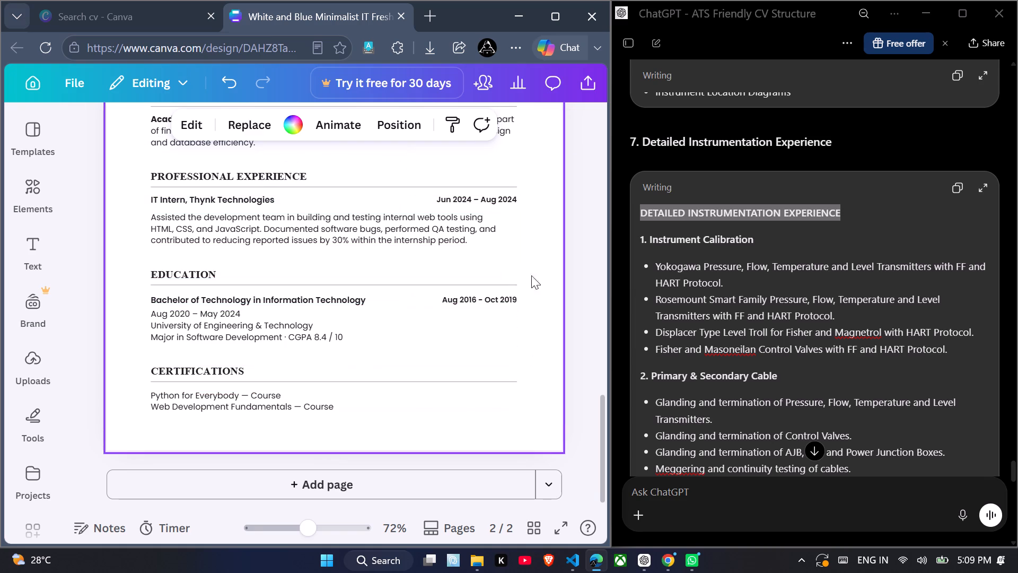
Delete page 2's old summary paragraph together with the Area of Expertise and Key Achievements sections, keeping the DETAILED INSTRUMENTATION EXPERIENCE heading.
scroll(526, 261, up, 4)
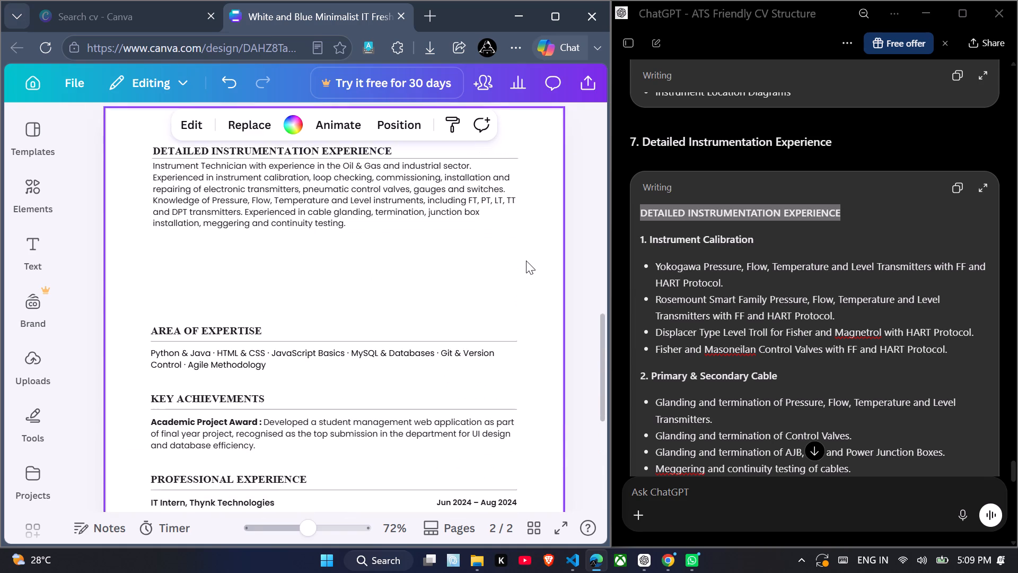
scroll(526, 261, up, 1)
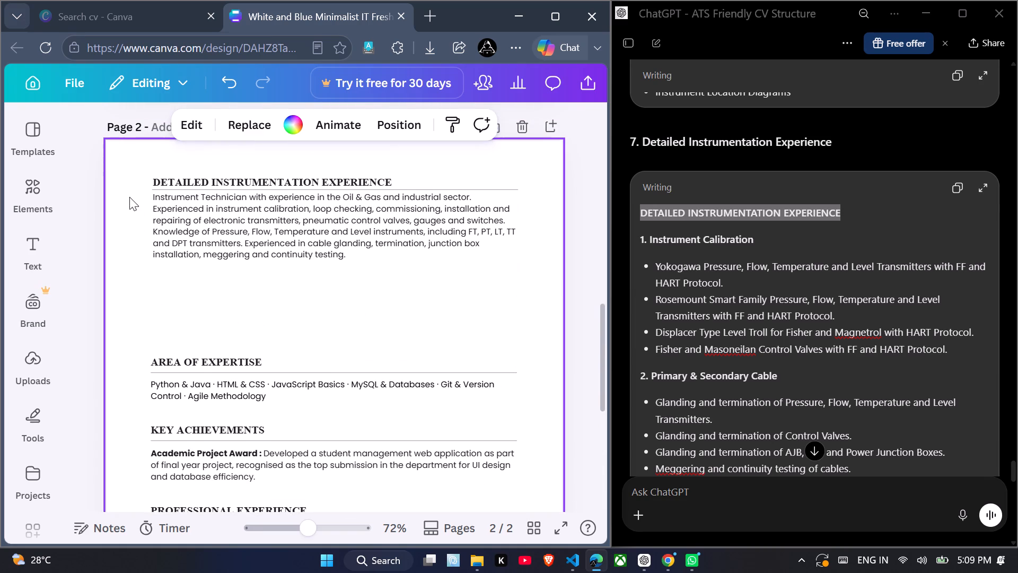
drag(128, 195, 469, 479)
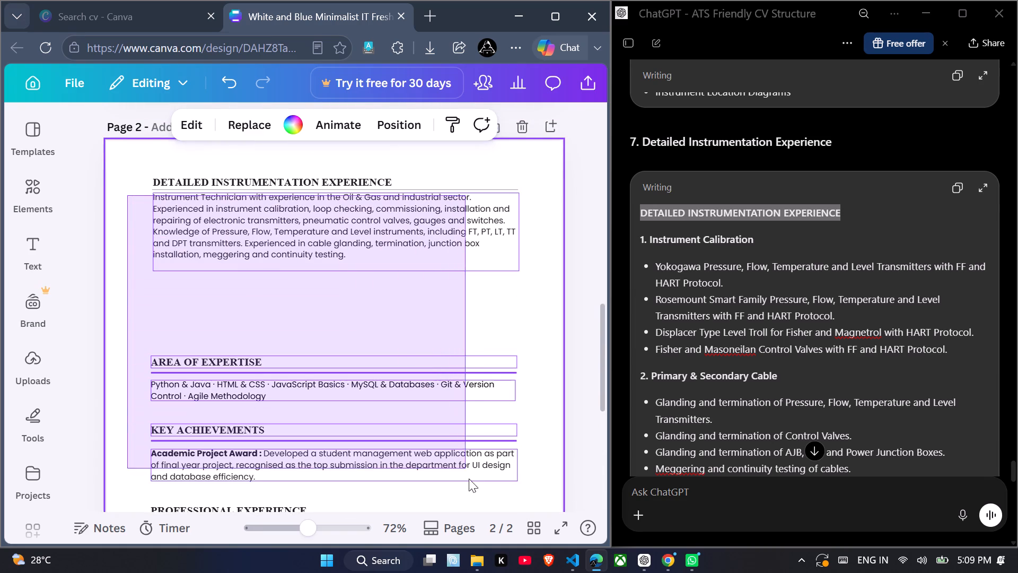
drag(469, 479, 525, 499)
scroll(525, 499, down, 1)
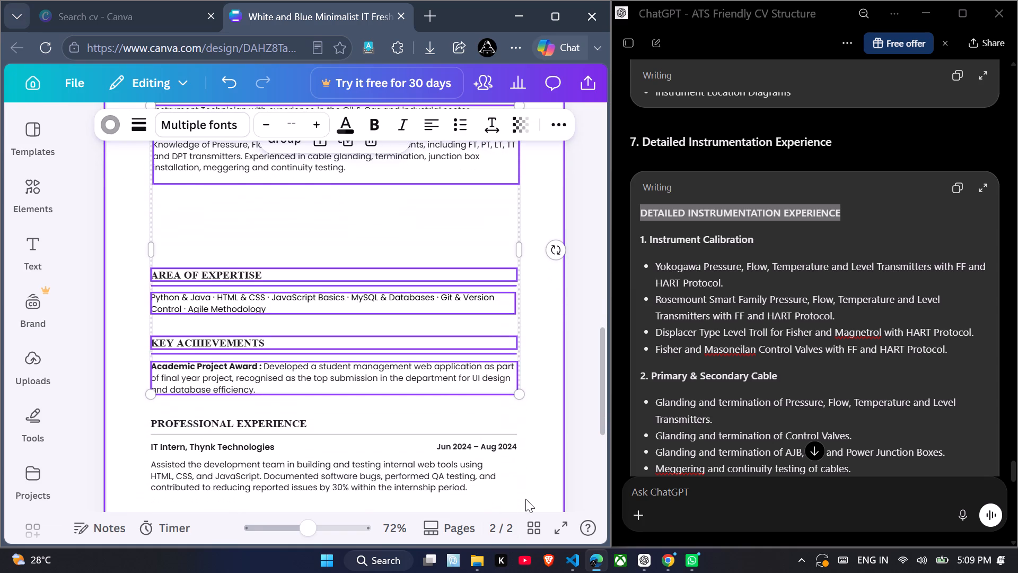
scroll(525, 499, down, 1)
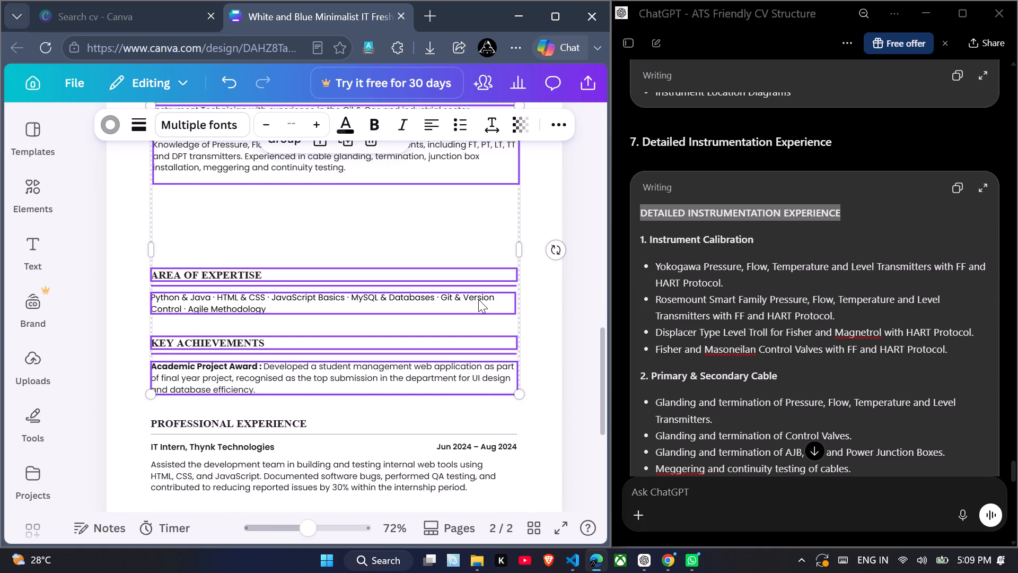
key(Delete)
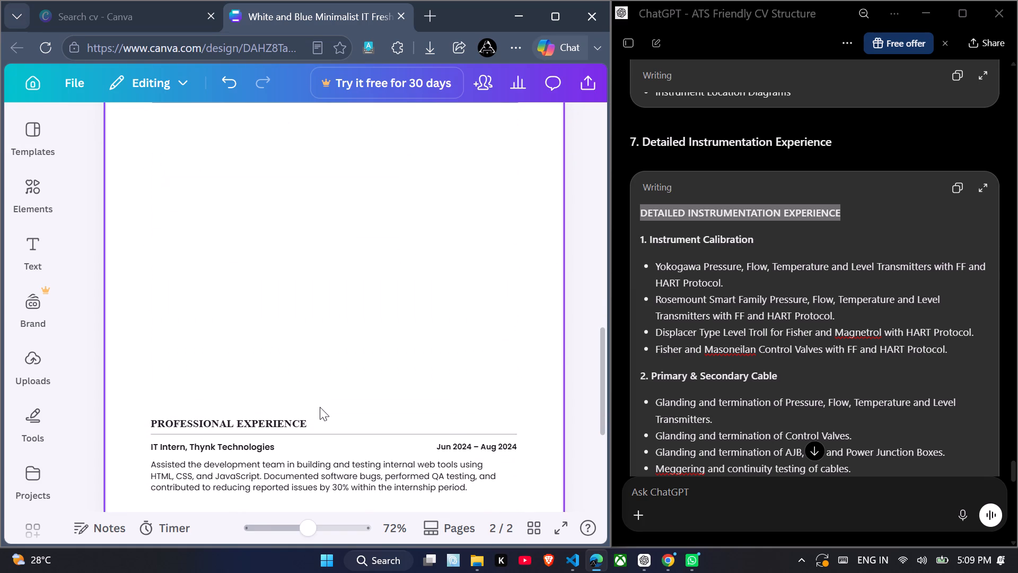
Duplicate page 1's arrow and FGM Private Limited title and place the copy just under page 2's DETAILED INSTRUMENTATION EXPERIENCE heading.
click(328, 422)
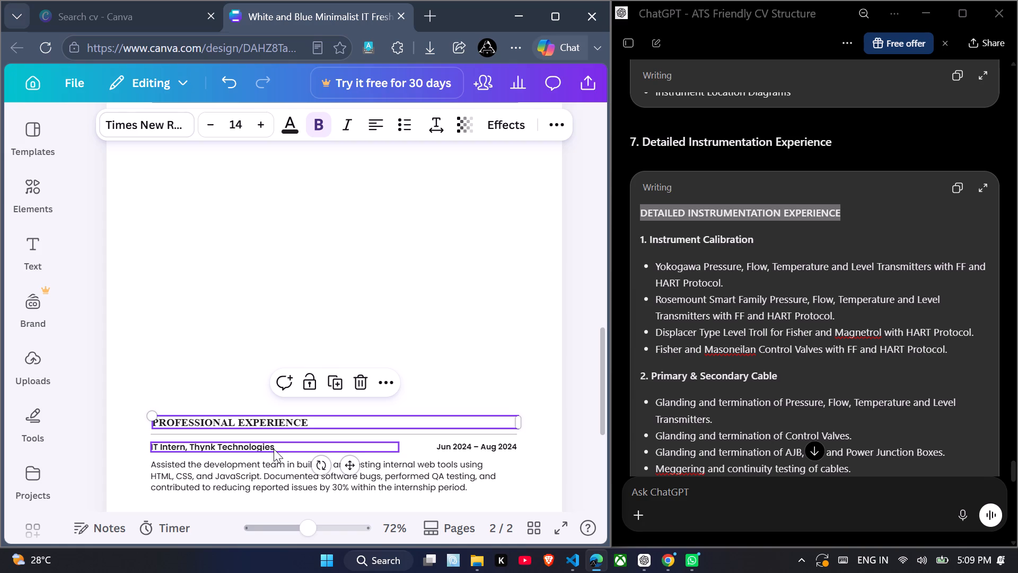
scroll(274, 449, up, 4)
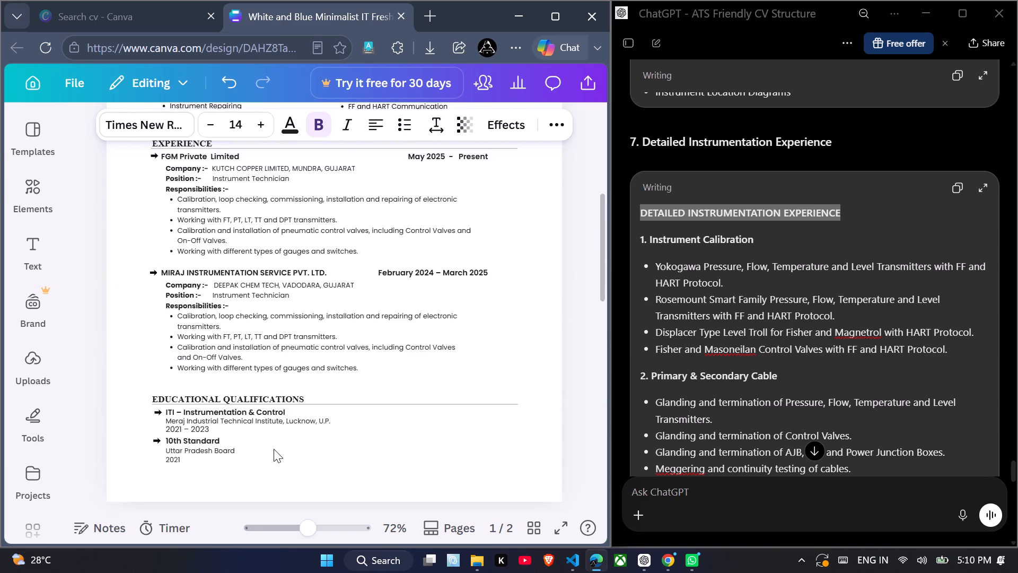
scroll(274, 449, up, 2)
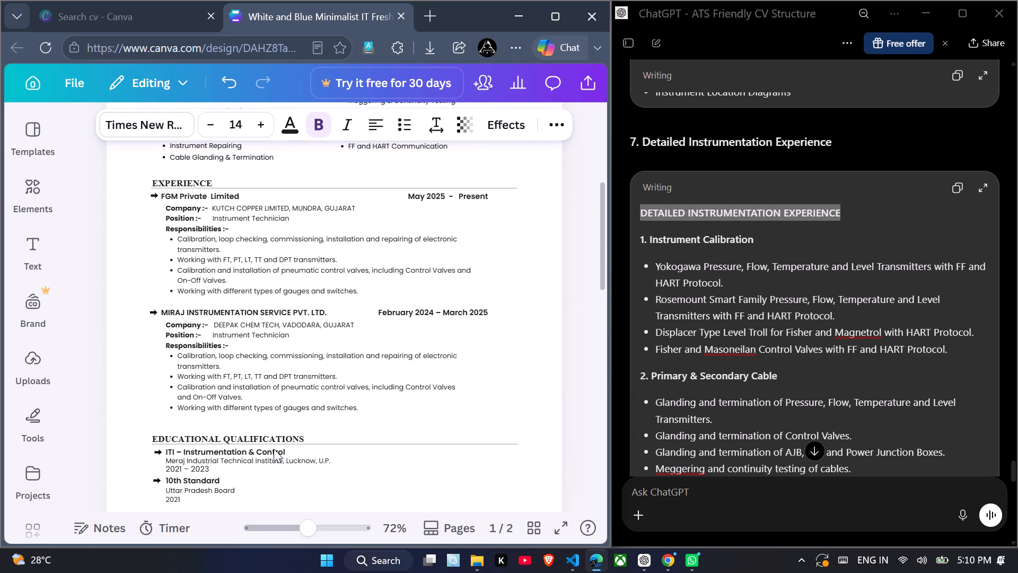
scroll(274, 449, up, 1)
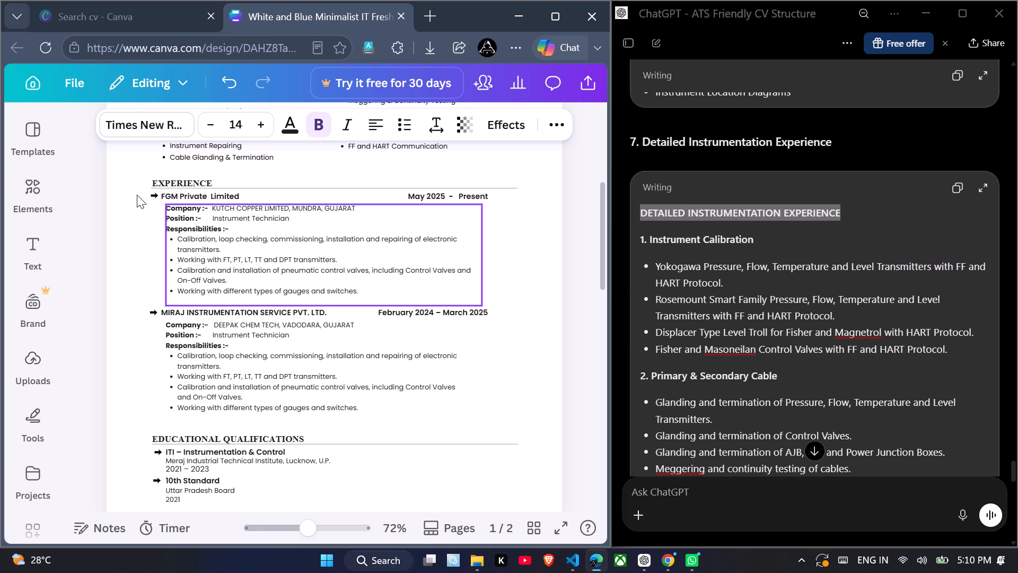
drag(137, 195, 250, 199)
click(224, 236)
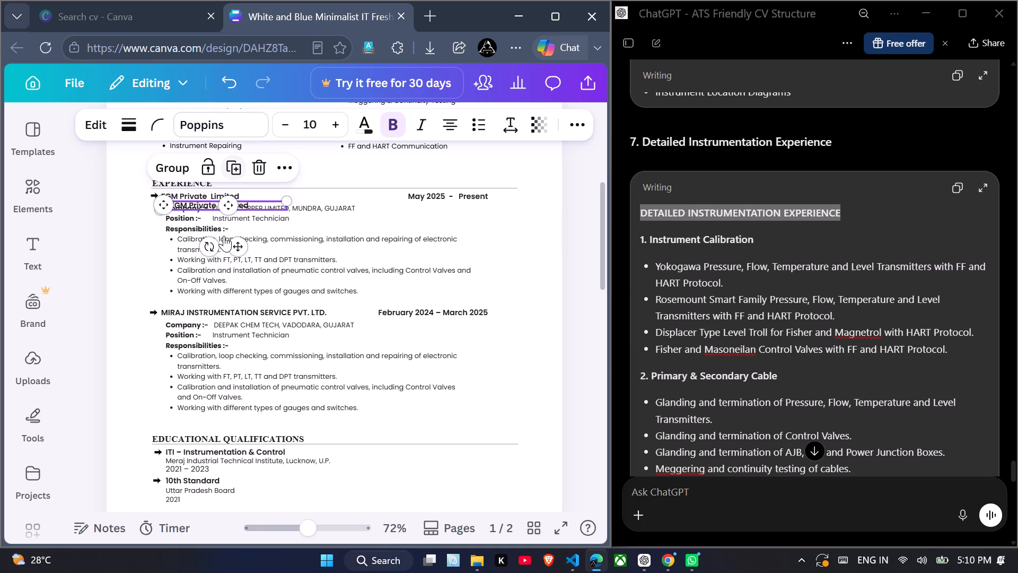
drag(241, 249, 261, 522)
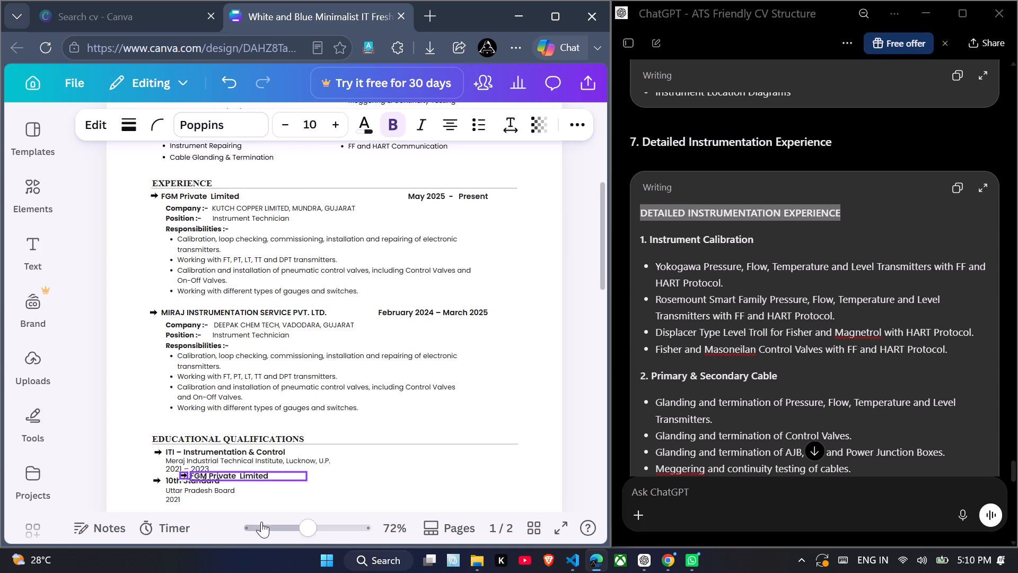
drag(261, 522, 278, 572)
scroll(393, 419, down, 1)
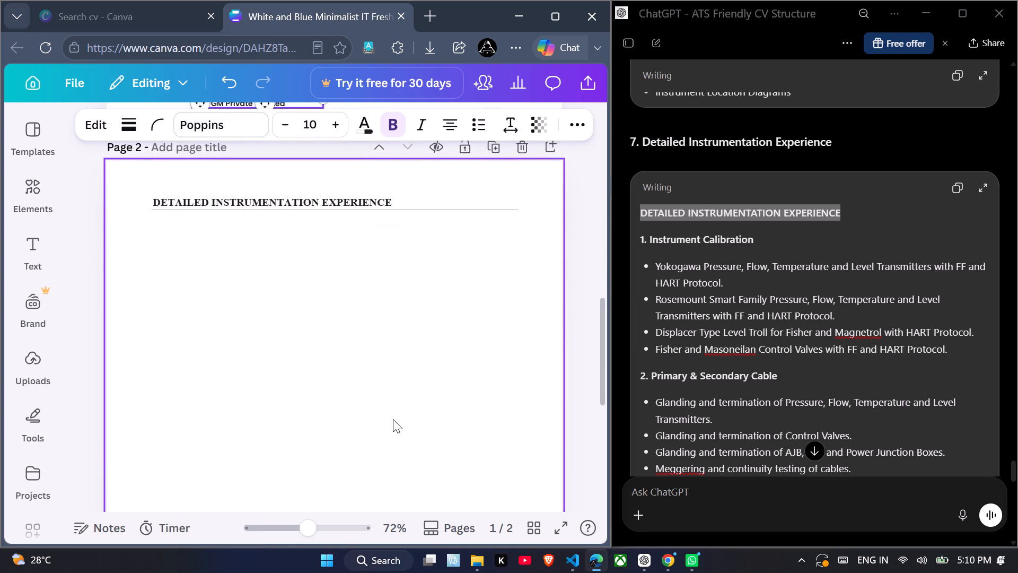
scroll(393, 419, down, 1)
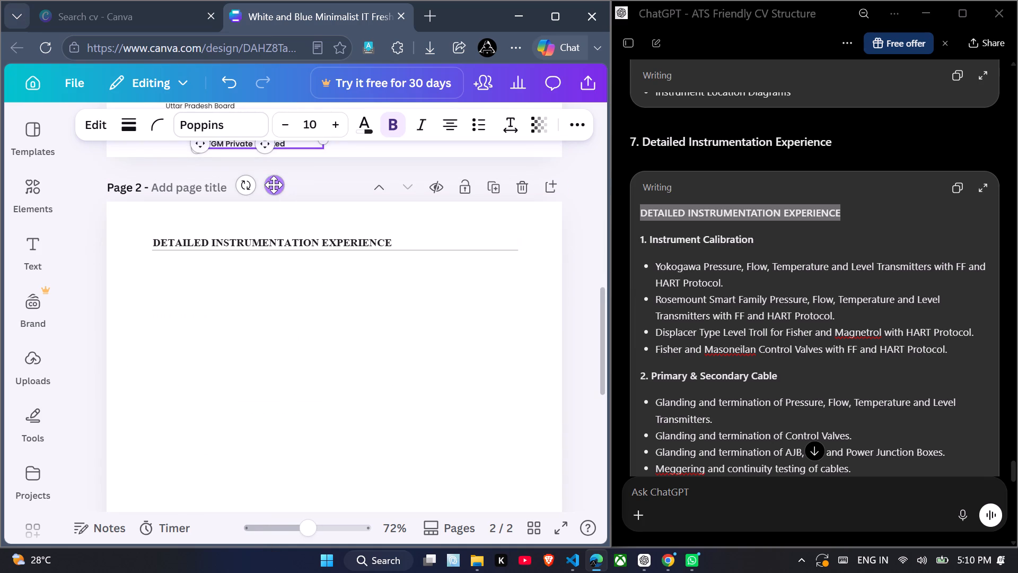
drag(274, 185, 230, 299)
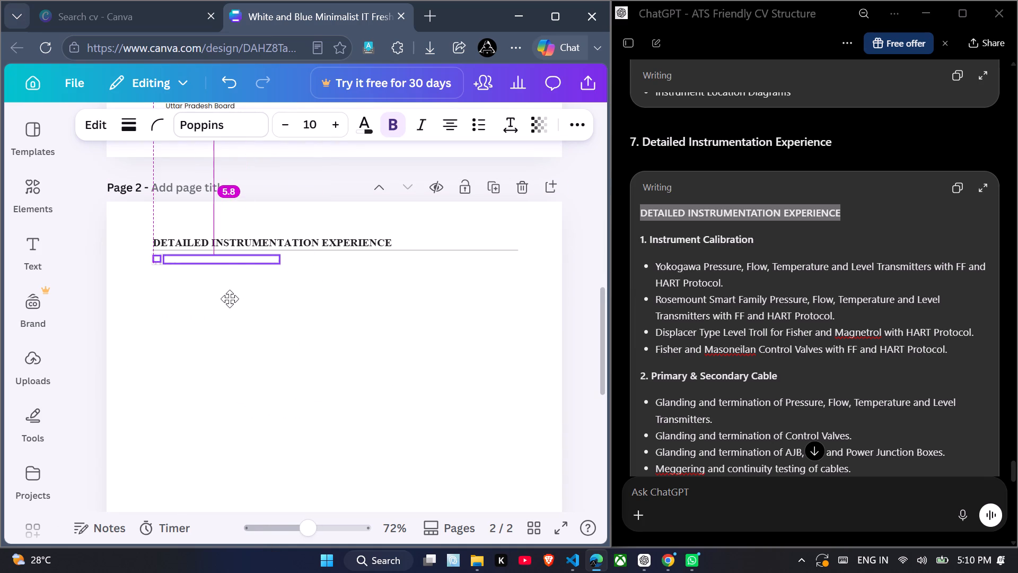
drag(230, 299, 232, 299)
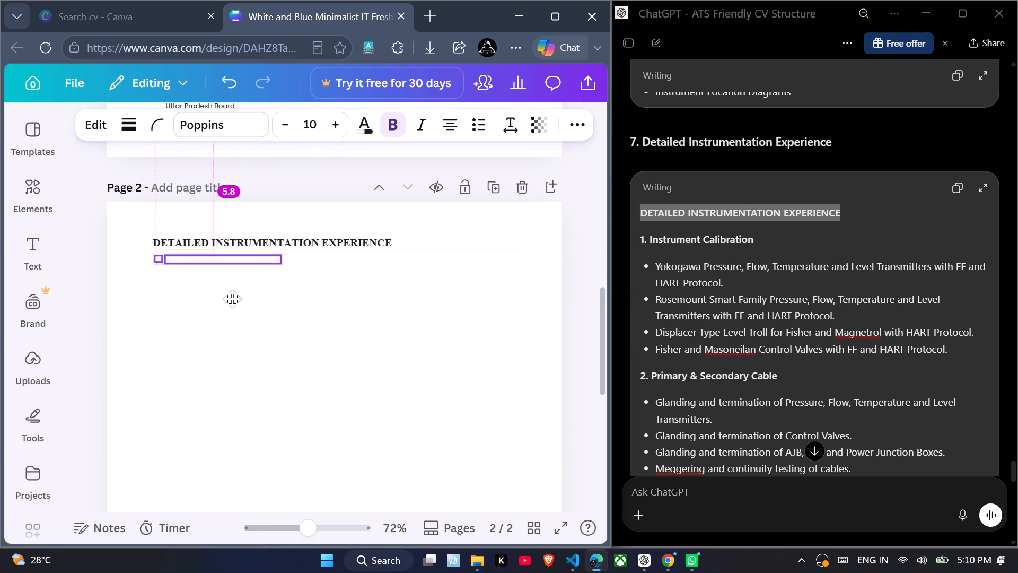
drag(232, 299, 234, 299)
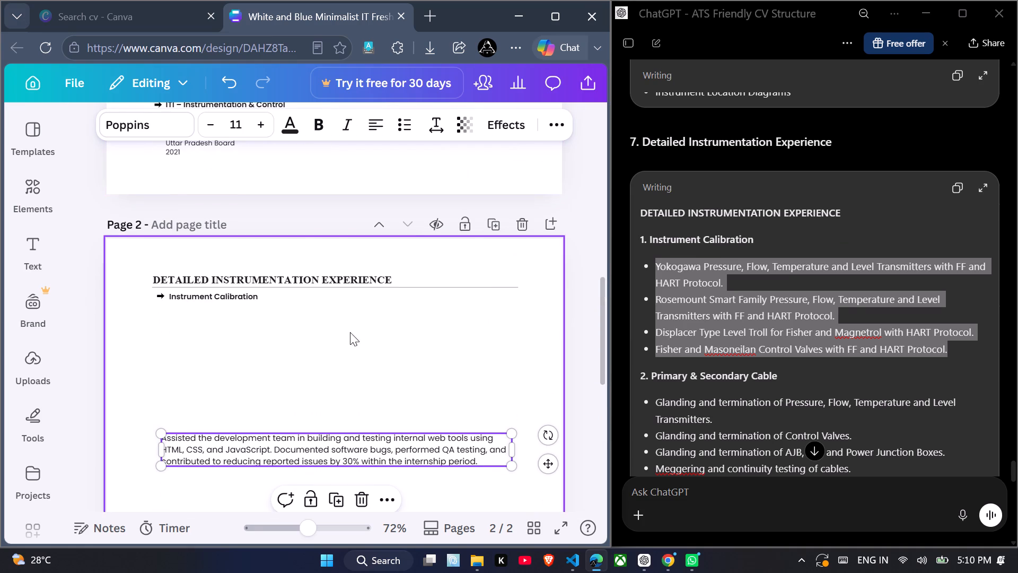
drag(363, 442, 371, 333)
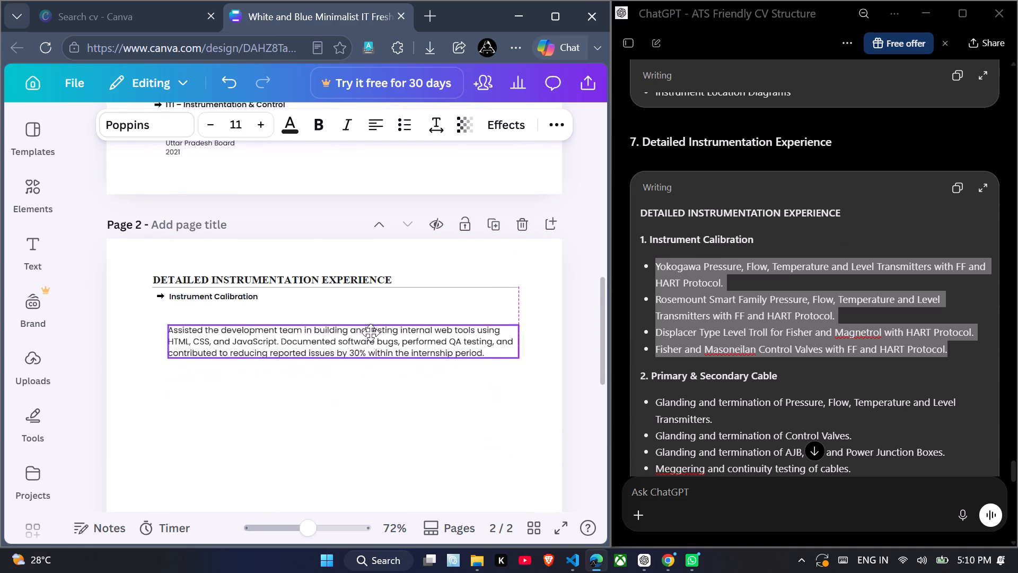
drag(371, 333, 379, 320)
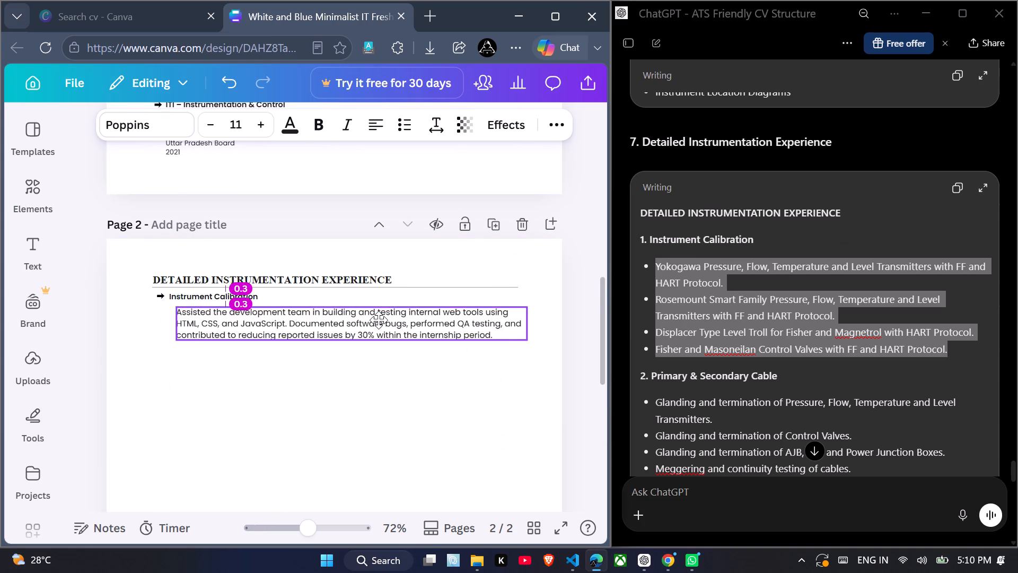
drag(379, 320, 377, 320)
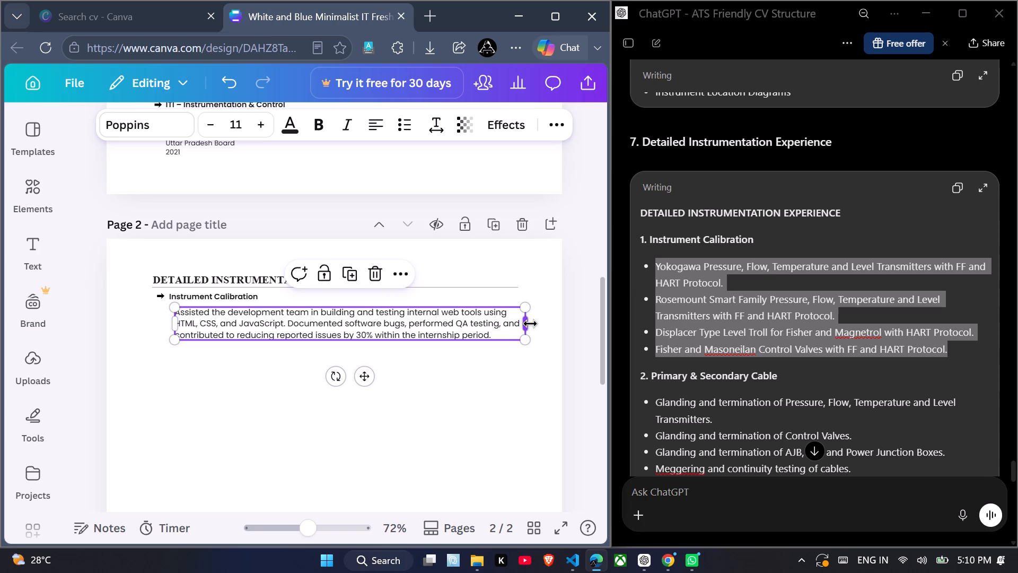
drag(530, 324, 514, 326)
Replace the moved paragraph's text with the four copied Instrument Calibration bullet points.
click(491, 339)
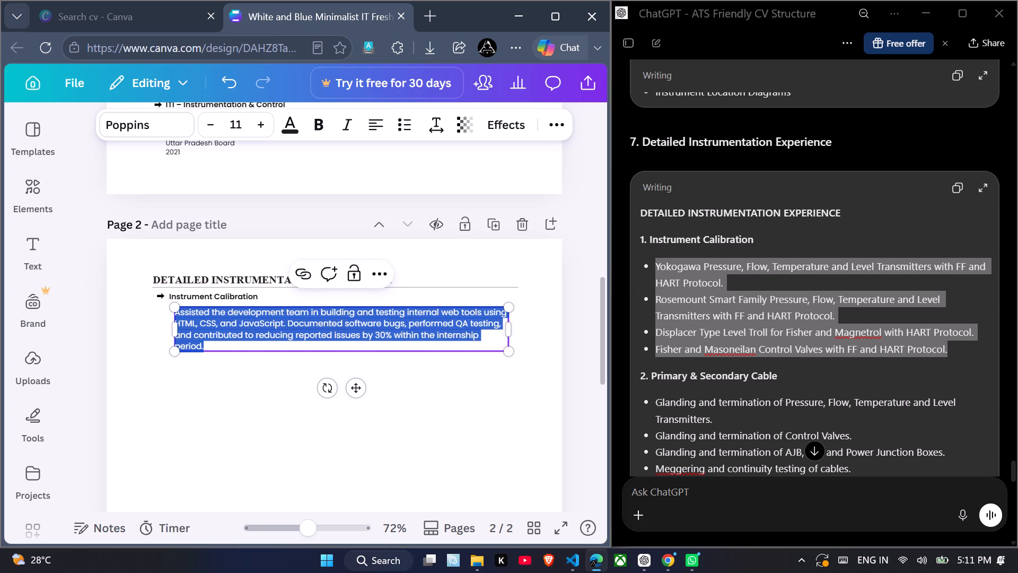
key(ctrl+v)
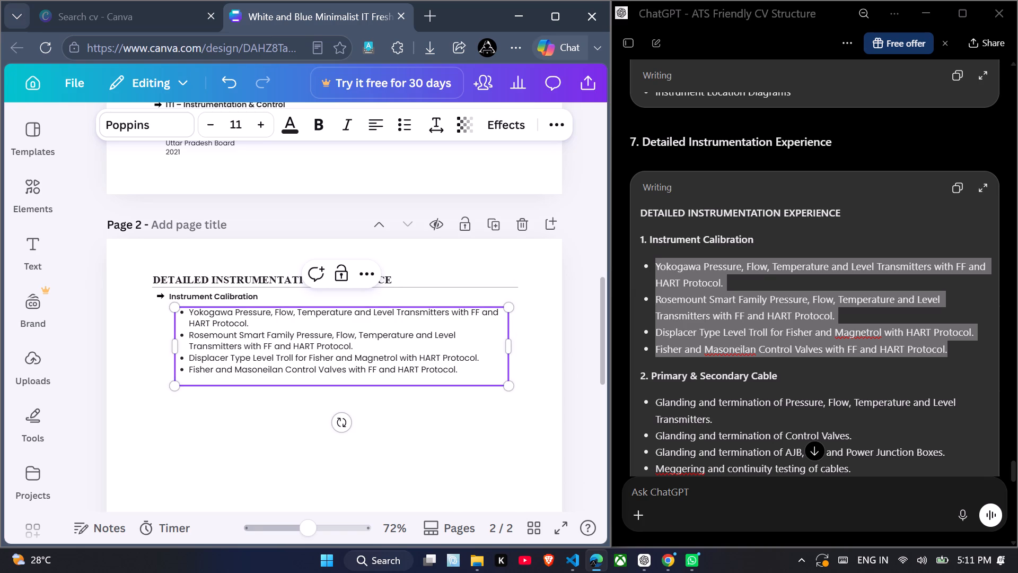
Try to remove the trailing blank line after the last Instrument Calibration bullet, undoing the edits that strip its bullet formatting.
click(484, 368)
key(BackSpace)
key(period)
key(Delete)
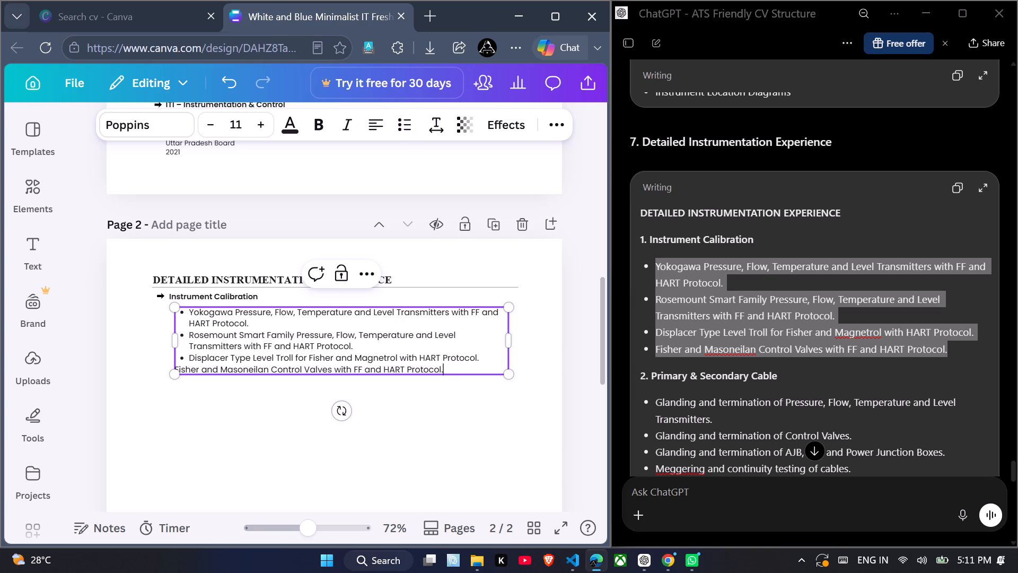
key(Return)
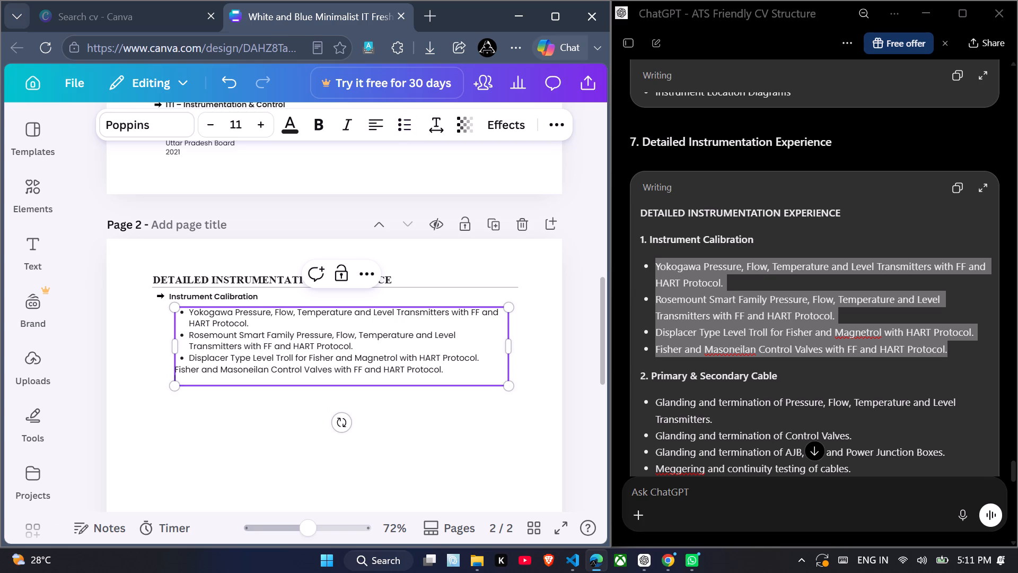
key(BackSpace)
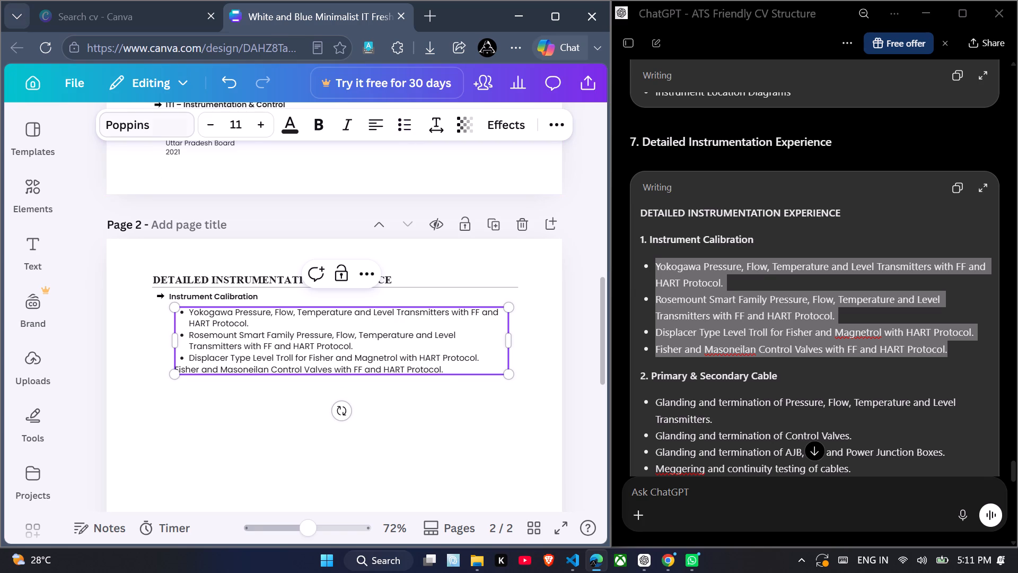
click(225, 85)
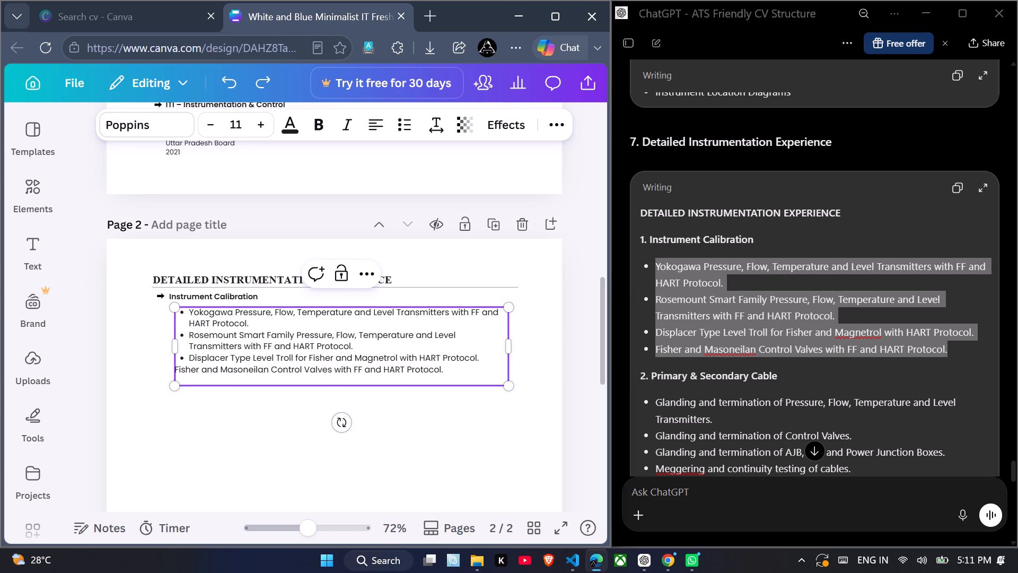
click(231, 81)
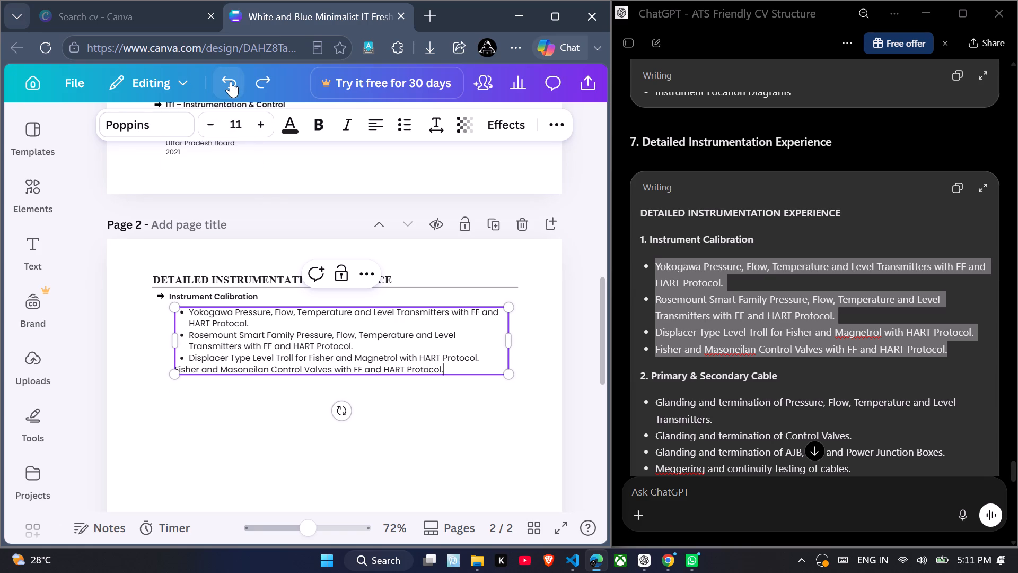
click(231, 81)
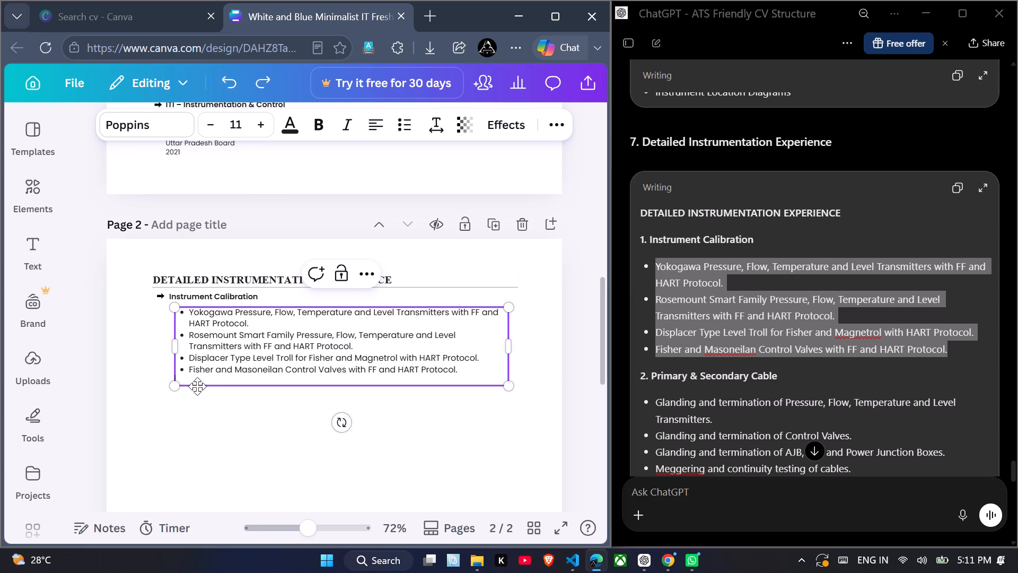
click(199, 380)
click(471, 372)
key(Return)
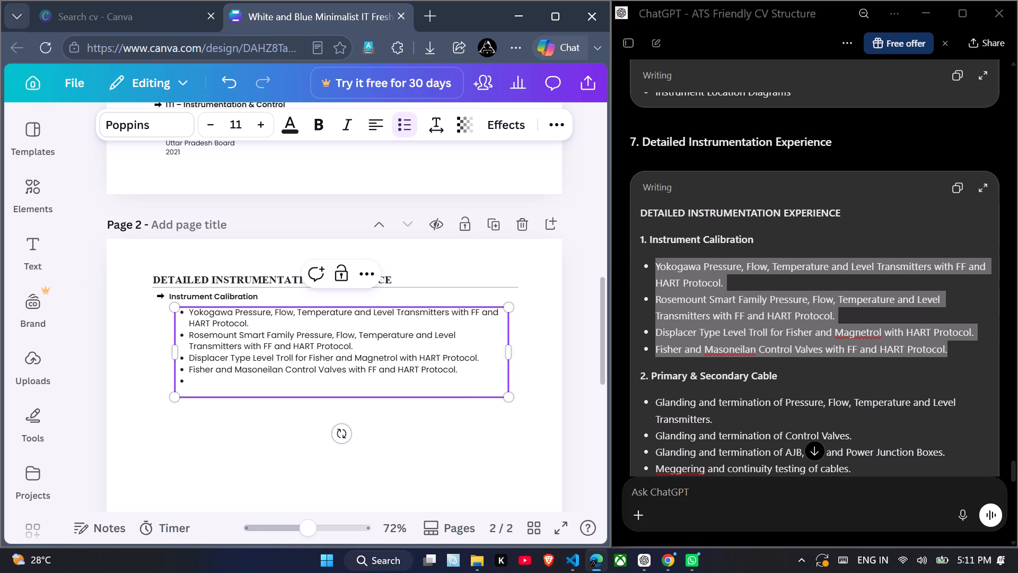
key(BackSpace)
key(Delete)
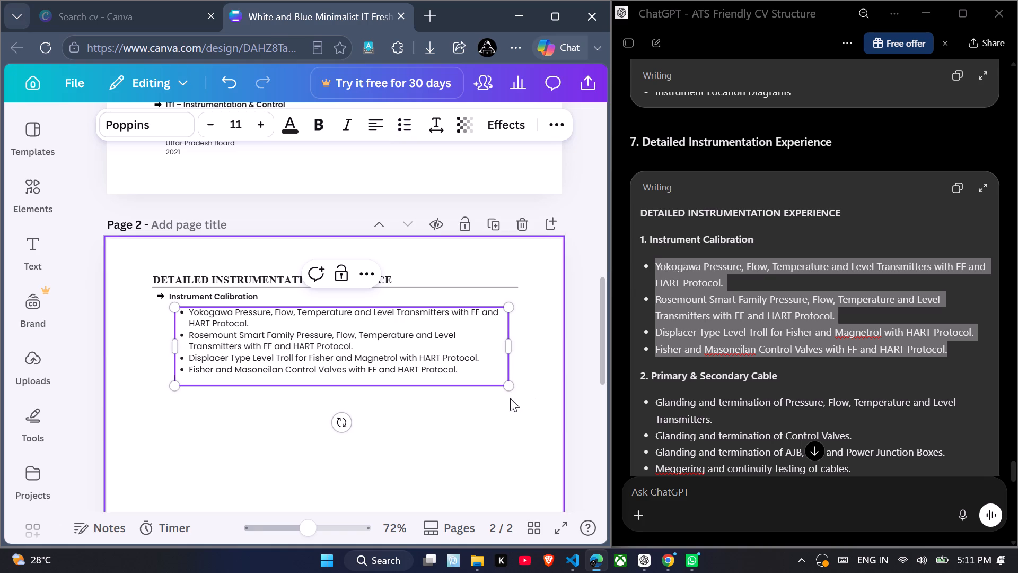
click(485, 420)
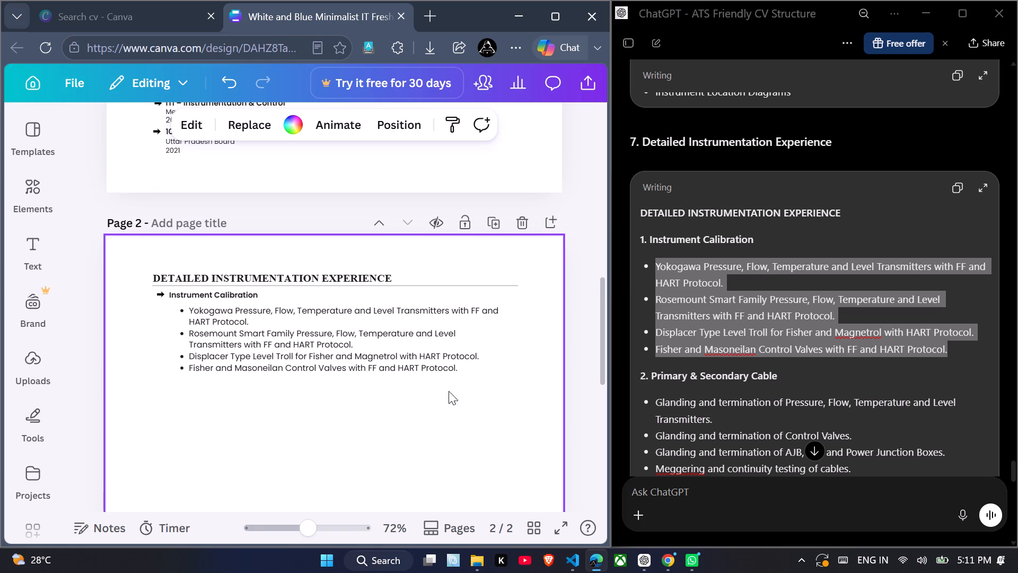
Reposition the bullet list closely beneath the Instrument Calibration title, aligning its left edge with the arrow's tip and leaving a small gap.
drag(432, 374, 432, 372)
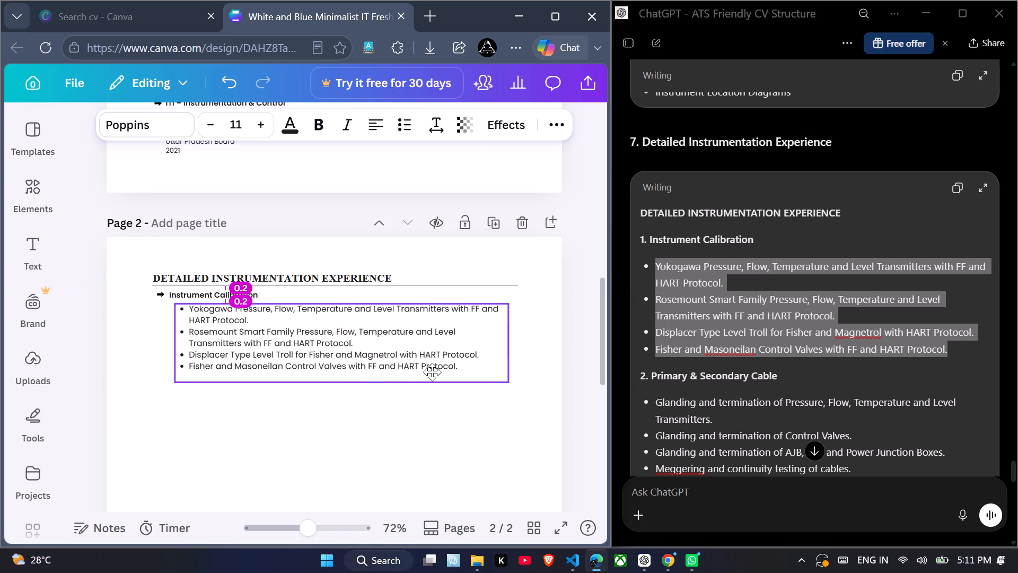
drag(432, 372, 430, 370)
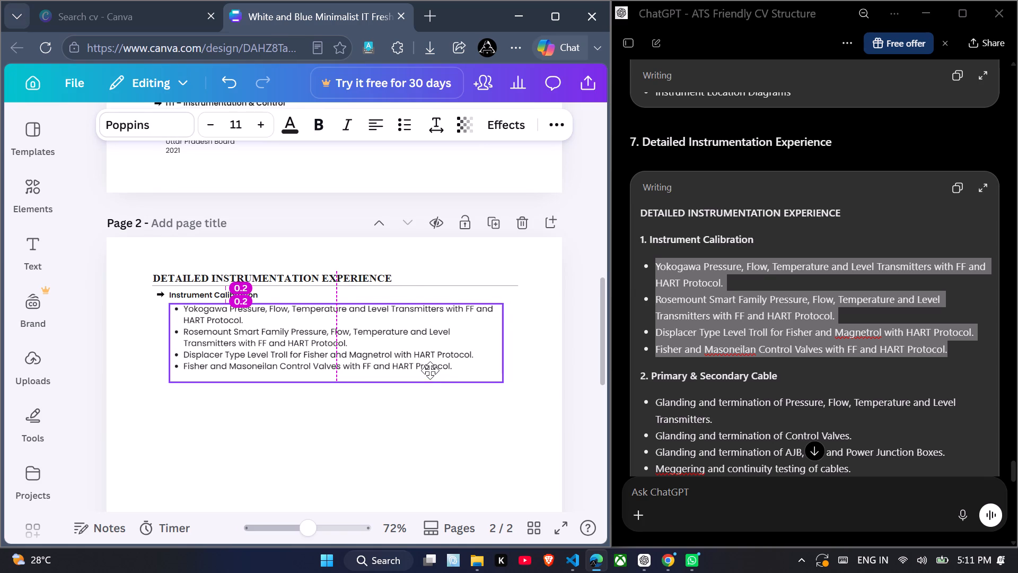
drag(430, 370, 422, 370)
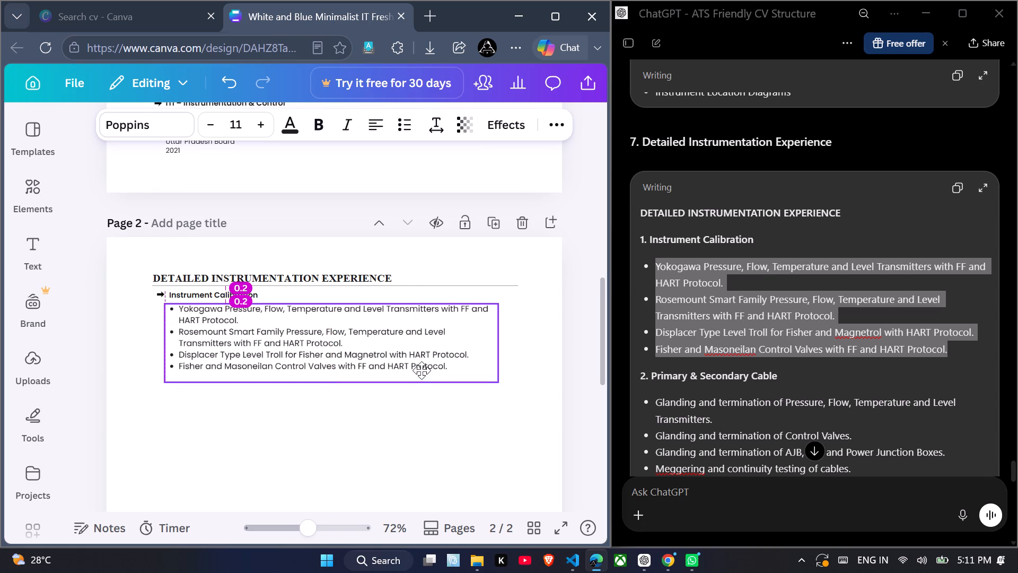
drag(422, 370, 420, 370)
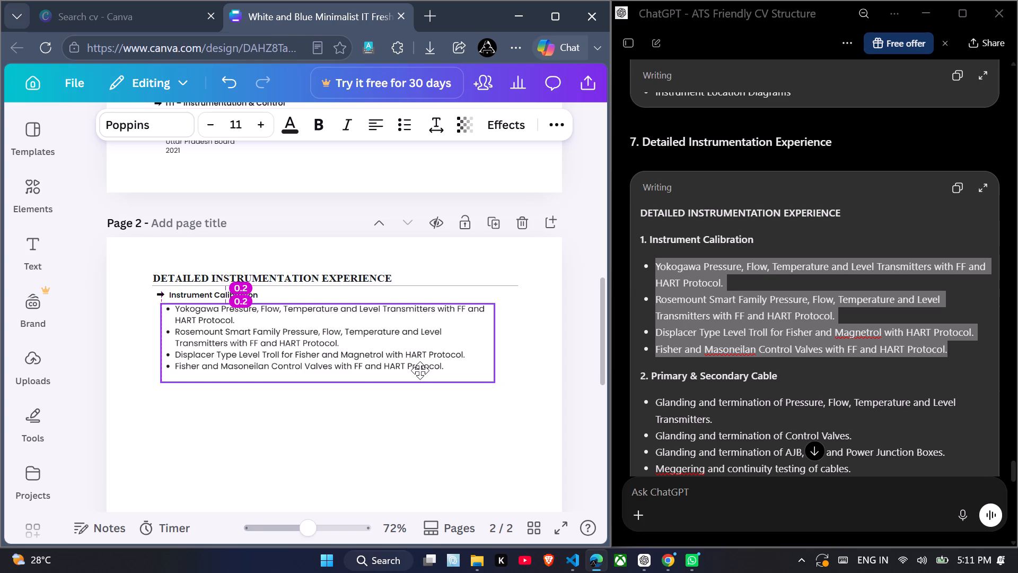
drag(420, 370, 422, 369)
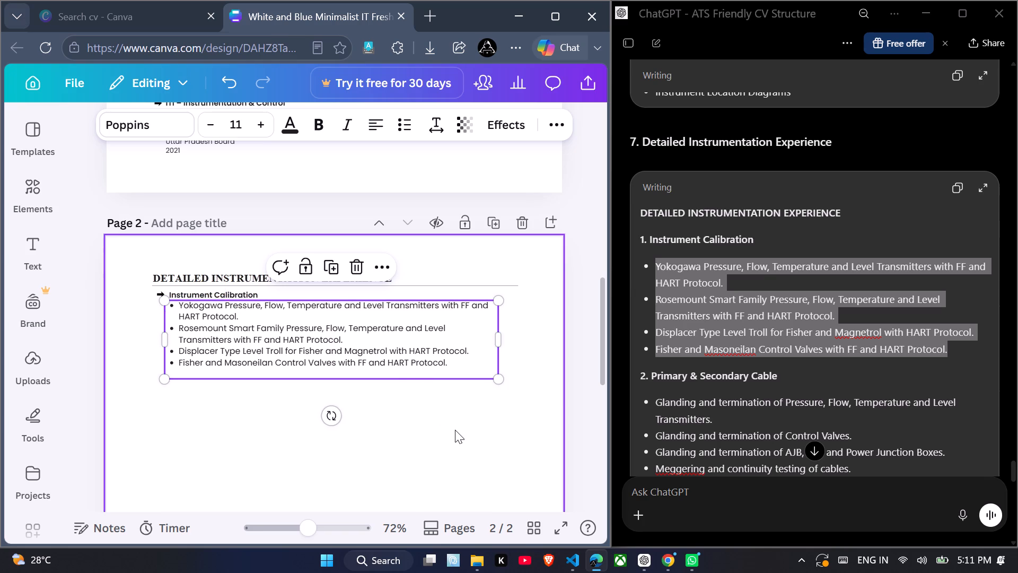
click(455, 430)
click(425, 370)
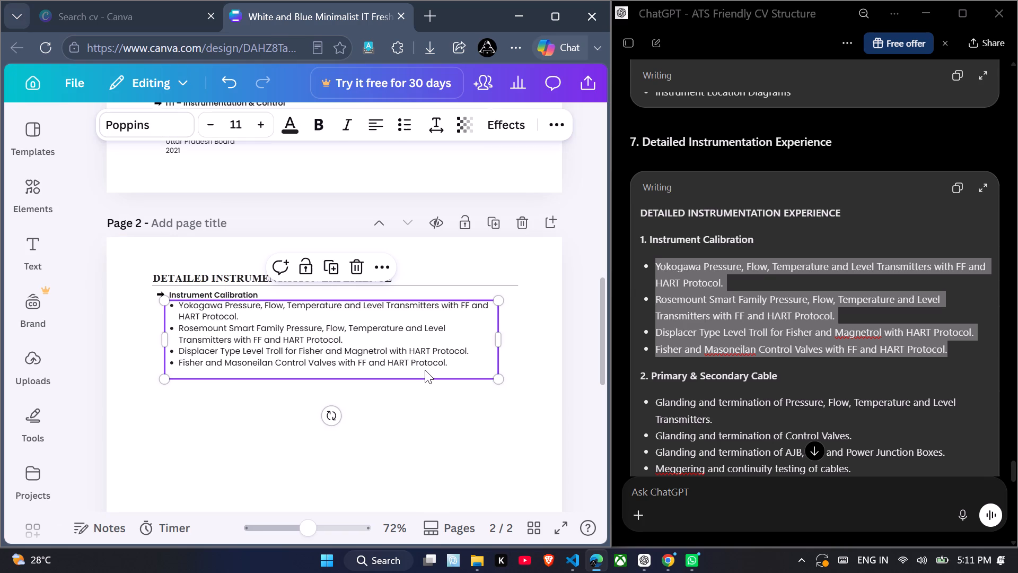
click(453, 446)
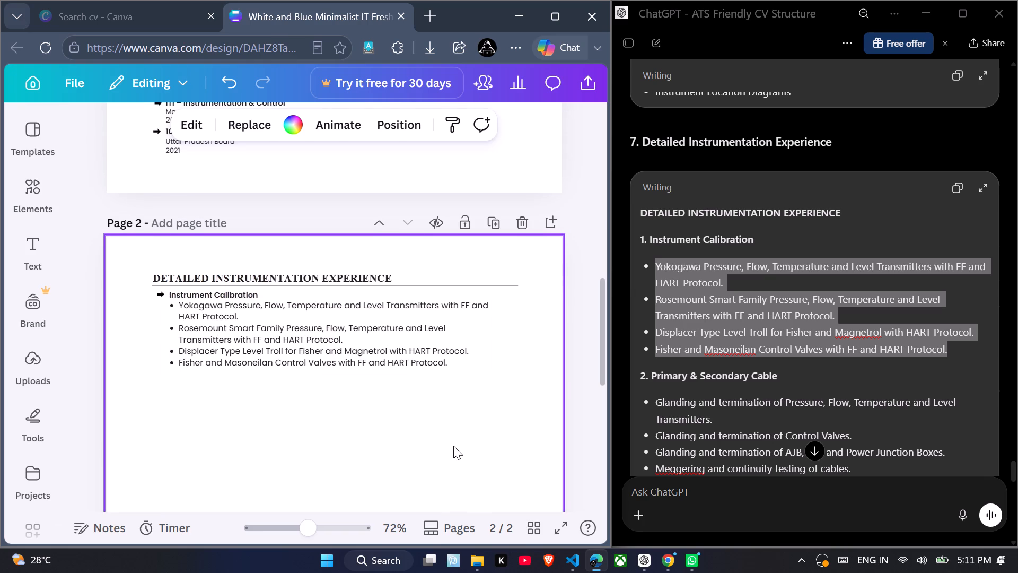
click(250, 297)
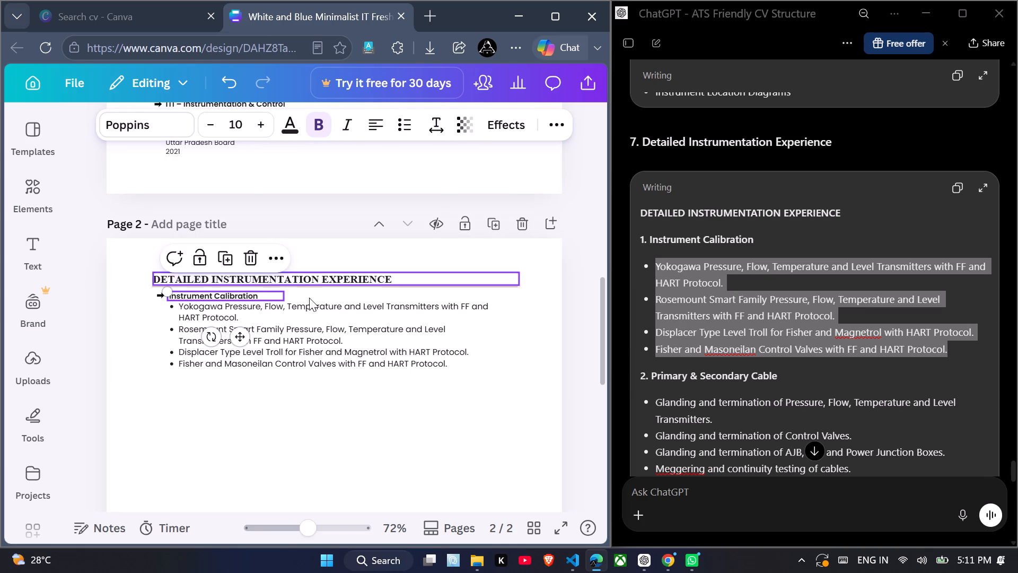
click(334, 328)
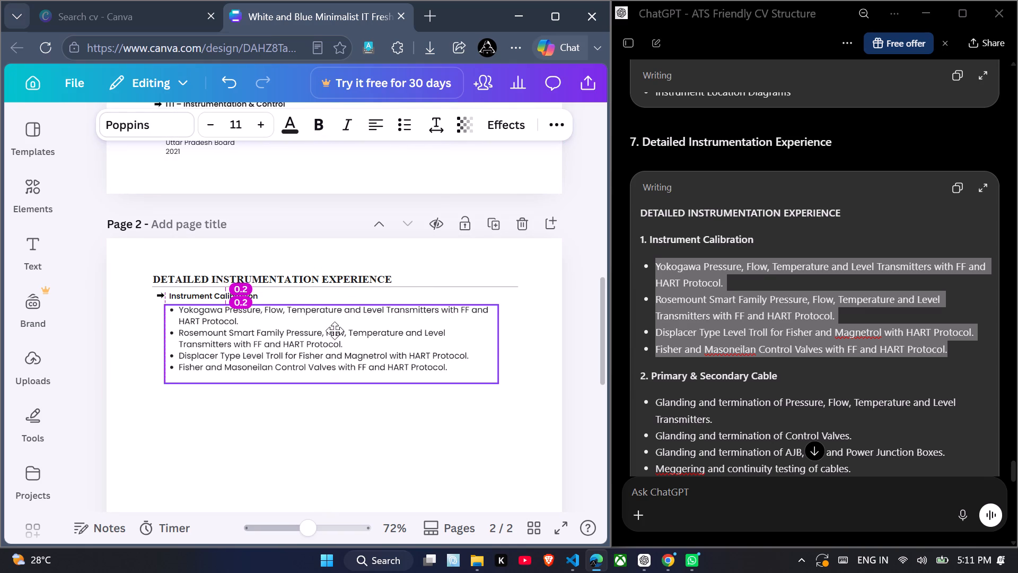
click(423, 403)
Duplicate the arrow, Instrument Calibration title and bullet list, and place the copy directly beneath the original, aligned to the same left edge.
scroll(423, 403, down, 1)
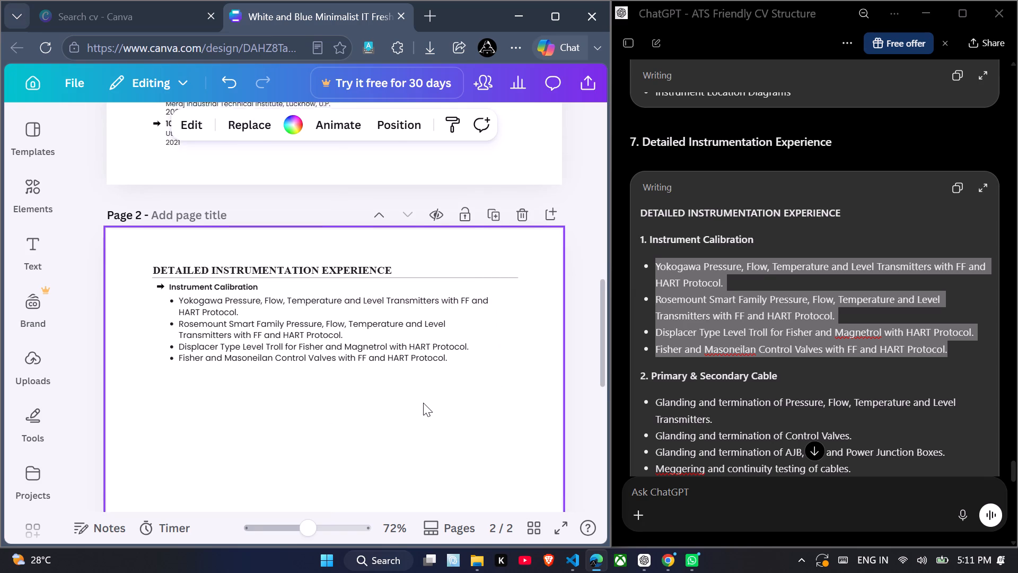
scroll(423, 403, down, 1)
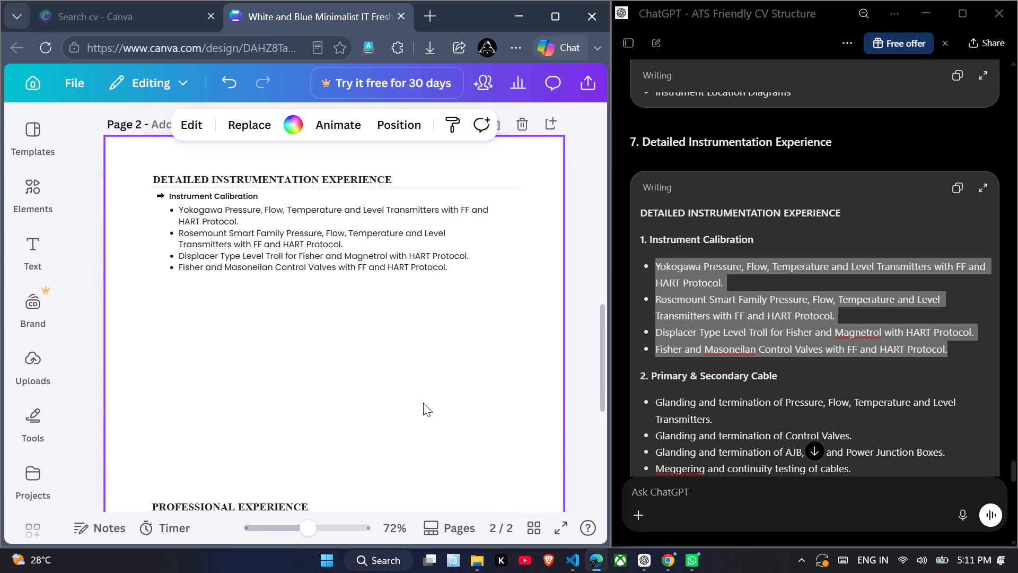
scroll(423, 403, down, 1)
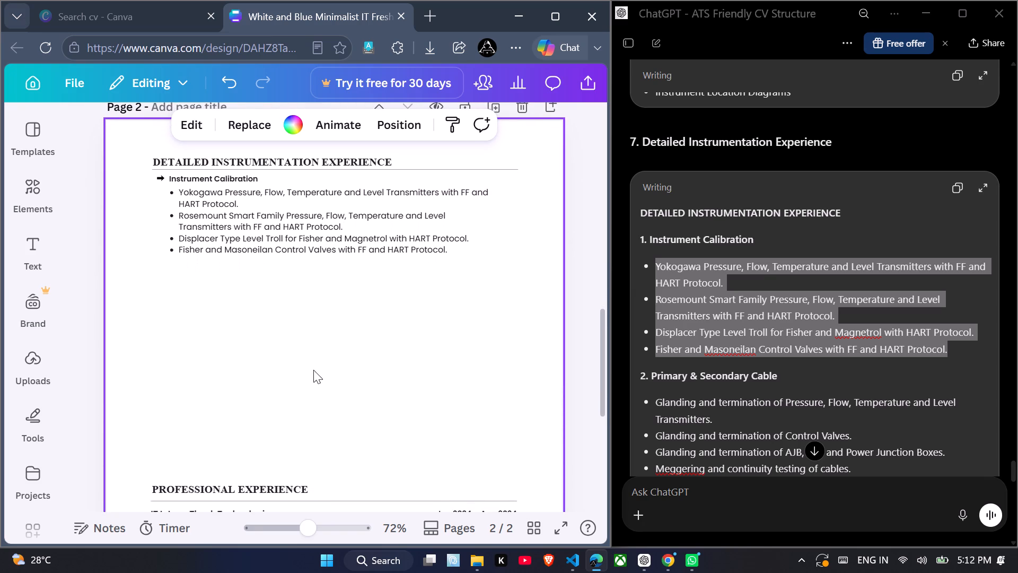
drag(133, 178, 199, 207)
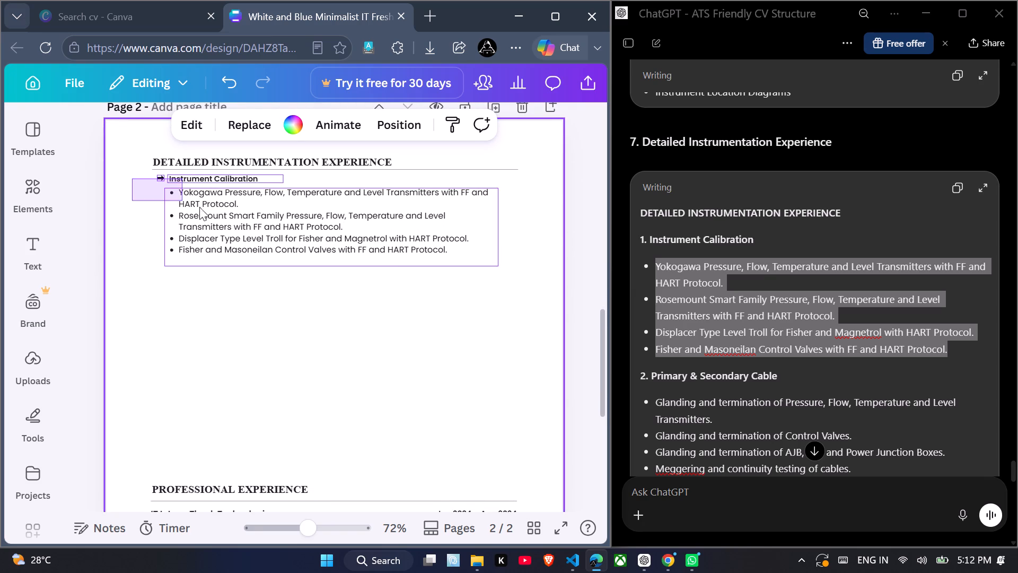
drag(199, 207, 460, 269)
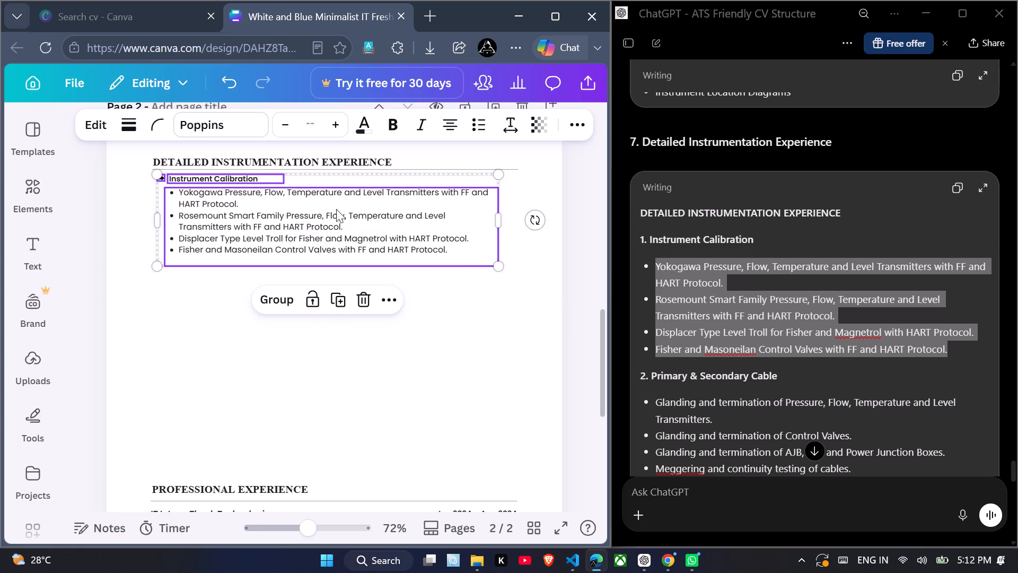
click(335, 298)
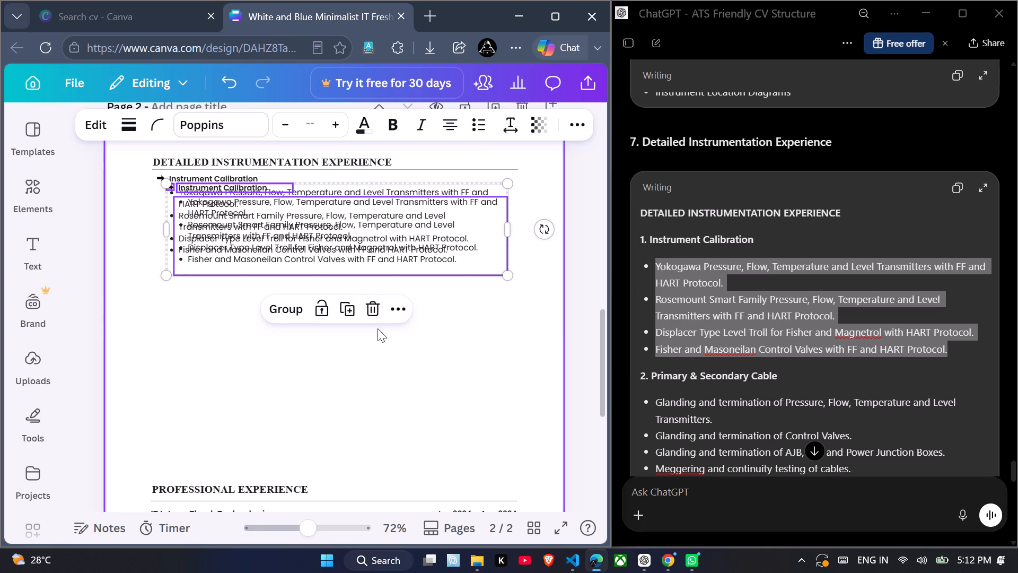
drag(482, 253, 458, 341)
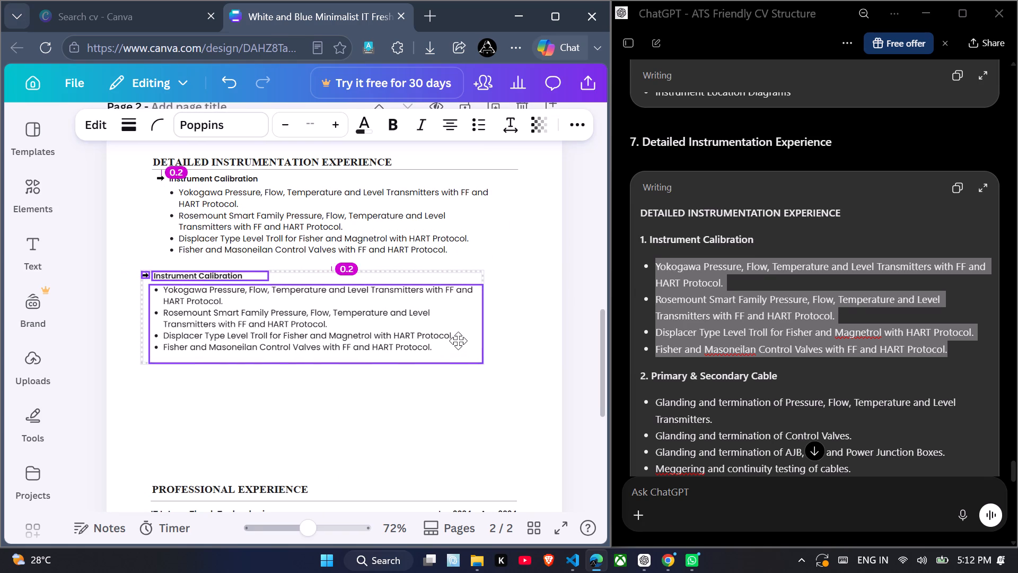
drag(458, 341, 466, 326)
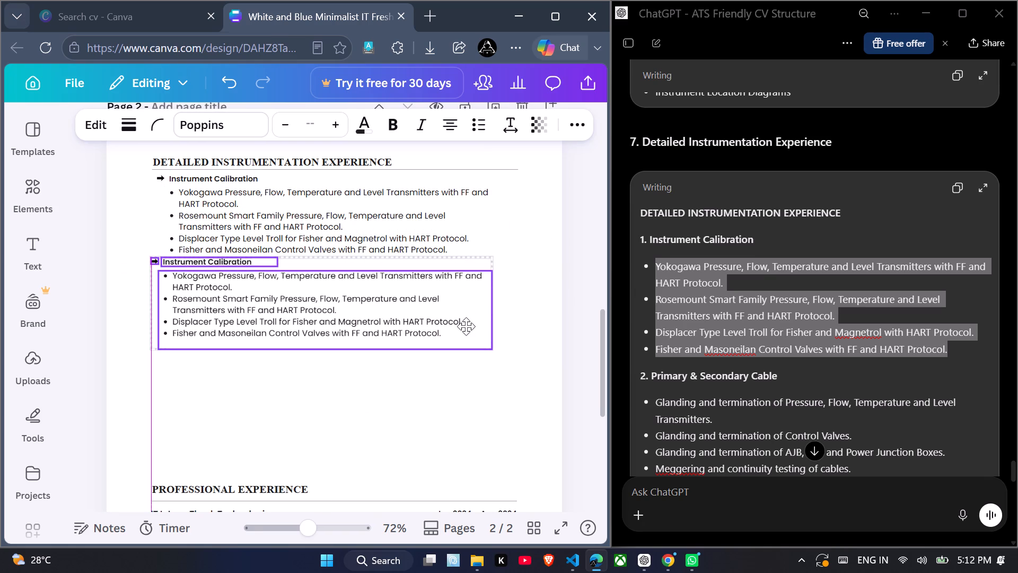
drag(466, 326, 468, 329)
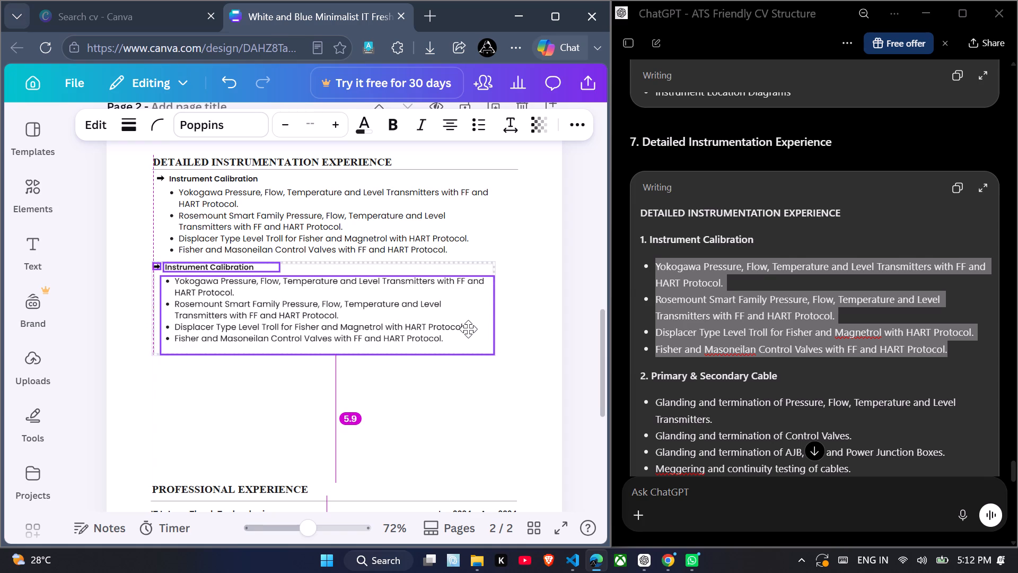
drag(468, 329, 471, 331)
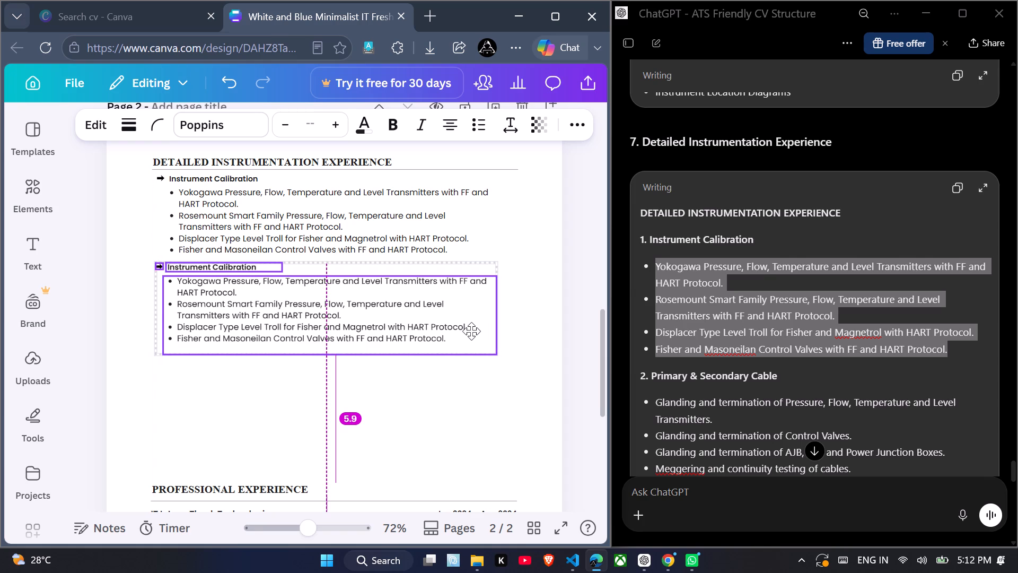
drag(471, 331, 472, 331)
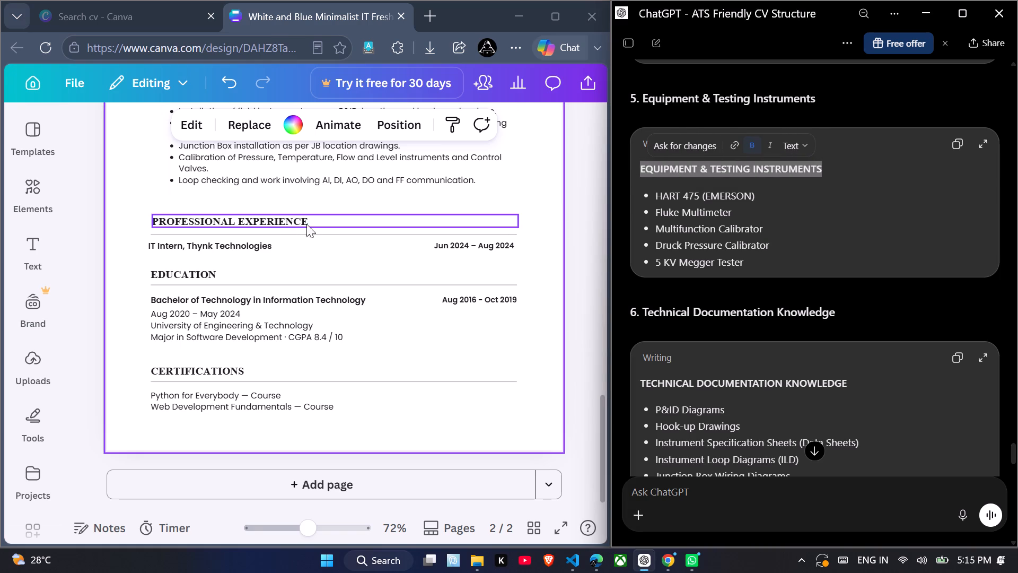
double_click(332, 220)
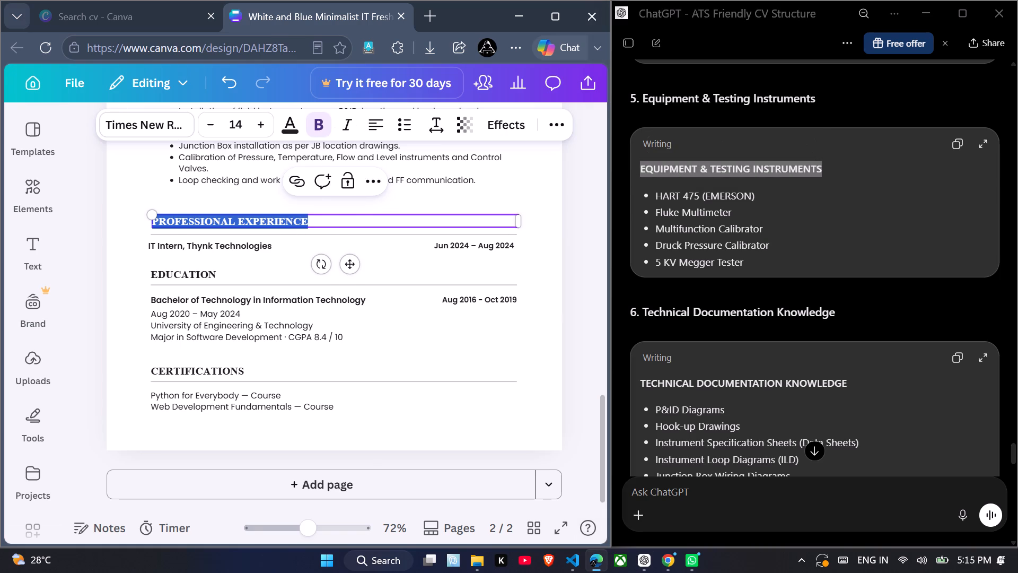
key(ctrl+v)
key(BackSpace)
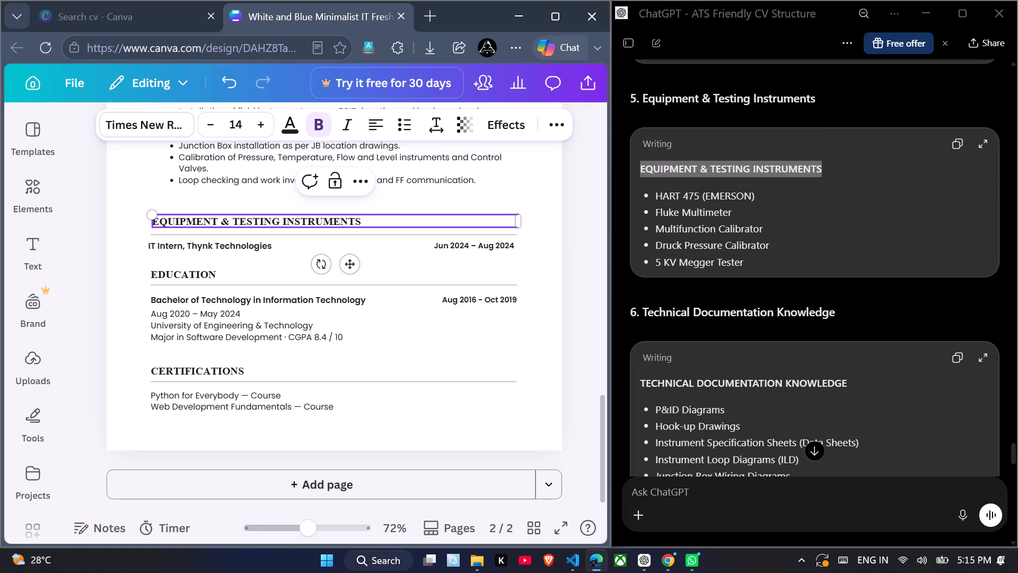
click(137, 279)
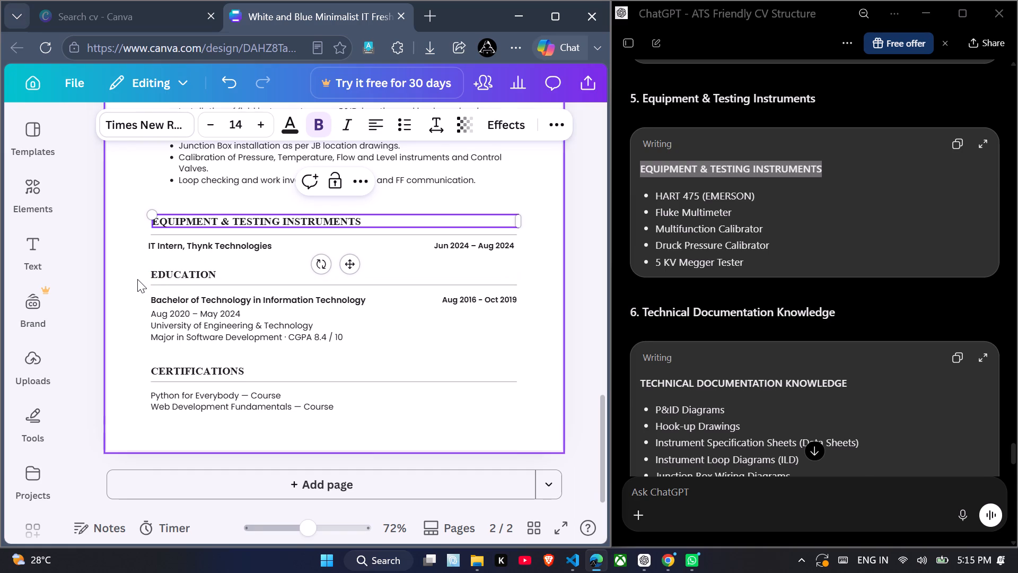
Move the Equipment & Testing Instruments heading up slightly and bring its divider line up directly beneath it.
scroll(137, 279, up, 1)
drag(187, 273, 189, 273)
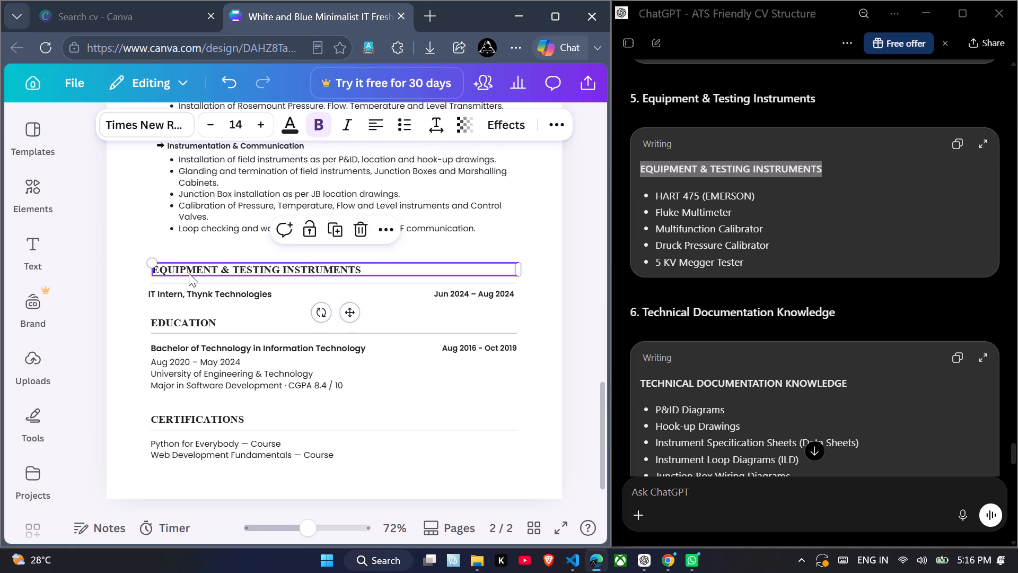
drag(189, 273, 187, 274)
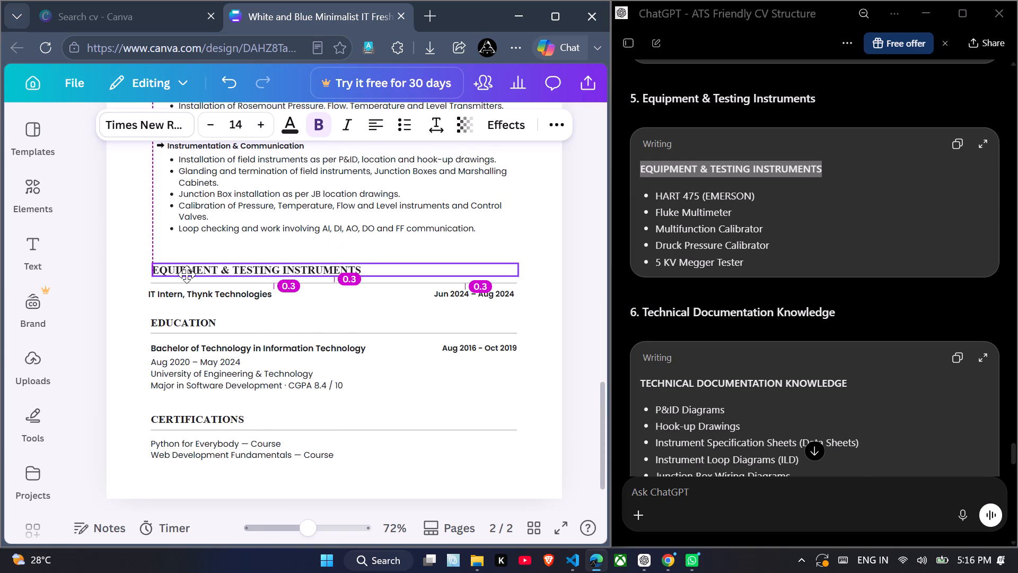
drag(187, 274, 188, 266)
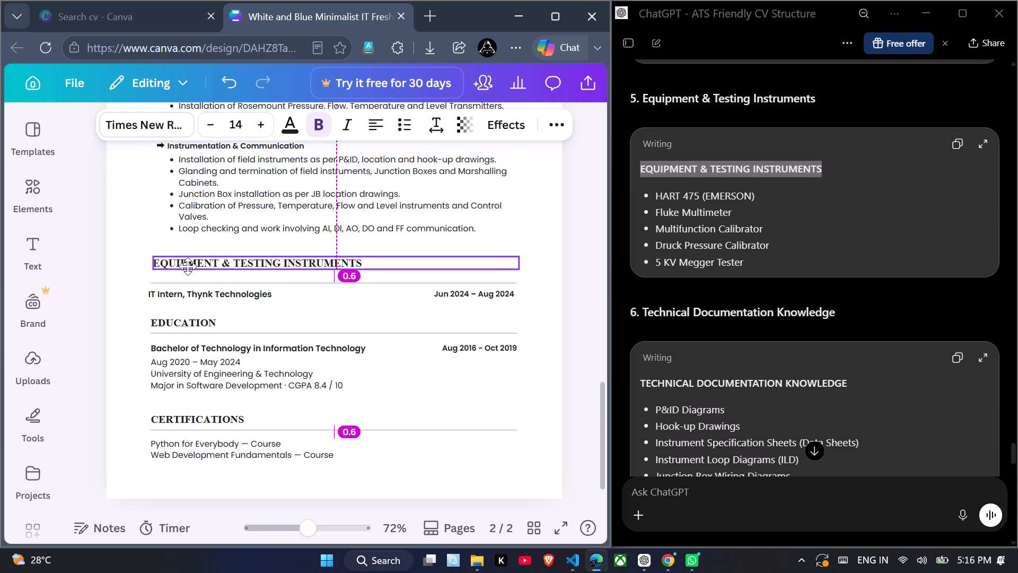
drag(188, 266, 187, 266)
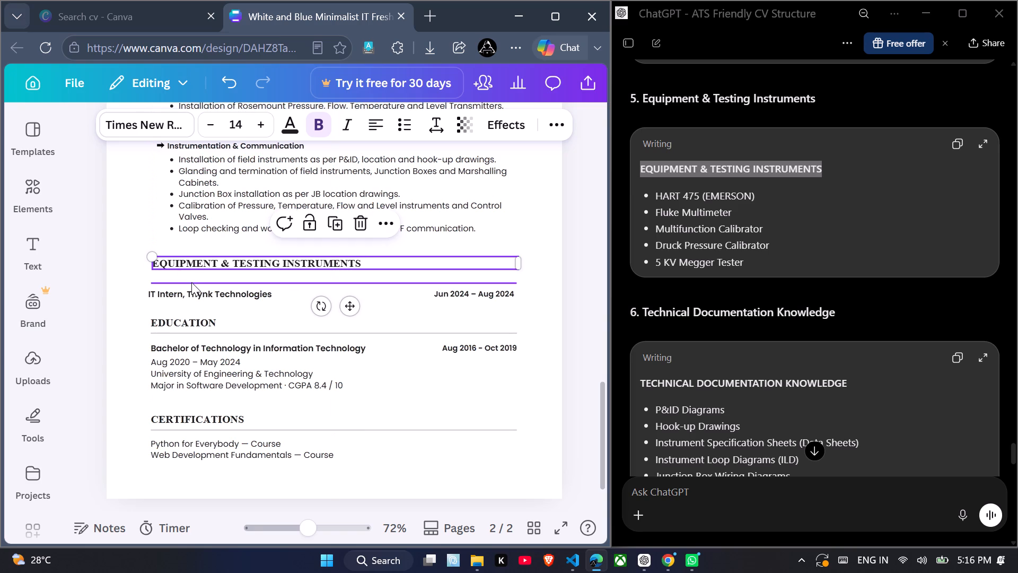
drag(191, 282, 190, 273)
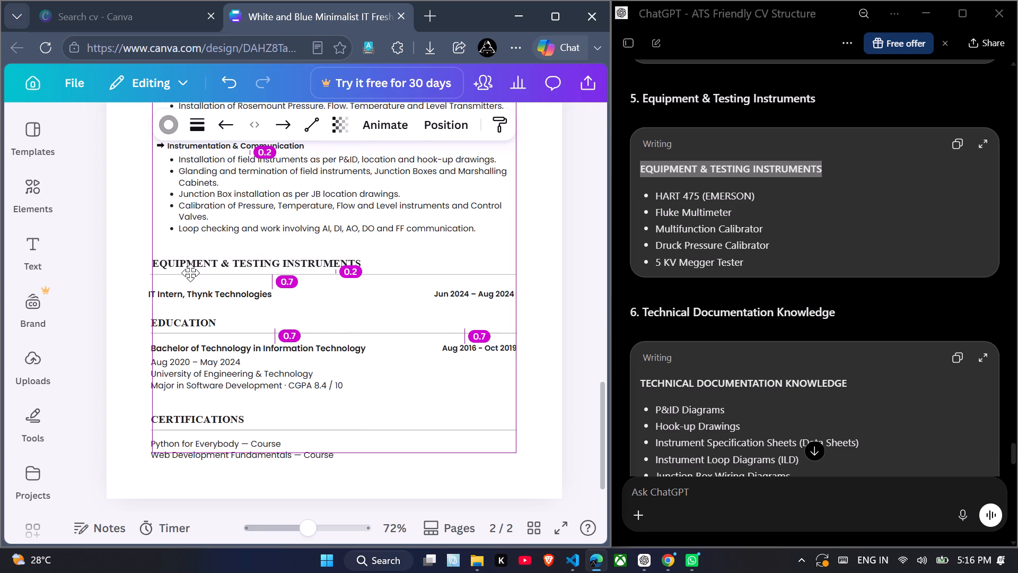
drag(190, 273, 190, 272)
drag(190, 272, 190, 270)
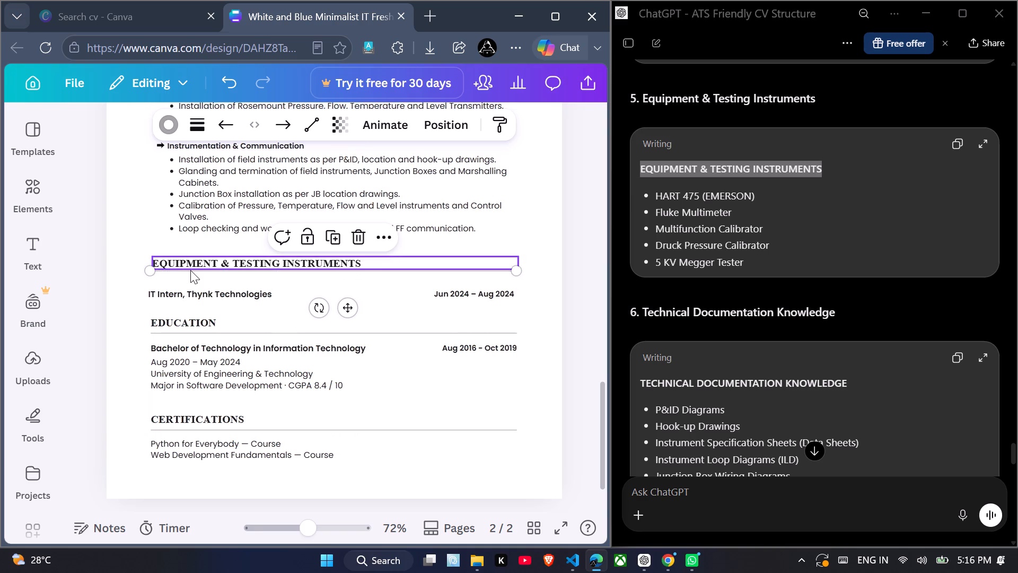
Delete the IT Intern, Thynk Technologies row together with its dates under Equipment & Testing Instruments.
scroll(280, 319, down, 1)
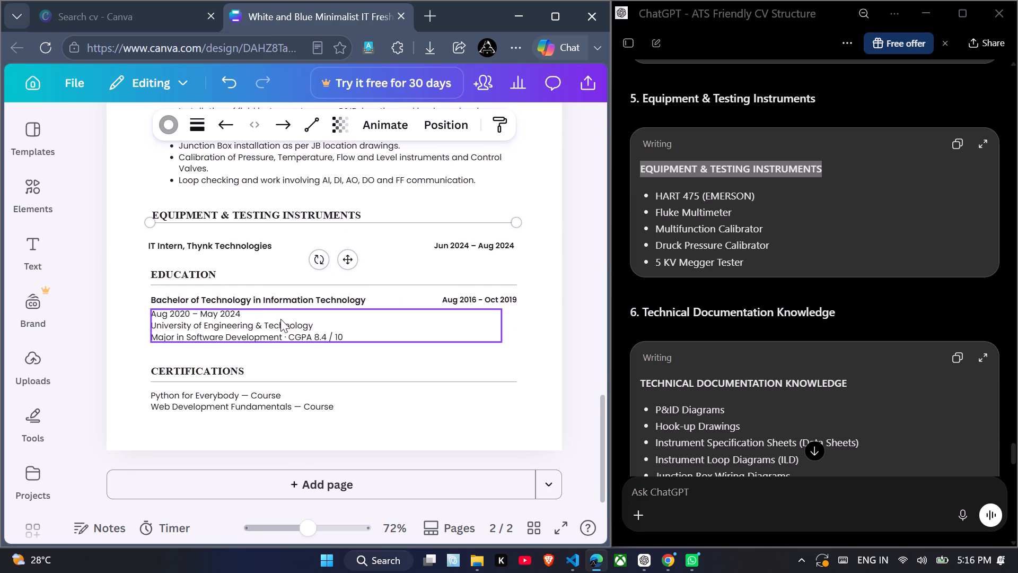
scroll(280, 319, down, 1)
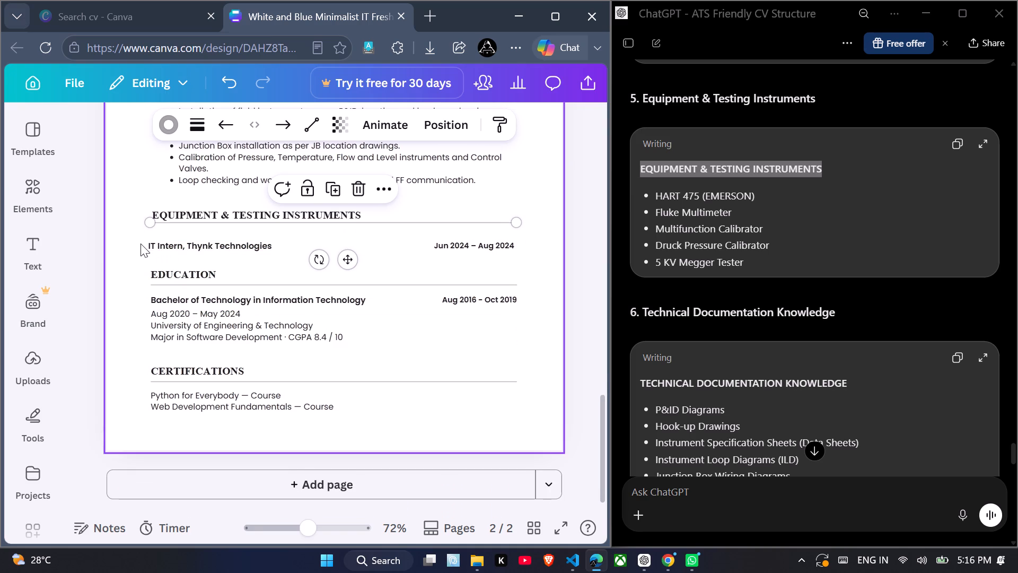
drag(141, 244, 493, 248)
key(Delete)
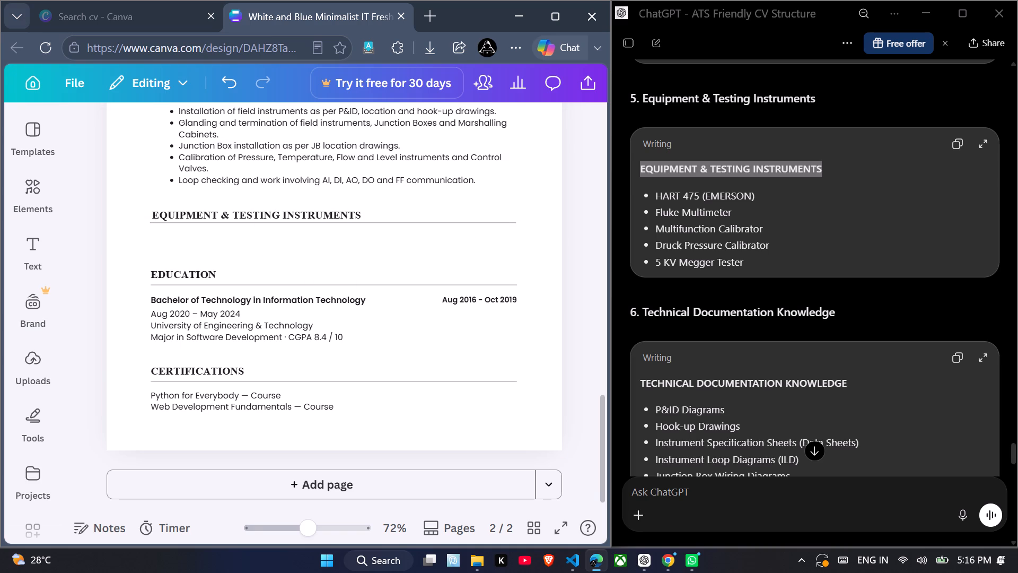
Duplicate the Instrumentation & Communication bullet text box and move the copy down beside the Equipment & Testing Instruments heading, clear of the Education text.
scroll(461, 293, up, 1)
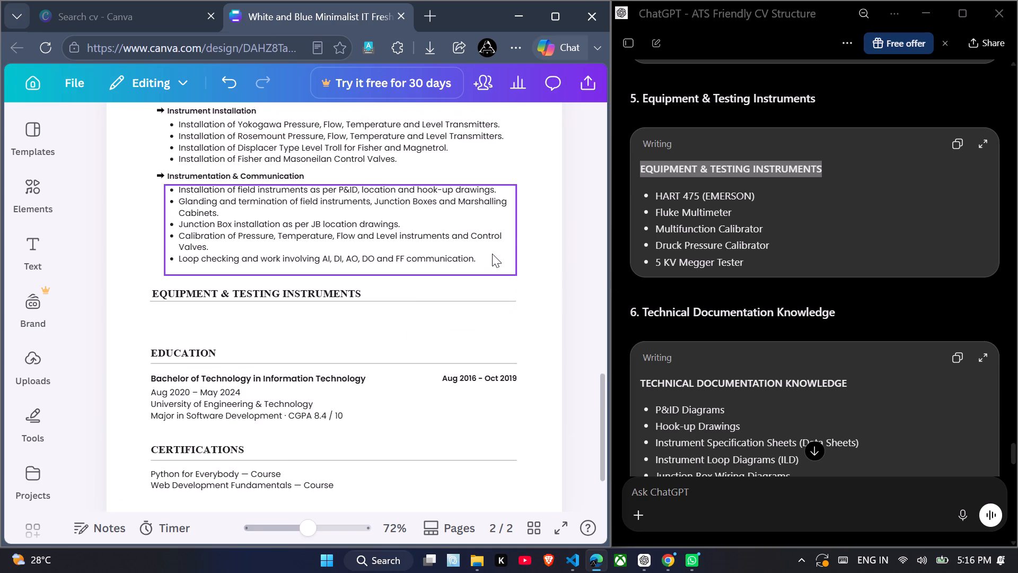
click(492, 254)
drag(343, 312, 333, 390)
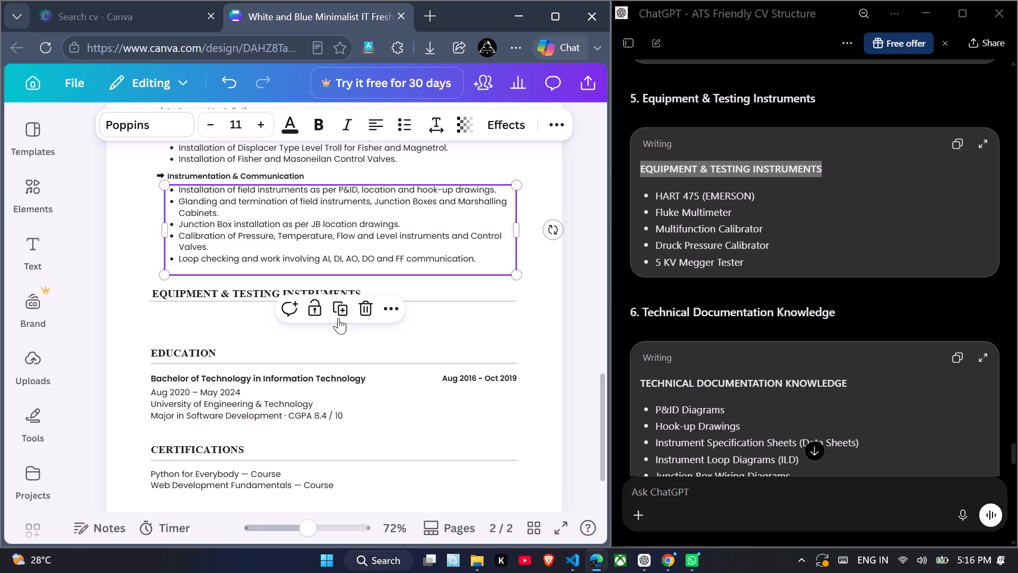
click(341, 303)
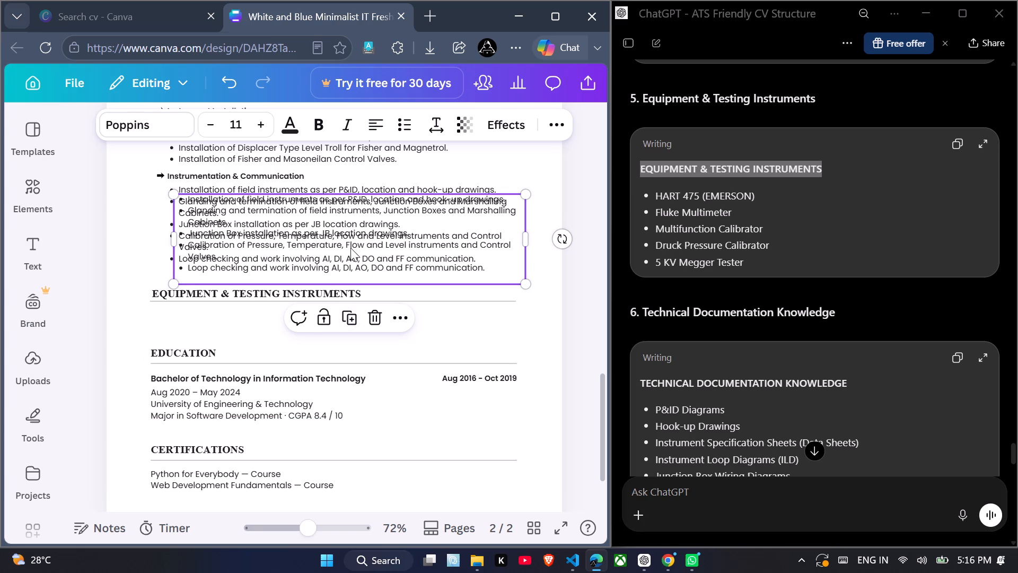
drag(350, 248, 326, 361)
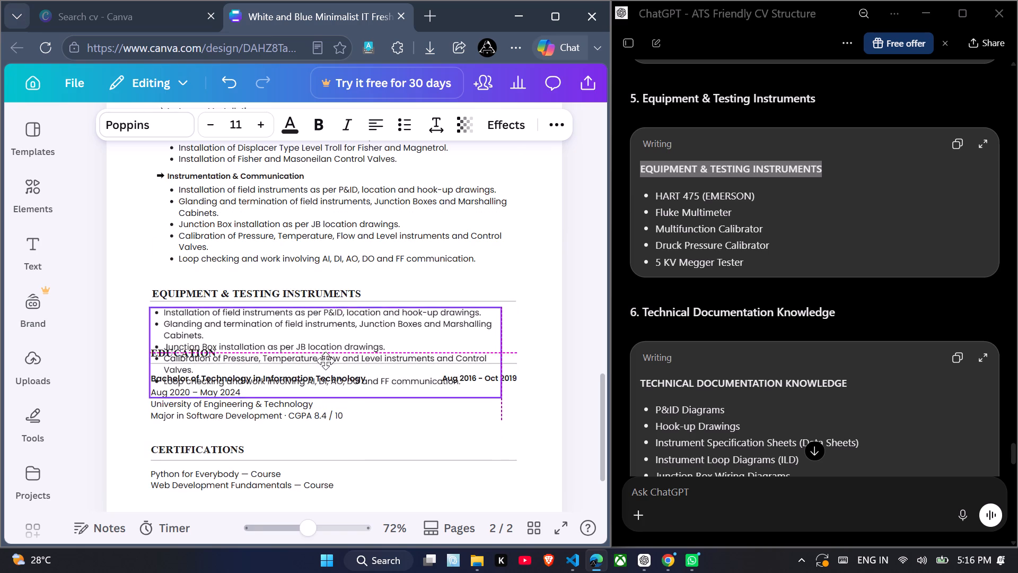
drag(326, 361, 421, 346)
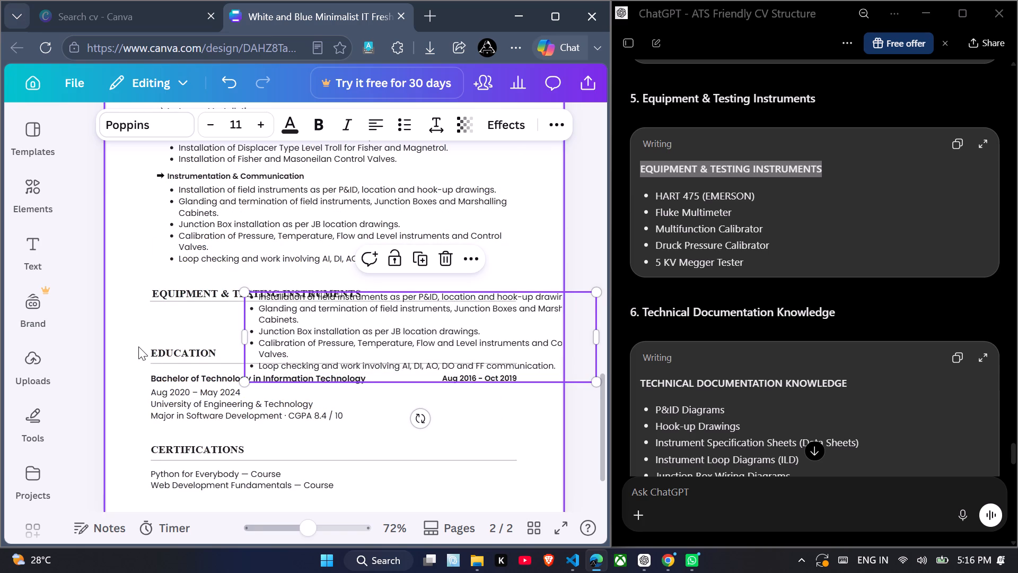
Delete the whole Education section: heading, divider line, degree title, details and date range.
drag(138, 348, 168, 421)
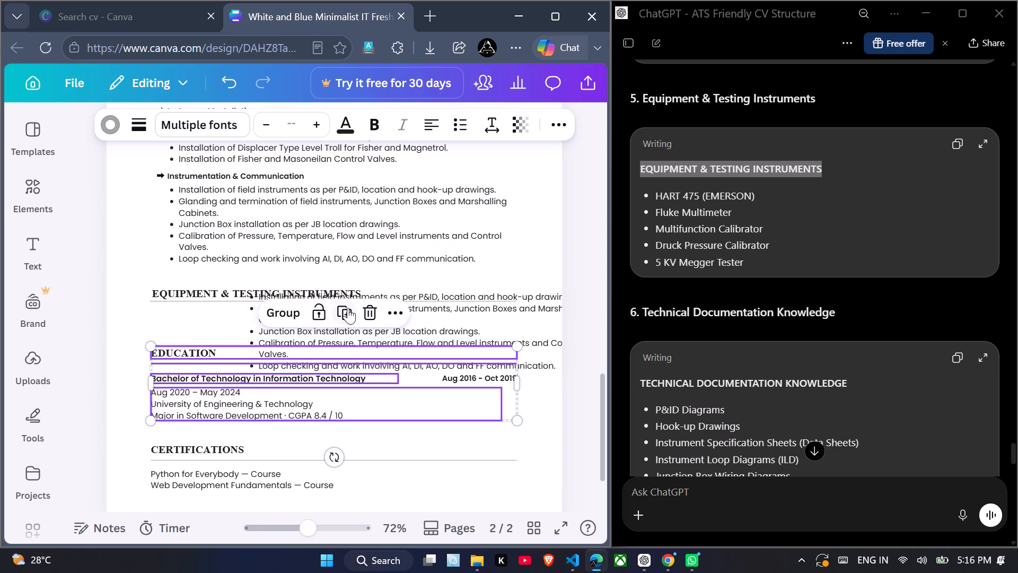
click(373, 311)
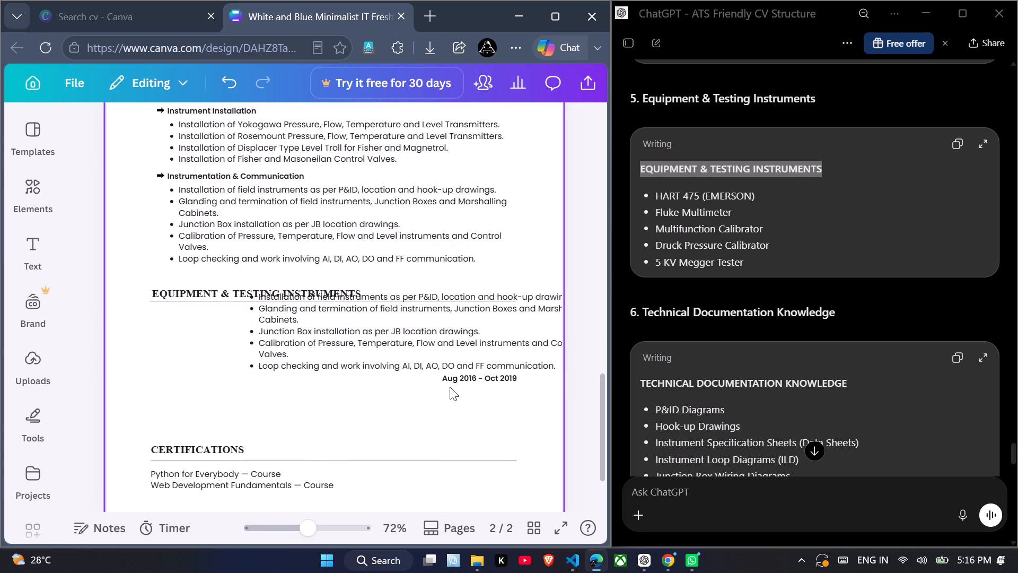
drag(473, 378, 475, 369)
click(480, 378)
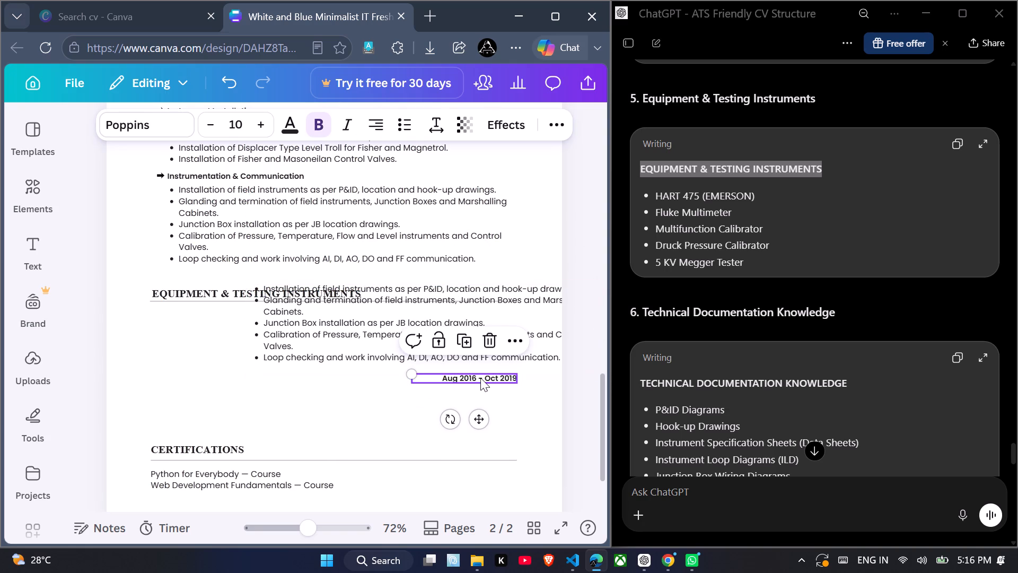
click(490, 336)
Move the duplicated bullet text box directly under the Equipment & Testing Instruments divider, aligned with the Instrumentation & Communication bullets above.
drag(482, 334, 437, 370)
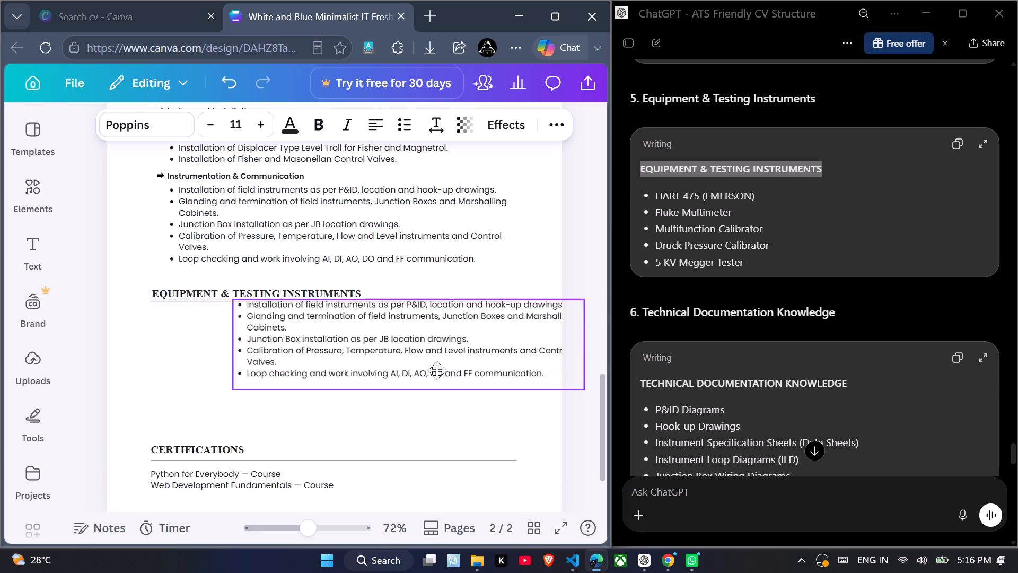
drag(437, 370, 394, 359)
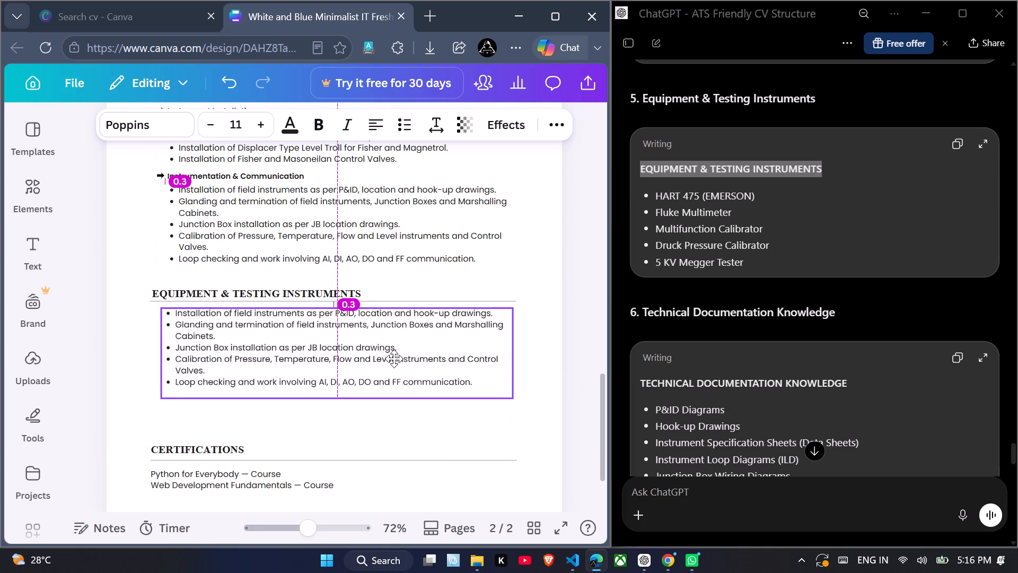
drag(394, 359, 401, 358)
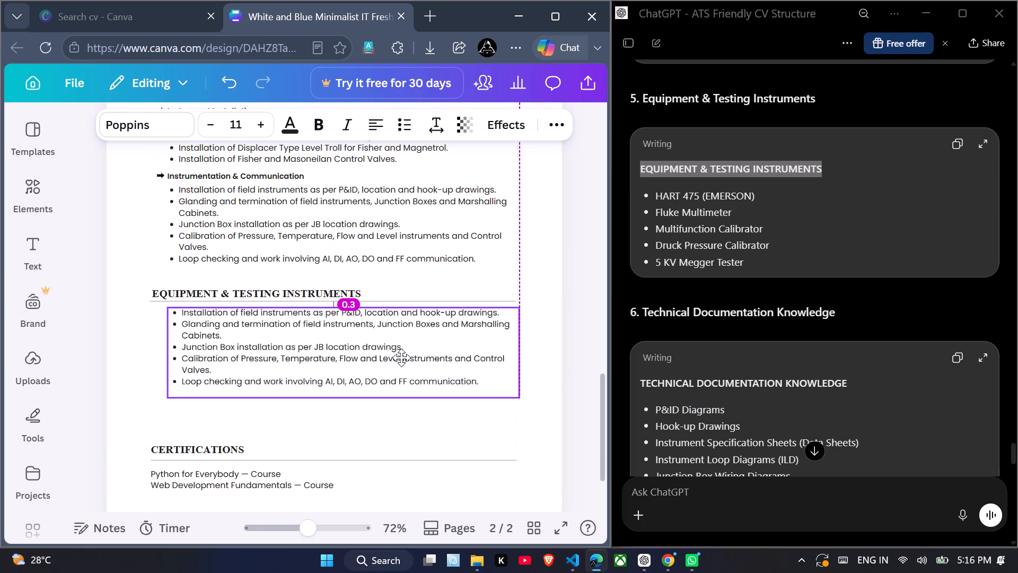
drag(401, 358, 403, 358)
drag(403, 358, 401, 359)
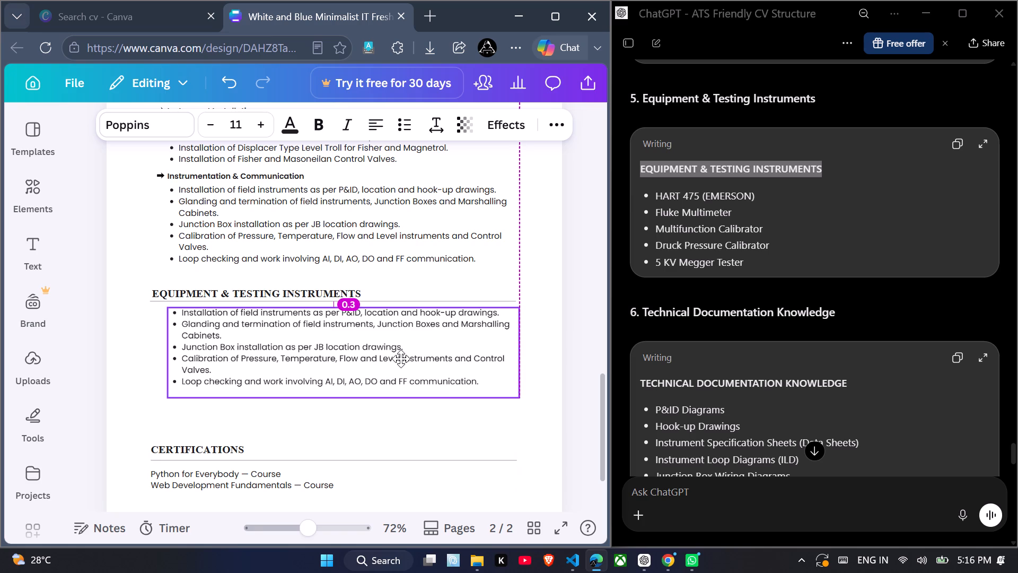
drag(401, 359, 397, 359)
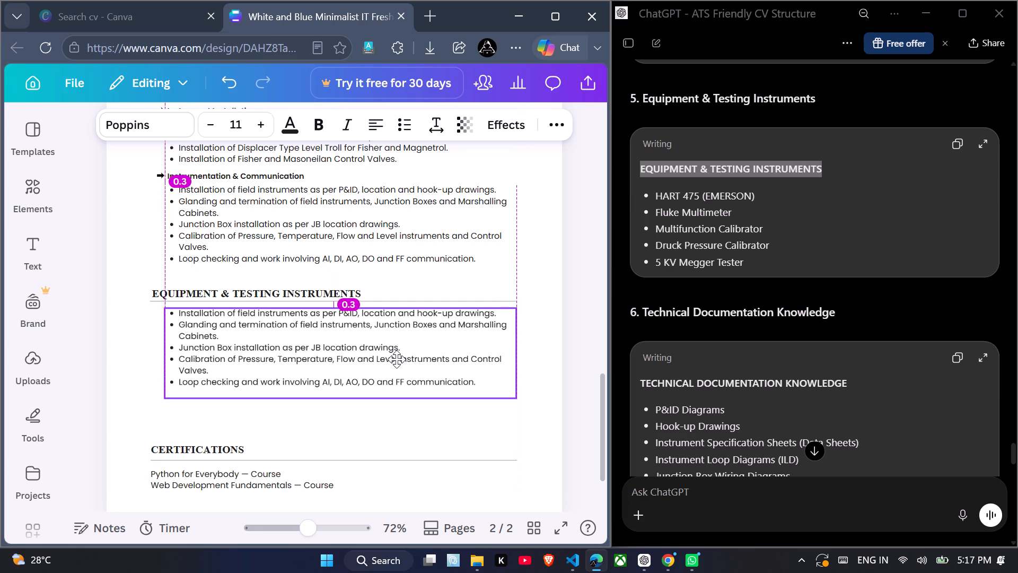
drag(397, 359, 397, 355)
drag(761, 263, 690, 223)
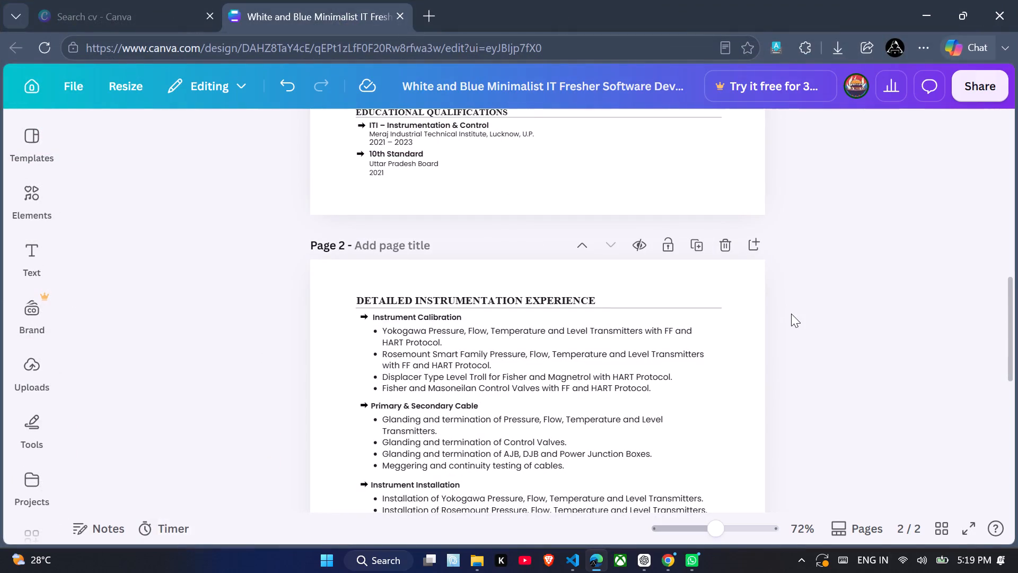
click(797, 528)
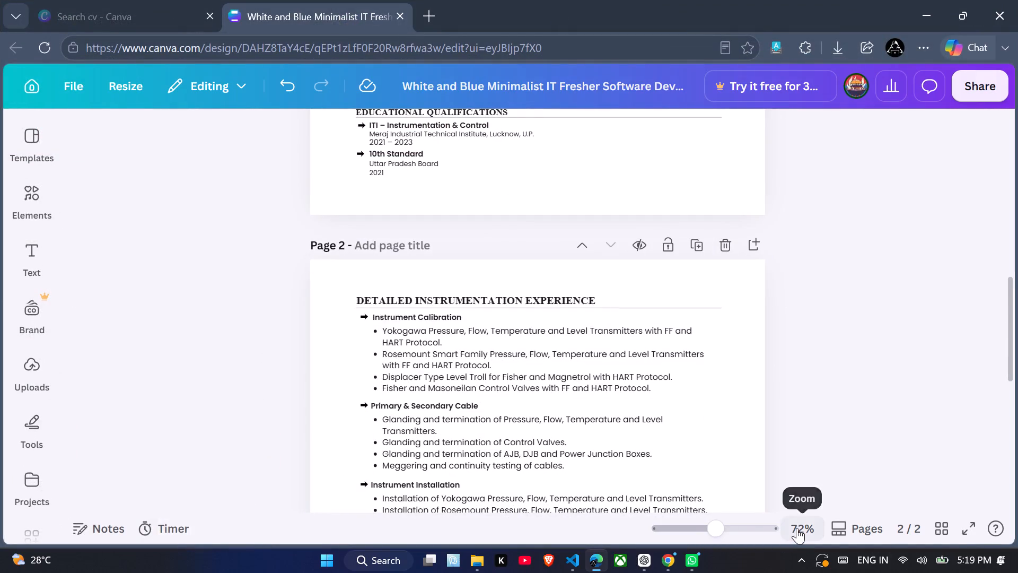
click(826, 281)
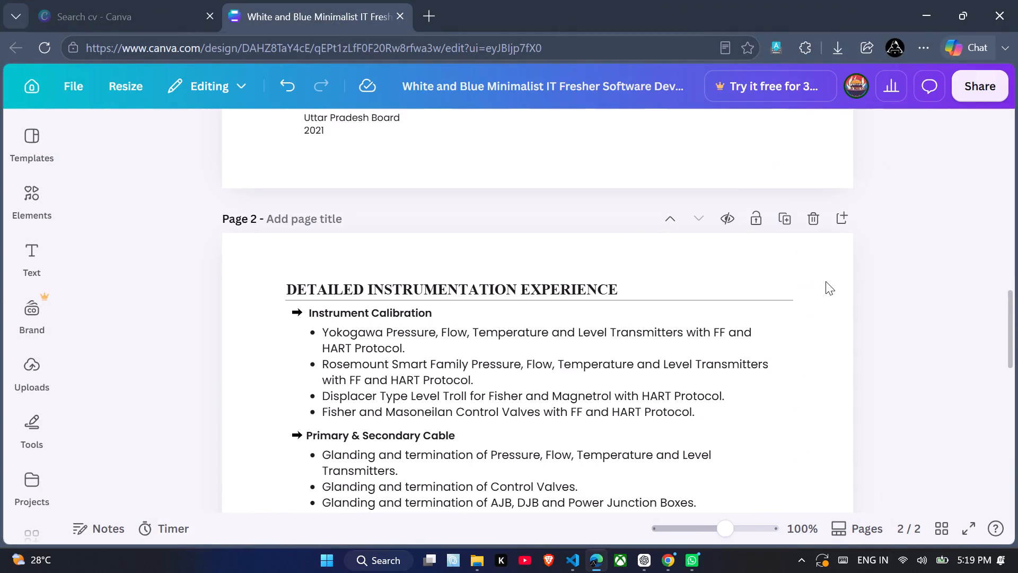
scroll(916, 347, up, 7)
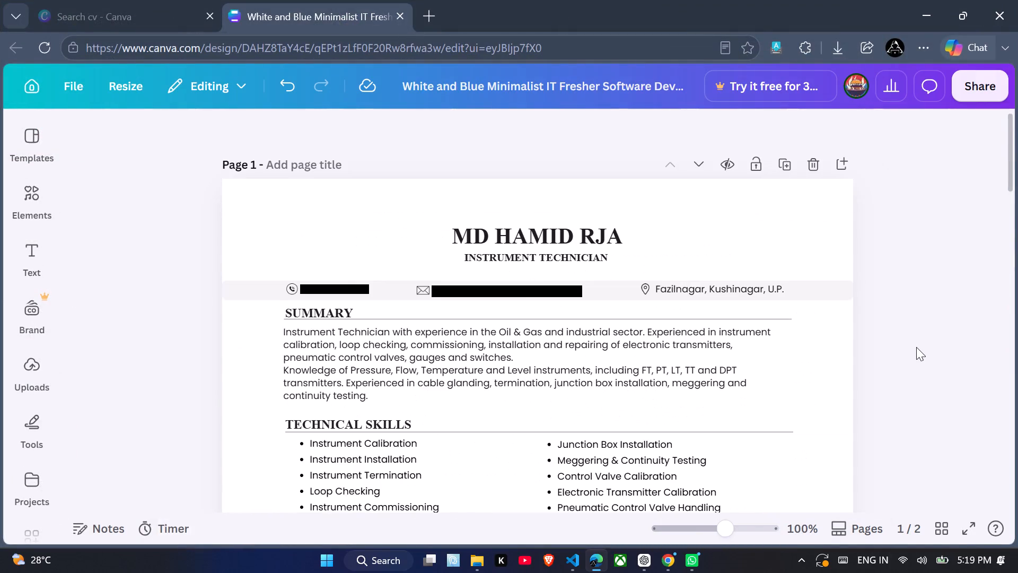
scroll(916, 347, down, 2)
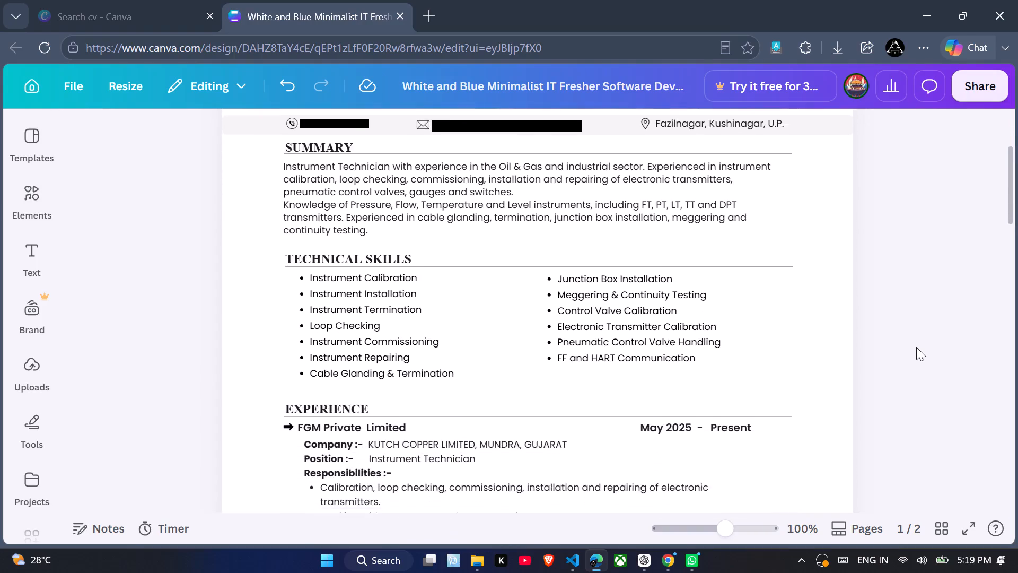
scroll(916, 347, down, 3)
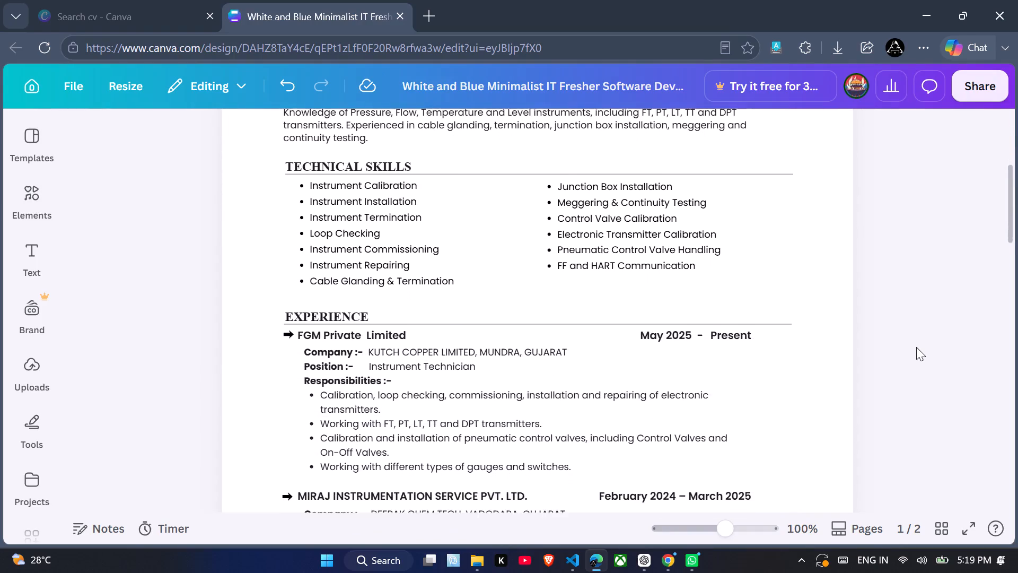
scroll(916, 347, down, 1)
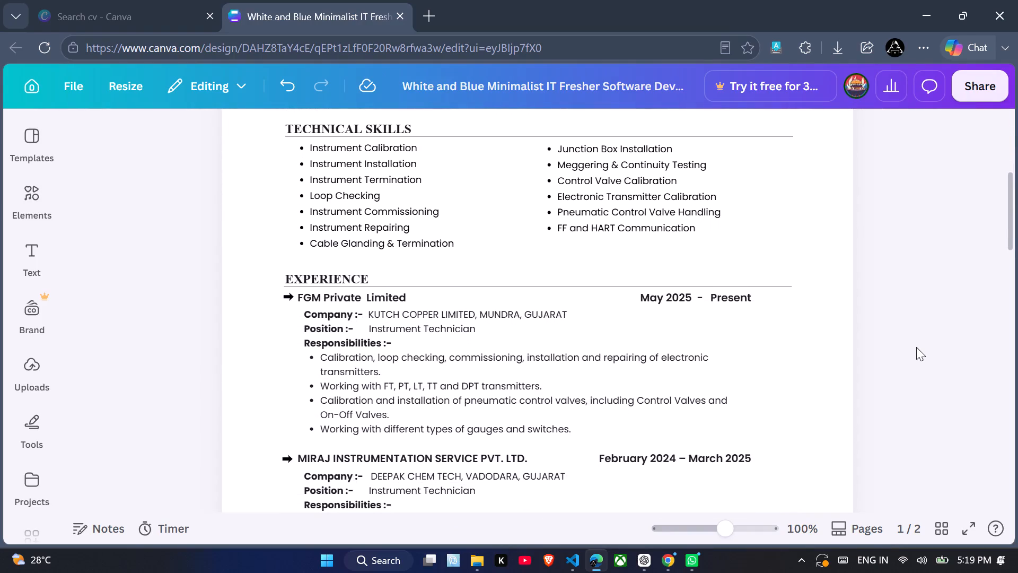
scroll(916, 347, down, 1)
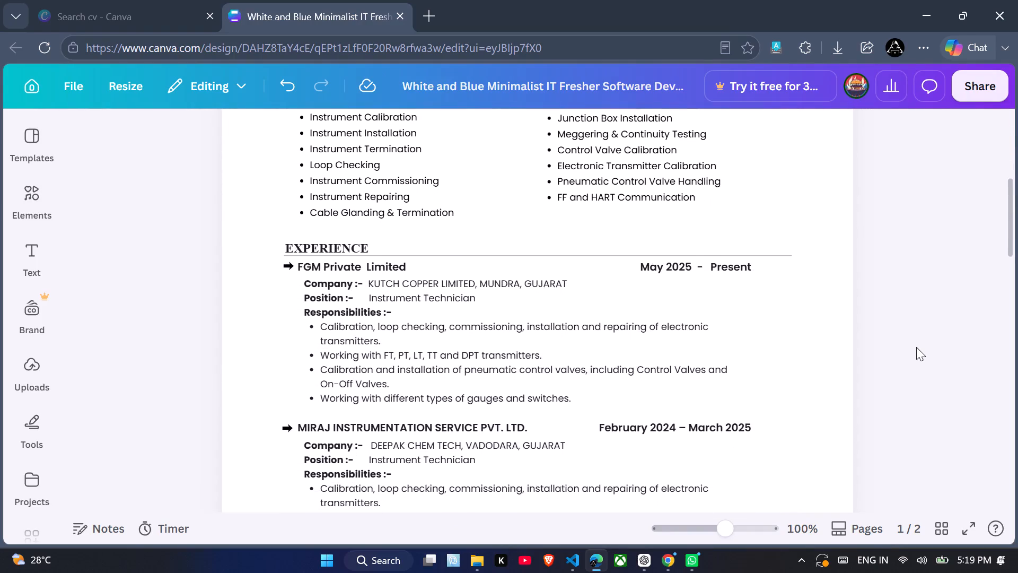
scroll(916, 347, down, 1)
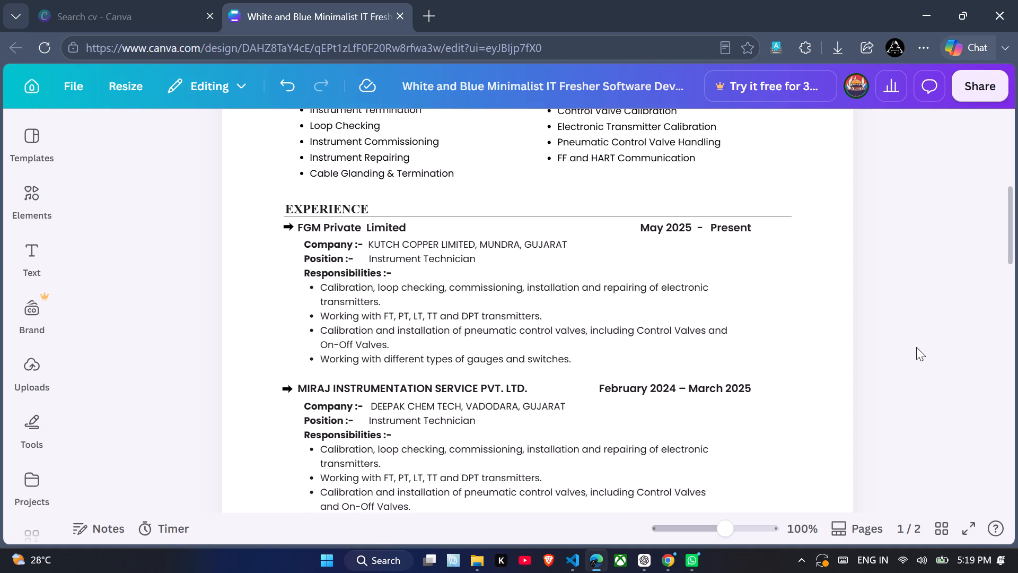
scroll(916, 347, down, 2)
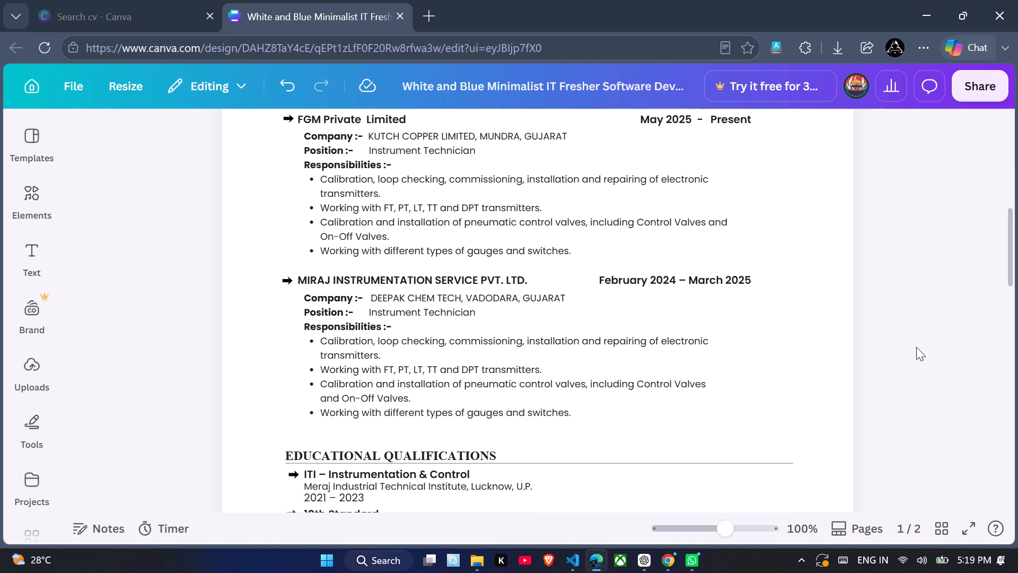
scroll(916, 347, down, 1)
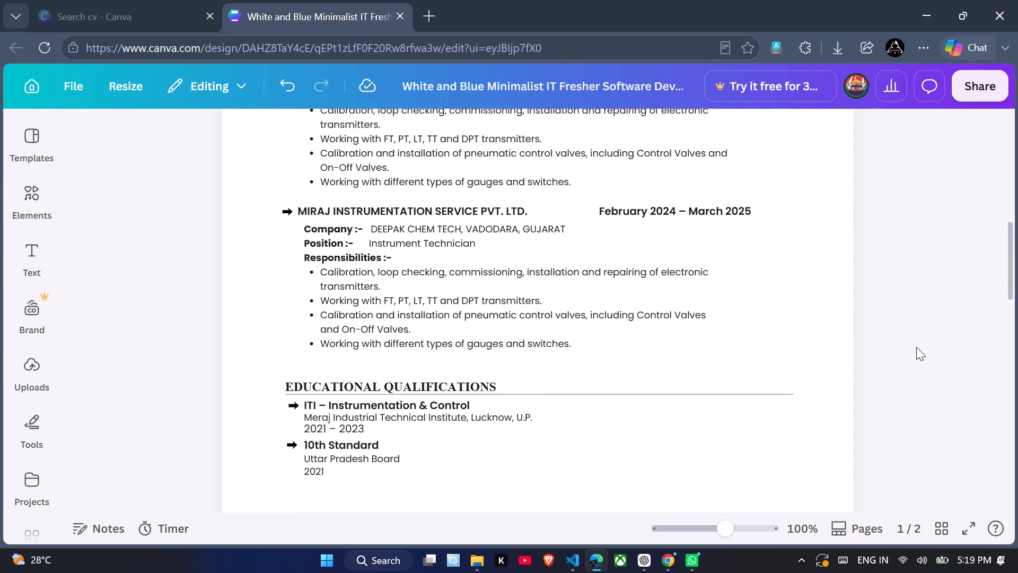
scroll(916, 347, down, 2)
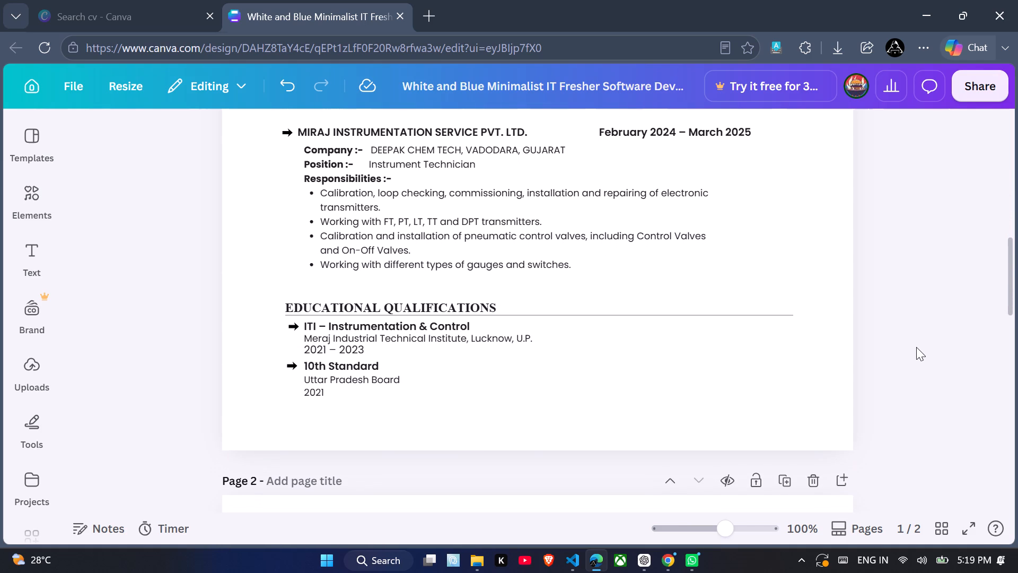
scroll(916, 347, down, 2)
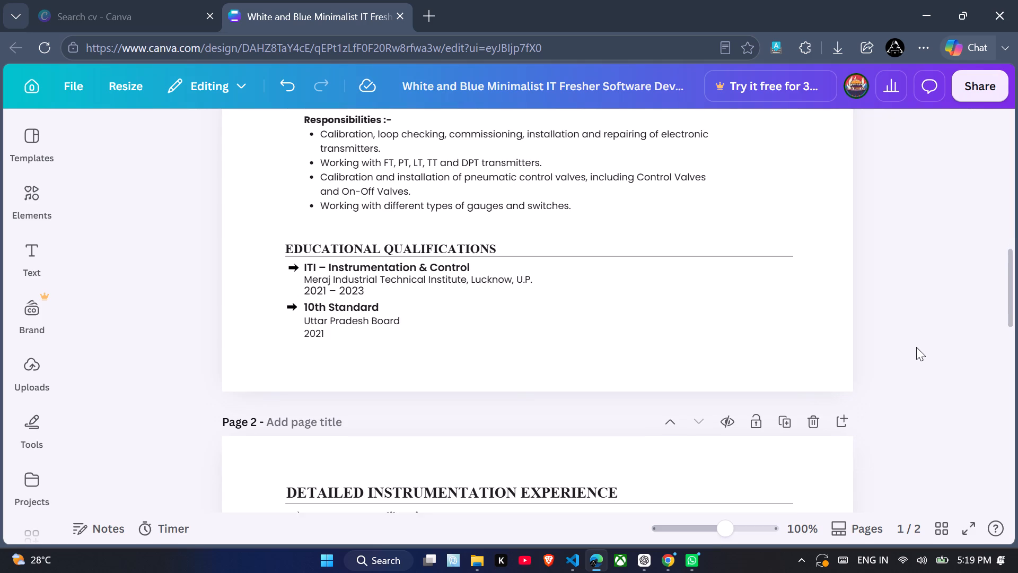
scroll(916, 347, down, 2)
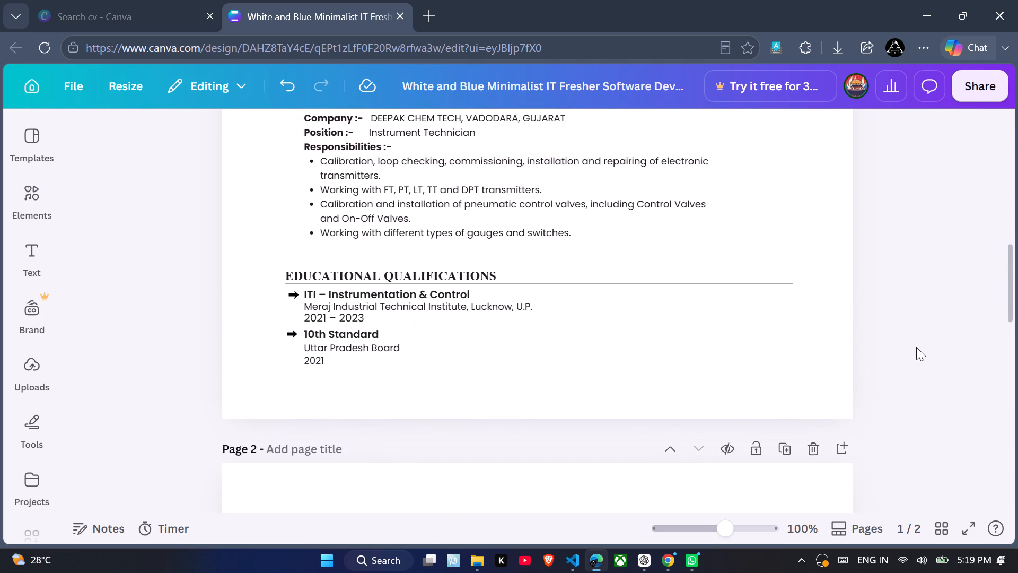
Review page 2 of the CV, from Detailed Instrumentation Experience through the Technical Documentation Knowledge bullets.
scroll(916, 347, down, 1)
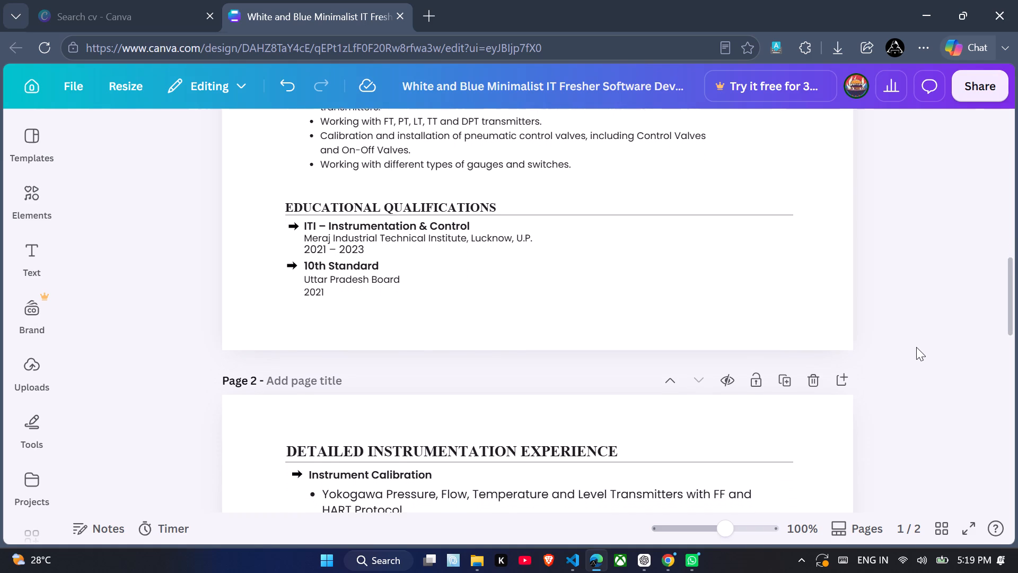
scroll(916, 347, down, 3)
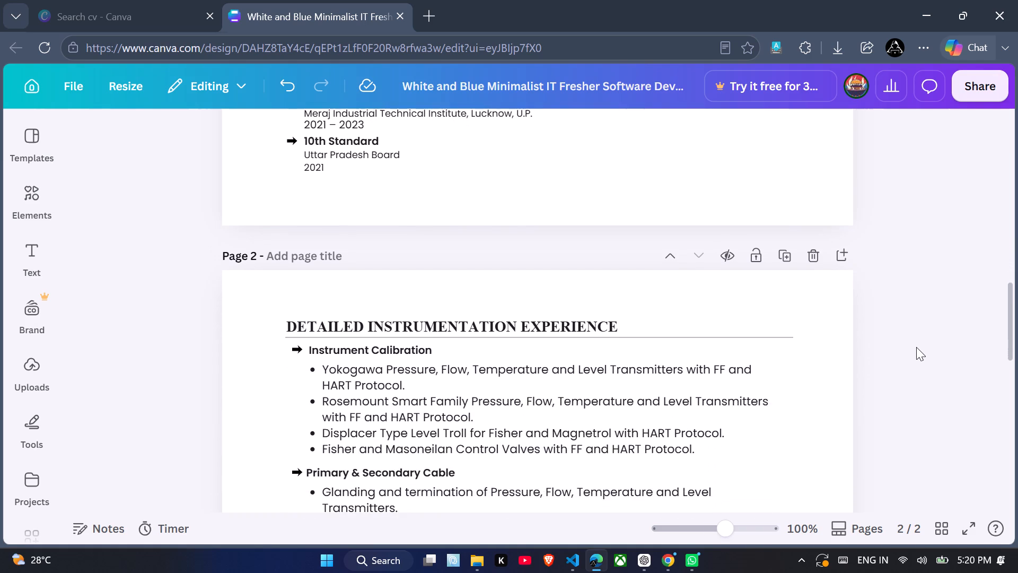
scroll(916, 347, down, 3)
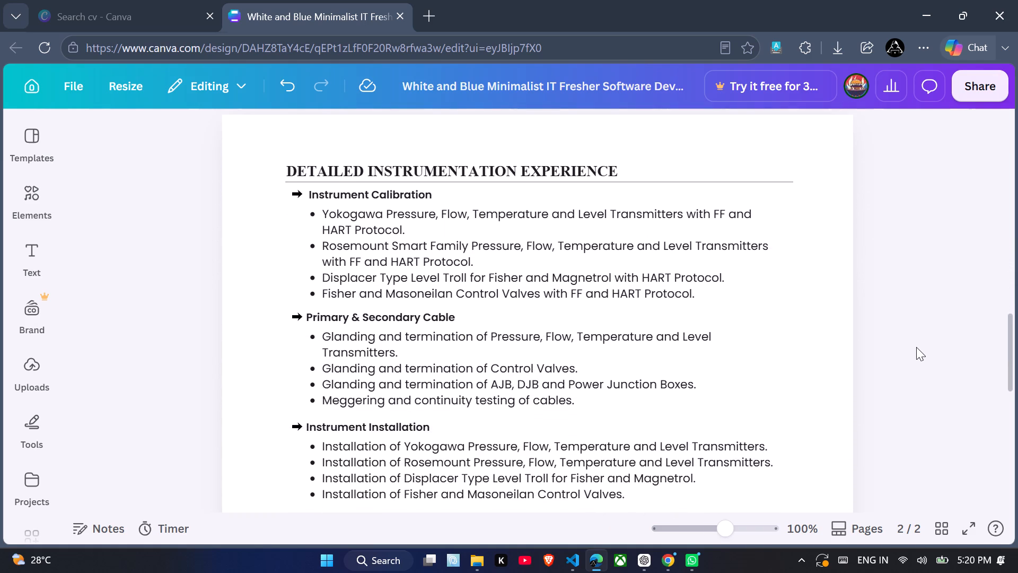
scroll(916, 347, down, 3)
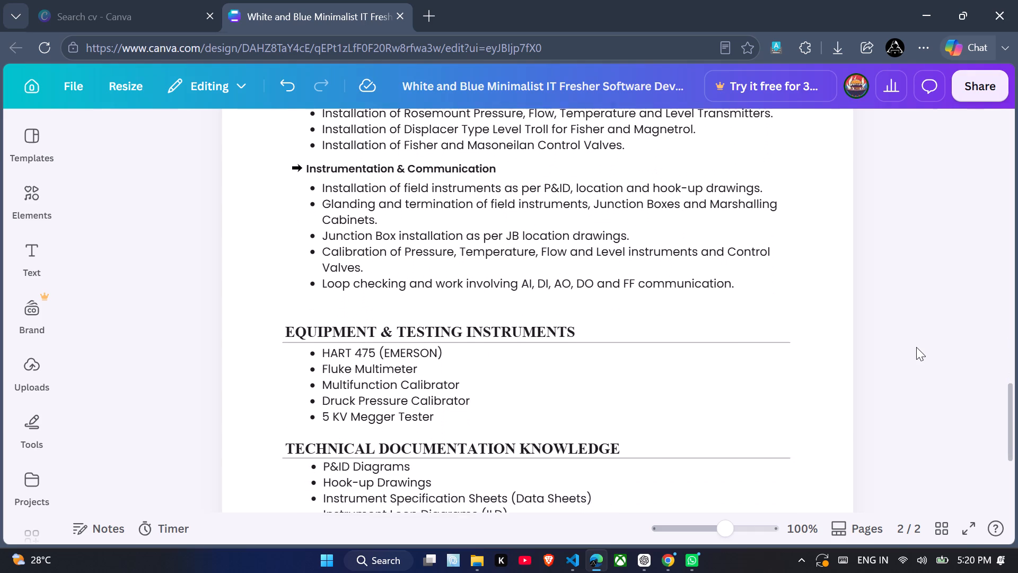
scroll(916, 347, down, 3)
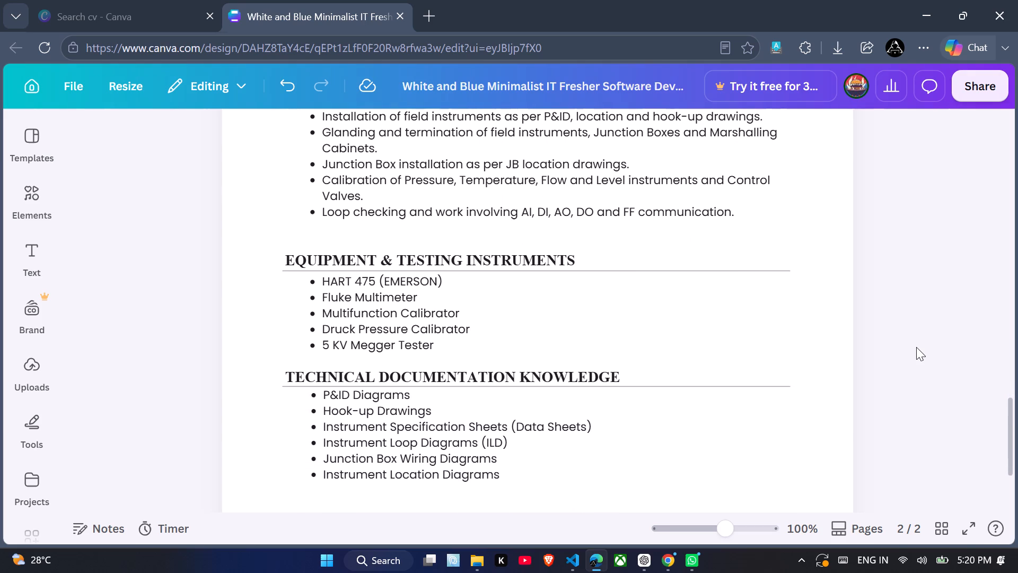
scroll(916, 347, down, 2)
scroll(916, 347, up, 1)
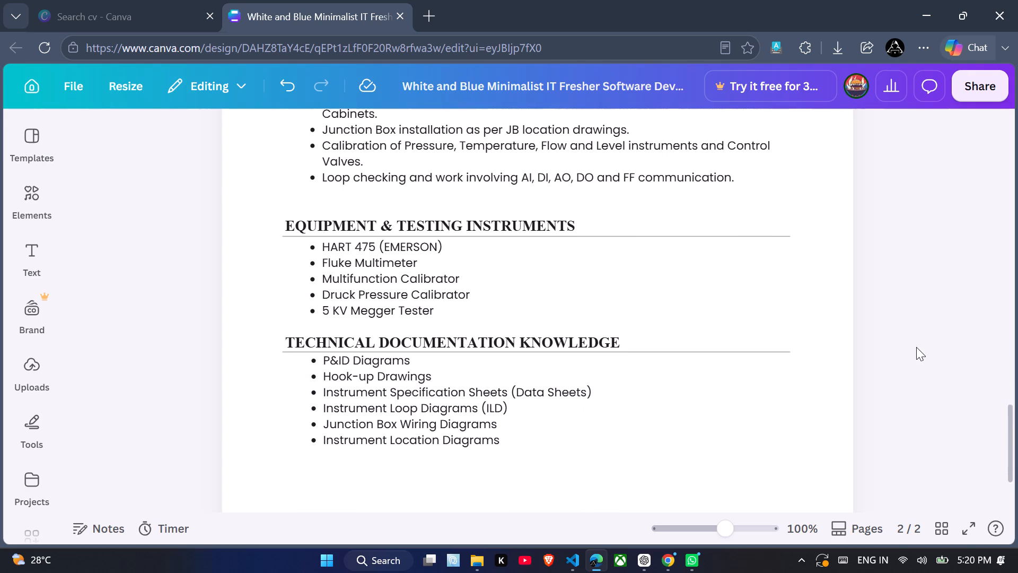
scroll(916, 347, up, 2)
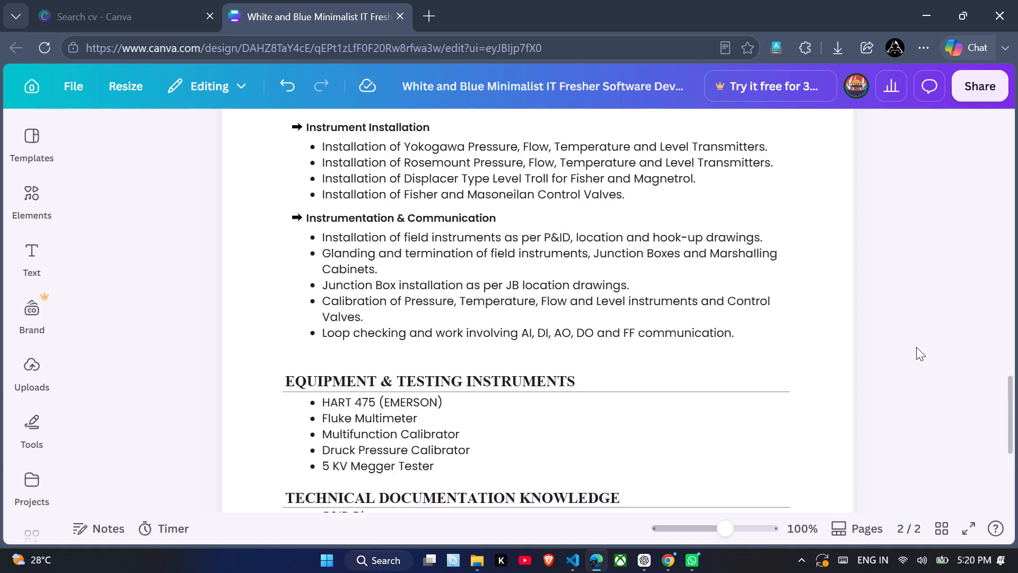
Move the whole contact row on page 1, including its grey band, icons and texts, up slightly to just beneath the Instrument Technician subtitle.
scroll(916, 347, up, 4)
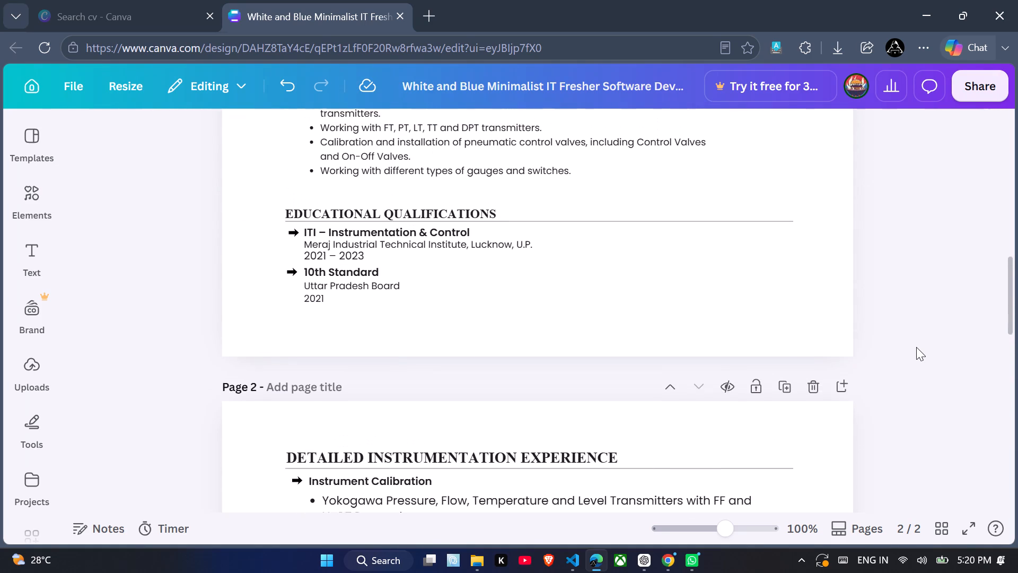
scroll(916, 347, up, 4)
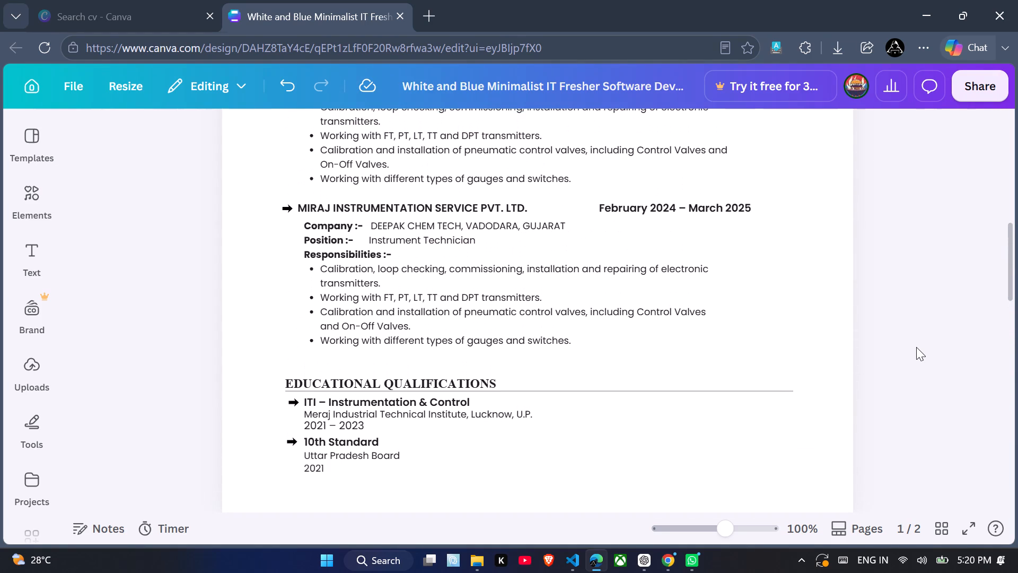
scroll(916, 347, up, 1)
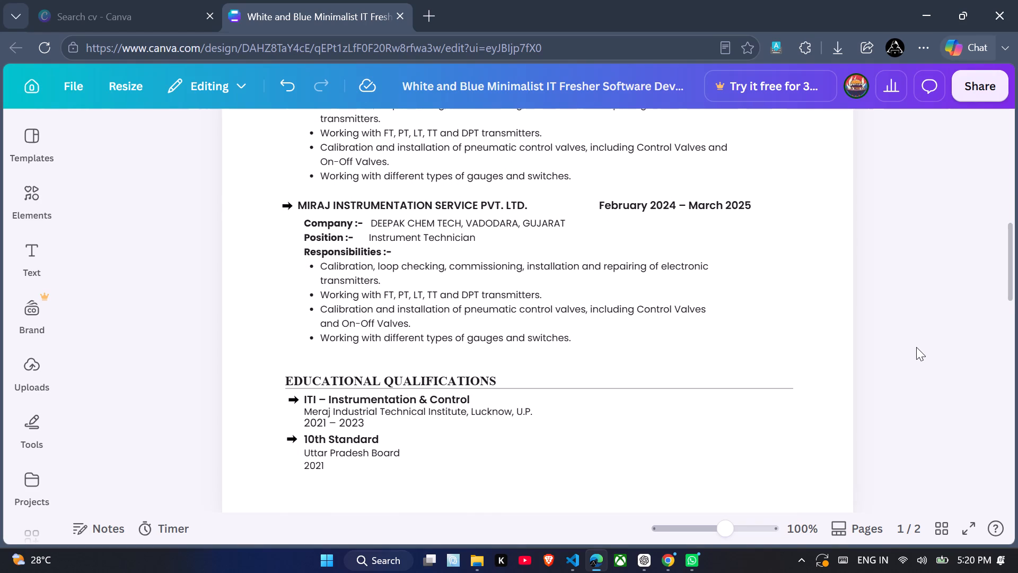
scroll(916, 347, up, 6)
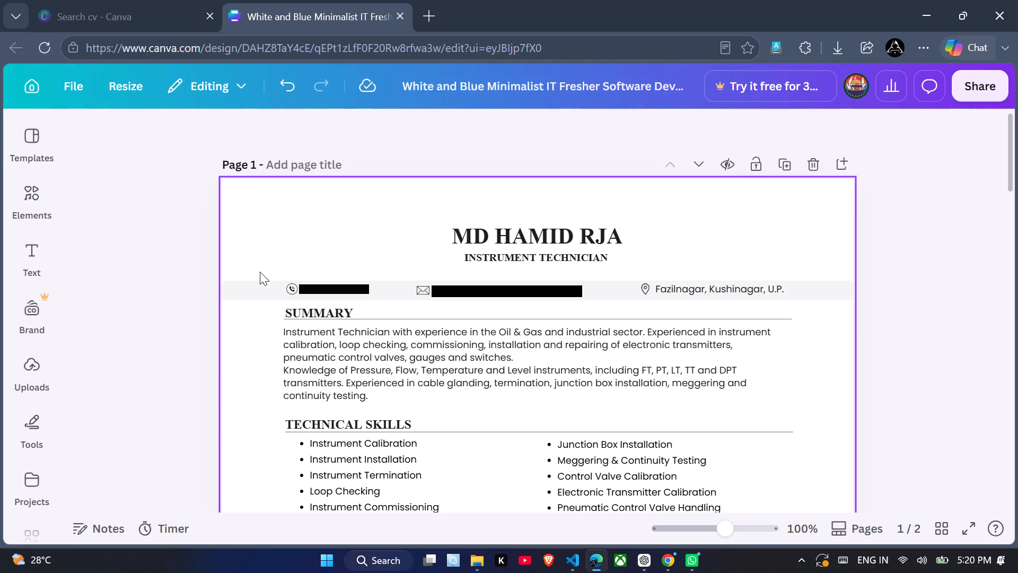
drag(246, 274, 575, 284)
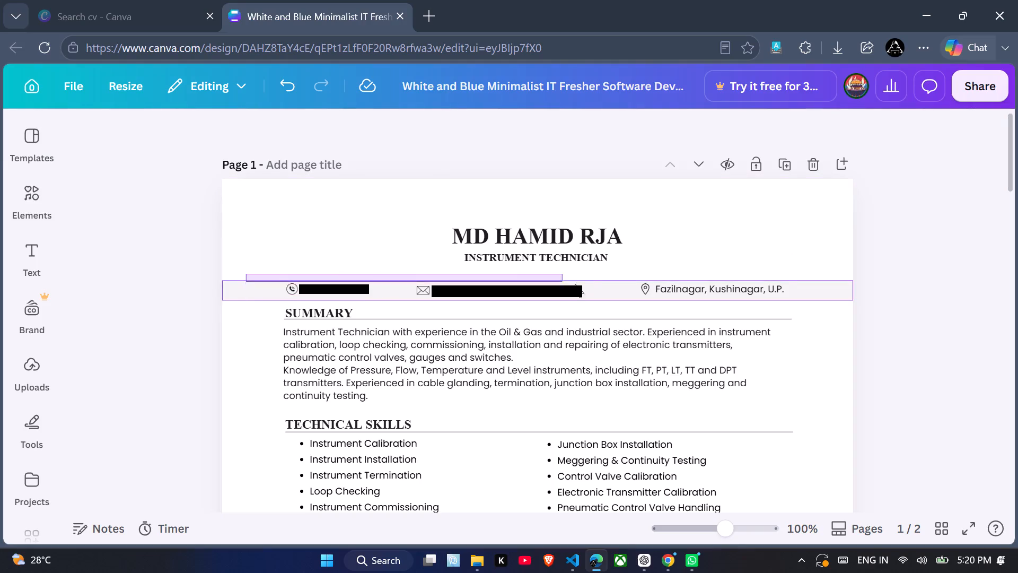
drag(575, 284, 820, 300)
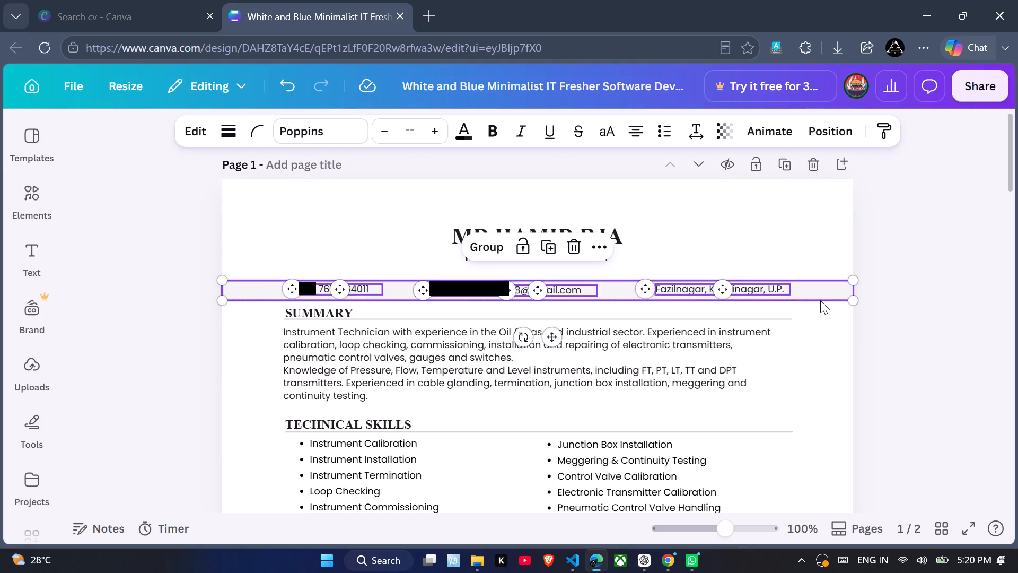
drag(554, 337, 552, 325)
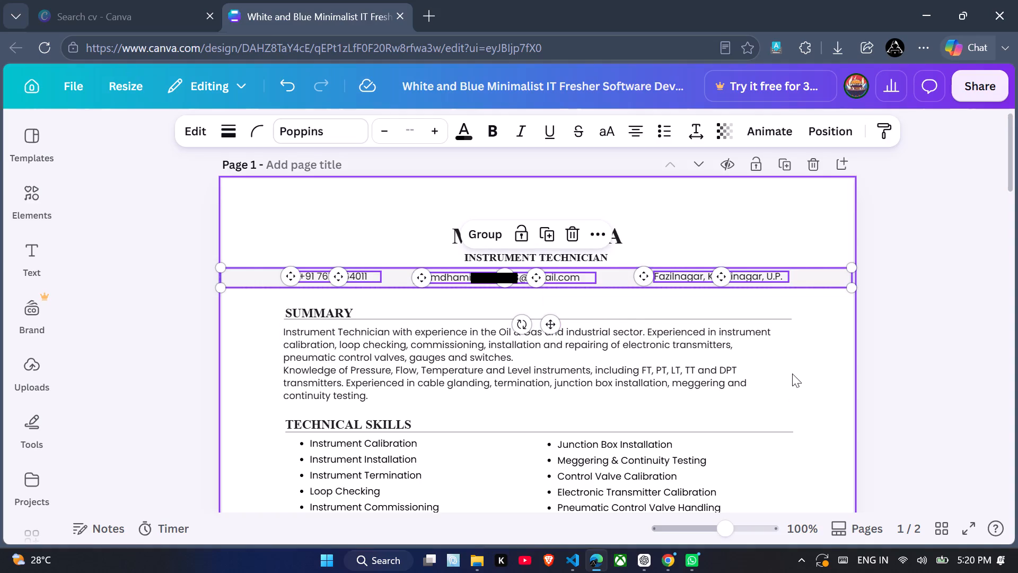
click(812, 402)
Move the Summary heading, its line and its paragraph together up to about 0.3 below the grey contact band.
scroll(812, 402, down, 1)
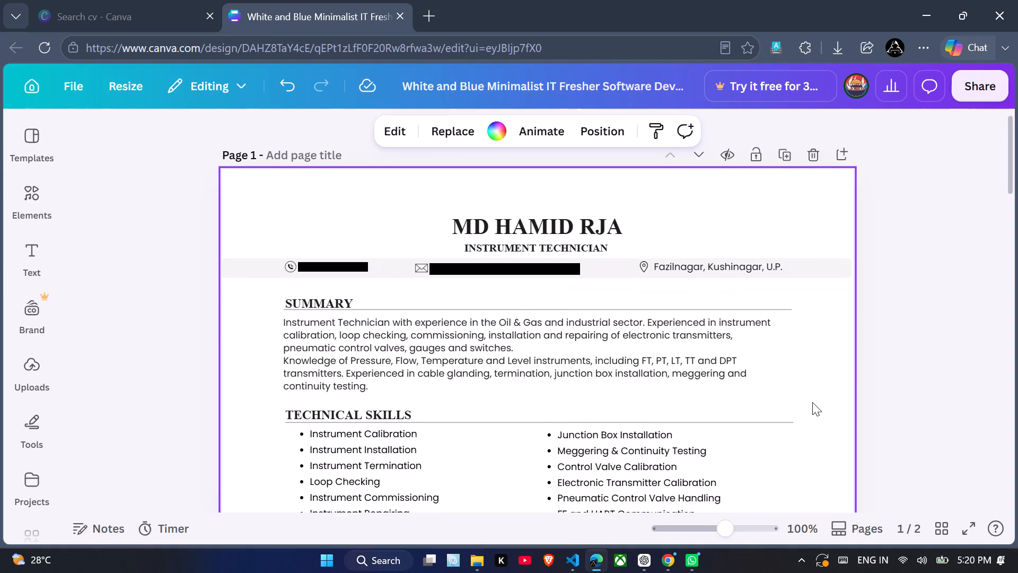
scroll(812, 402, down, 1)
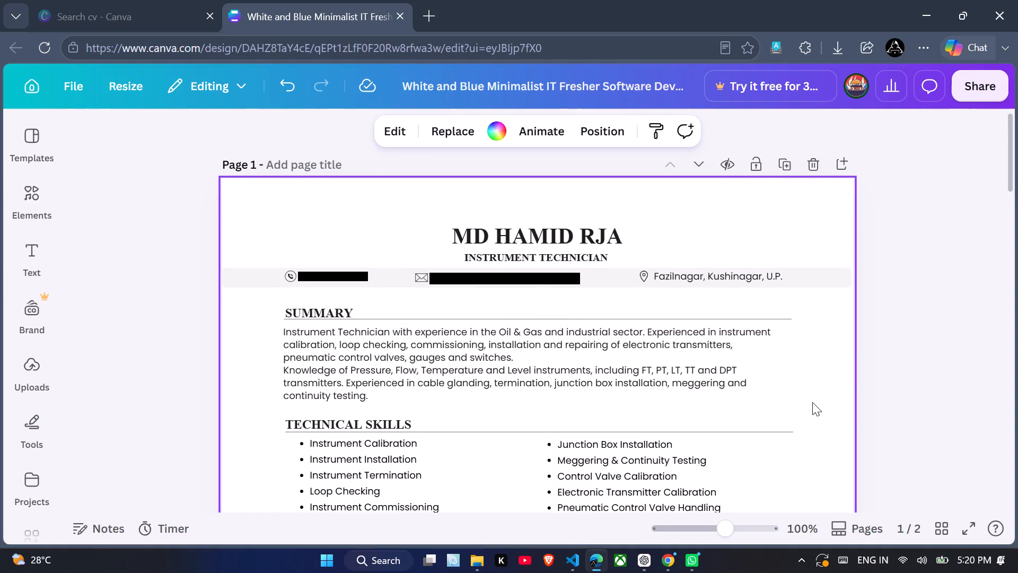
scroll(812, 402, down, 2)
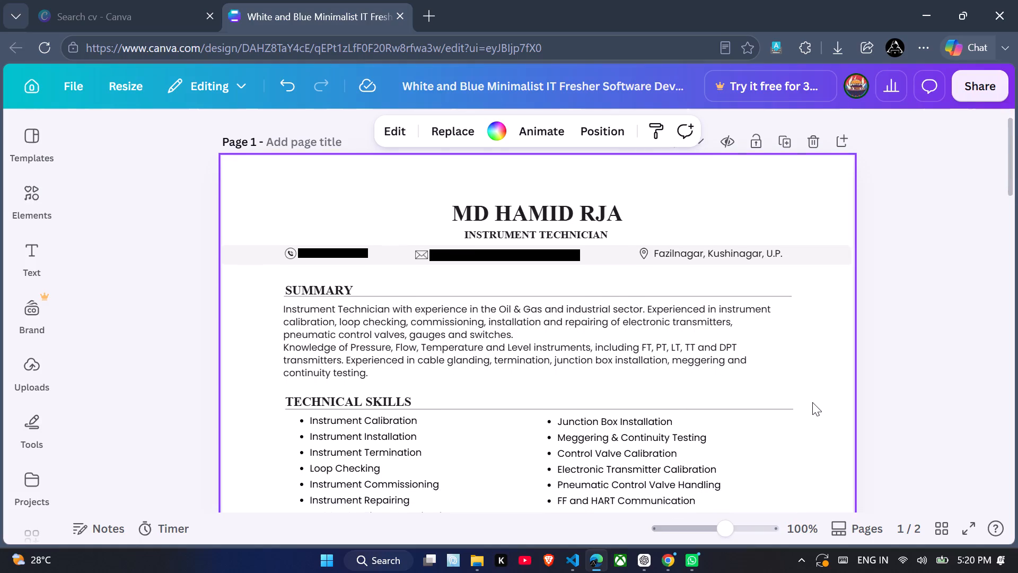
scroll(812, 402, down, 1)
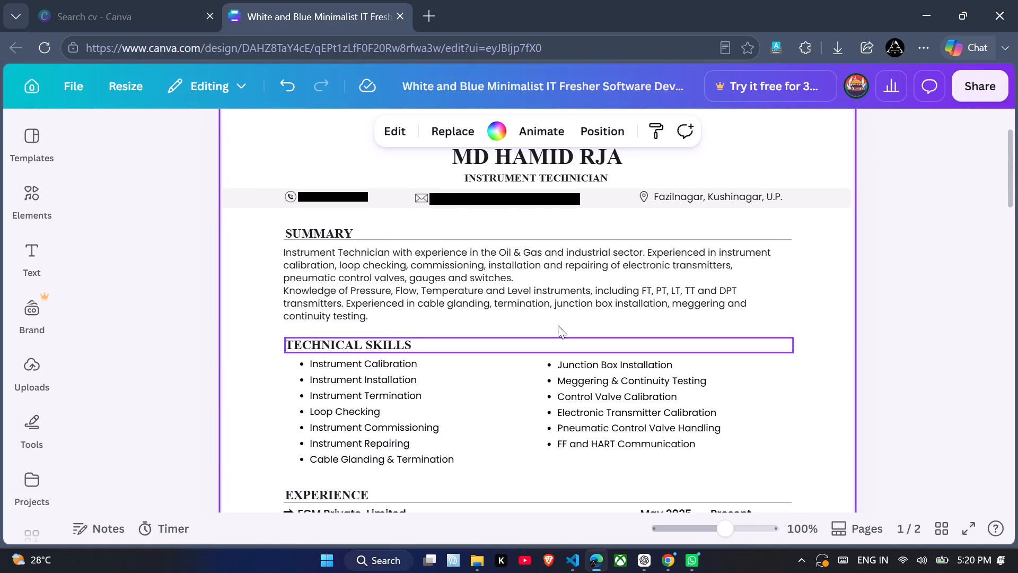
drag(265, 230, 739, 323)
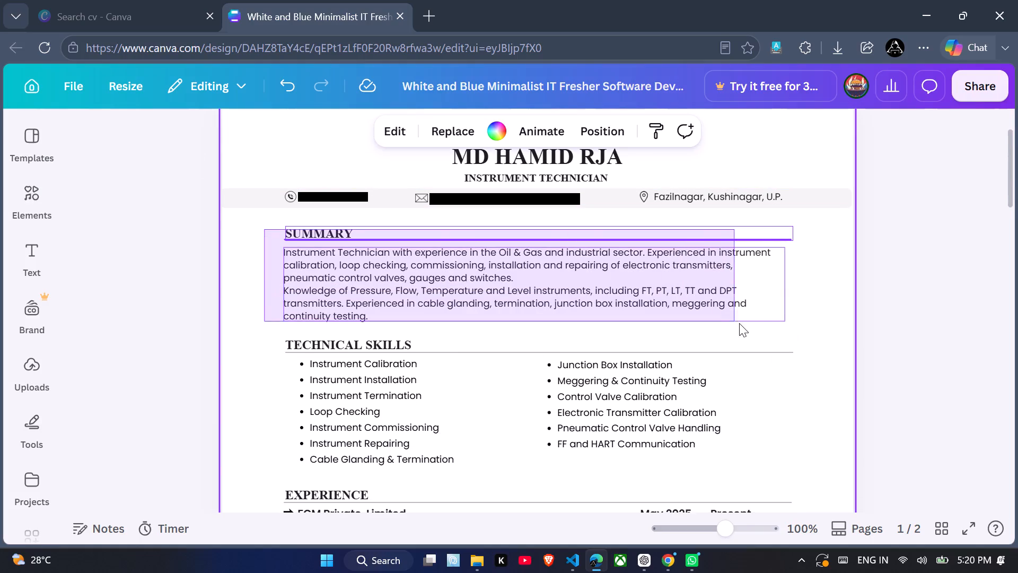
drag(739, 323, 769, 317)
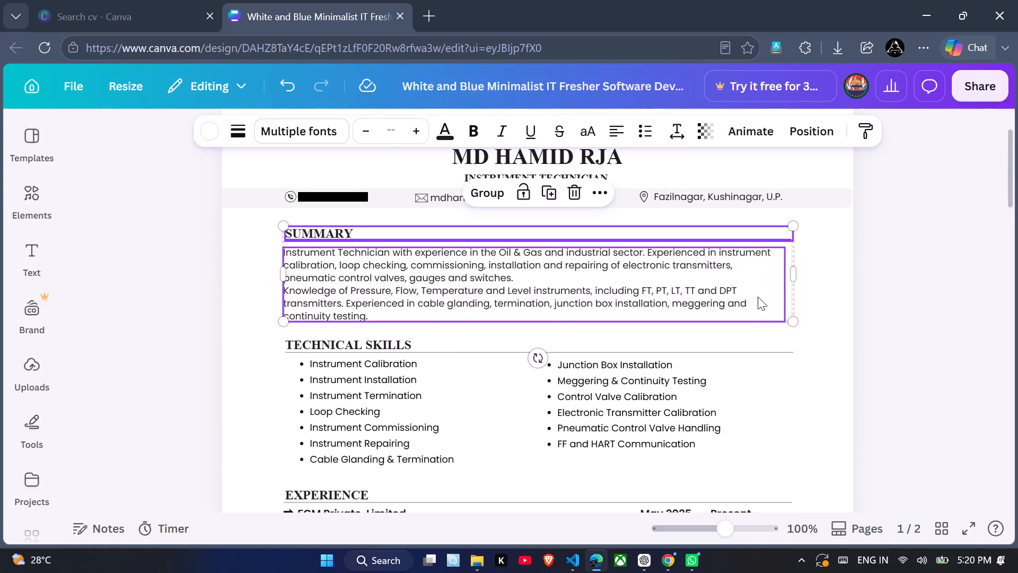
drag(758, 297, 758, 286)
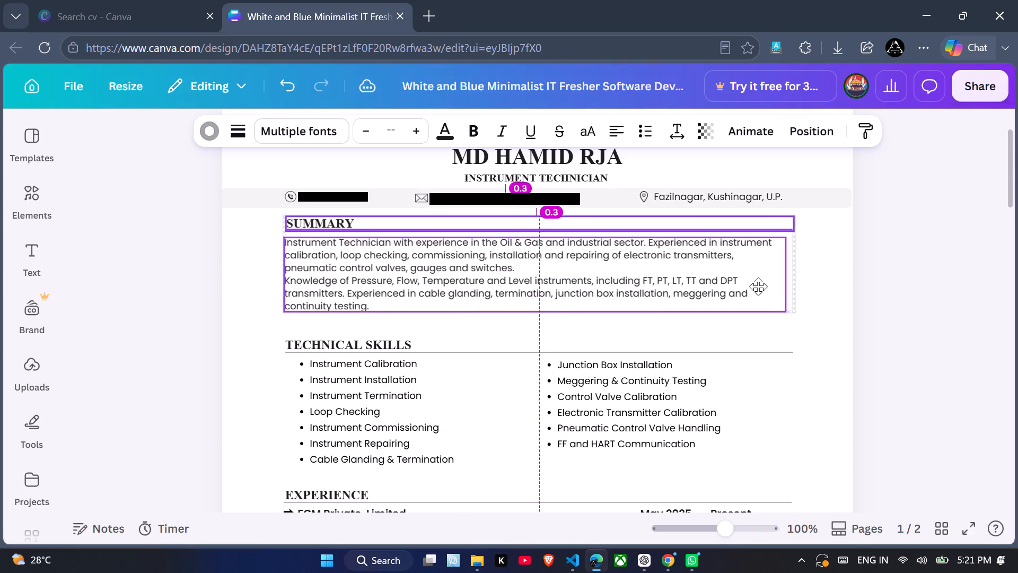
drag(758, 286, 757, 286)
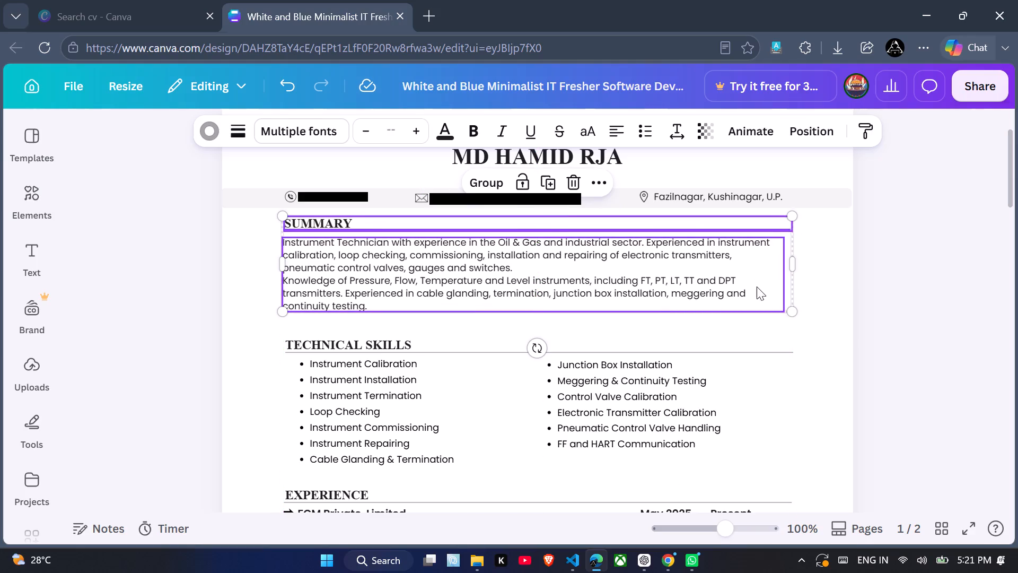
click(834, 323)
Move the Technical Skills heading, its line and both bullet columns together up to about 0.3 below the Summary paragraph.
scroll(834, 323, down, 1)
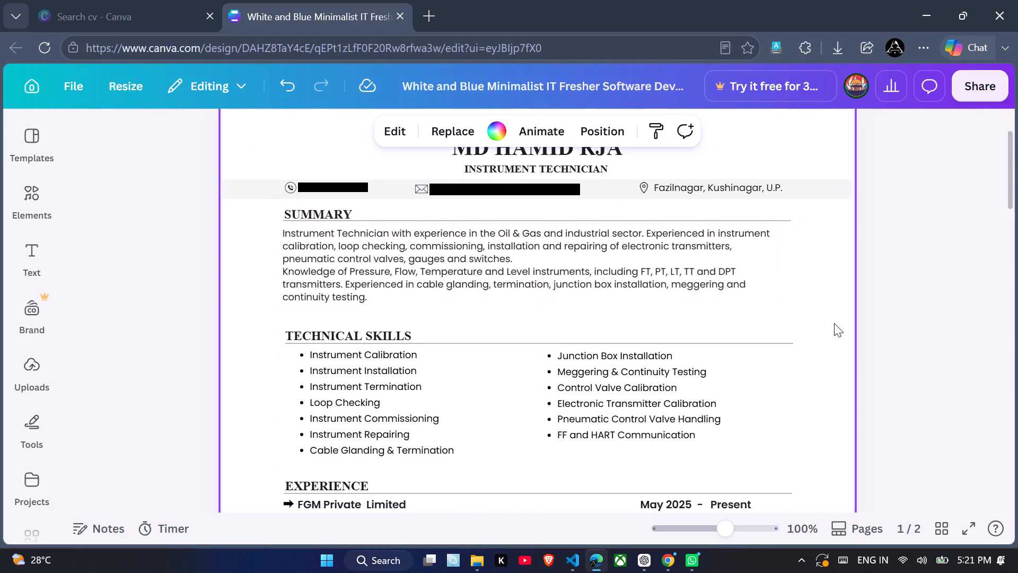
scroll(834, 323, down, 1)
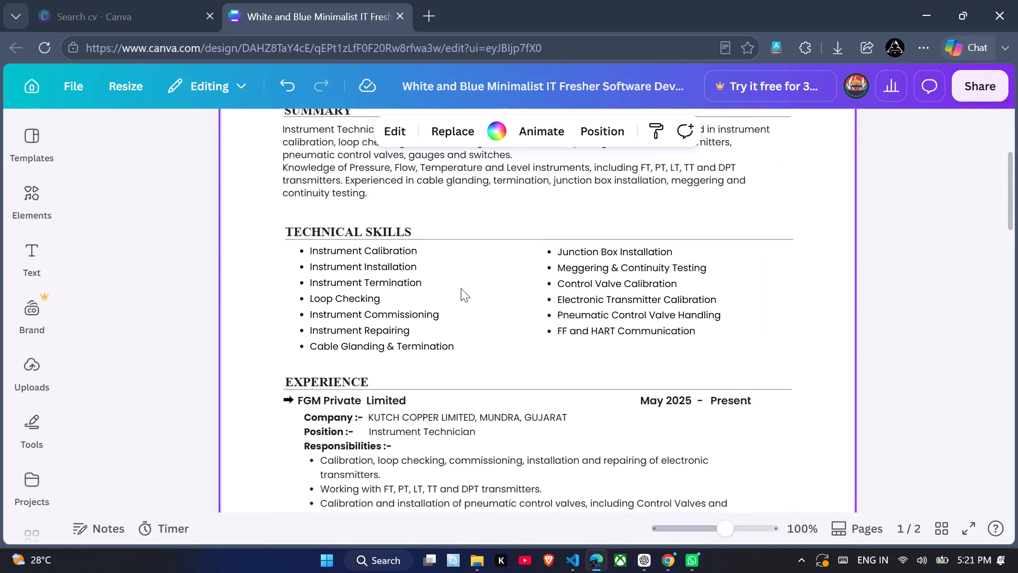
drag(260, 223, 796, 363)
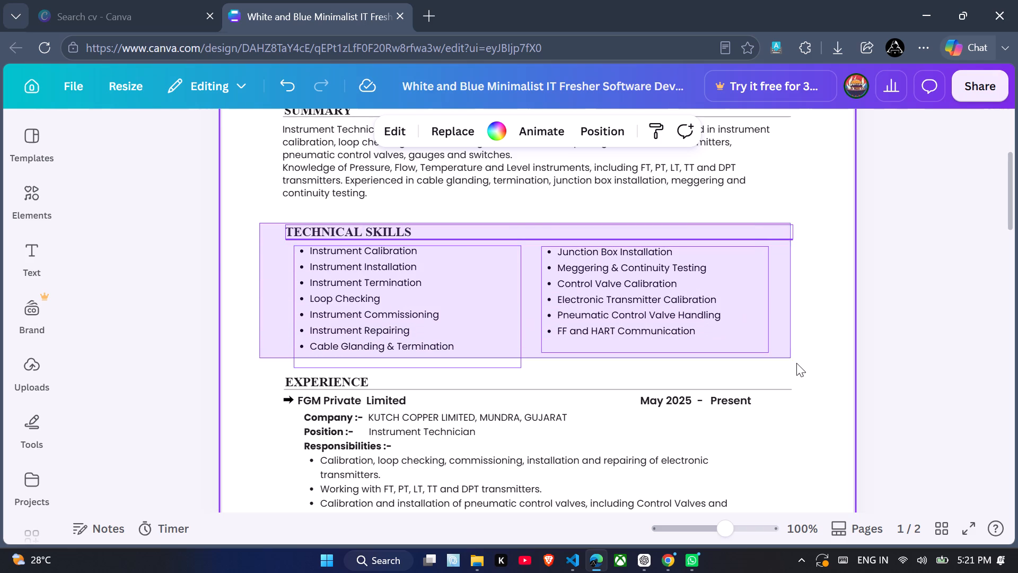
drag(796, 363, 800, 366)
drag(756, 334, 756, 333)
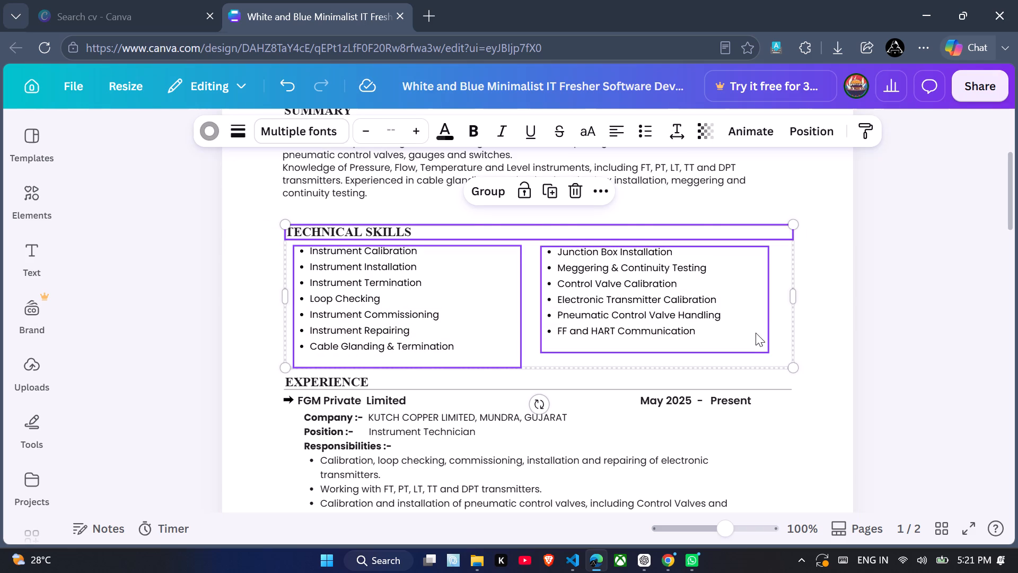
drag(756, 333, 754, 317)
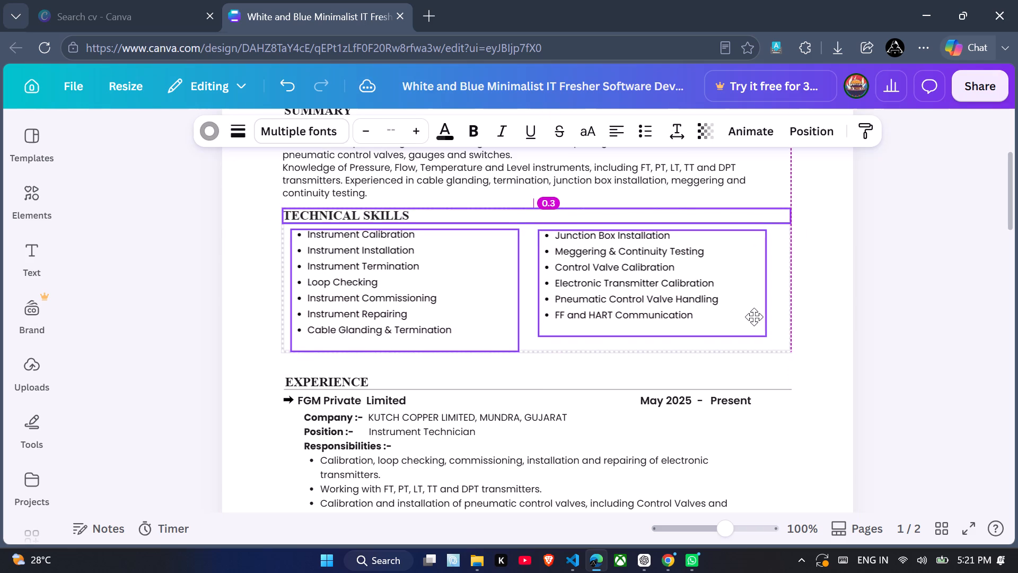
drag(754, 317, 752, 317)
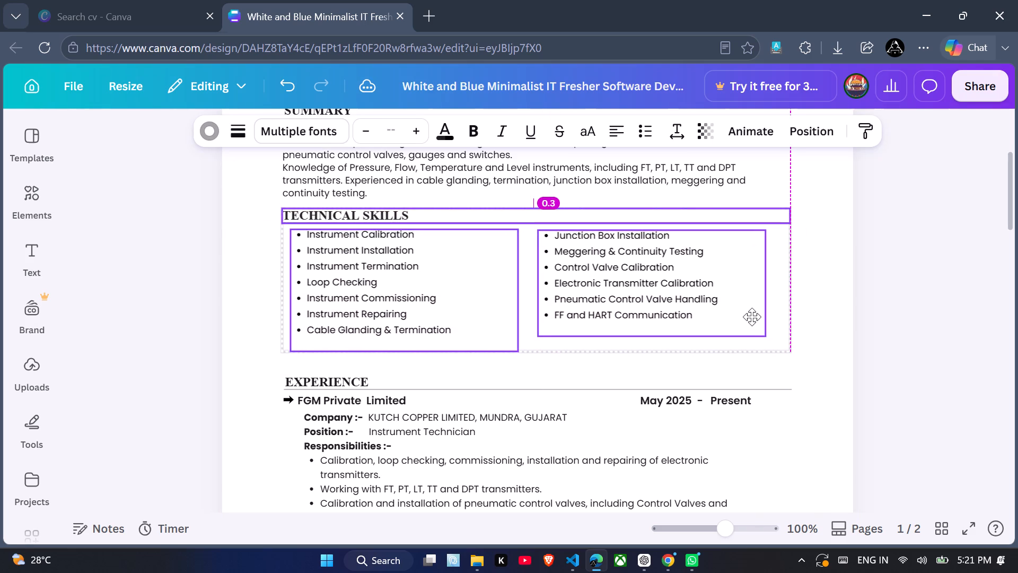
drag(752, 317, 755, 316)
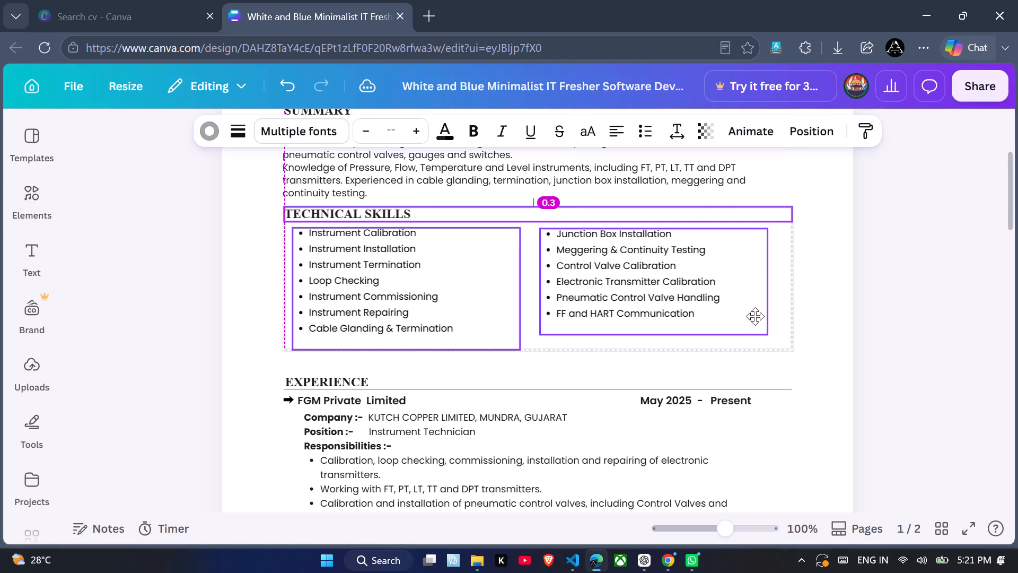
drag(755, 316, 757, 317)
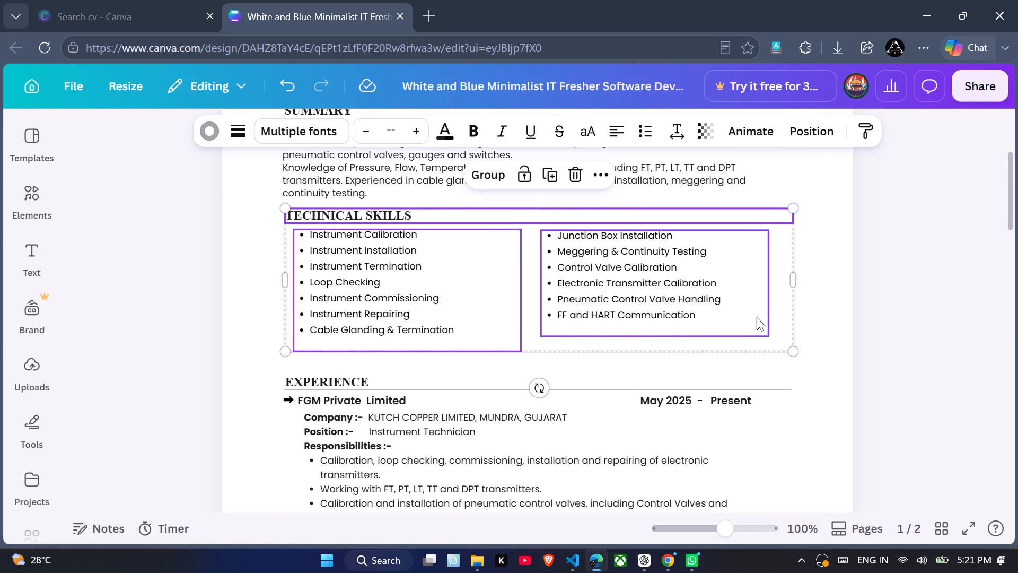
Narrow the Summary paragraph's text box from its left edge to a width of about 16.2, indenting it under the heading.
scroll(757, 317, up, 2)
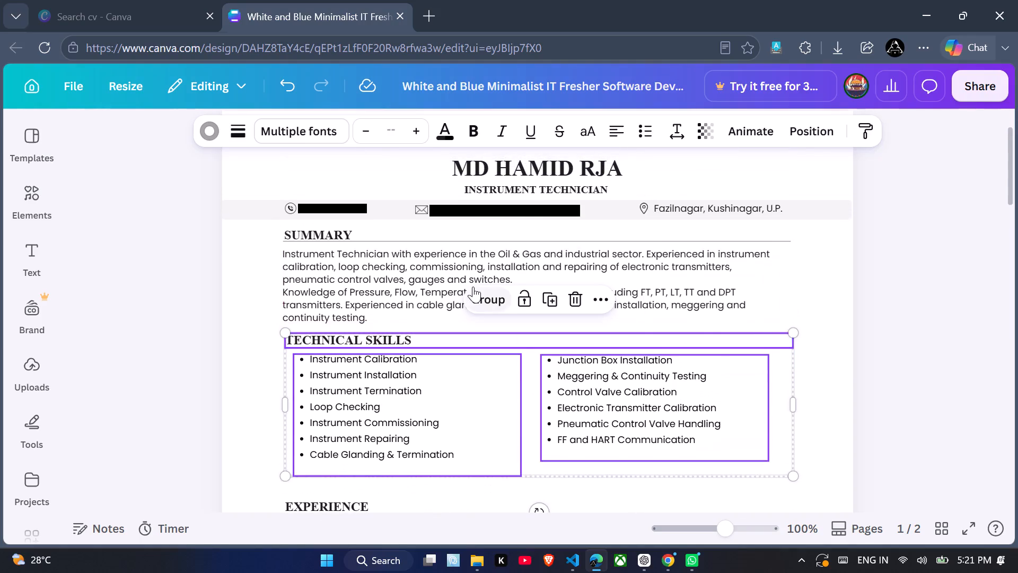
click(428, 280)
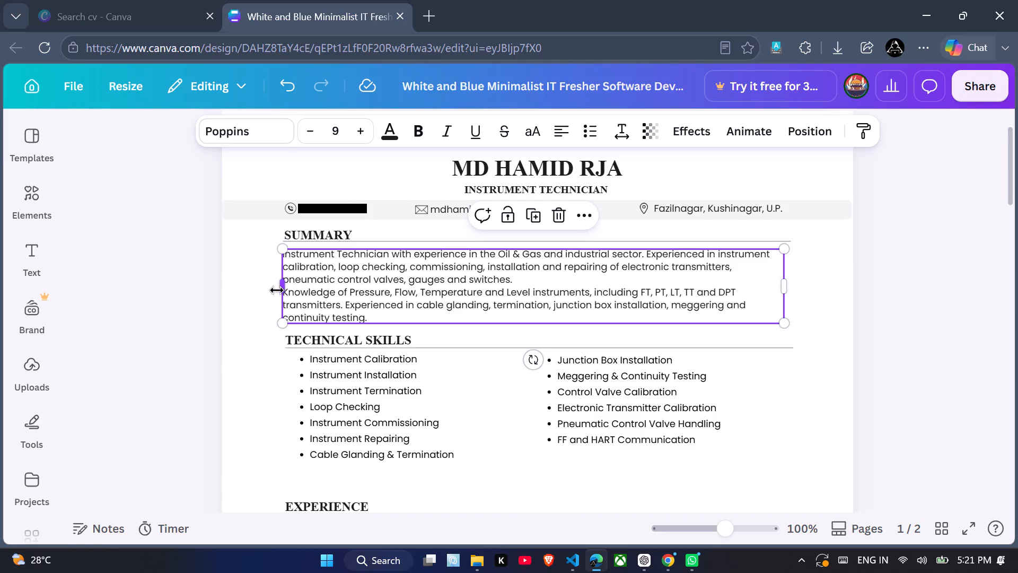
drag(277, 290, 290, 291)
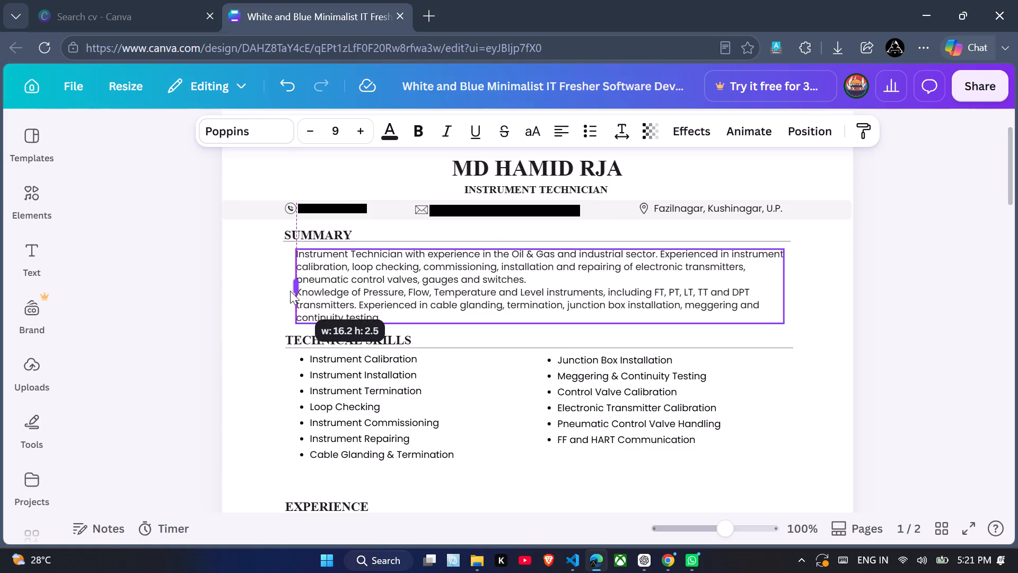
drag(290, 291, 291, 291)
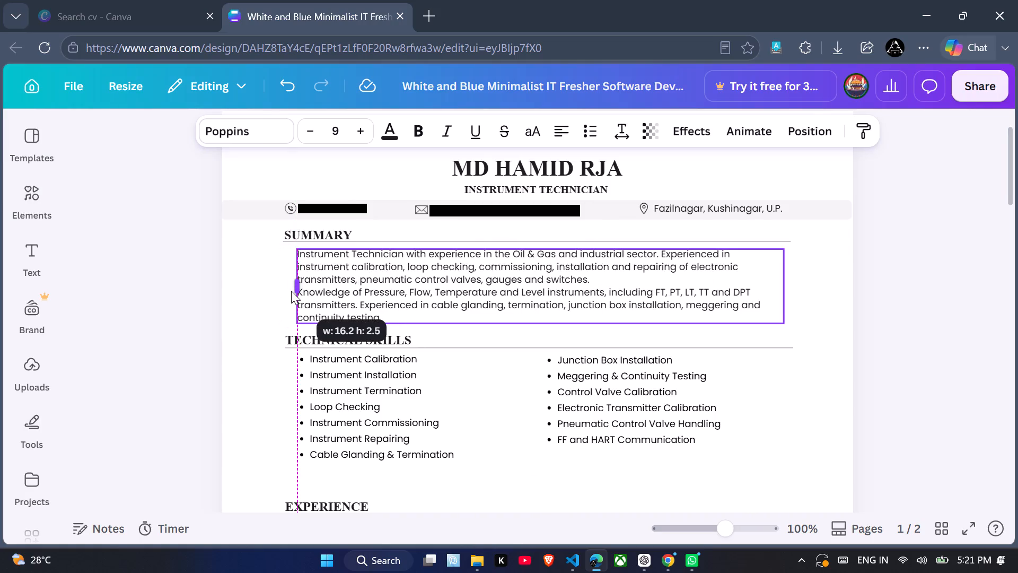
drag(291, 291, 289, 291)
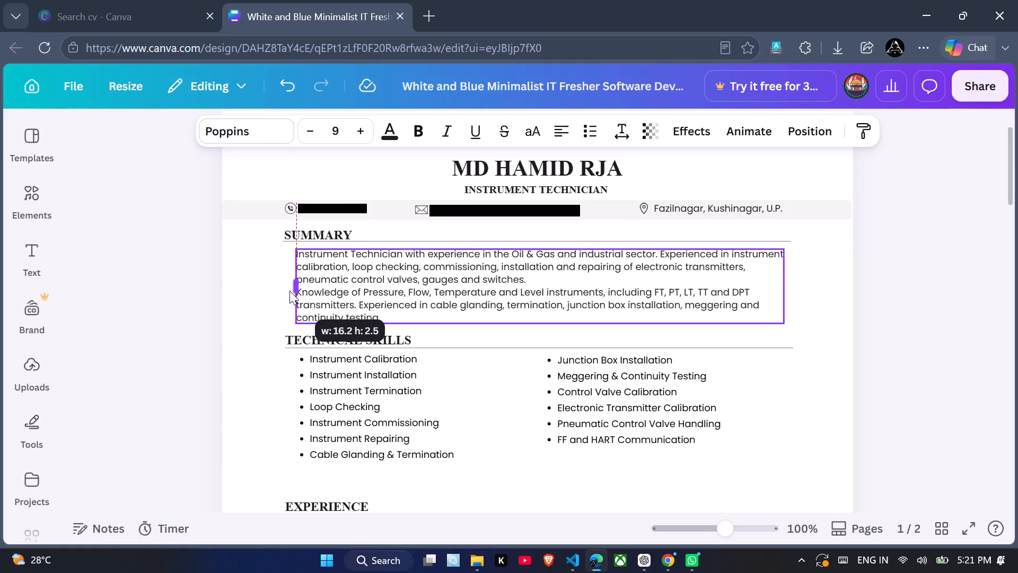
drag(289, 291, 291, 291)
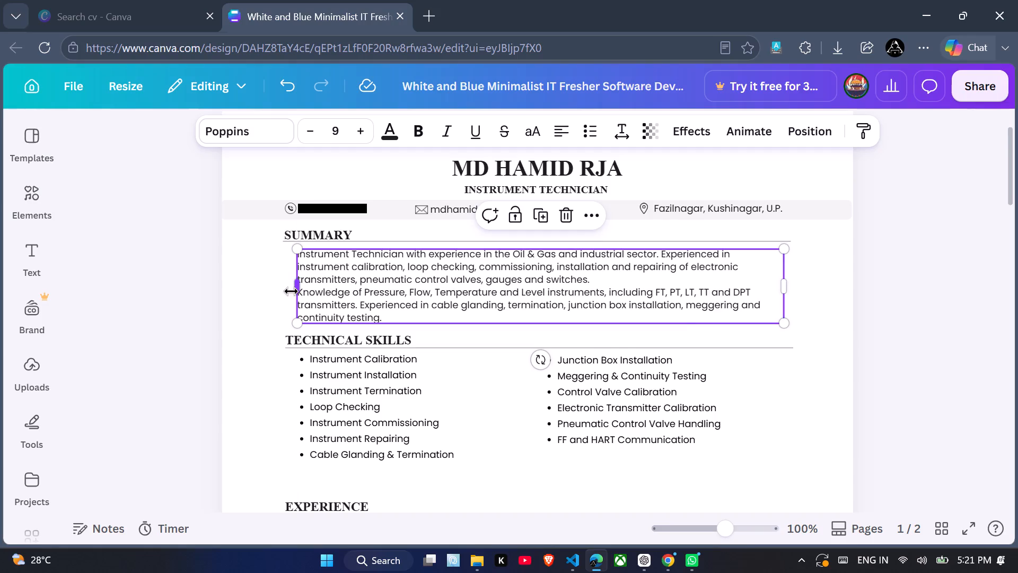
click(788, 401)
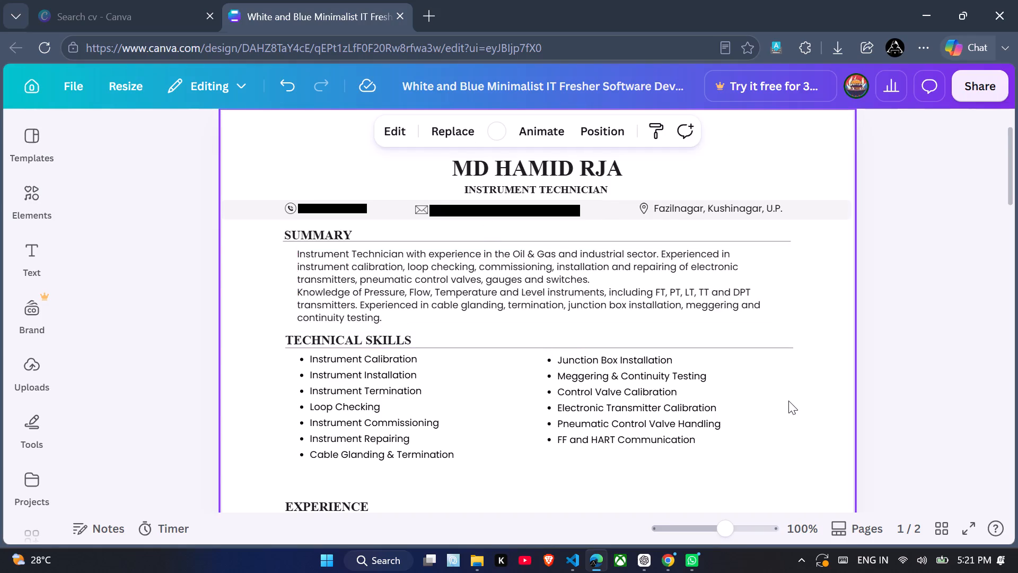
Move the Experience heading, its line and both job entries together up to about 0.4 below the Technical Skills lists.
scroll(788, 401, down, 1)
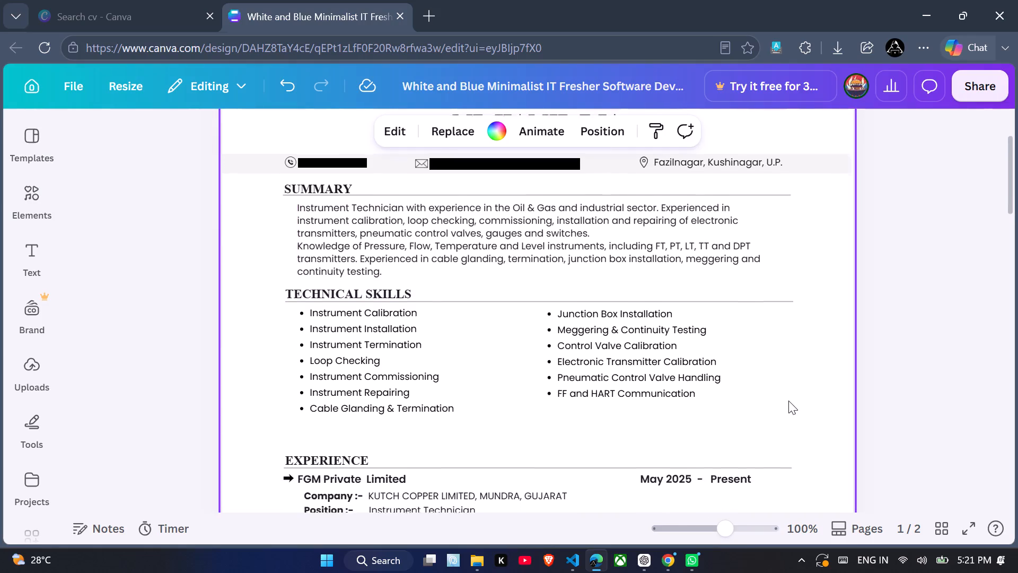
scroll(788, 401, down, 3)
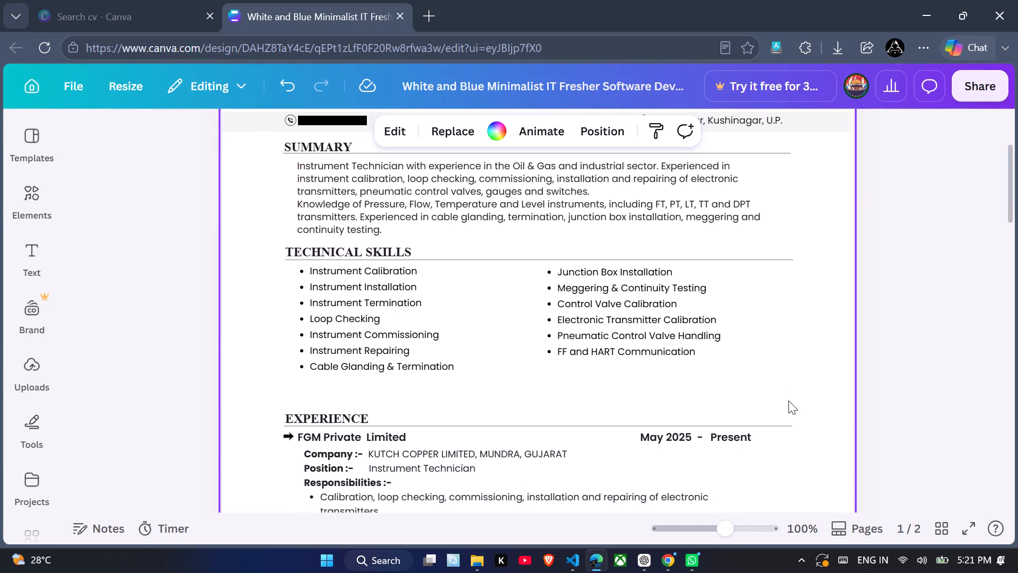
scroll(788, 401, down, 1)
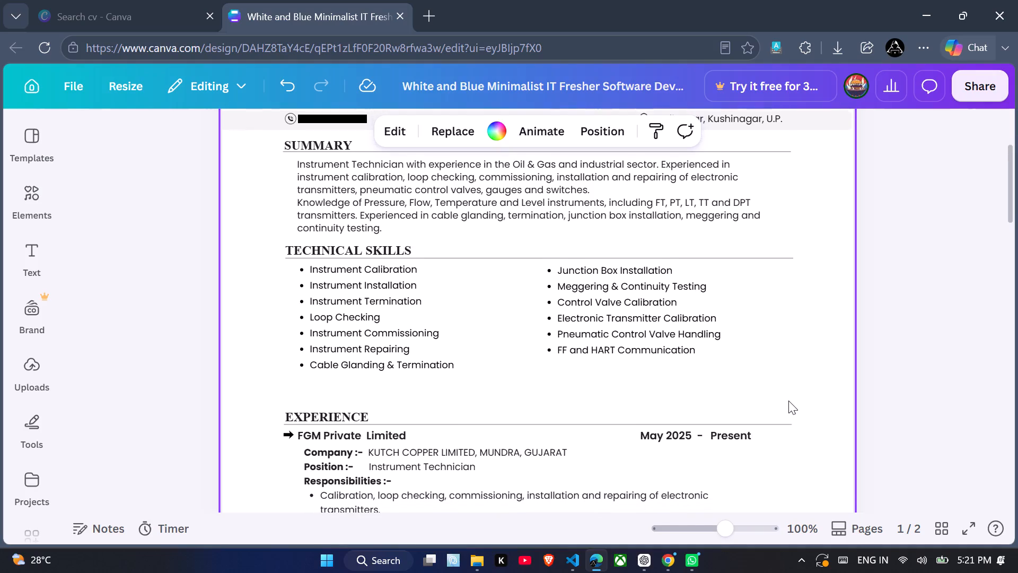
scroll(788, 401, down, 1)
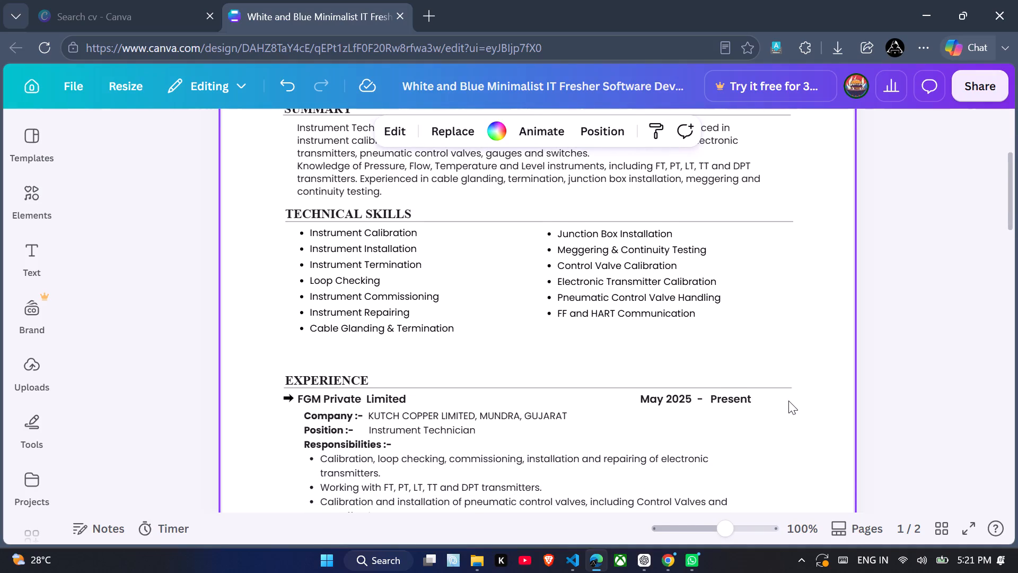
scroll(788, 401, down, 1)
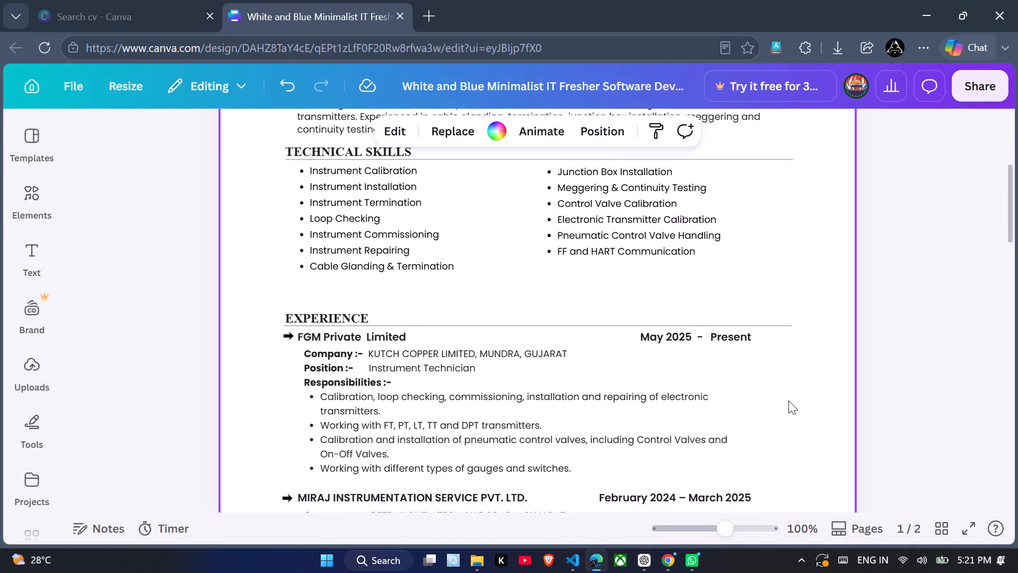
scroll(788, 401, down, 1)
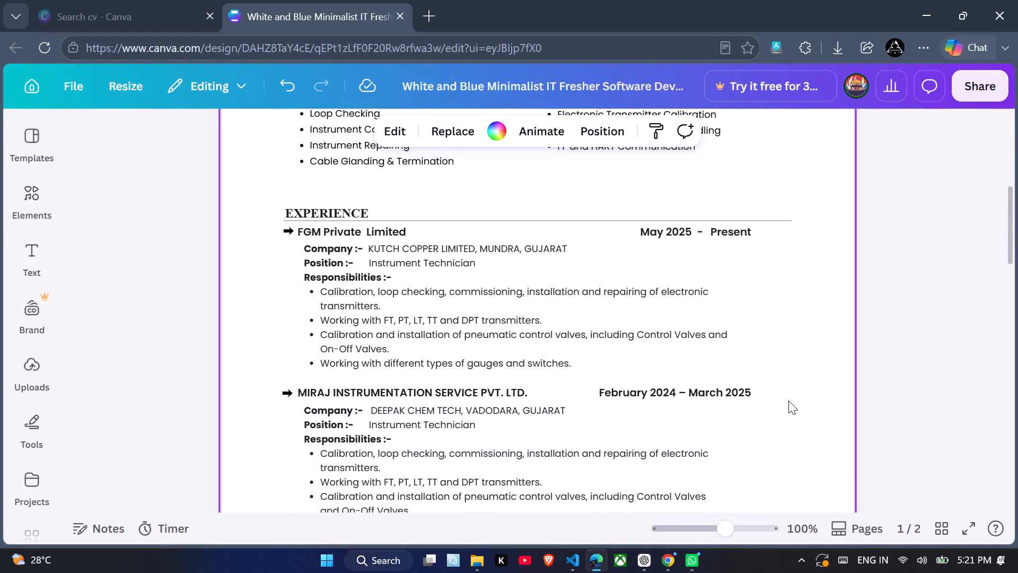
scroll(788, 401, down, 2)
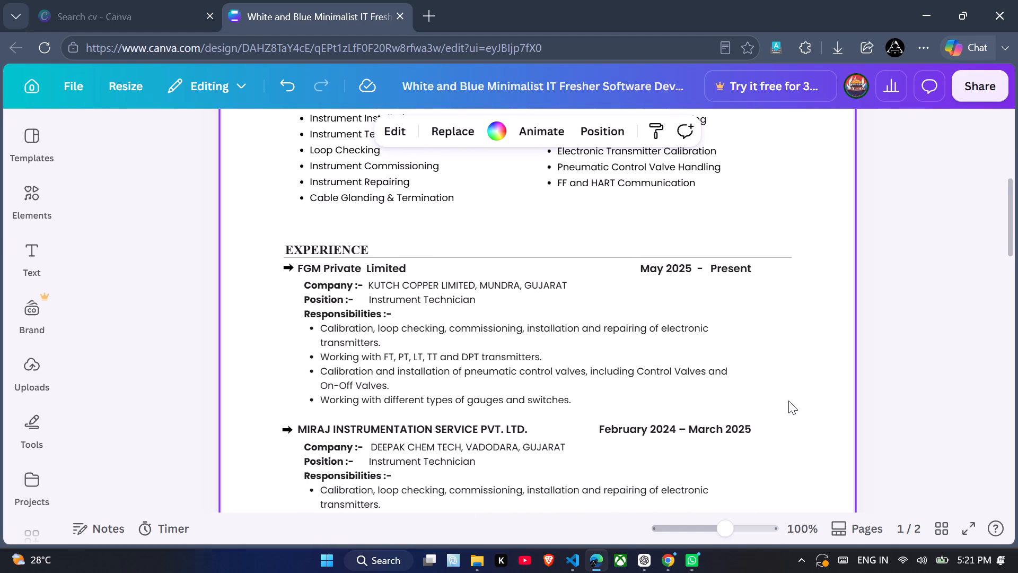
scroll(788, 401, down, 1)
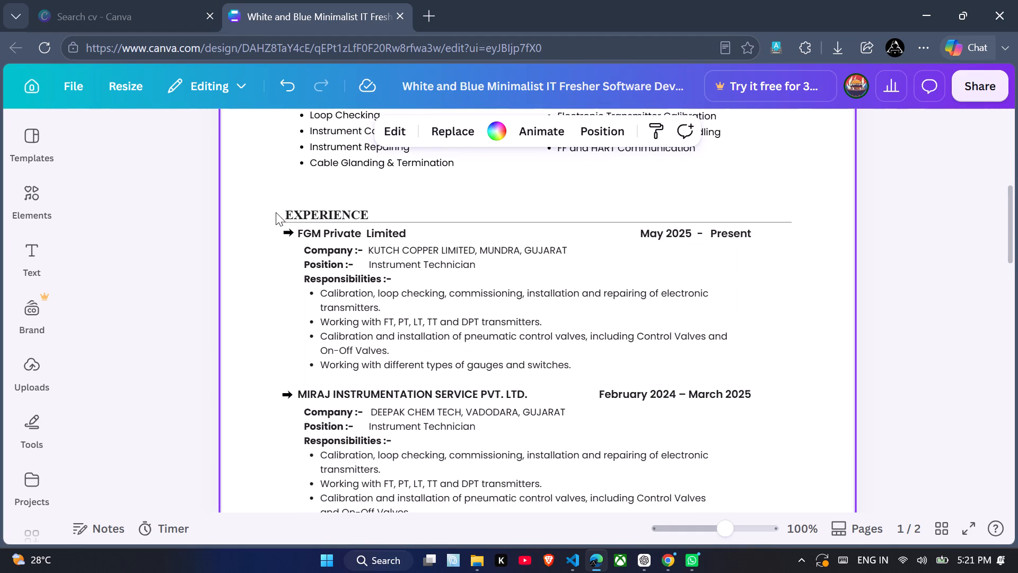
drag(275, 211, 663, 464)
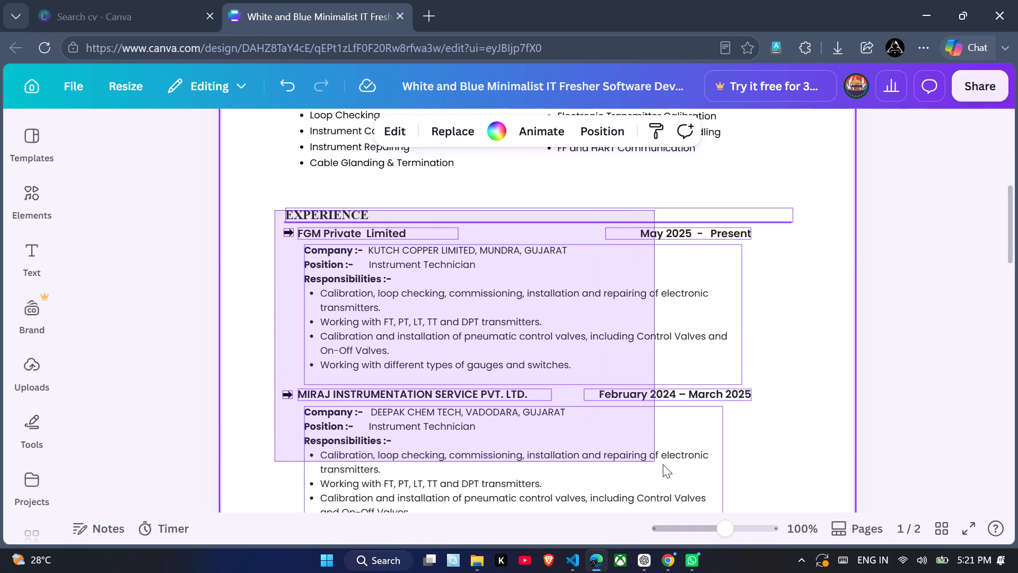
drag(663, 464, 770, 485)
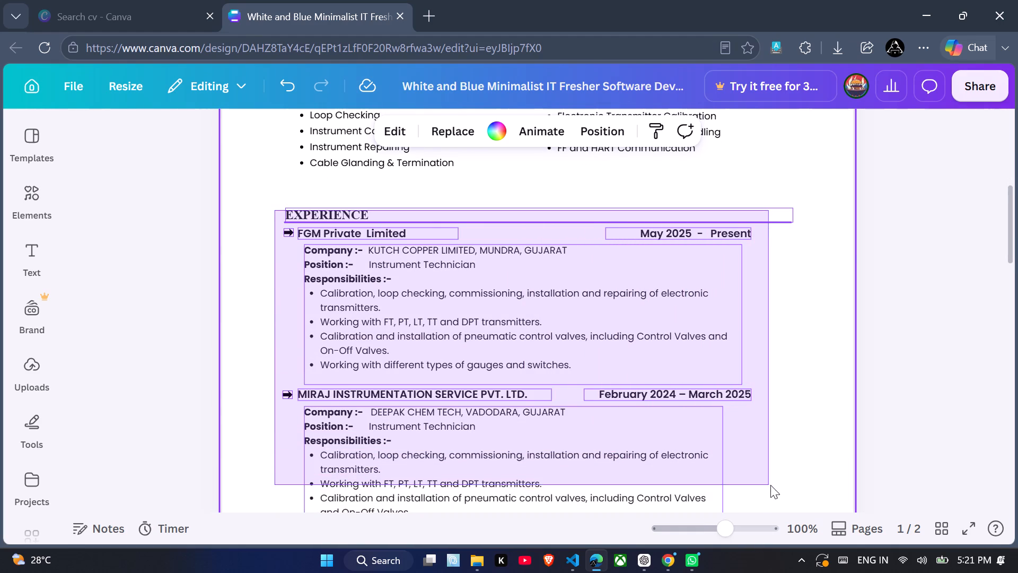
drag(770, 485, 781, 494)
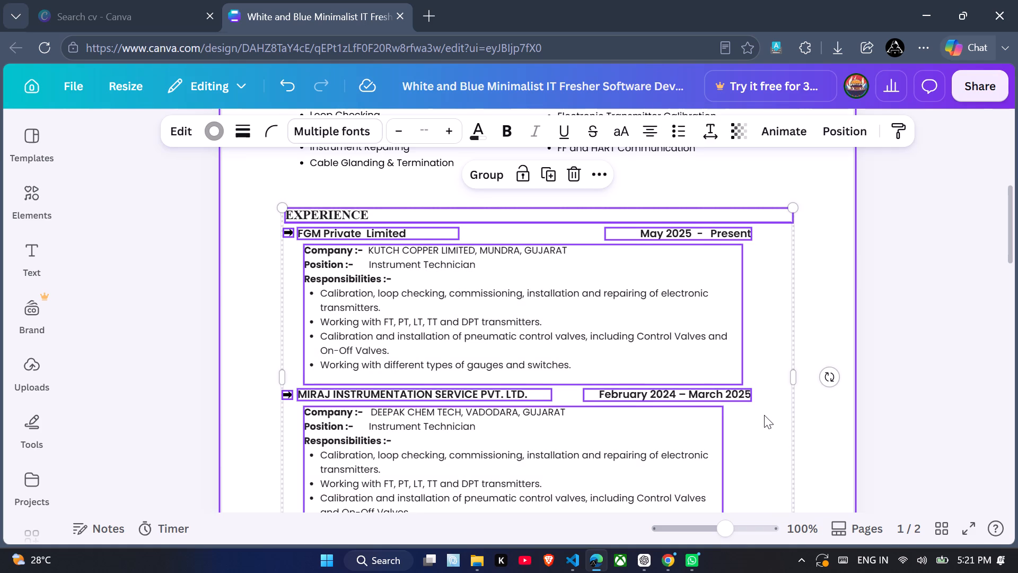
drag(764, 415, 761, 390)
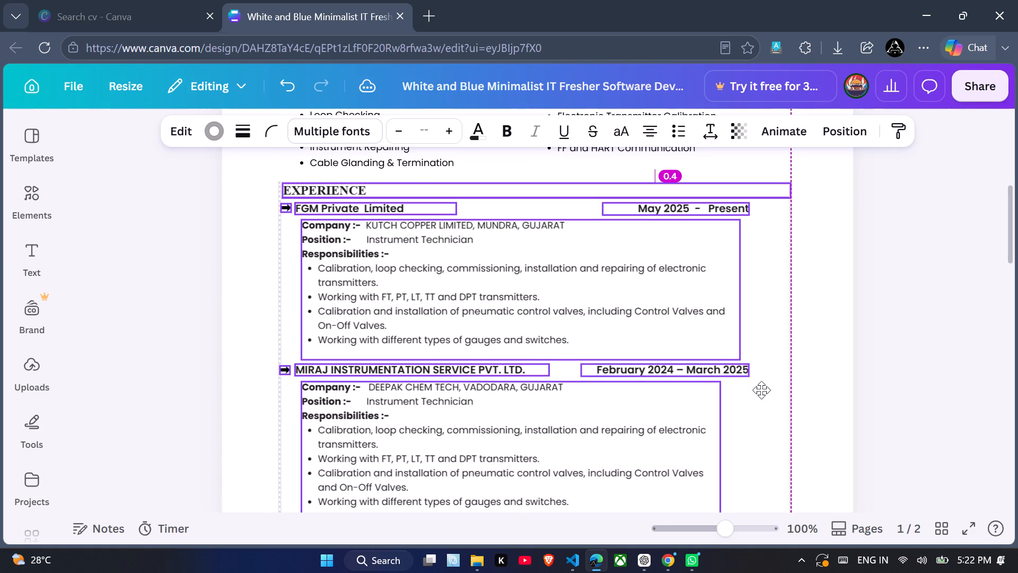
drag(761, 390, 763, 388)
click(835, 416)
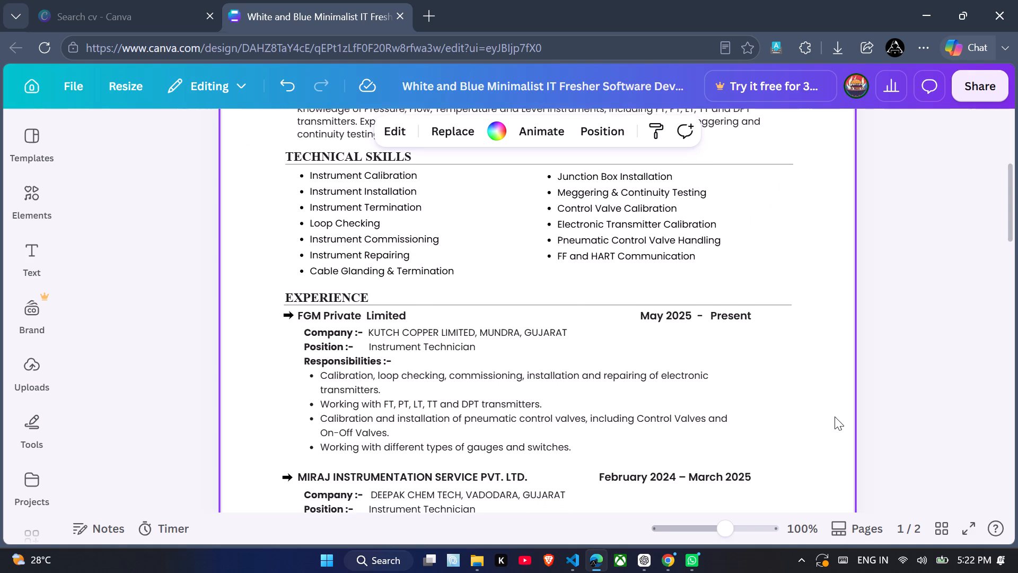
Narrow both job entries under Experience together from their left edge, indenting the arrows, company names and details slightly under the heading.
scroll(835, 416, down, 1)
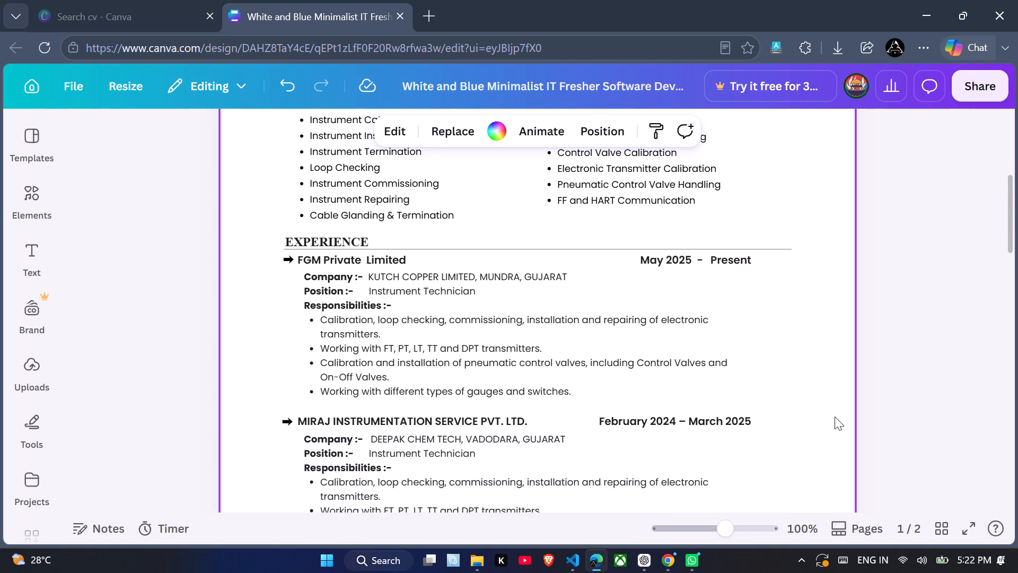
scroll(835, 416, down, 1)
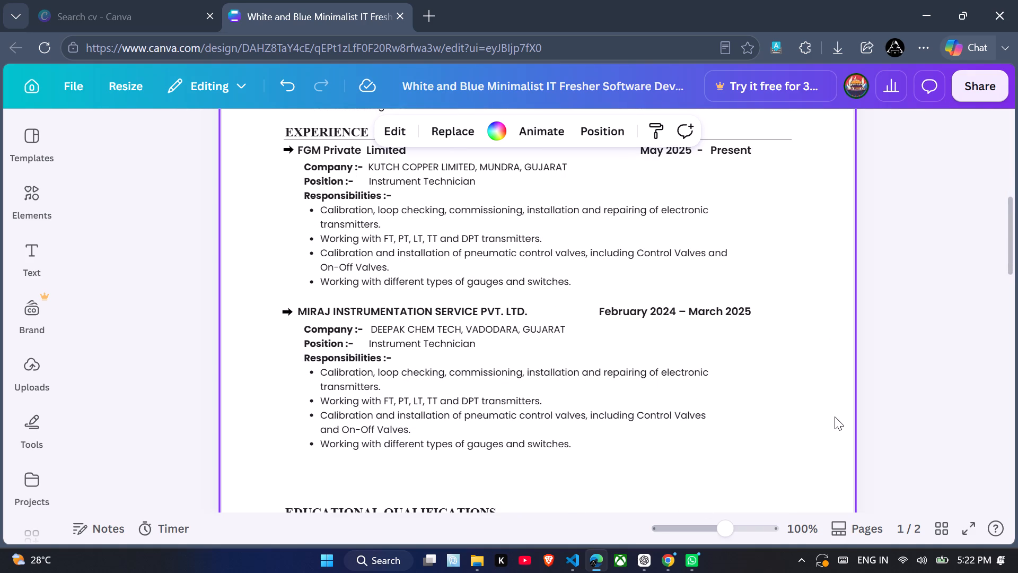
drag(265, 152, 380, 261)
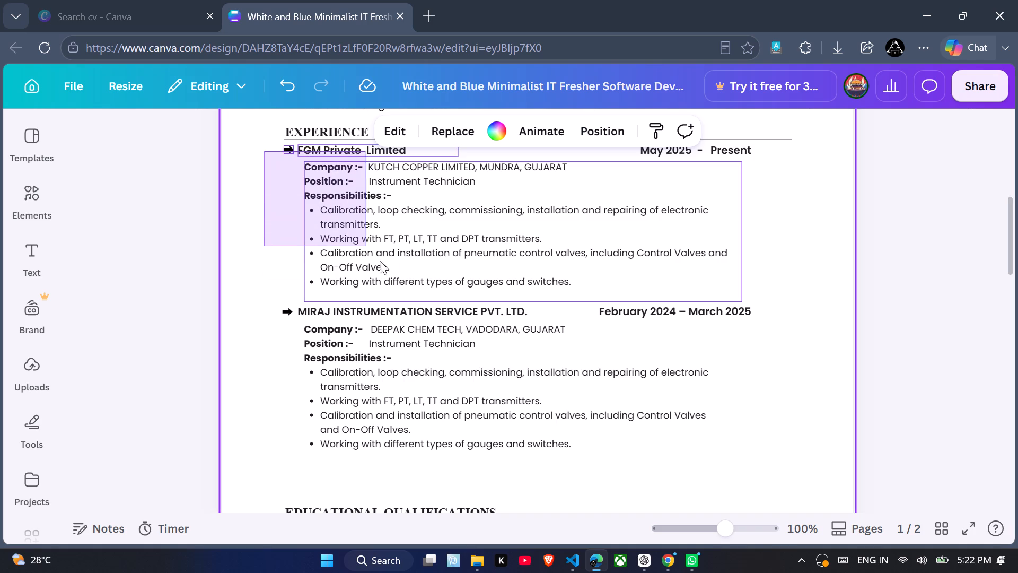
drag(380, 261, 759, 454)
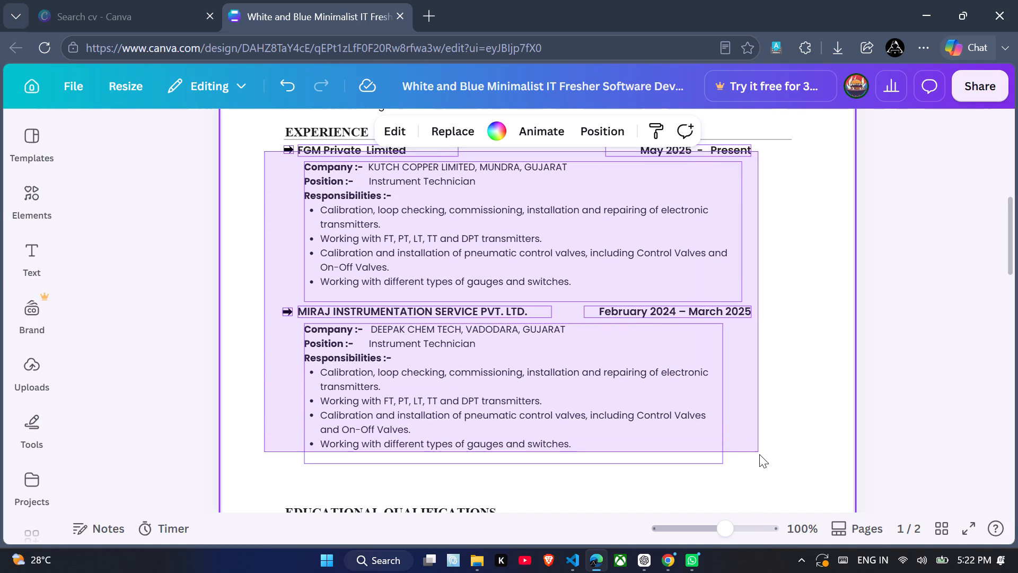
drag(759, 454, 761, 455)
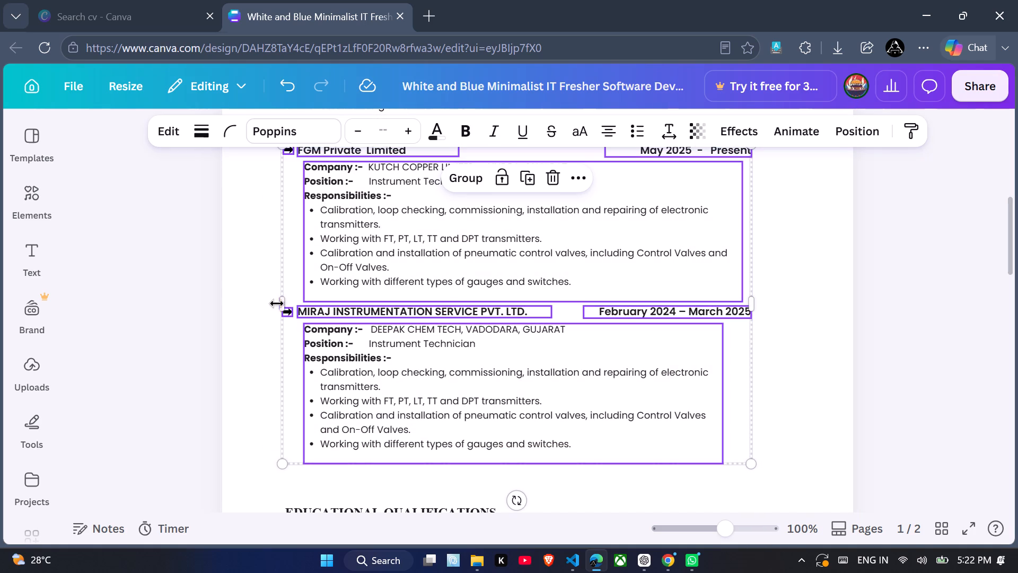
drag(280, 306, 287, 306)
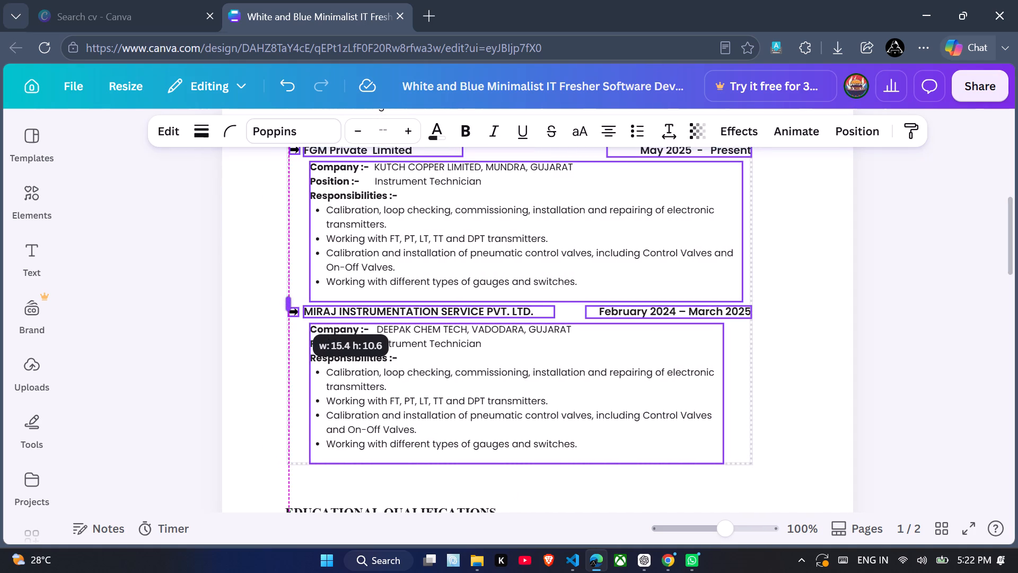
drag(287, 306, 292, 307)
scroll(292, 307, up, 3)
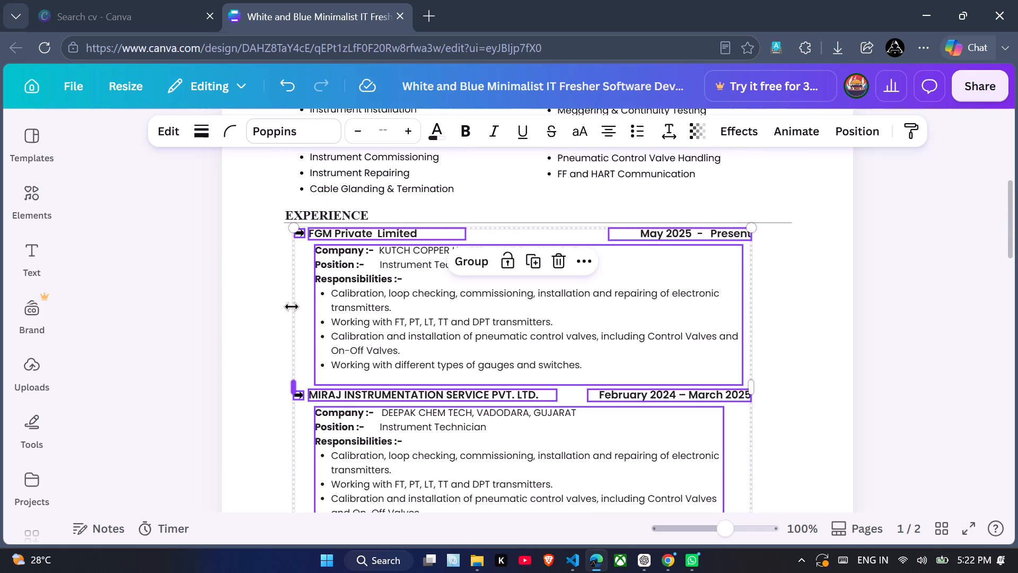
scroll(292, 307, up, 1)
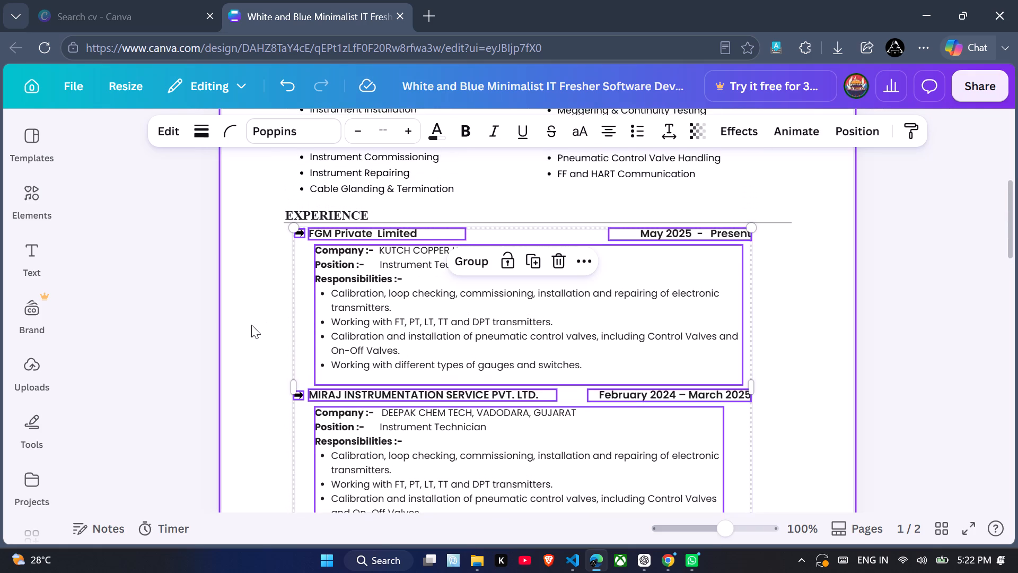
click(251, 325)
Nudge the horizontal line under the Experience heading slightly right to align its start with the heading's left edge.
scroll(251, 325, down, 2)
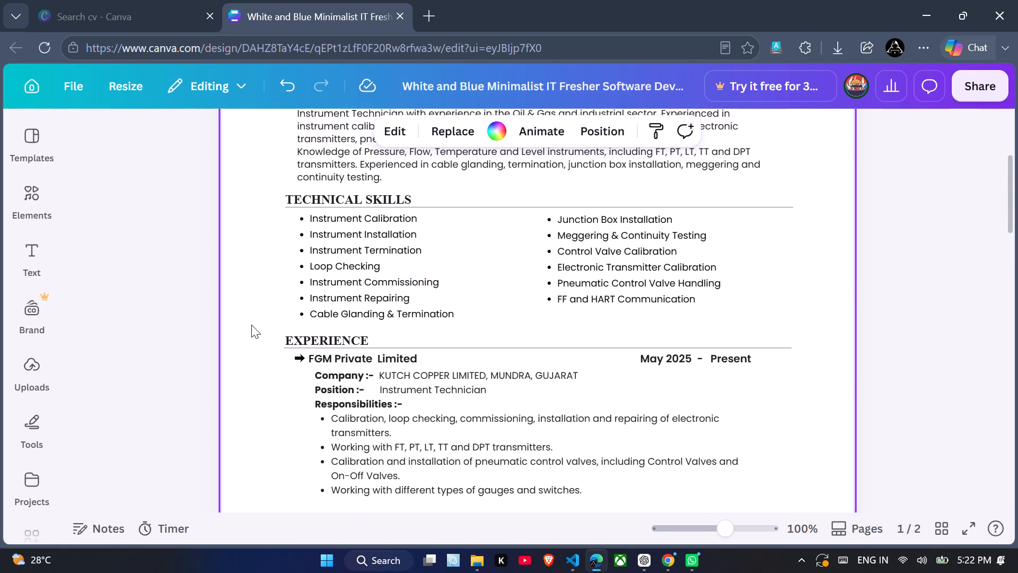
scroll(251, 325, down, 1)
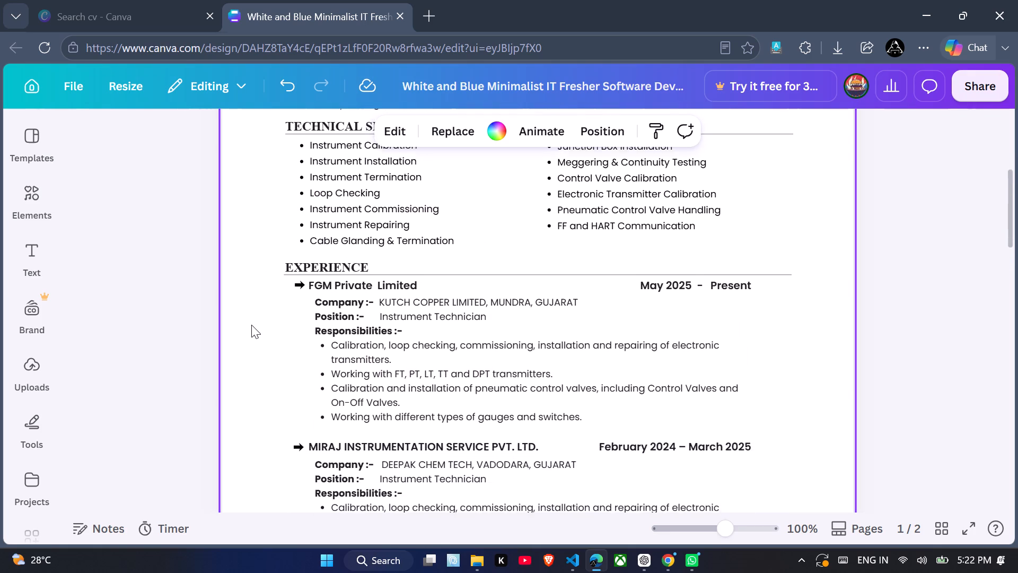
scroll(251, 325, down, 2)
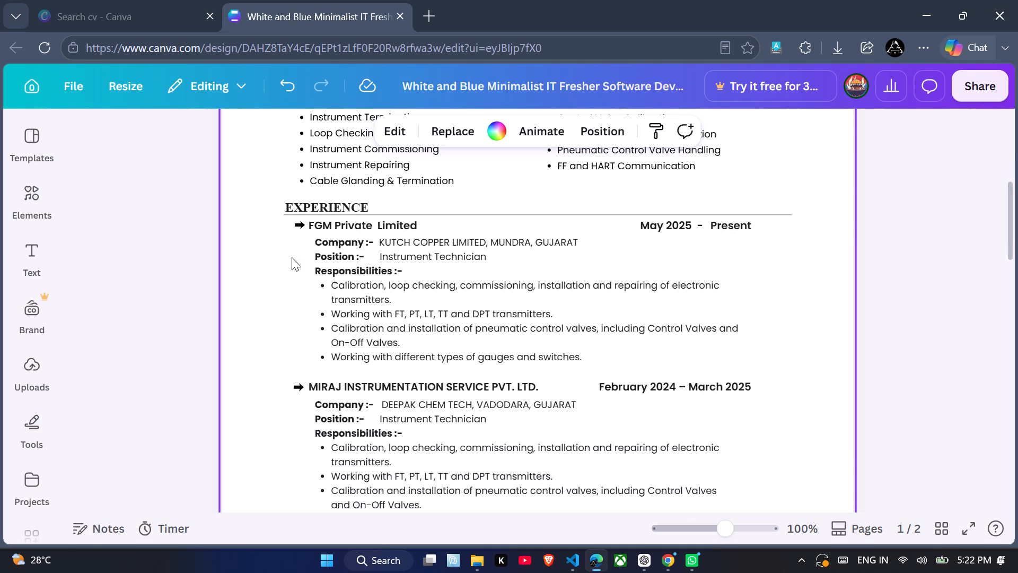
click(284, 222)
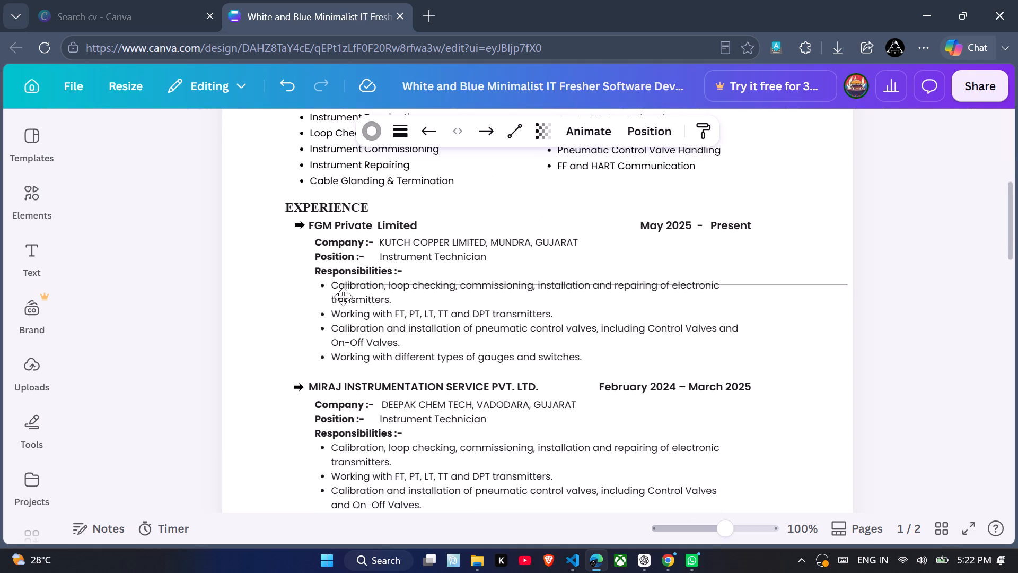
click(280, 237)
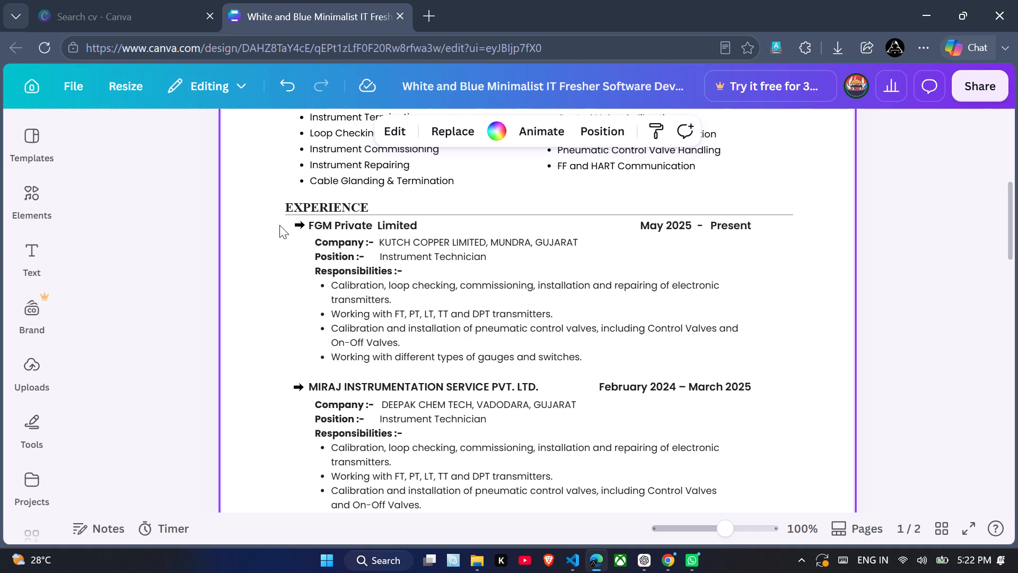
Widen both job entries under Experience together from their right edge to a width of about 16.3, bringing the dates near the line's end.
drag(279, 225, 442, 525)
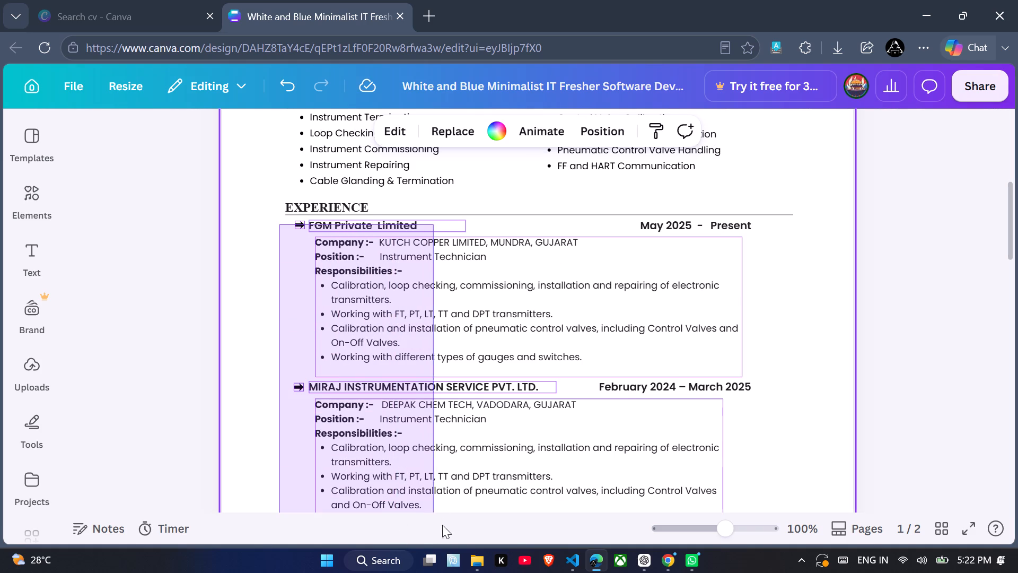
drag(442, 525, 743, 501)
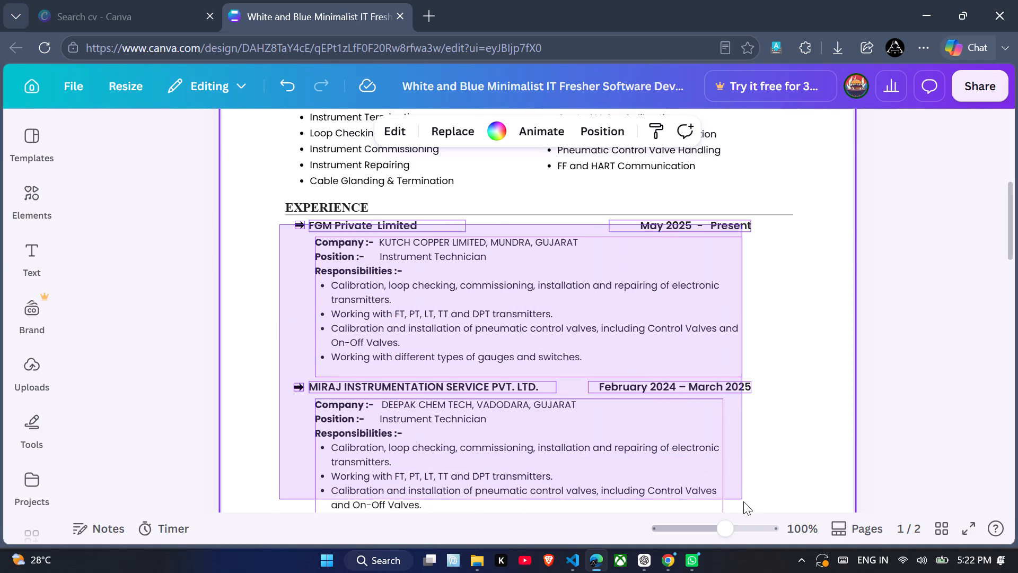
drag(743, 501, 744, 502)
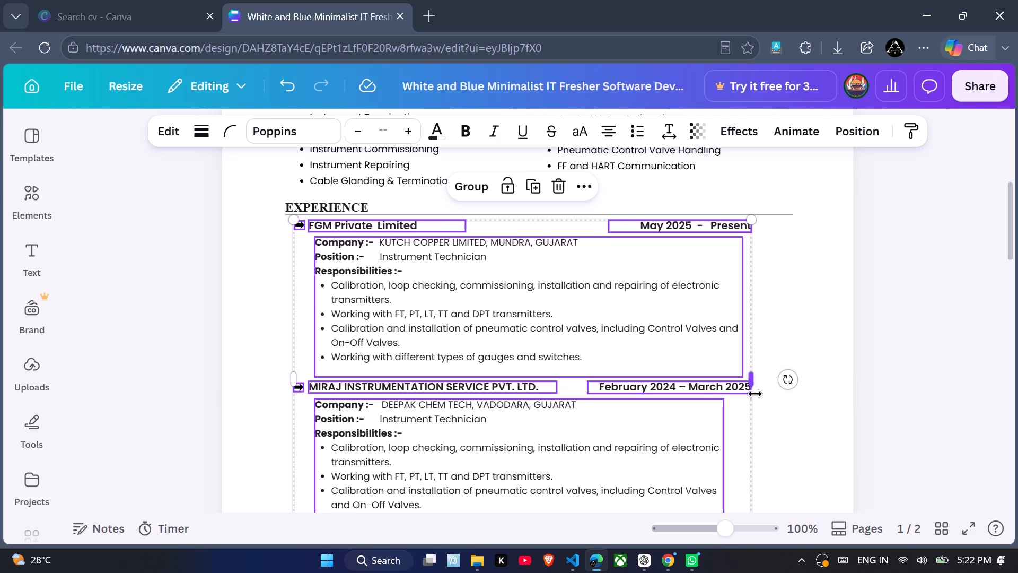
drag(754, 385, 752, 386)
drag(752, 386, 745, 386)
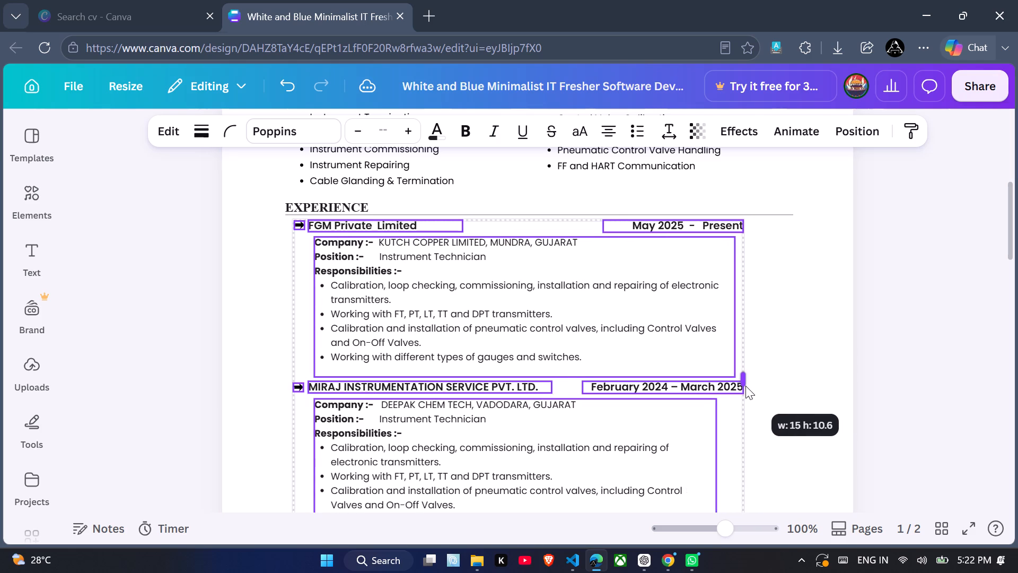
drag(745, 386, 747, 386)
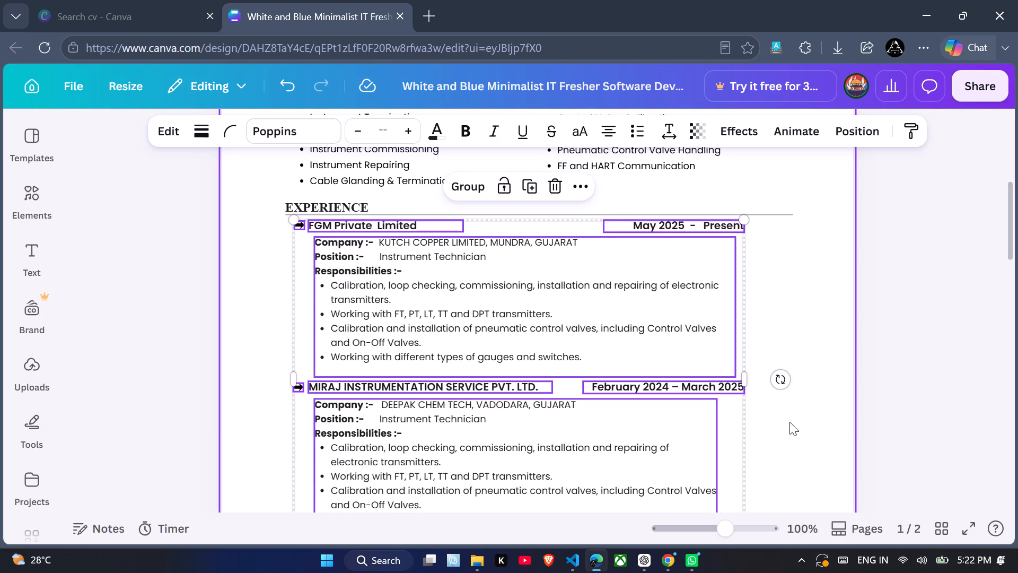
drag(747, 381, 775, 383)
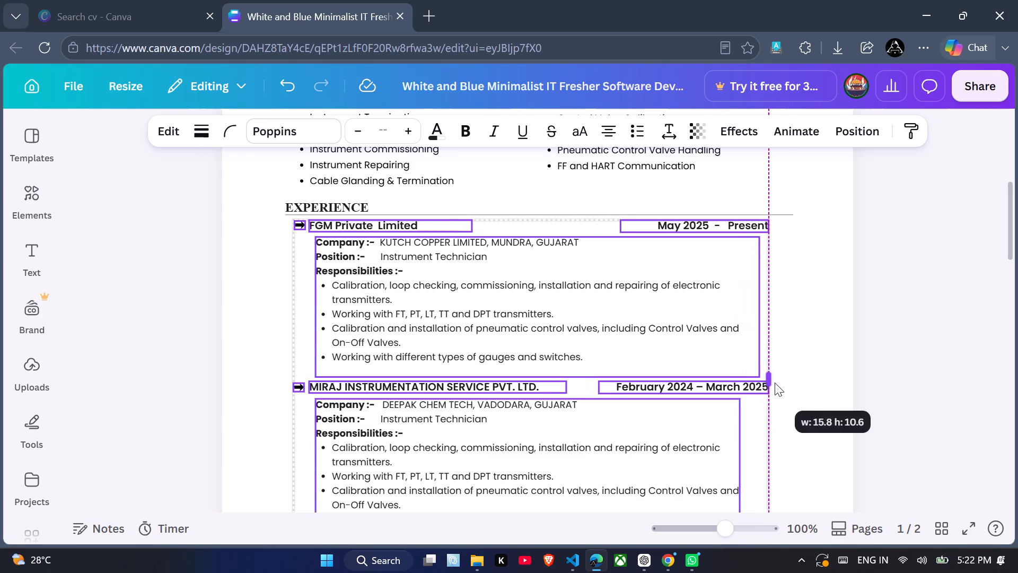
drag(775, 383, 783, 383)
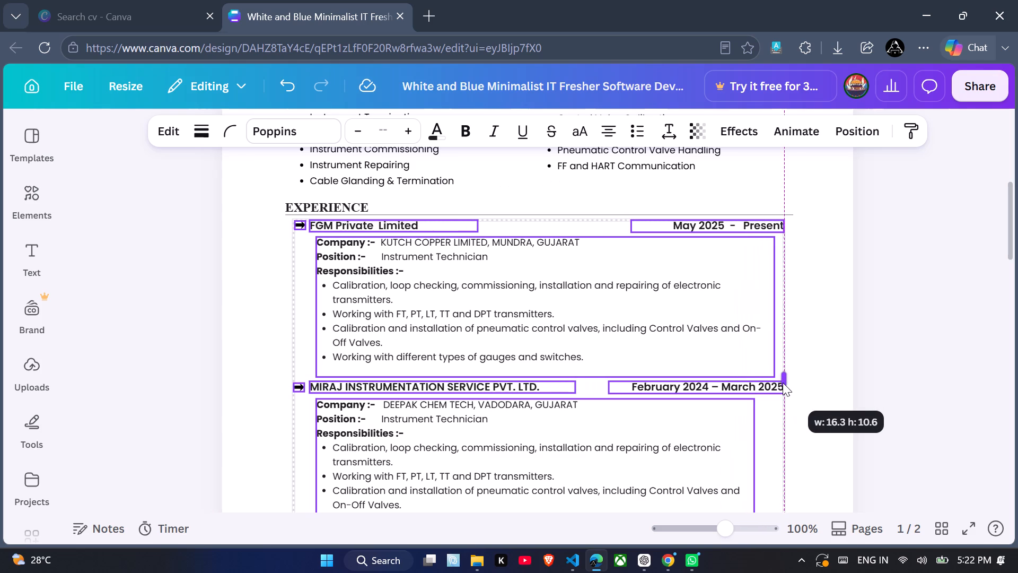
drag(783, 383, 782, 383)
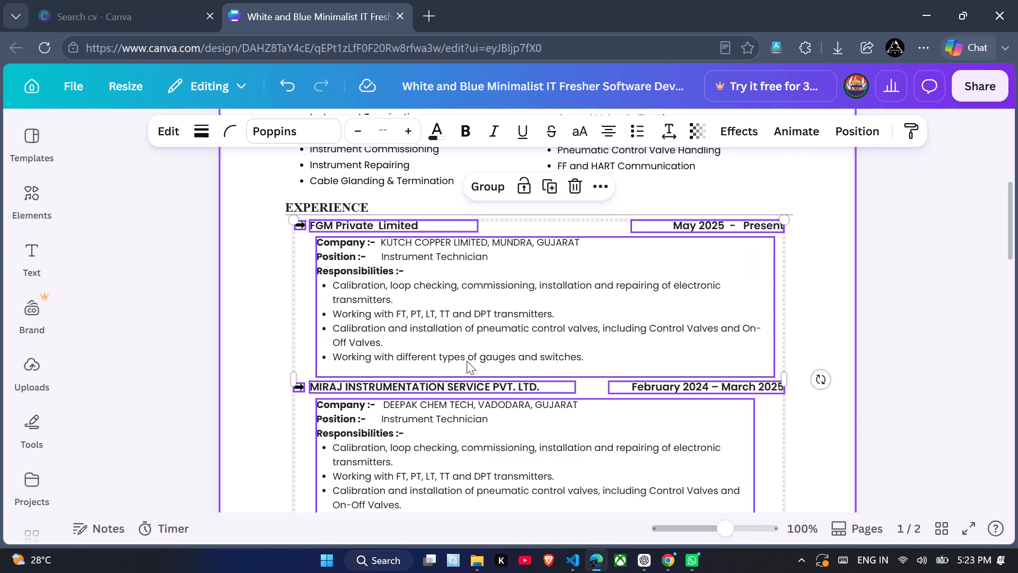
Widen both job entries under Experience together slightly from their left edge, bringing the arrows closer to the heading's left edge.
click(288, 378)
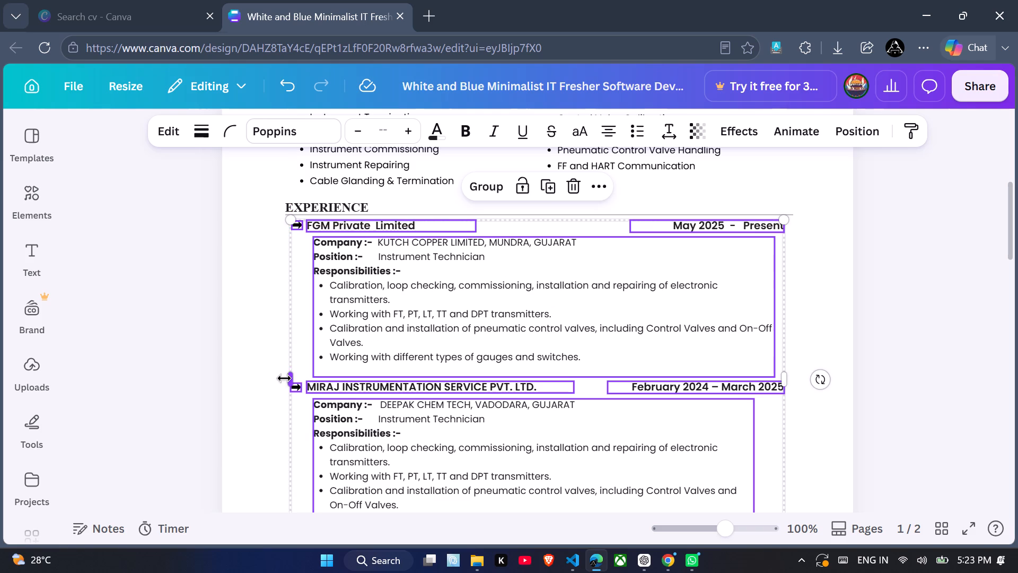
click(263, 367)
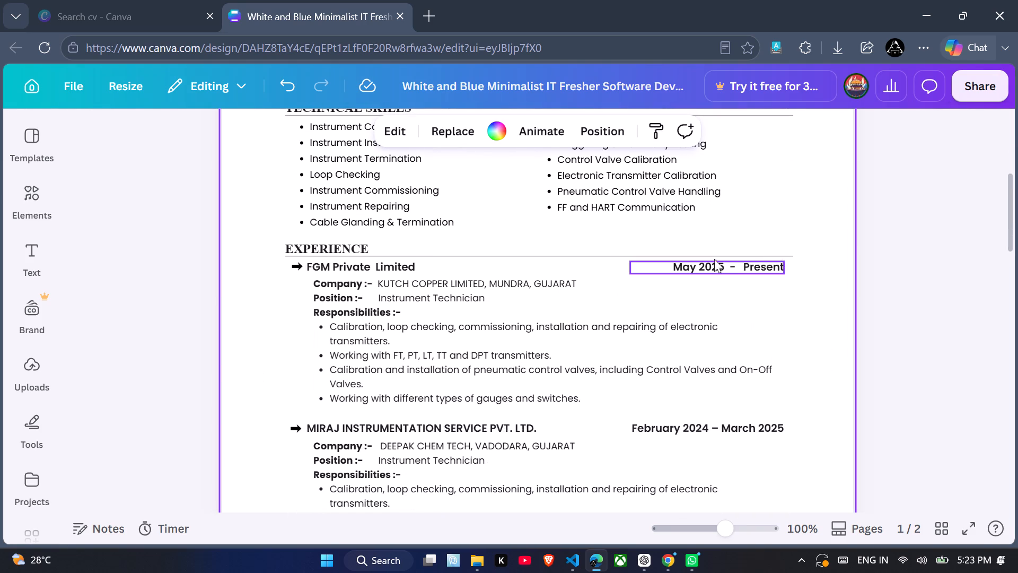
Reduce the font size of both job dates under Experience, May 2025 - Present and February 2024 – March 2025, to 9.
click(743, 273)
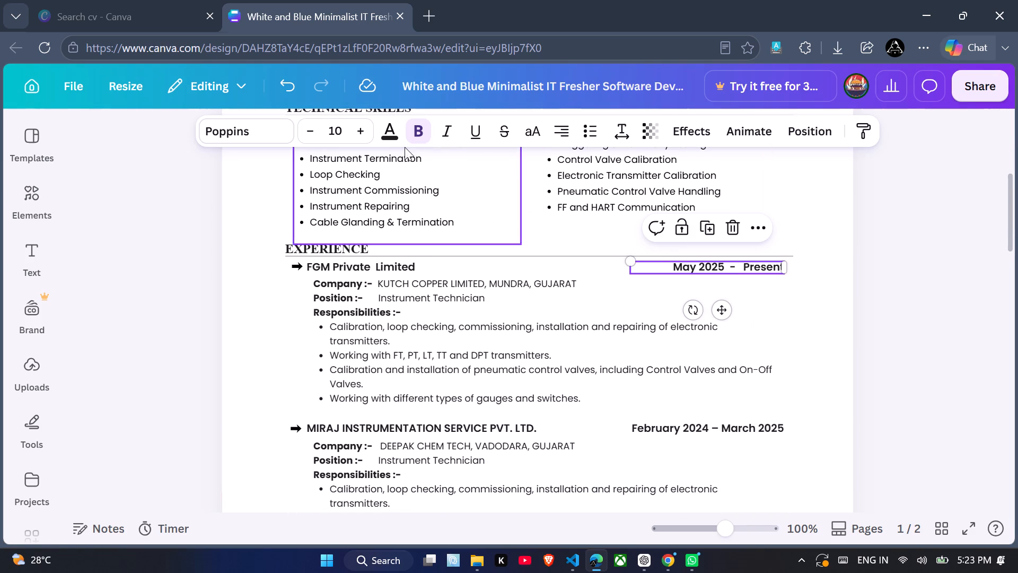
click(318, 135)
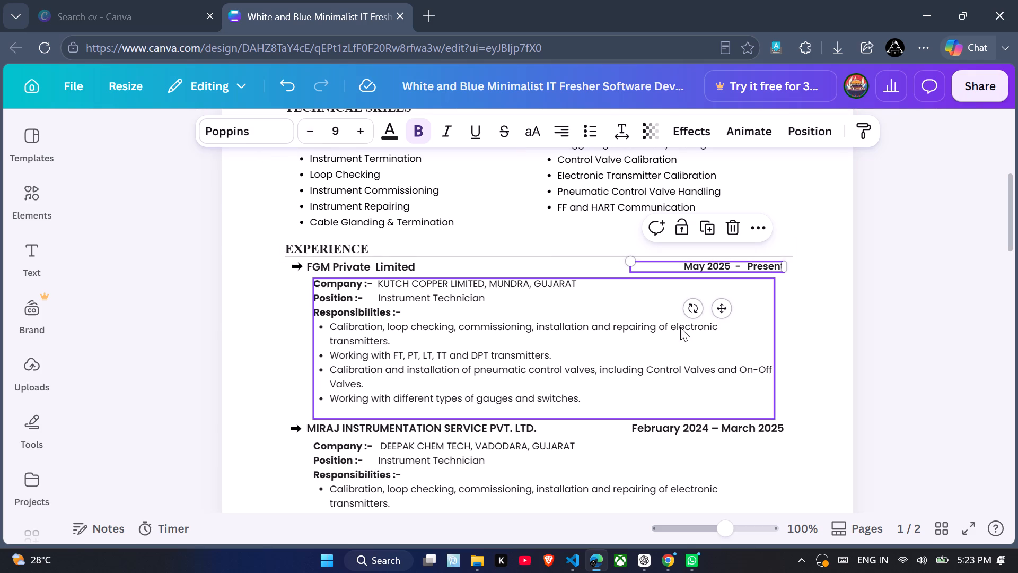
scroll(800, 385, down, 1)
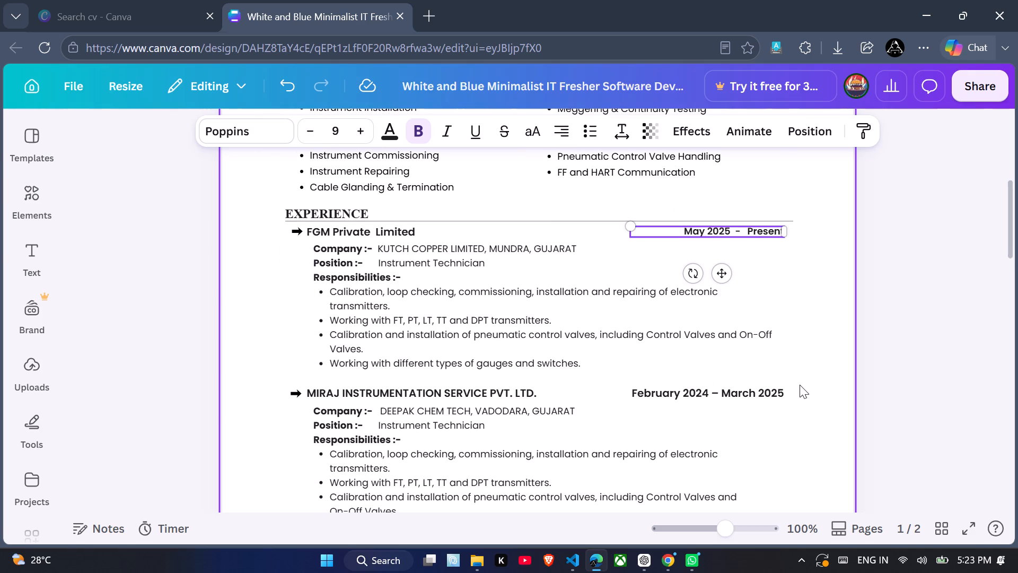
click(773, 387)
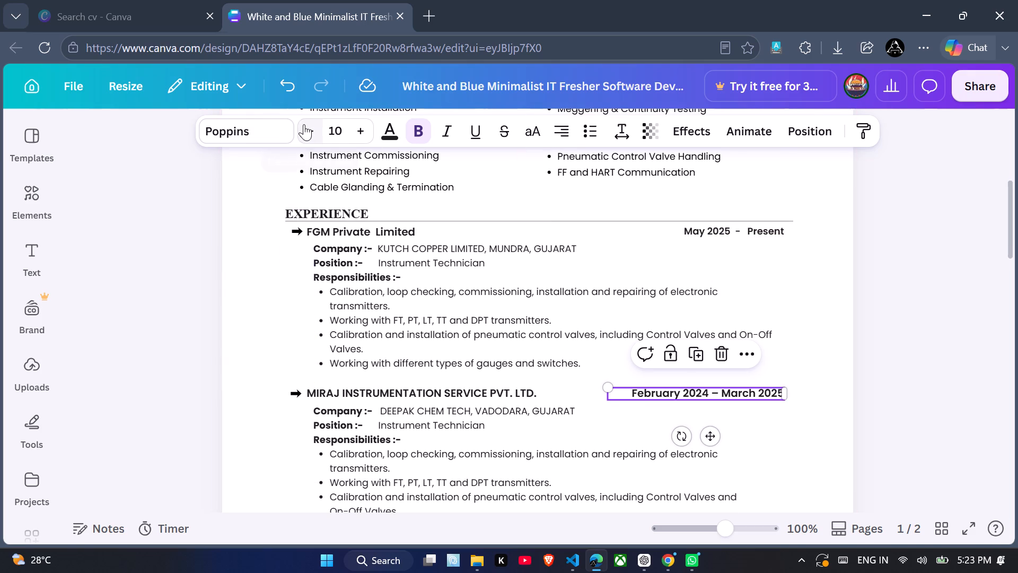
click(304, 125)
Move the Educational Qualifications heading, its line and both education entries together from the bottom of page 1 to the top of page 2.
scroll(205, 397, down, 1)
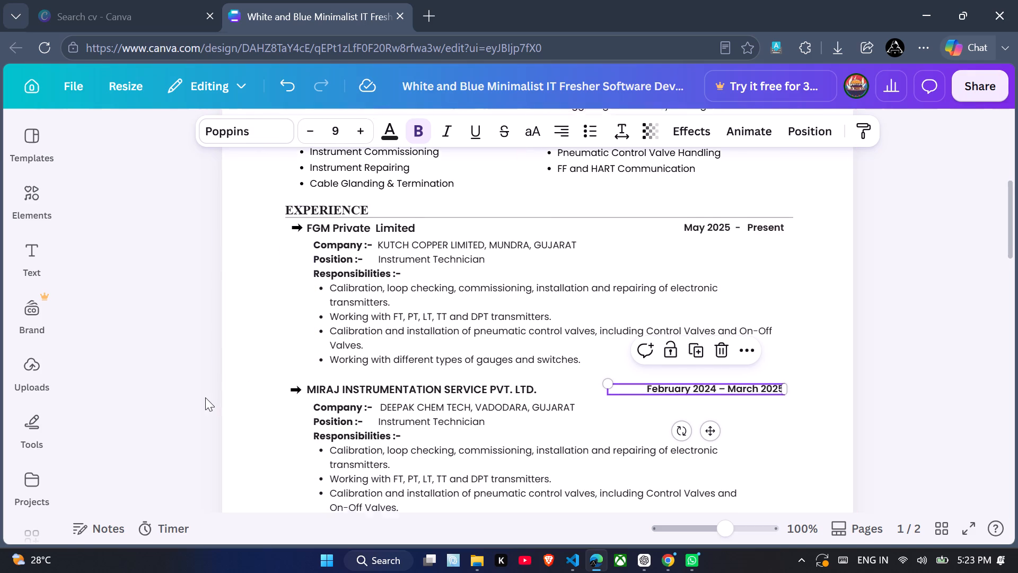
scroll(205, 397, down, 2)
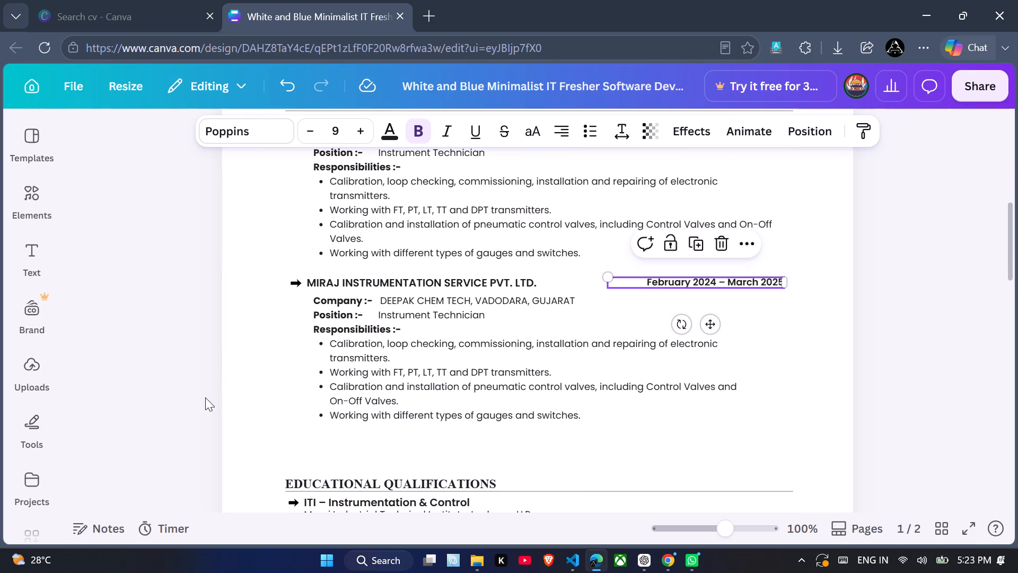
scroll(205, 397, down, 1)
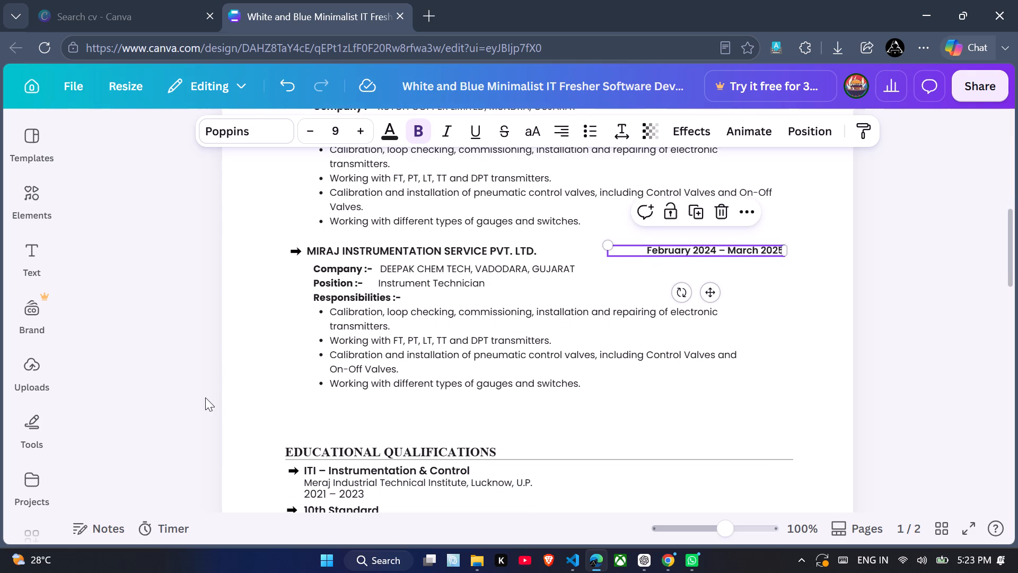
scroll(205, 397, up, 1)
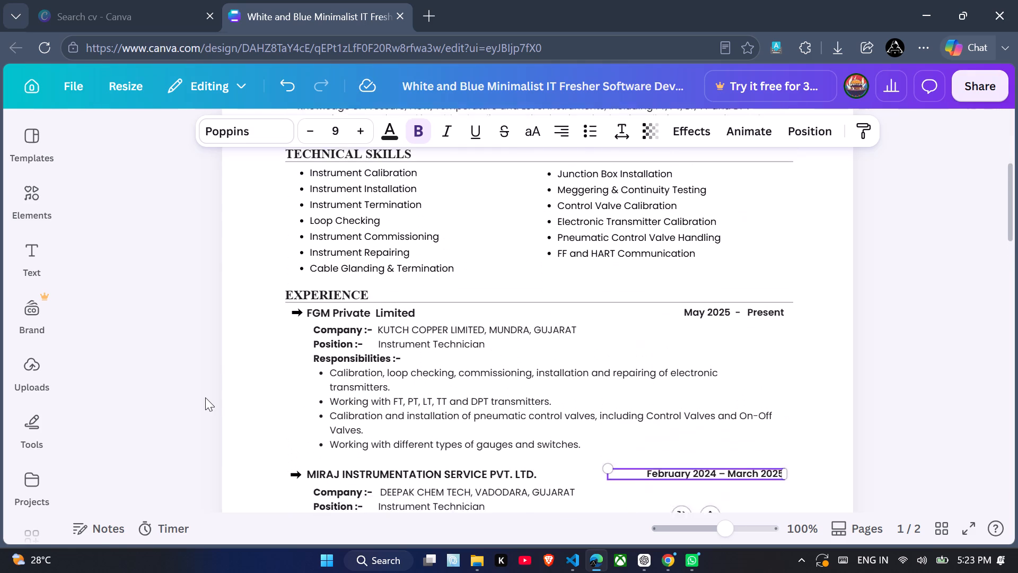
scroll(205, 397, down, 2)
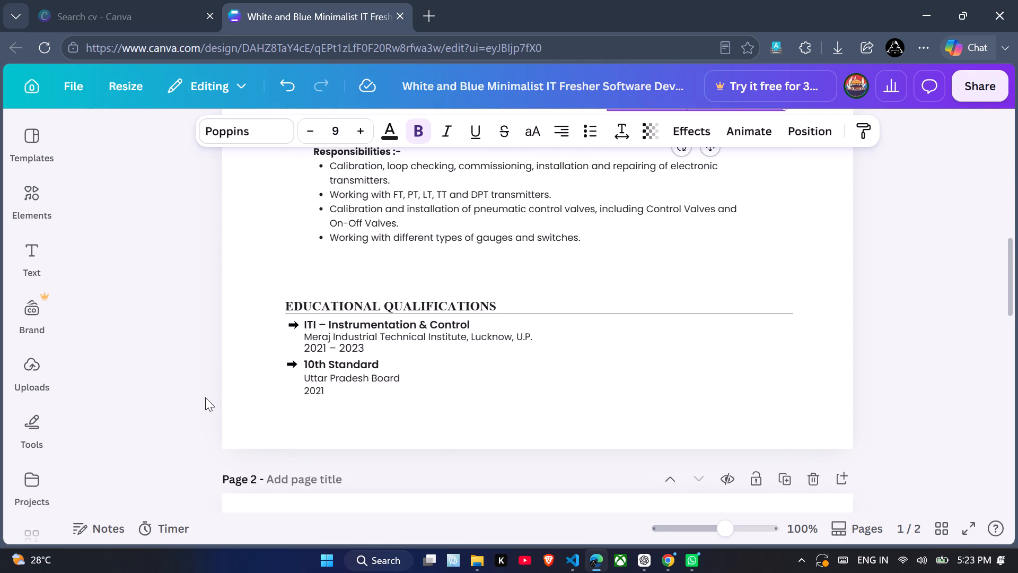
scroll(205, 397, down, 3)
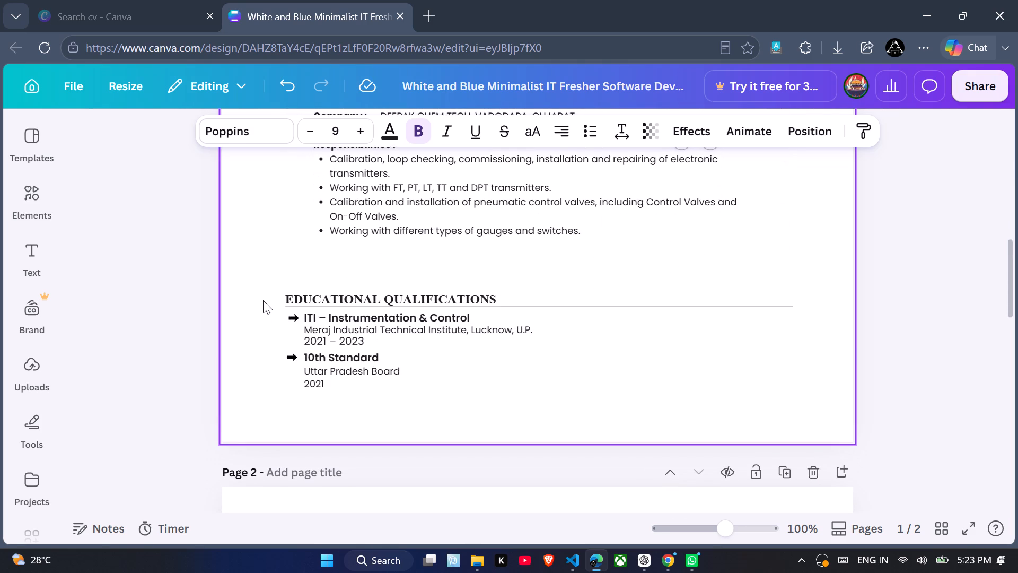
drag(261, 290, 476, 410)
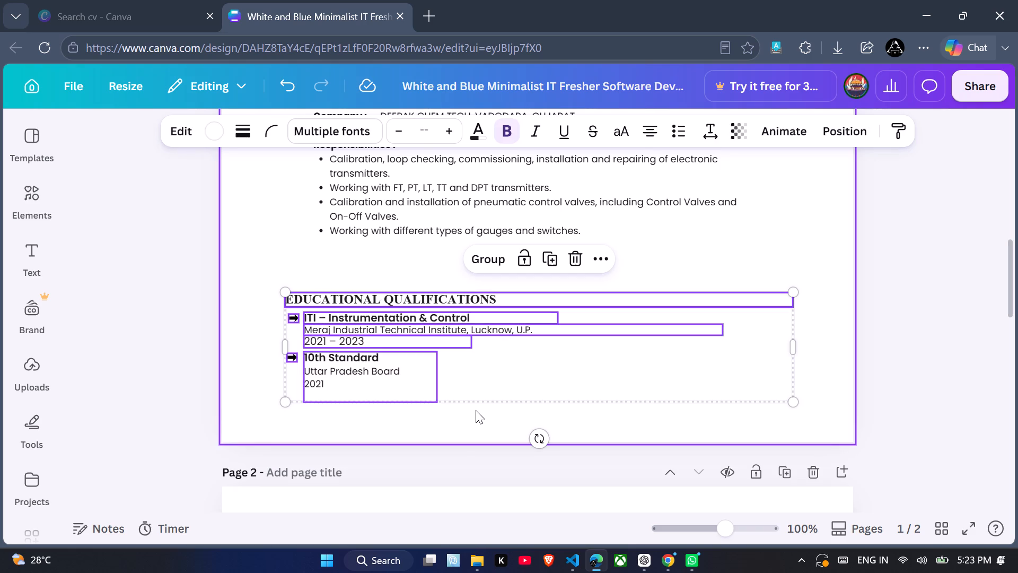
click(603, 256)
scroll(680, 333, down, 3)
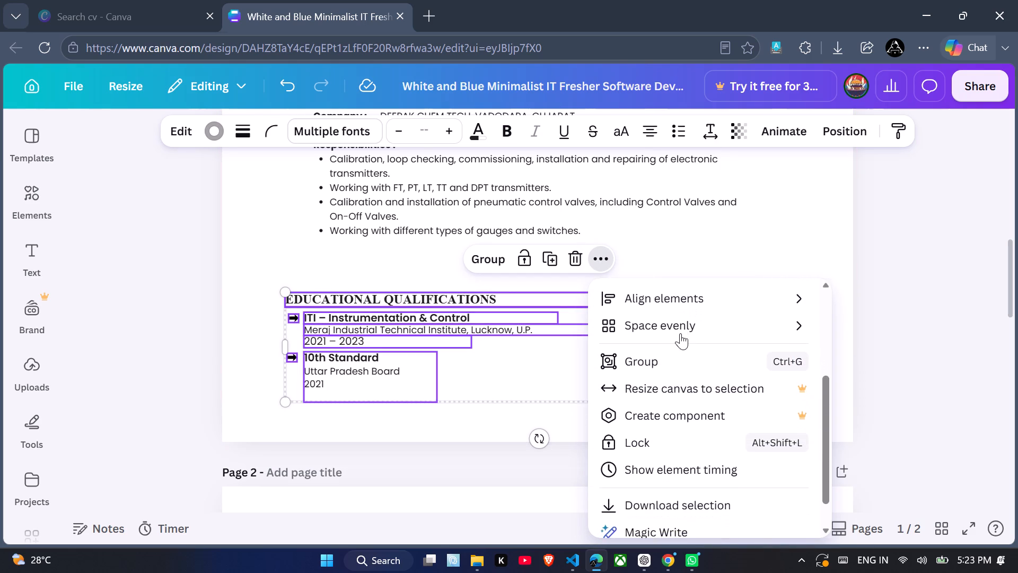
scroll(680, 333, down, 2)
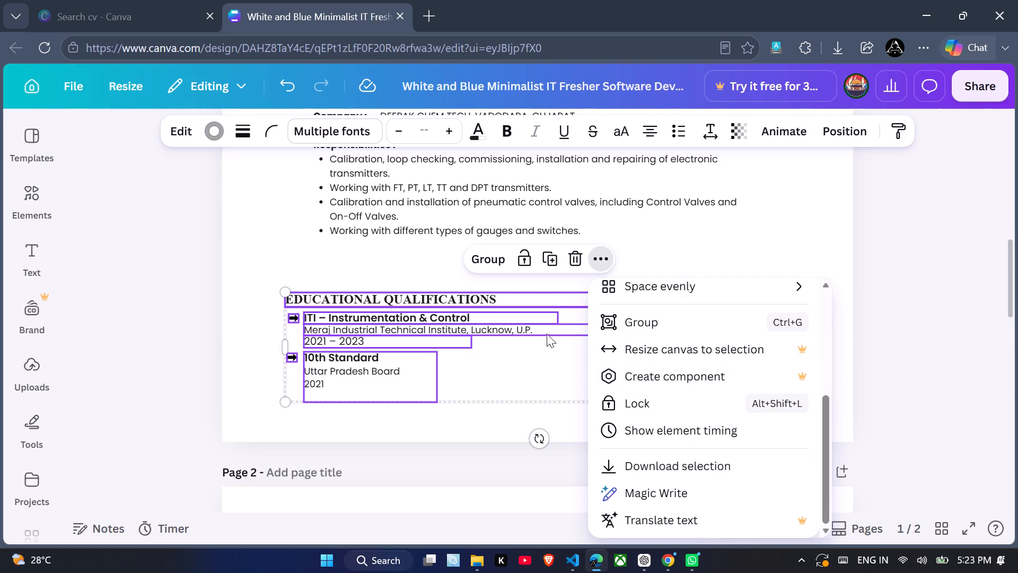
drag(542, 360, 546, 500)
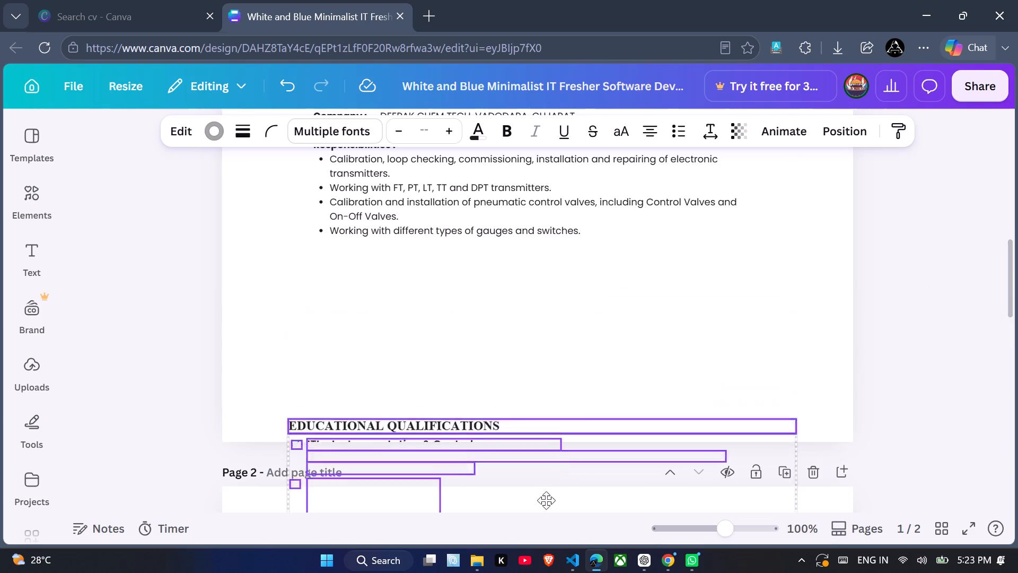
drag(546, 500, 547, 564)
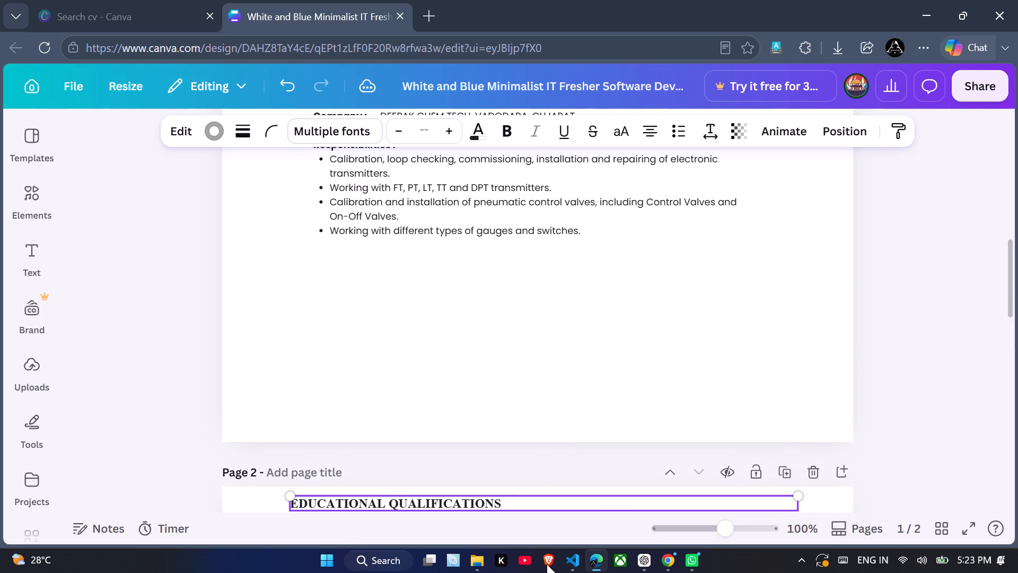
Move the whole Educational Qualifications block down page 2 to sit directly below the Technical Documentation Knowledge list at the page bottom.
scroll(580, 337, down, 5)
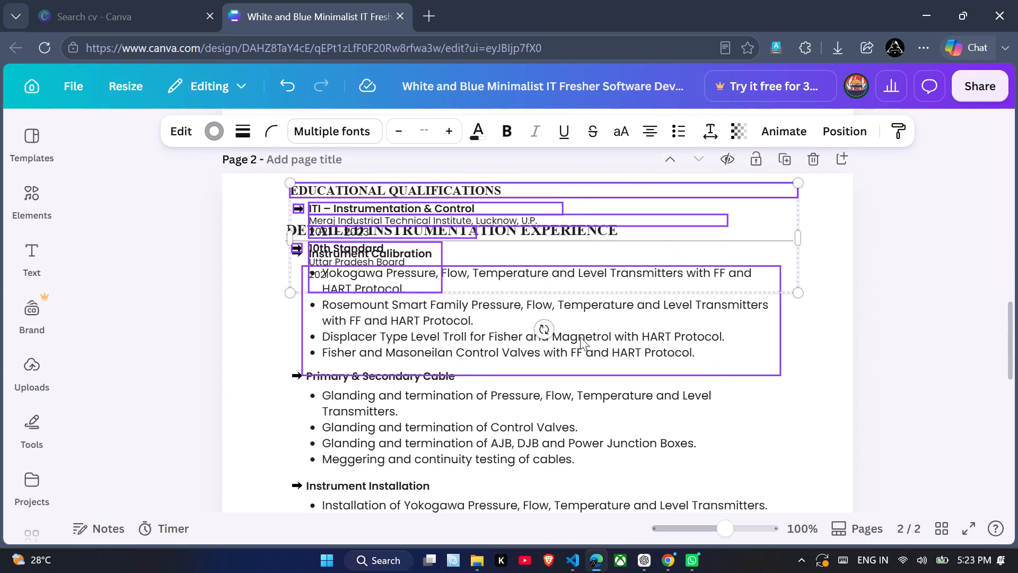
scroll(580, 337, down, 1)
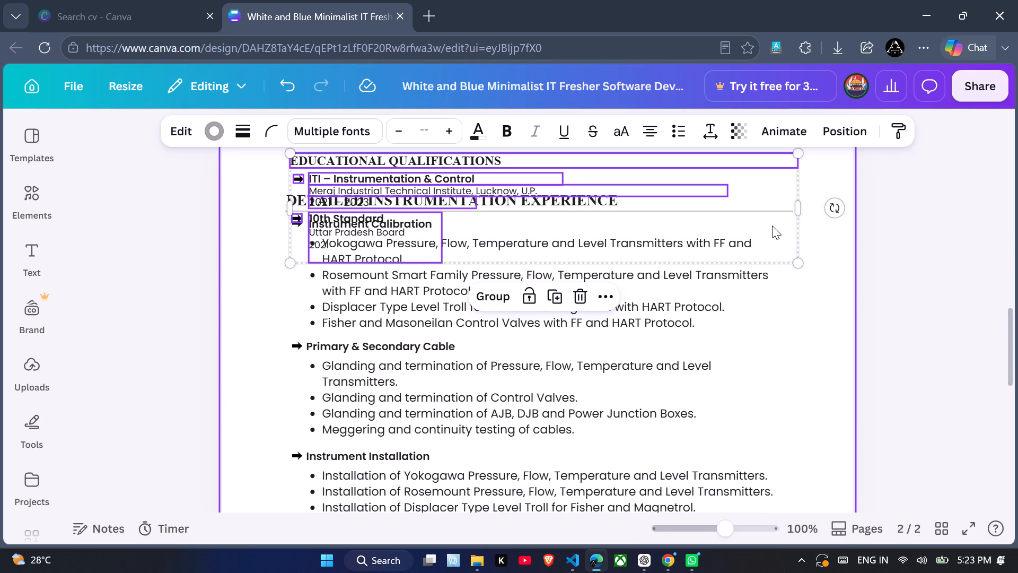
drag(772, 225, 735, 489)
scroll(827, 312, down, 1)
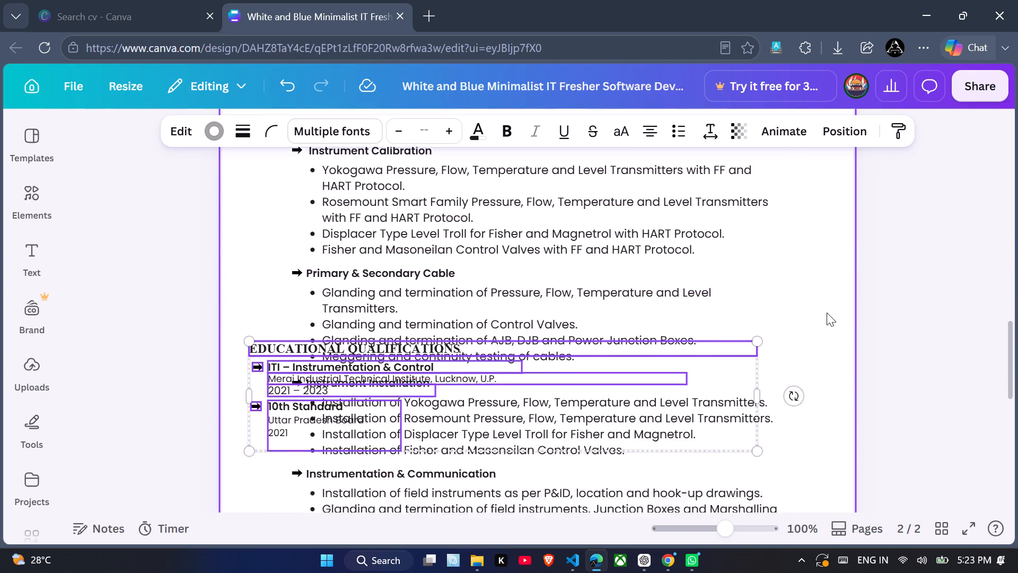
scroll(827, 312, down, 3)
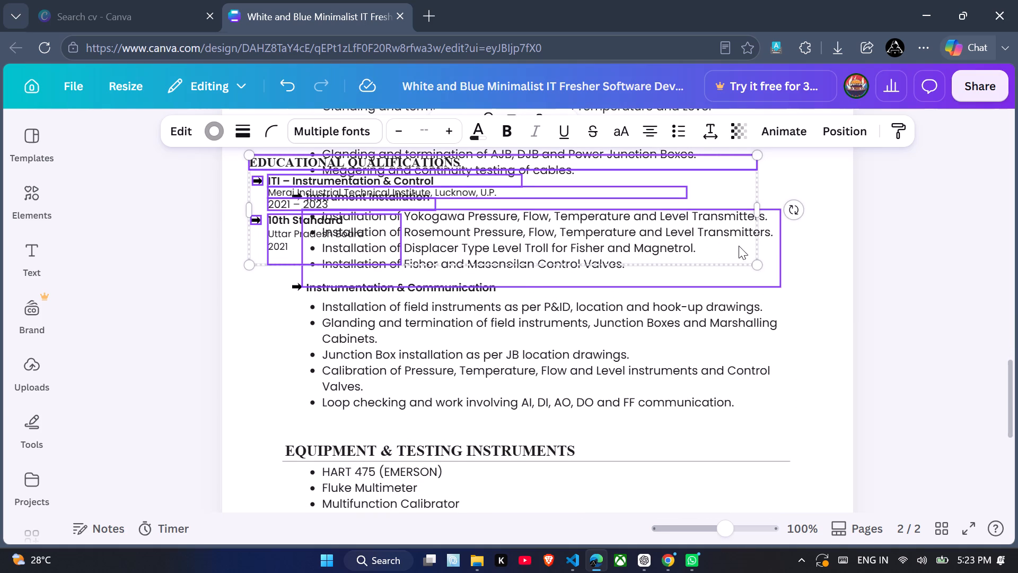
drag(736, 198, 690, 462)
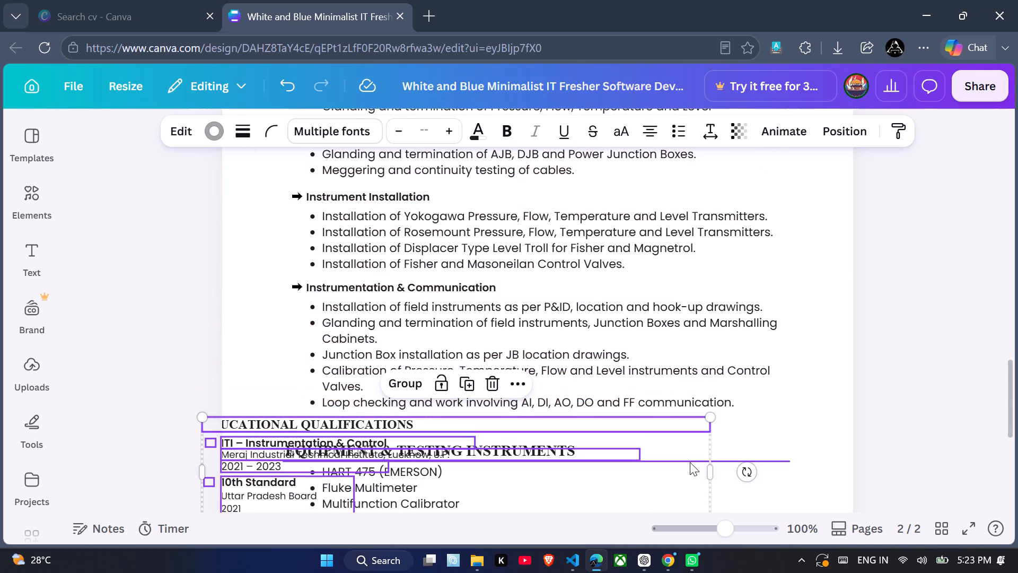
scroll(769, 412, down, 3)
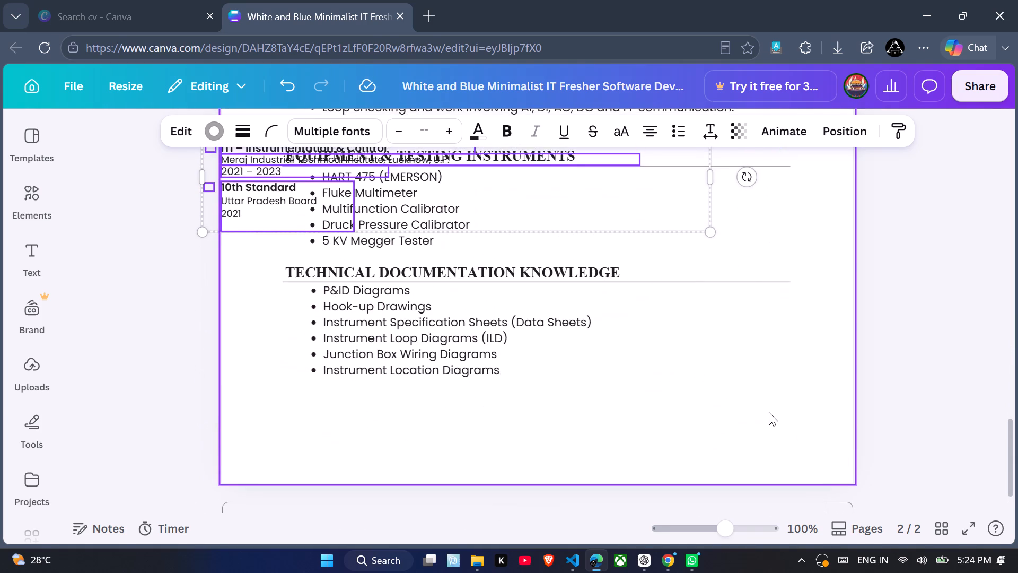
drag(273, 222, 308, 507)
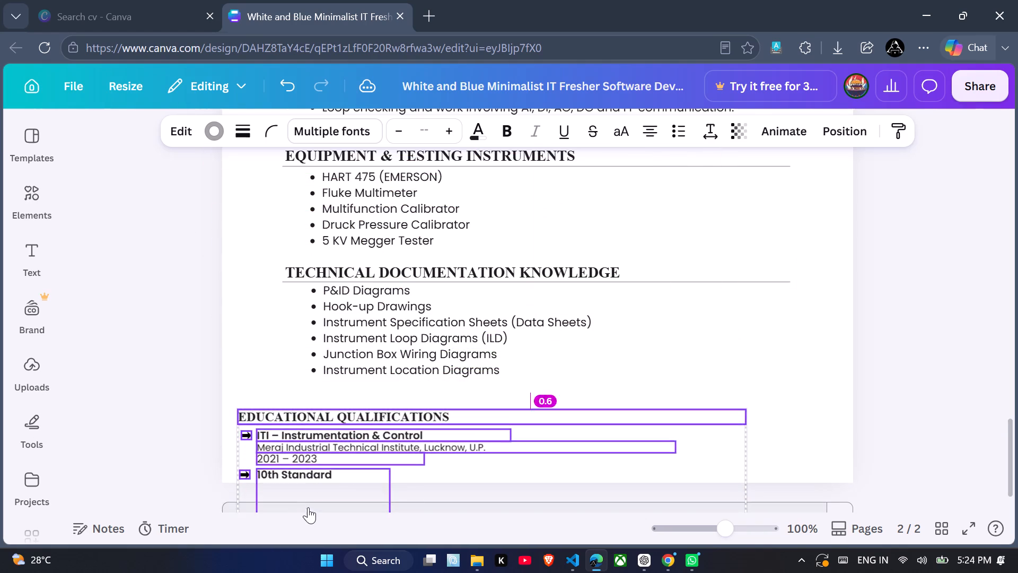
drag(308, 507, 304, 488)
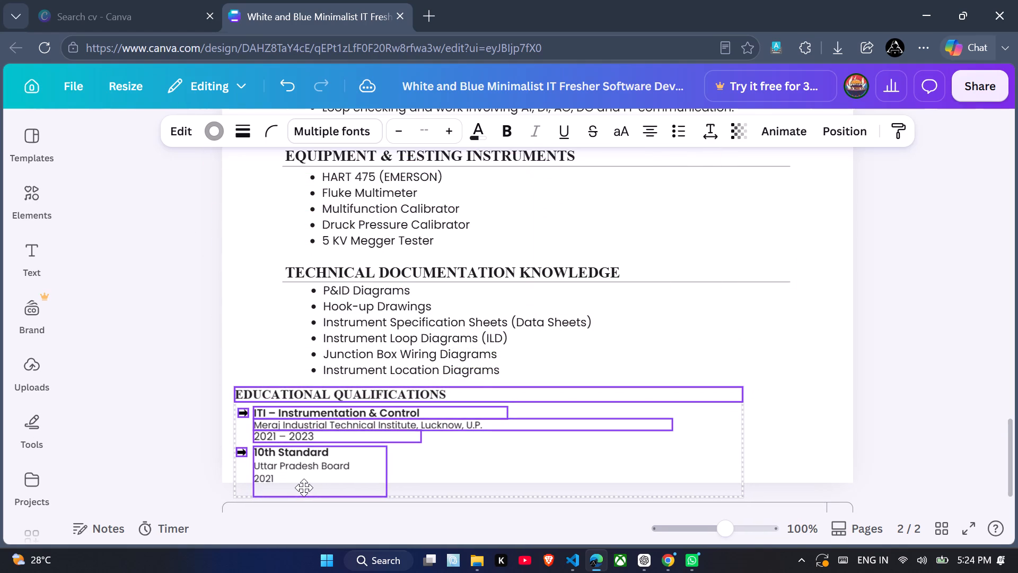
drag(304, 488, 303, 482)
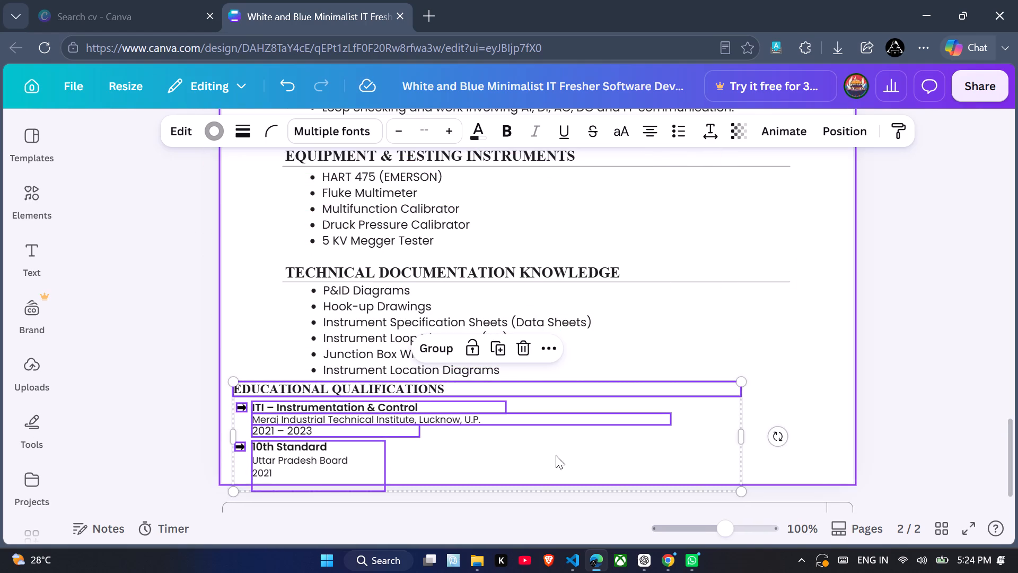
click(828, 450)
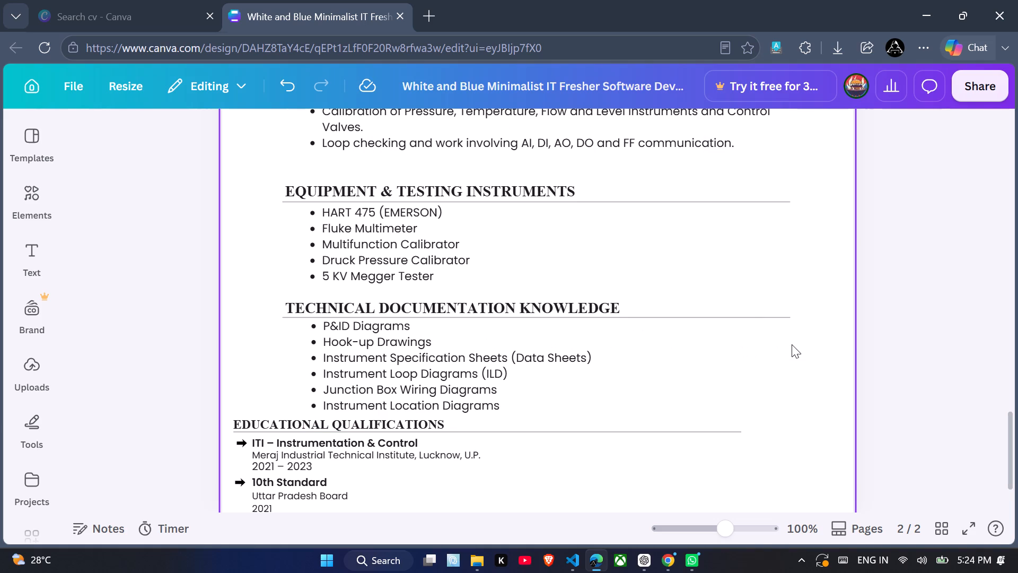
Move the Technical Documentation Knowledge heading, its line and bullet list together from page 2 to the bottom of page 1.
scroll(792, 344, down, 3)
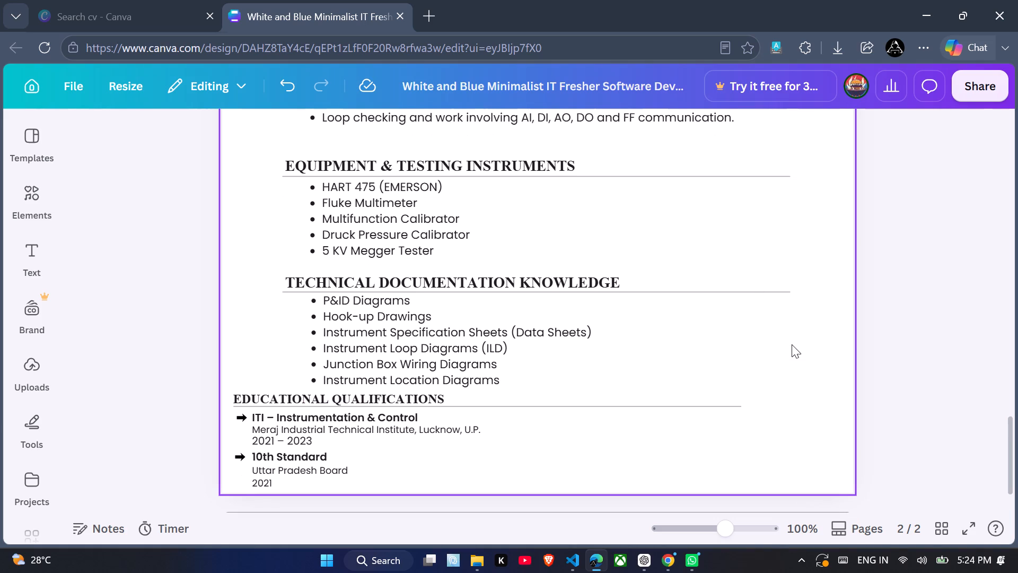
double_click(257, 282)
click(302, 284)
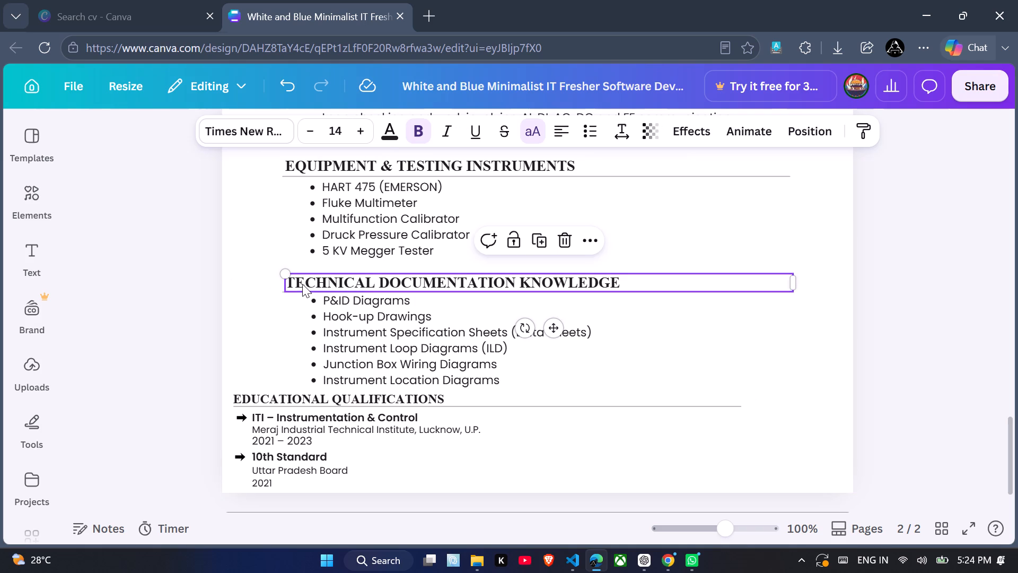
click(248, 280)
drag(262, 278, 383, 315)
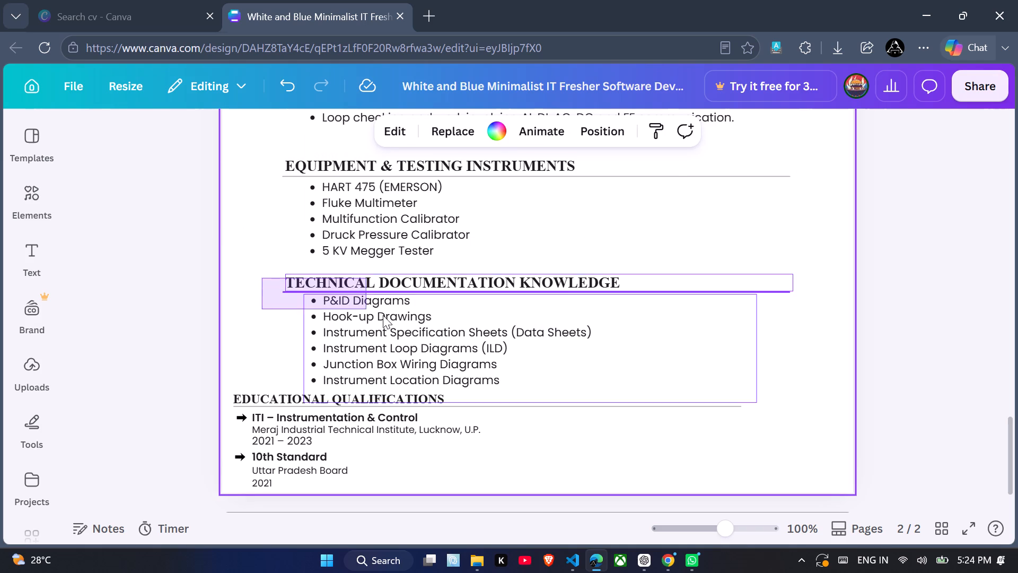
drag(383, 315, 605, 383)
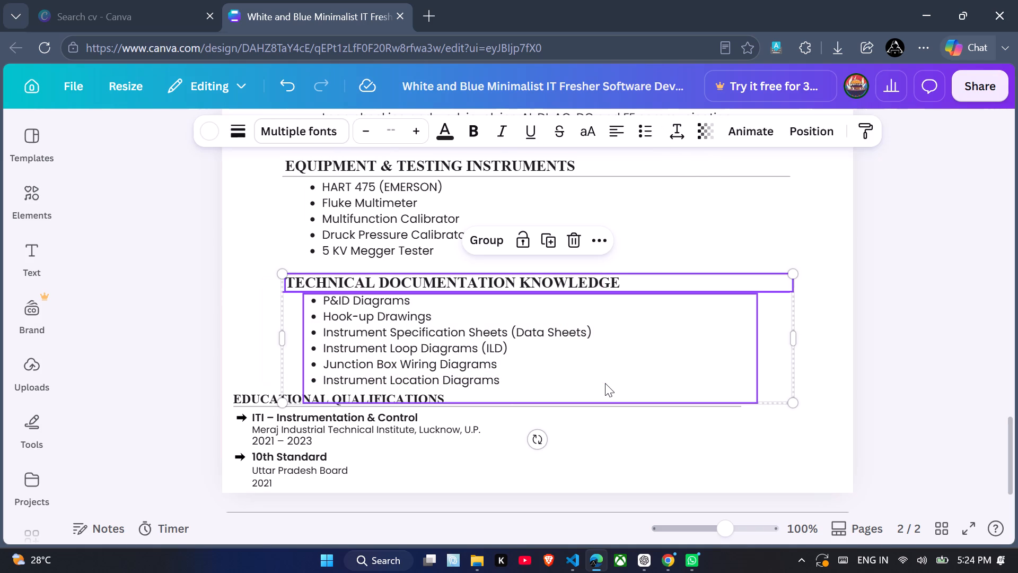
drag(674, 362, 635, 82)
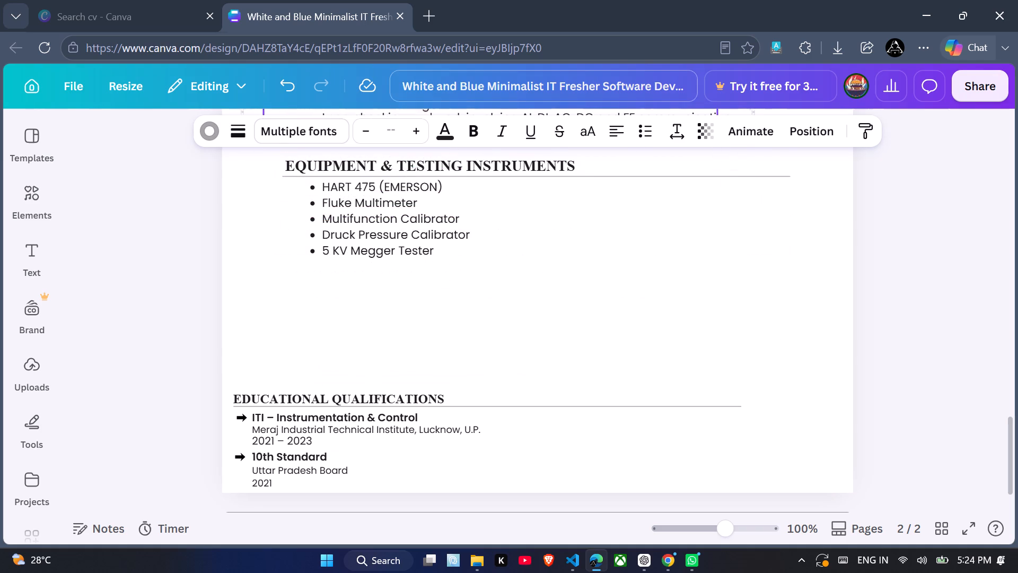
drag(635, 82, 638, 0)
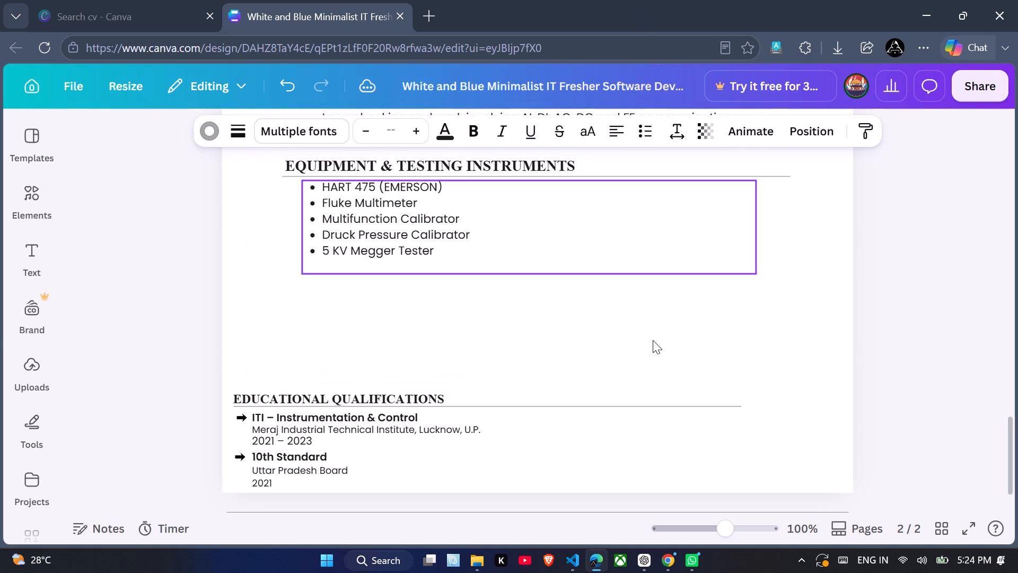
scroll(653, 340, up, 7)
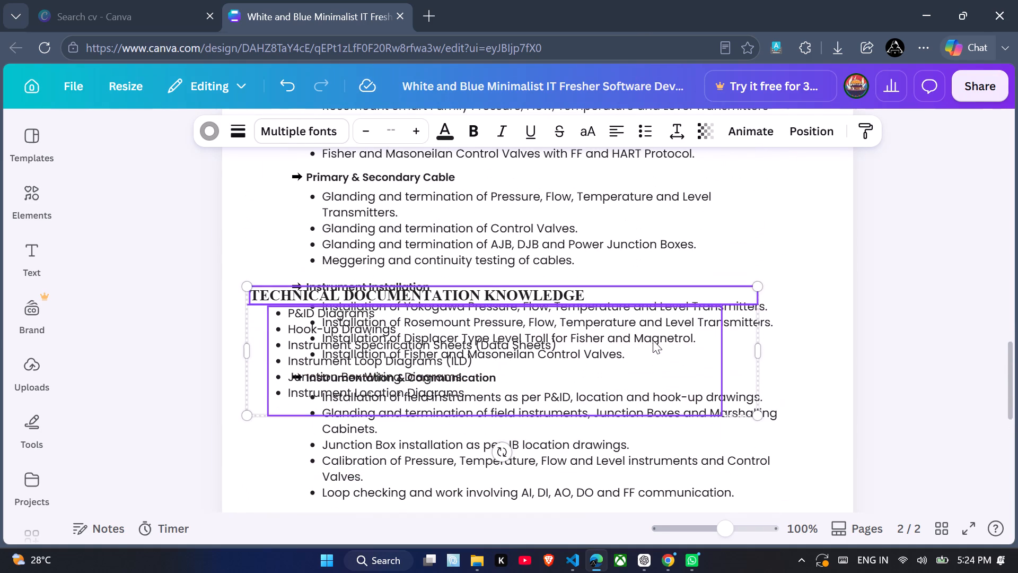
scroll(653, 340, up, 1)
drag(687, 367, 666, 196)
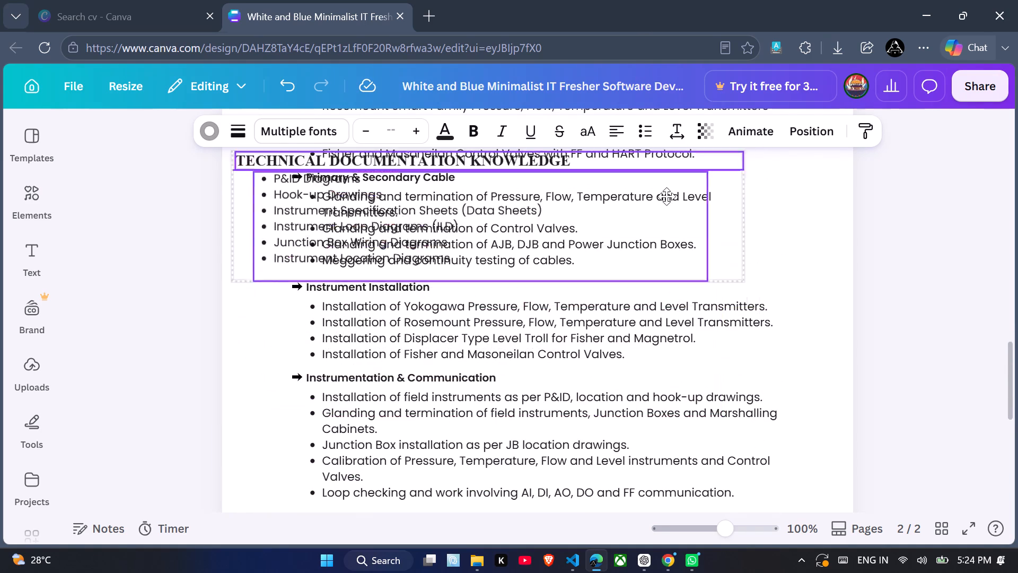
drag(666, 196, 660, 0)
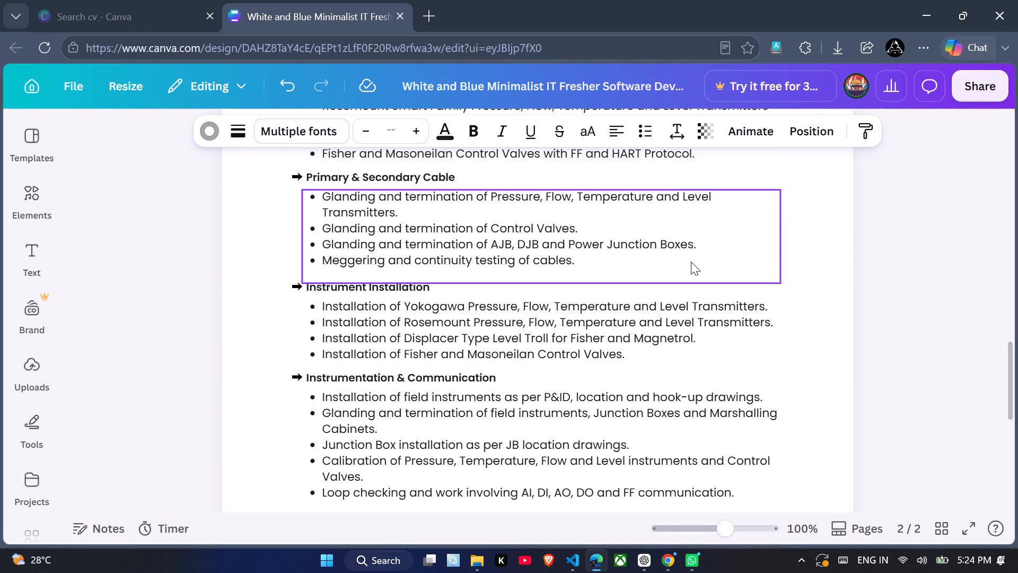
scroll(691, 262, up, 3)
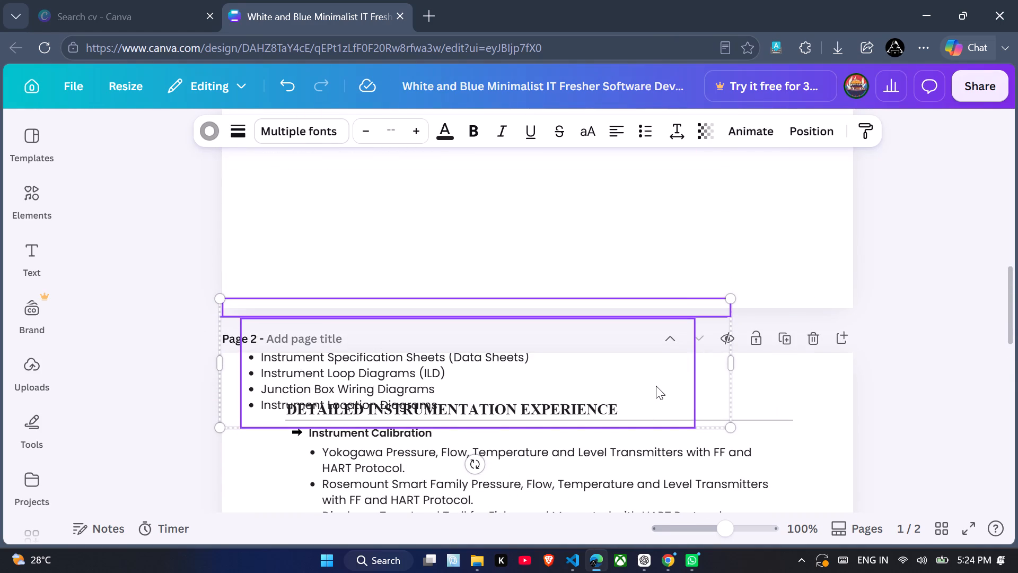
drag(656, 386, 676, 220)
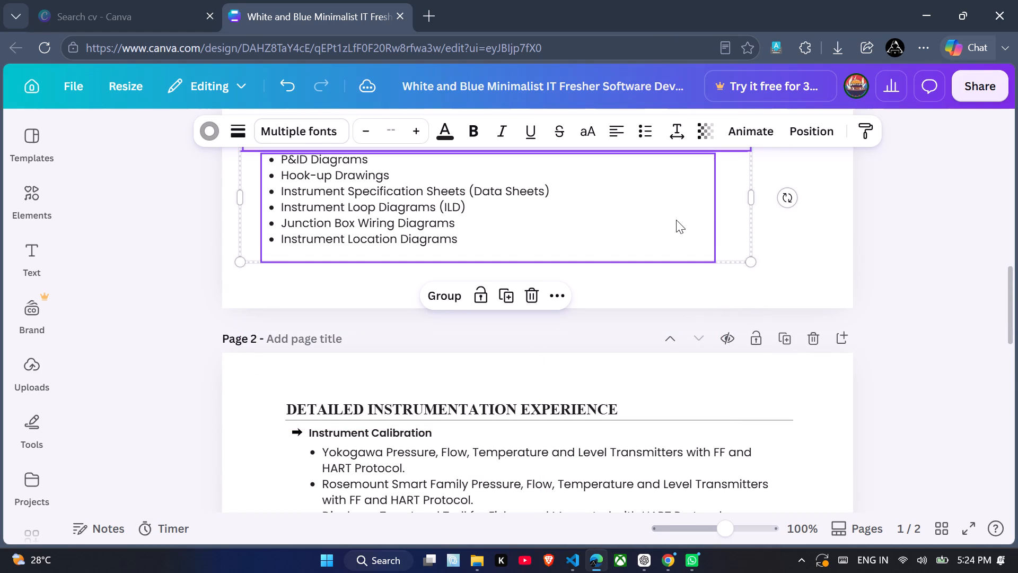
Position the Technical Documentation Knowledge block directly below the Miraj Instrumentation job entry, aligned with the Experience section.
scroll(688, 230, up, 1)
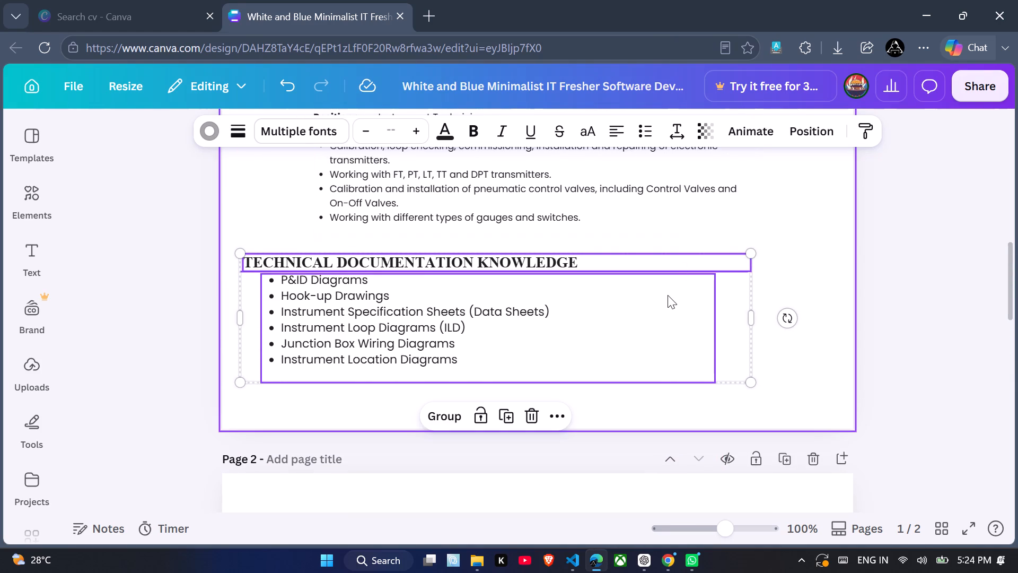
drag(668, 295, 707, 274)
scroll(707, 274, up, 1)
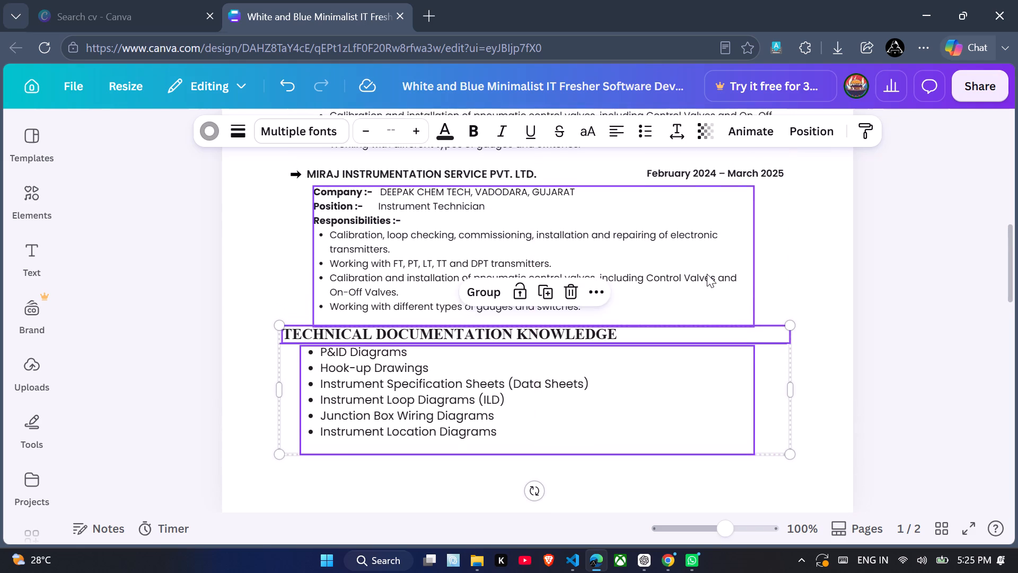
scroll(707, 274, up, 2)
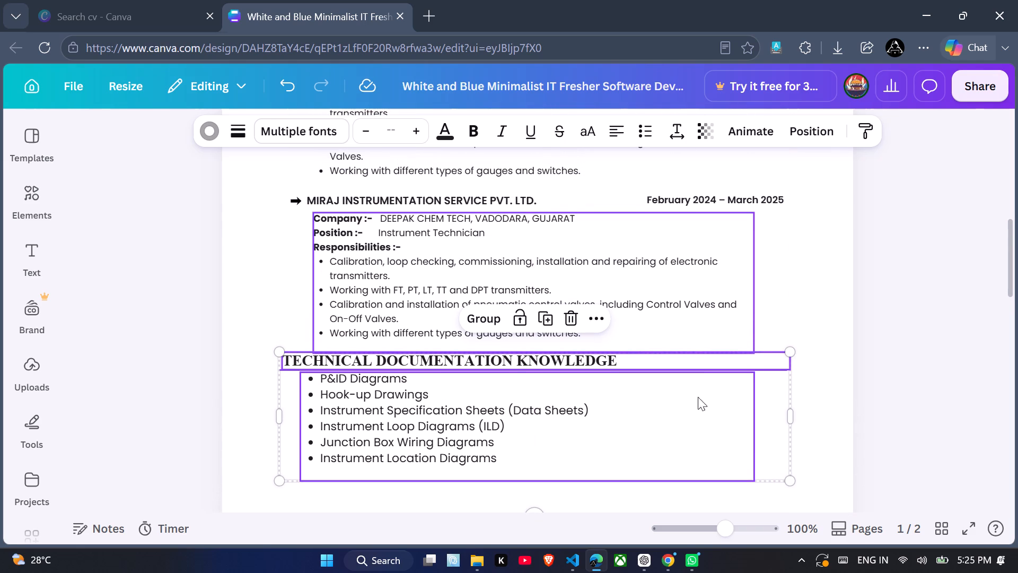
drag(677, 430, 684, 430)
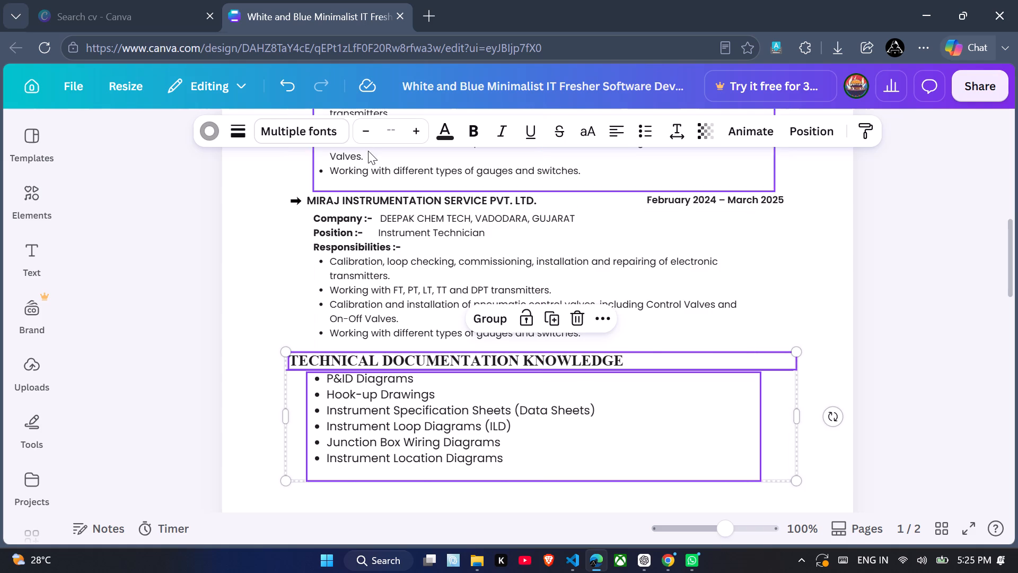
Reduce the font size of the Technical Documentation Knowledge heading to 12.
click(320, 363)
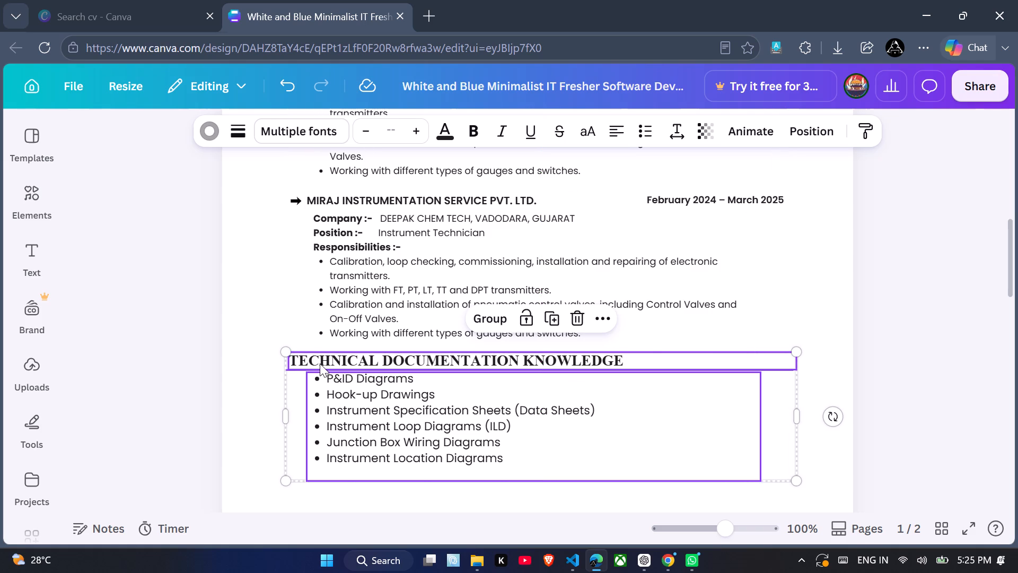
click(264, 400)
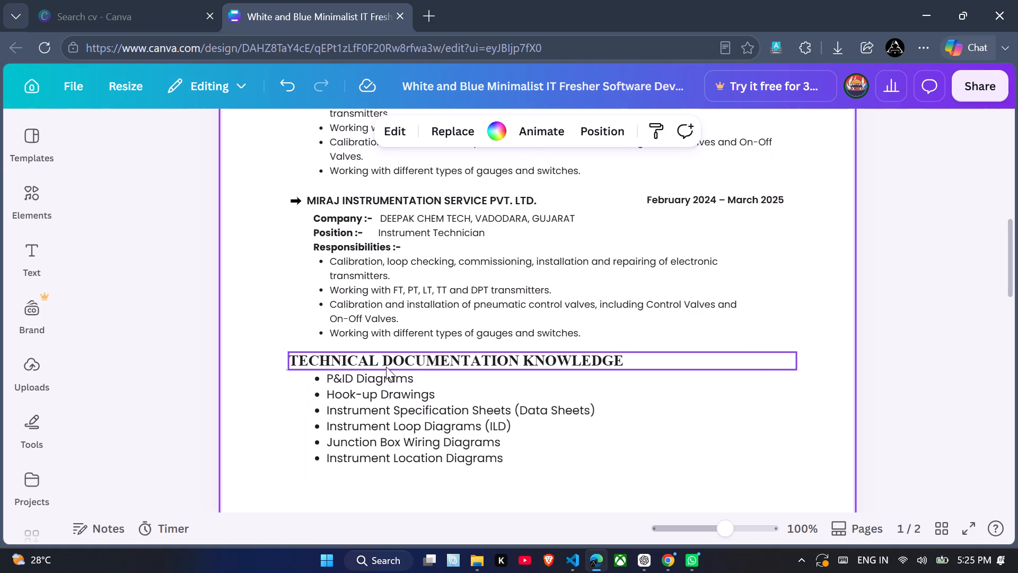
click(390, 366)
double_click(309, 132)
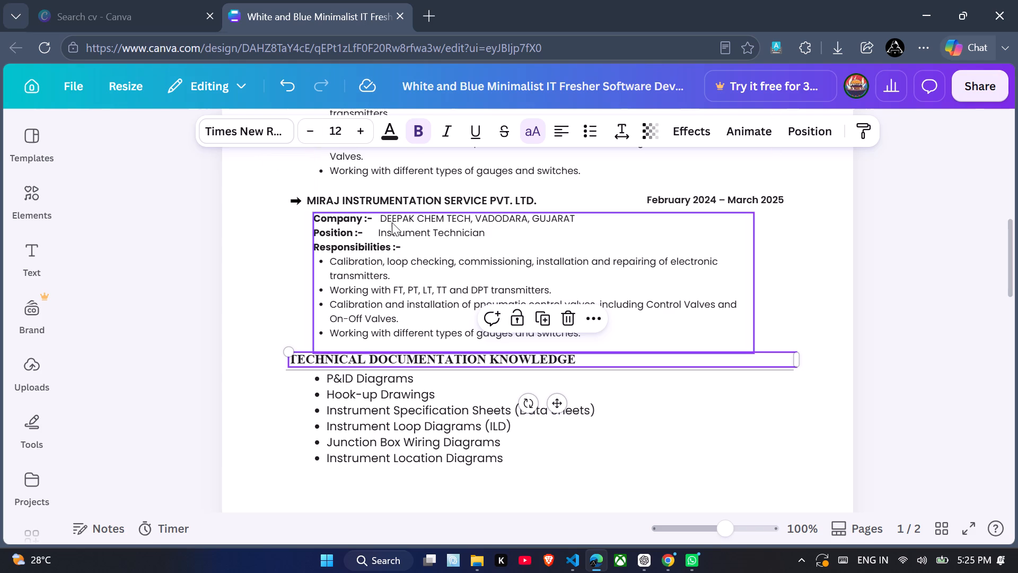
Move the divider line up closer beneath the Technical Documentation Knowledge heading, matching the spacing of the Experience heading.
scroll(286, 223, up, 1)
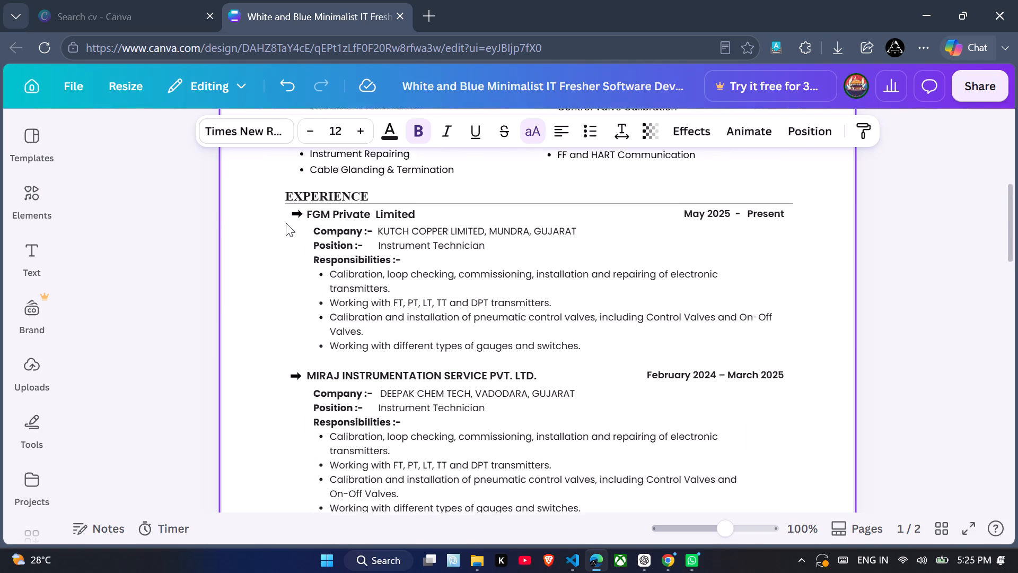
scroll(286, 223, up, 1)
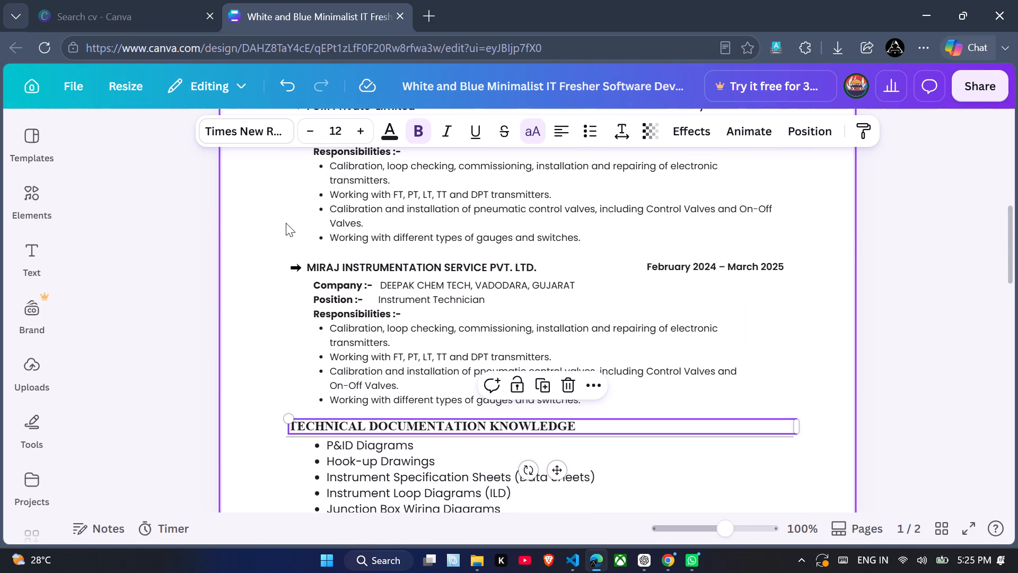
scroll(286, 223, up, 1)
click(236, 413)
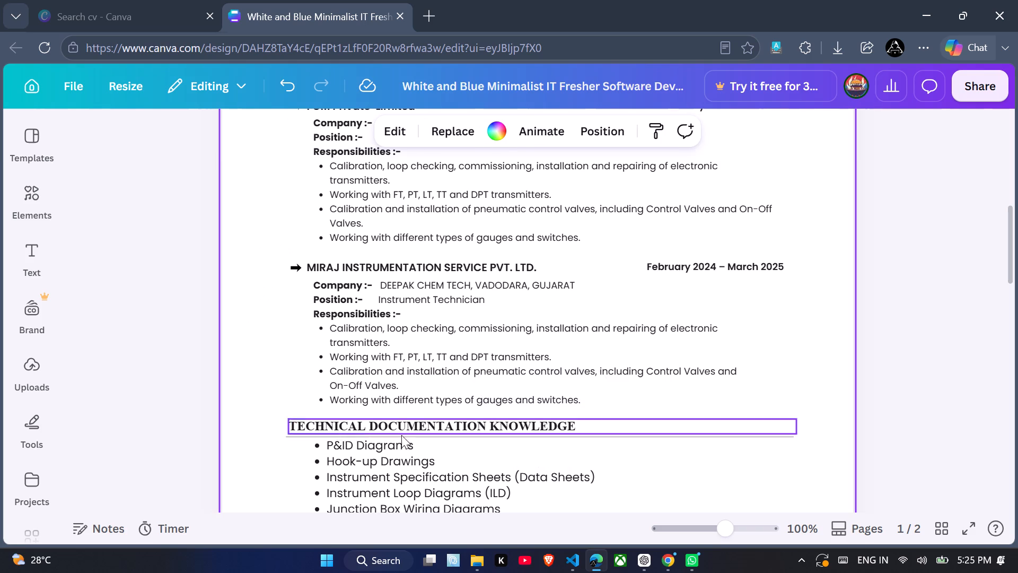
click(698, 436)
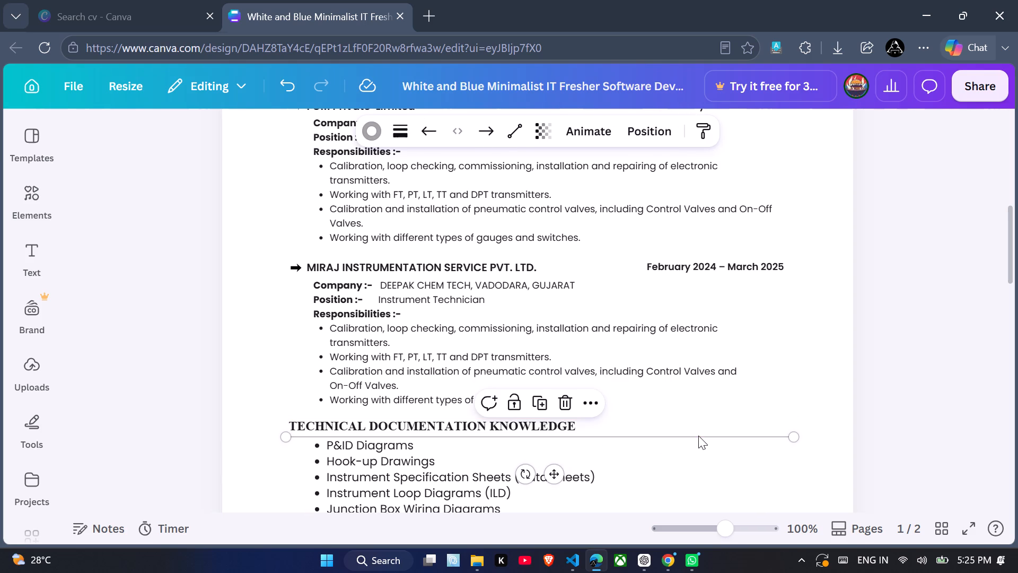
click(698, 436)
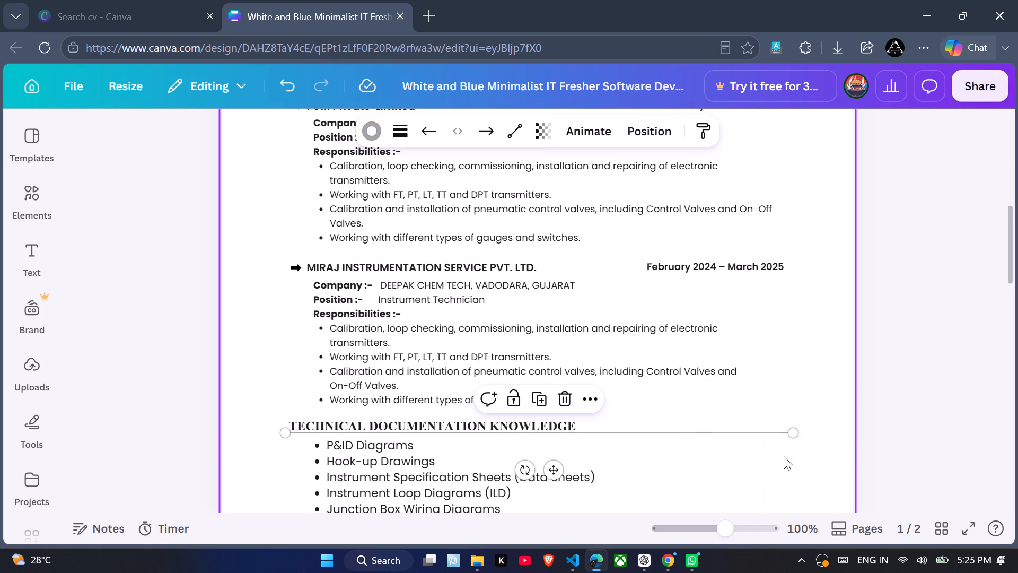
click(813, 464)
Move the Technical Documentation Knowledge bullet list up closer to its divider line and reduce its font size to 9.
scroll(813, 464, down, 1)
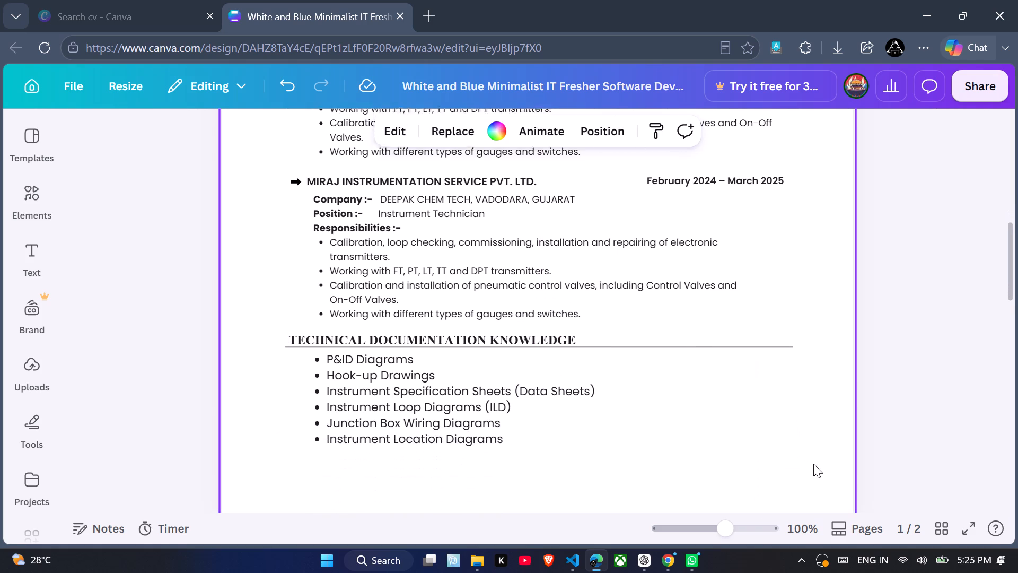
scroll(813, 464, down, 2)
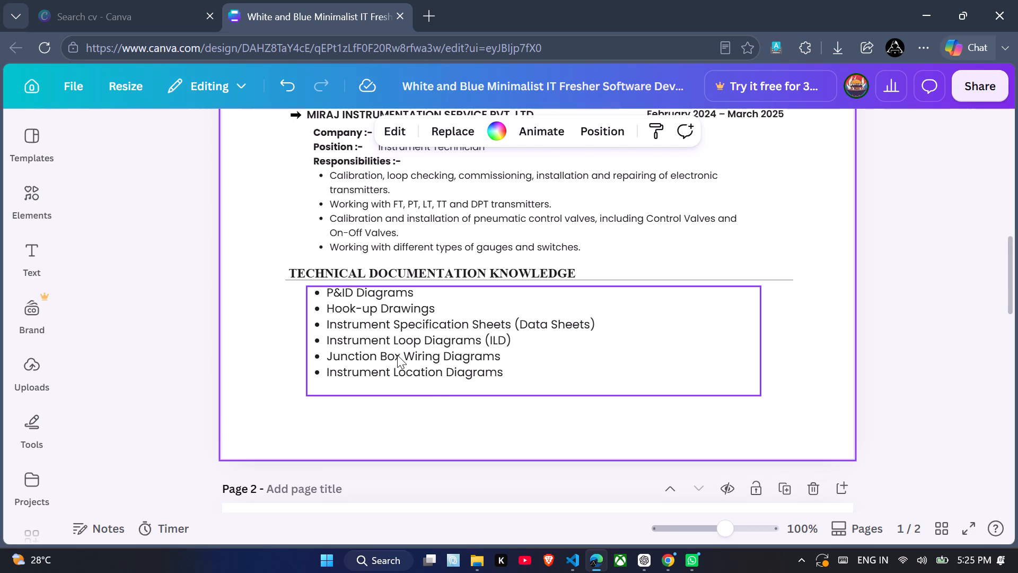
click(397, 353)
click(397, 353)
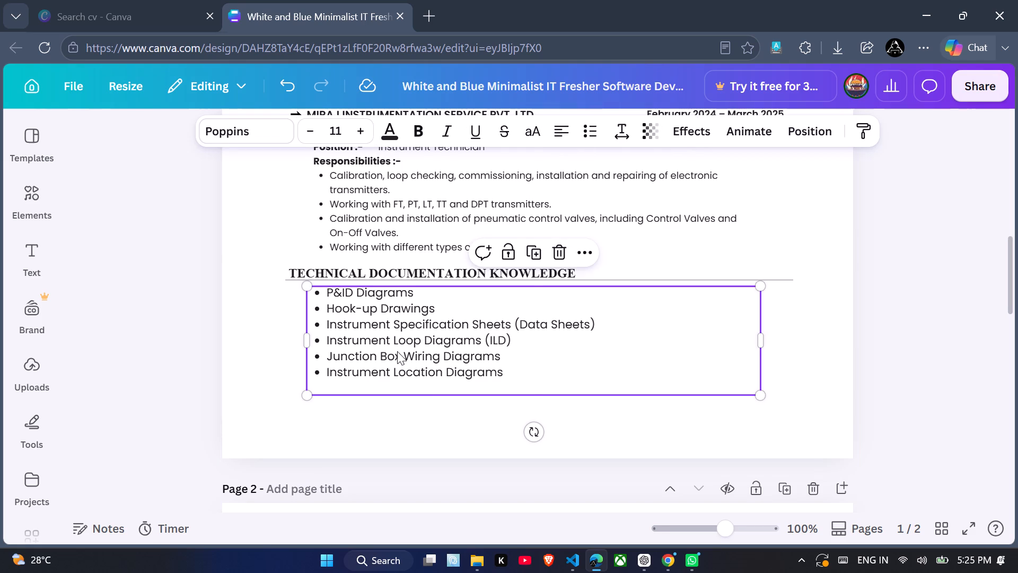
double_click(313, 131)
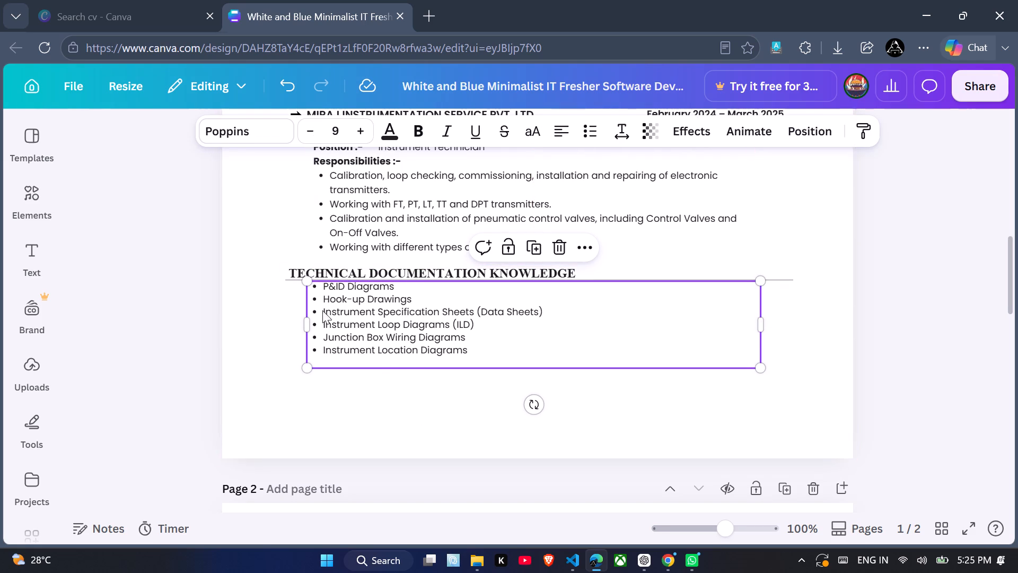
Extend the left edge of the Technical Documentation Knowledge list box outward so its bullets align with the Technical Skills bullets.
drag(306, 324, 309, 324)
drag(309, 324, 301, 324)
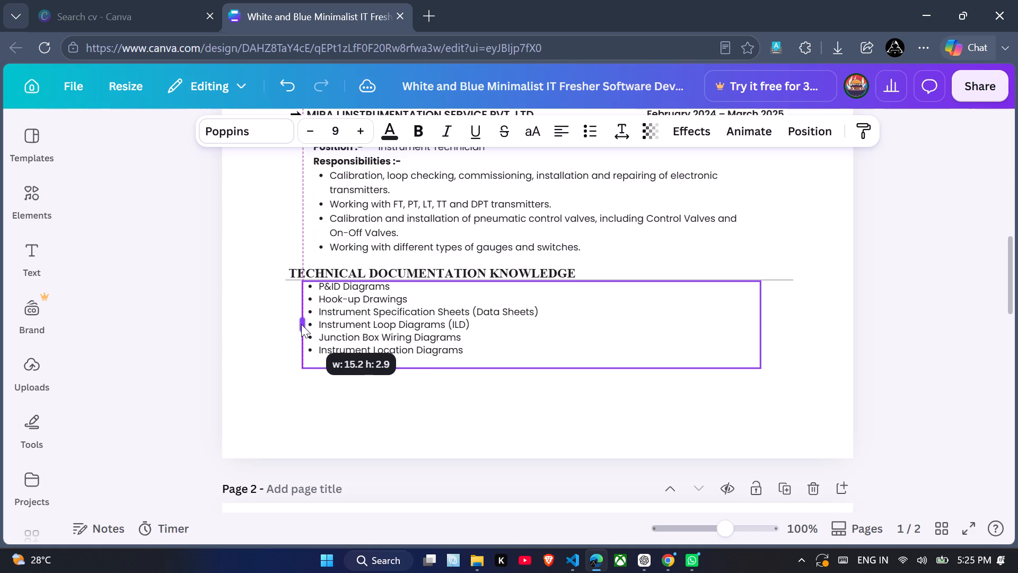
drag(301, 324, 299, 324)
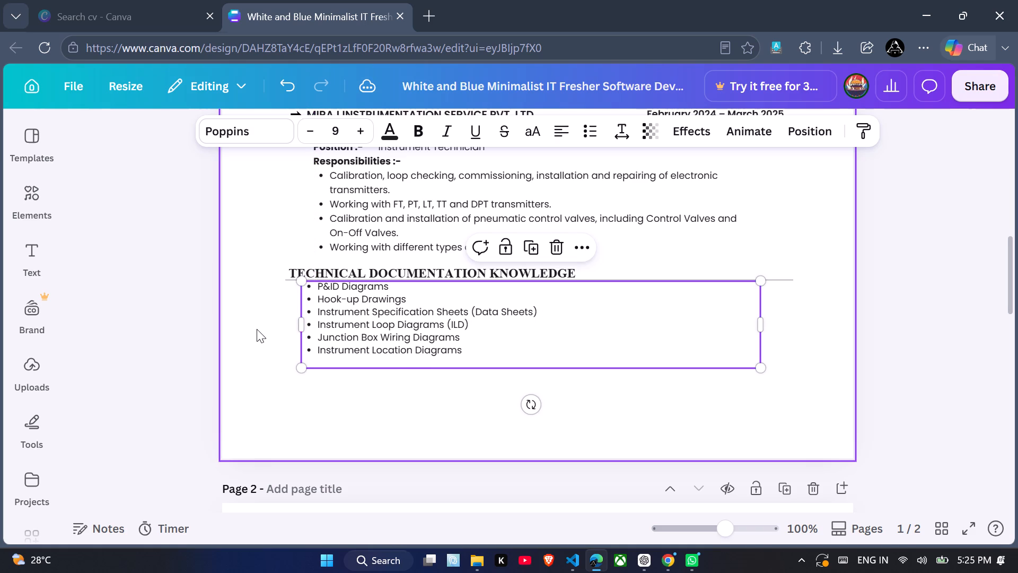
click(257, 329)
scroll(257, 329, up, 5)
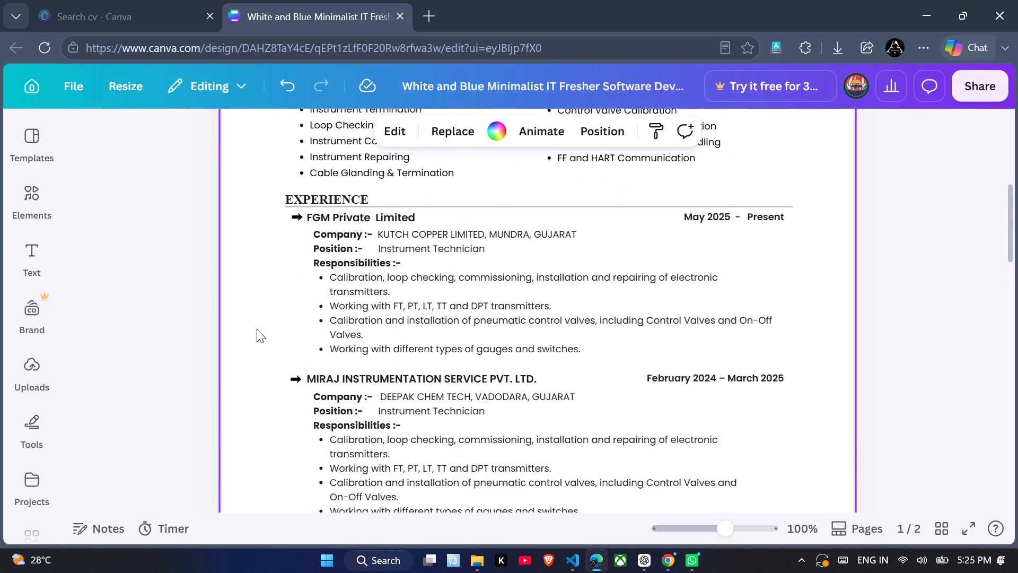
scroll(257, 329, up, 1)
scroll(257, 329, down, 5)
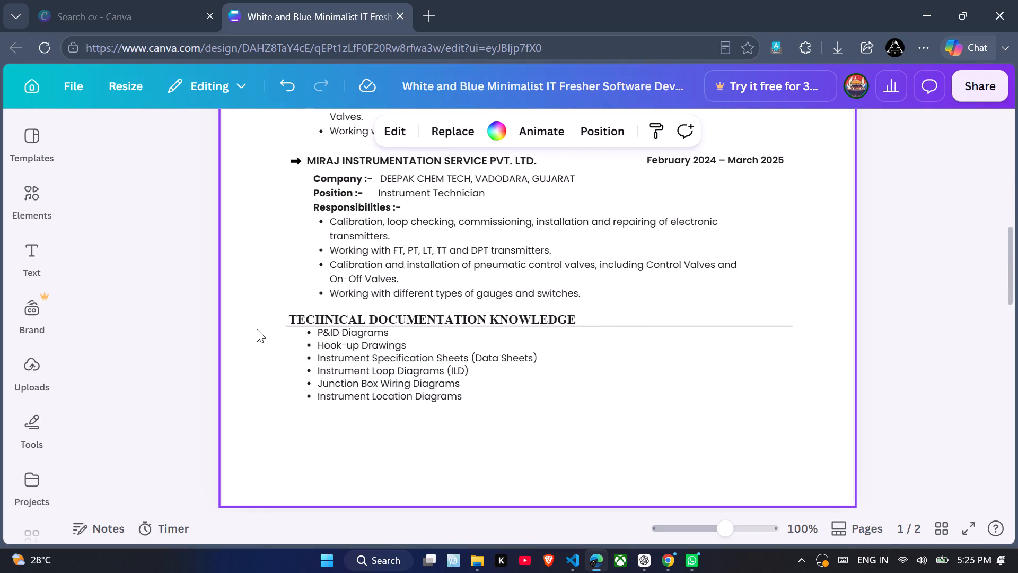
click(327, 368)
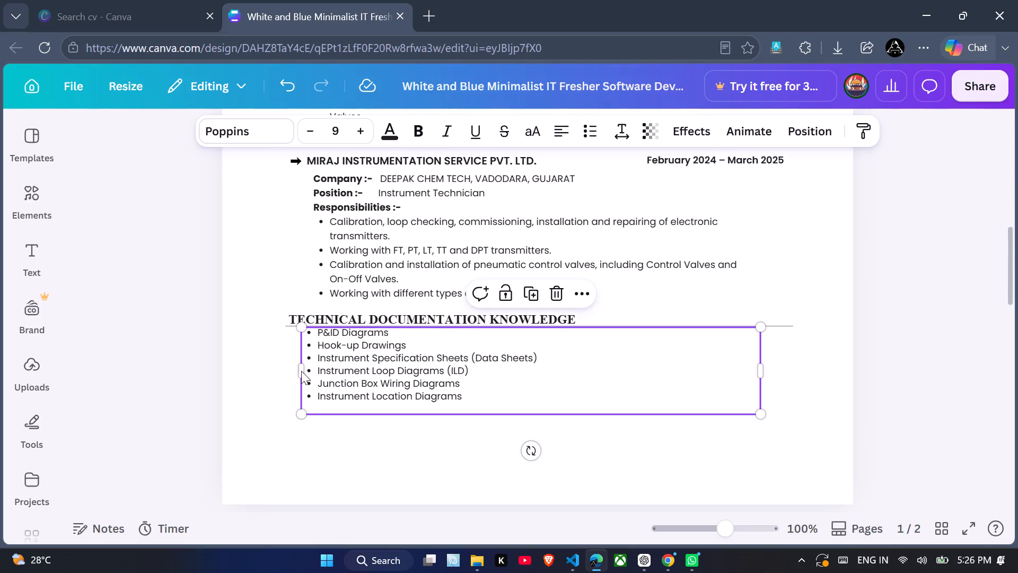
click(299, 371)
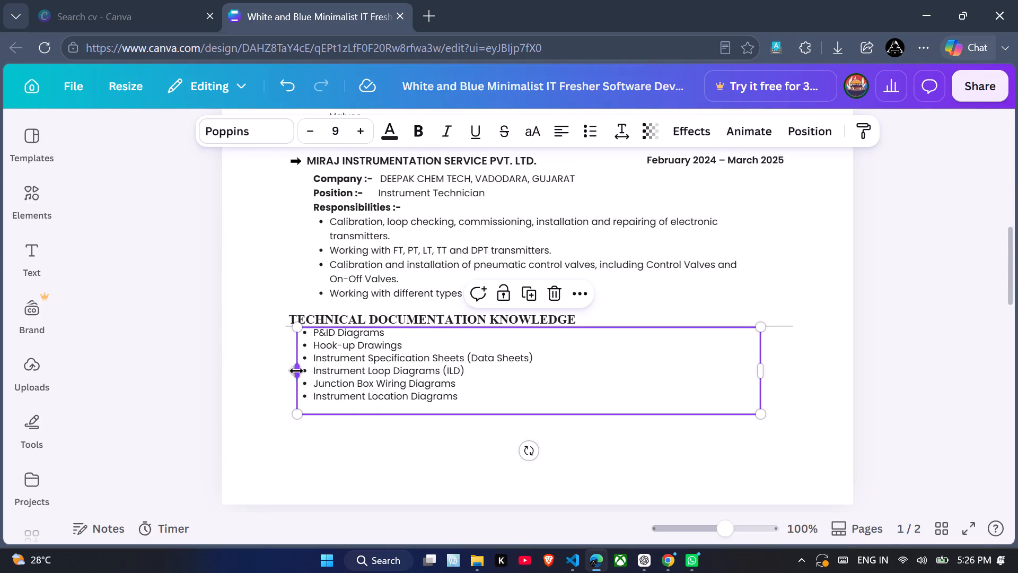
click(266, 369)
scroll(266, 369, up, 5)
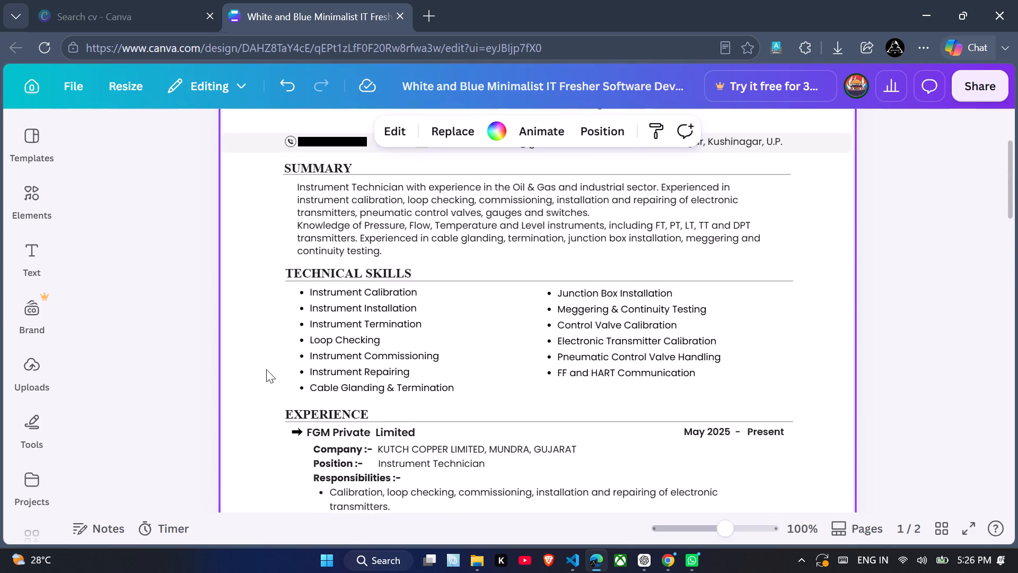
Move the Technical Documentation Knowledge bullet list slightly down from its divider line, matching the spacing of the Technical Skills list.
click(341, 370)
scroll(341, 370, down, 1)
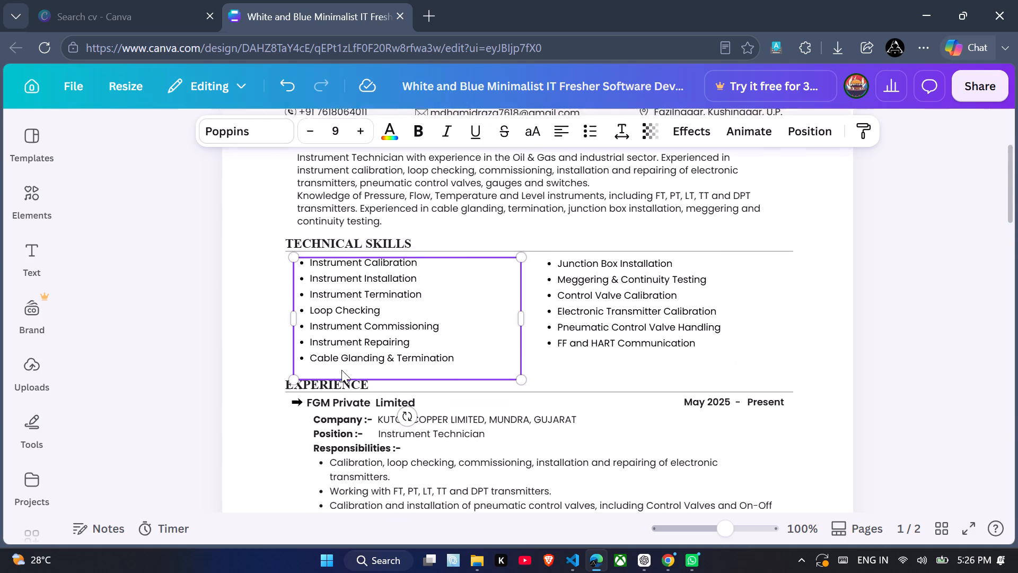
scroll(341, 370, down, 5)
scroll(341, 370, up, 1)
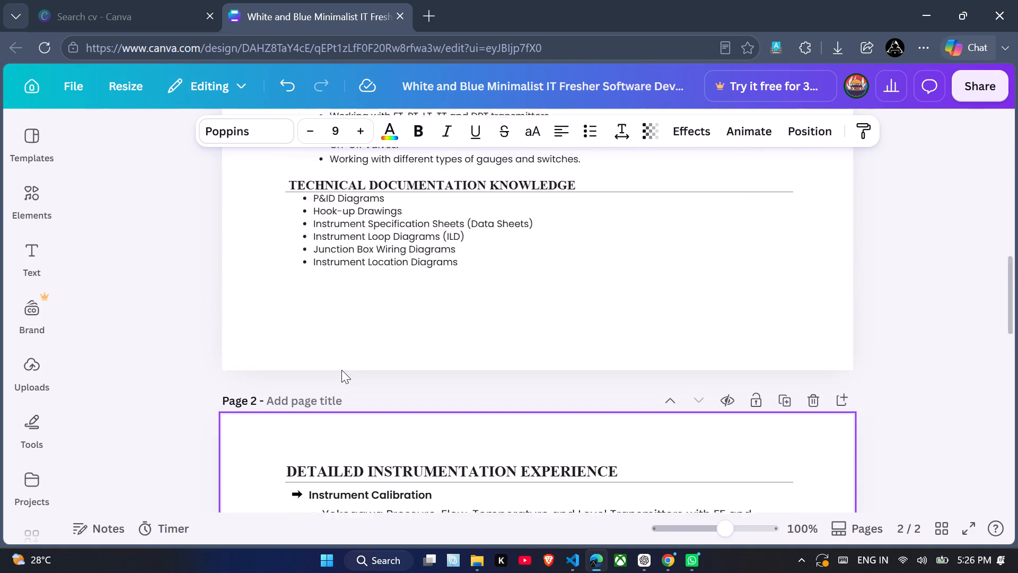
scroll(341, 370, up, 1)
scroll(665, 371, up, 2)
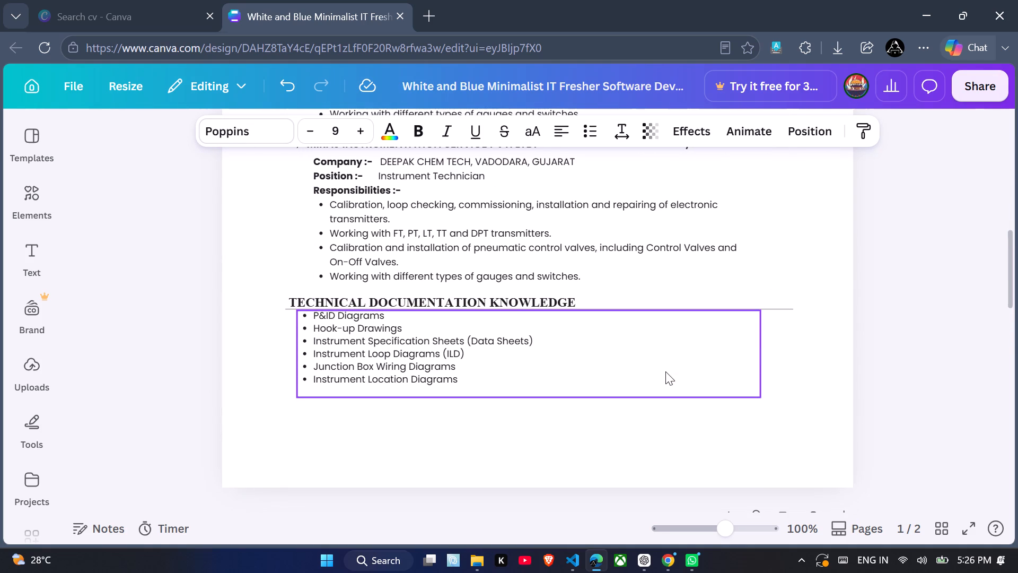
click(596, 362)
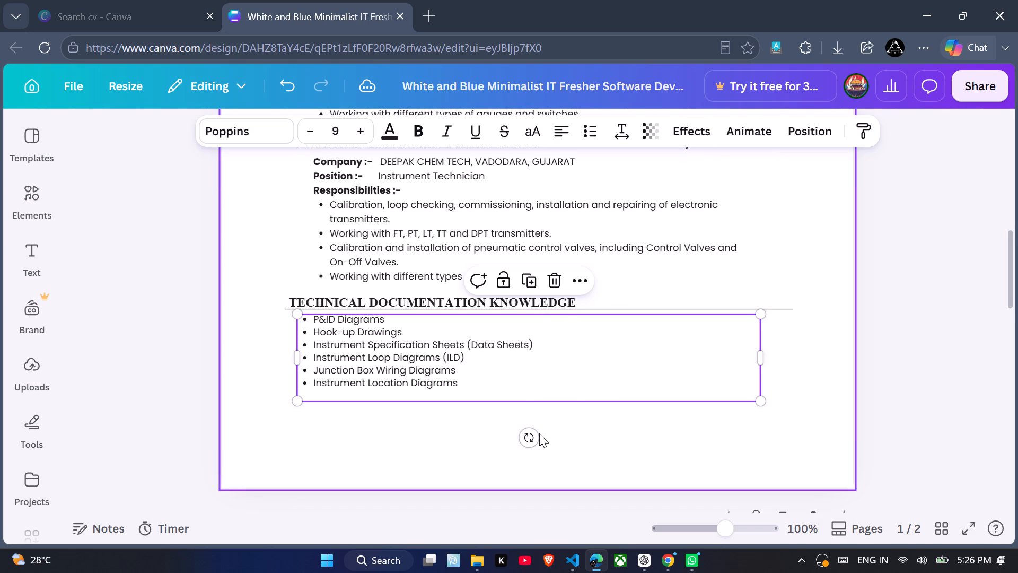
click(427, 448)
Review the layout and spacing of both CV pages, from the page 1 header to the Educational Qualifications section on page 2.
scroll(427, 448, down, 1)
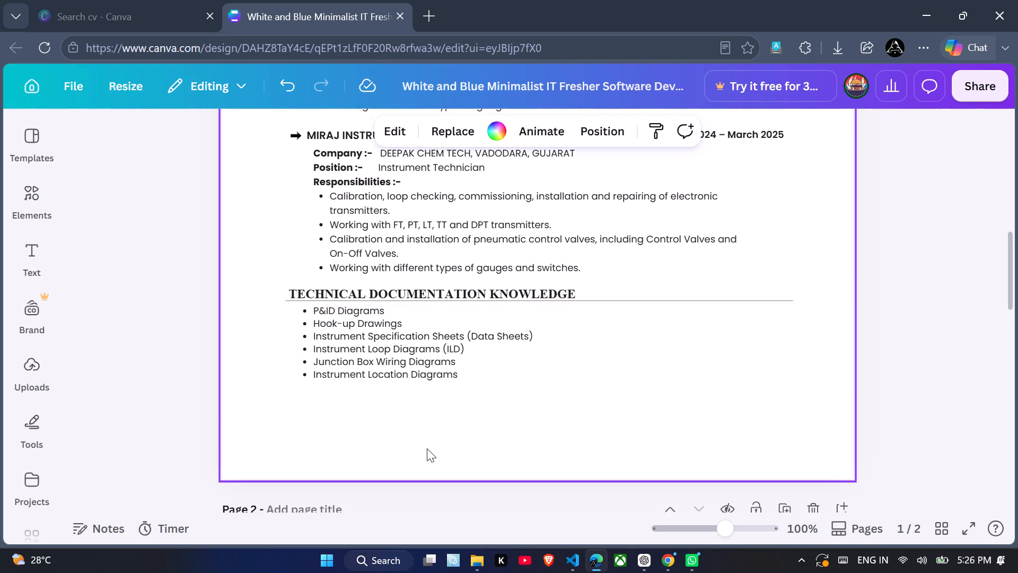
scroll(427, 448, down, 2)
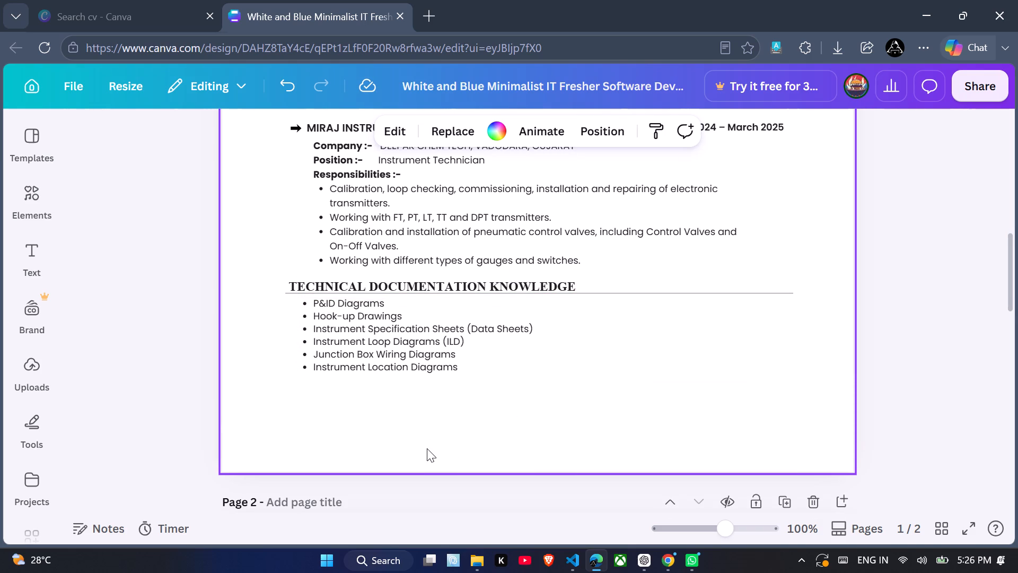
scroll(427, 448, down, 3)
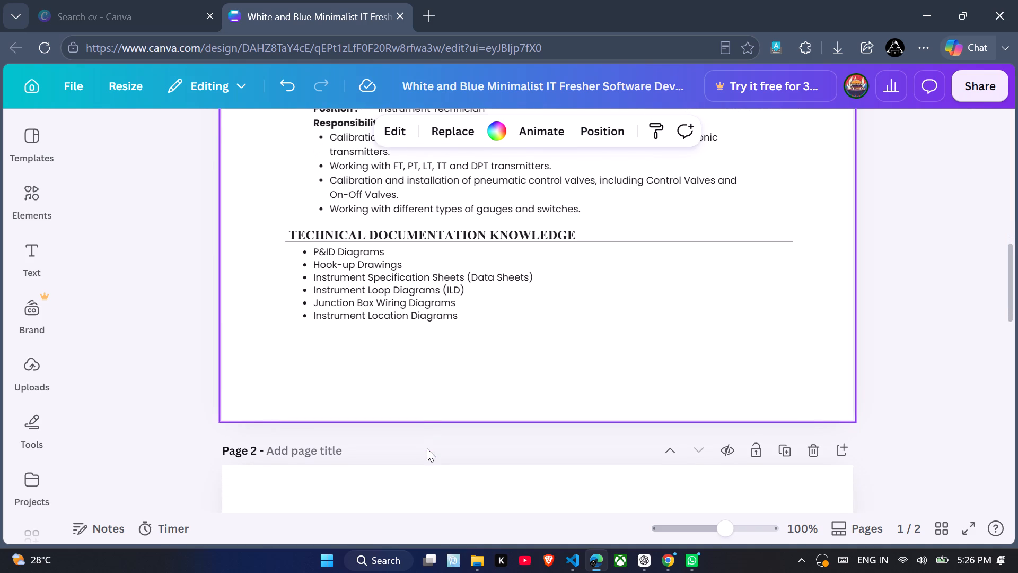
scroll(427, 448, down, 1)
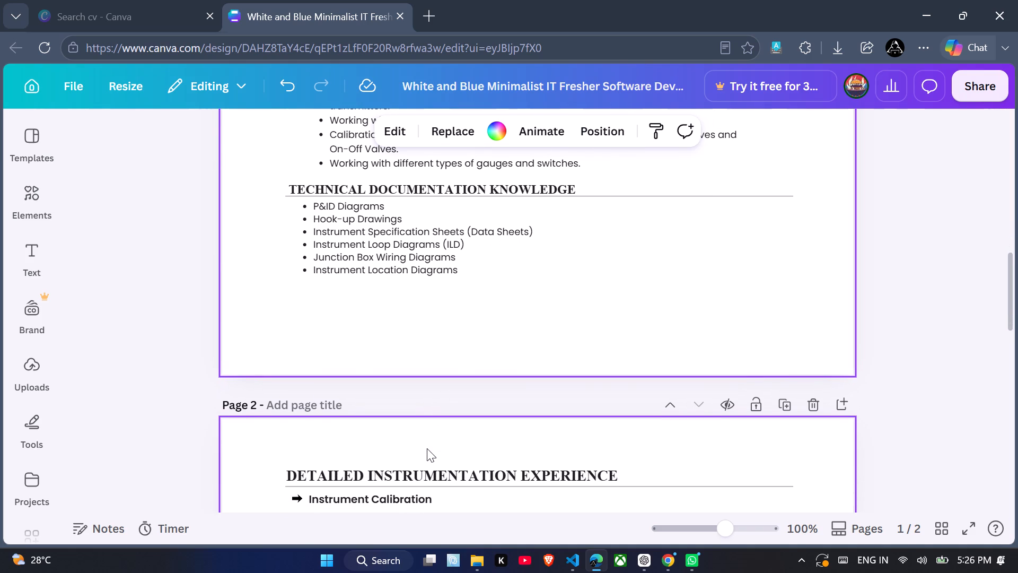
scroll(427, 448, down, 2)
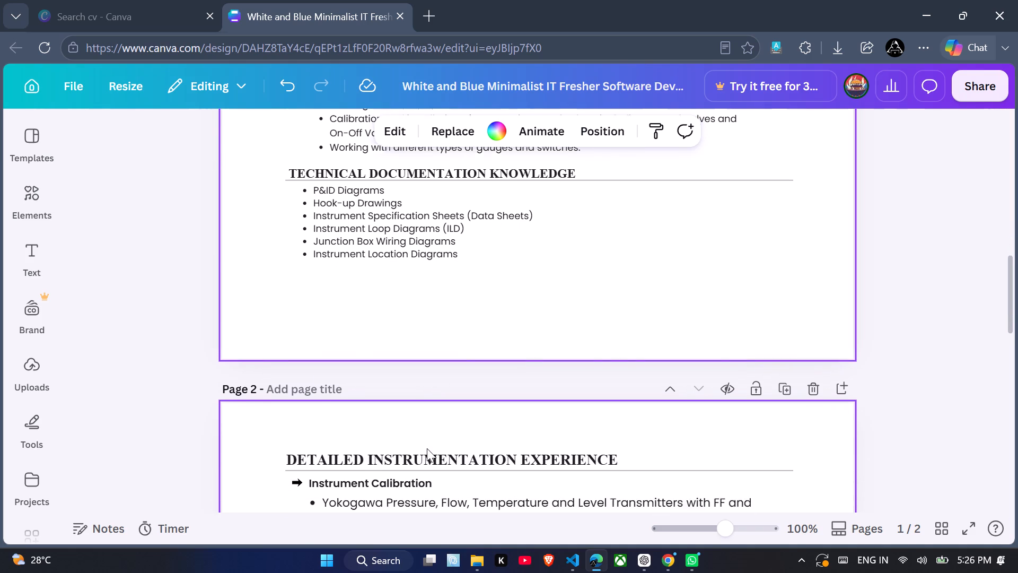
scroll(427, 448, down, 1)
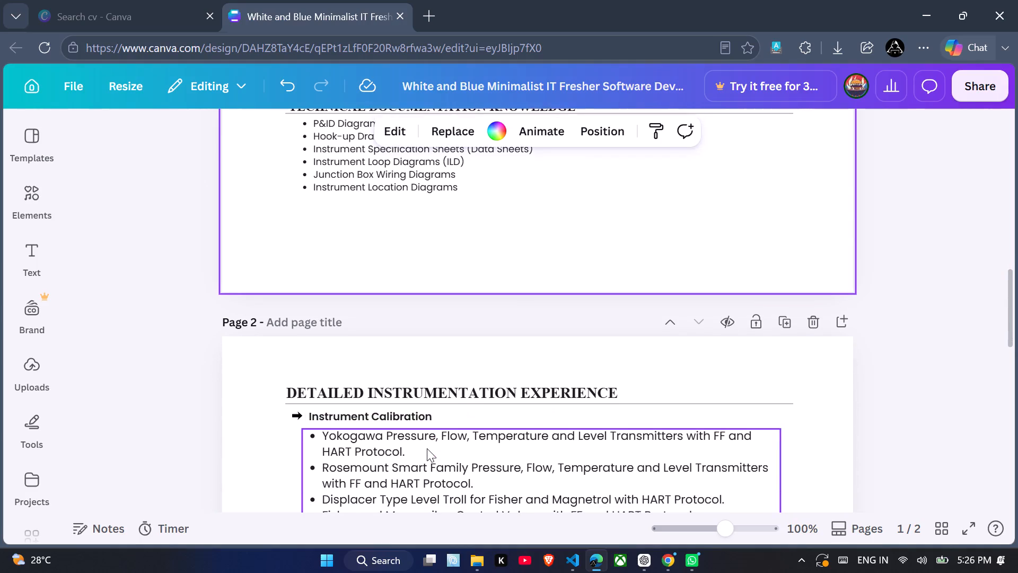
scroll(427, 448, up, 2)
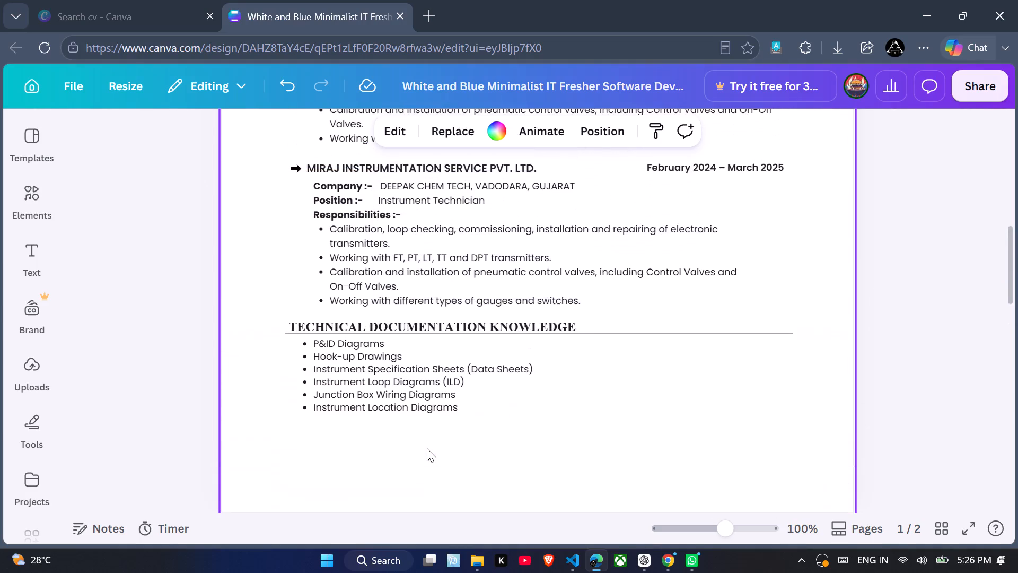
scroll(427, 448, up, 3)
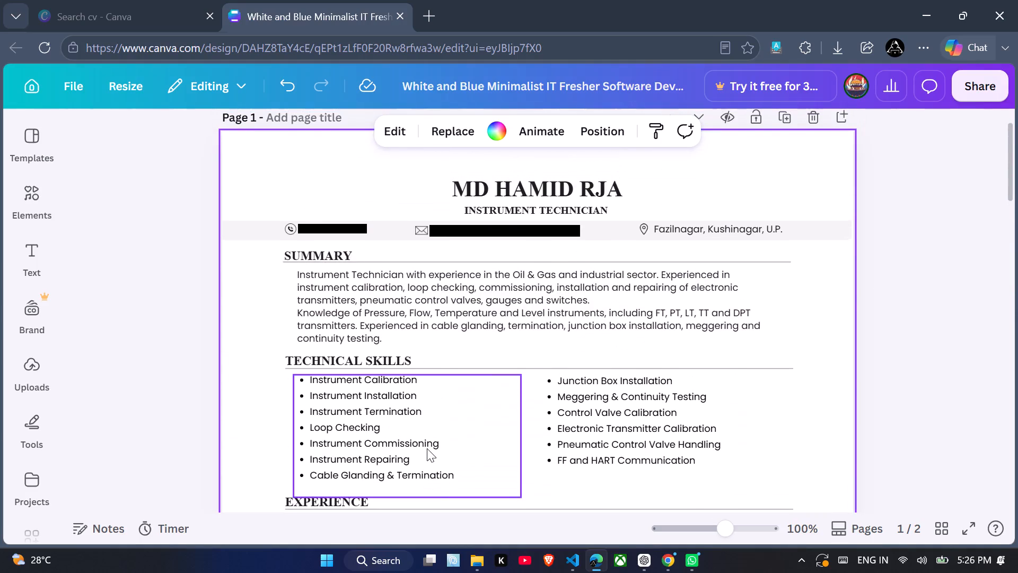
scroll(427, 448, up, 2)
scroll(427, 448, down, 1)
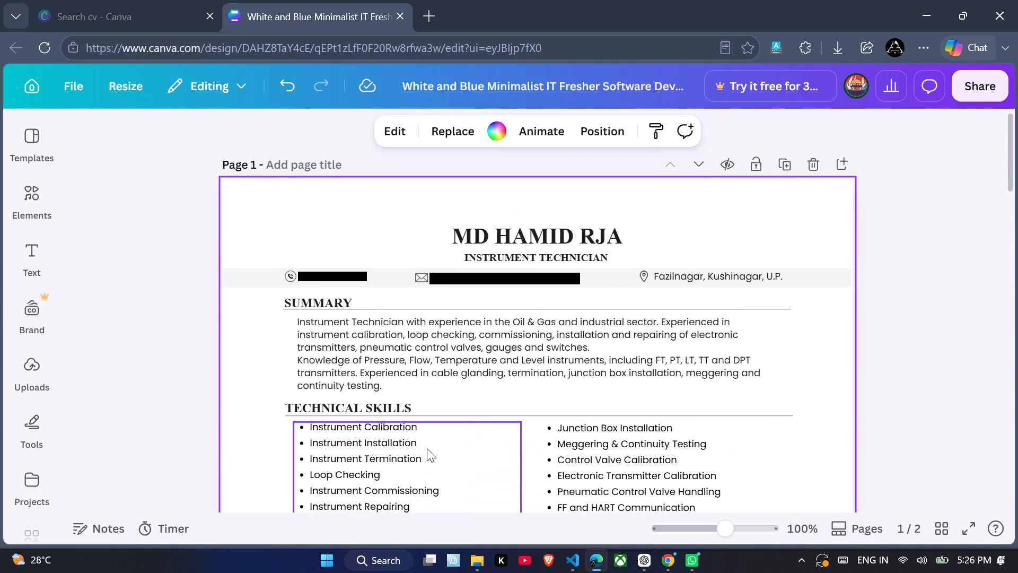
scroll(427, 448, down, 2)
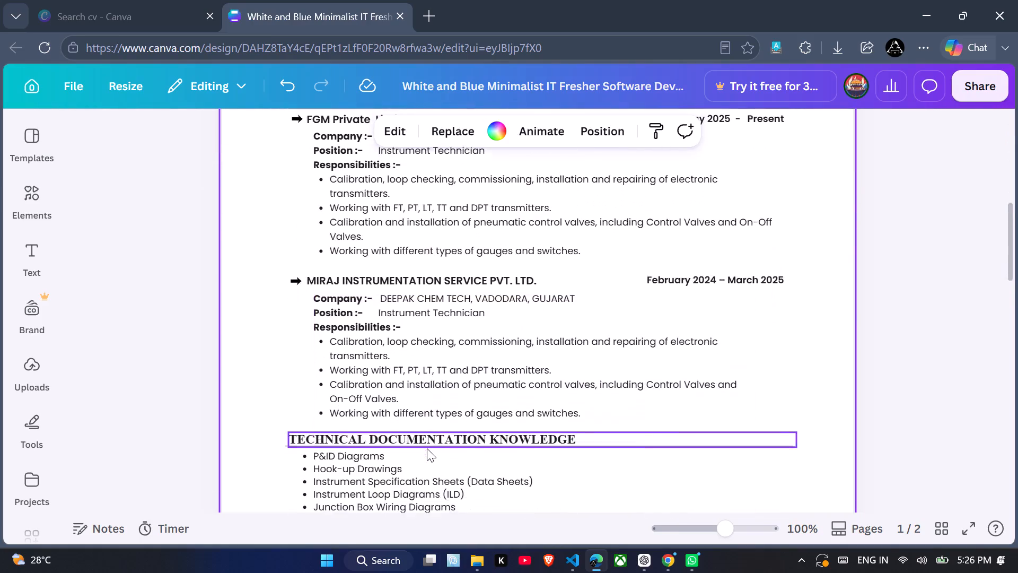
scroll(427, 448, down, 3)
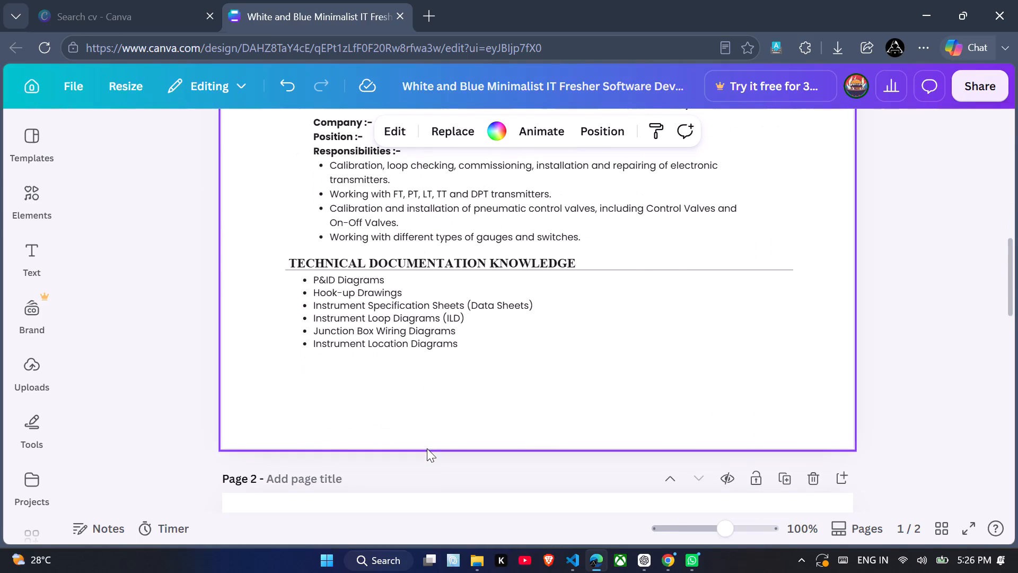
scroll(427, 448, down, 2)
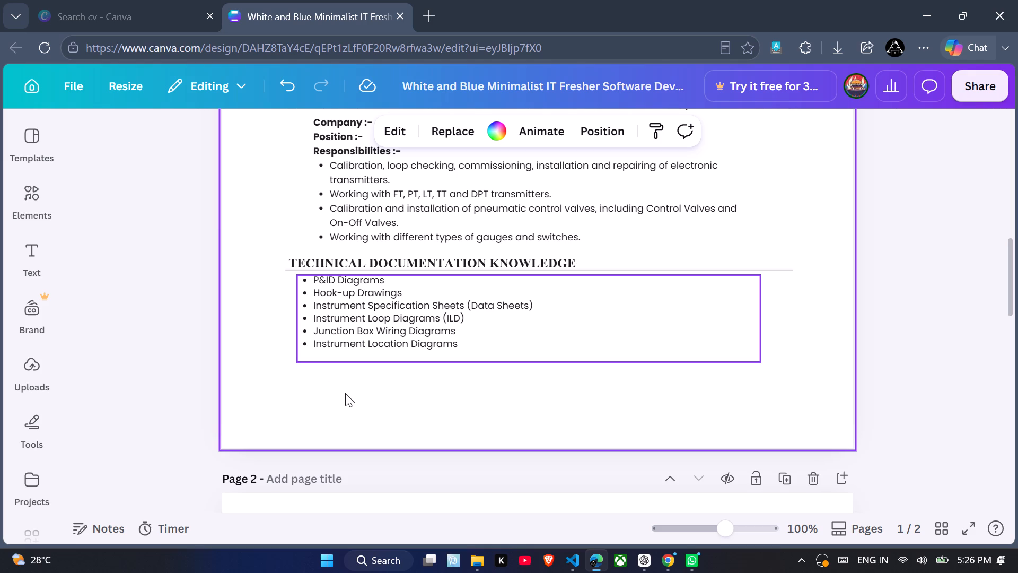
scroll(345, 393, down, 1)
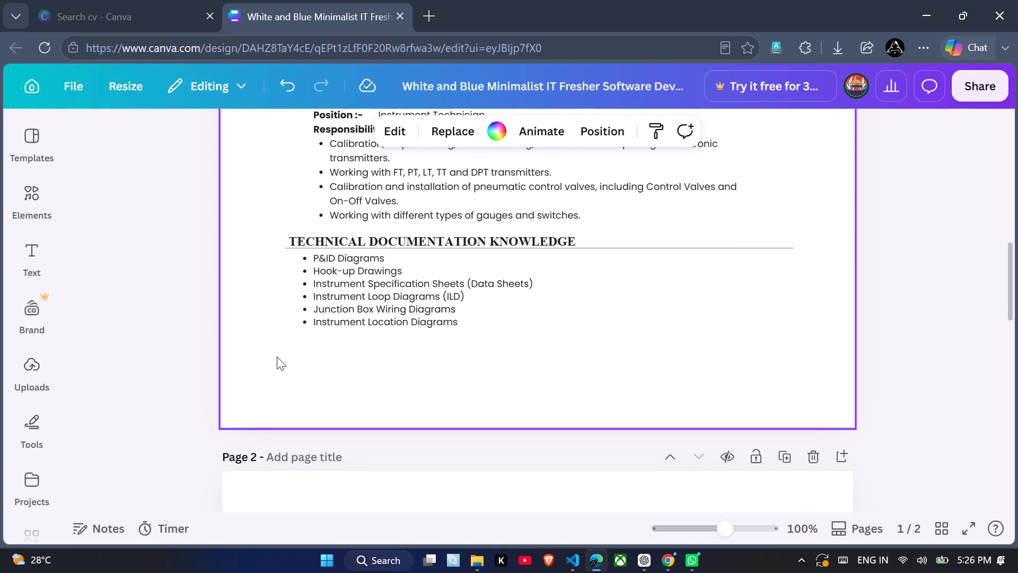
scroll(378, 422, down, 2)
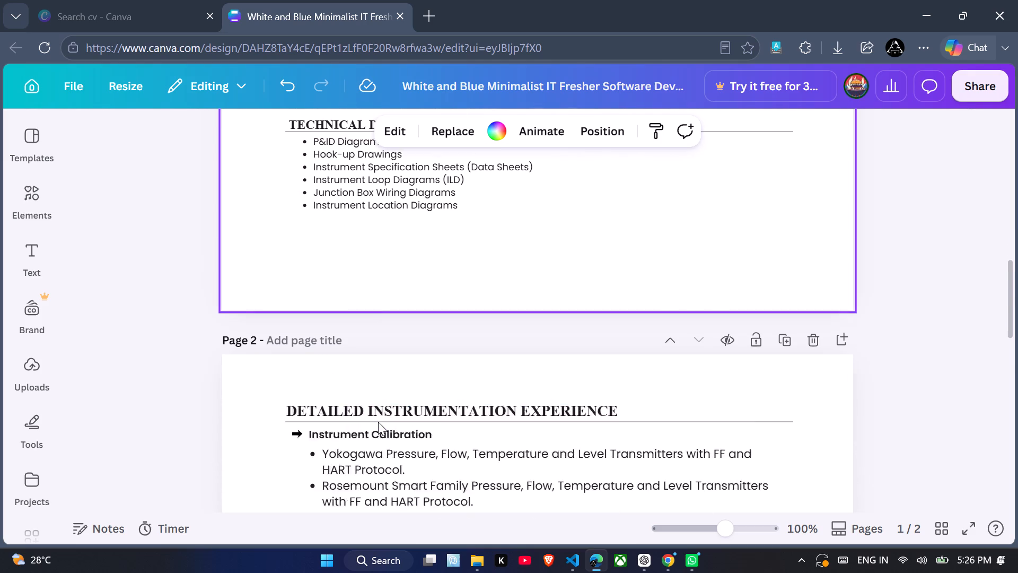
scroll(378, 422, down, 4)
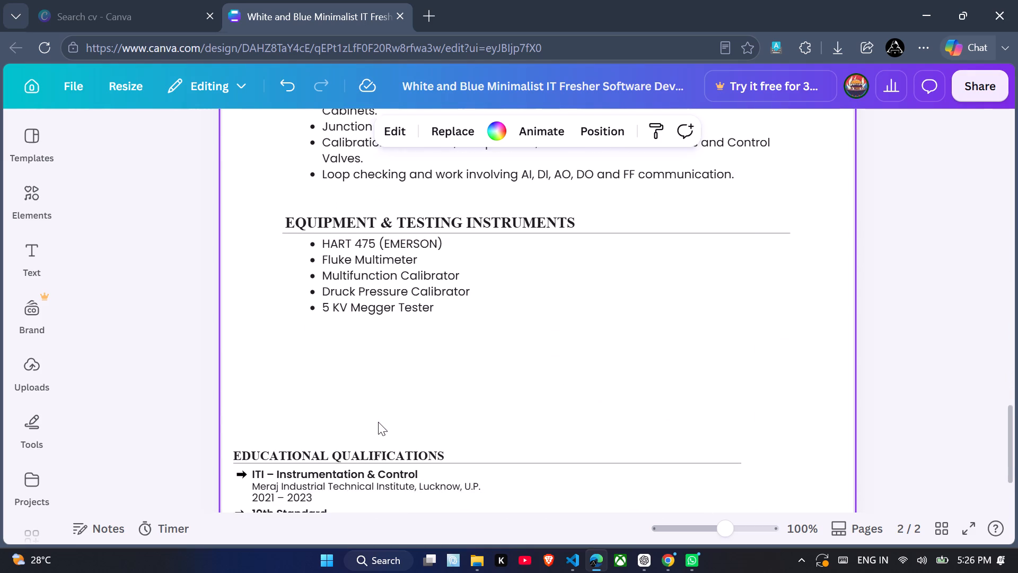
scroll(378, 422, down, 3)
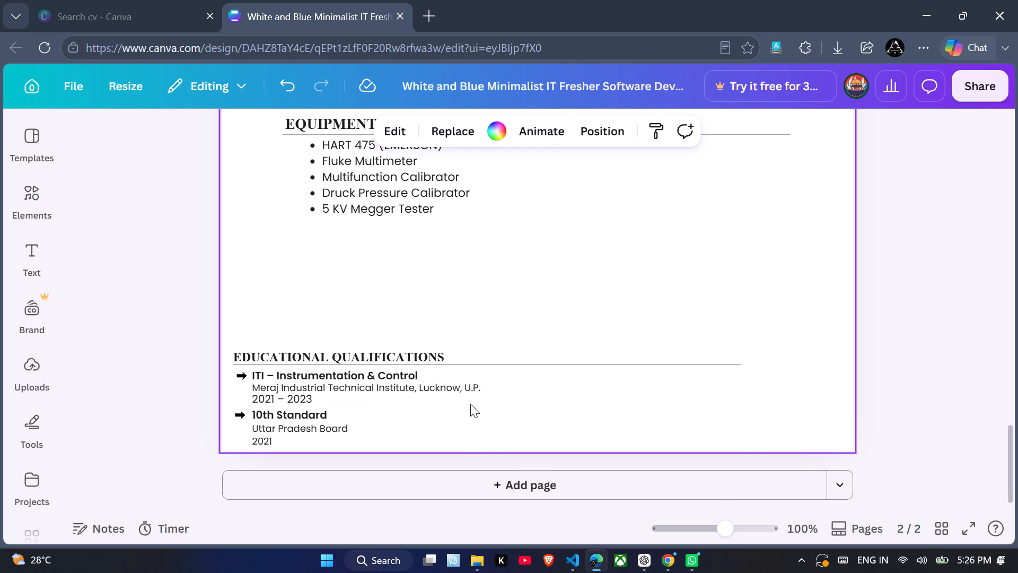
Reduce the font size of the Equipment & Testing Instruments heading on page 2 to 12.
scroll(470, 404, up, 2)
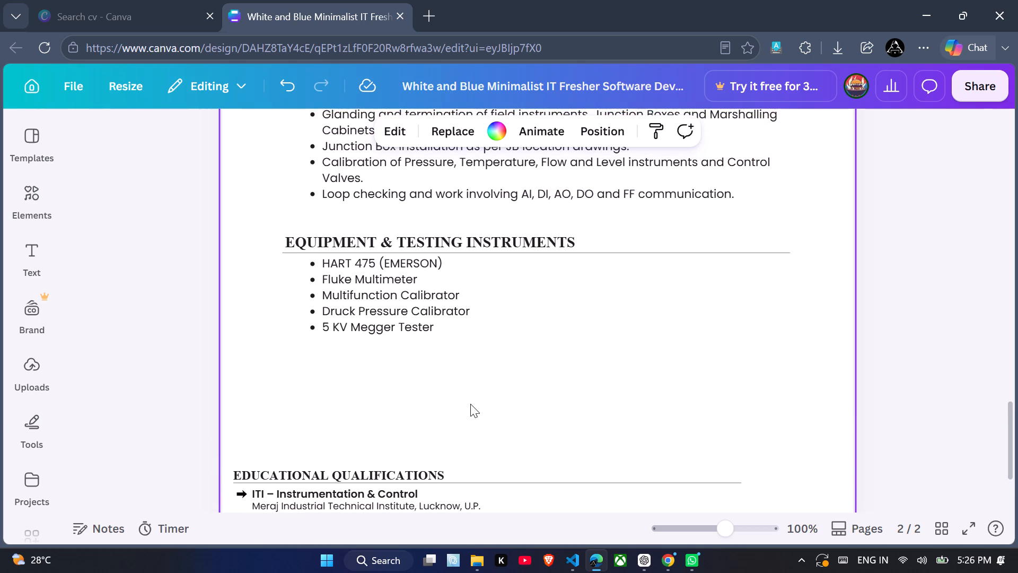
scroll(470, 404, up, 2)
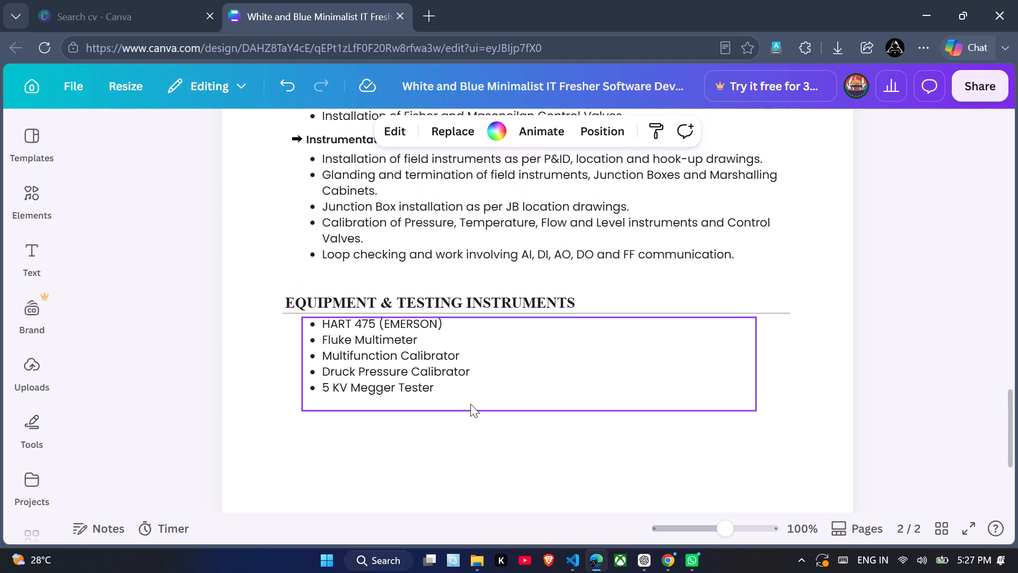
scroll(470, 404, up, 1)
click(453, 319)
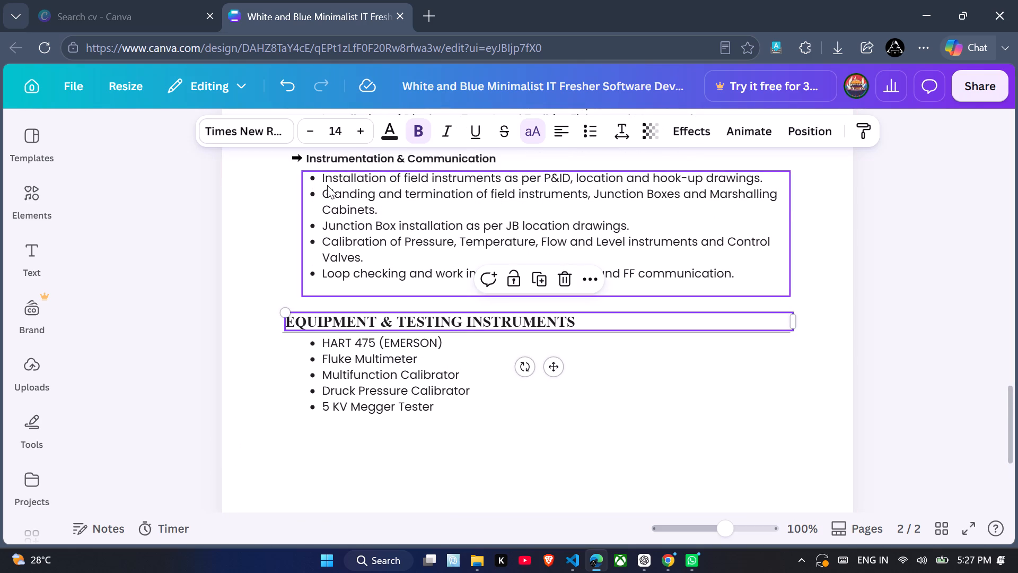
triple_click(315, 131)
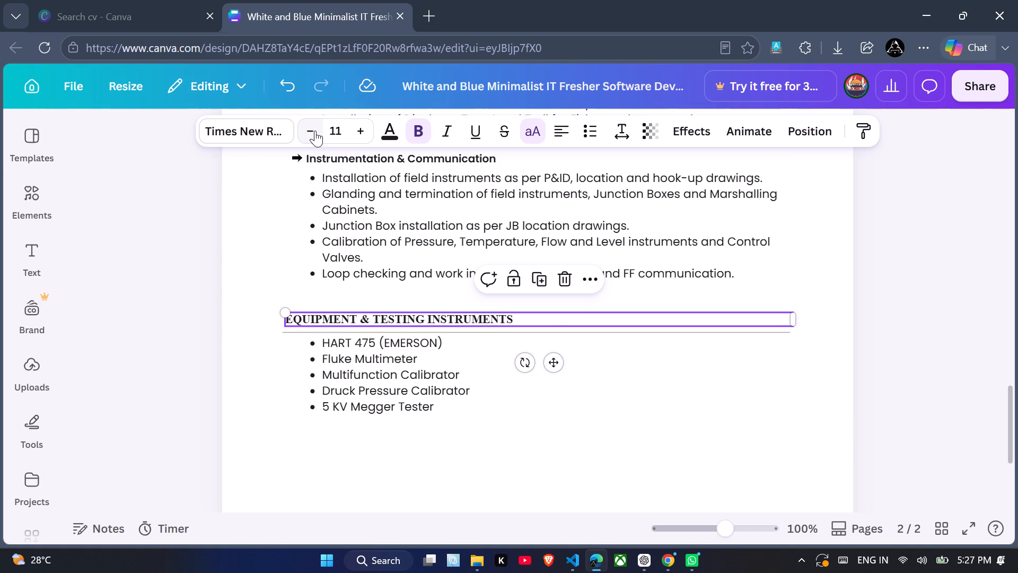
click(355, 134)
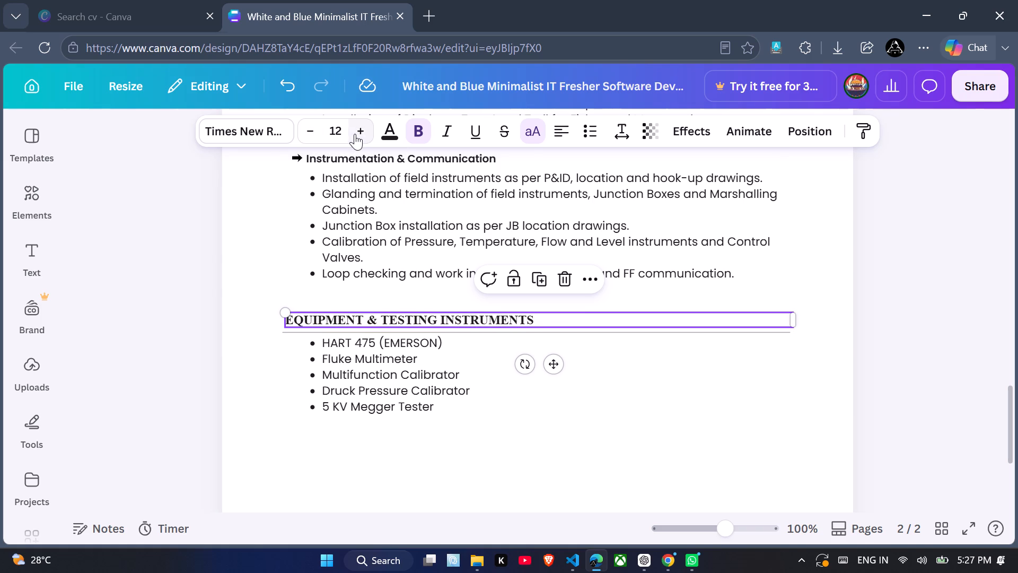
Reduce the font size of the Equipment & Testing Instruments bullet list to 9.
click(333, 355)
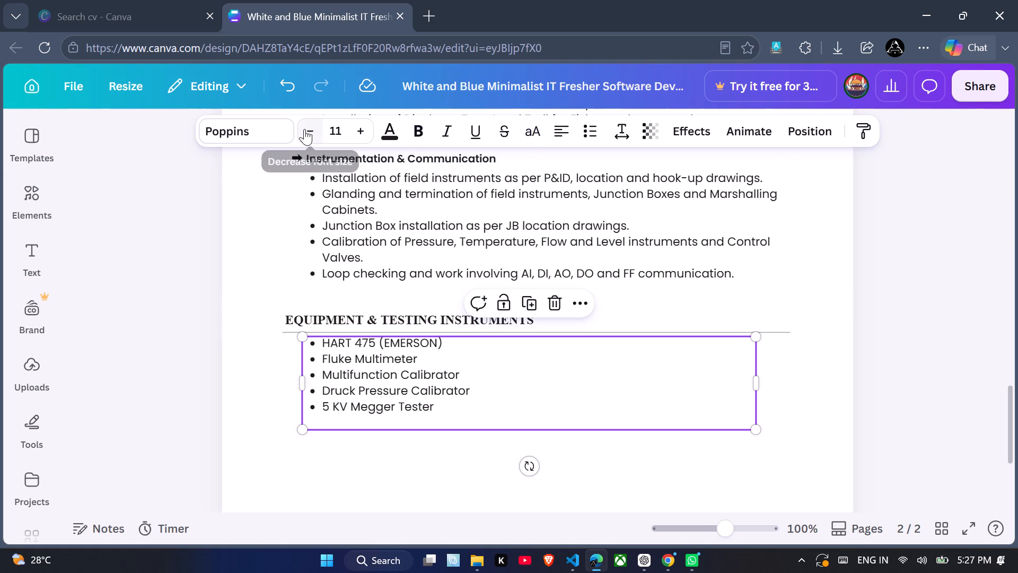
double_click(304, 129)
click(436, 428)
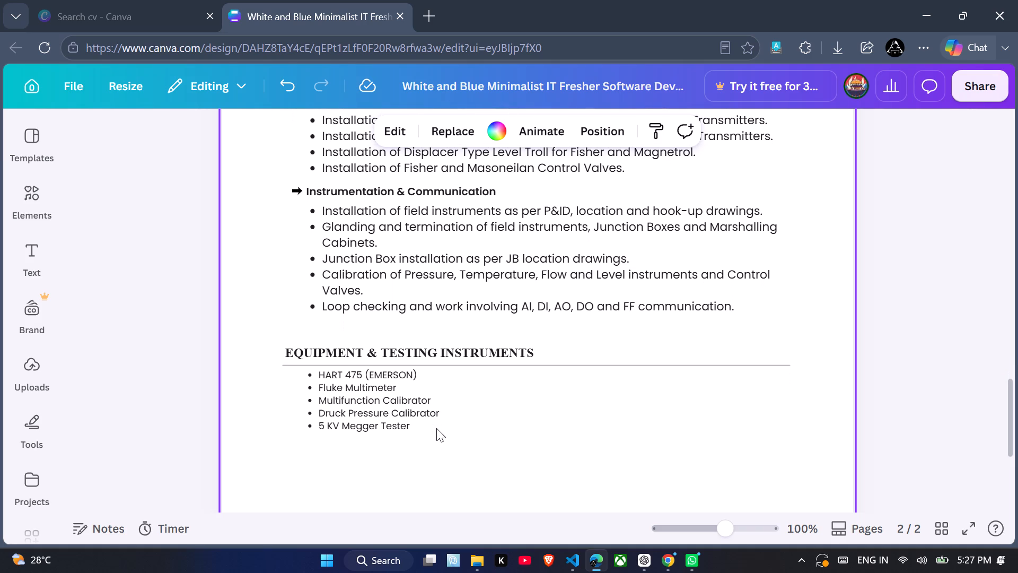
Change the font of the Technical Documentation Knowledge bullet list on page 1 to Times New Roman.
scroll(436, 428, up, 1)
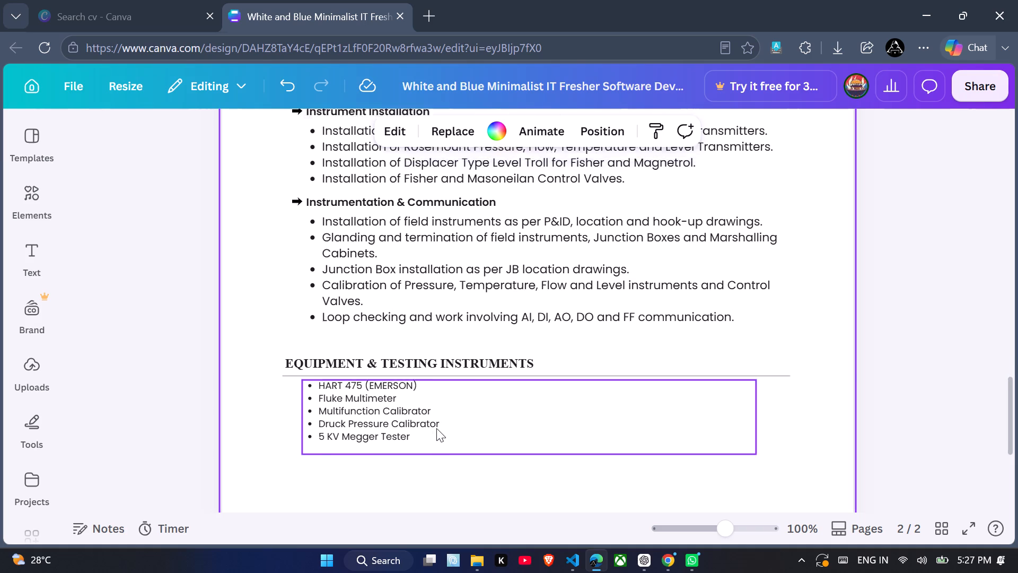
scroll(436, 428, up, 6)
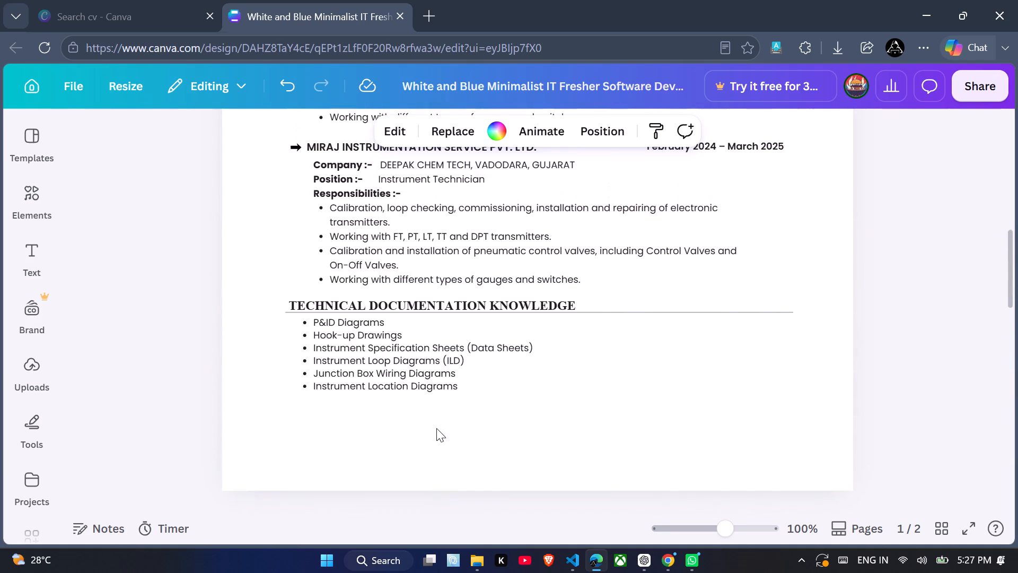
scroll(436, 428, up, 1)
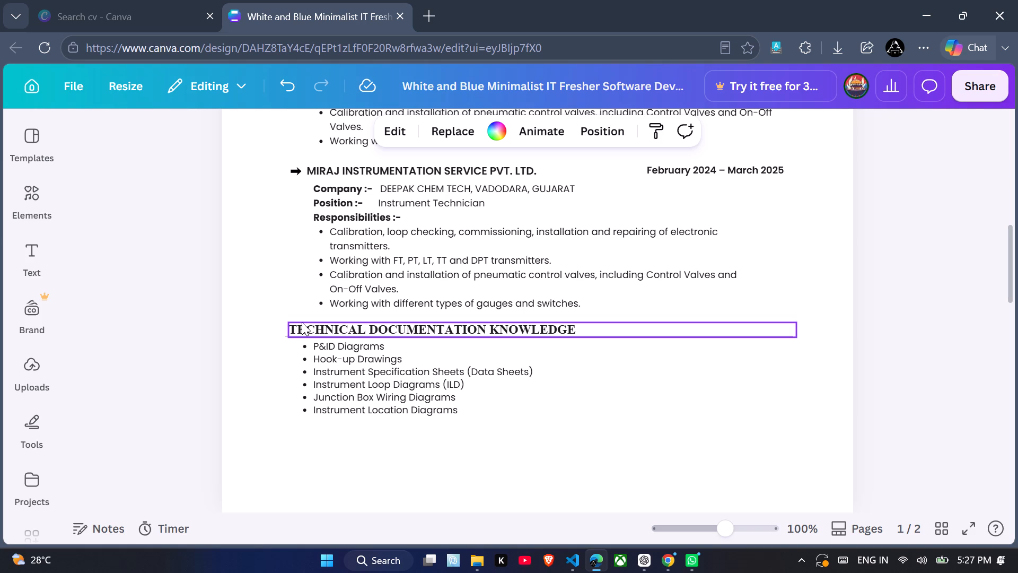
click(302, 322)
click(347, 380)
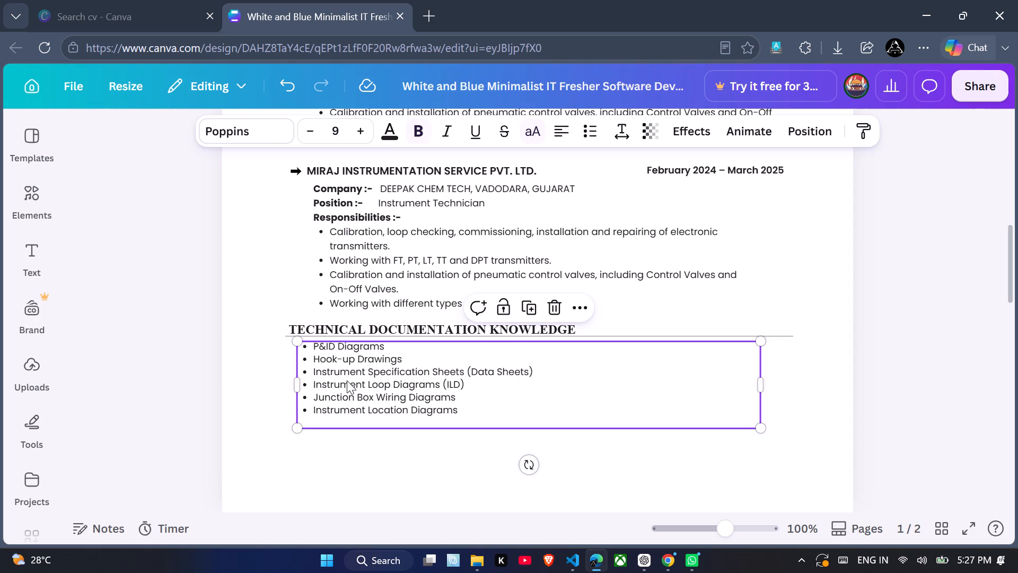
click(254, 134)
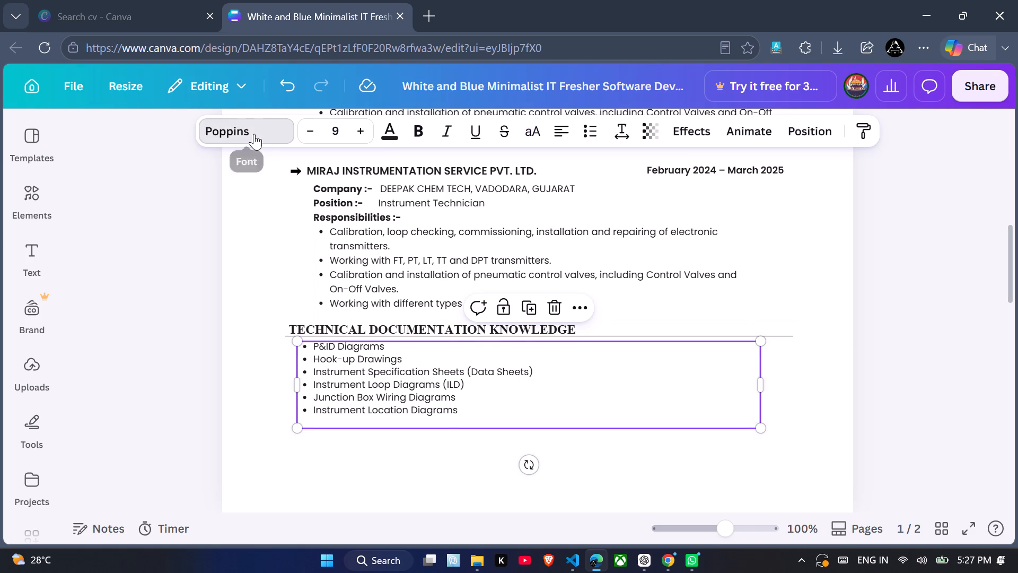
click(178, 335)
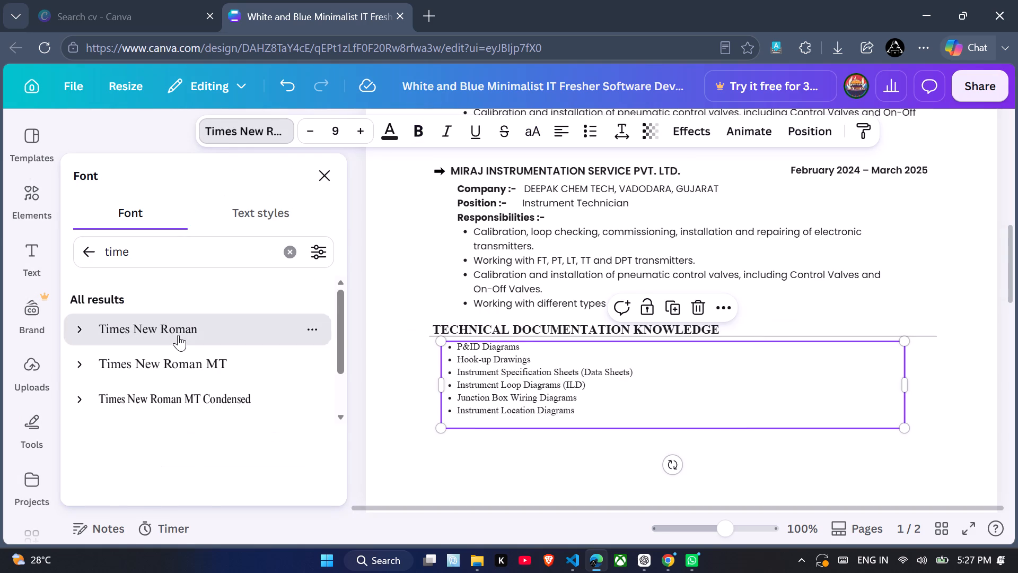
click(519, 280)
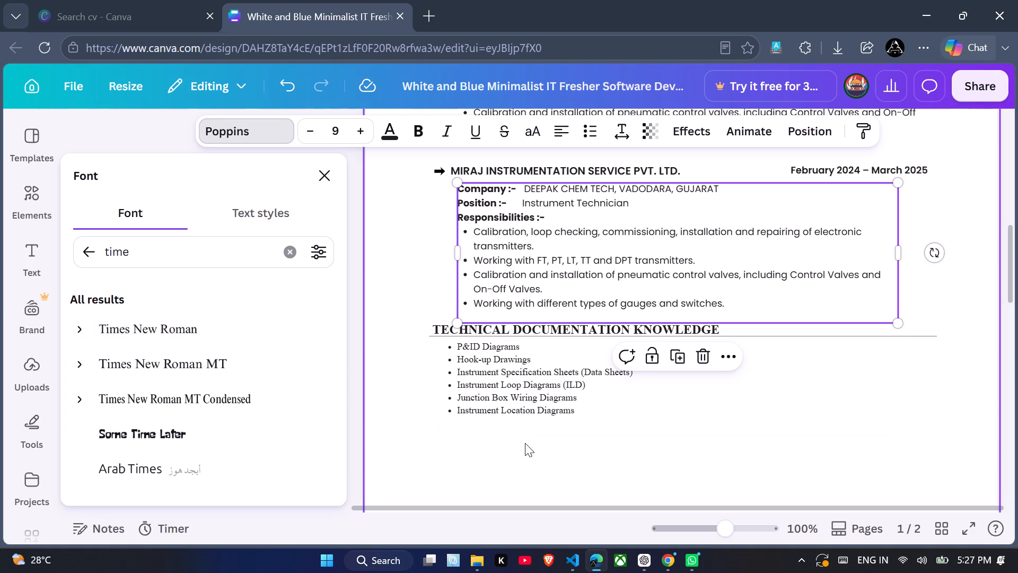
Change the FGM Private Limited heading's font to Times New Roman and replace Poppins with it on all pages.
scroll(525, 443, up, 1)
click(543, 249)
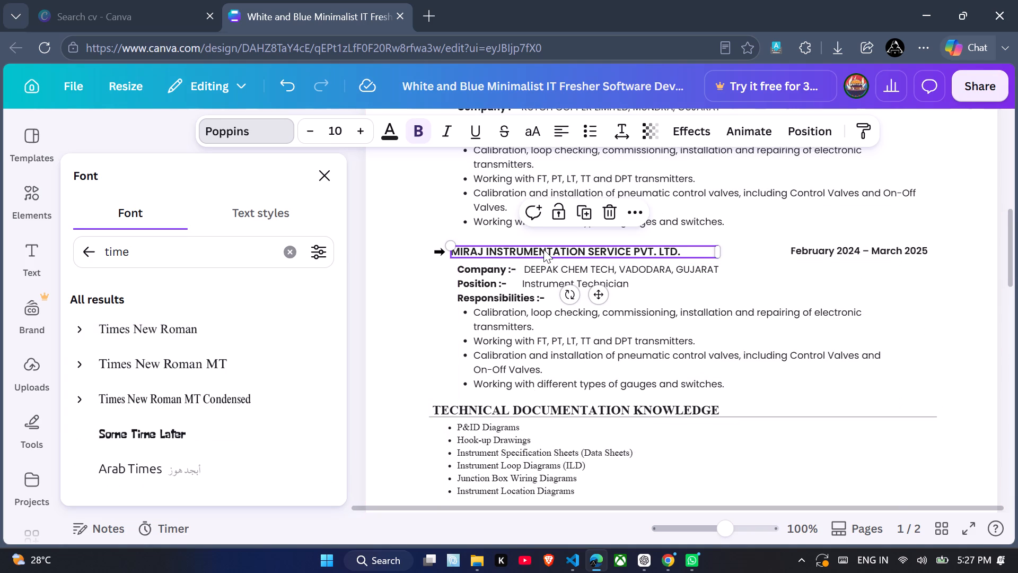
scroll(505, 251, up, 1)
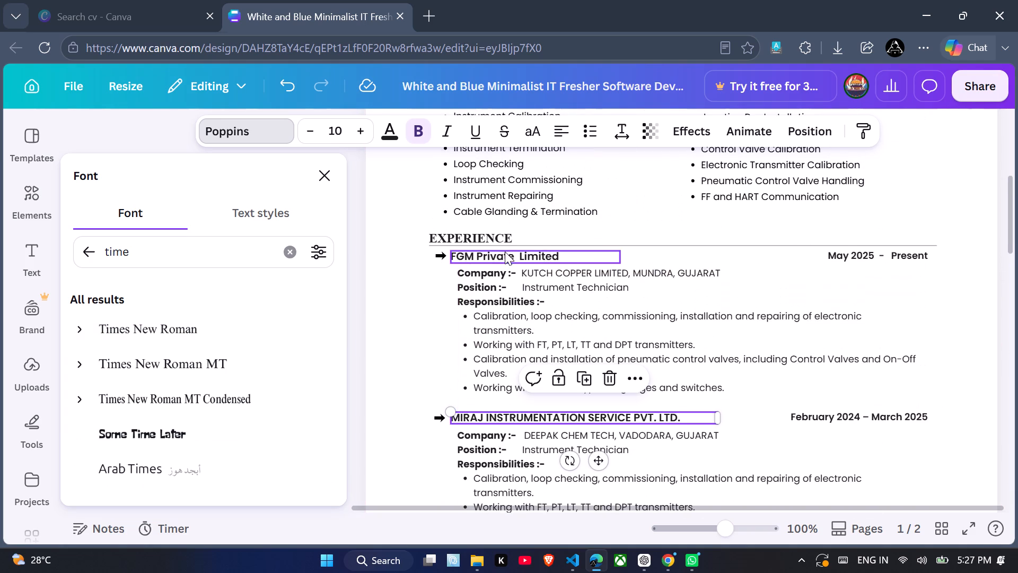
scroll(505, 251, up, 1)
click(505, 251)
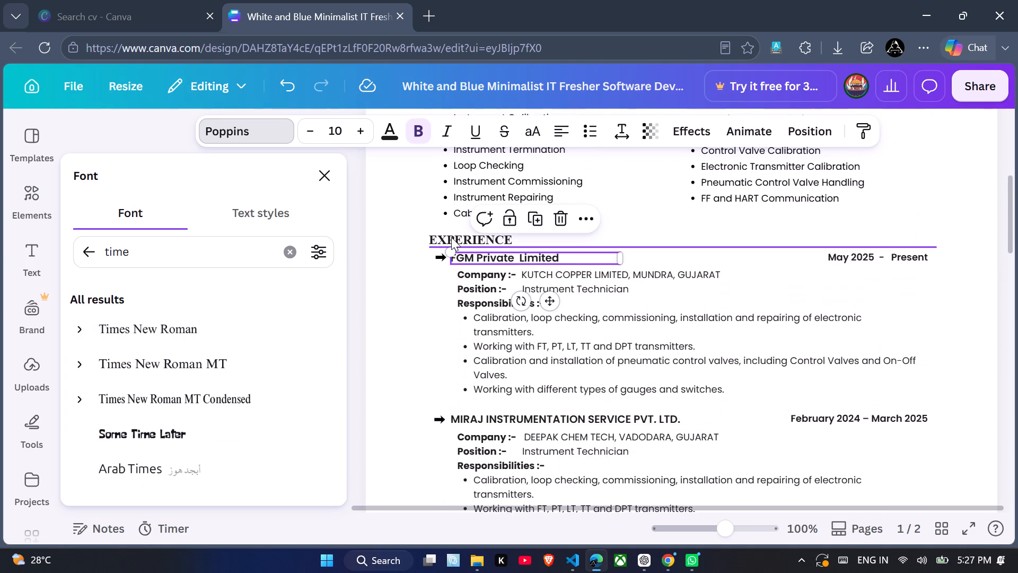
click(451, 237)
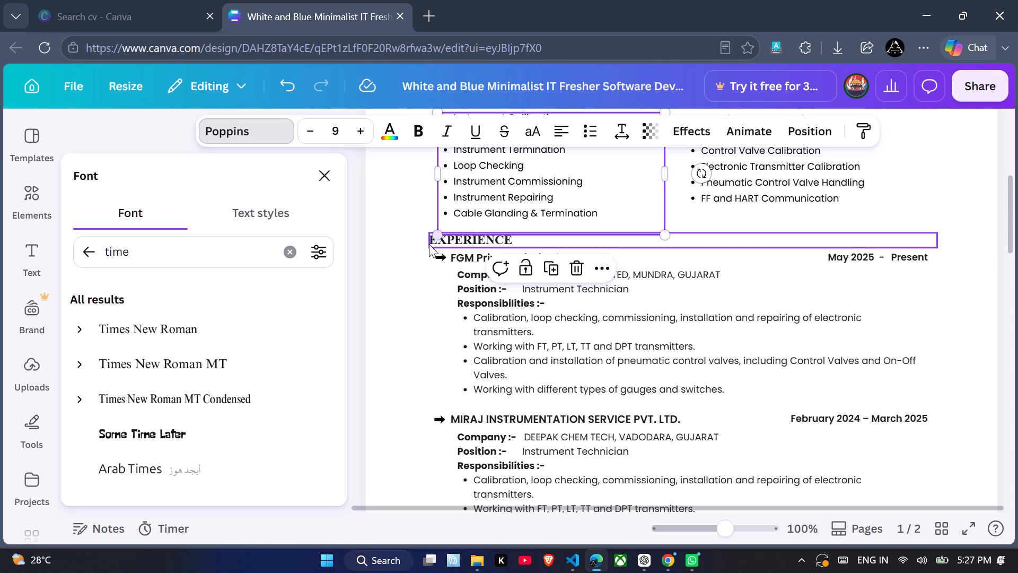
click(429, 244)
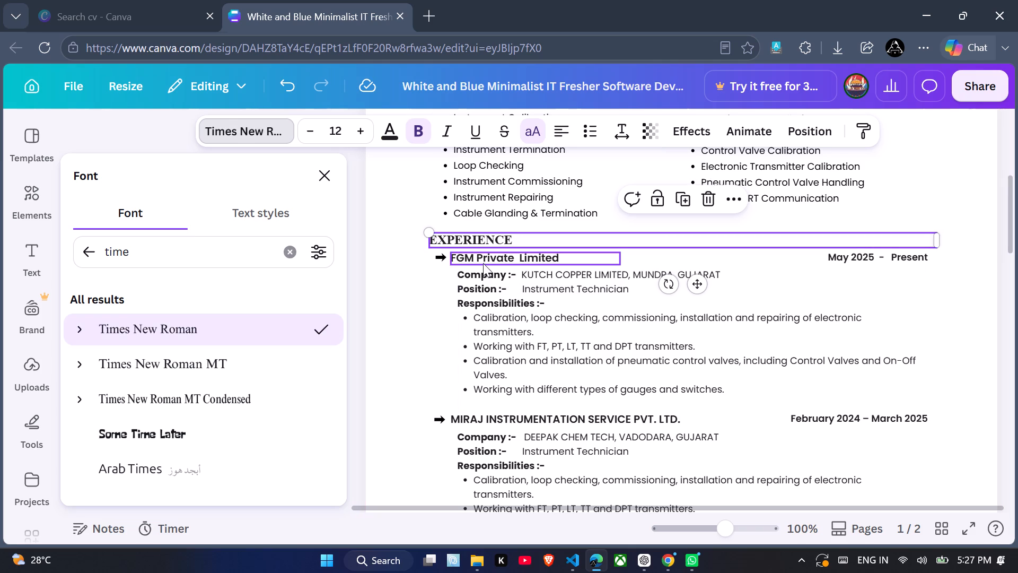
click(483, 260)
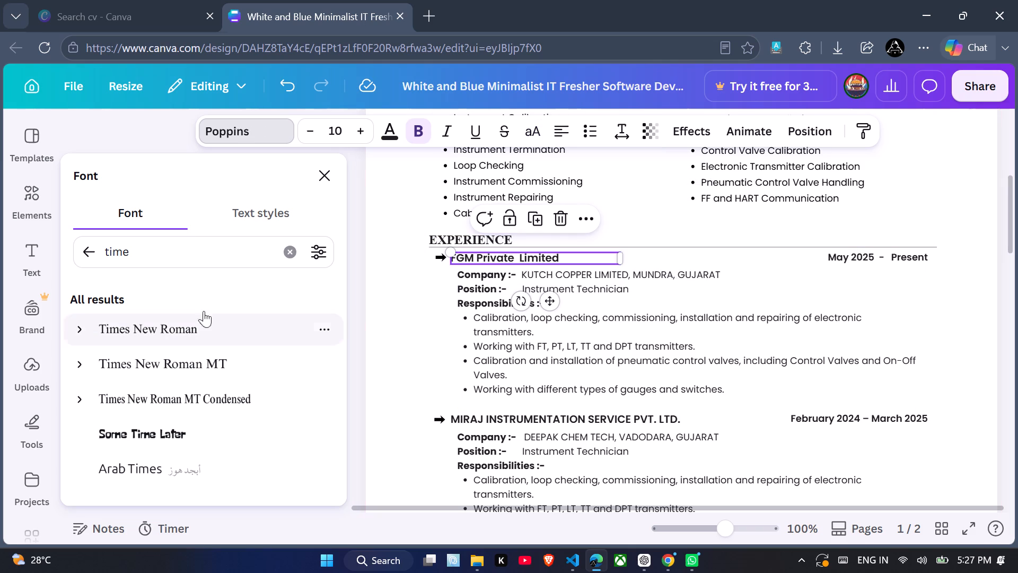
click(220, 332)
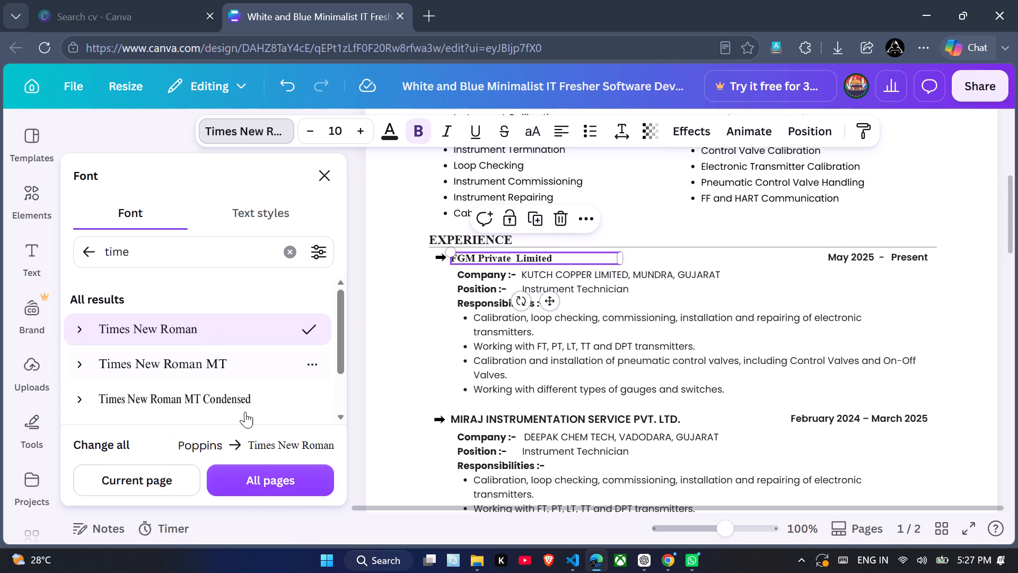
click(281, 484)
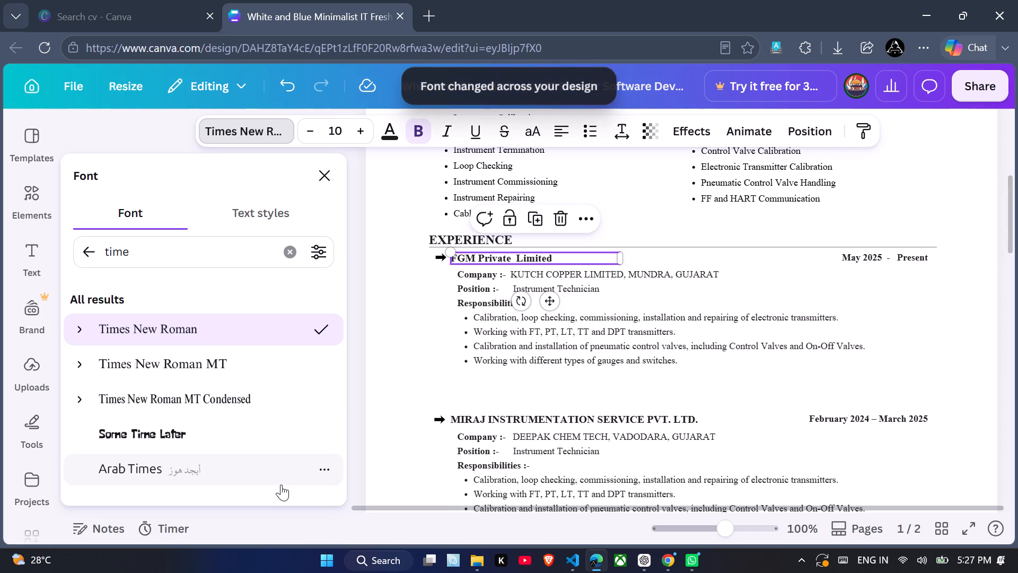
click(389, 378)
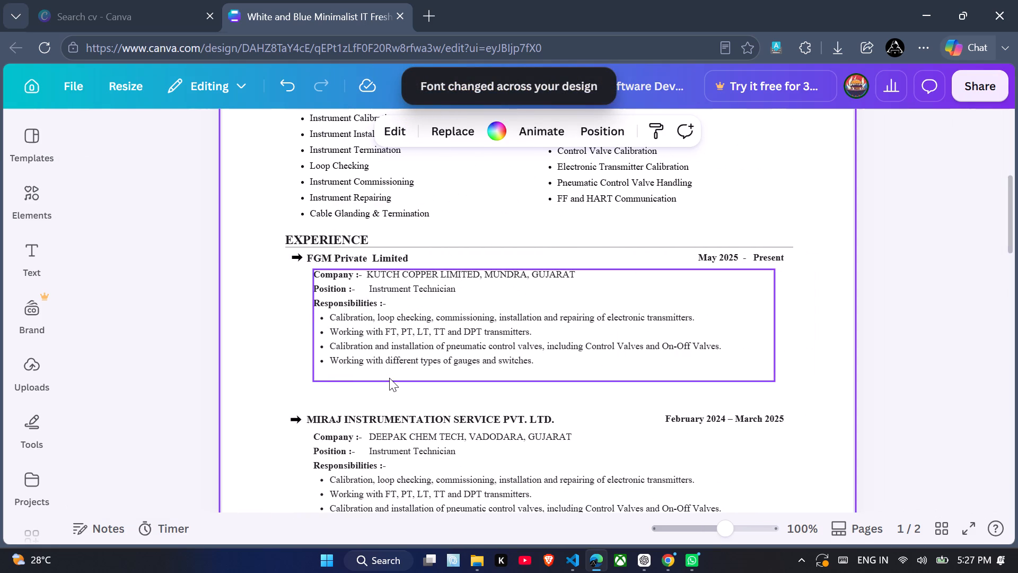
Check the font of the first job's company name and date, and review page 1 up to the header.
click(376, 256)
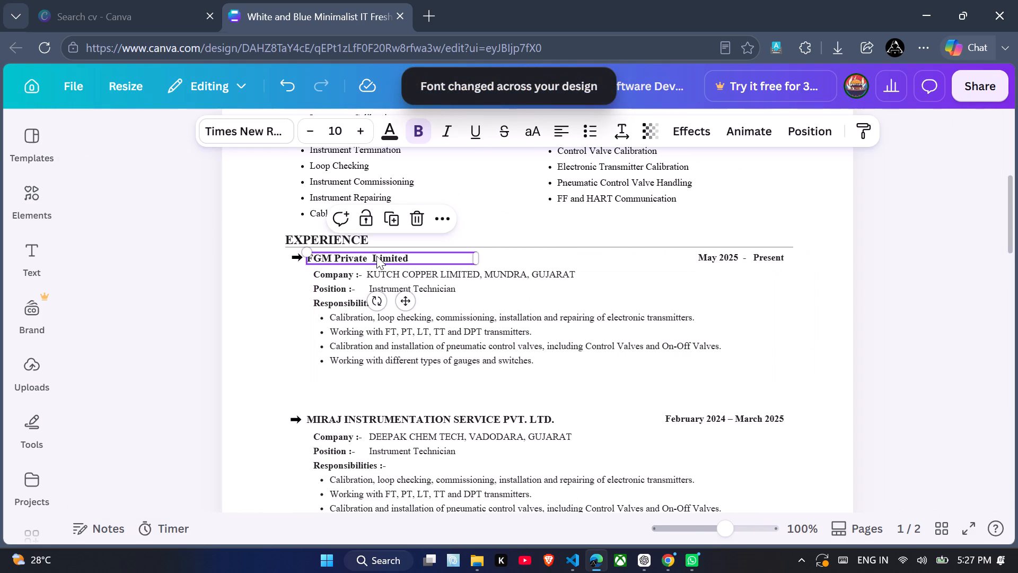
click(704, 262)
scroll(587, 320, up, 1)
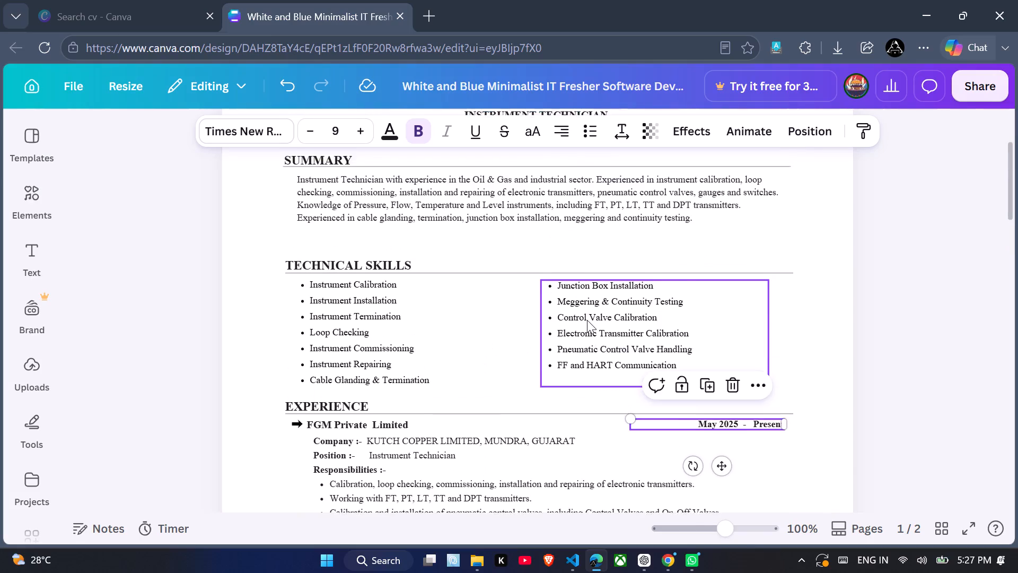
scroll(587, 320, up, 1)
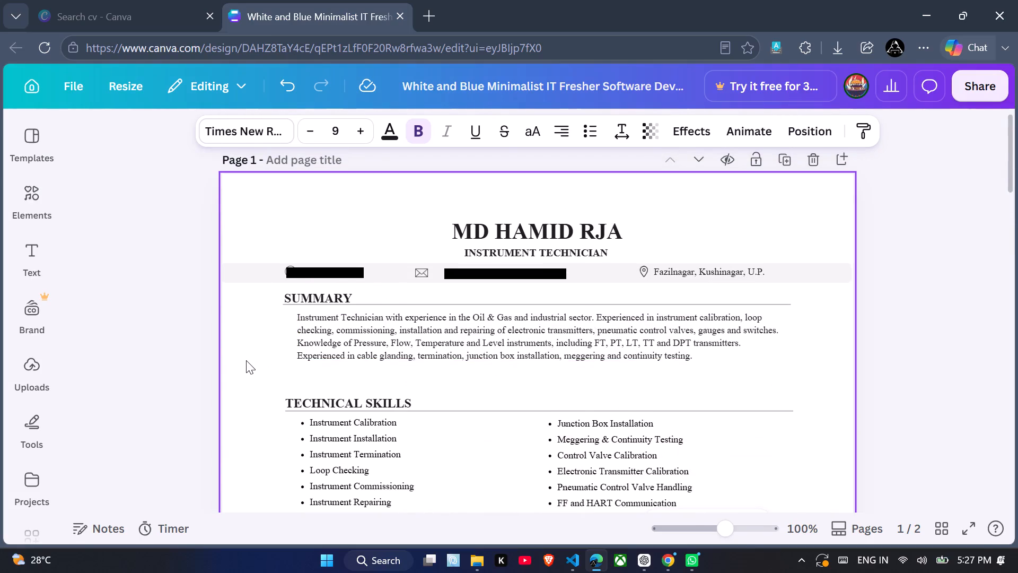
click(246, 360)
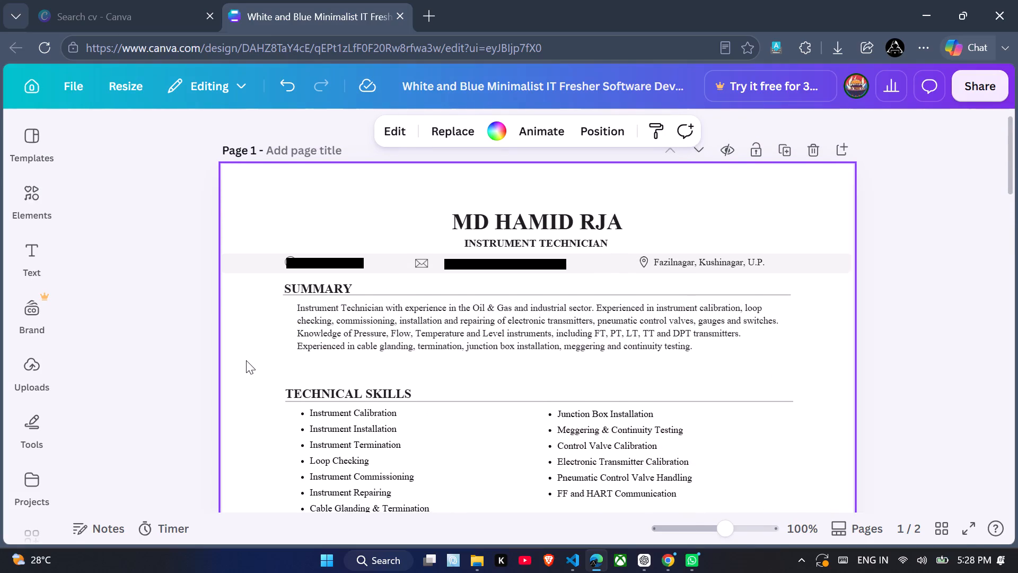
scroll(246, 360, up, 3)
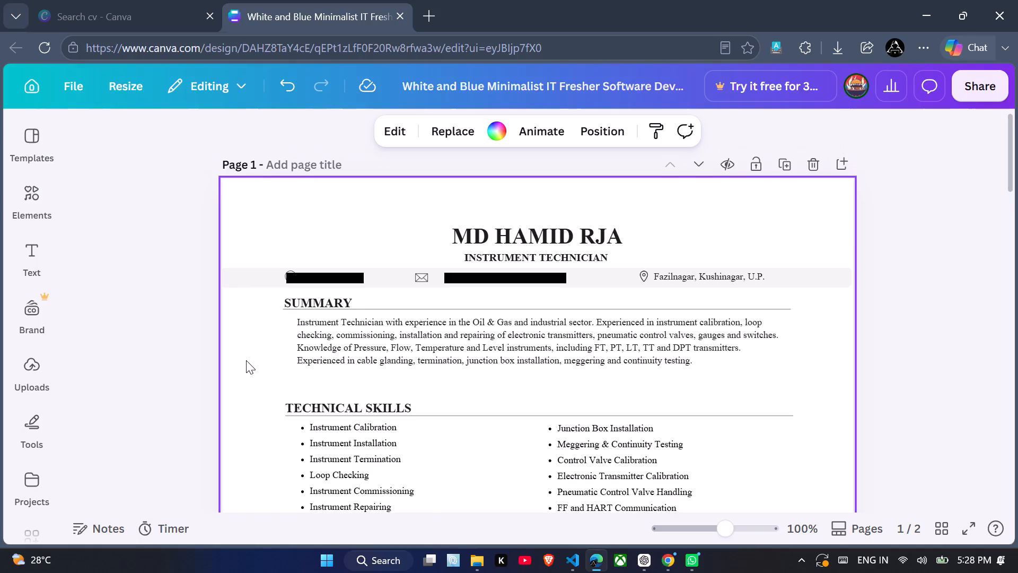
scroll(246, 360, up, 2)
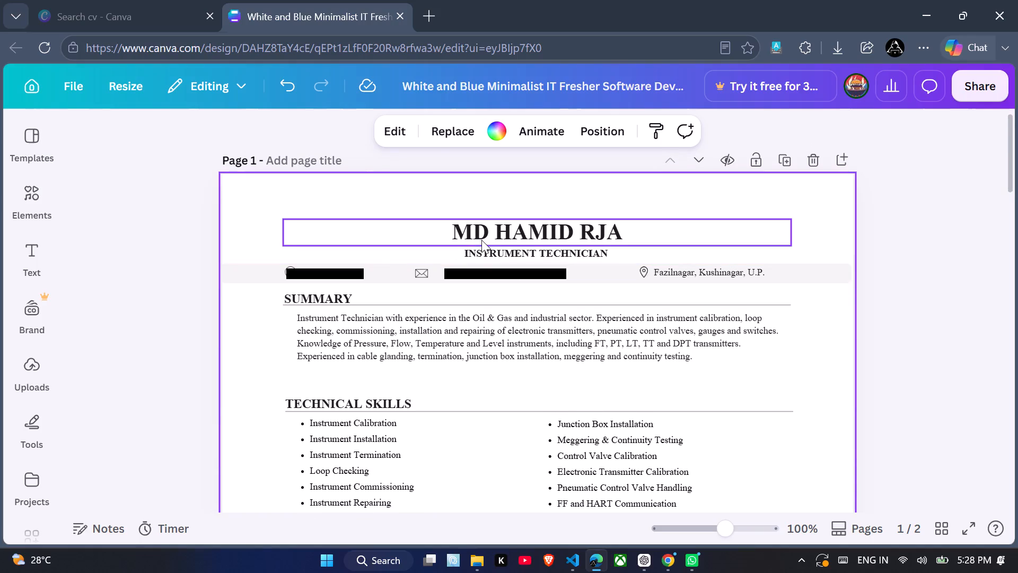
Change the applicant's name heading at the top of page 1 to non-bold Times New Roman MT.
click(481, 240)
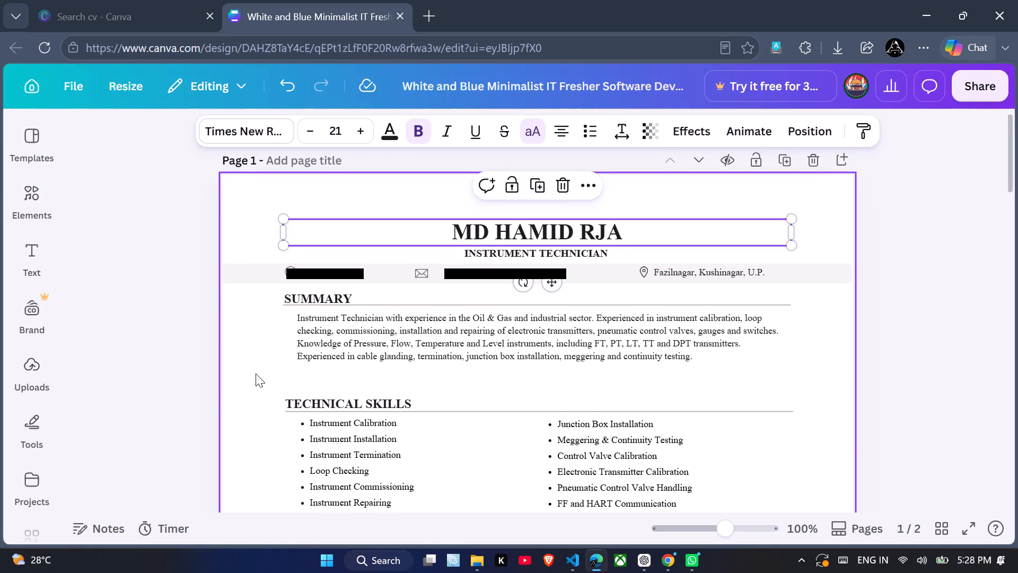
click(256, 129)
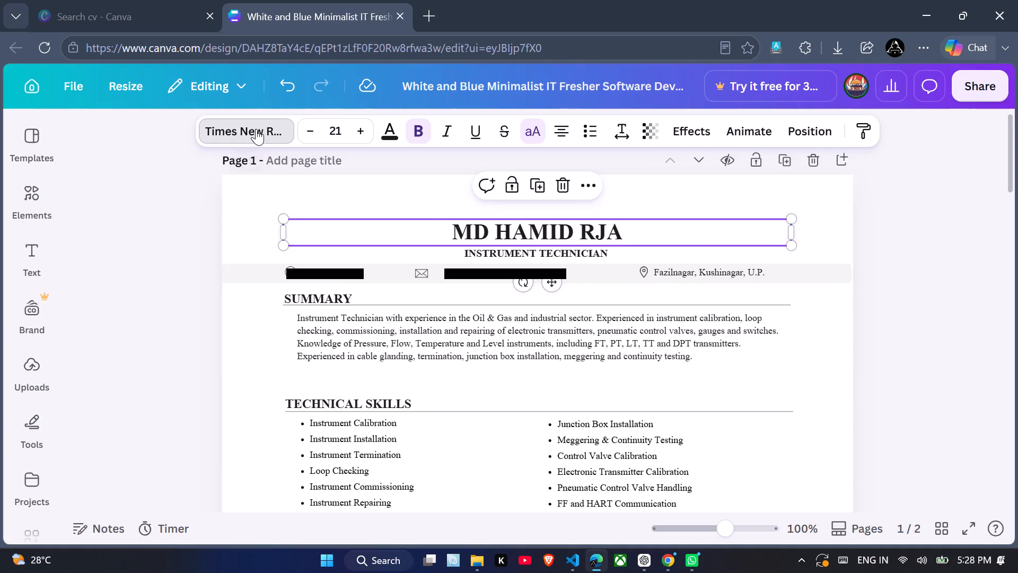
scroll(202, 329, down, 1)
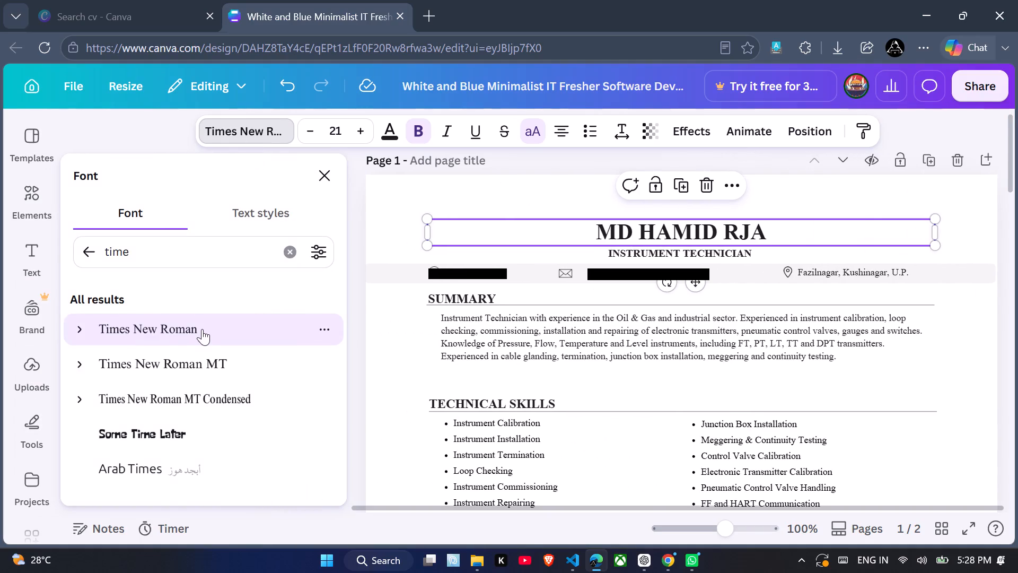
scroll(202, 329, down, 1)
click(225, 360)
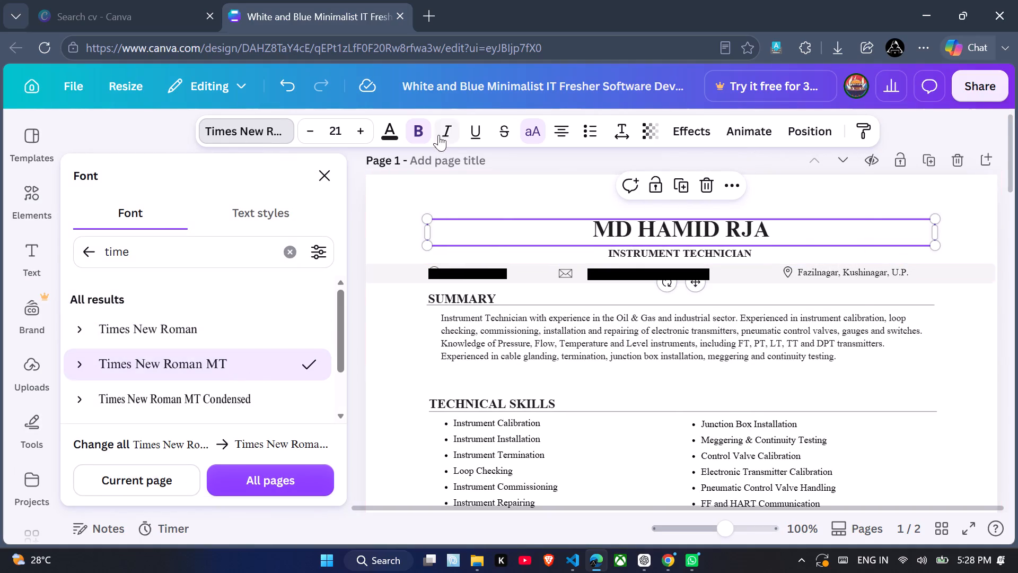
click(423, 131)
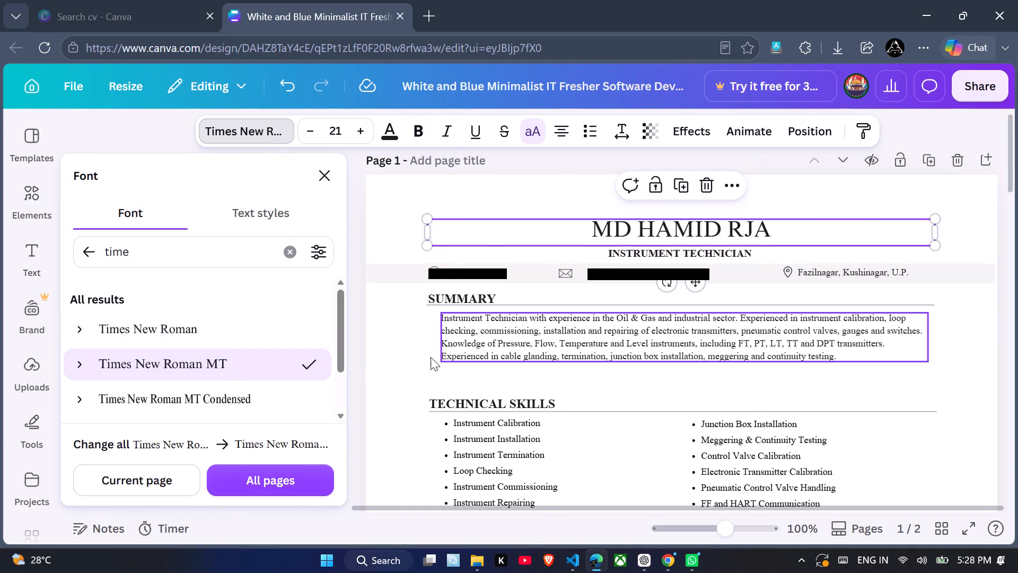
click(423, 363)
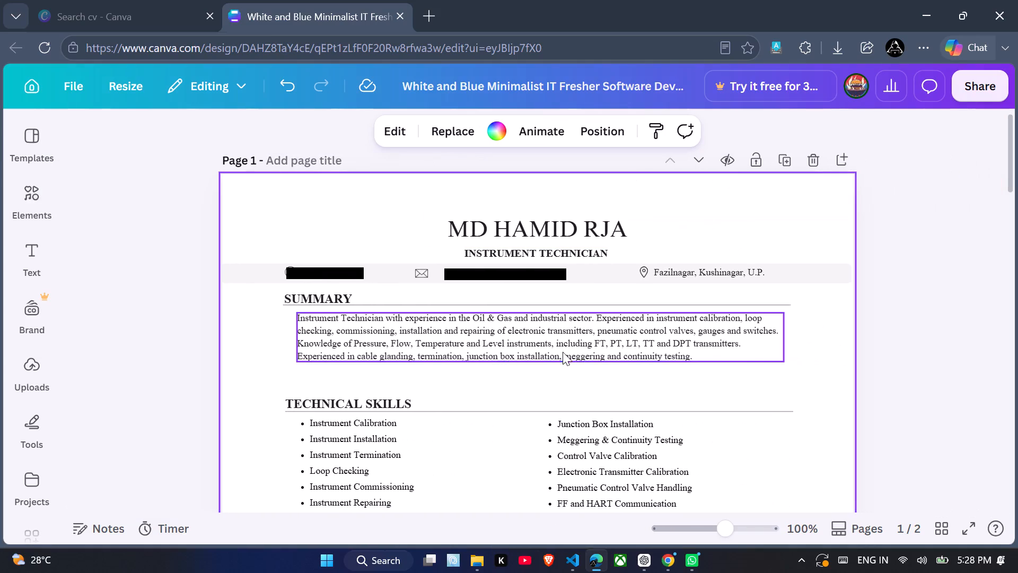
Move the Instrument Technician subtitle slightly up so it sits closer beneath the name heading.
drag(580, 249, 580, 249)
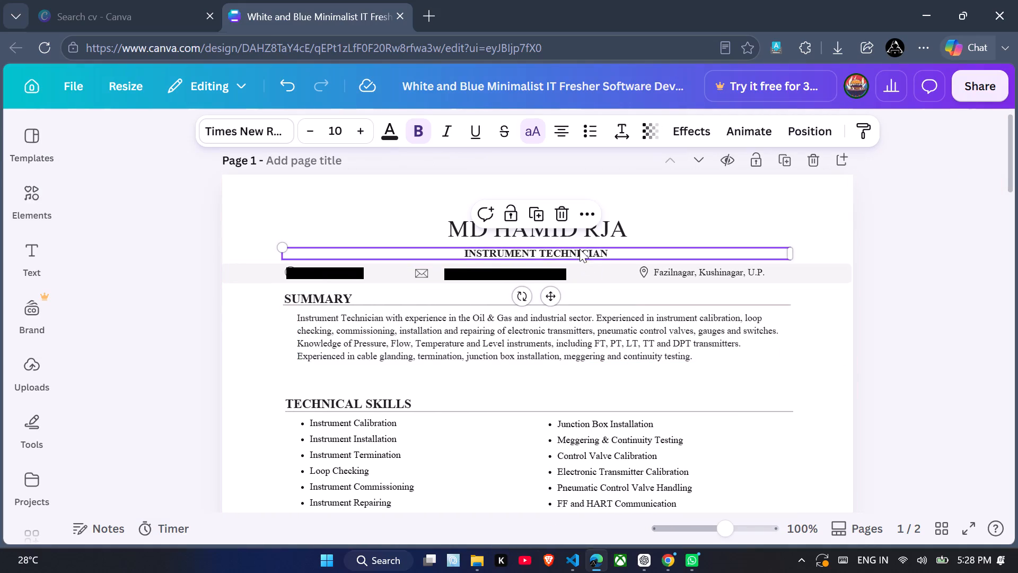
drag(580, 249, 579, 242)
click(819, 387)
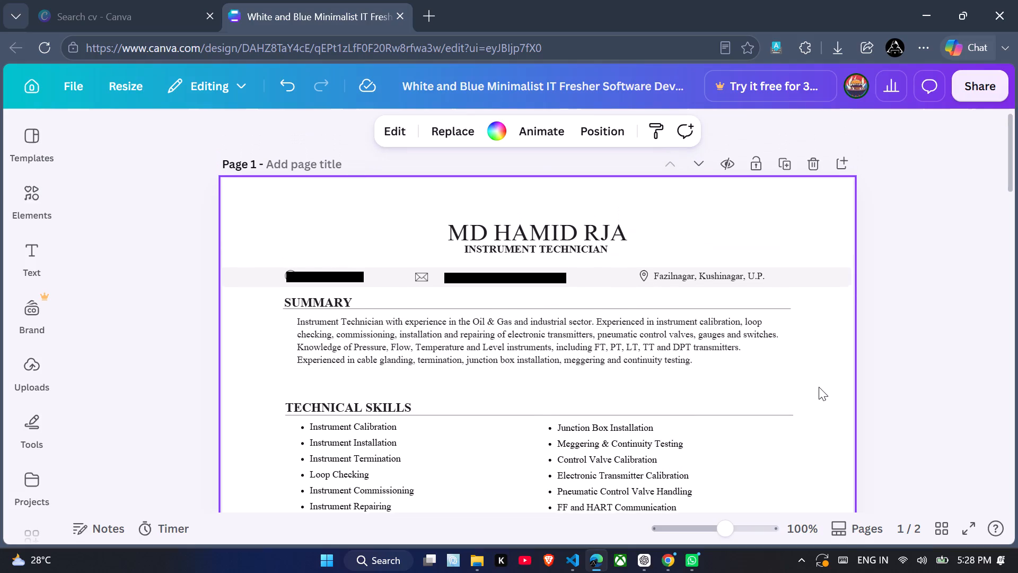
Increase the line spacing of the Summary paragraph on page 1 to 1.51.
scroll(819, 387, up, 1)
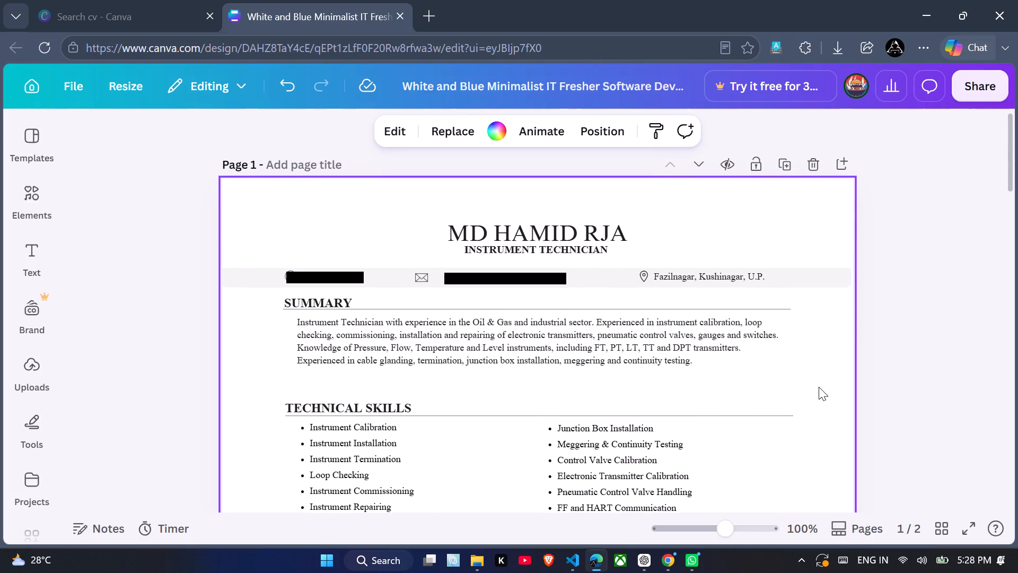
scroll(819, 387, down, 1)
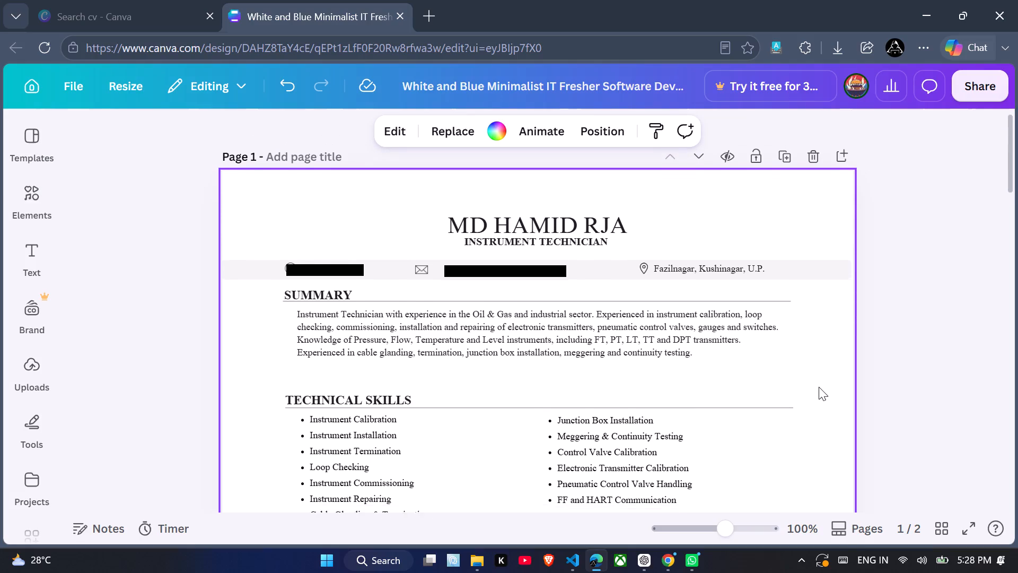
scroll(819, 387, down, 1)
click(677, 321)
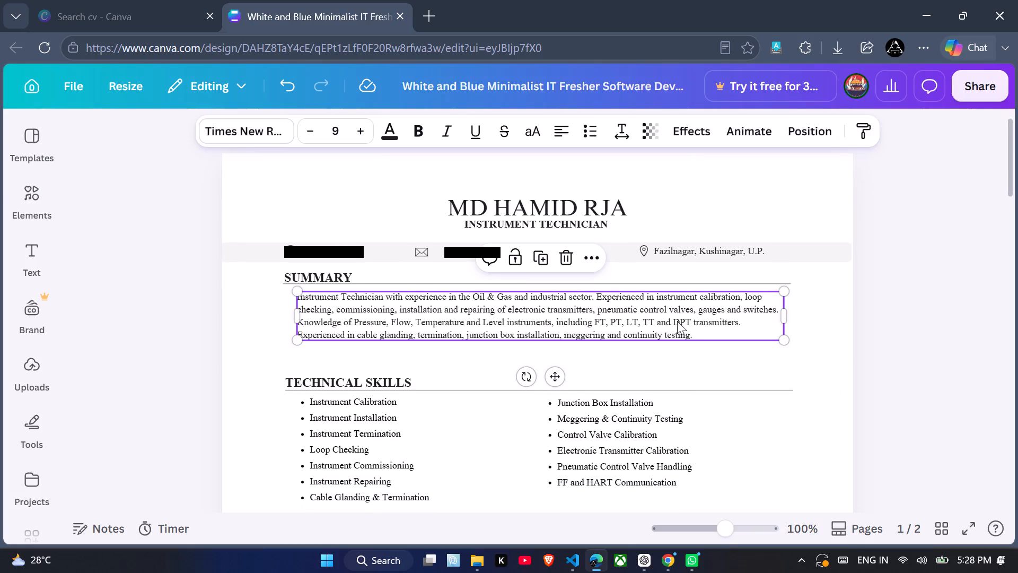
click(619, 128)
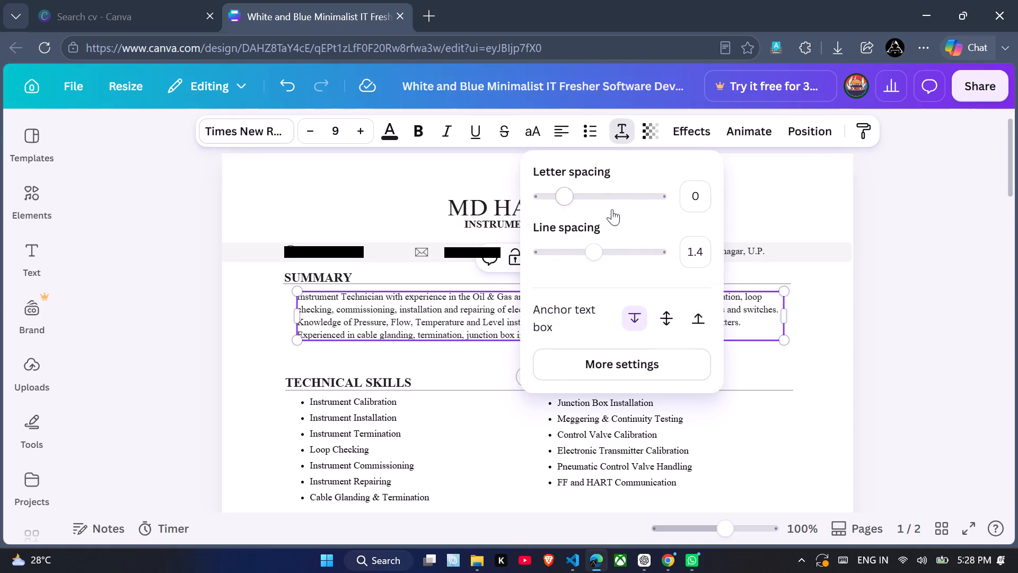
click(596, 258)
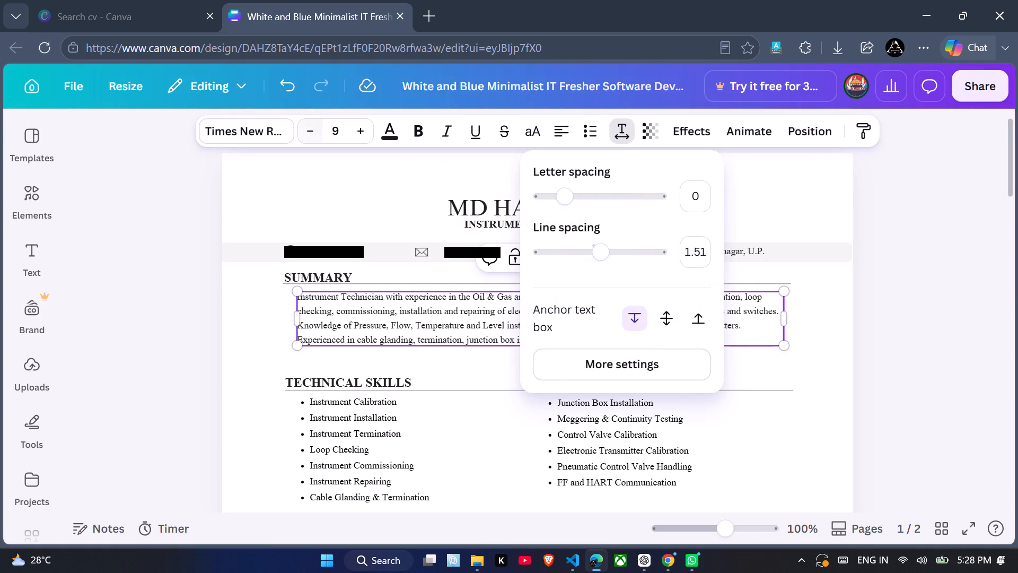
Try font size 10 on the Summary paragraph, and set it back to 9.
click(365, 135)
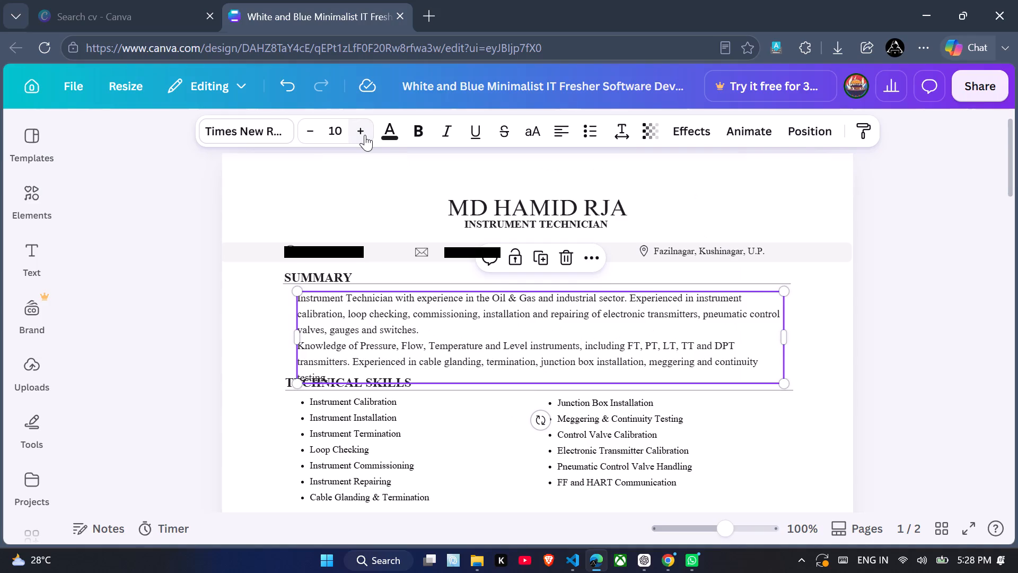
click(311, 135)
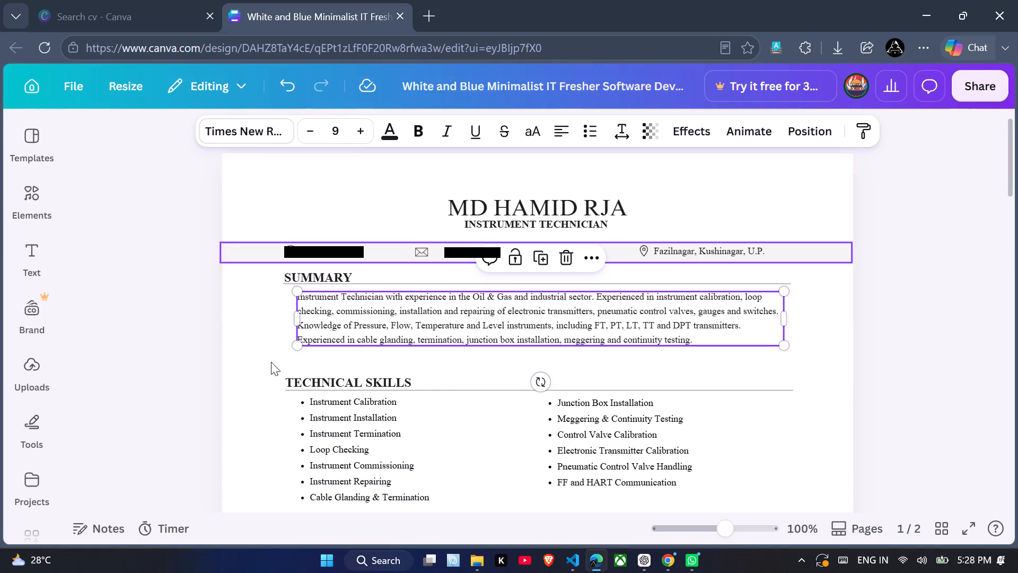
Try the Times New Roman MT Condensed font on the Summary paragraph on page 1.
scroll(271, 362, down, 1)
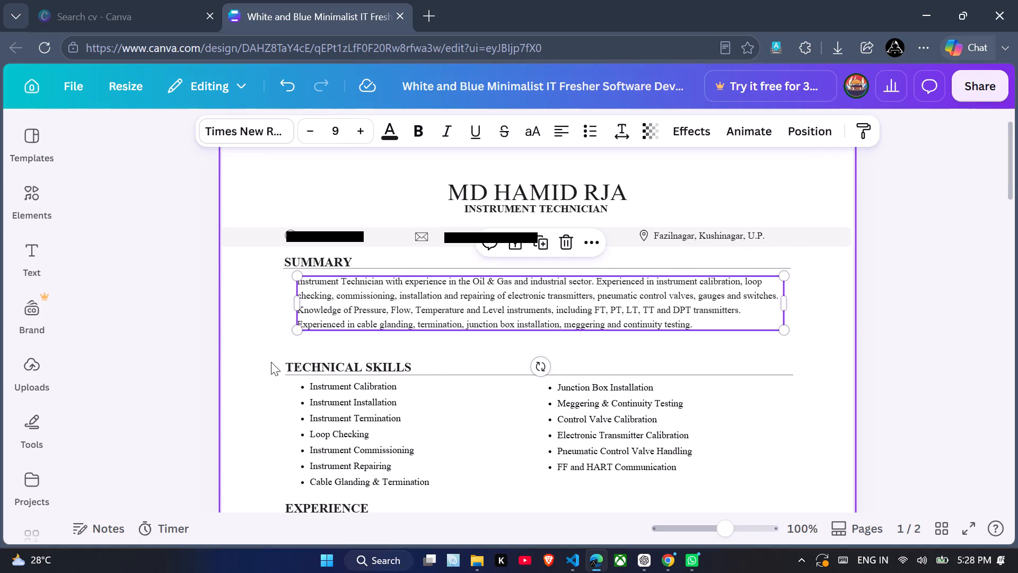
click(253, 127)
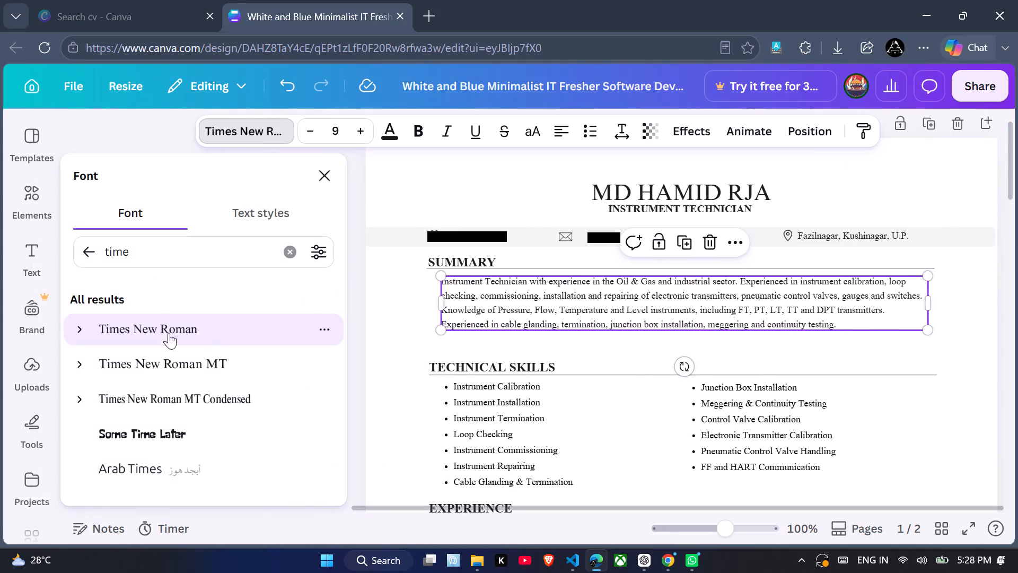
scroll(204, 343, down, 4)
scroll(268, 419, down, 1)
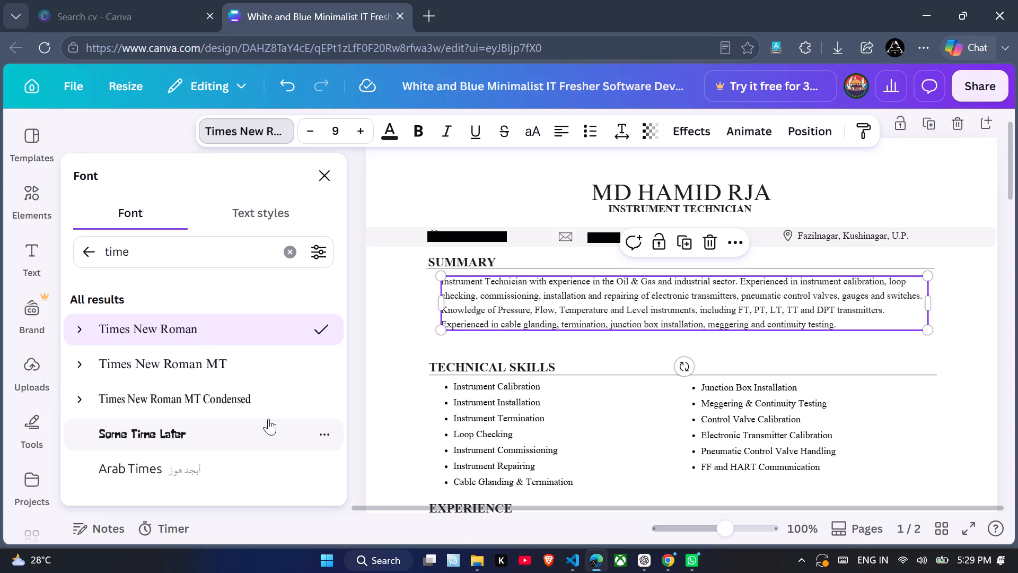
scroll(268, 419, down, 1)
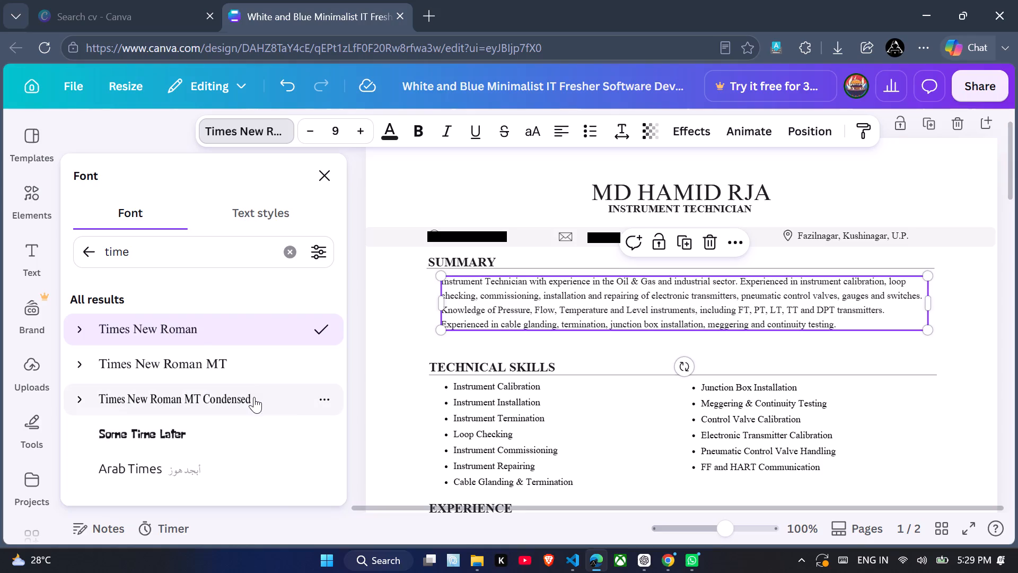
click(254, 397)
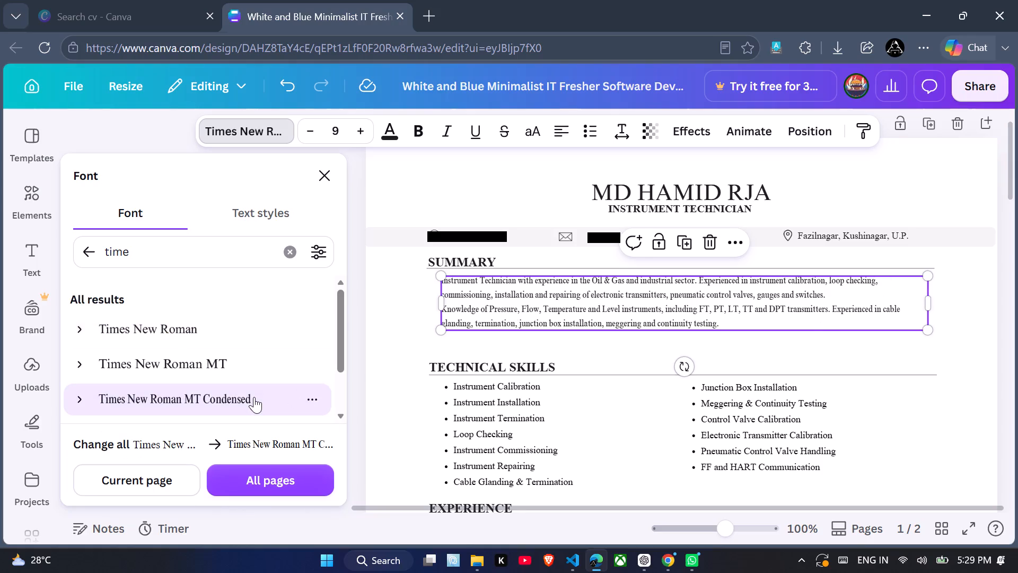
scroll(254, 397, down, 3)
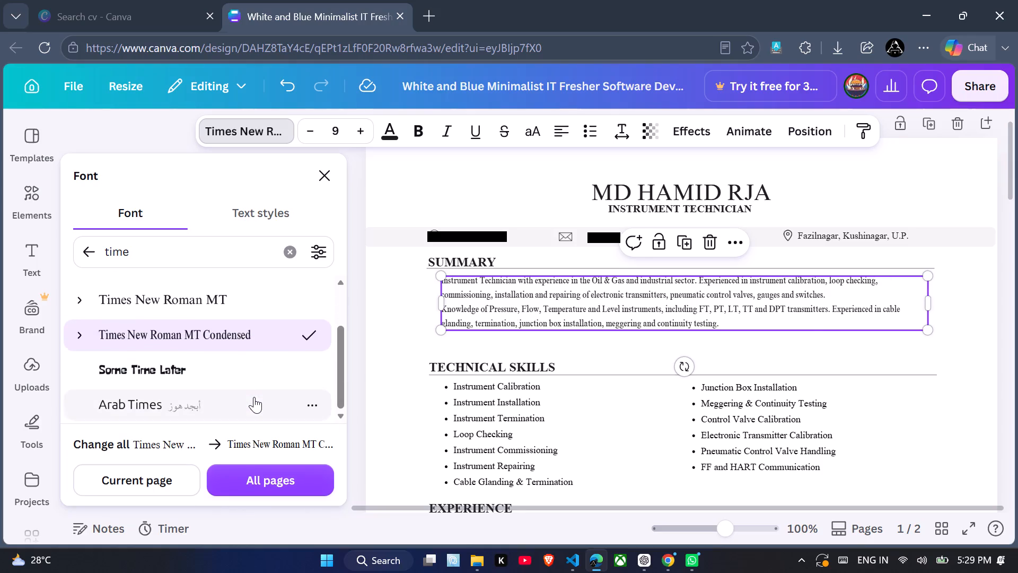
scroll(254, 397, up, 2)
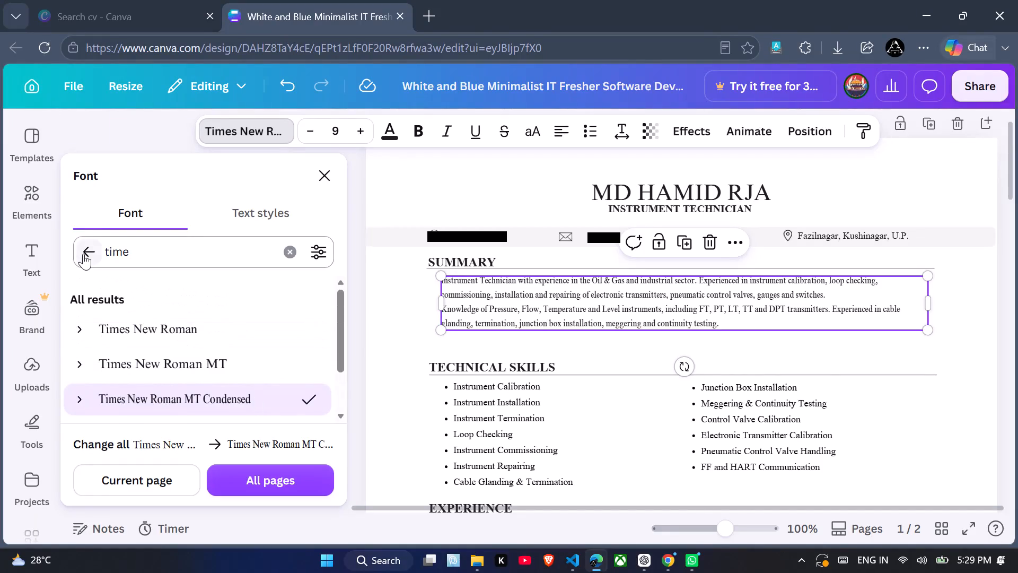
Set the Summary paragraph to DM Sans and replace Times New Roman with DM Sans on all pages.
click(83, 254)
scroll(195, 336, down, 1)
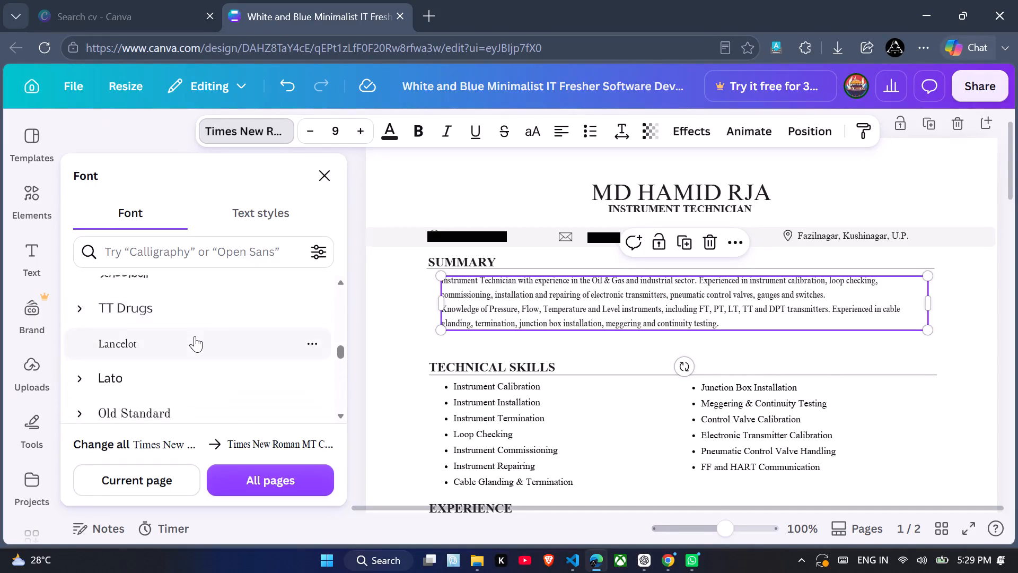
scroll(195, 336, down, 5)
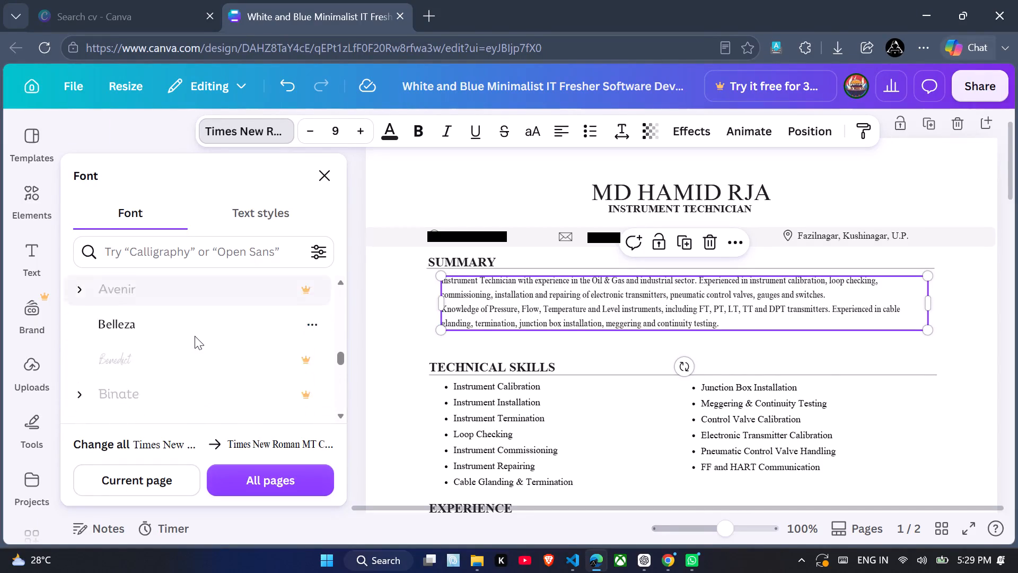
scroll(195, 336, down, 2)
scroll(195, 336, up, 12)
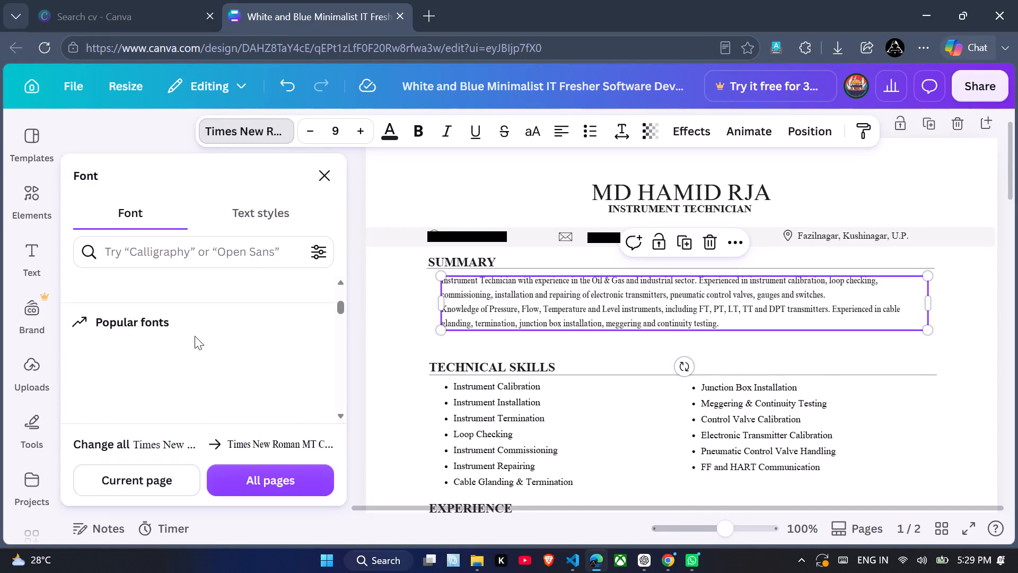
scroll(195, 336, up, 7)
scroll(195, 336, down, 1)
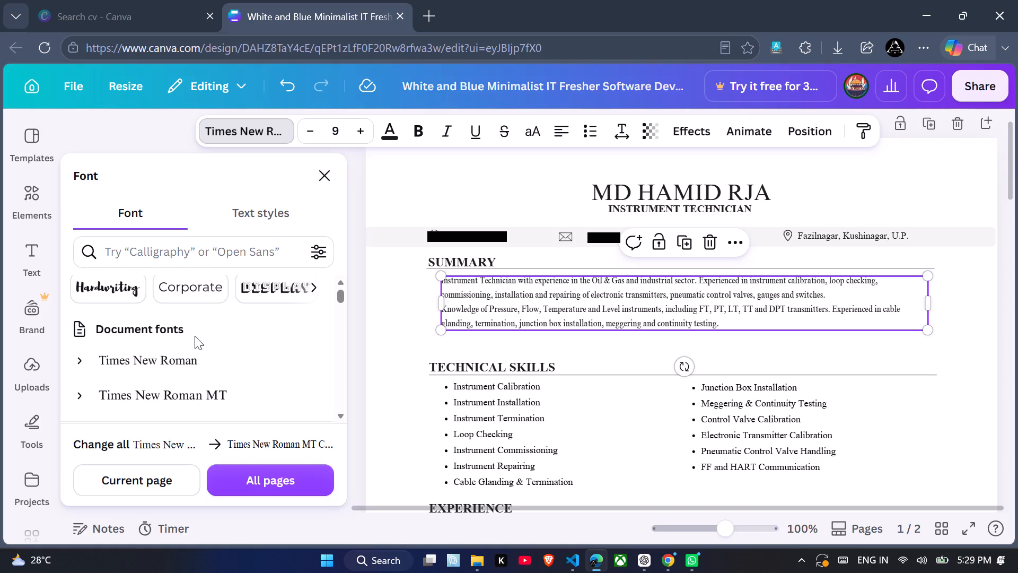
scroll(195, 336, down, 2)
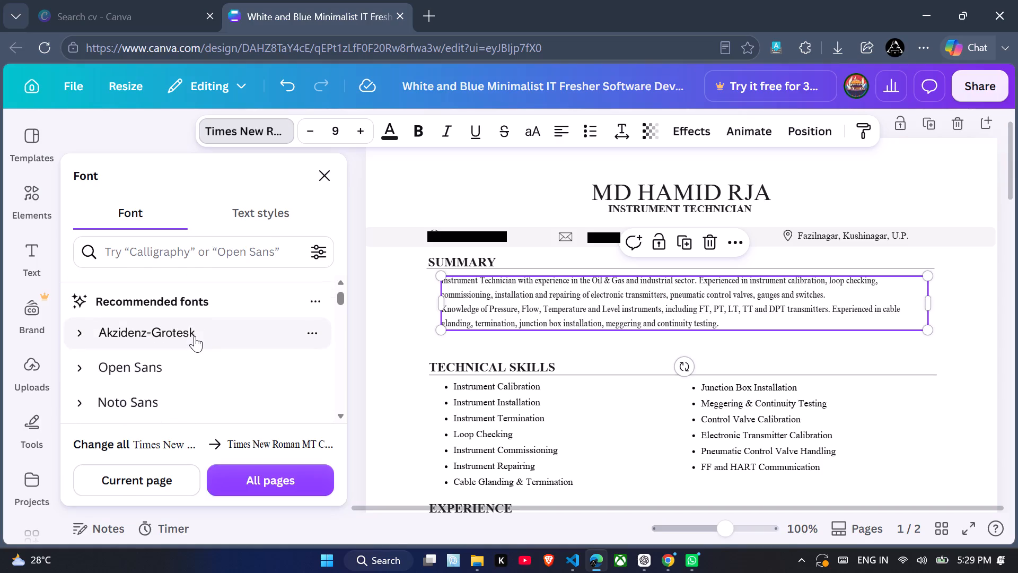
scroll(195, 336, down, 1)
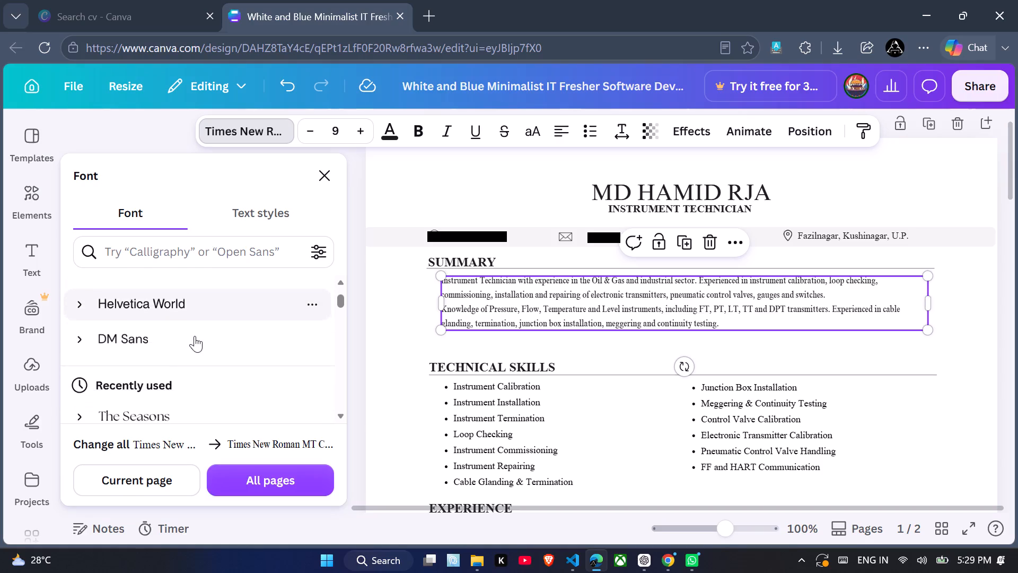
scroll(195, 336, down, 1)
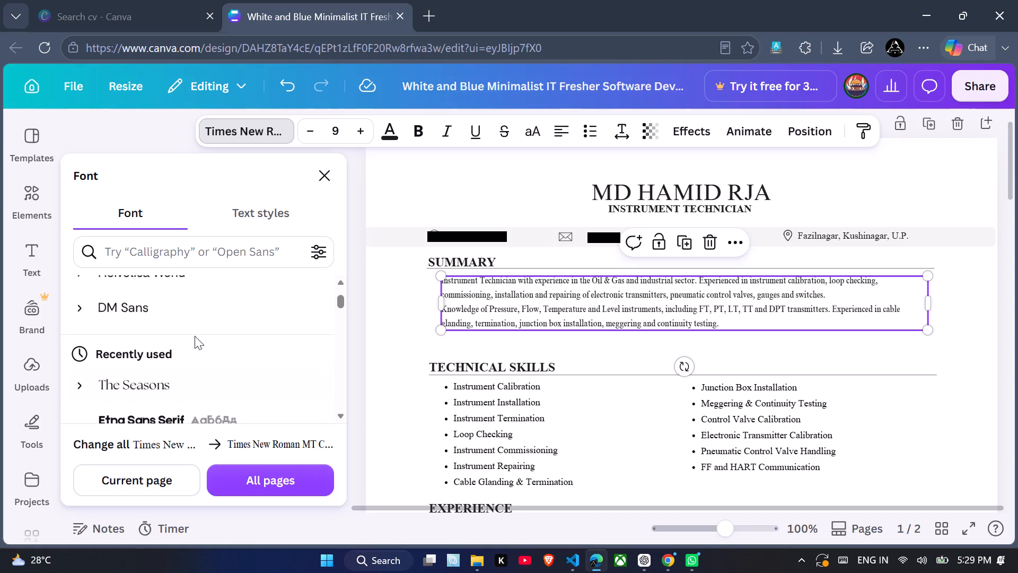
scroll(195, 336, down, 1)
click(195, 336)
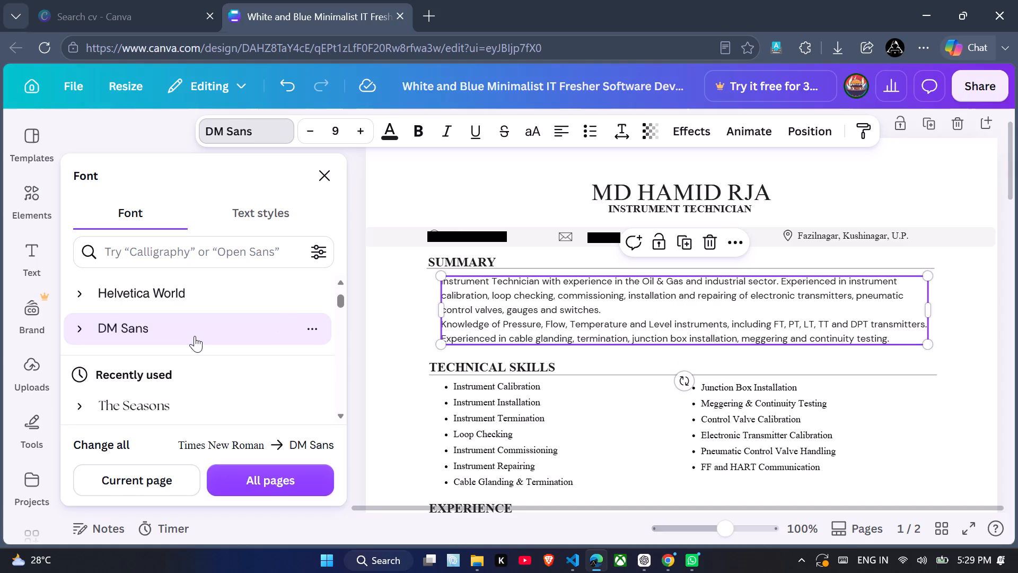
click(253, 487)
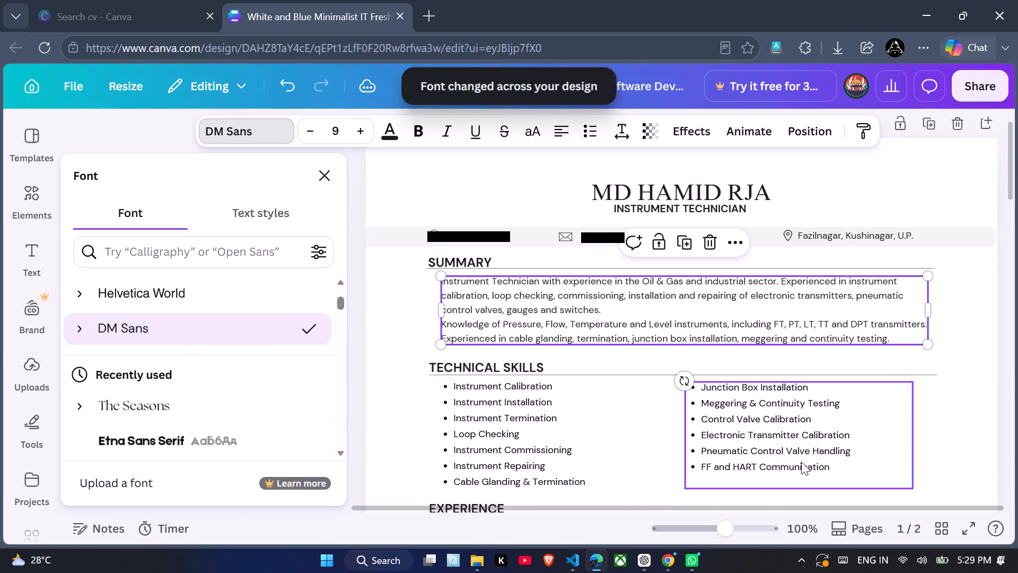
click(932, 454)
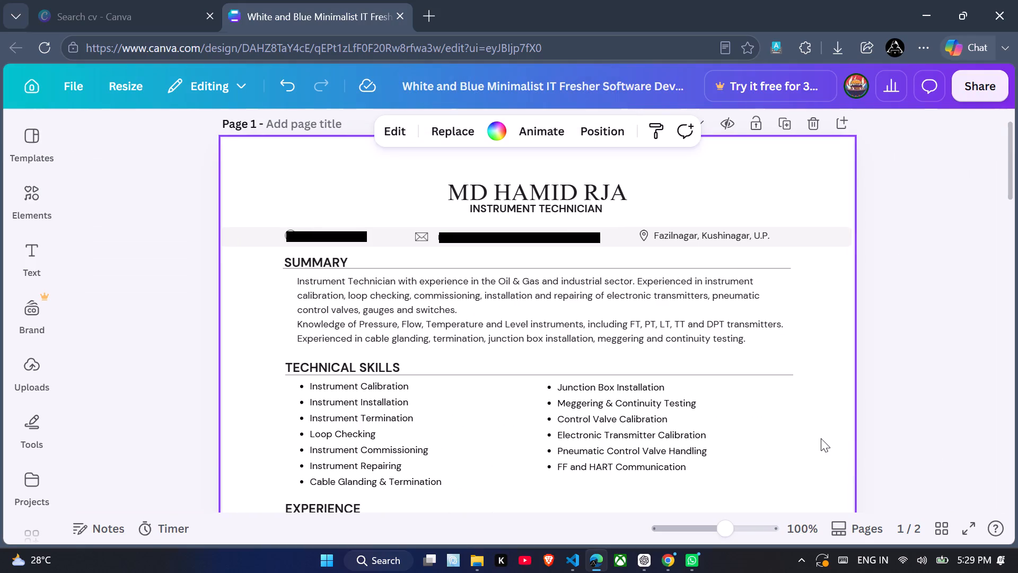
Examine how the new font affects the layout of page 1, from the heading through the Experience entries.
scroll(821, 438, down, 1)
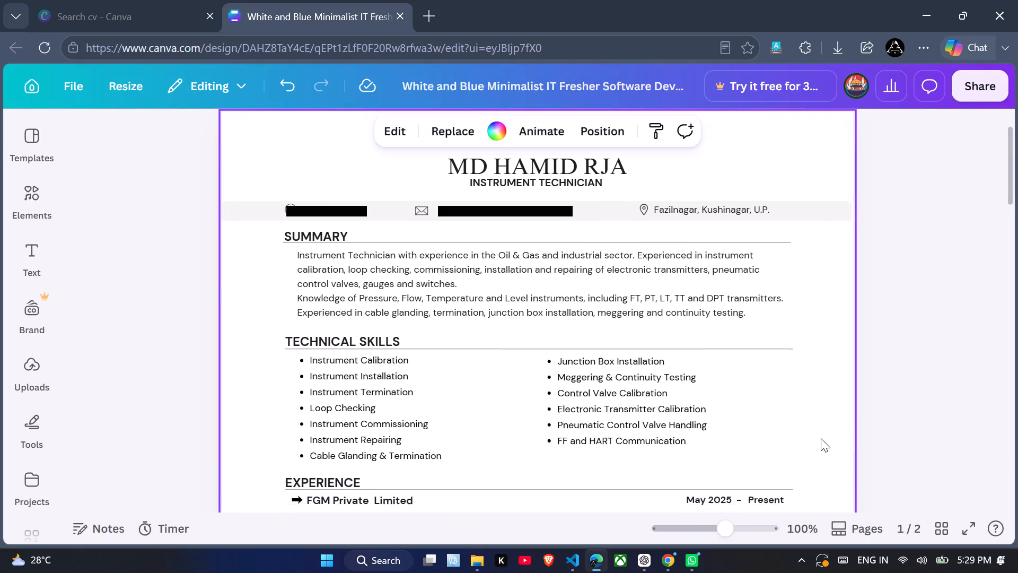
scroll(821, 438, down, 1)
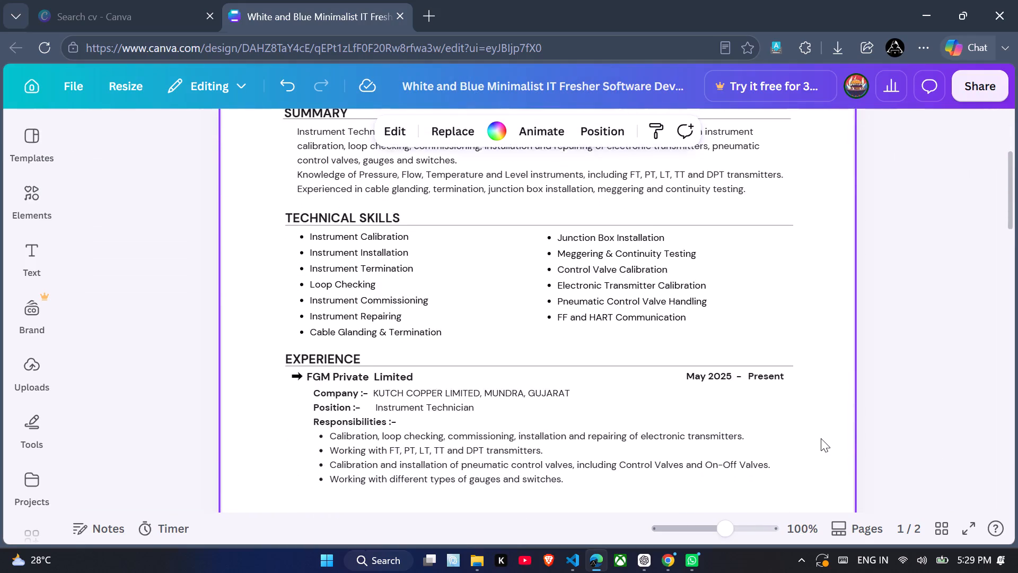
scroll(821, 438, down, 4)
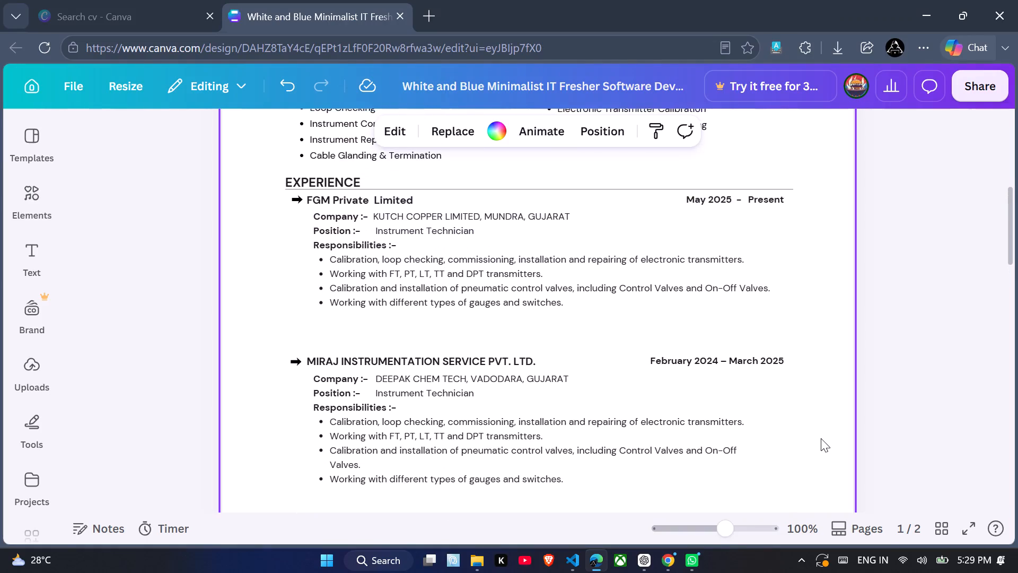
scroll(821, 438, up, 3)
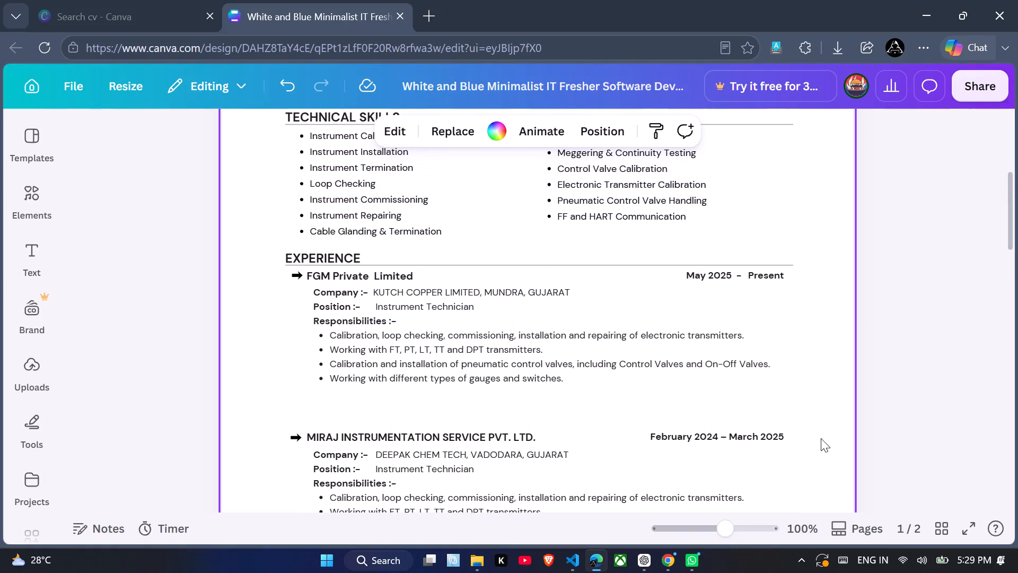
scroll(821, 438, up, 1)
scroll(821, 438, down, 1)
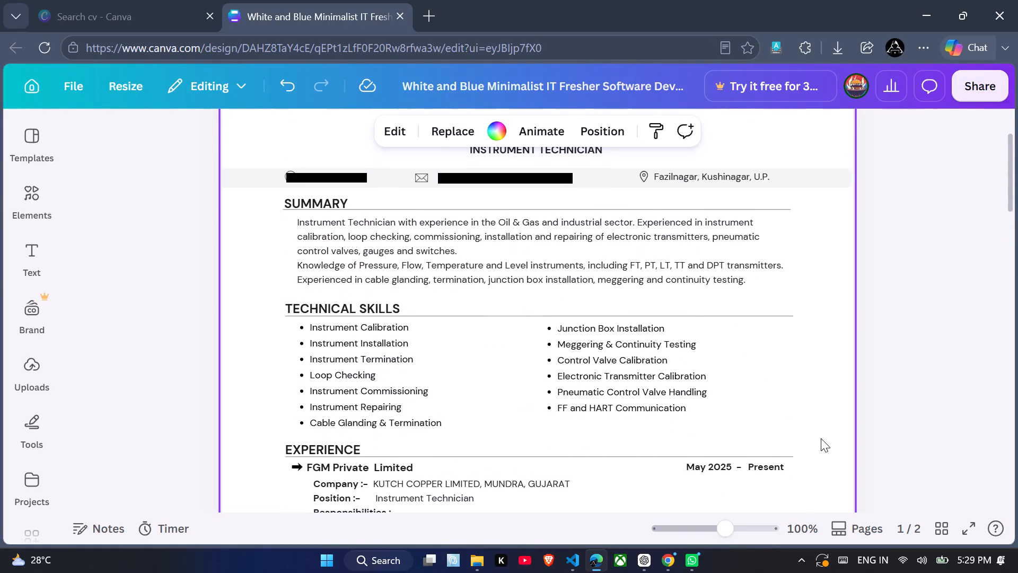
scroll(821, 438, down, 2)
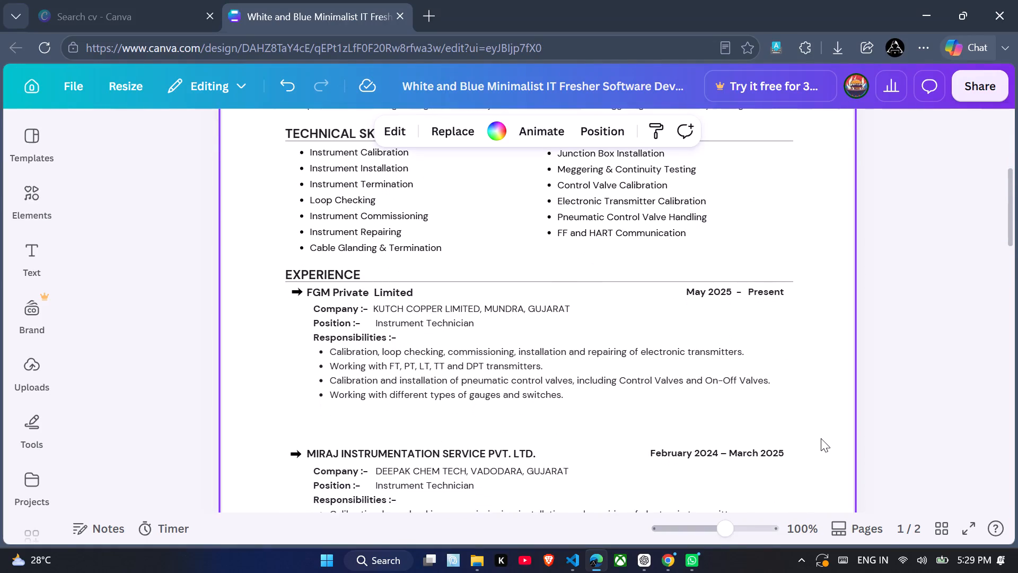
scroll(821, 438, down, 2)
scroll(821, 438, up, 1)
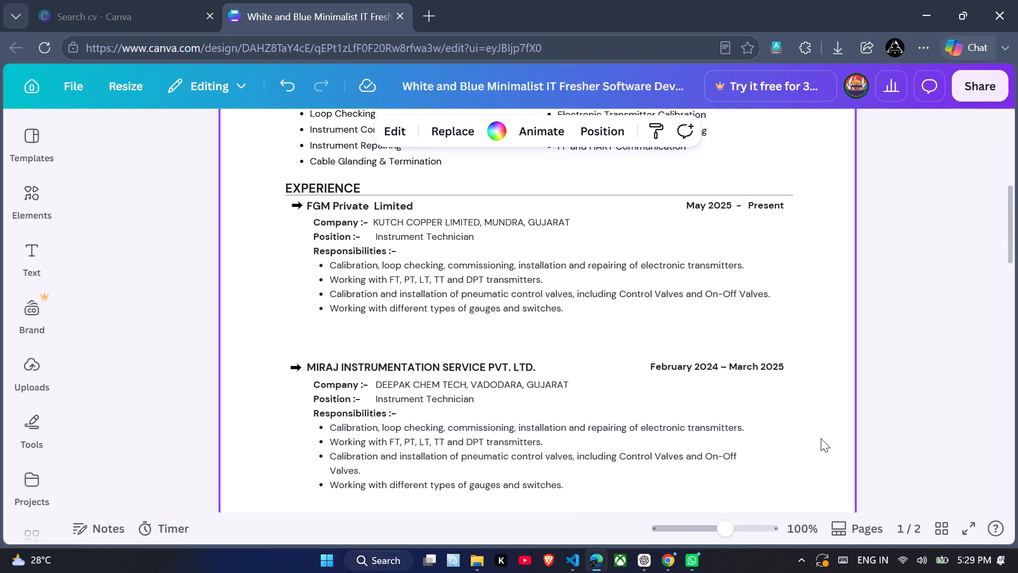
scroll(821, 438, up, 1)
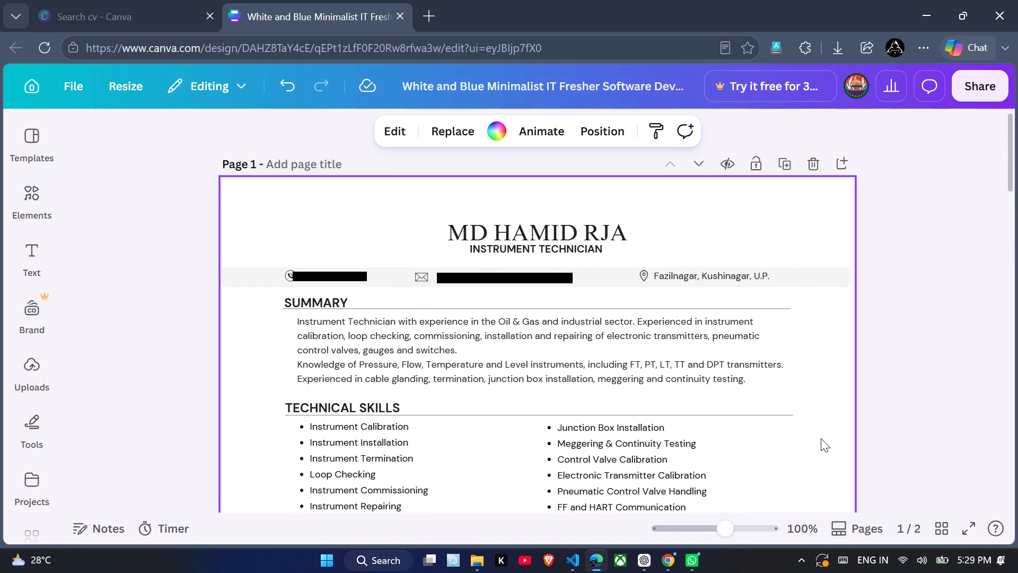
Move the whole MIRAJ INSTRUMENTATION SERVICE PVT. LTD. experience entry up to close the gap beneath the FGM entry, keeping it horizontally aligned.
scroll(821, 438, down, 1)
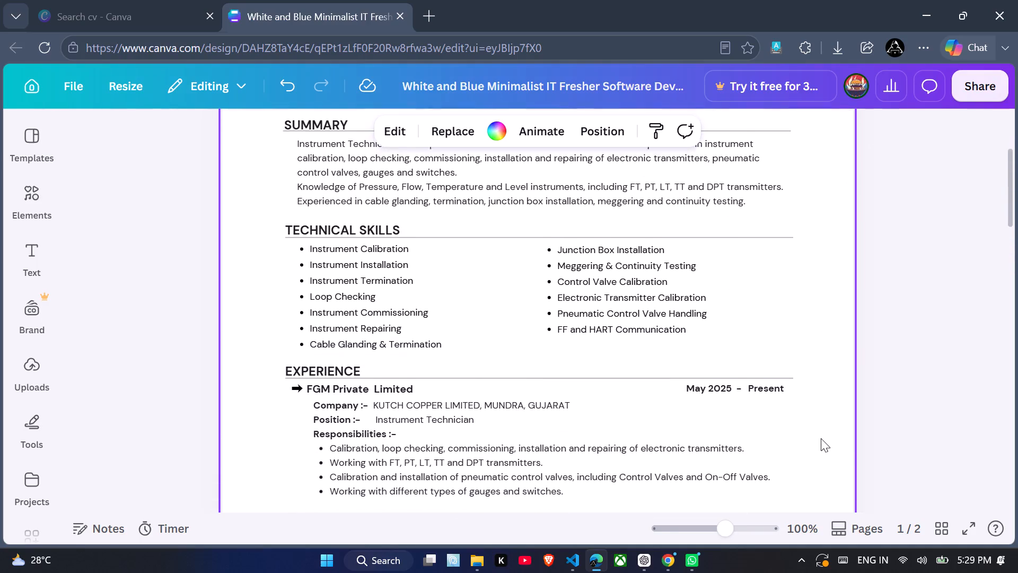
scroll(821, 438, down, 2)
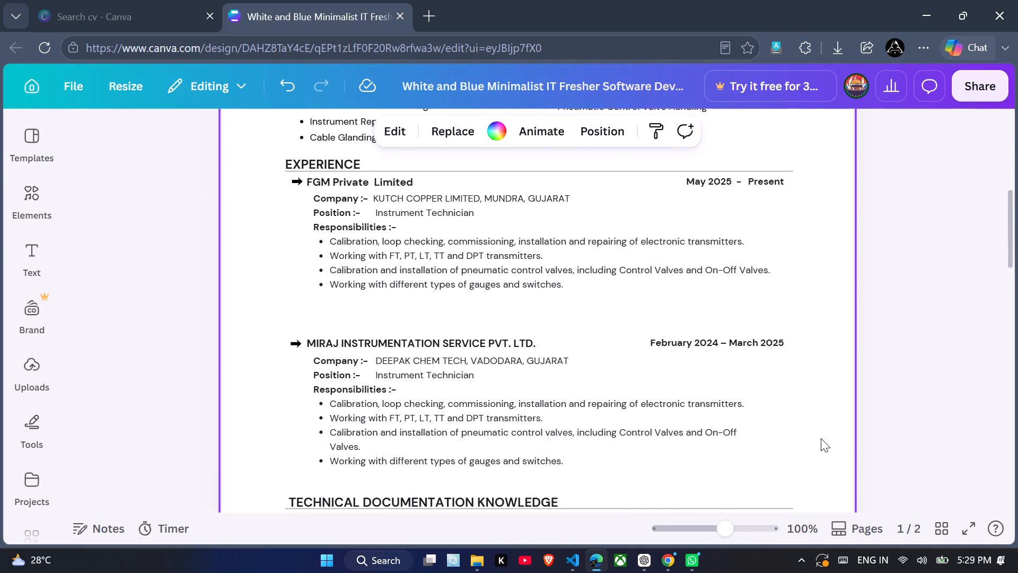
scroll(821, 438, down, 2)
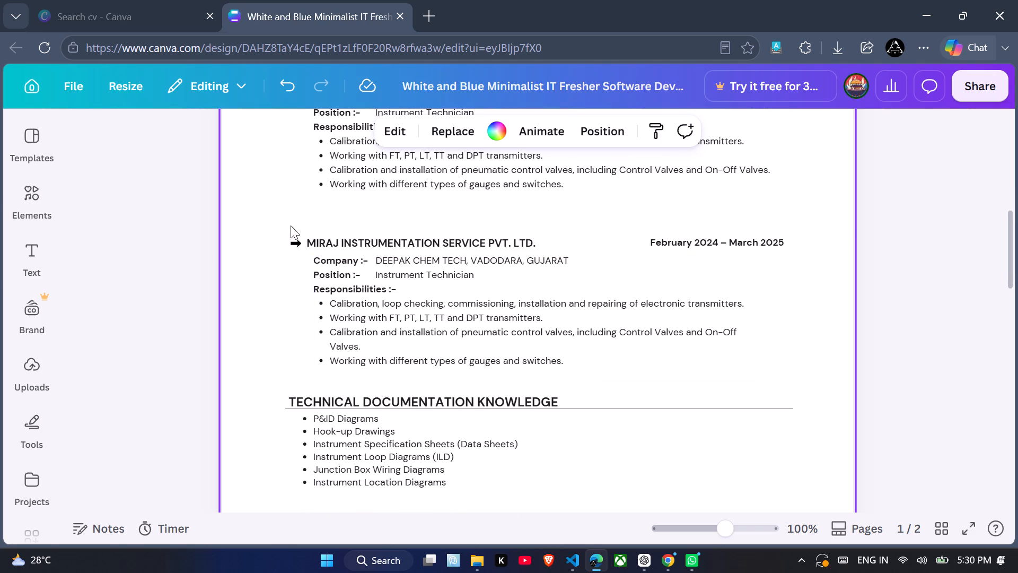
drag(279, 227, 778, 382)
drag(715, 358, 715, 358)
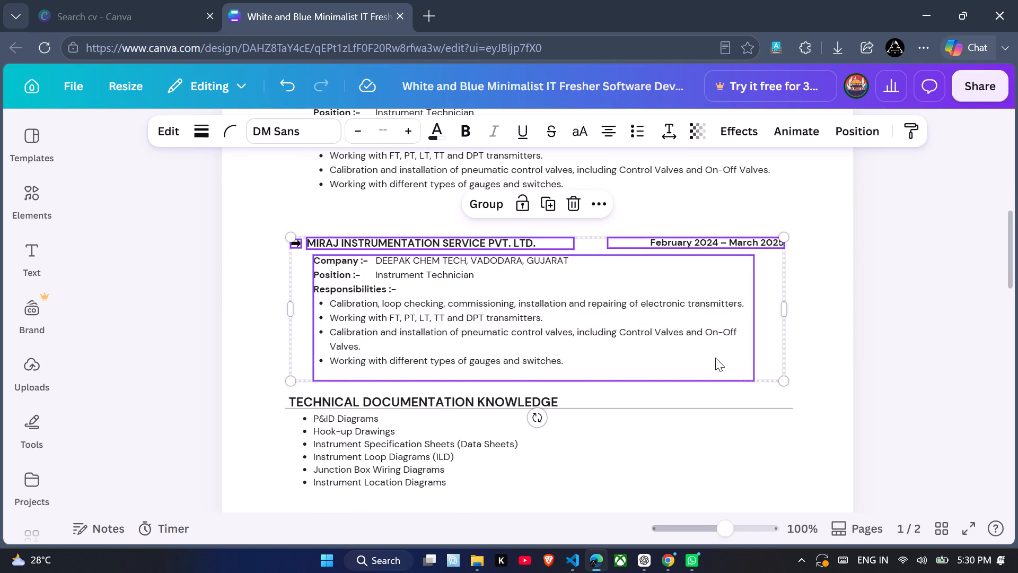
drag(715, 358, 712, 321)
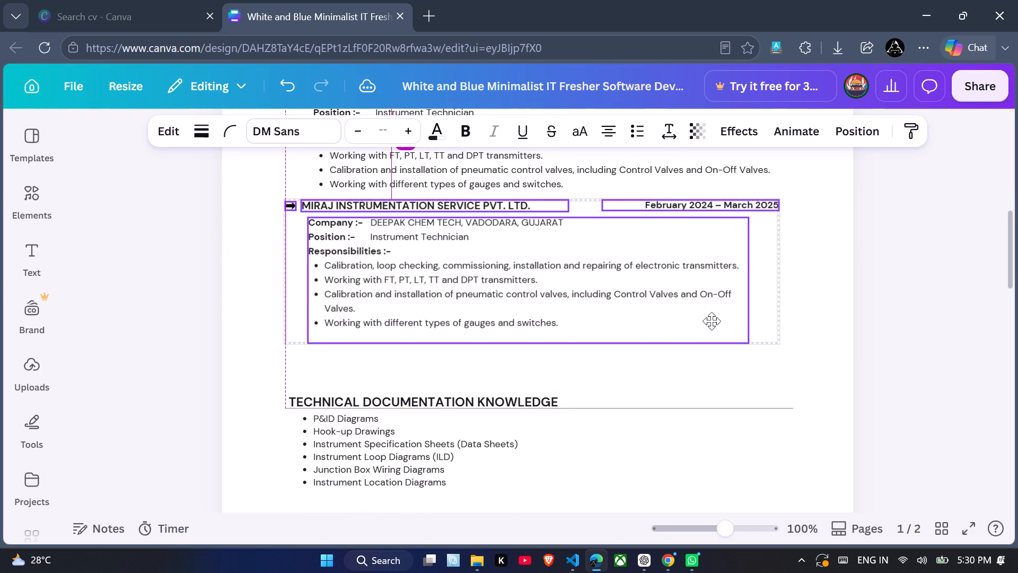
drag(712, 321, 714, 321)
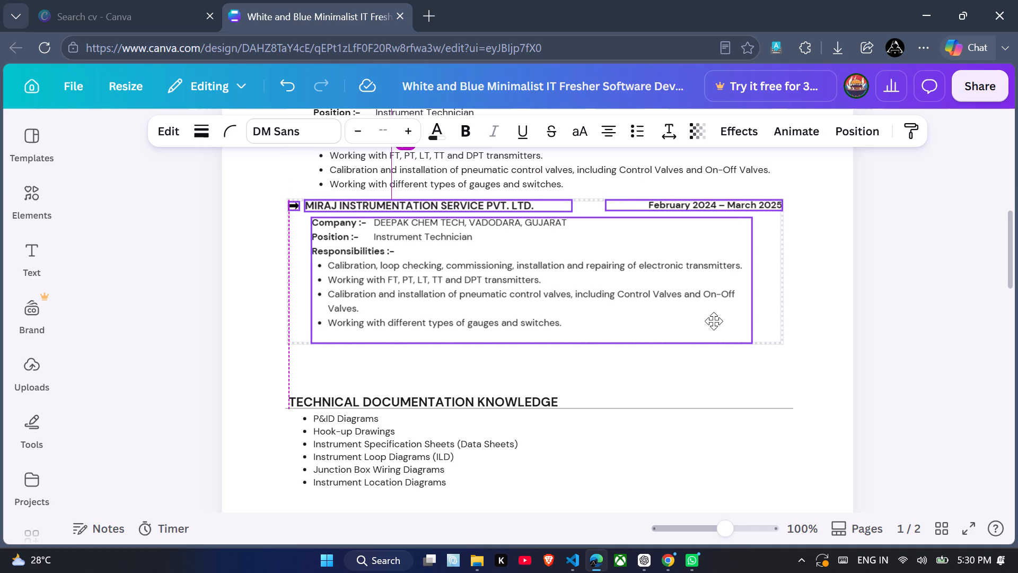
drag(714, 321, 714, 324)
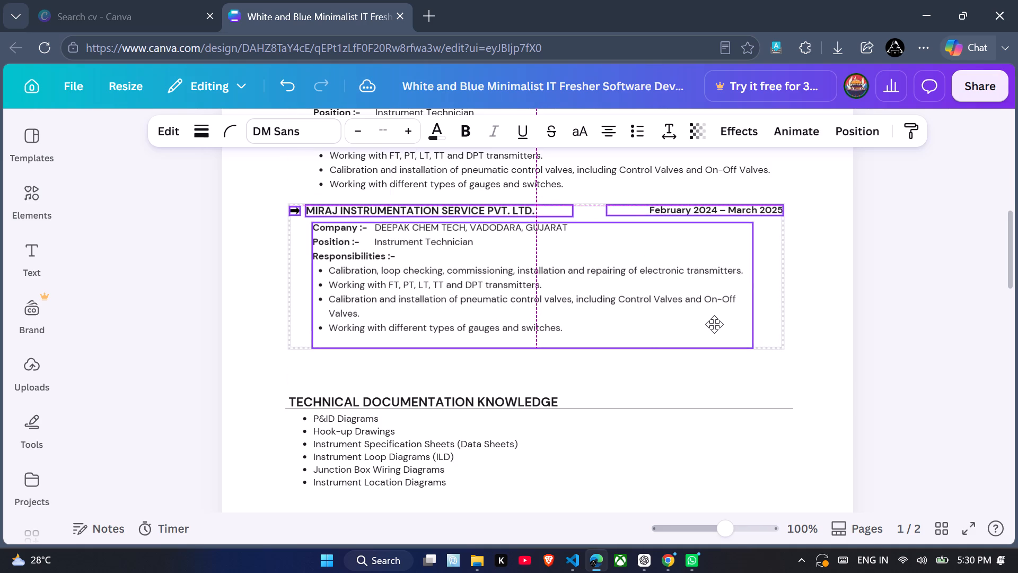
drag(714, 324, 715, 321)
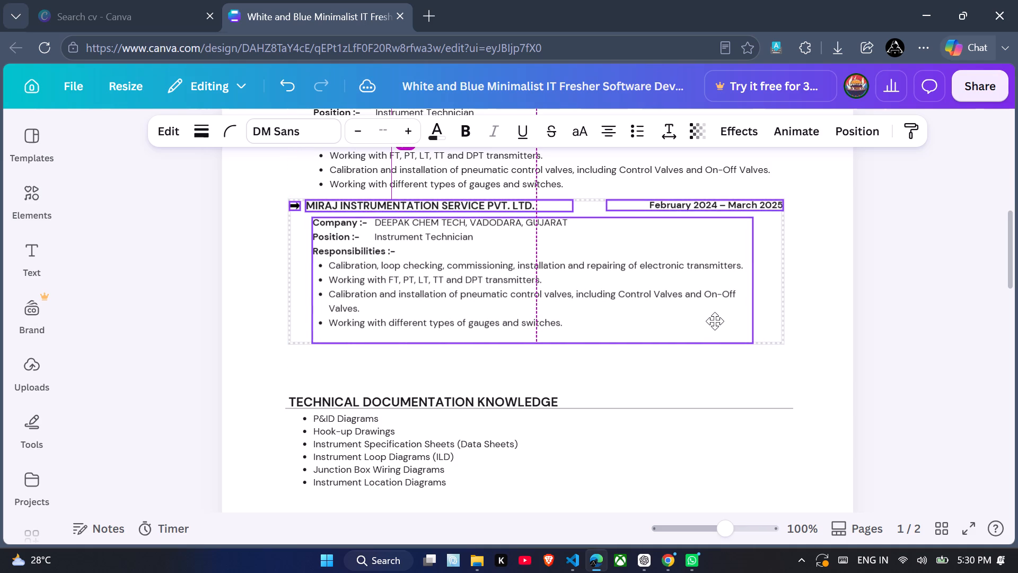
drag(715, 321, 715, 321)
scroll(715, 321, up, 1)
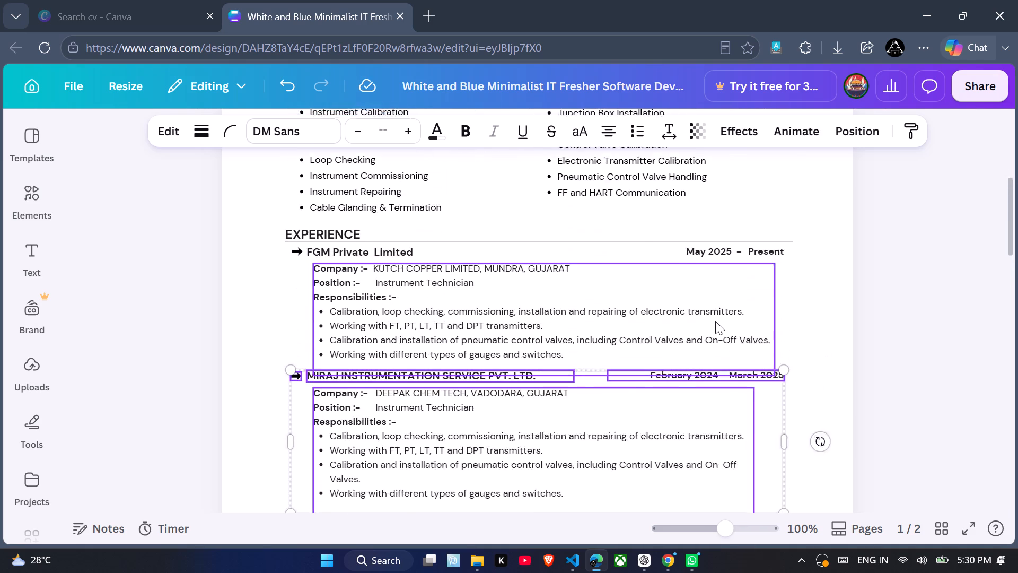
Move the MIRAJ INSTRUMENTATION SERVICE PVT. LTD. heading, date and details text down slightly to leave a small gap beneath the FGM entry.
scroll(715, 321, up, 1)
click(804, 385)
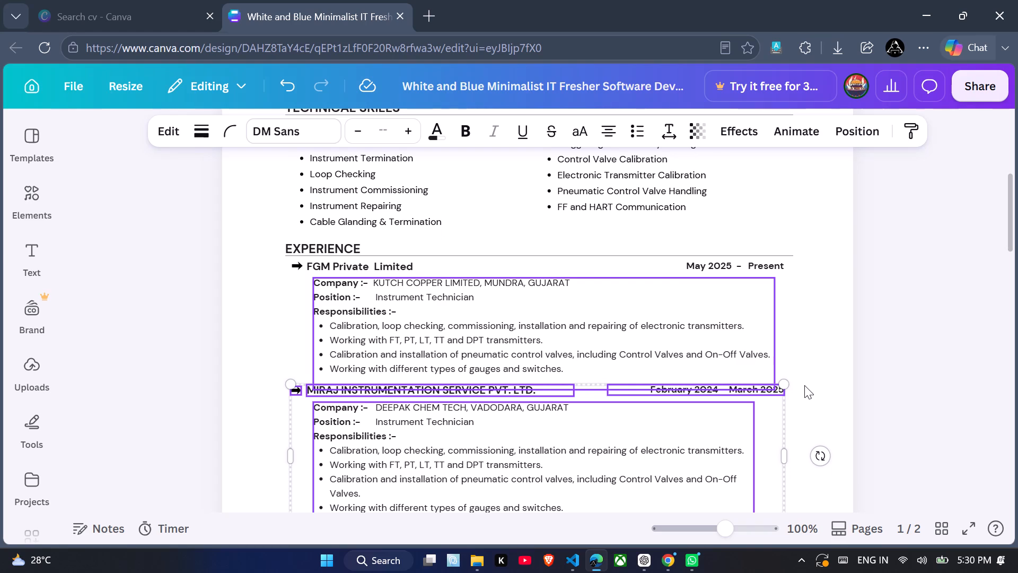
scroll(804, 385, down, 2)
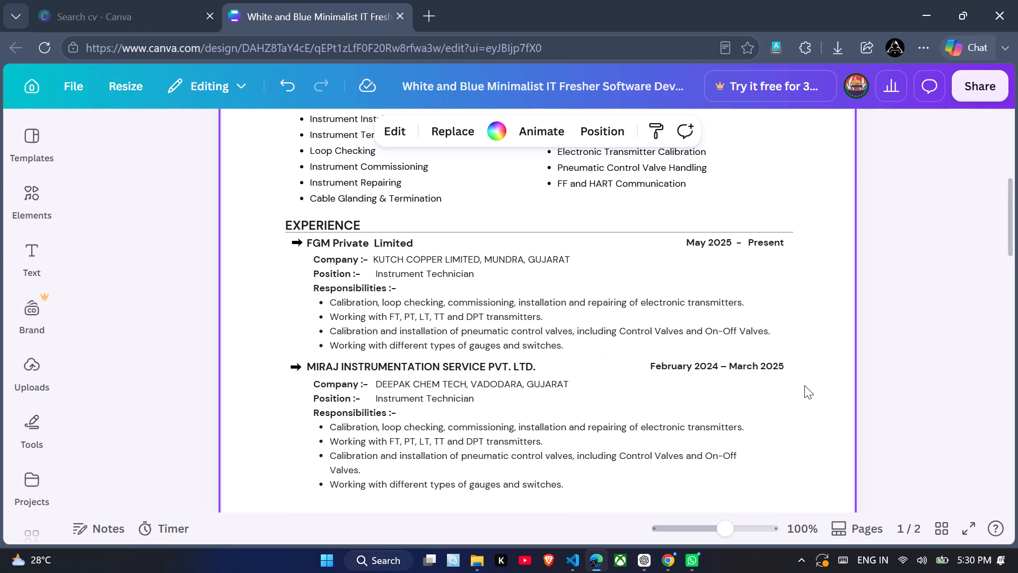
scroll(804, 385, down, 1)
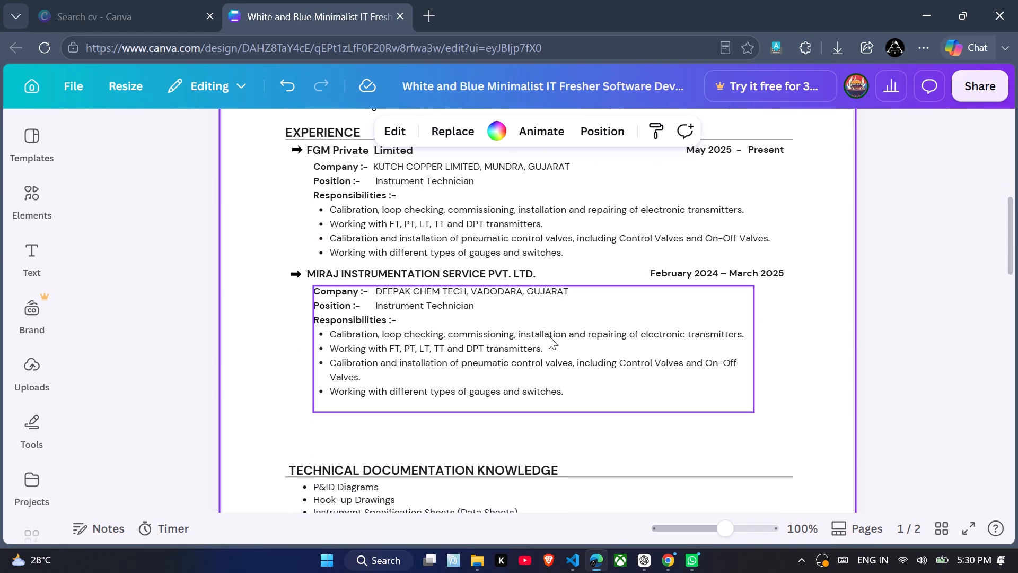
drag(281, 266, 512, 354)
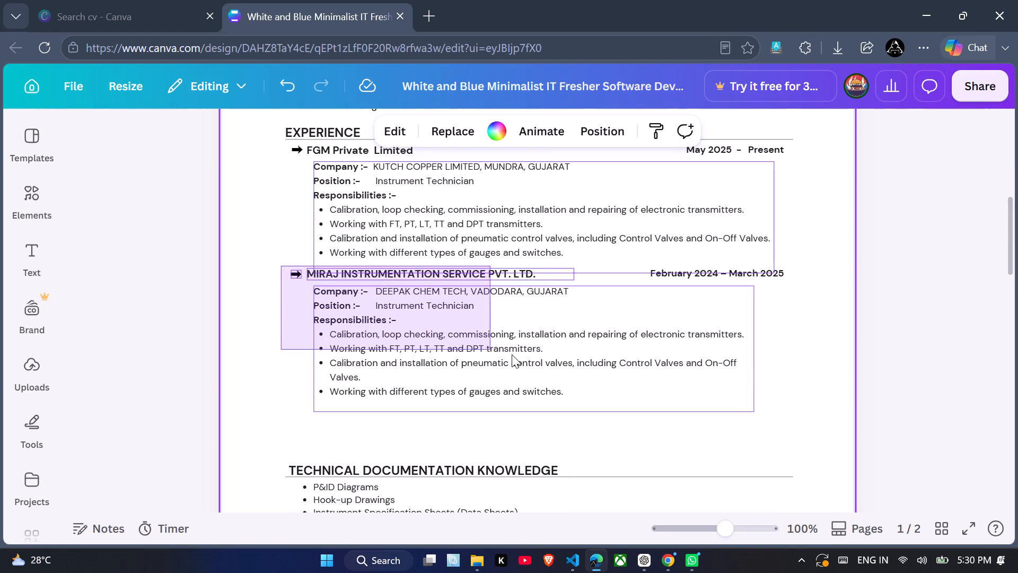
drag(512, 354, 577, 371)
click(254, 358)
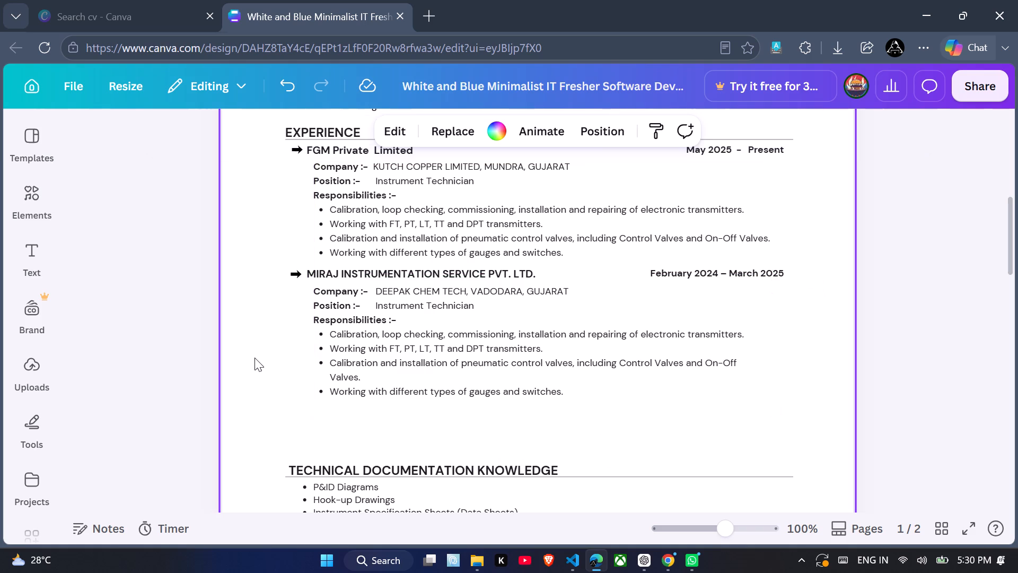
drag(271, 279, 640, 351)
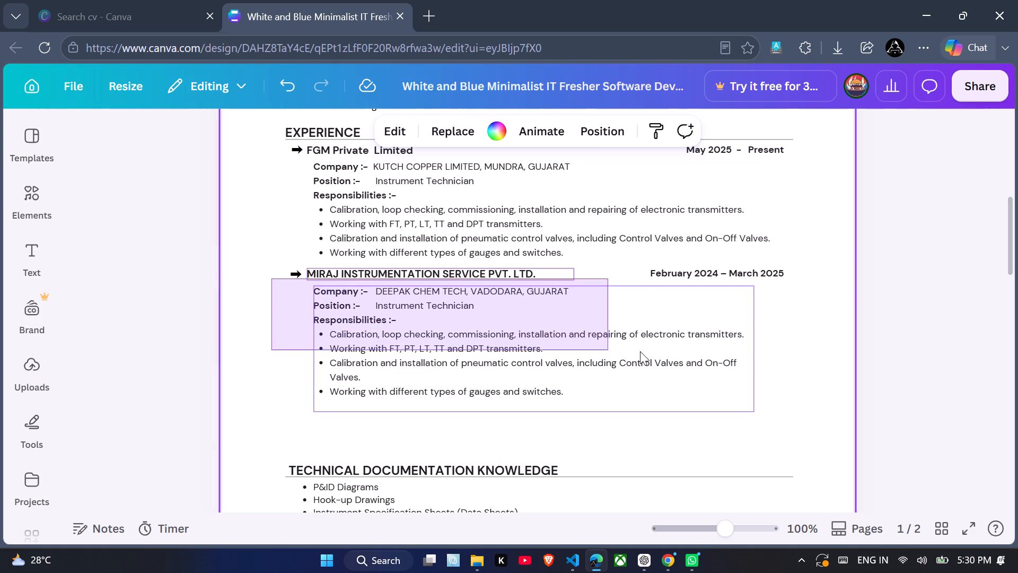
drag(640, 351, 769, 394)
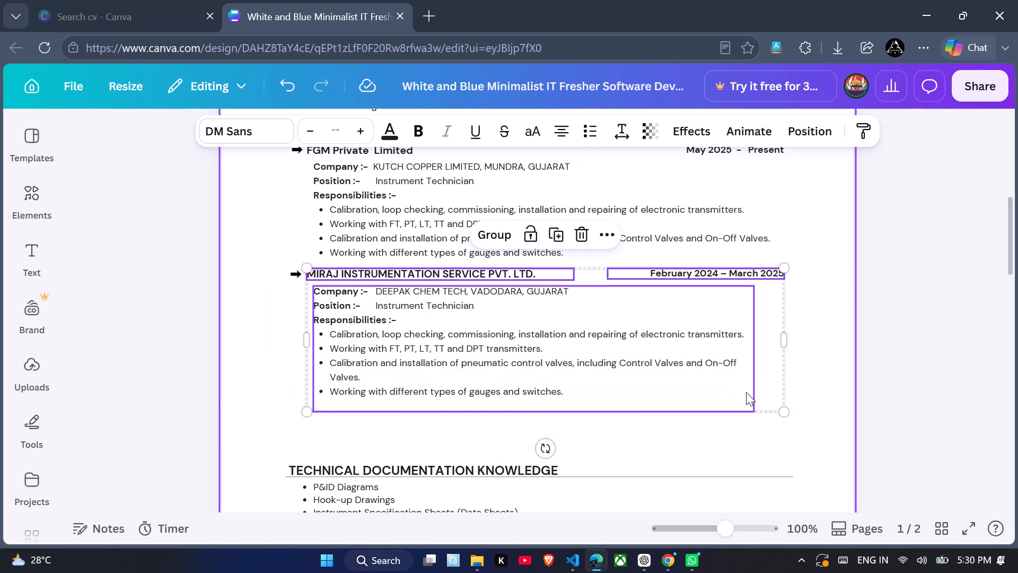
click(727, 392)
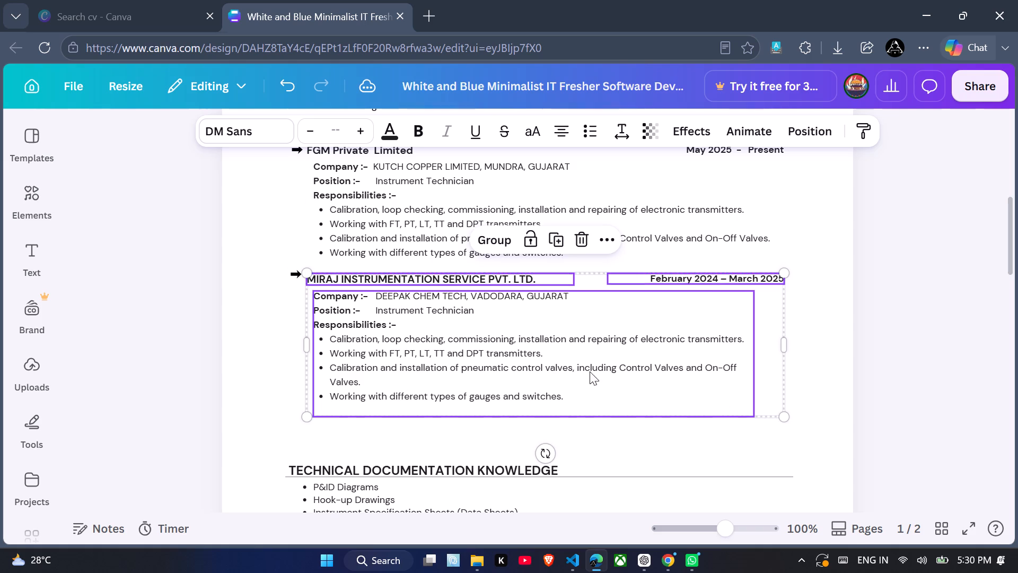
Align the arrow beside the MIRAJ INSTRUMENTATION SERVICE PVT. LTD. heading with that heading and with the FGM entry's arrow above.
click(291, 275)
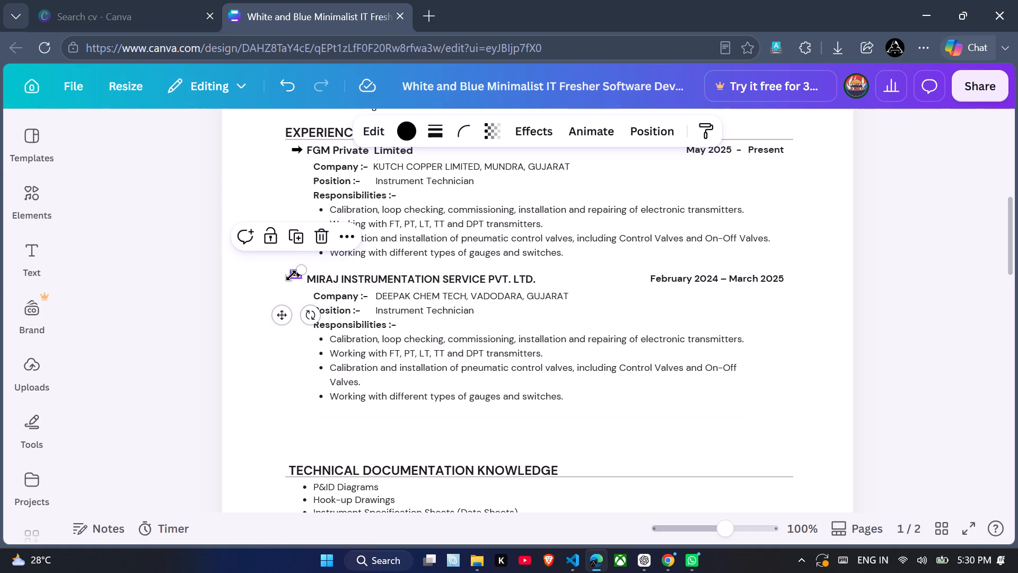
drag(279, 317, 280, 322)
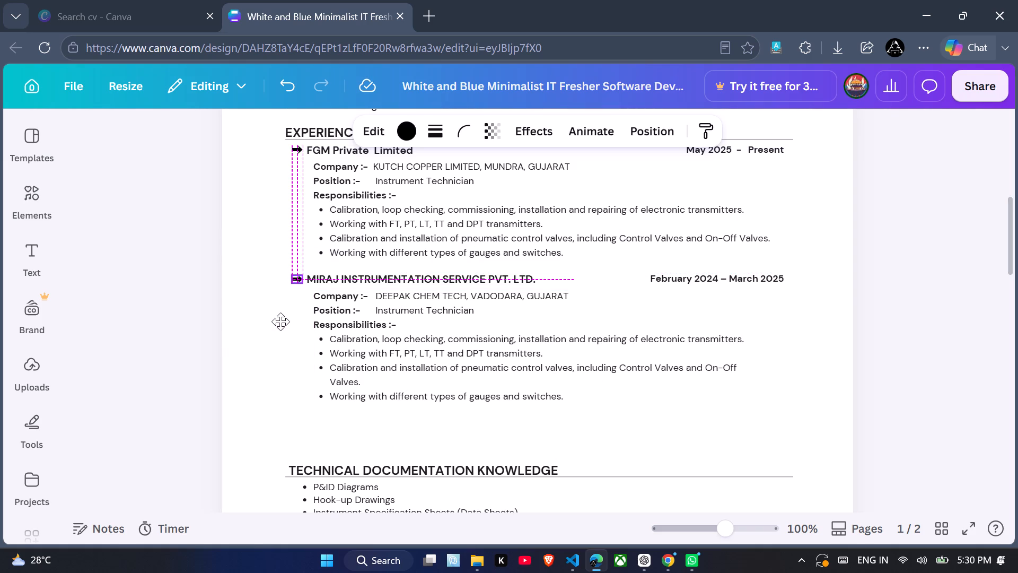
drag(280, 322, 281, 322)
click(268, 371)
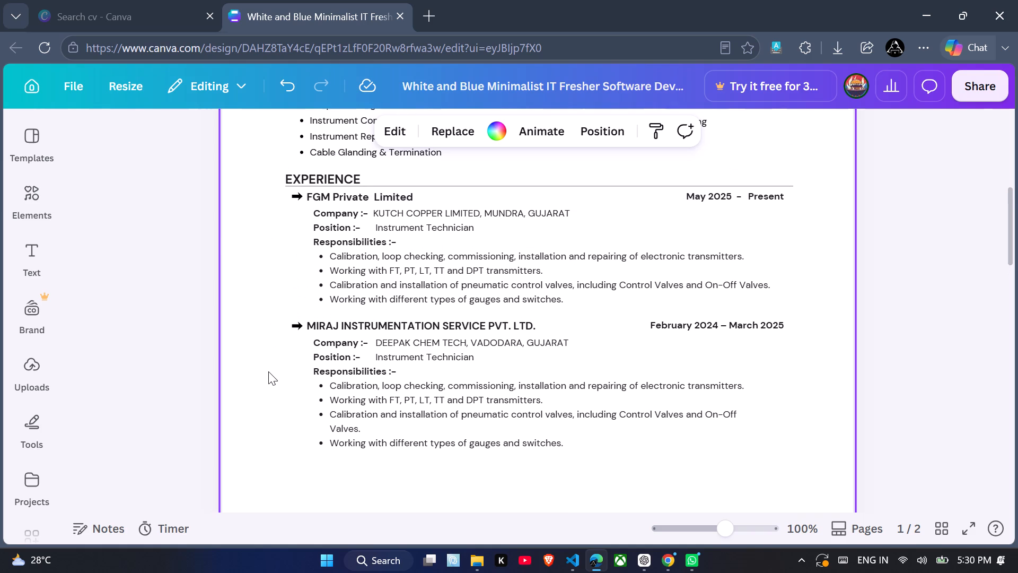
Move the whole TECHNICAL DOCUMENTATION KNOWLEDGE section, including its underline and bullet list, up to sit just below the MIRAJ entry.
scroll(268, 371, down, 1)
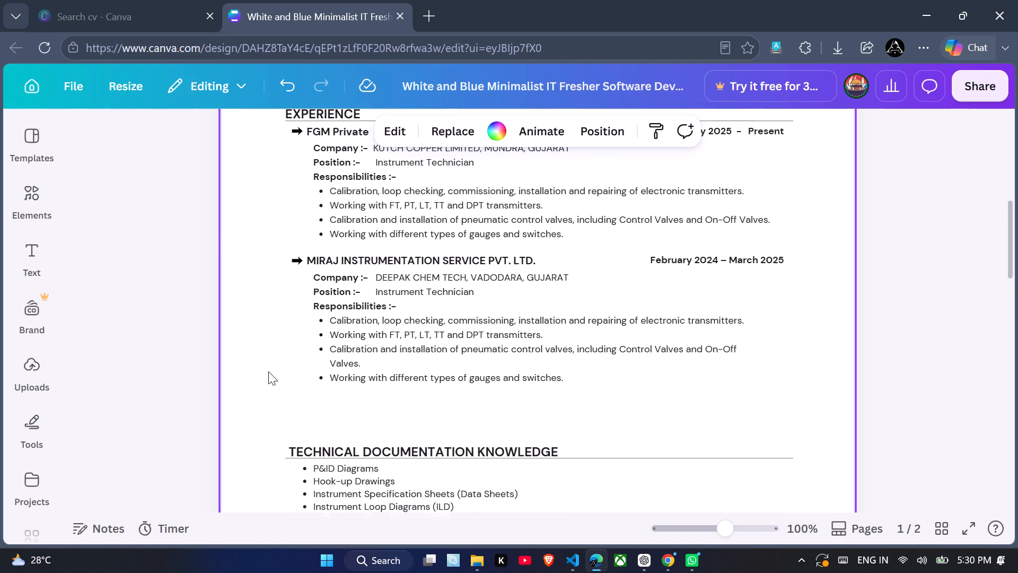
scroll(268, 371, down, 3)
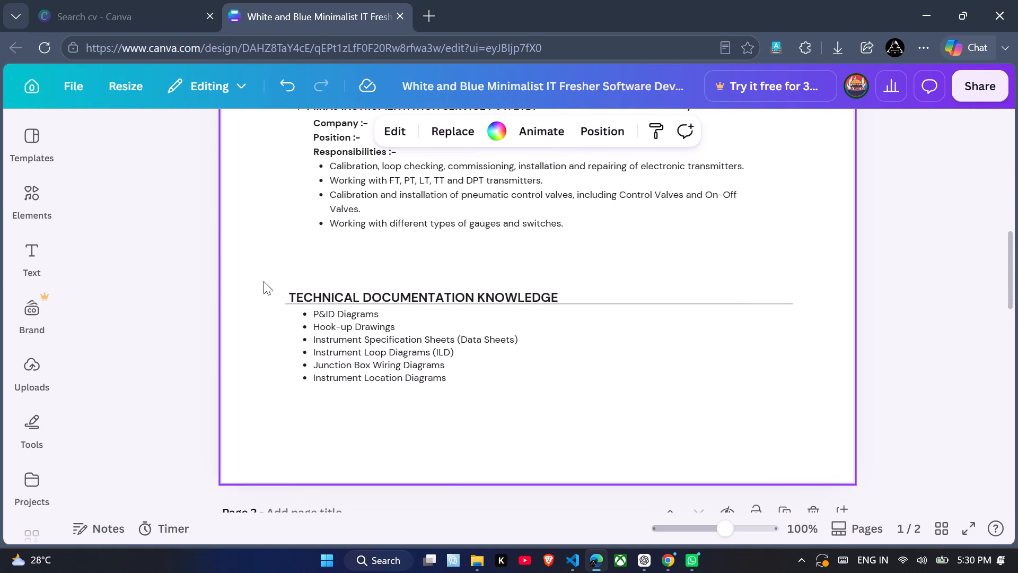
drag(264, 282, 648, 425)
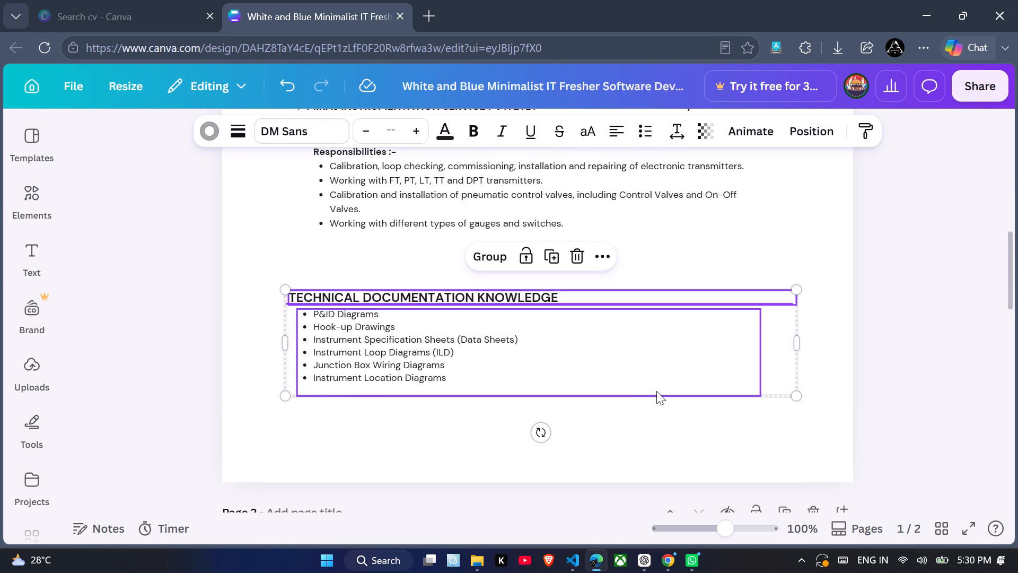
drag(656, 391, 652, 351)
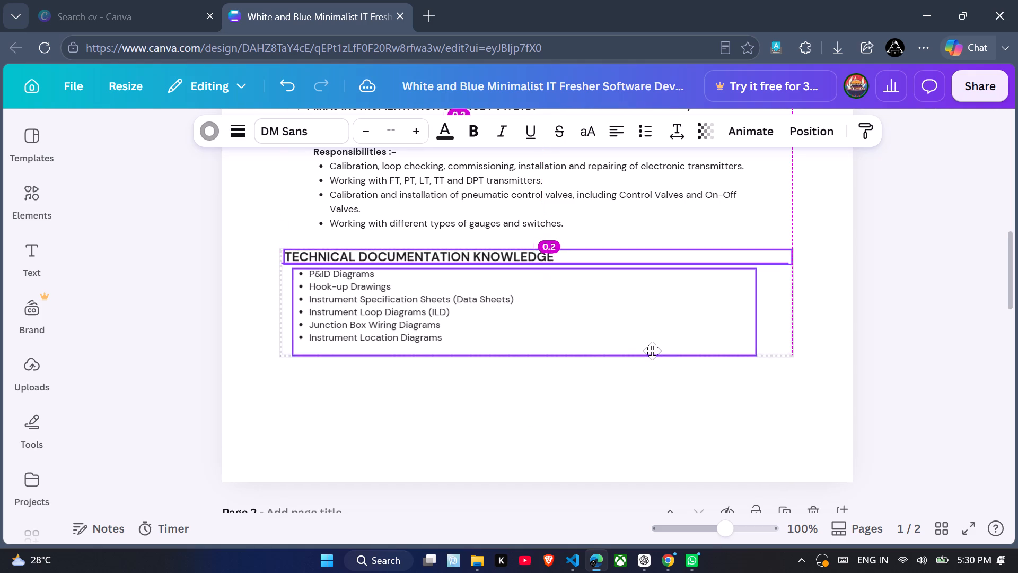
drag(652, 351, 654, 350)
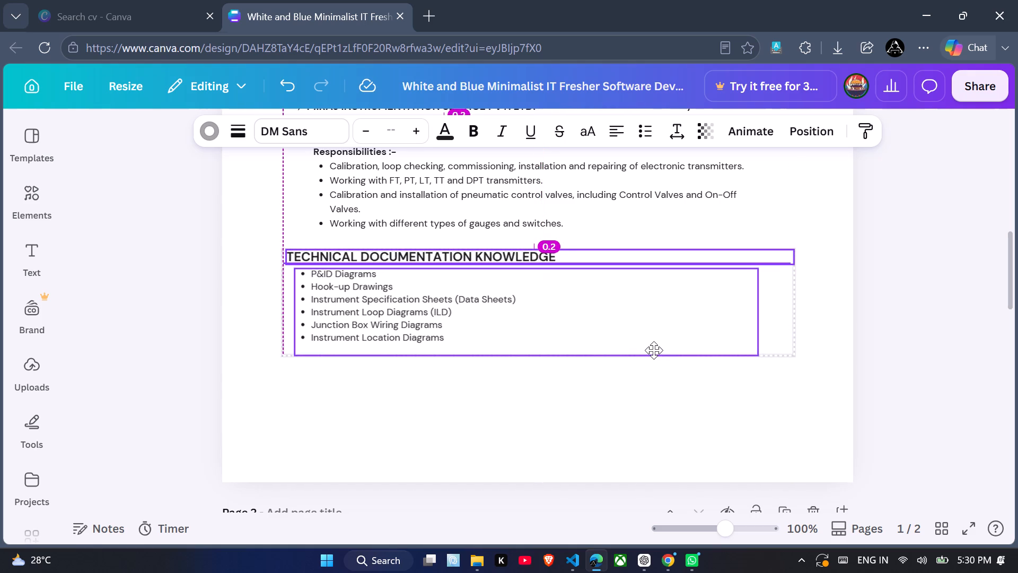
drag(654, 350, 656, 348)
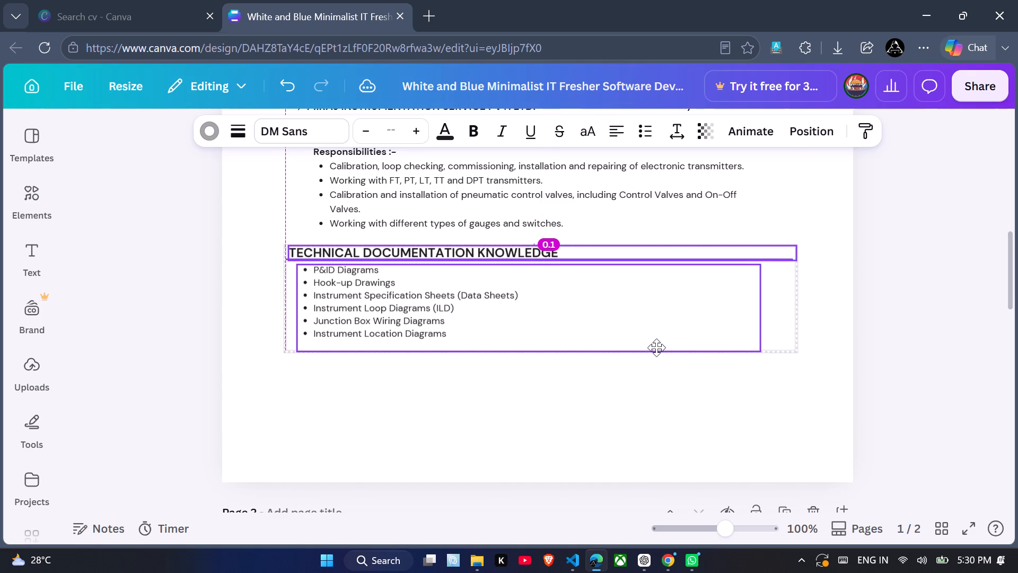
drag(656, 348, 656, 348)
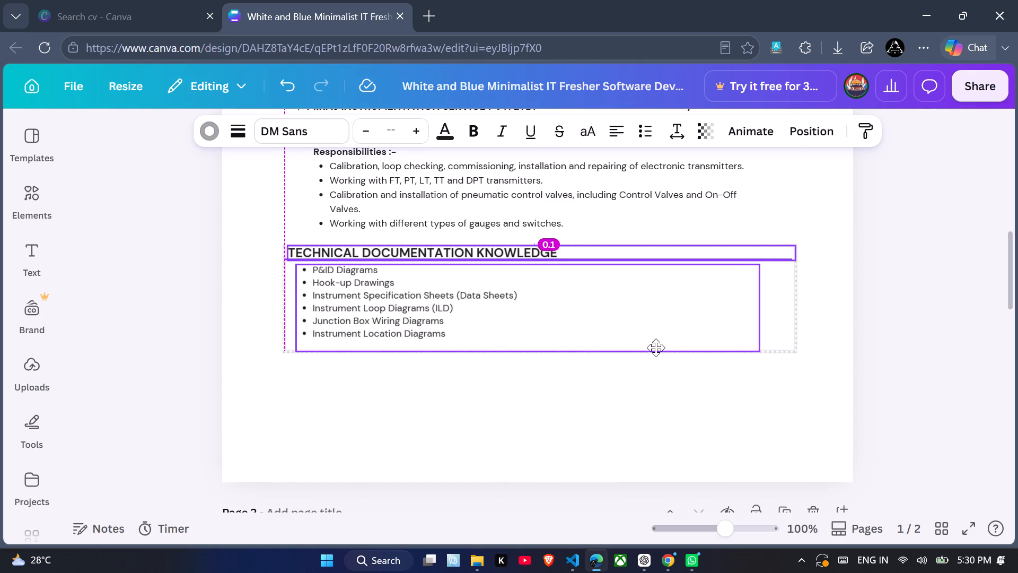
drag(656, 348, 656, 349)
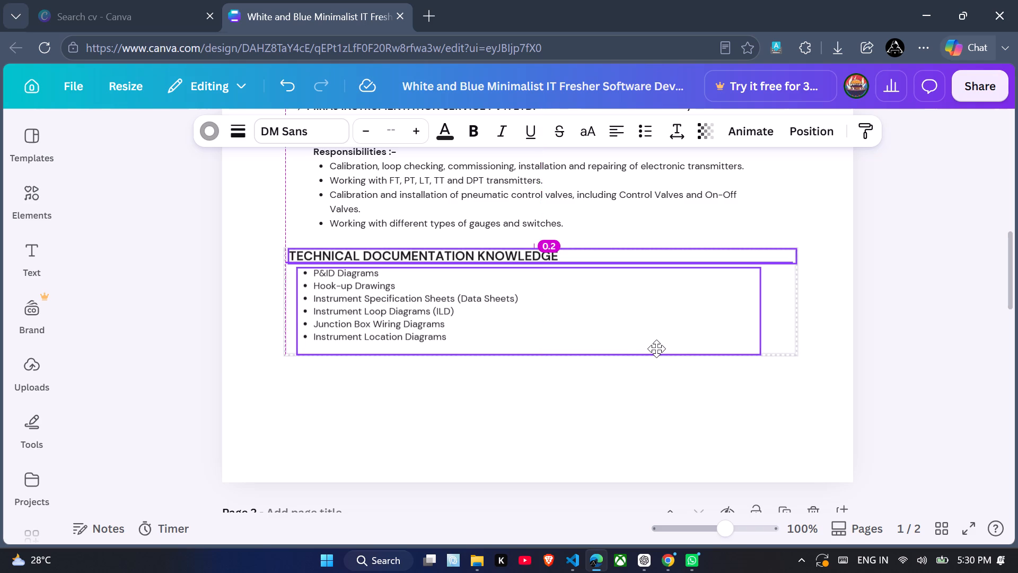
drag(656, 349, 655, 347)
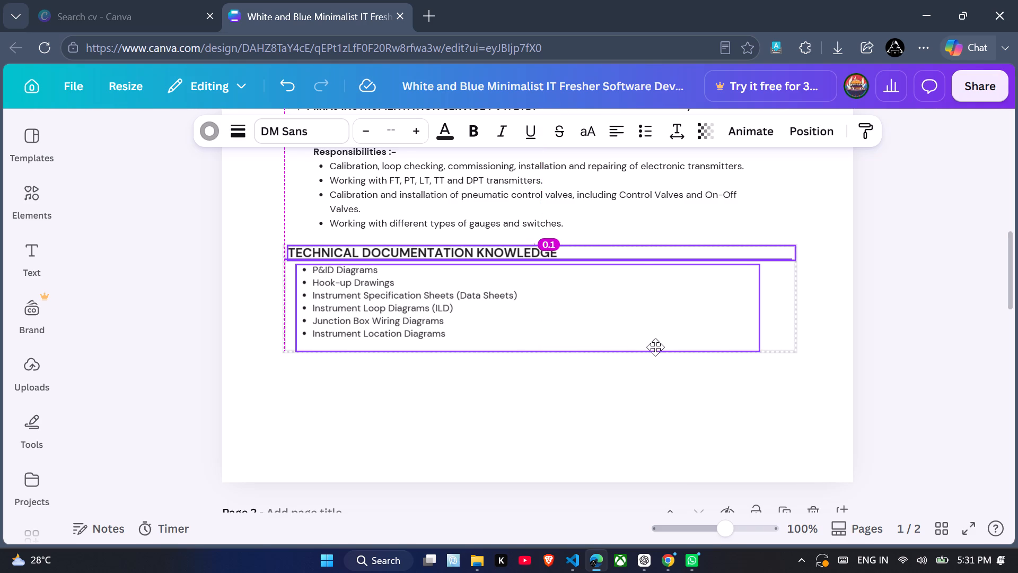
drag(655, 347, 656, 347)
scroll(656, 347, up, 1)
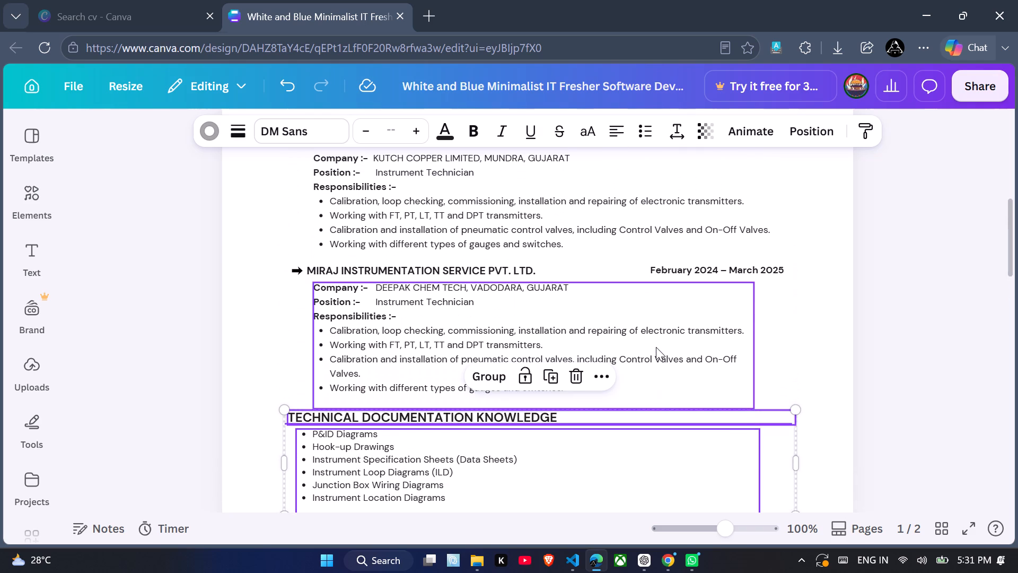
scroll(656, 347, up, 1)
scroll(656, 347, down, 1)
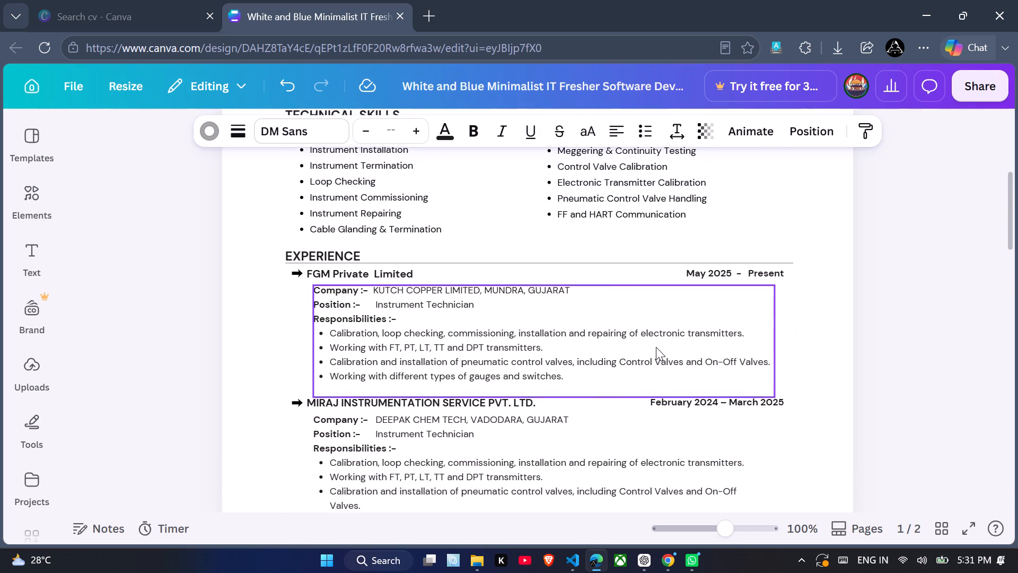
scroll(656, 347, down, 1)
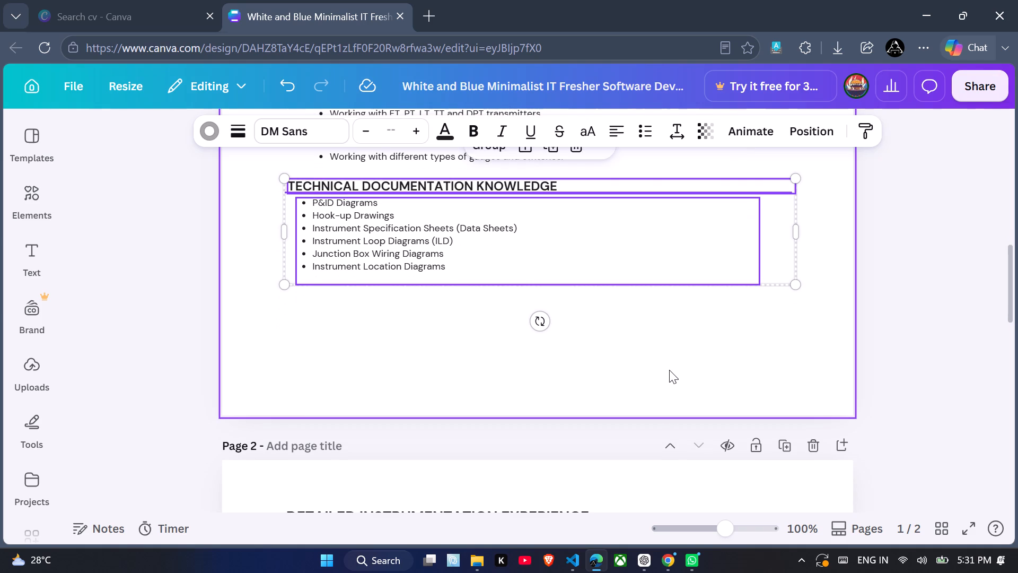
click(669, 370)
Set the TECHNICAL DOCUMENTATION KNOWLEDGE heading's font to Times New Roman.
scroll(669, 370, up, 1)
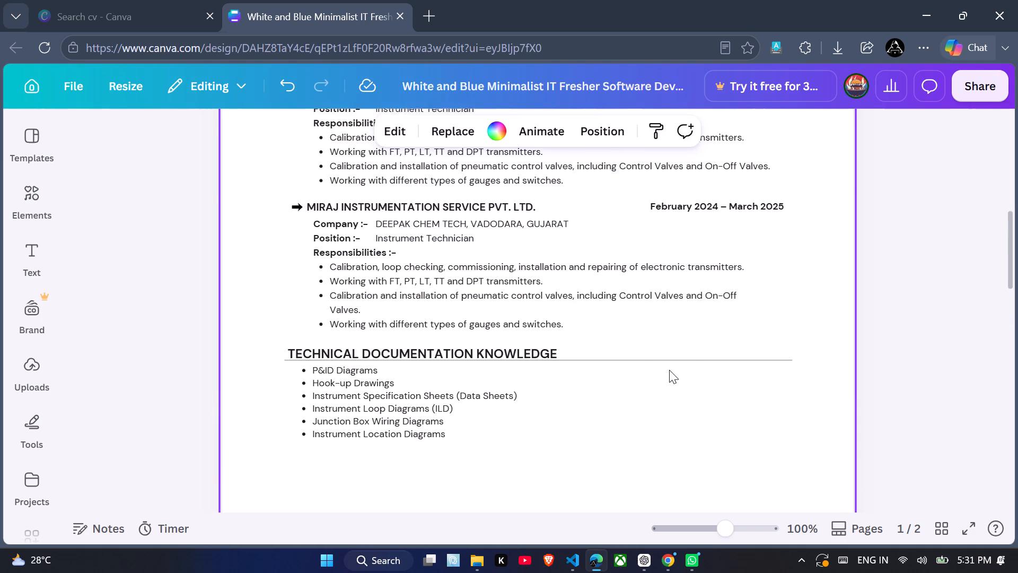
scroll(669, 370, up, 1)
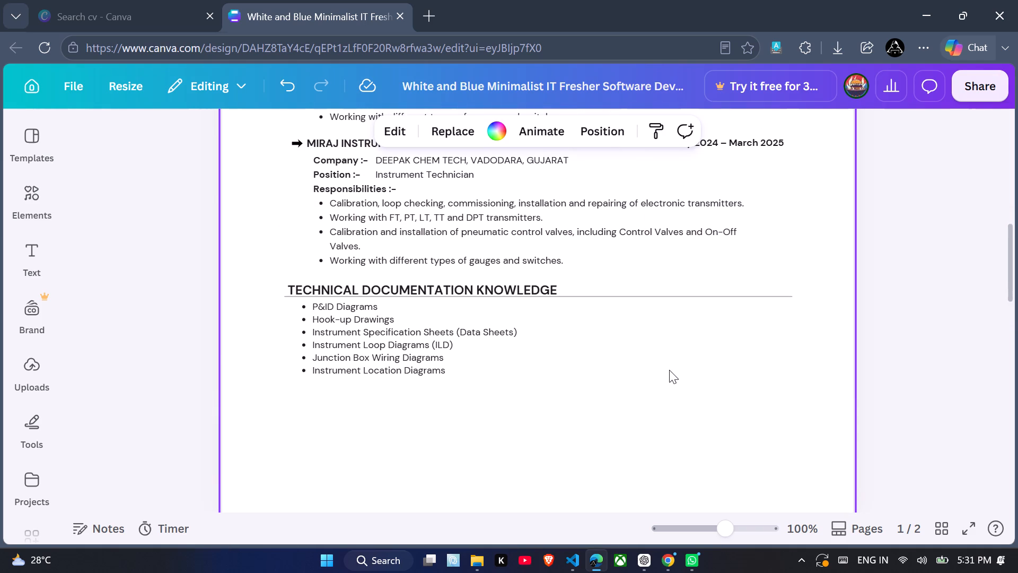
scroll(669, 370, up, 1)
click(561, 288)
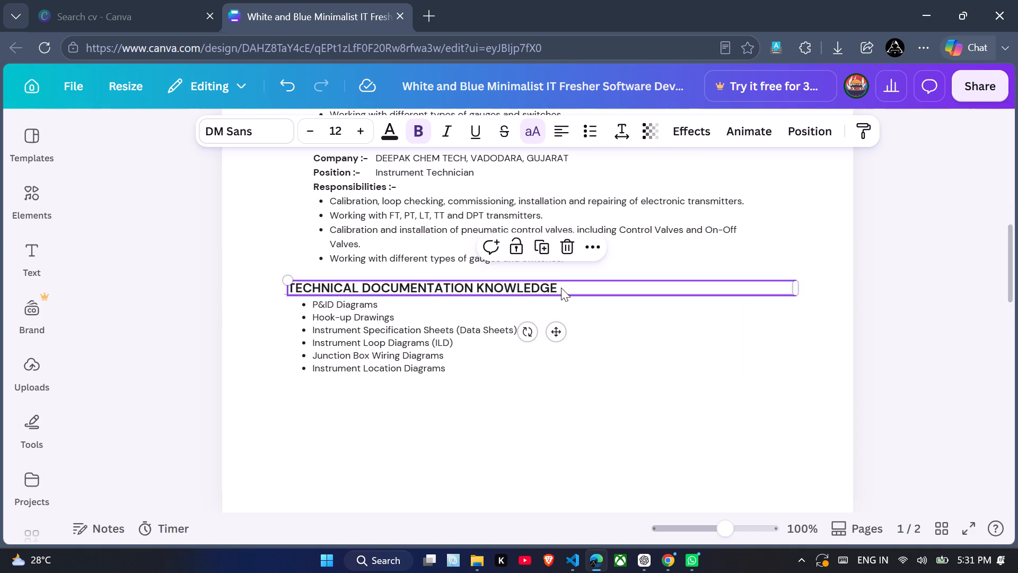
click(240, 136)
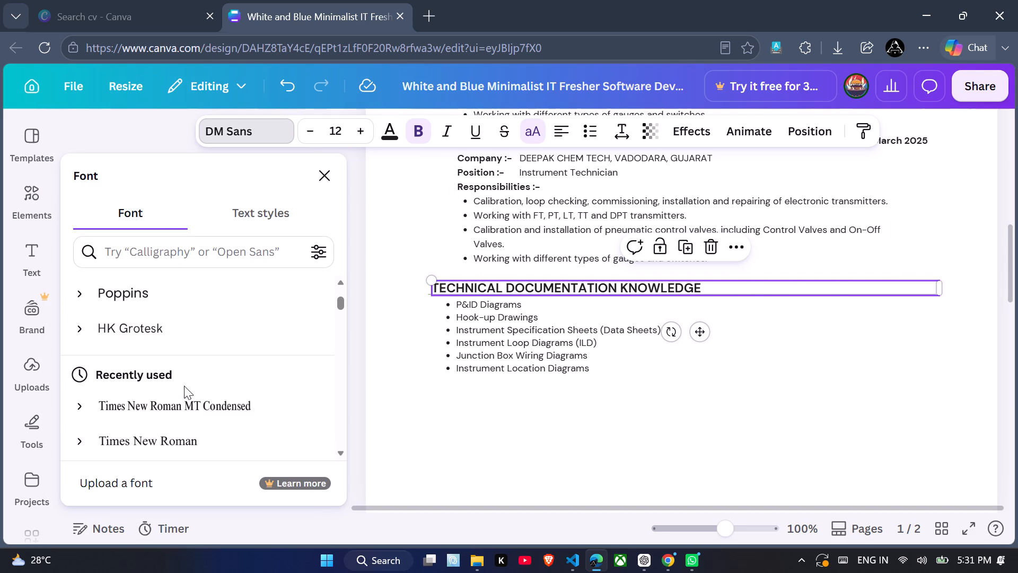
click(204, 437)
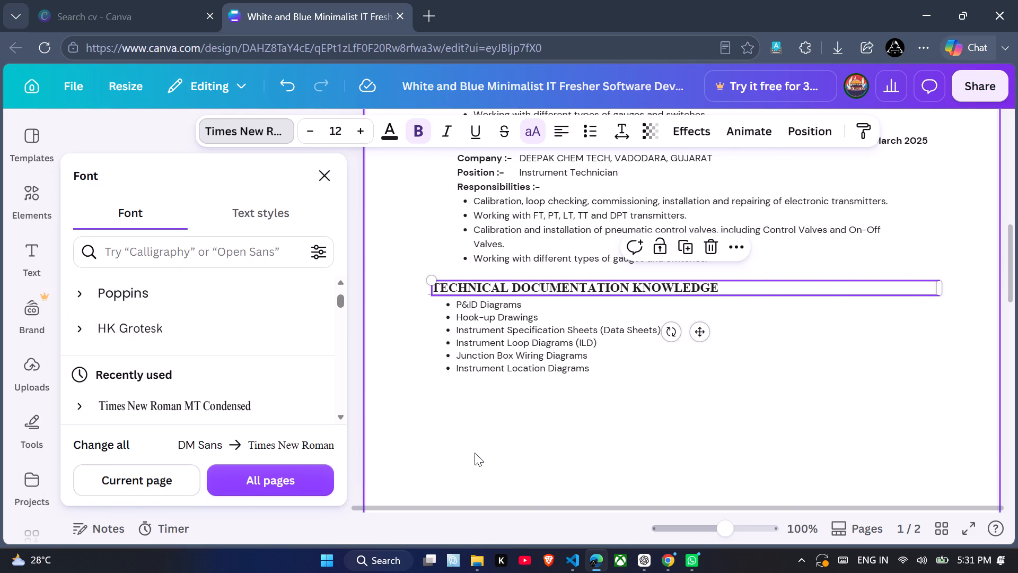
Set the EXPERIENCE section heading's font to Times New Roman.
scroll(475, 453, up, 5)
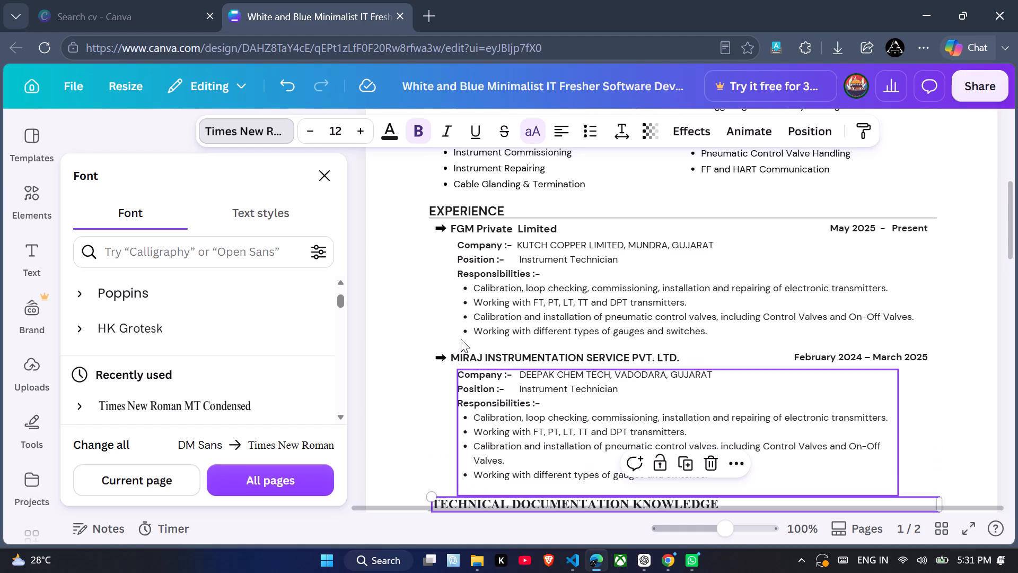
click(485, 212)
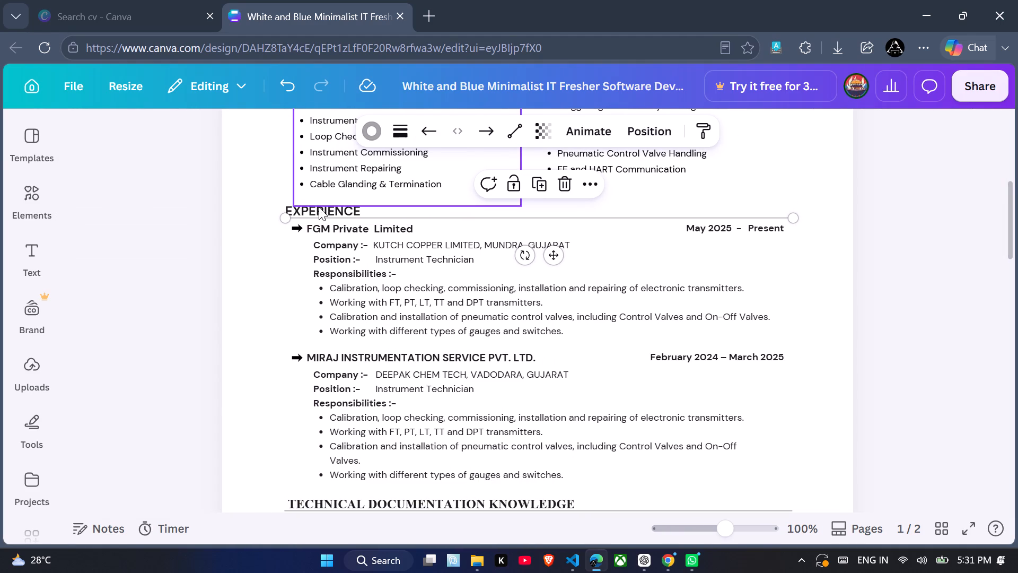
click(292, 202)
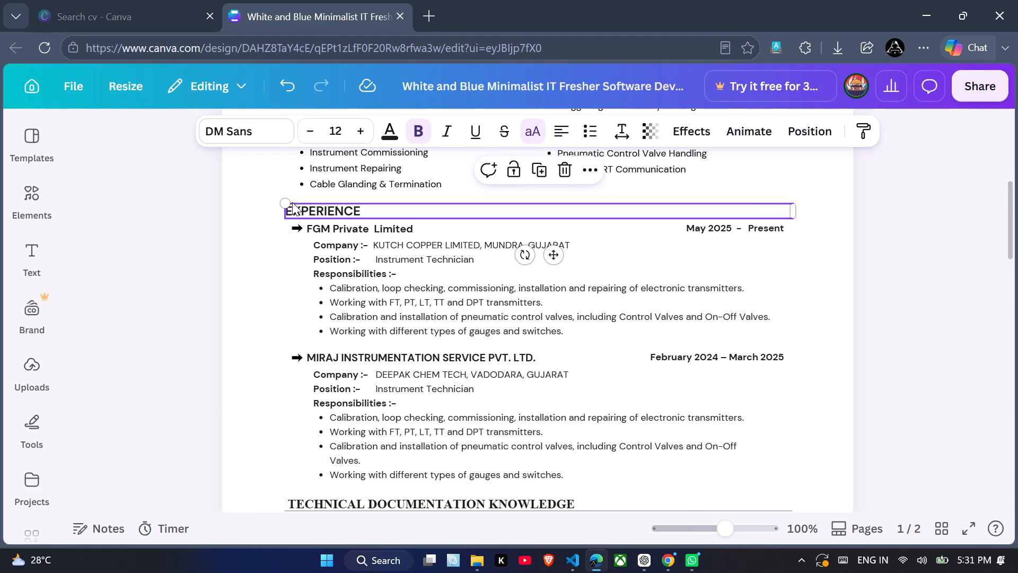
click(256, 136)
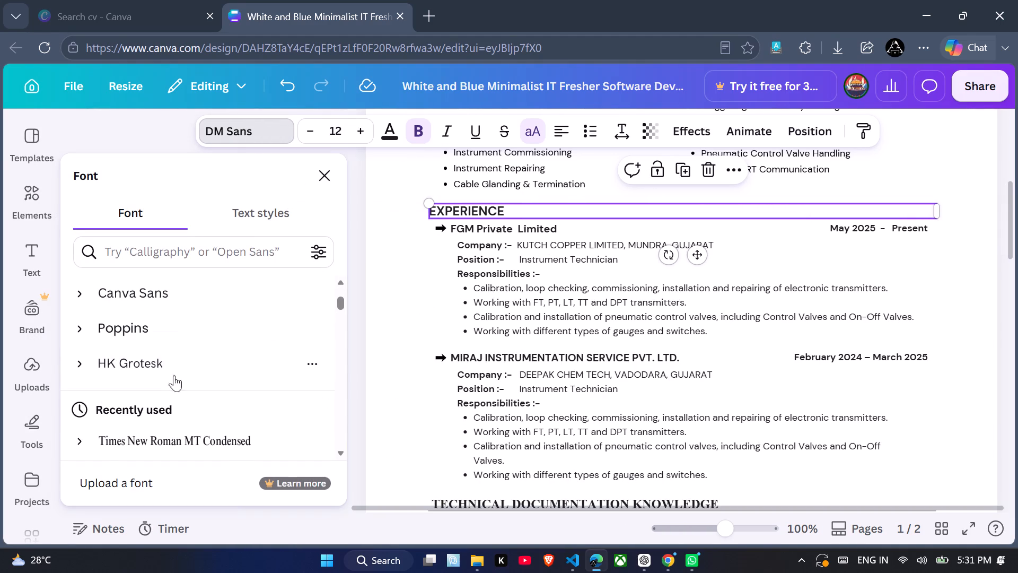
scroll(203, 428, up, 2)
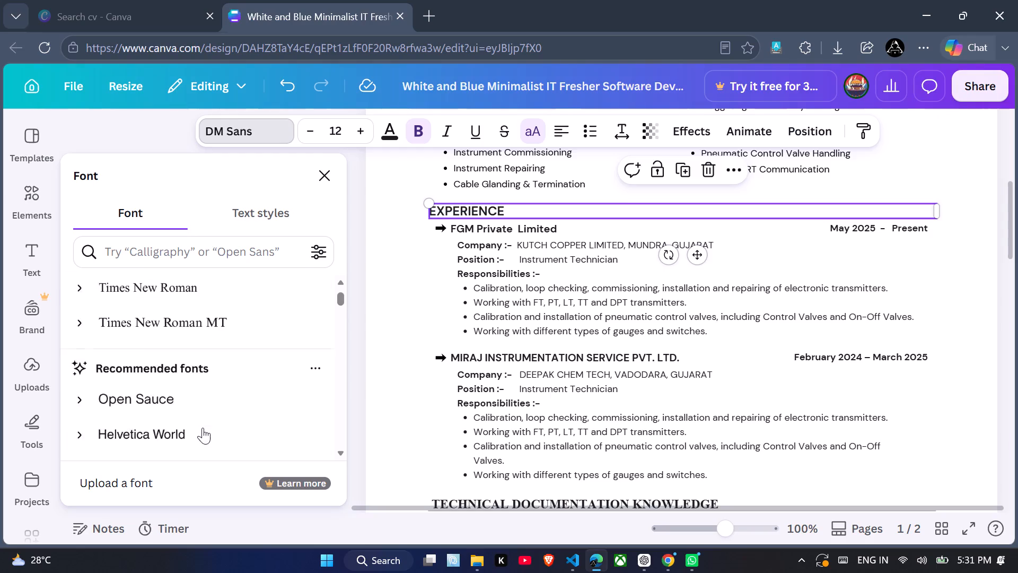
scroll(203, 428, up, 1)
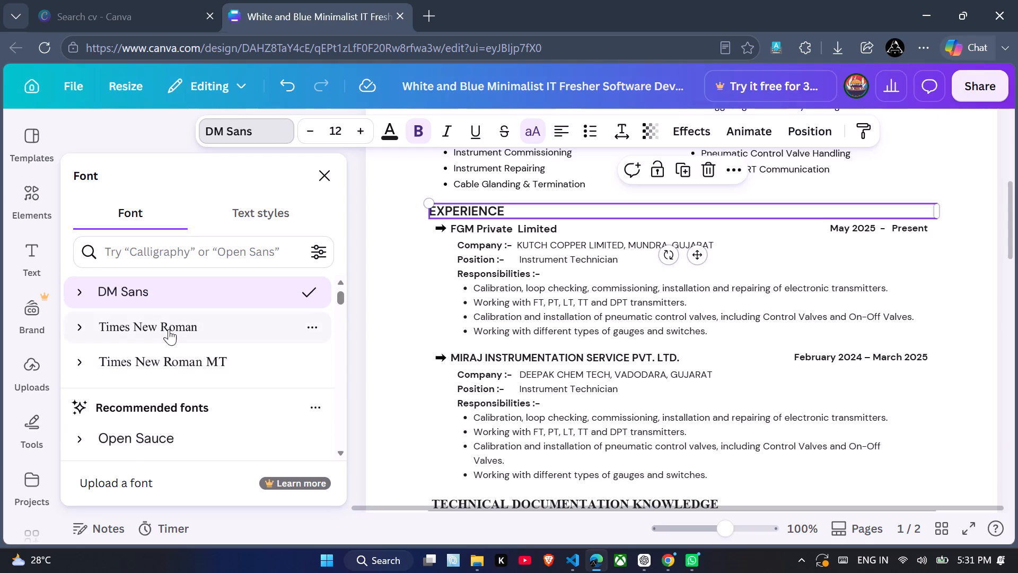
click(169, 329)
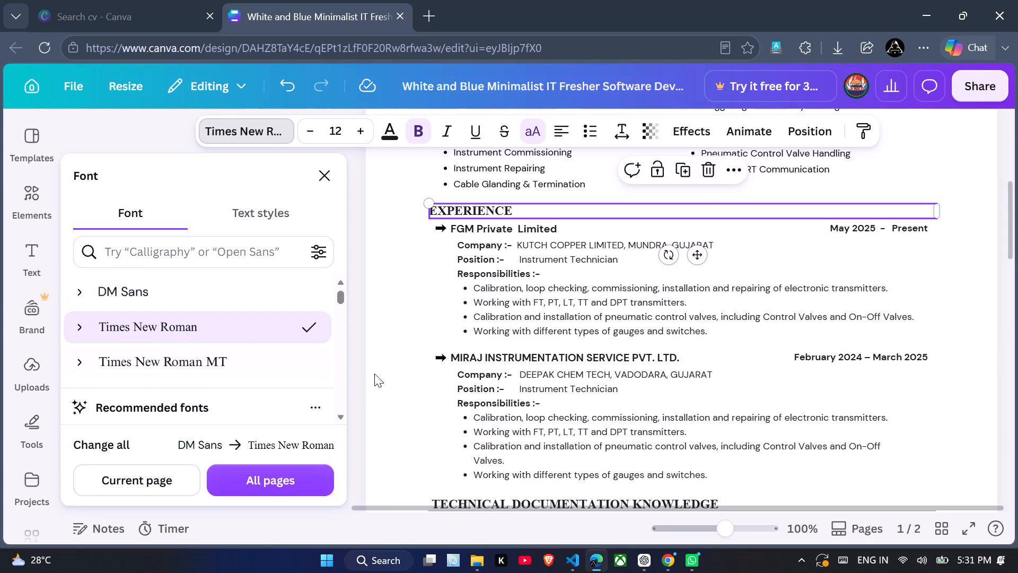
Set the TECHNICAL SKILLS section heading's font to Times New Roman.
scroll(365, 384, up, 5)
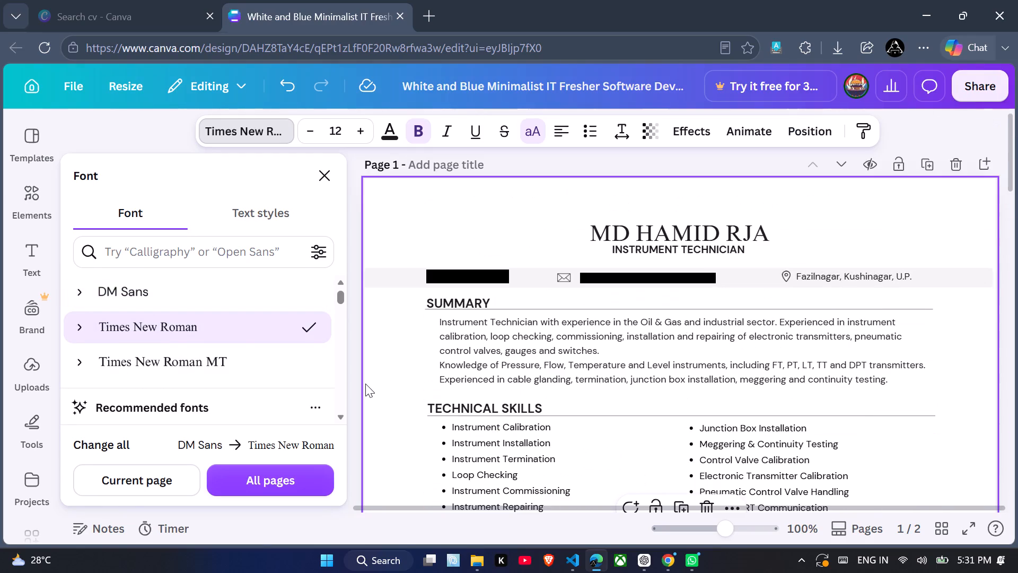
scroll(365, 384, up, 1)
click(463, 408)
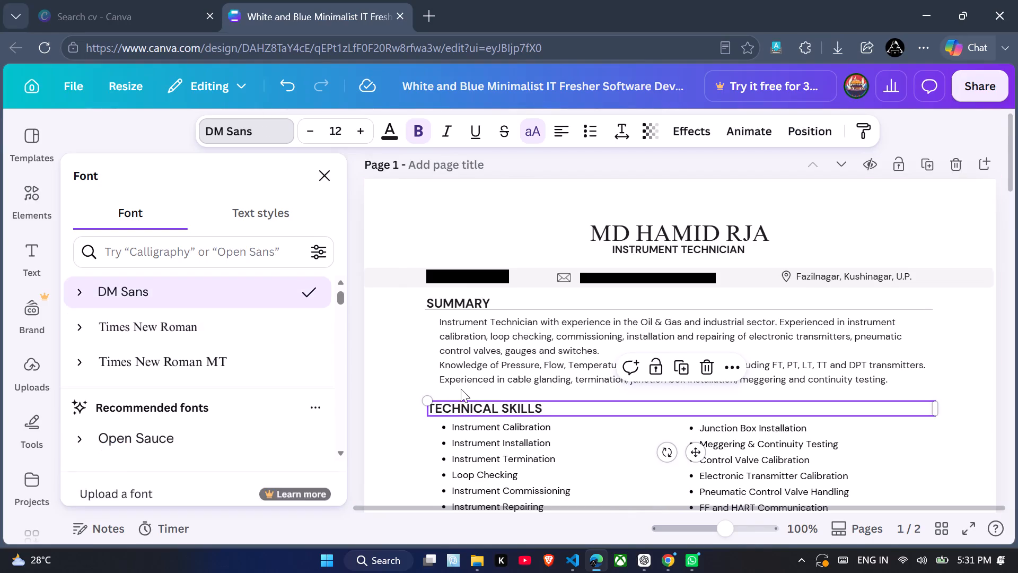
click(190, 333)
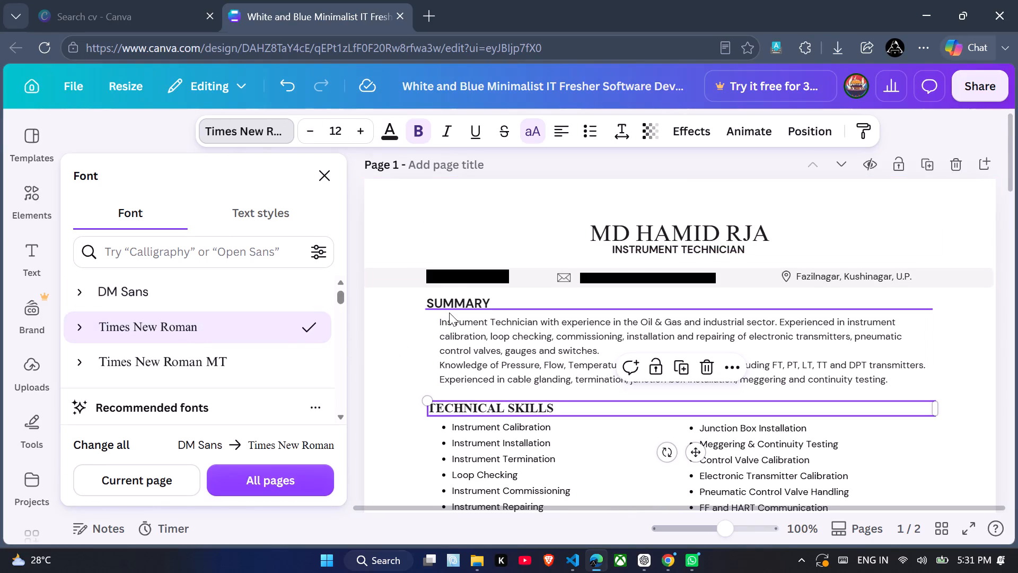
Set the SUMMARY section heading's font to Times New Roman.
click(442, 305)
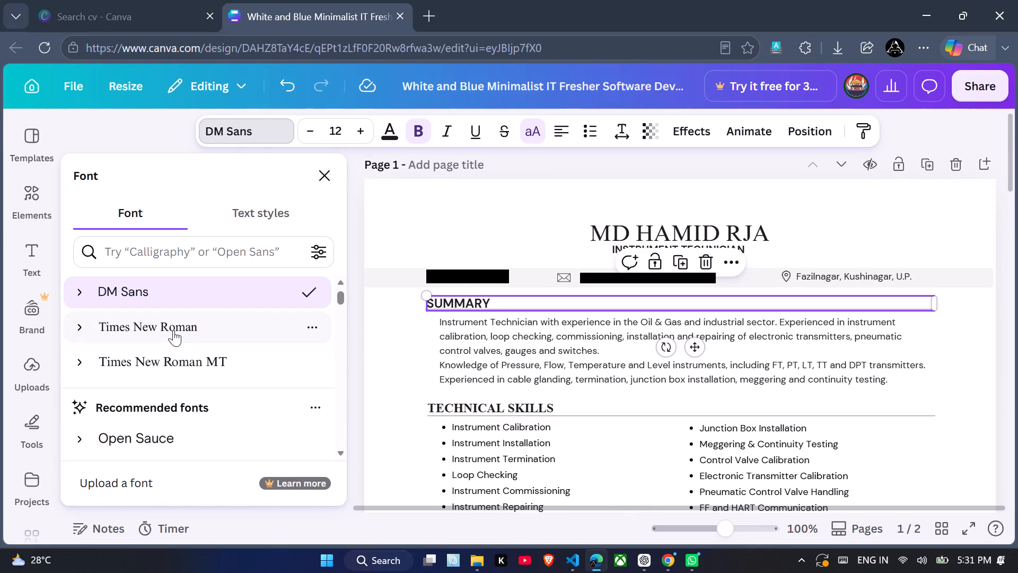
click(173, 329)
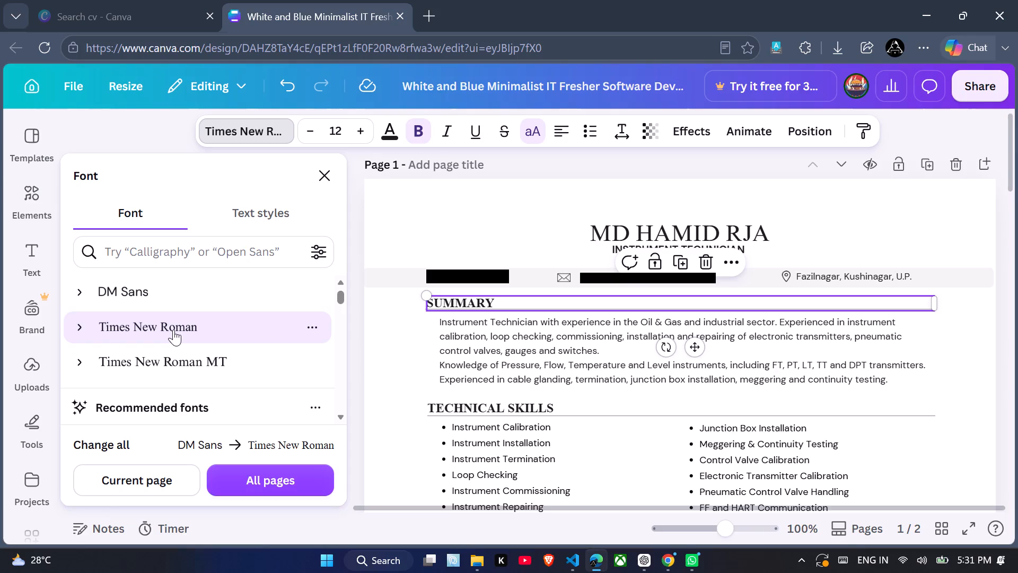
click(951, 451)
Move the whole EQUIPMENT & TESTING INSTRUMENTS section, with its underline and bullet list, from page 2 up onto page 1.
scroll(951, 451, down, 3)
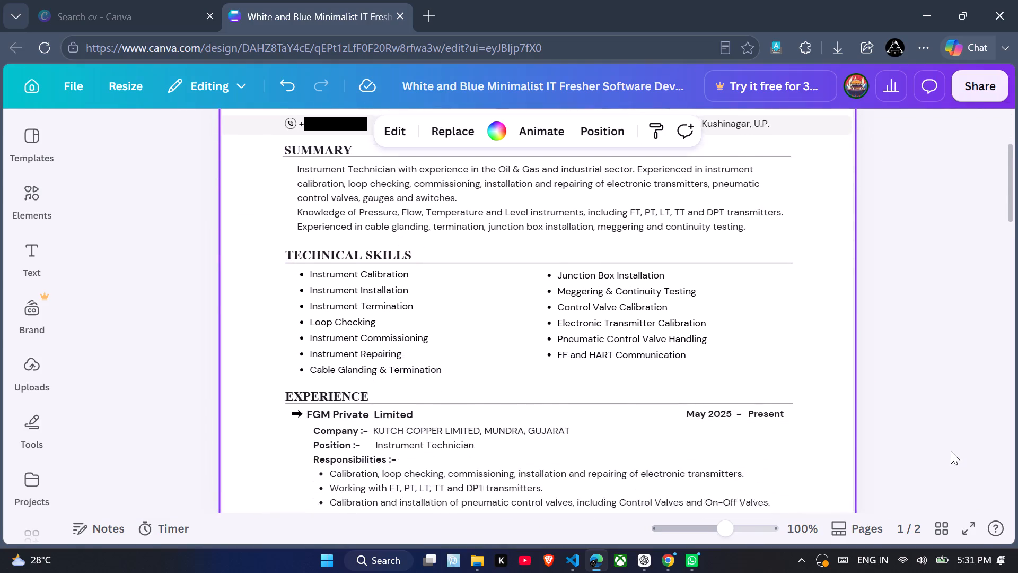
scroll(951, 451, down, 4)
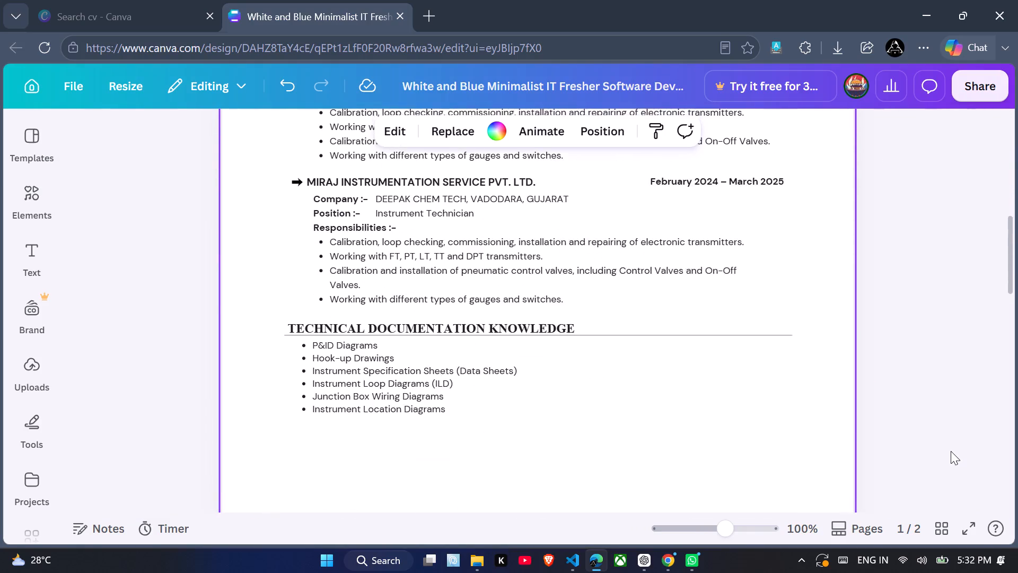
scroll(951, 451, down, 4)
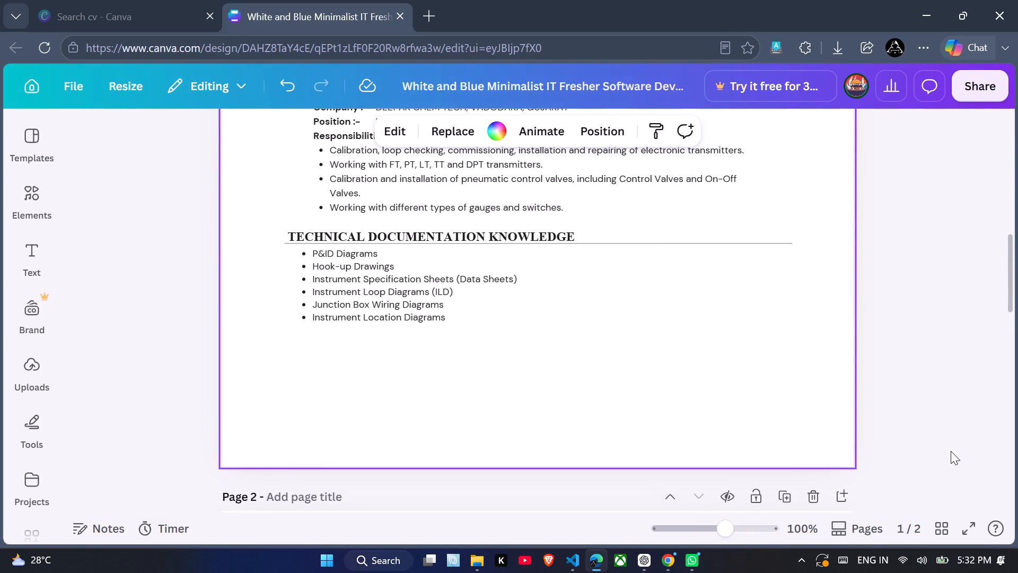
scroll(951, 451, down, 3)
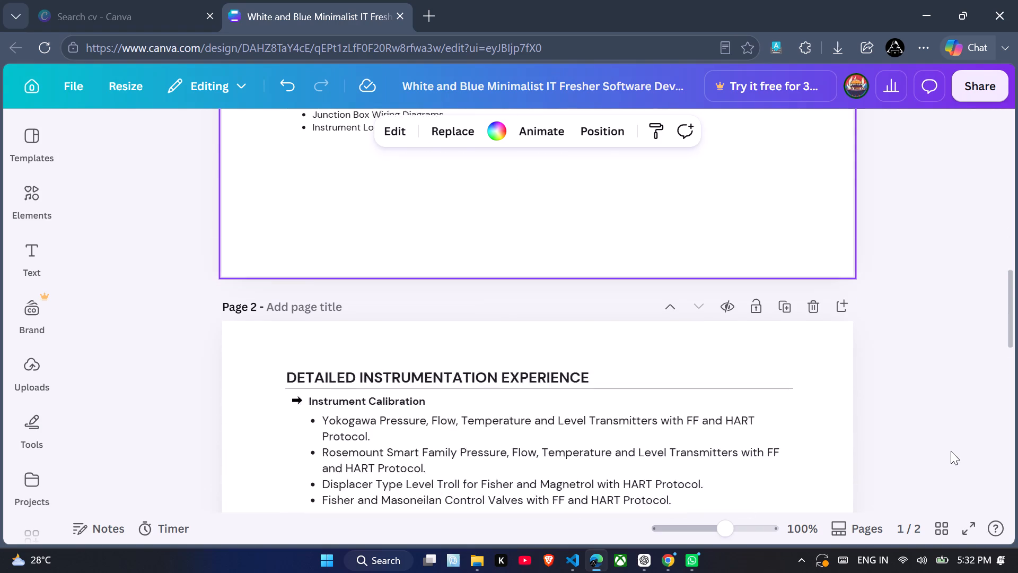
scroll(951, 451, down, 6)
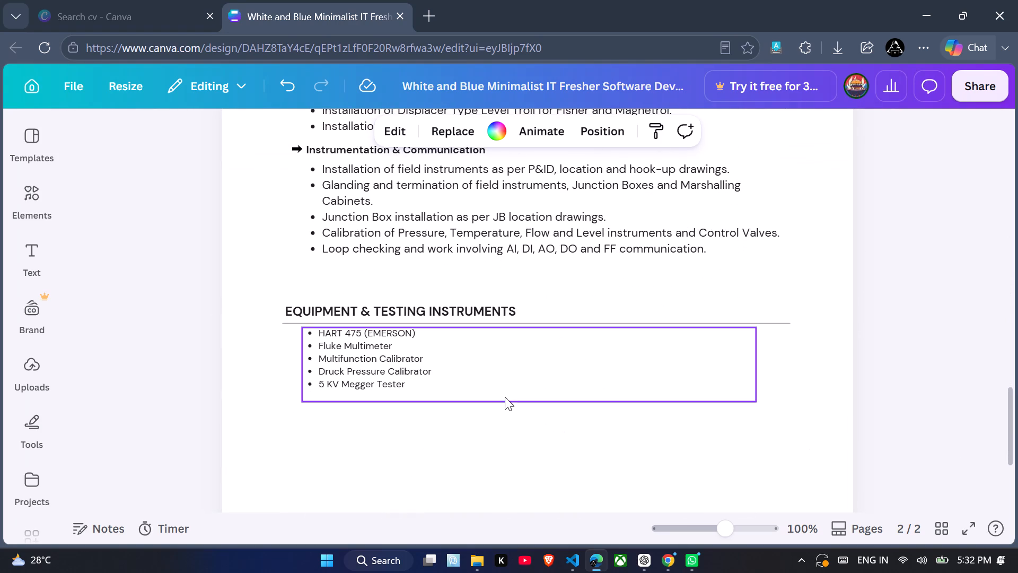
drag(267, 297, 507, 388)
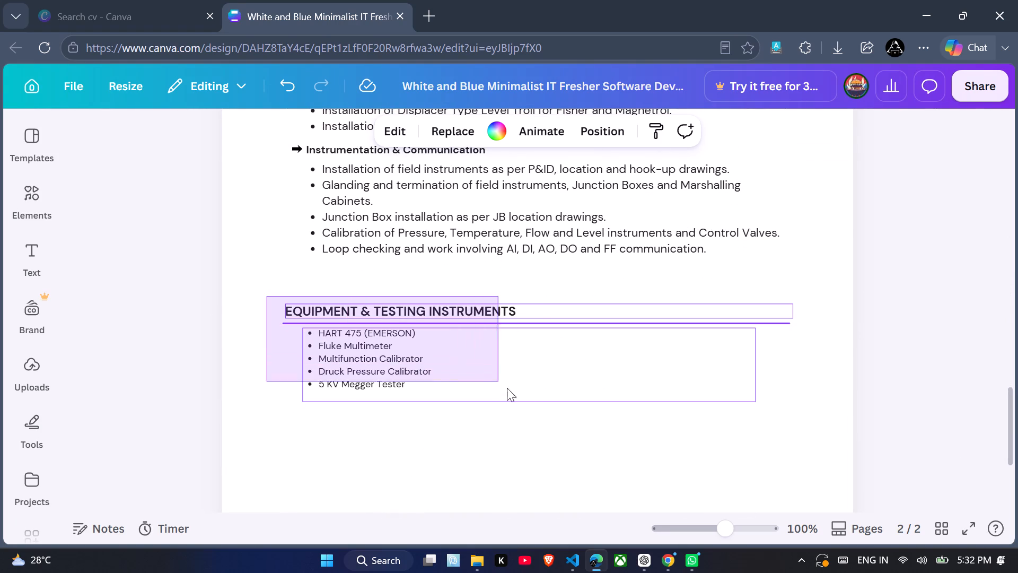
drag(507, 388, 549, 415)
drag(622, 362, 662, 0)
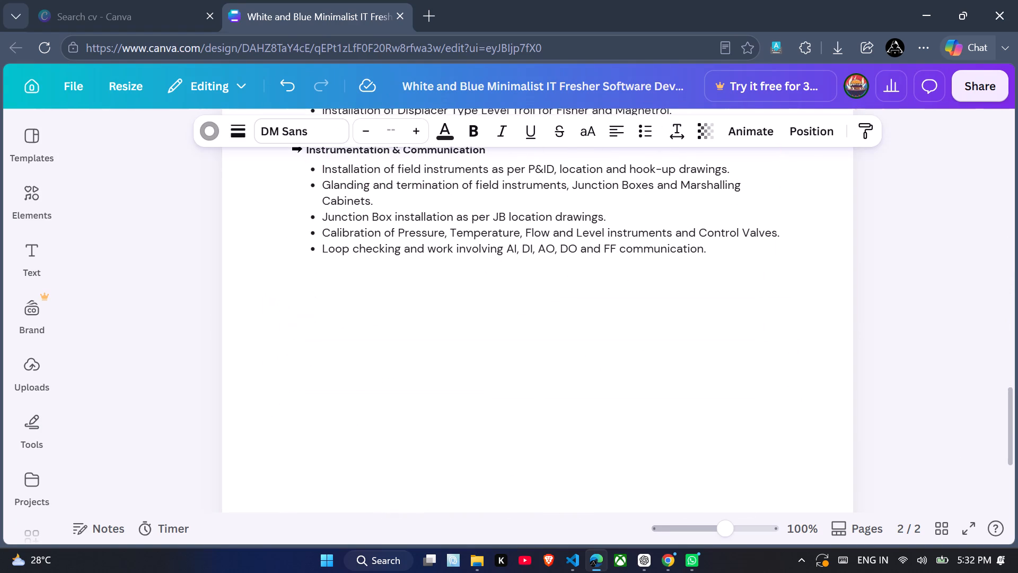
drag(662, 0, 661, 1)
scroll(705, 353, up, 6)
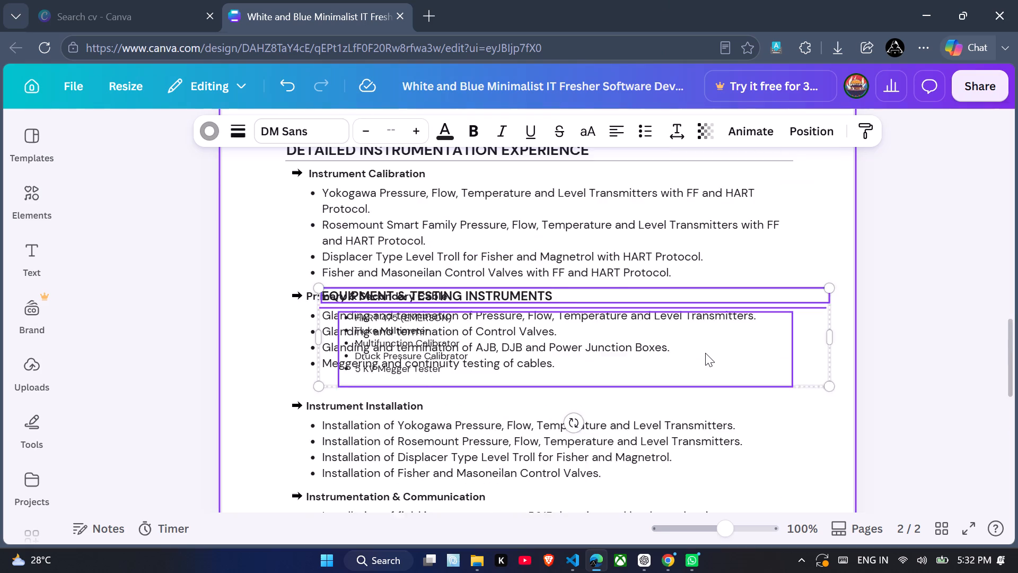
scroll(705, 353, up, 1)
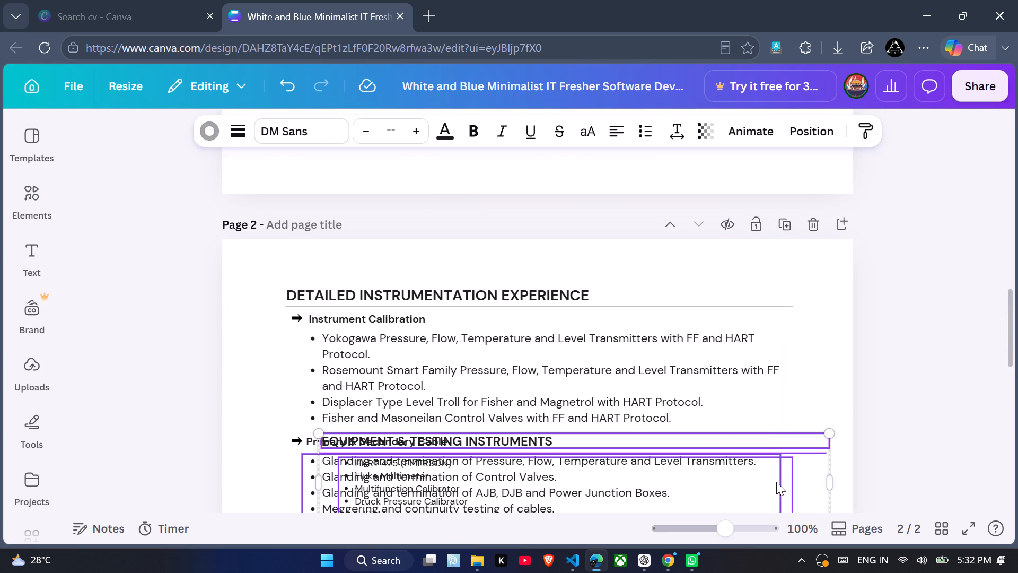
drag(777, 482, 765, 11)
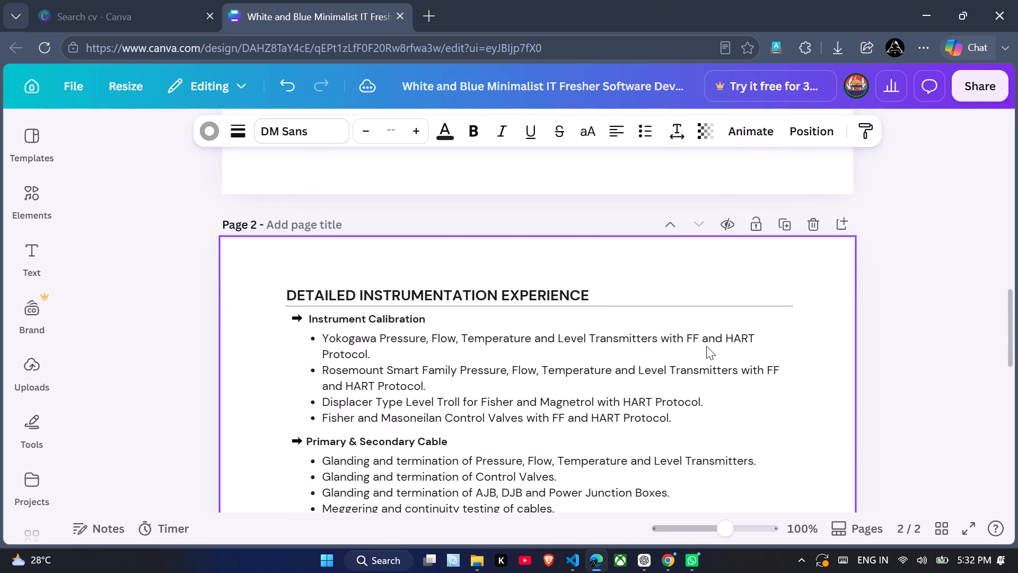
Place the EQUIPMENT & TESTING INSTRUMENTS section just below the TECHNICAL DOCUMENTATION KNOWLEDGE list on page 1, lined up with that section's edges.
scroll(729, 352, up, 3)
drag(691, 329, 666, 430)
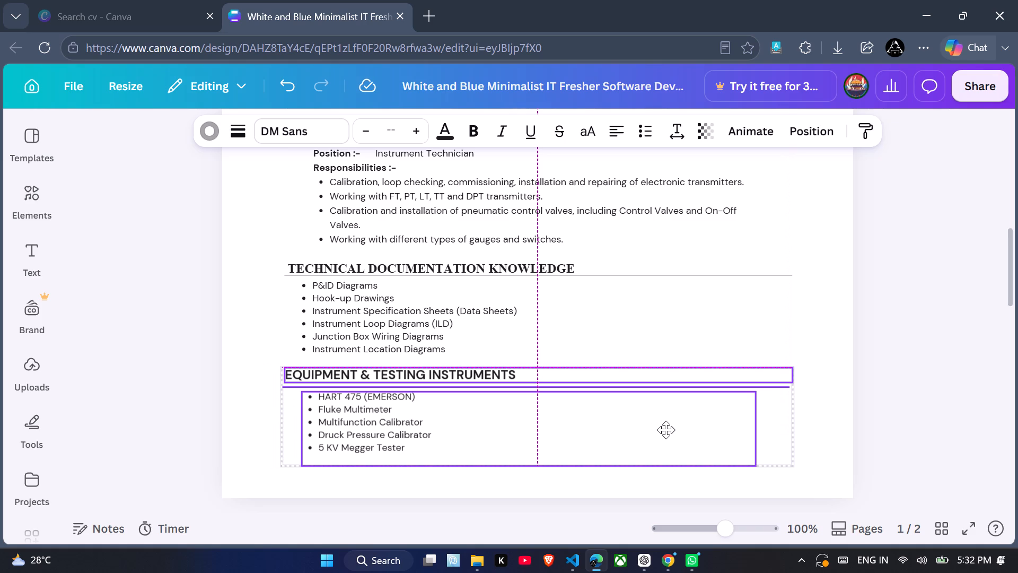
drag(666, 430, 669, 430)
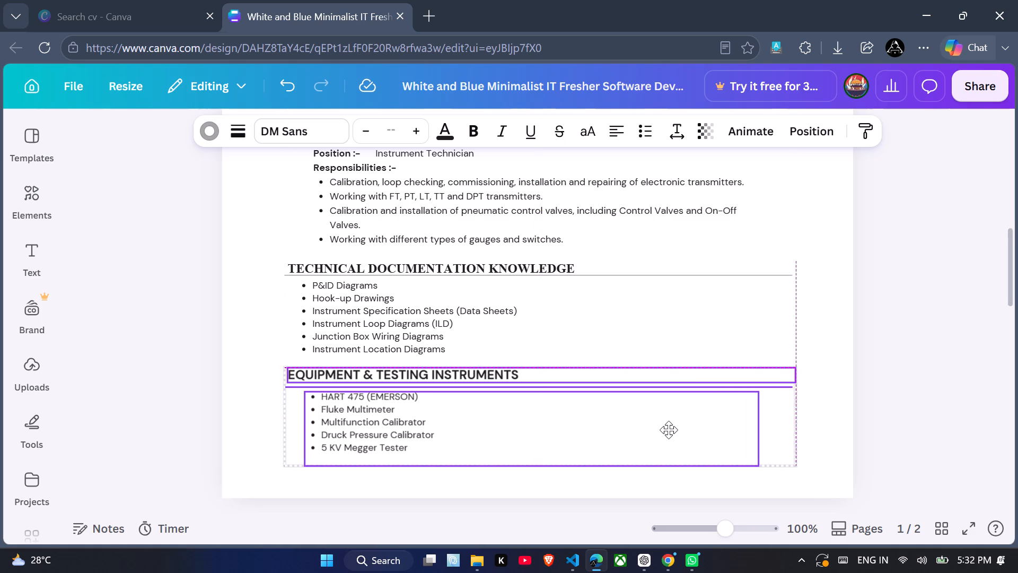
drag(669, 430, 670, 430)
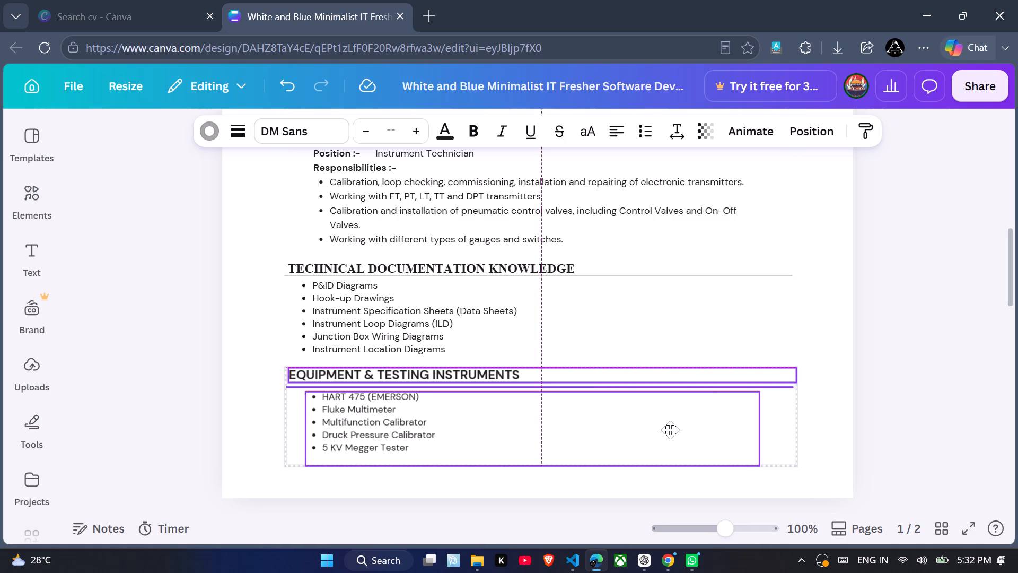
drag(670, 430, 680, 430)
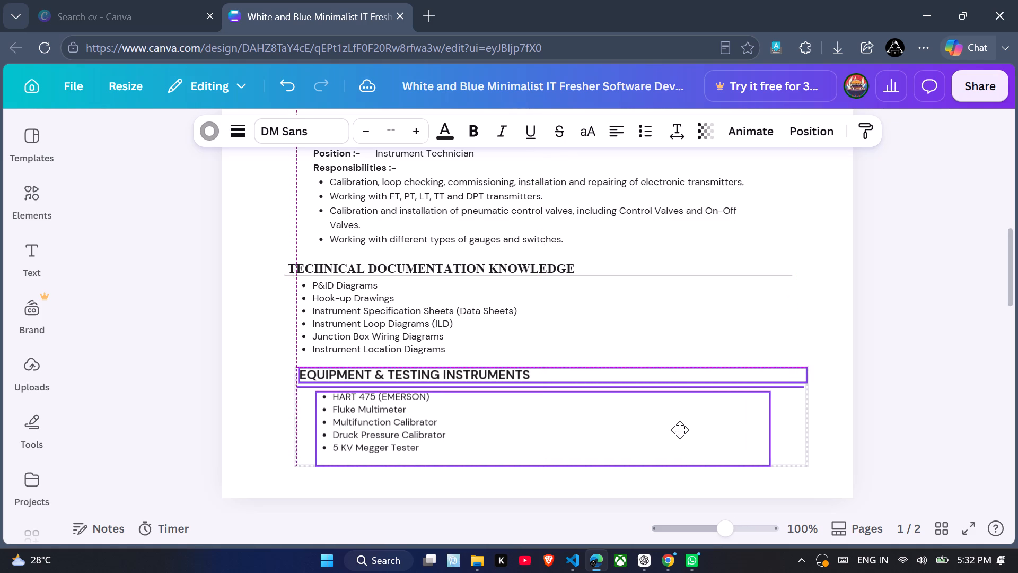
drag(680, 430, 667, 429)
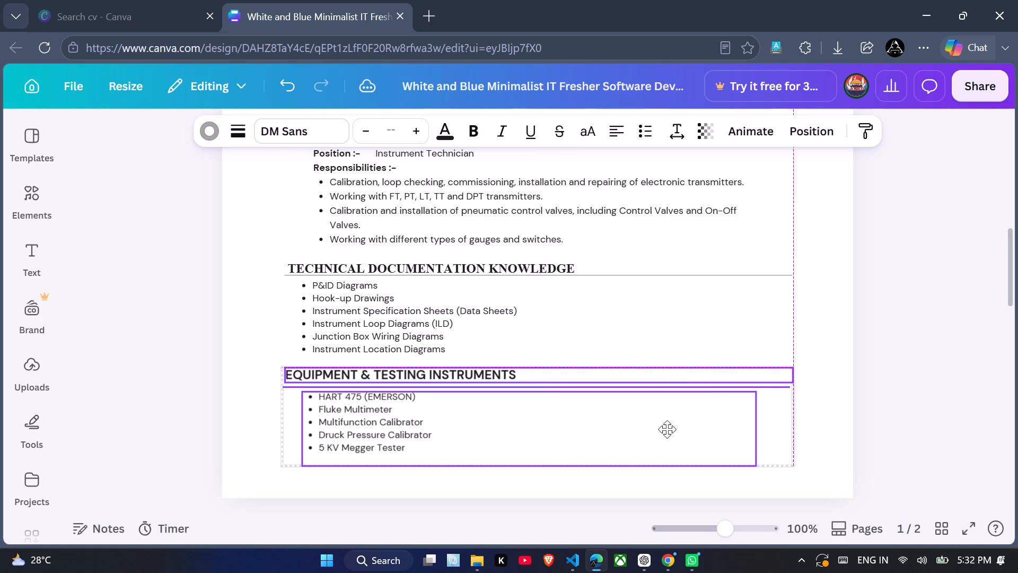
drag(667, 429, 667, 430)
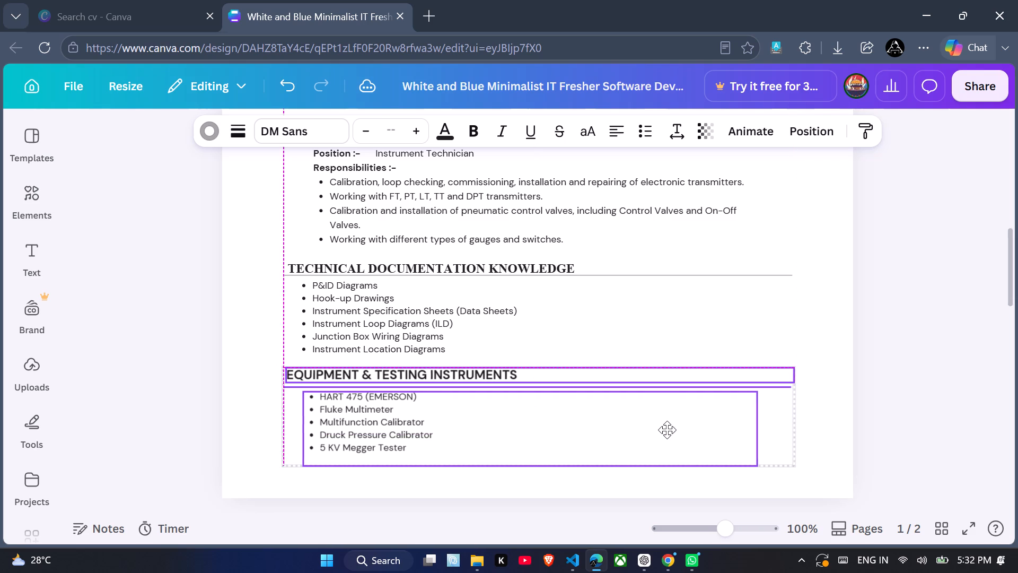
drag(667, 430, 669, 430)
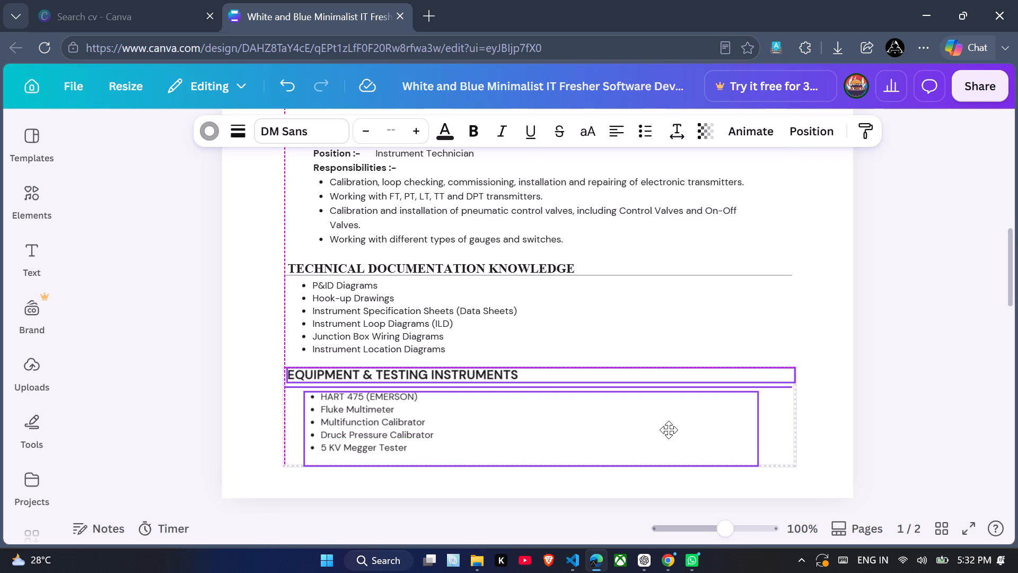
drag(669, 430, 667, 430)
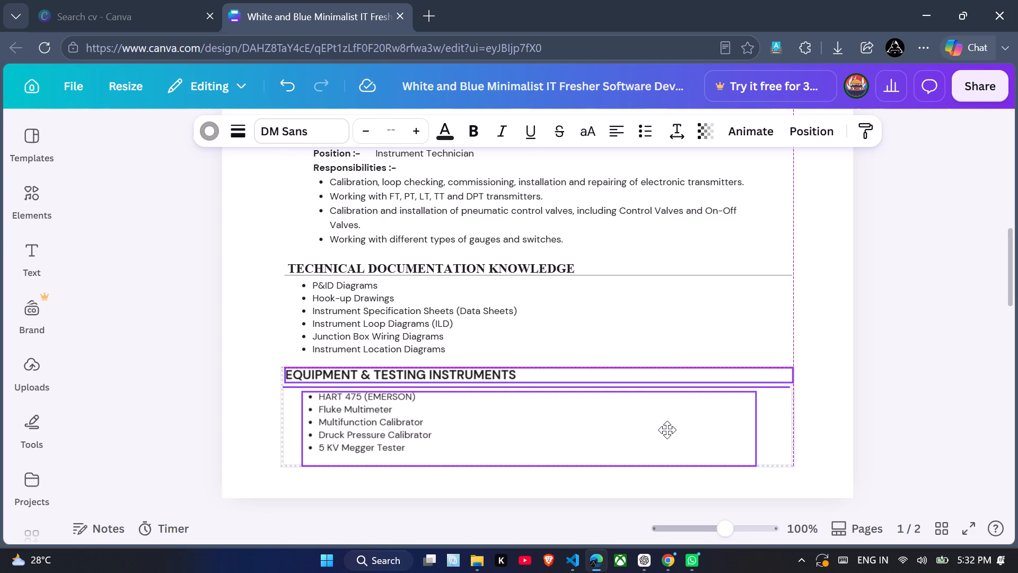
drag(667, 430, 668, 430)
Shift the whole TECHNICAL SKILLS section, including its underline and both bullet lists, slightly up and left beneath the SUMMARY section.
scroll(668, 430, up, 6)
scroll(668, 430, down, 1)
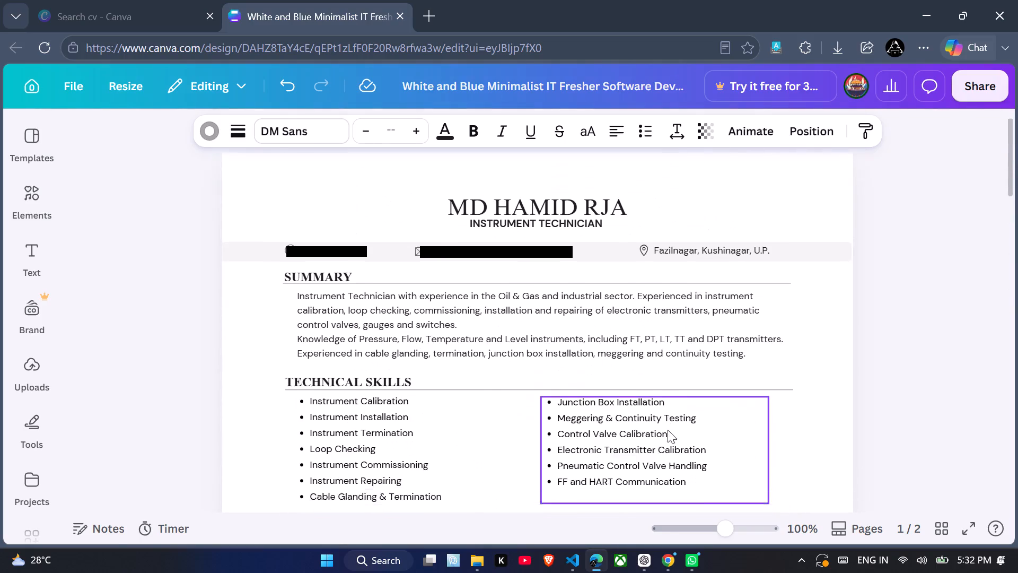
scroll(668, 430, down, 1)
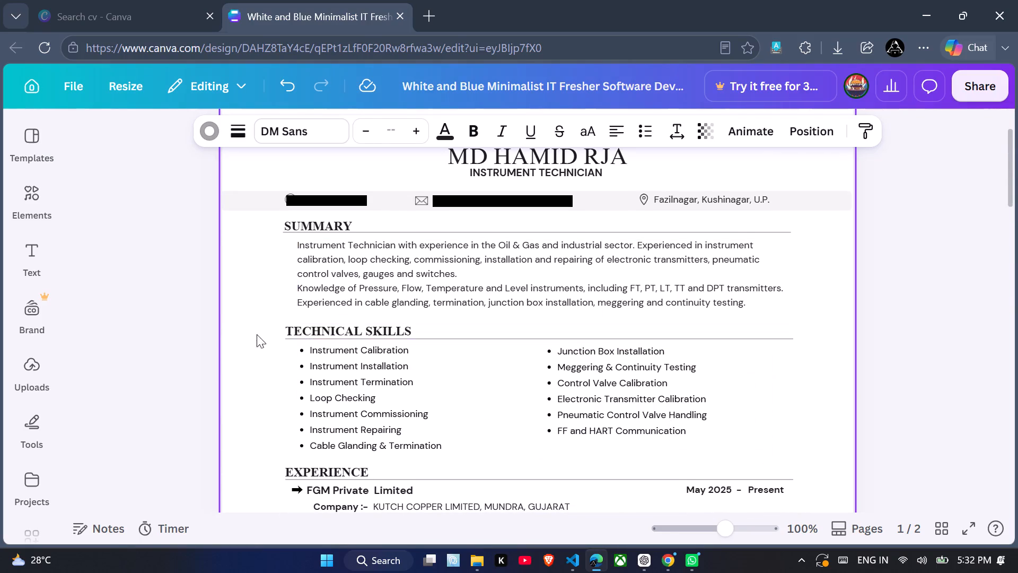
drag(265, 332, 550, 435)
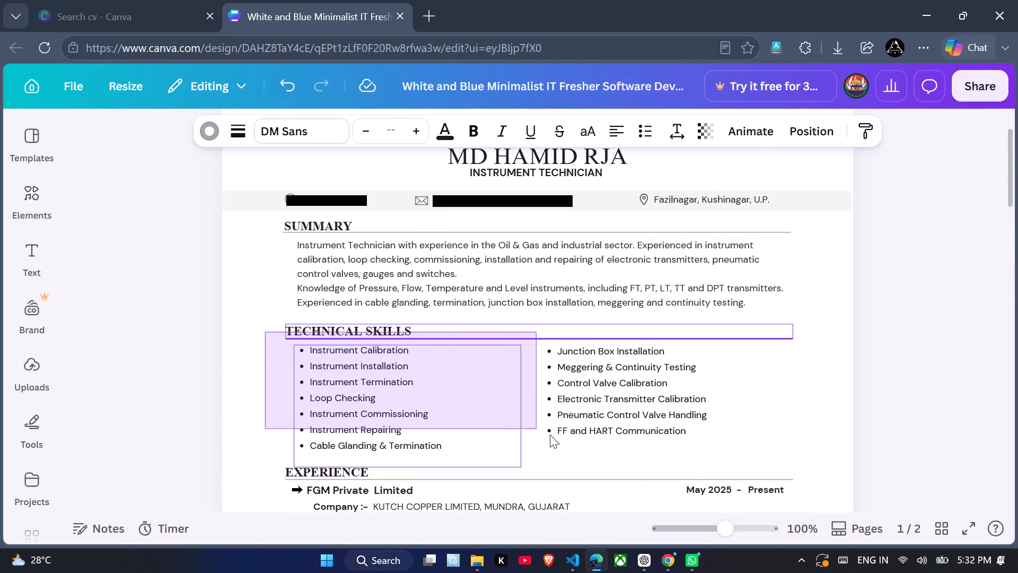
drag(550, 435, 630, 462)
click(719, 436)
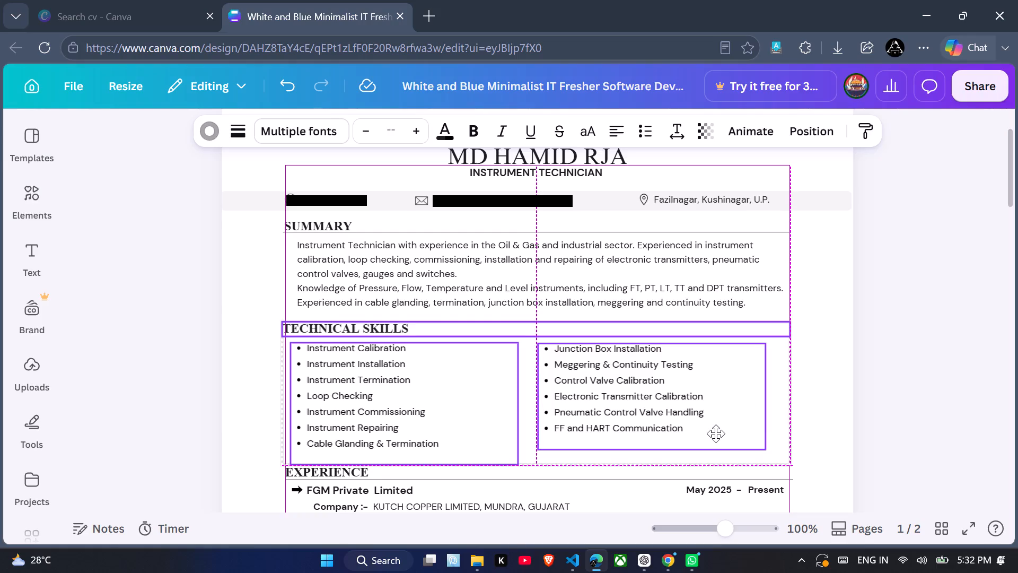
Nudge the whole EXPERIENCE section, including both the FGM and MIRAJ entries with their arrows and dates, slightly up toward TECHNICAL SKILLS.
scroll(716, 433, down, 1)
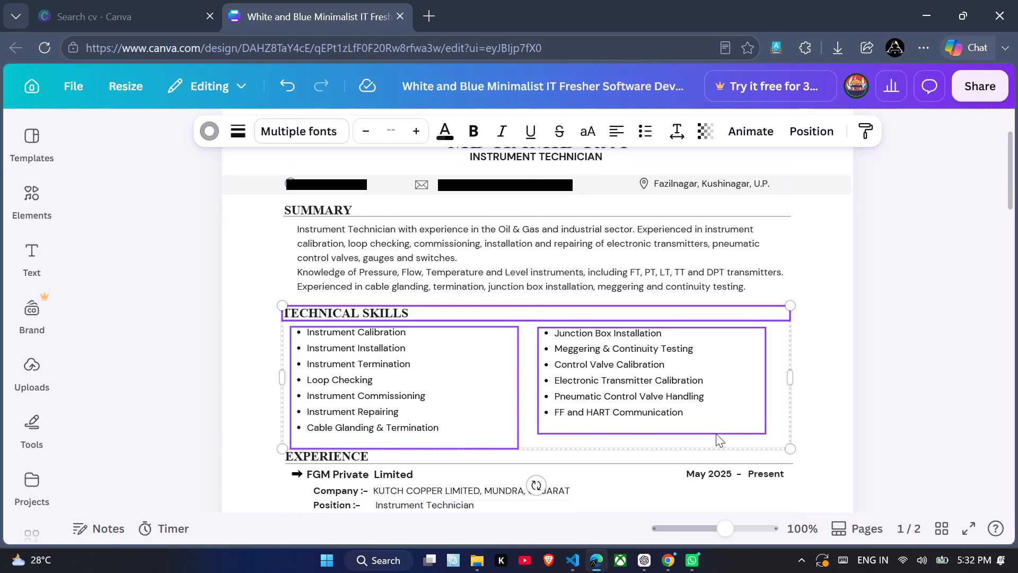
scroll(716, 433, down, 1)
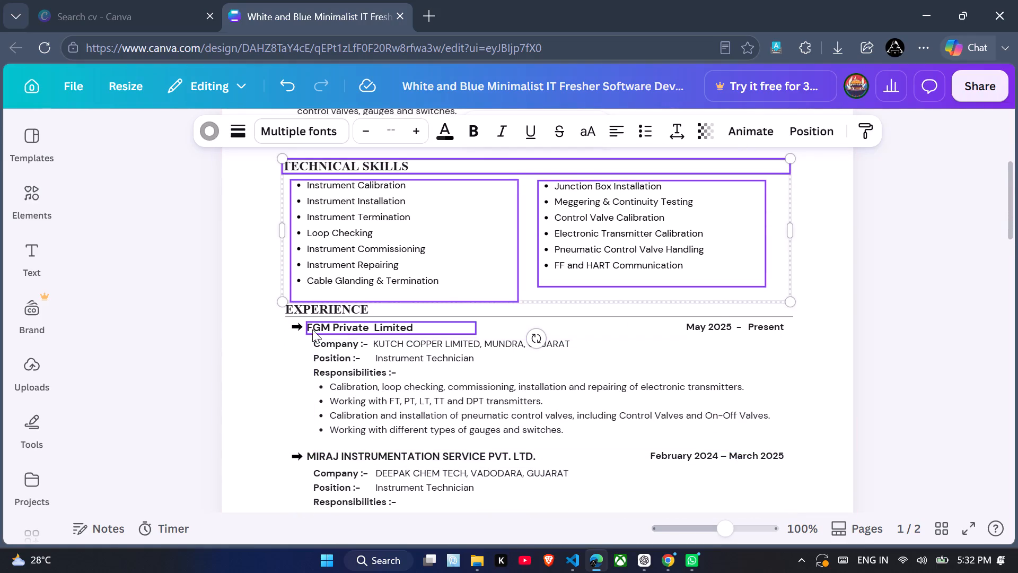
click(259, 311)
drag(259, 311, 479, 437)
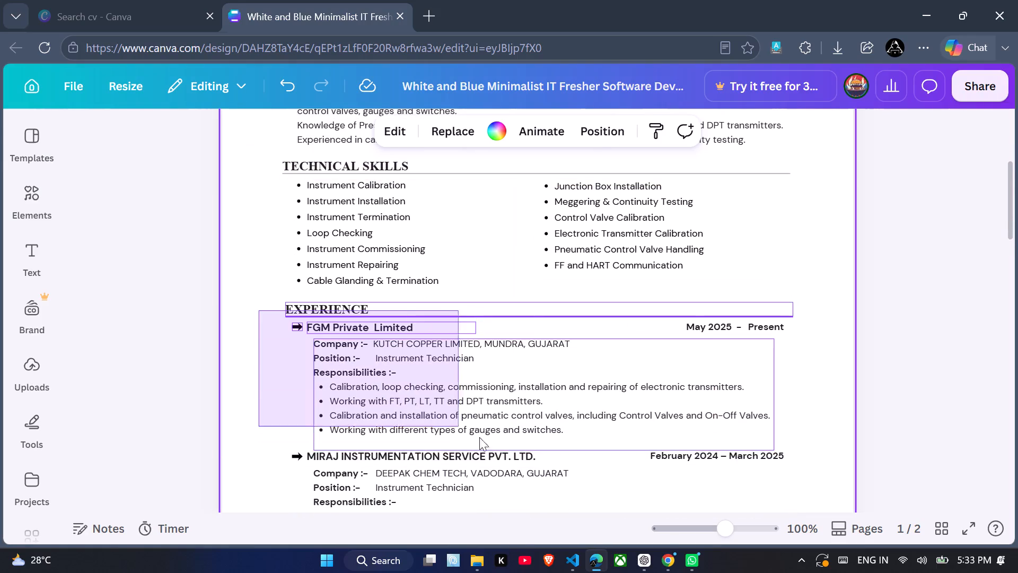
drag(479, 437, 716, 497)
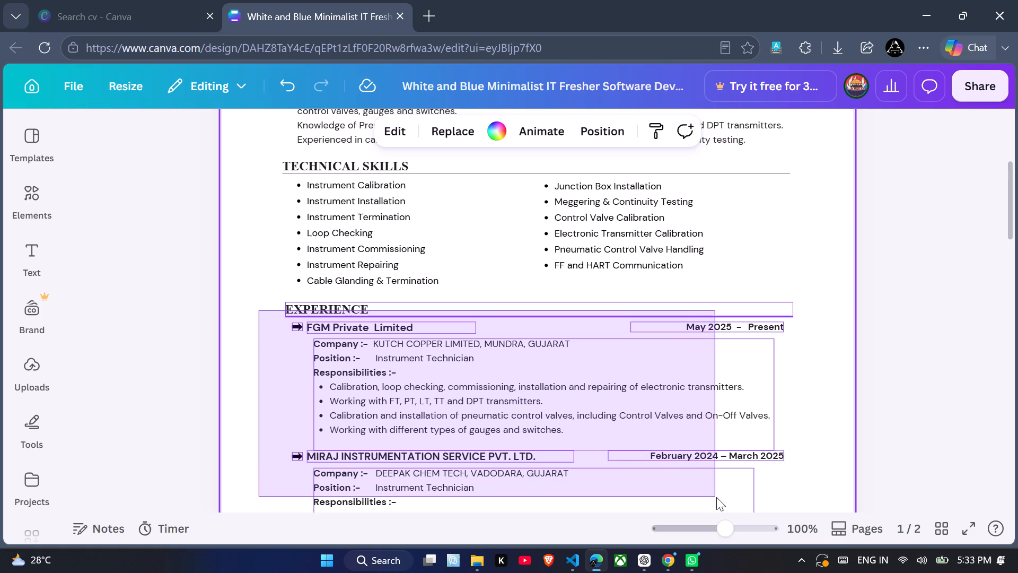
drag(716, 497, 847, 500)
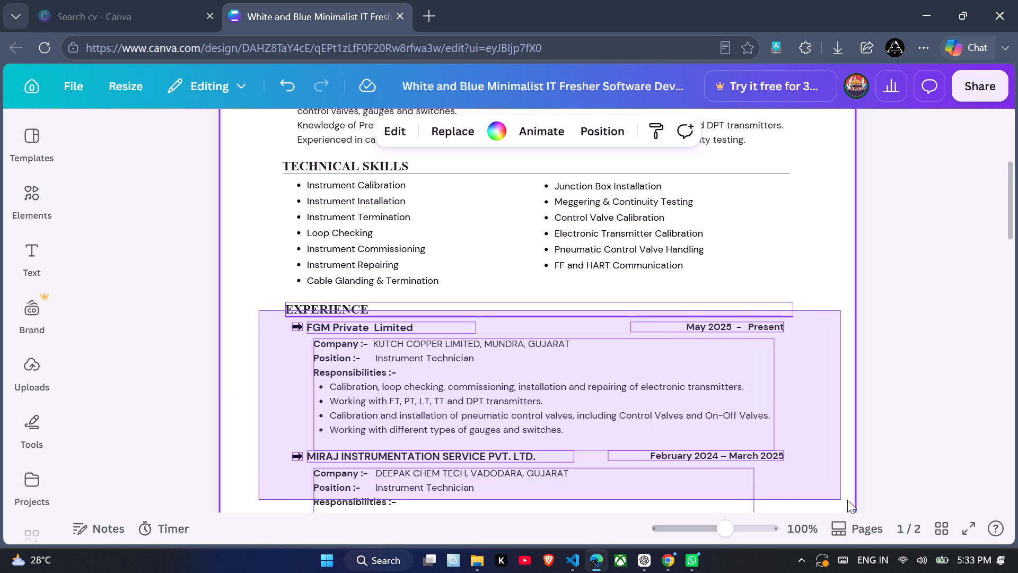
drag(847, 500, 812, 500)
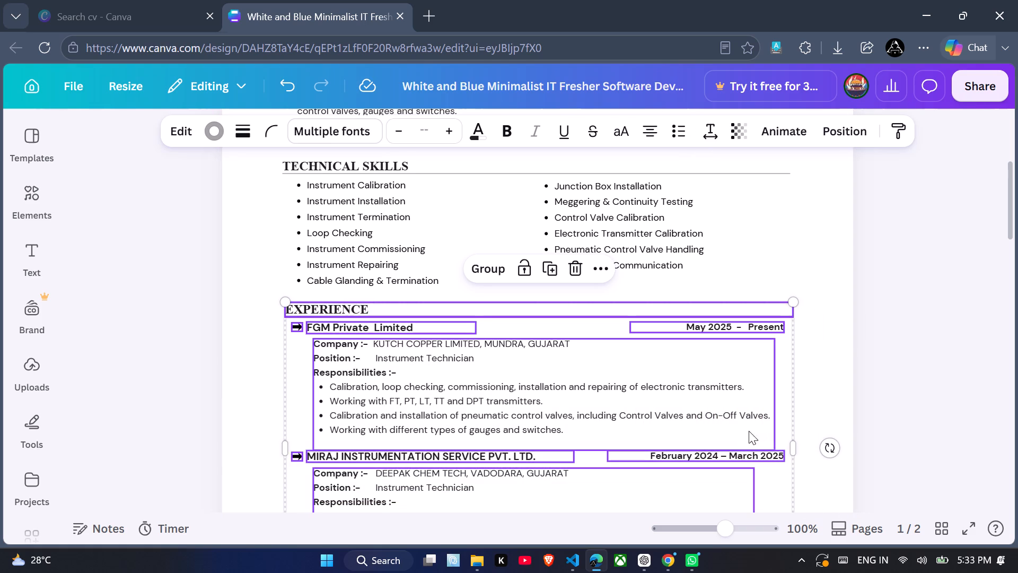
click(742, 431)
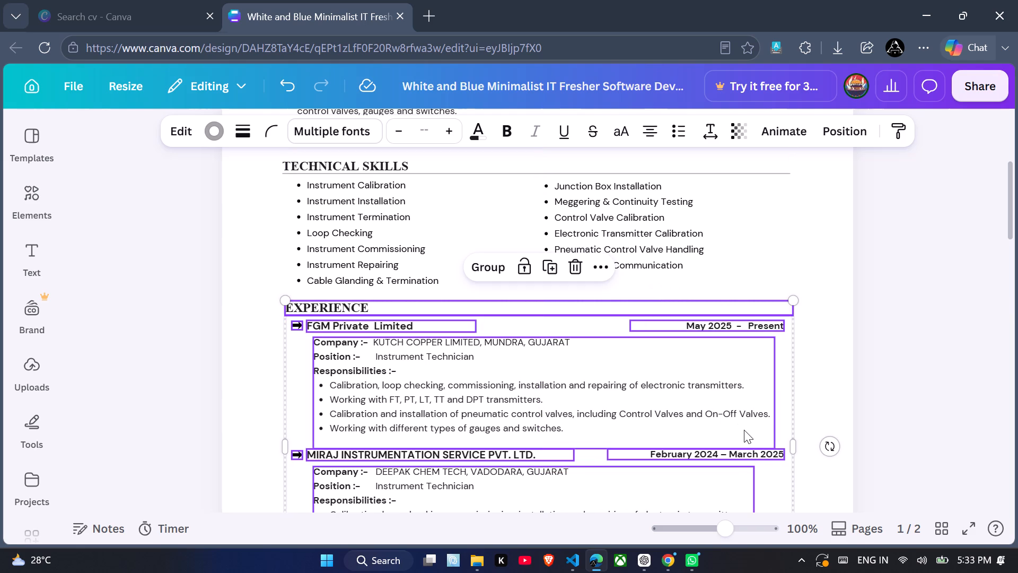
click(827, 480)
scroll(827, 480, down, 1)
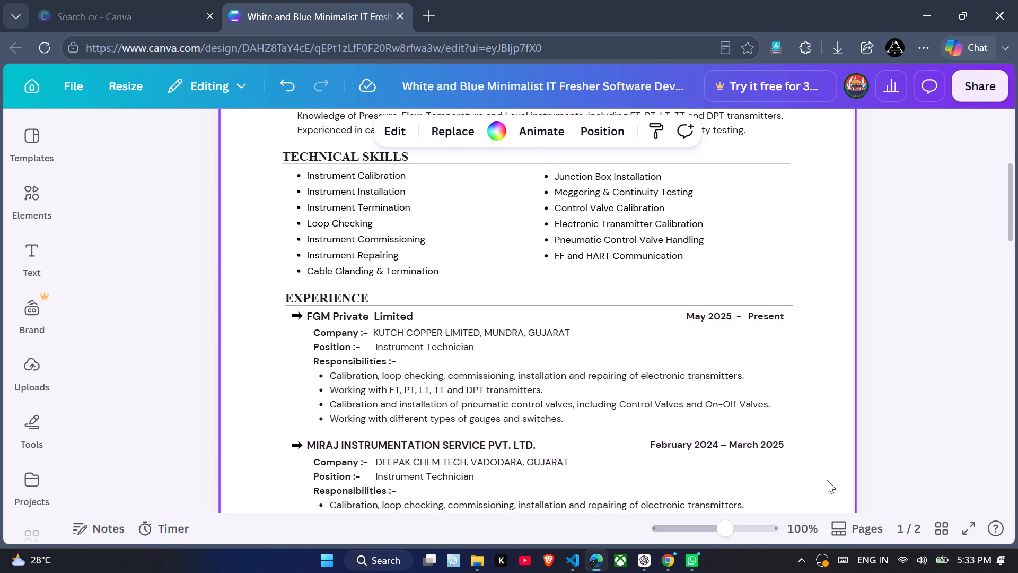
Align the TECHNICAL DOCUMENTATION KNOWLEDGE heading, underline and bullet list on page 1 with the EXPERIENCE section above.
scroll(827, 480, down, 3)
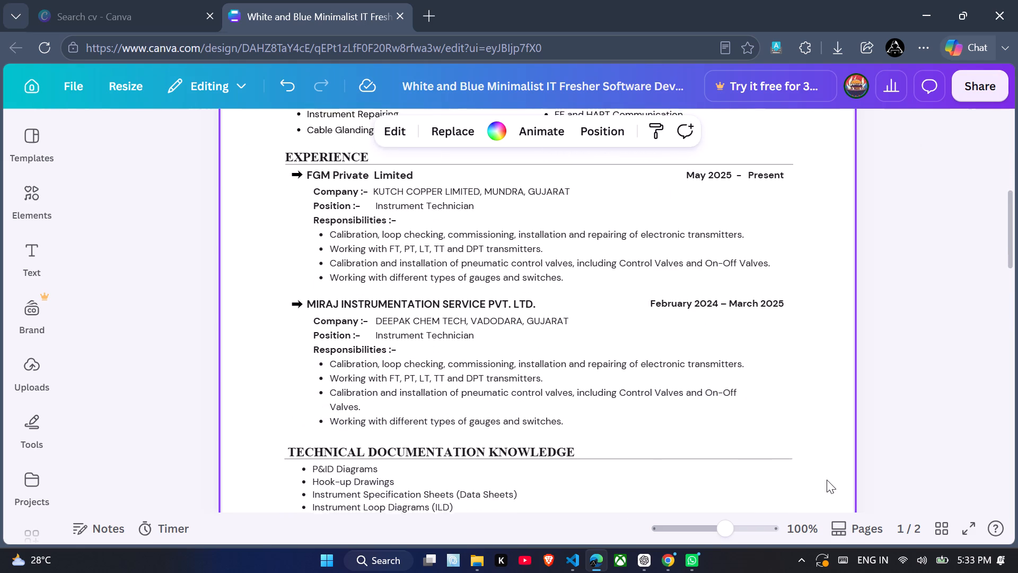
scroll(827, 480, down, 2)
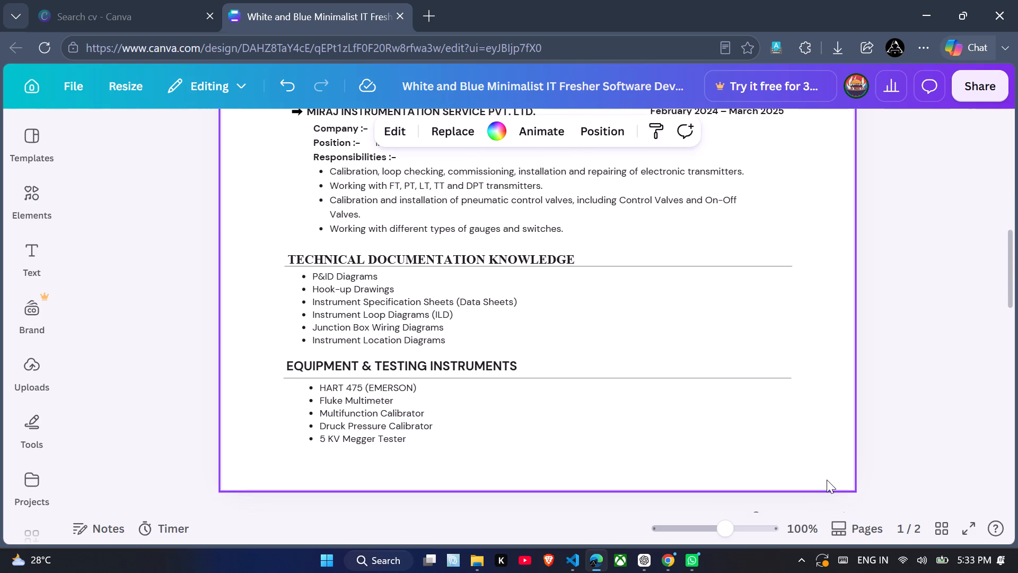
scroll(827, 480, down, 1)
drag(264, 256, 554, 333)
click(600, 325)
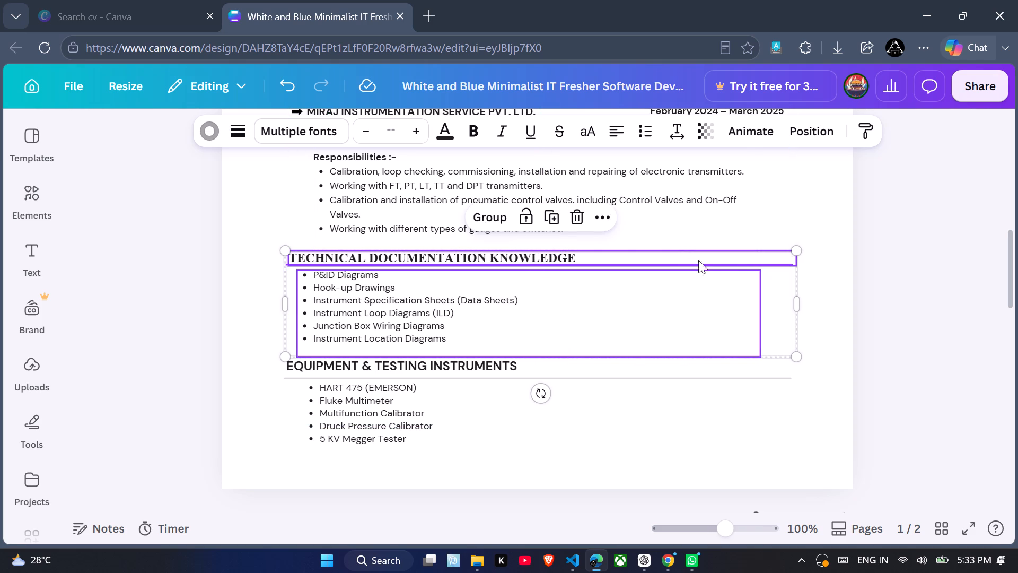
click(775, 259)
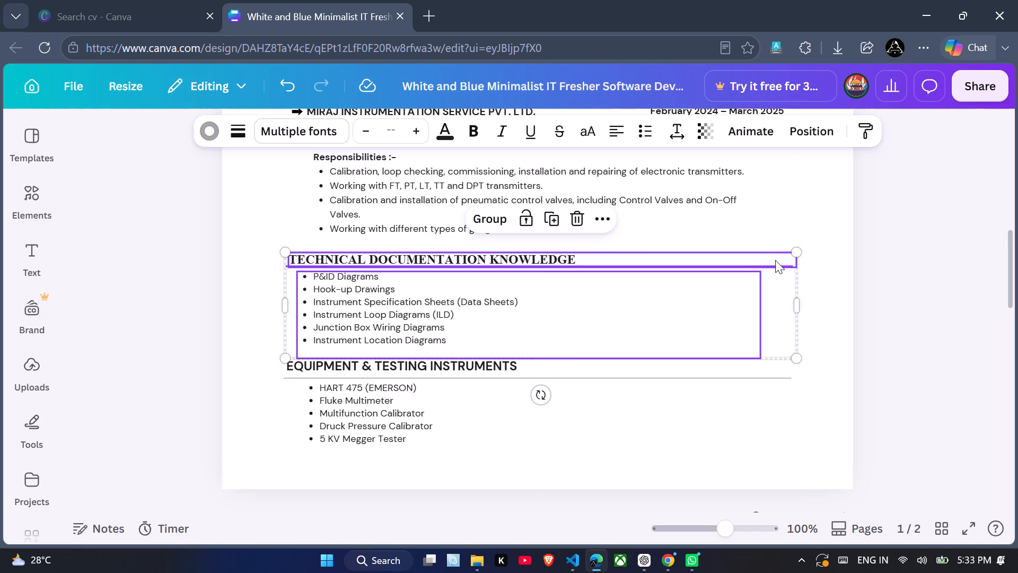
click(242, 318)
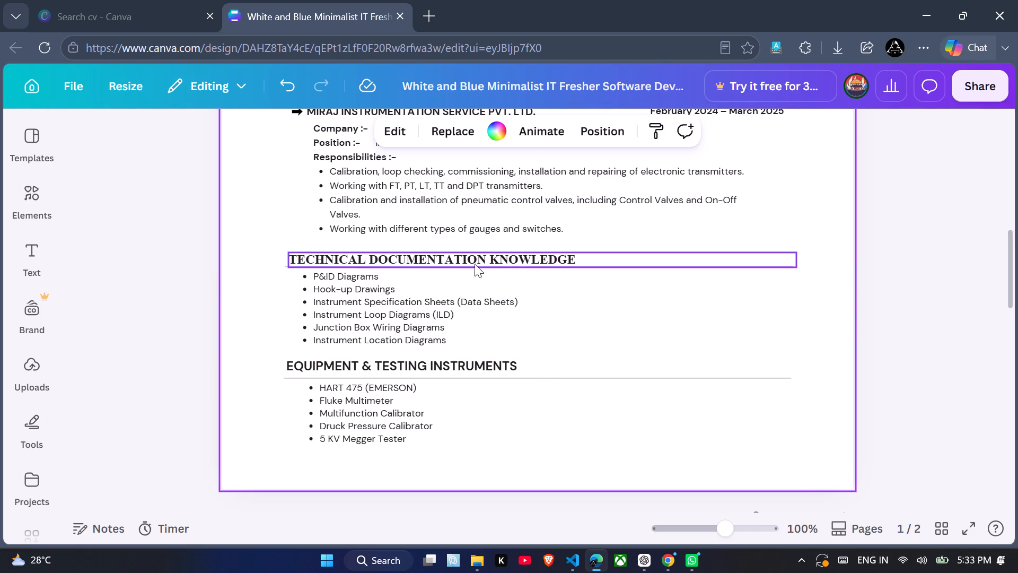
click(603, 262)
click(603, 262)
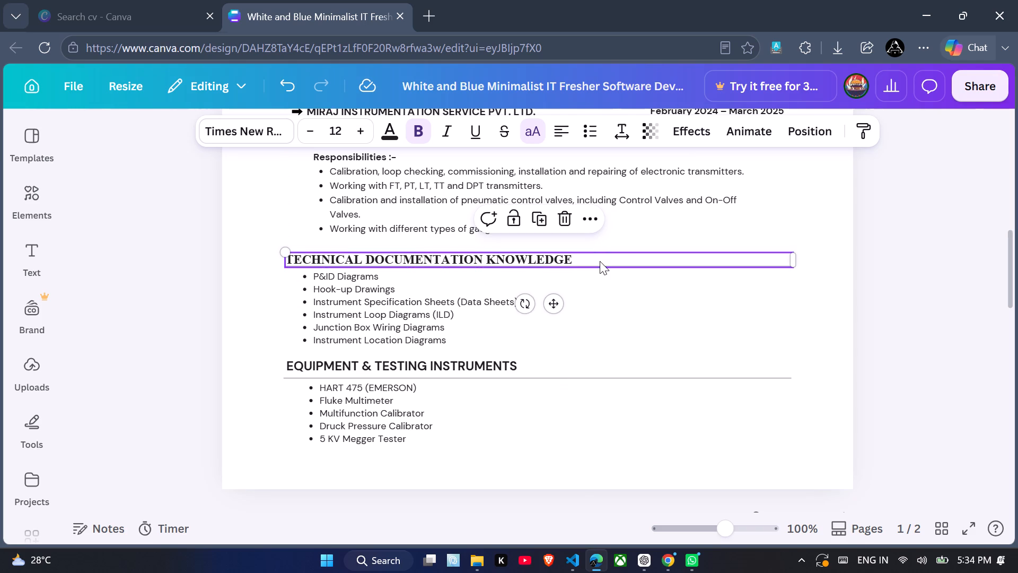
click(219, 336)
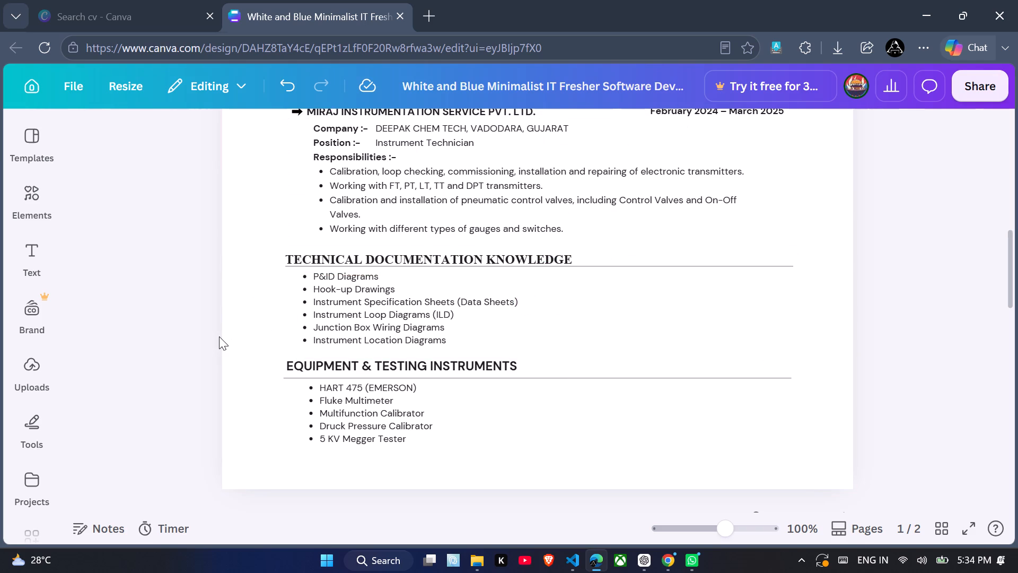
Change the EQUIPMENT & TESTING INSTRUMENTS heading on page 1 to the Times New Roman font.
click(414, 364)
click(271, 131)
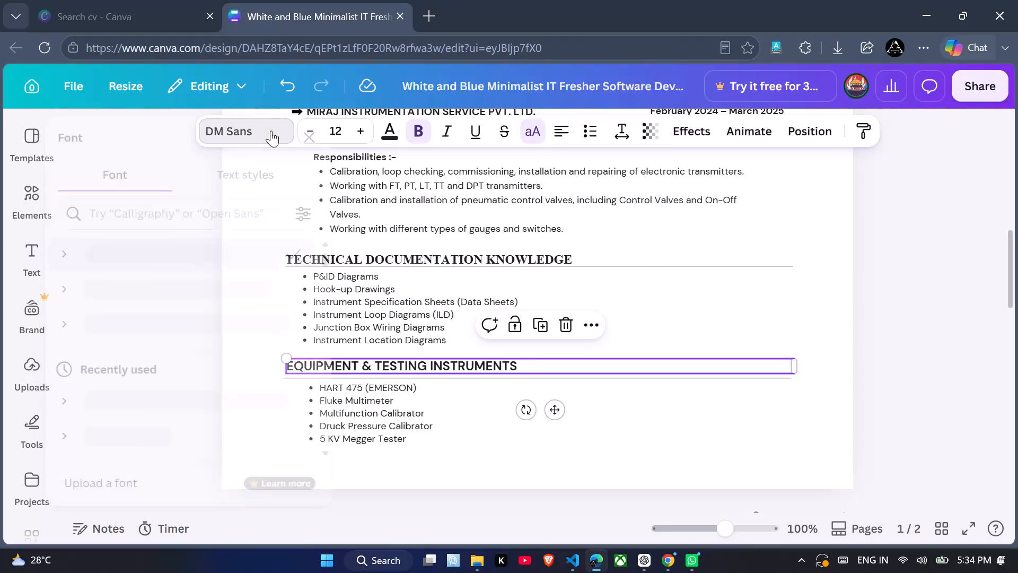
click(197, 323)
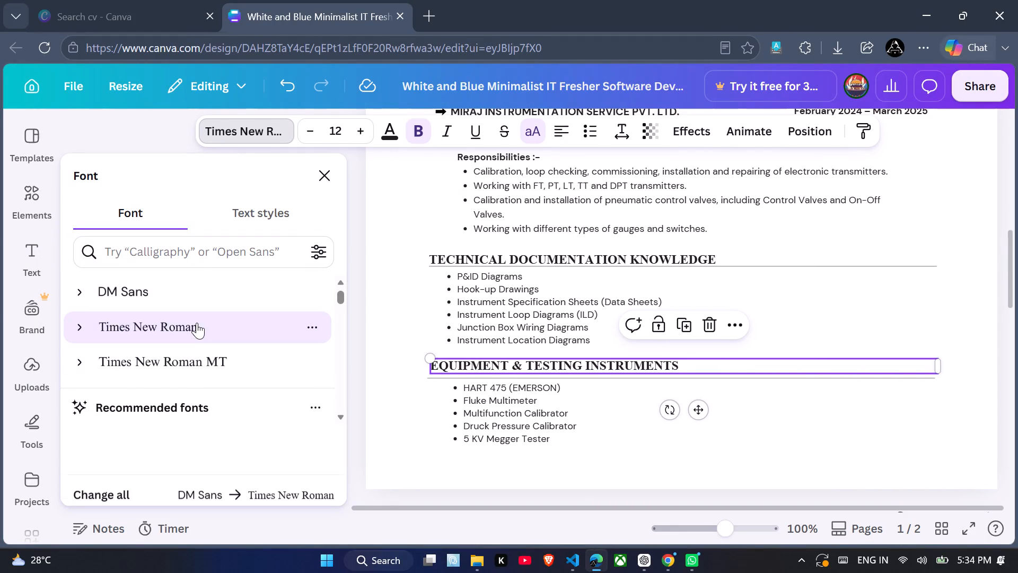
click(627, 474)
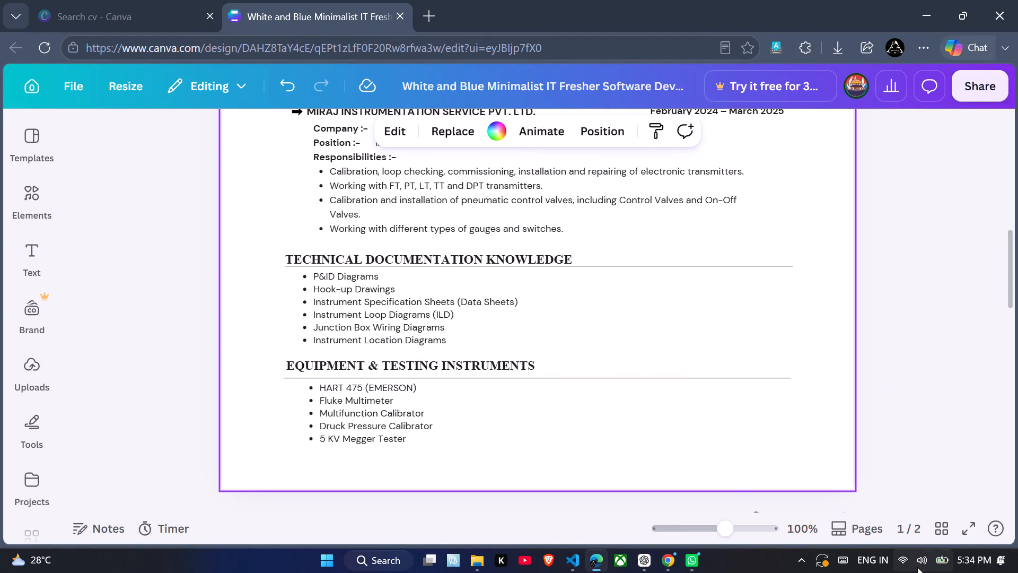
Lower the computer's display brightness in the Windows quick settings and return to the resume.
click(919, 567)
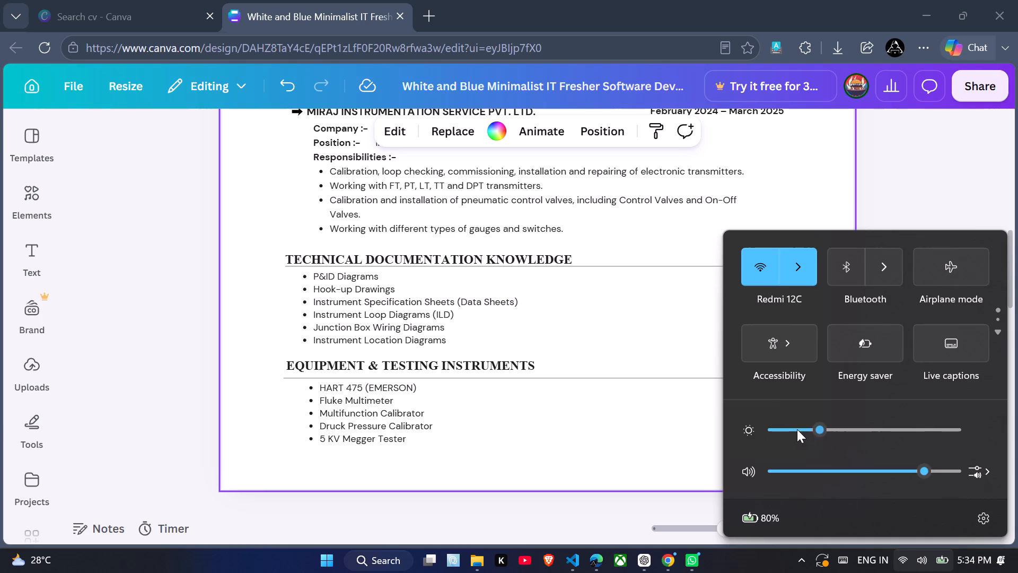
click(794, 429)
click(777, 429)
click(627, 403)
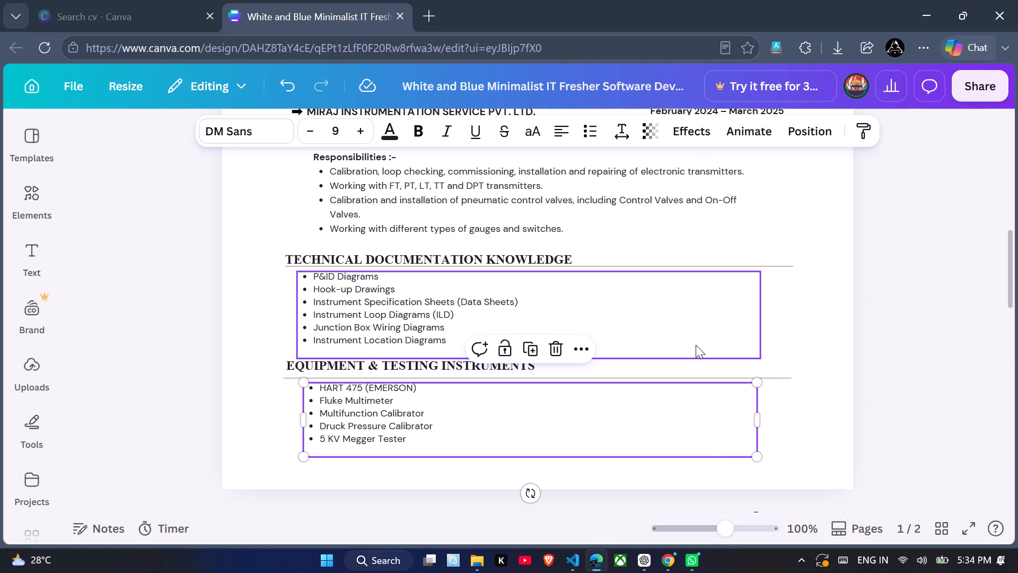
Move the EQUIPMENT & TESTING INSTRUMENTS underline up close beneath its heading, and align its bullet list with the TECHNICAL DOCUMENTATION KNOWLEDGE bullets.
scroll(696, 345, down, 1)
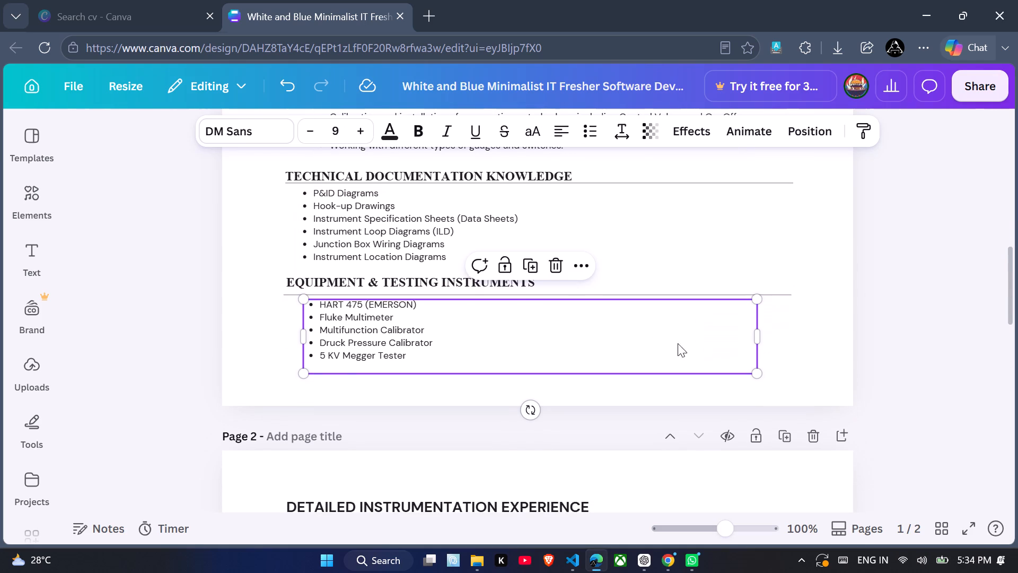
drag(622, 294, 622, 292)
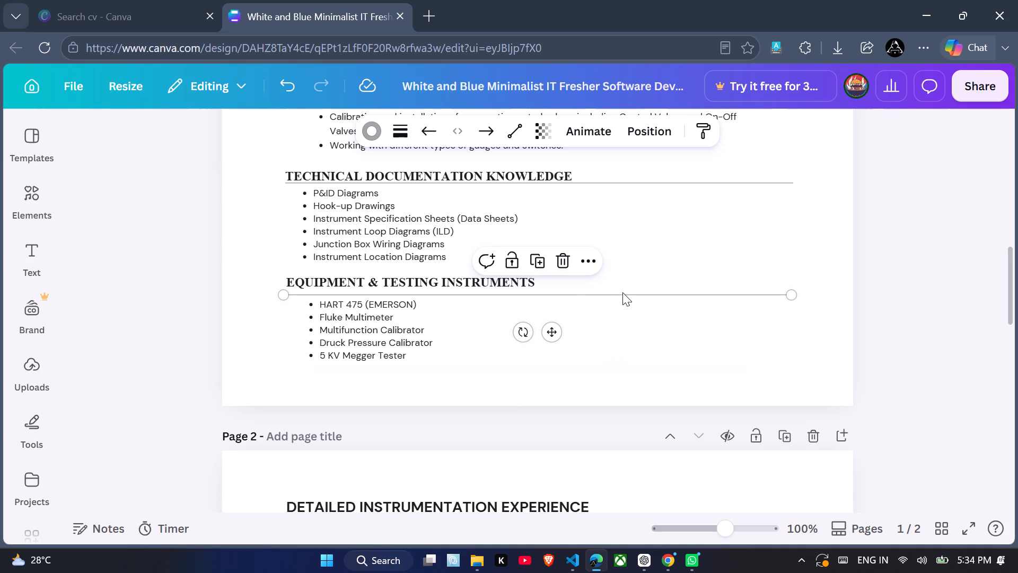
drag(622, 292, 622, 291)
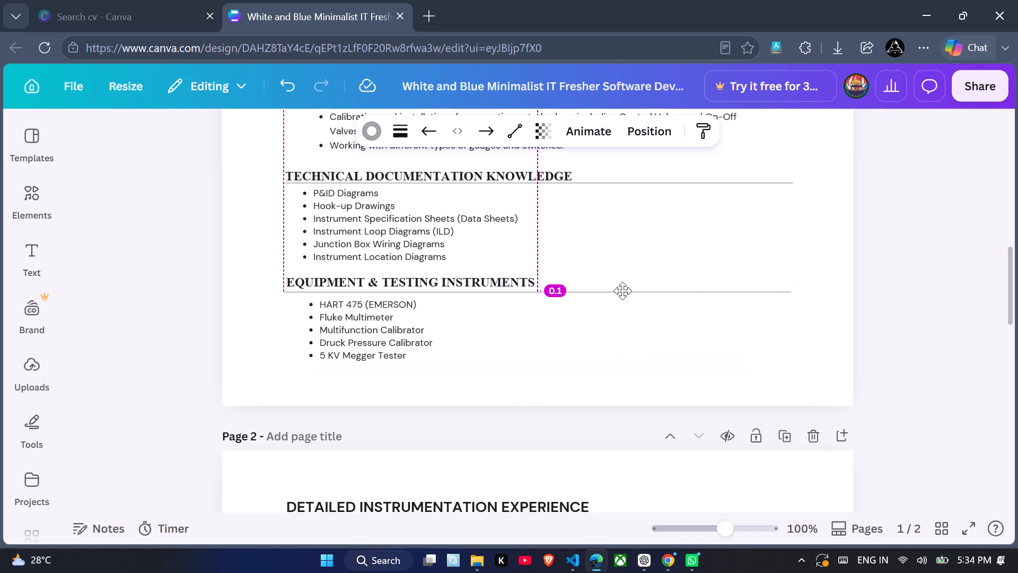
drag(622, 291, 622, 289)
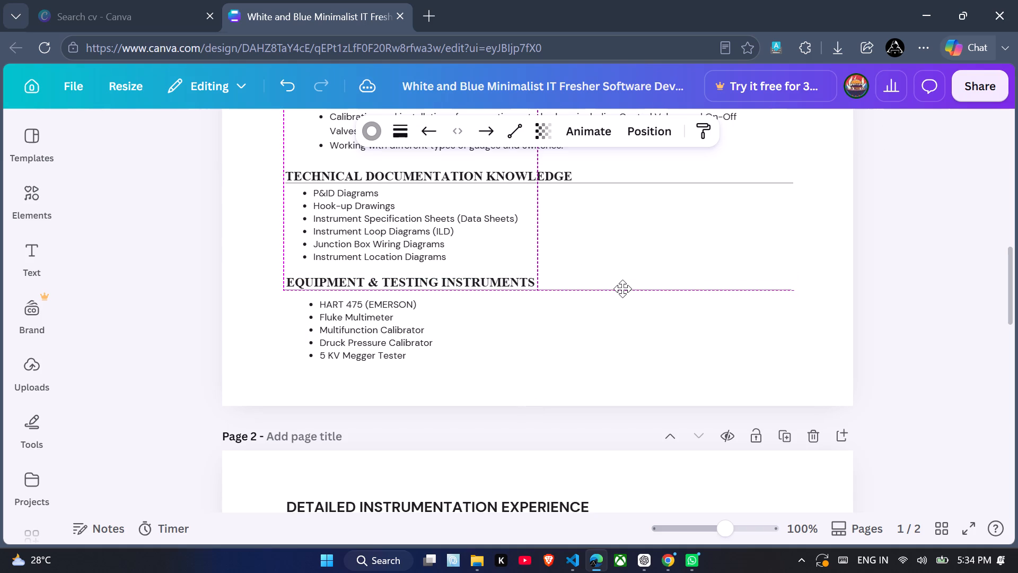
drag(622, 289, 623, 288)
drag(383, 328, 377, 323)
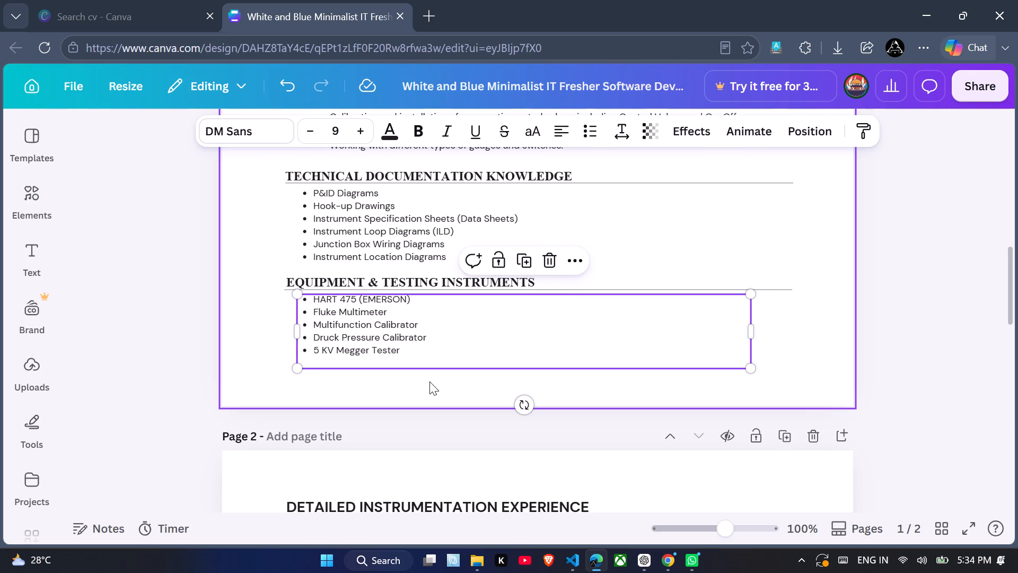
click(429, 381)
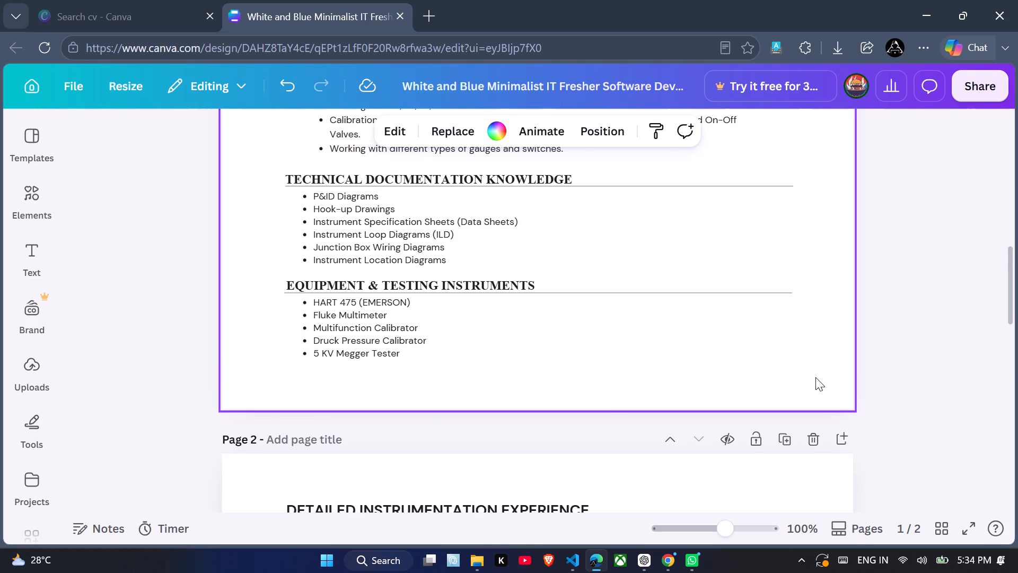
Set the DETAILED INSTRUMENTATION EXPERIENCE heading on page 2 to Times New Roman at size 12, matching the page 1 headings.
scroll(815, 377, up, 1)
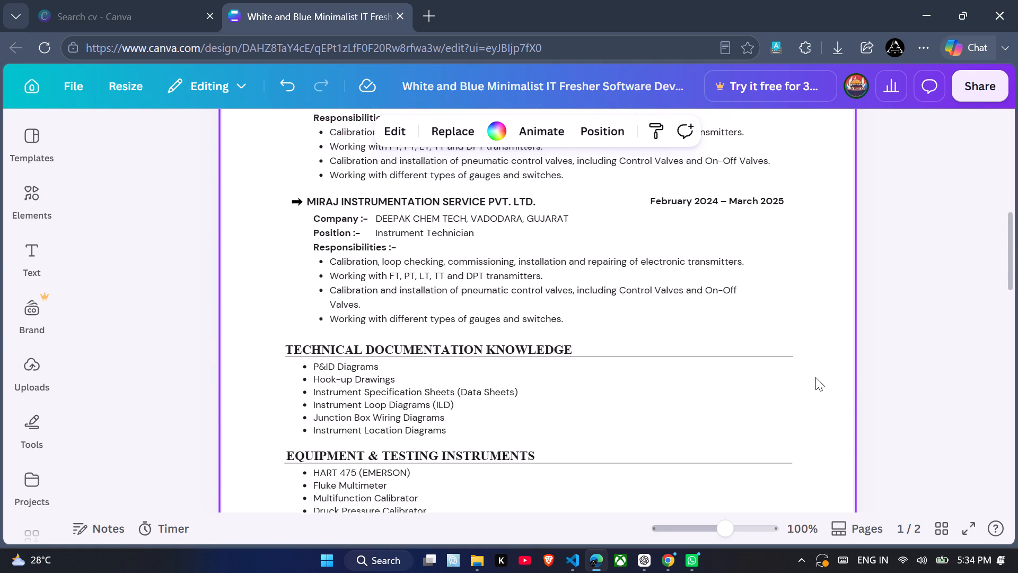
scroll(815, 377, down, 3)
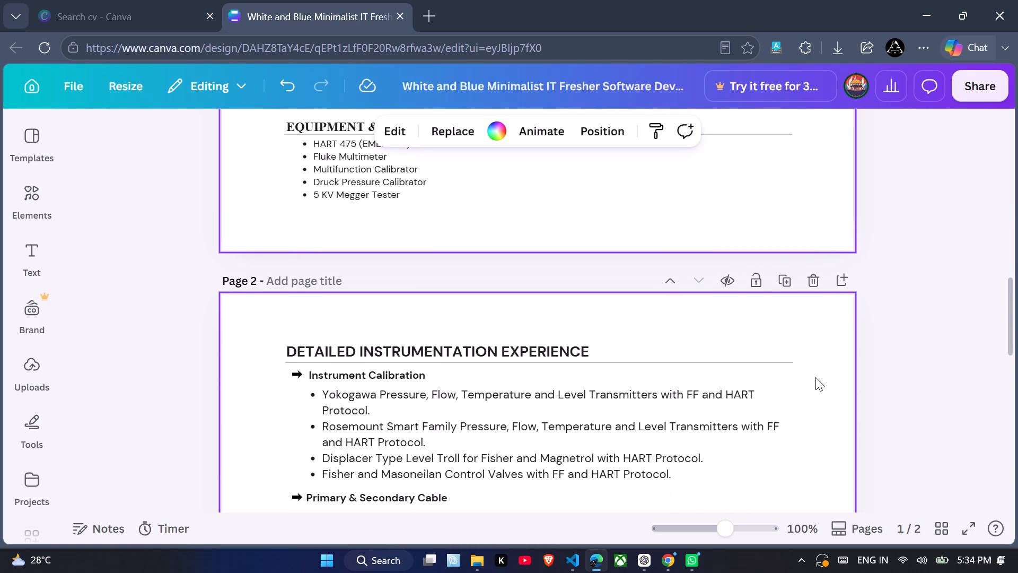
scroll(815, 377, down, 3)
scroll(815, 377, up, 1)
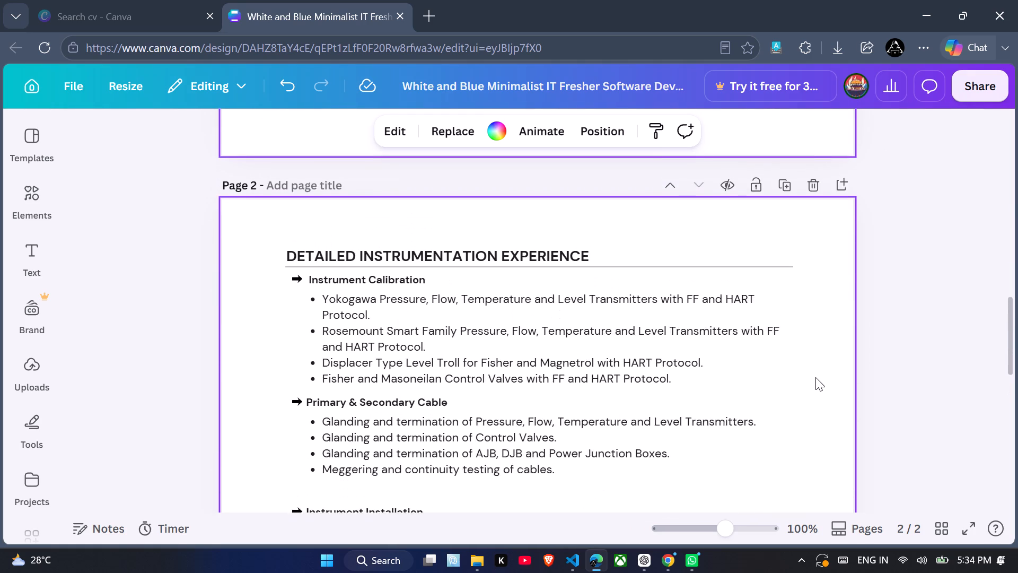
scroll(815, 377, up, 2)
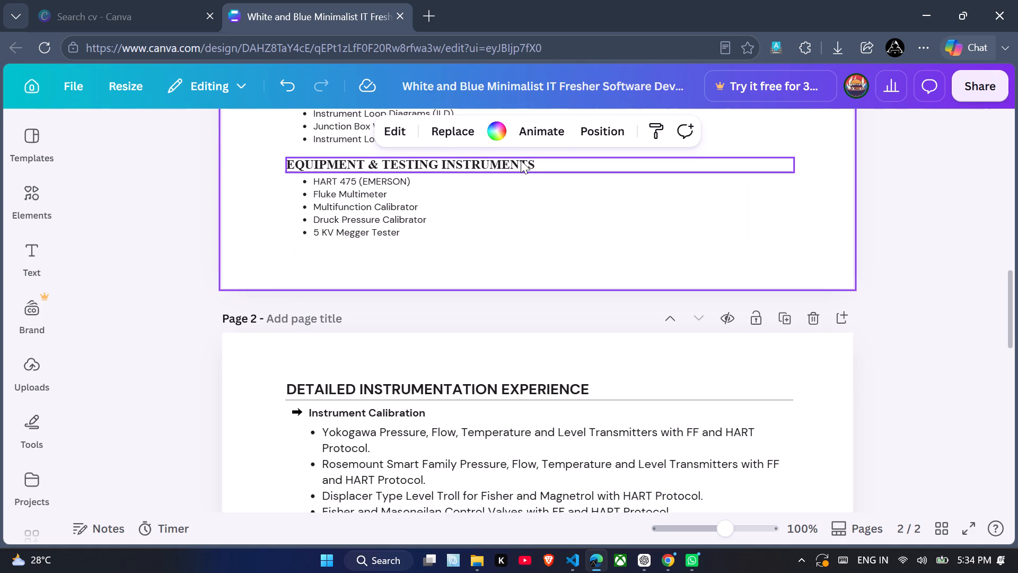
click(521, 160)
click(419, 190)
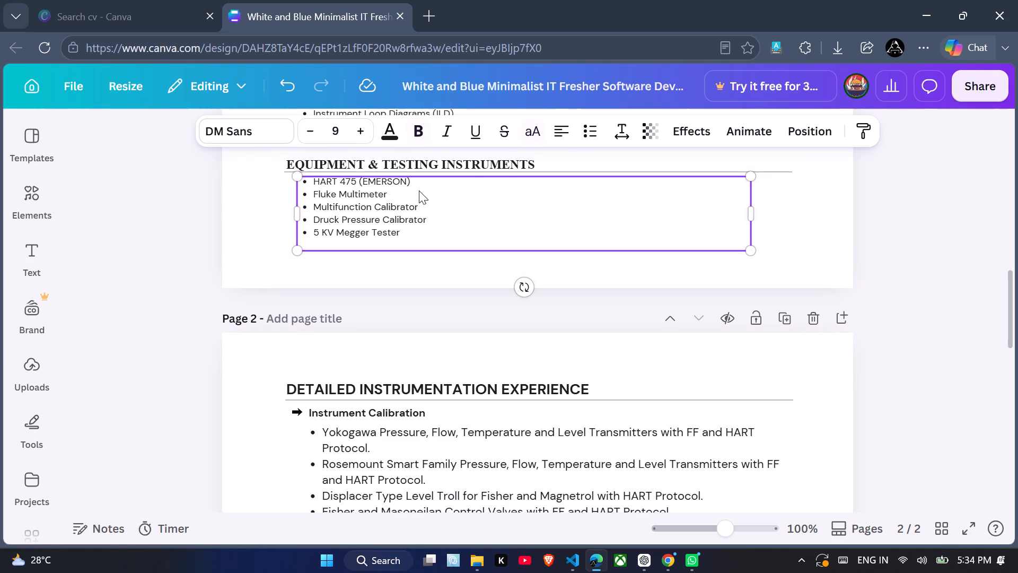
scroll(419, 190, down, 2)
click(425, 190)
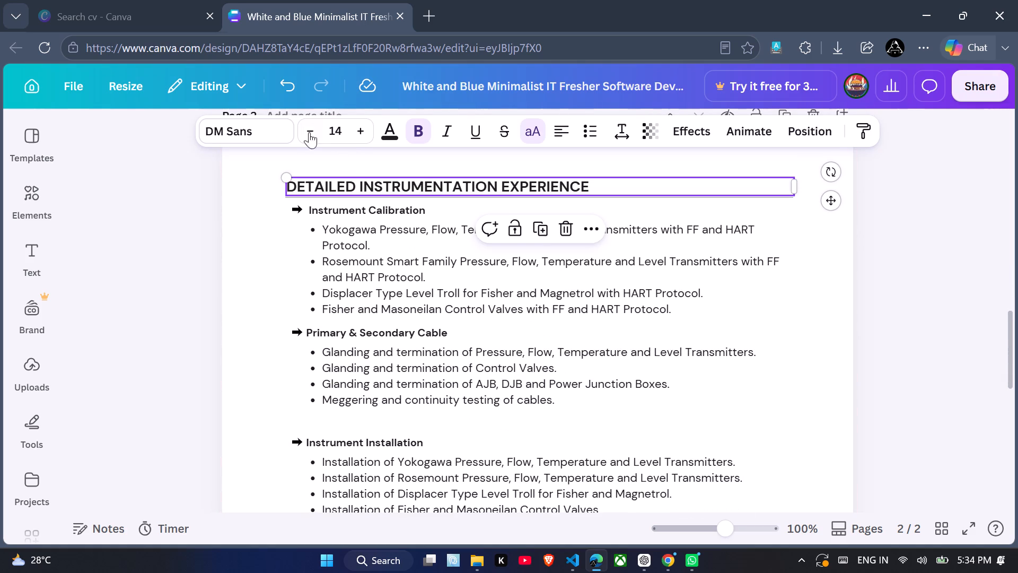
double_click(308, 129)
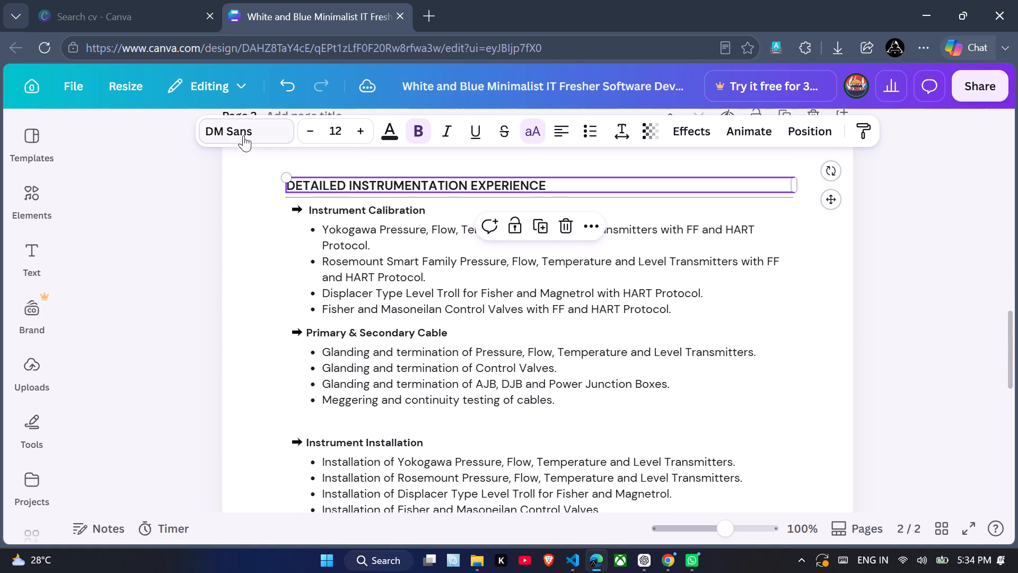
click(243, 135)
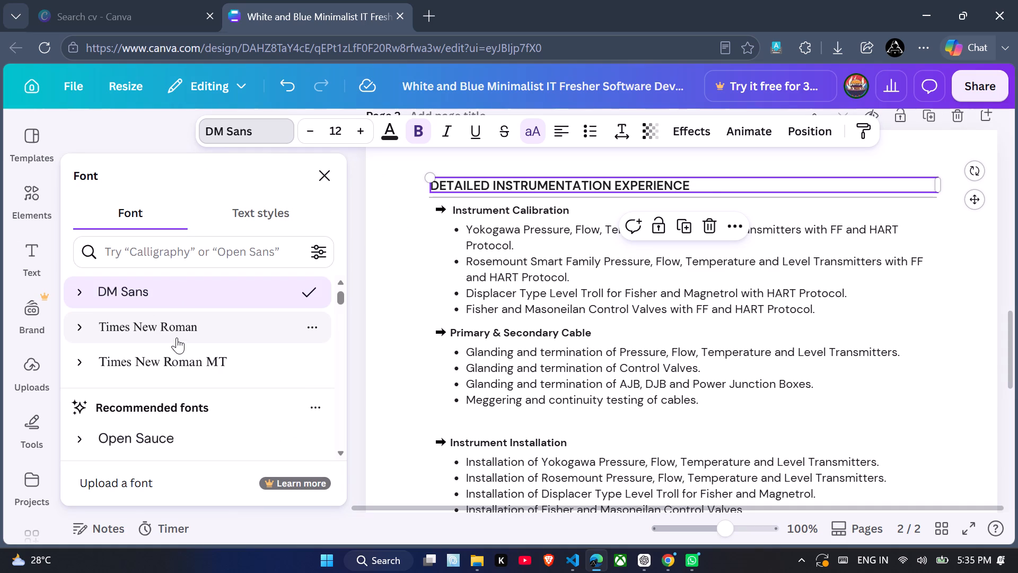
click(177, 337)
Reduce the bullet lists under Instrument Calibration and Primary & Secondary Cable on page 2 to font size 9.
click(489, 284)
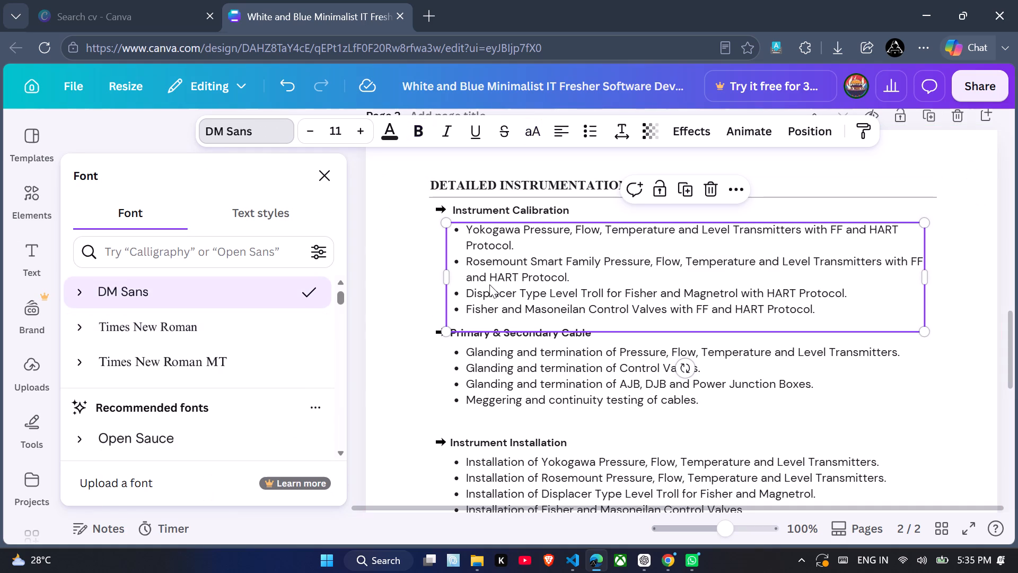
click(477, 212)
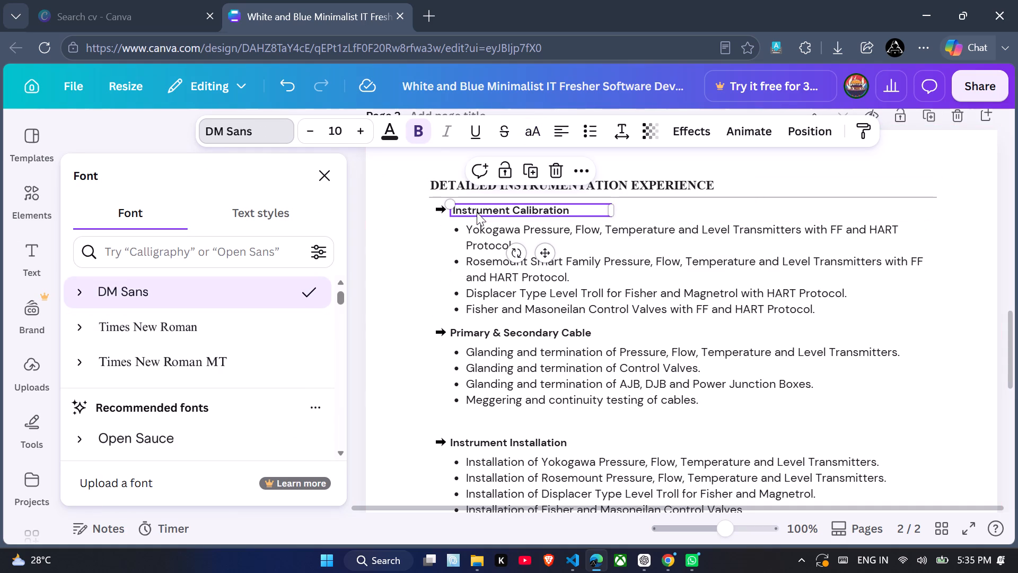
click(499, 262)
double_click(309, 132)
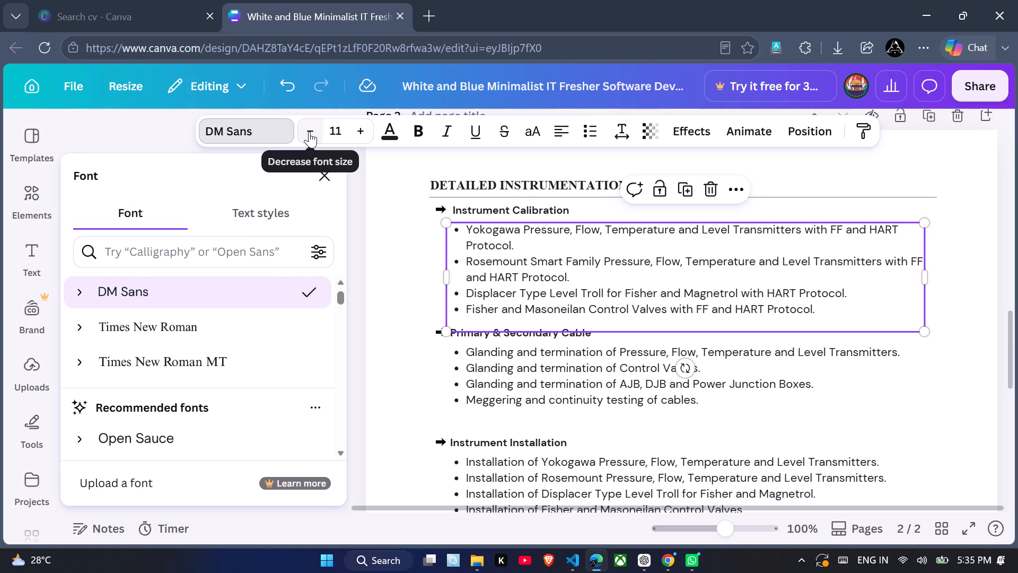
scroll(561, 327, down, 1)
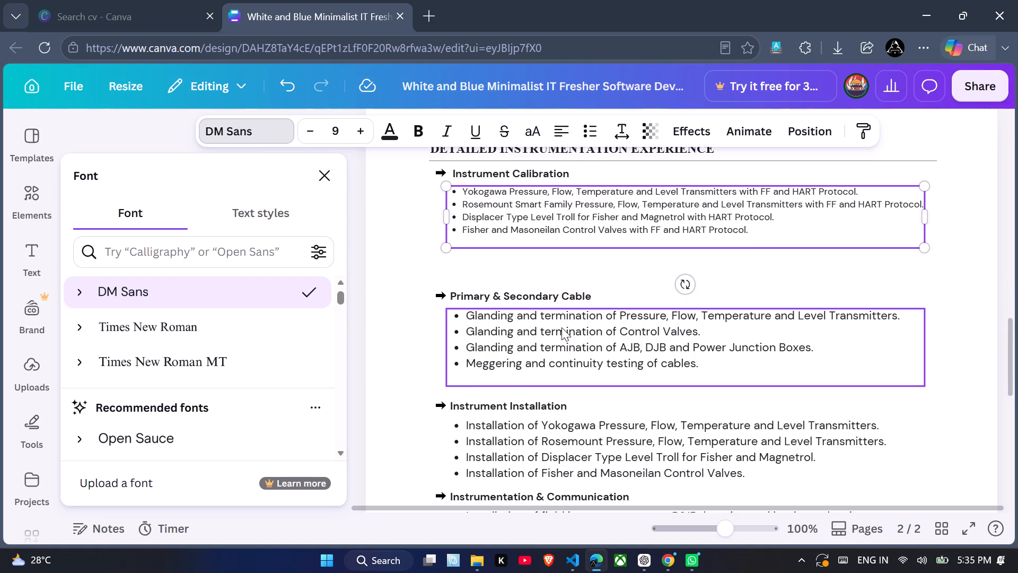
scroll(561, 327, down, 1)
click(561, 327)
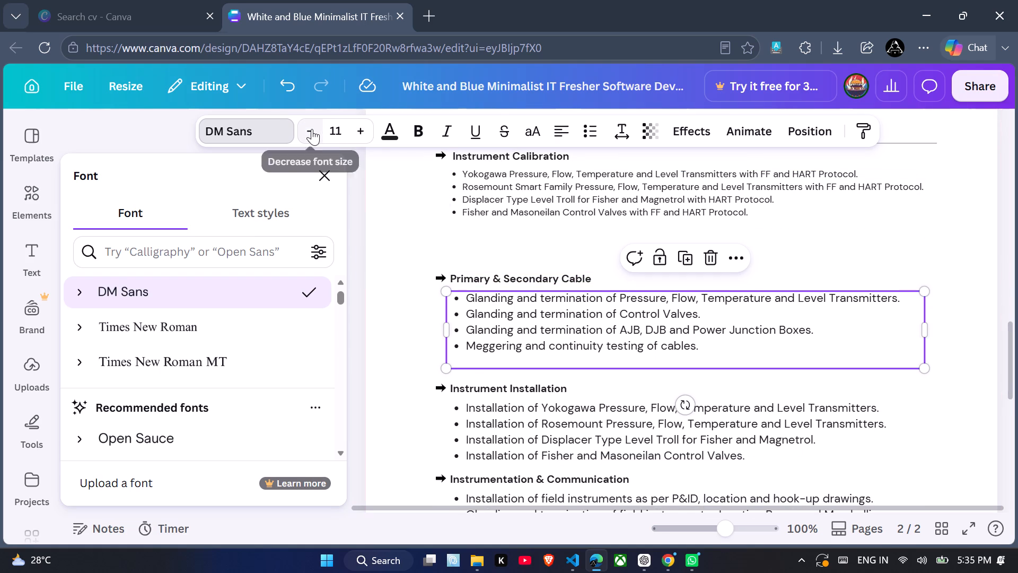
click(311, 129)
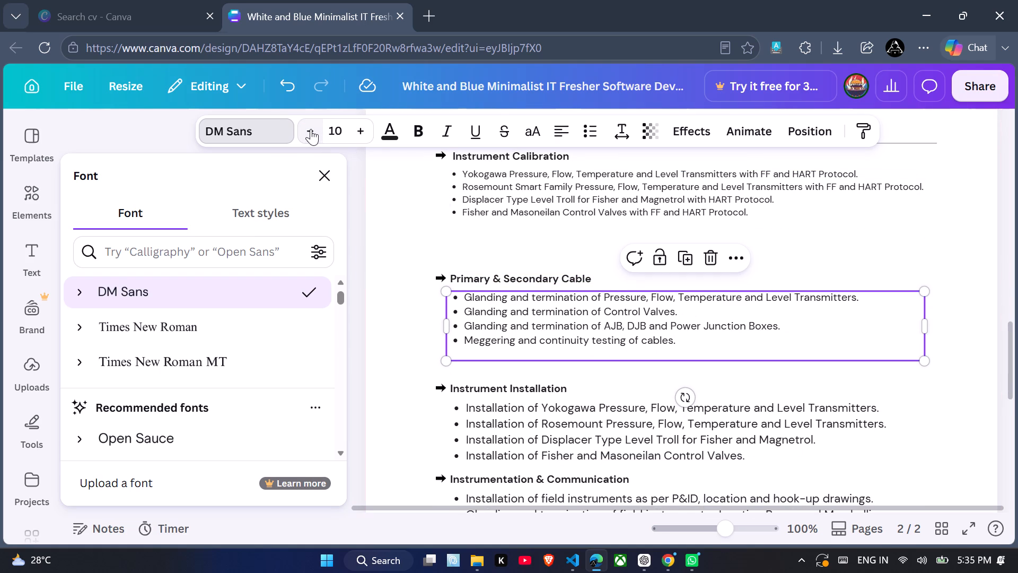
click(311, 129)
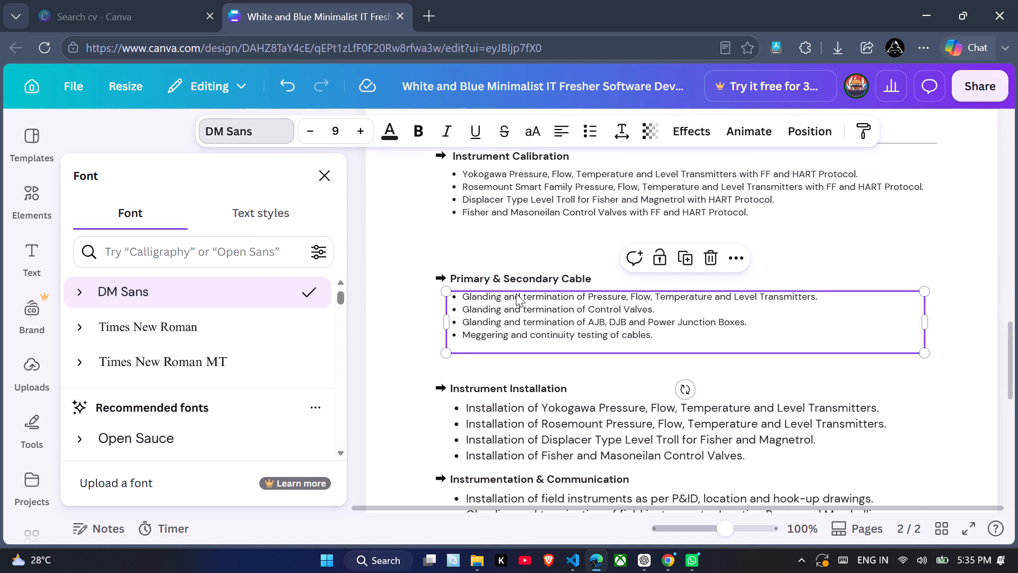
Reduce the bullet lists under Instrument Installation and Instrumentation & Communication on page 2 to font size 9.
click(533, 277)
scroll(533, 277, down, 1)
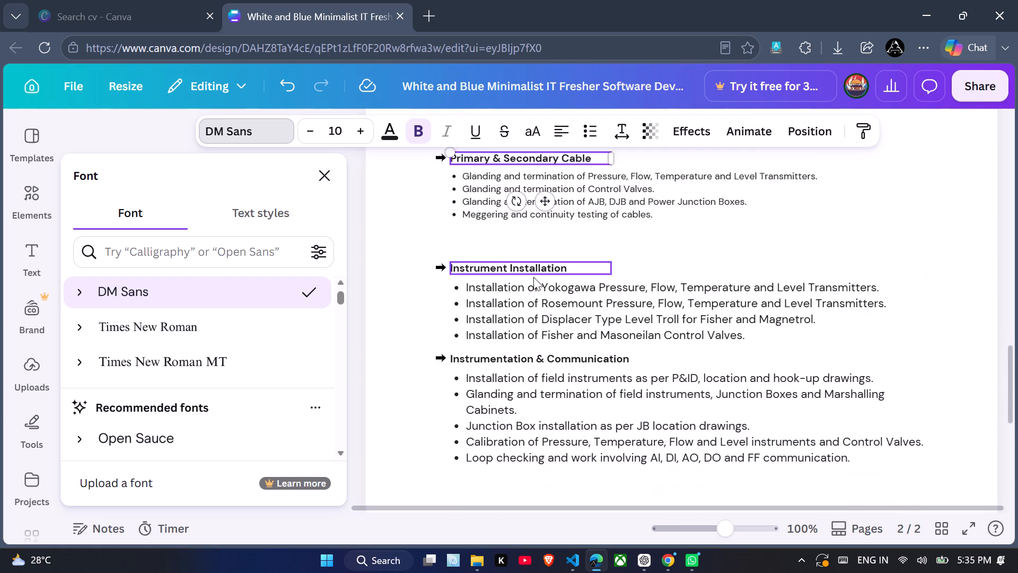
scroll(533, 277, down, 1)
click(533, 277)
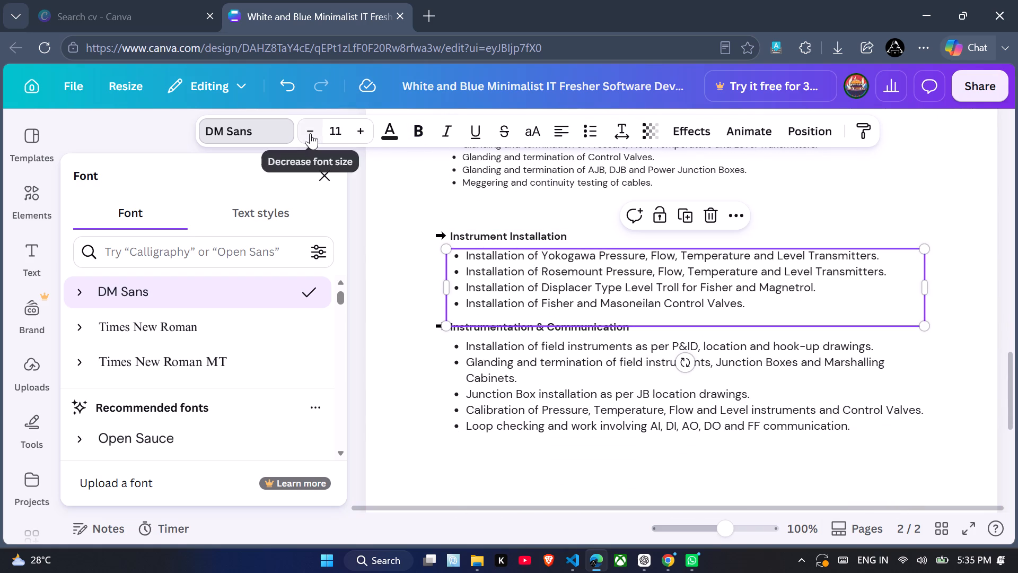
double_click(310, 133)
click(565, 400)
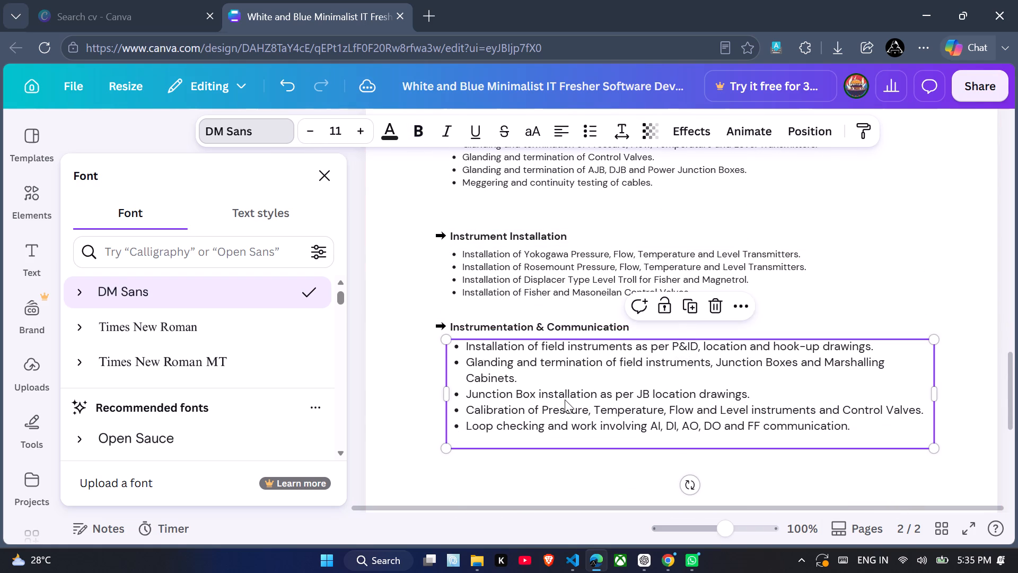
double_click(315, 134)
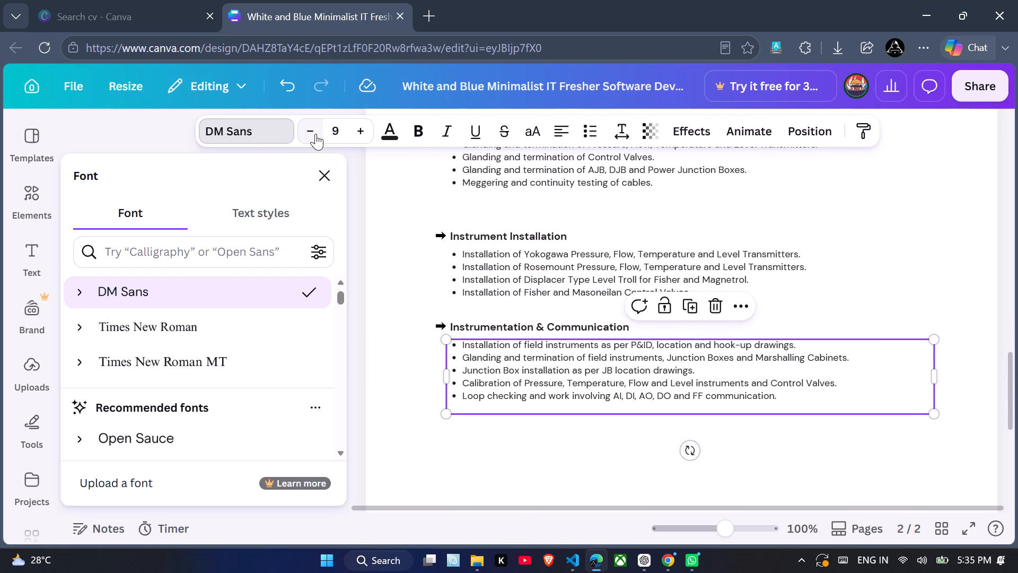
click(529, 326)
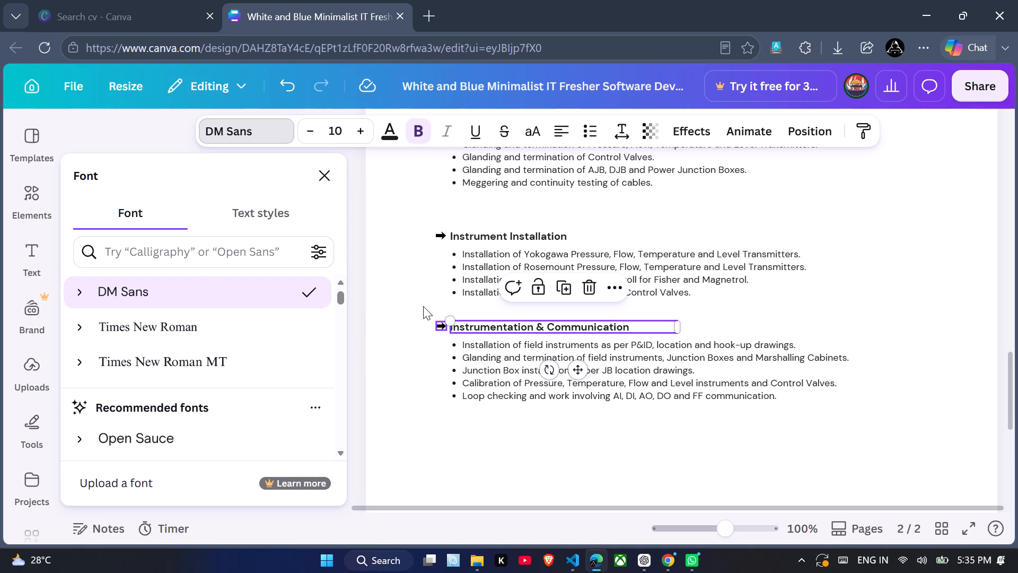
Review the spacing between the subsections of DETAILED INSTRUMENTATION EXPERIENCE on page 2.
click(439, 237)
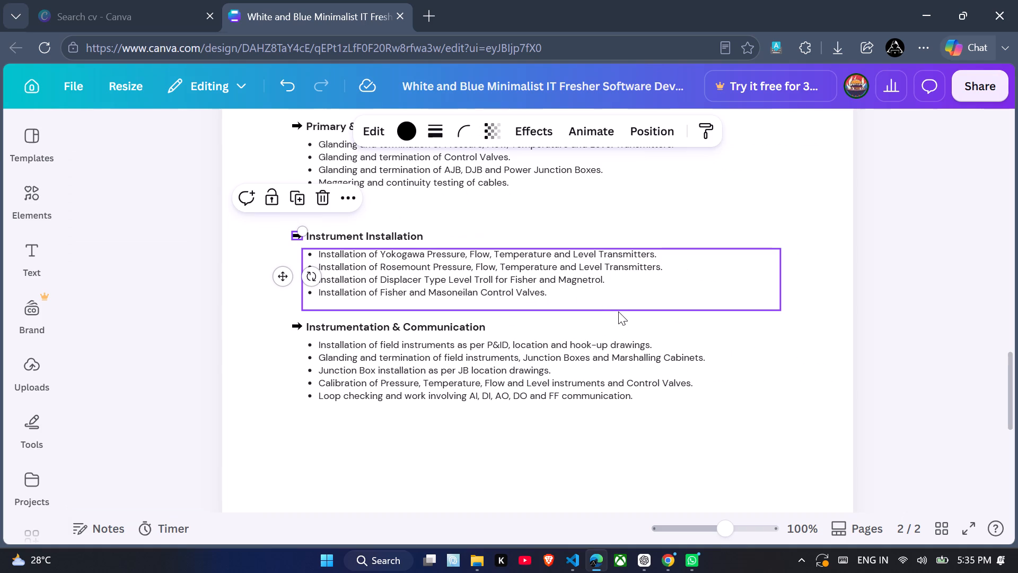
scroll(618, 311, up, 2)
scroll(618, 311, down, 1)
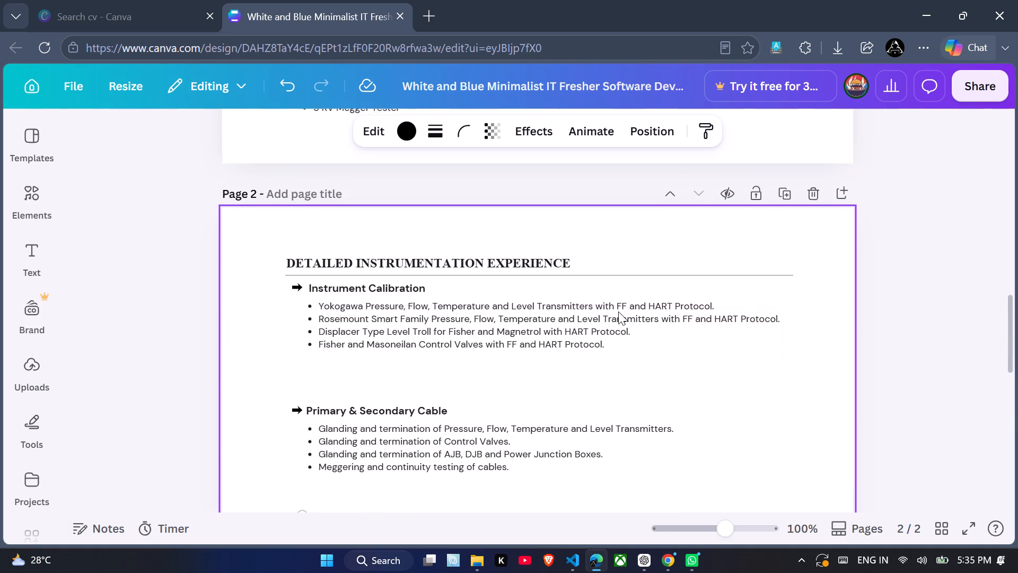
scroll(618, 311, down, 1)
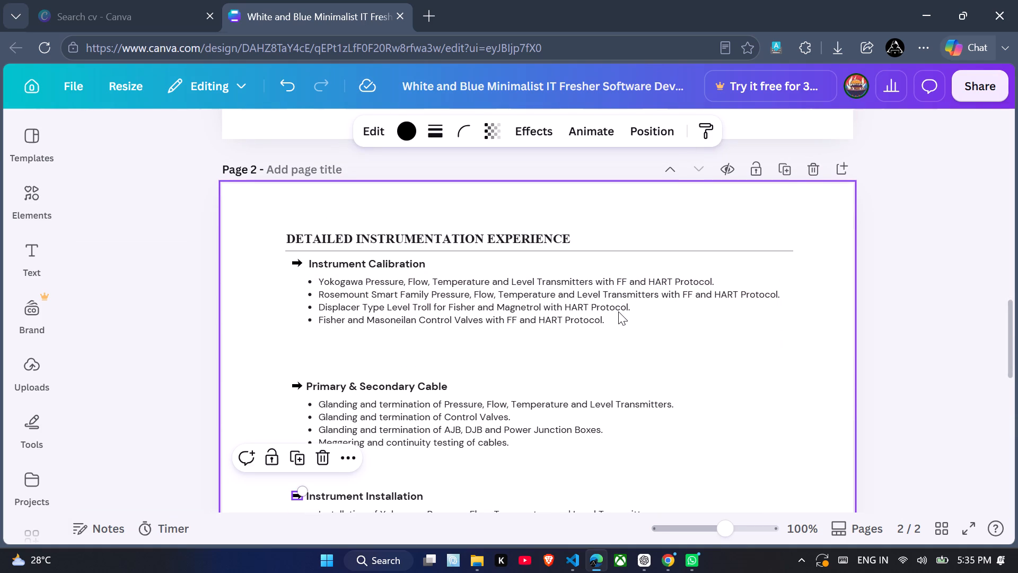
scroll(618, 311, down, 2)
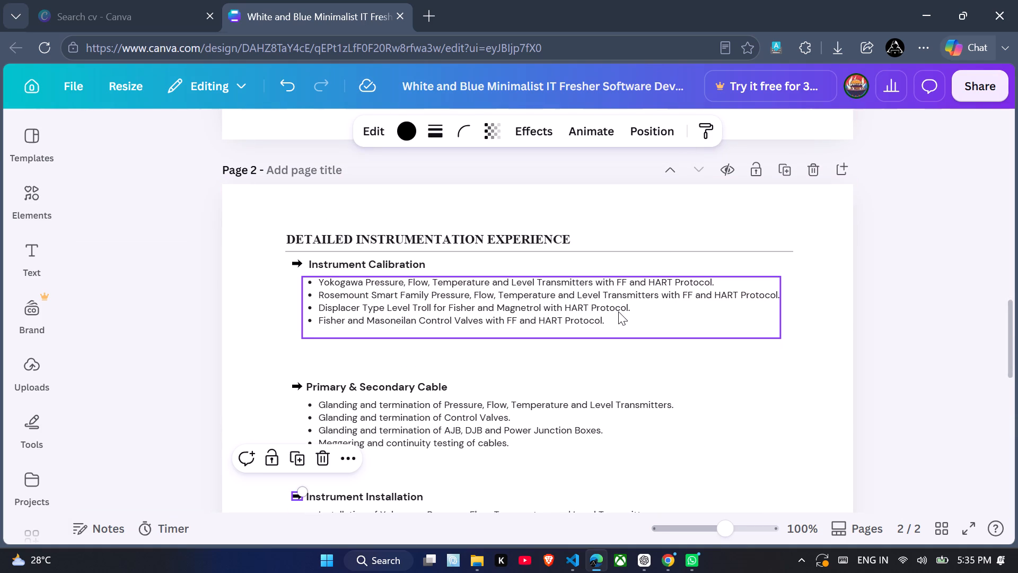
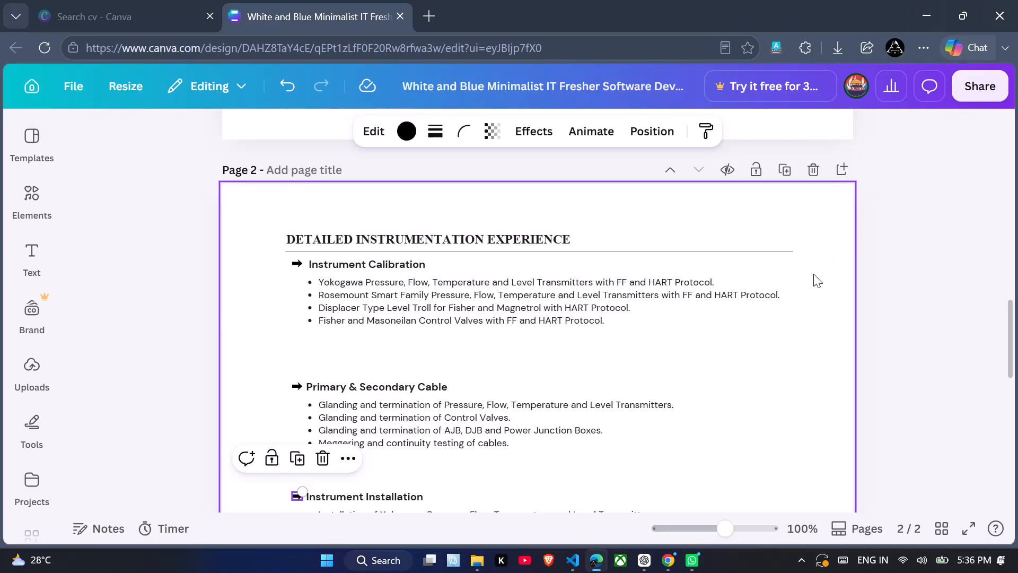
Move the Primary & Secondary Cable heading, arrow and bullets up to close the gap below the Instrument Calibration list.
scroll(810, 309, down, 1)
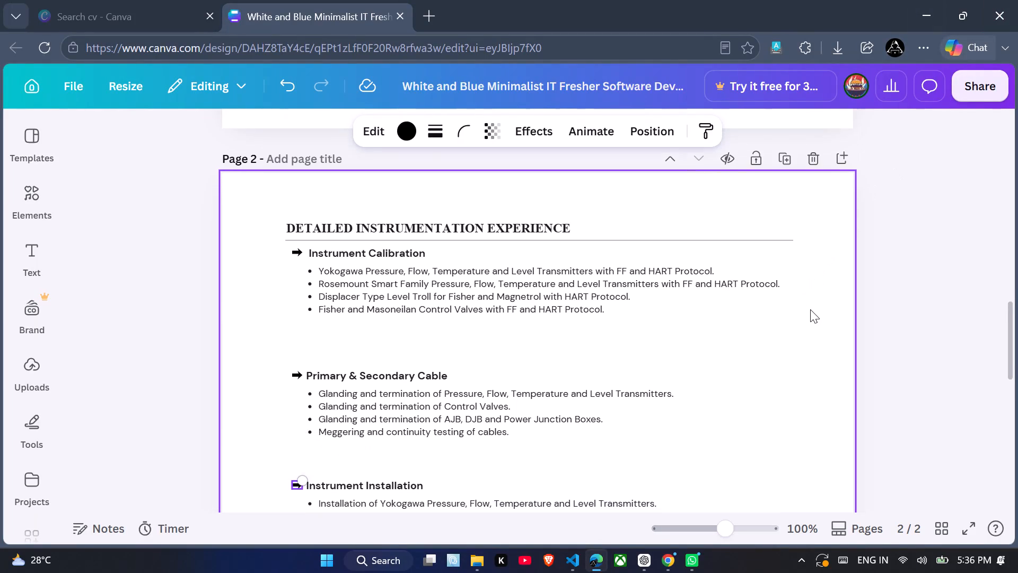
scroll(810, 309, down, 1)
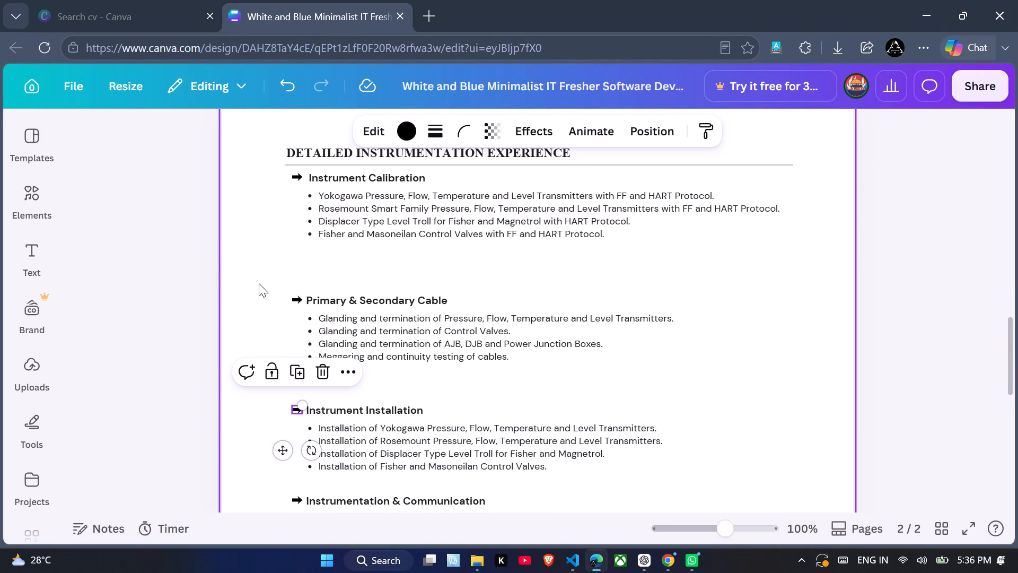
click(266, 288)
drag(266, 288, 659, 375)
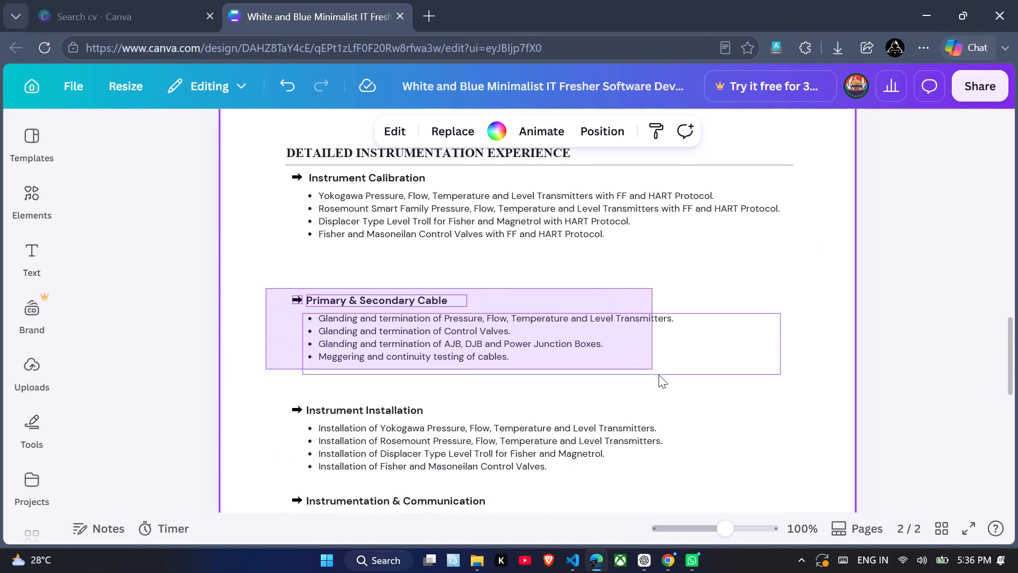
drag(659, 375, 666, 379)
drag(671, 353, 670, 322)
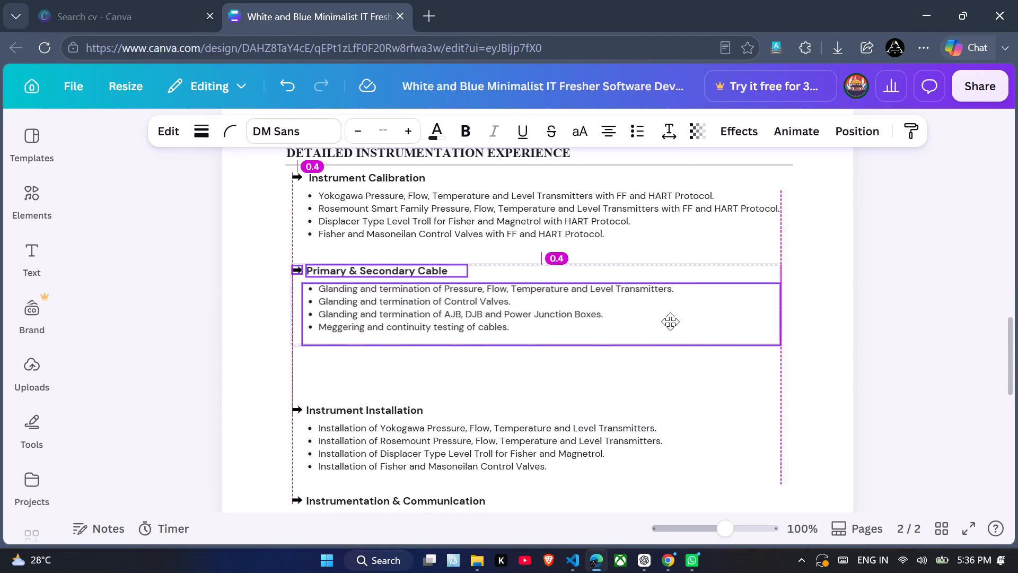
drag(670, 322, 671, 305)
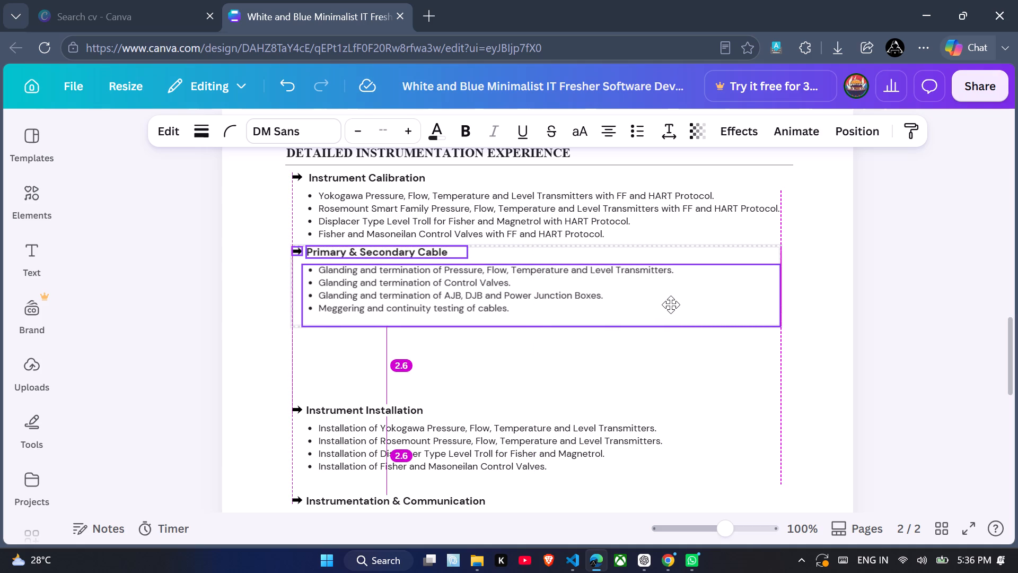
drag(671, 305, 670, 308)
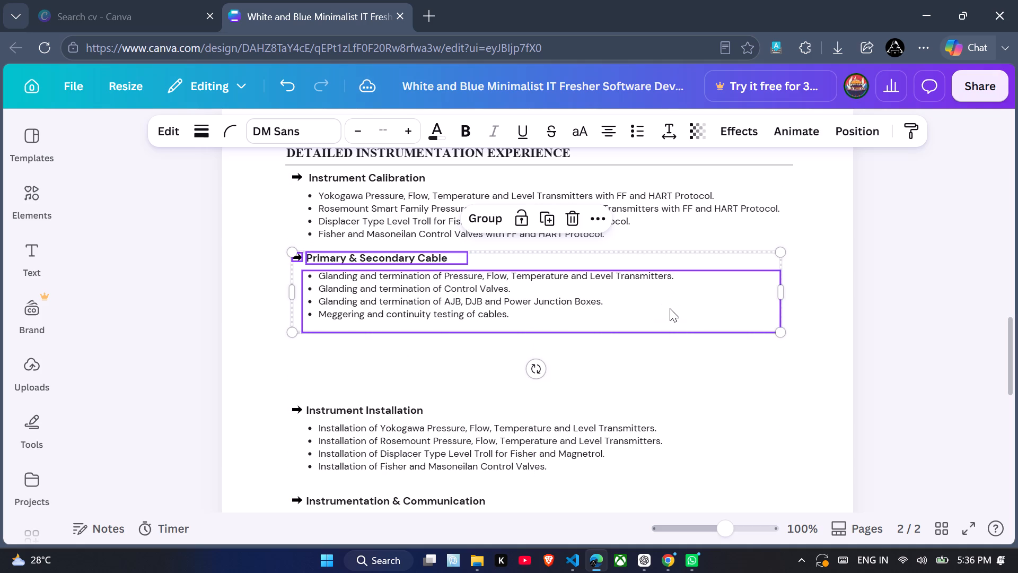
Move the Instrument Installation heading, arrow and bullets up to just below the Primary & Secondary Cable list.
scroll(732, 403, down, 1)
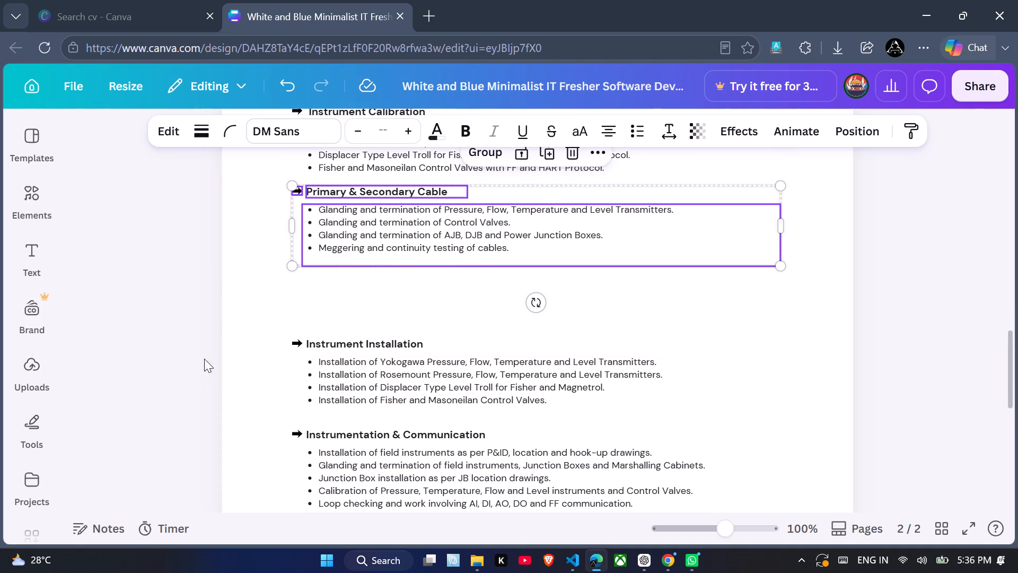
click(281, 339)
drag(281, 339, 524, 380)
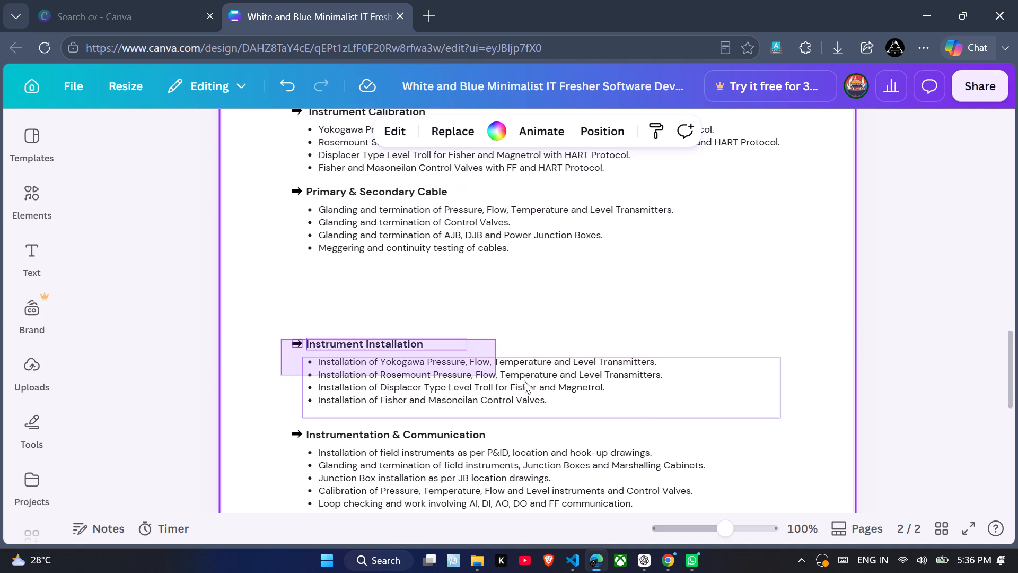
drag(524, 380, 669, 427)
drag(705, 401, 705, 378)
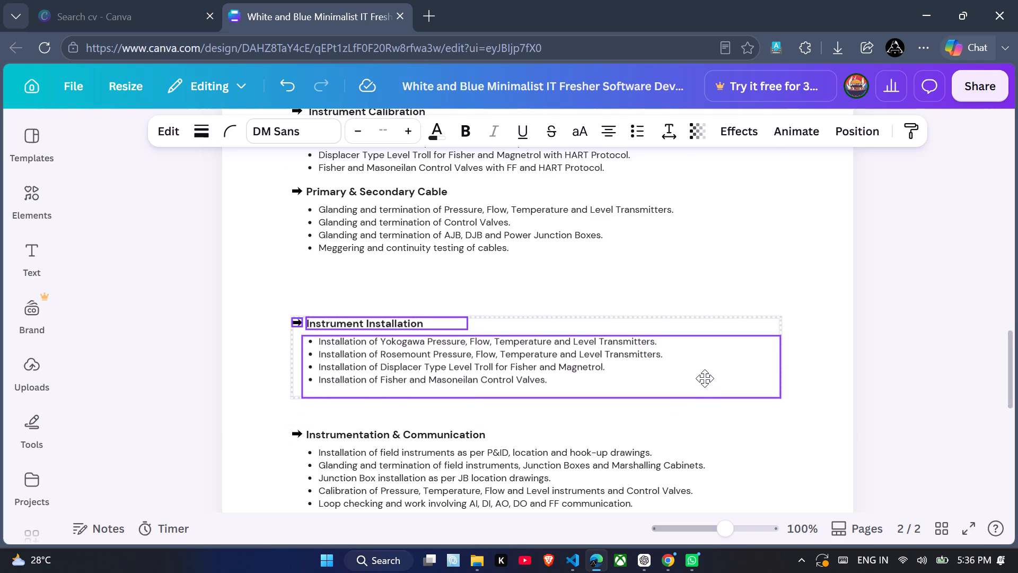
drag(705, 378, 705, 329)
Move the Instrumentation & Communication heading, arrow and bullets up to just below the Instrument Installation list.
scroll(705, 329, down, 2)
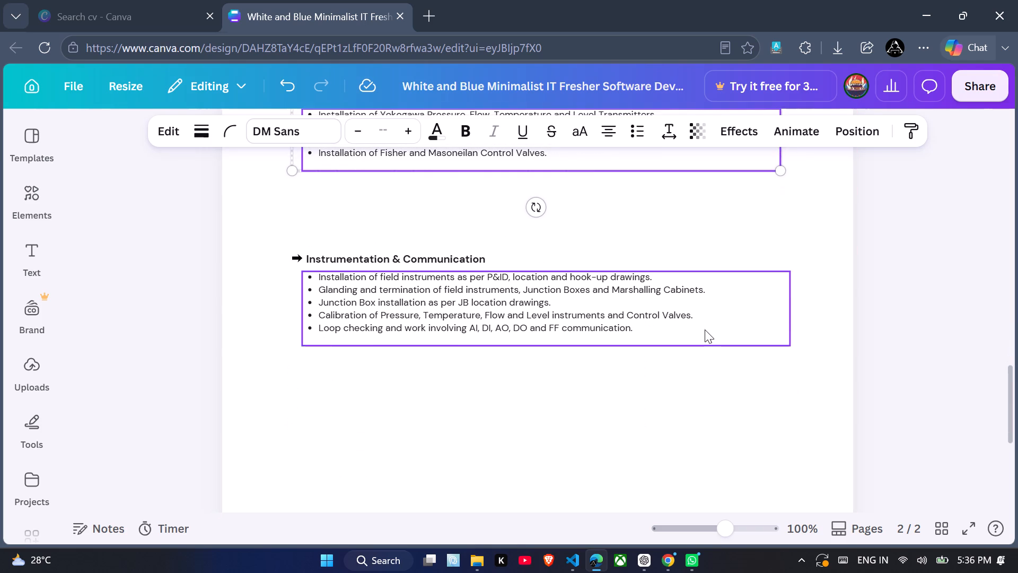
click(281, 249)
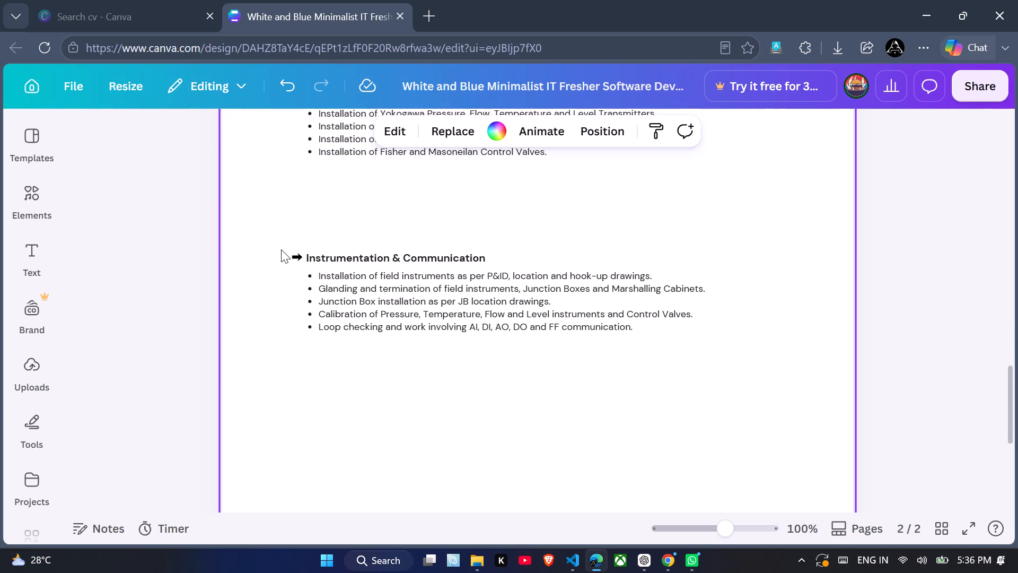
drag(281, 249, 706, 360)
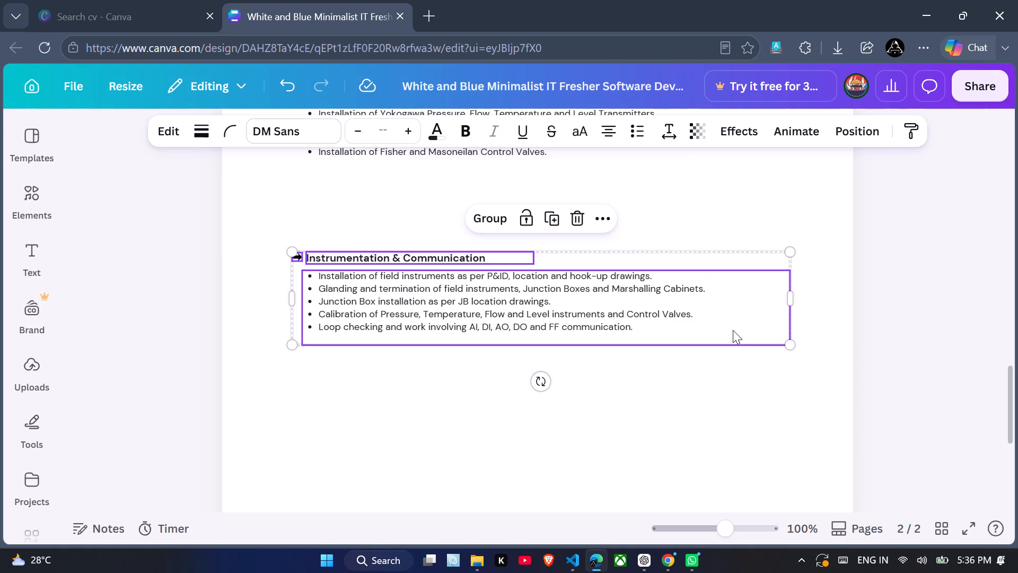
drag(733, 330, 738, 256)
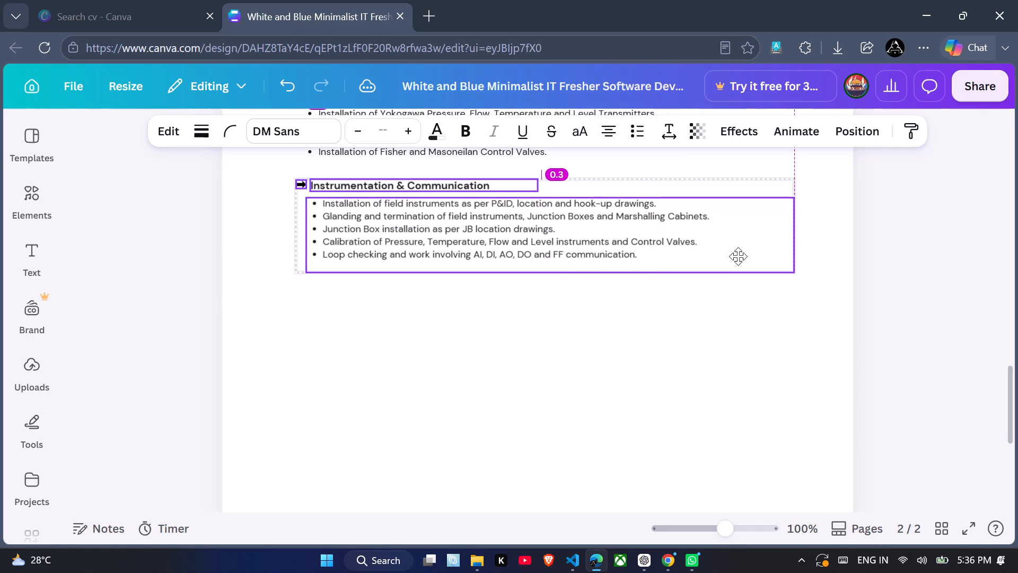
drag(738, 256, 741, 244)
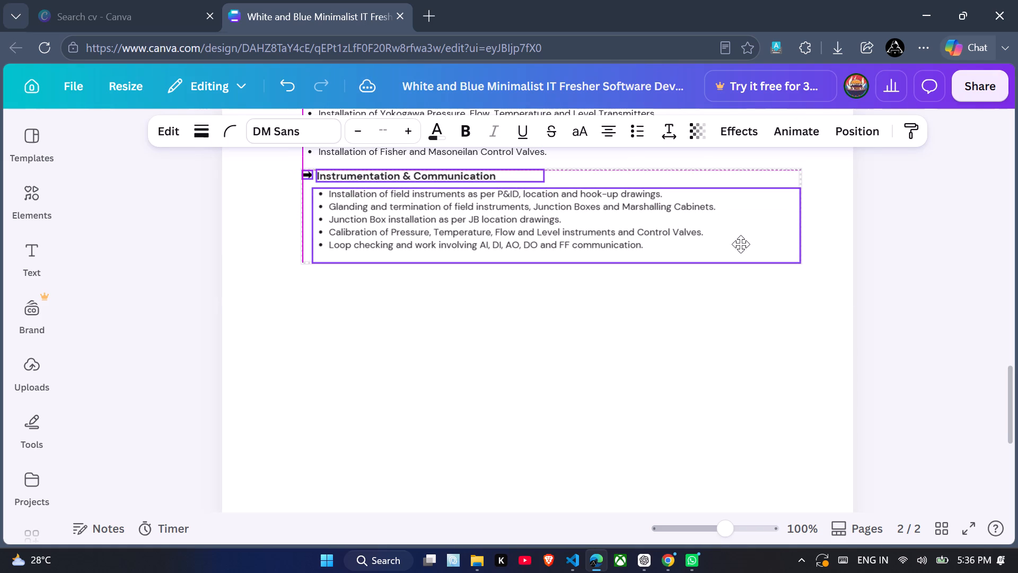
drag(741, 244, 743, 244)
drag(743, 244, 736, 244)
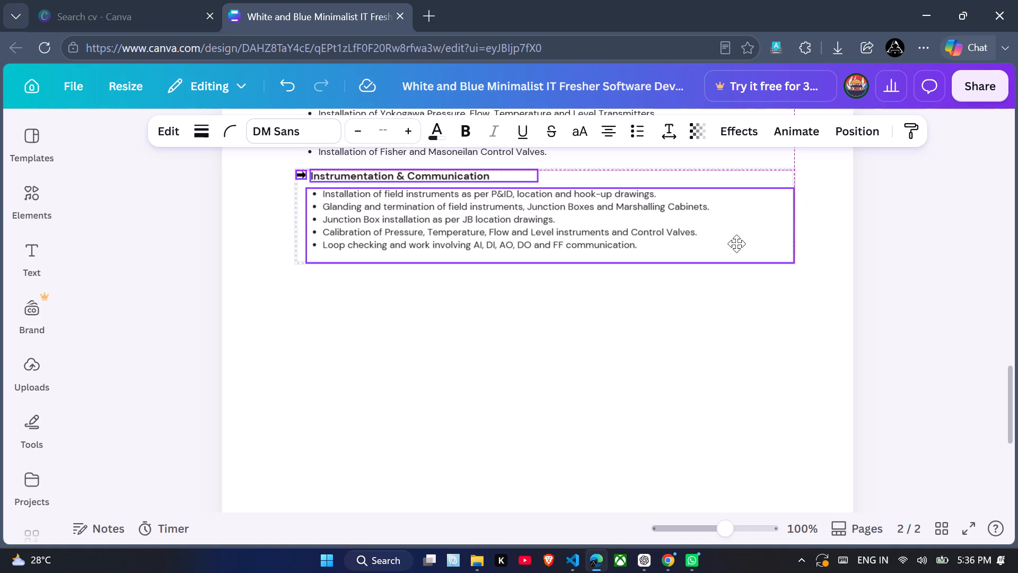
drag(736, 244, 736, 245)
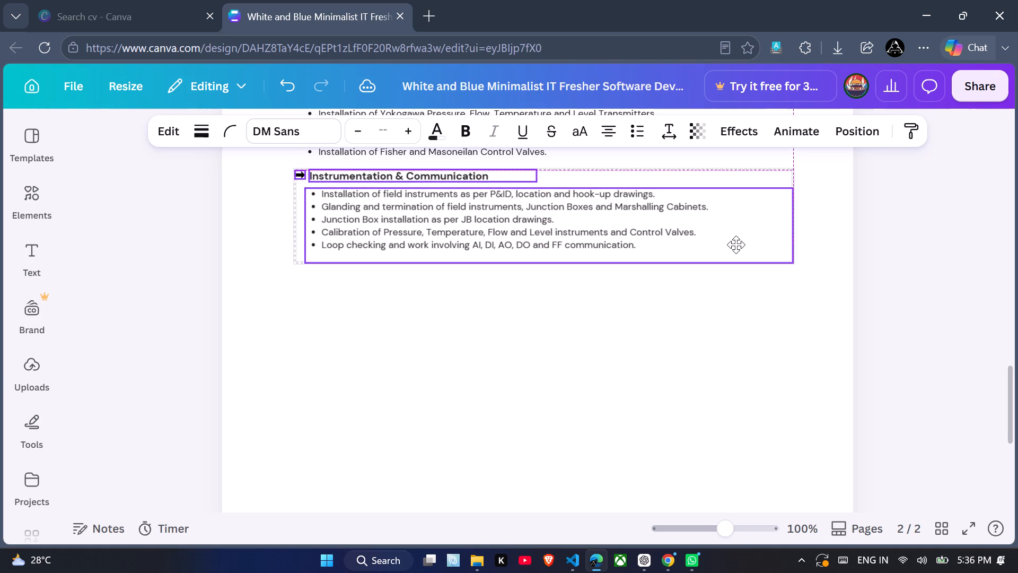
drag(736, 245, 739, 245)
Shift the whole Instrumentation & Communication section slightly left so it is horizontally centred on page 2.
scroll(739, 245, up, 2)
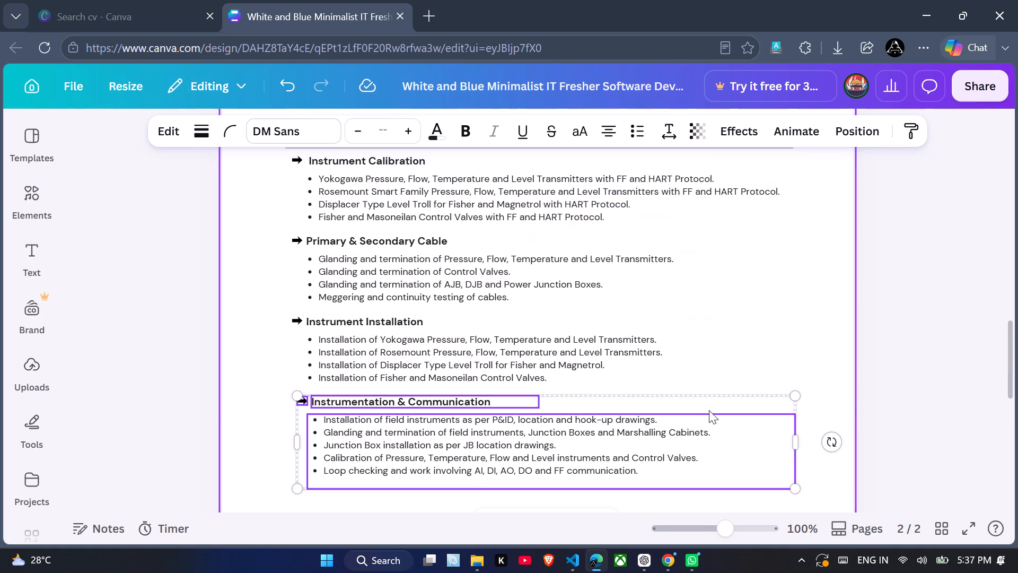
drag(721, 406, 716, 405)
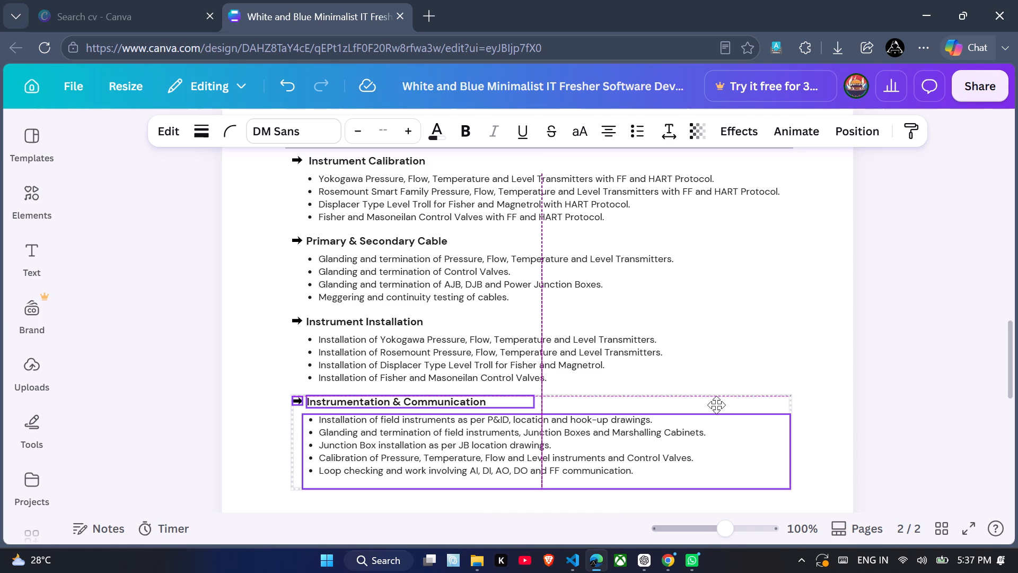
drag(716, 405, 712, 405)
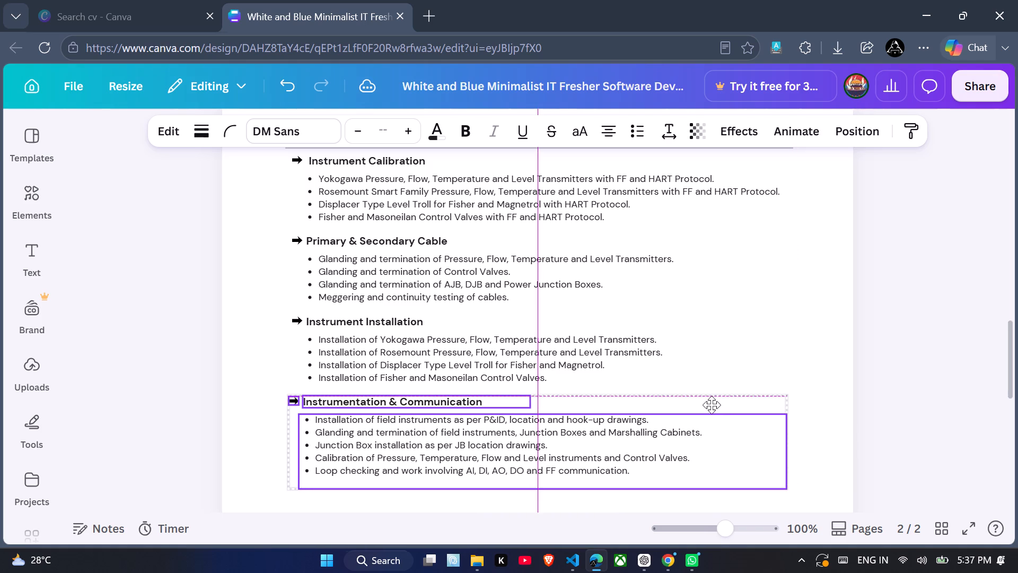
drag(712, 405, 710, 404)
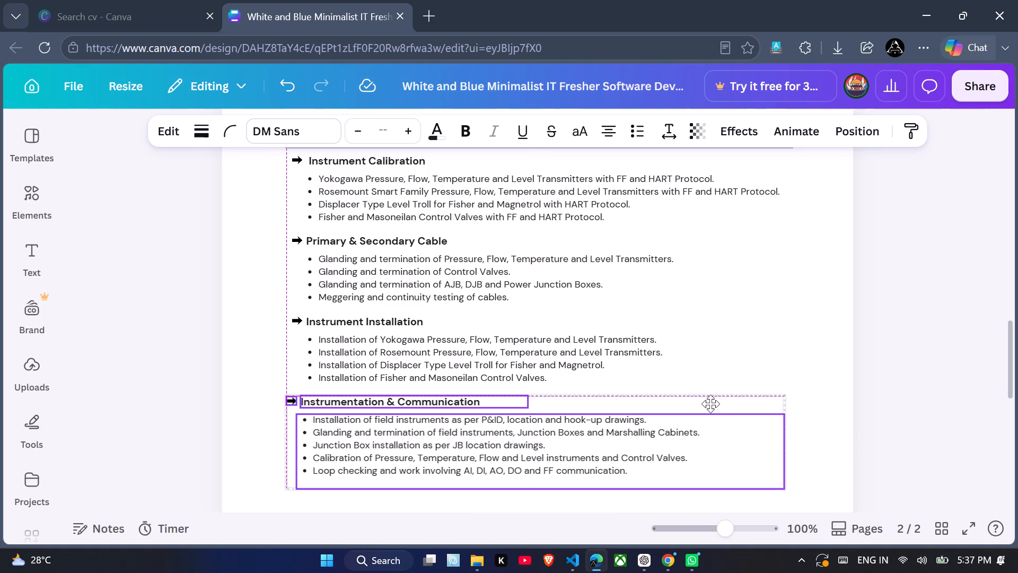
drag(710, 404, 718, 401)
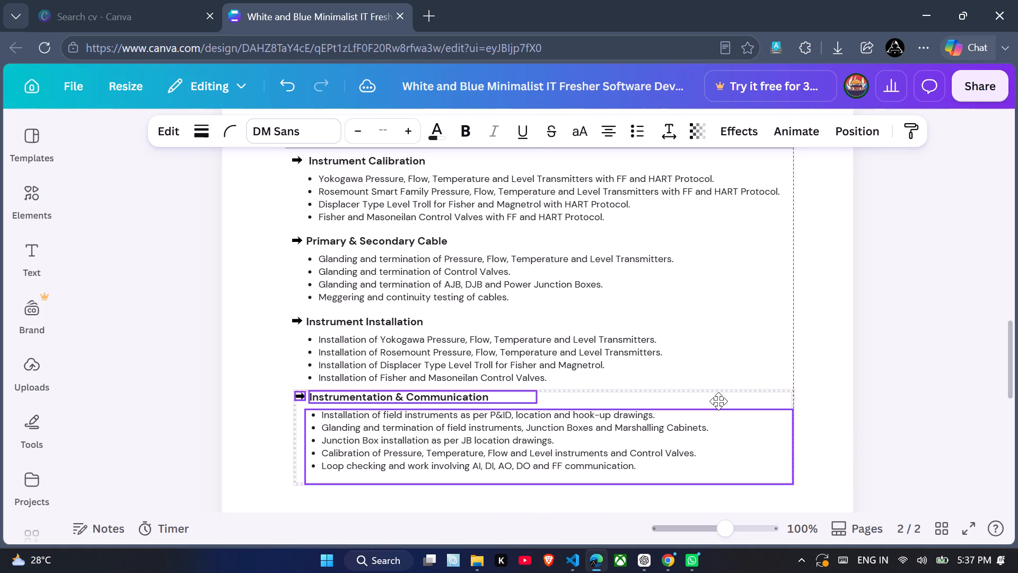
drag(718, 401, 711, 403)
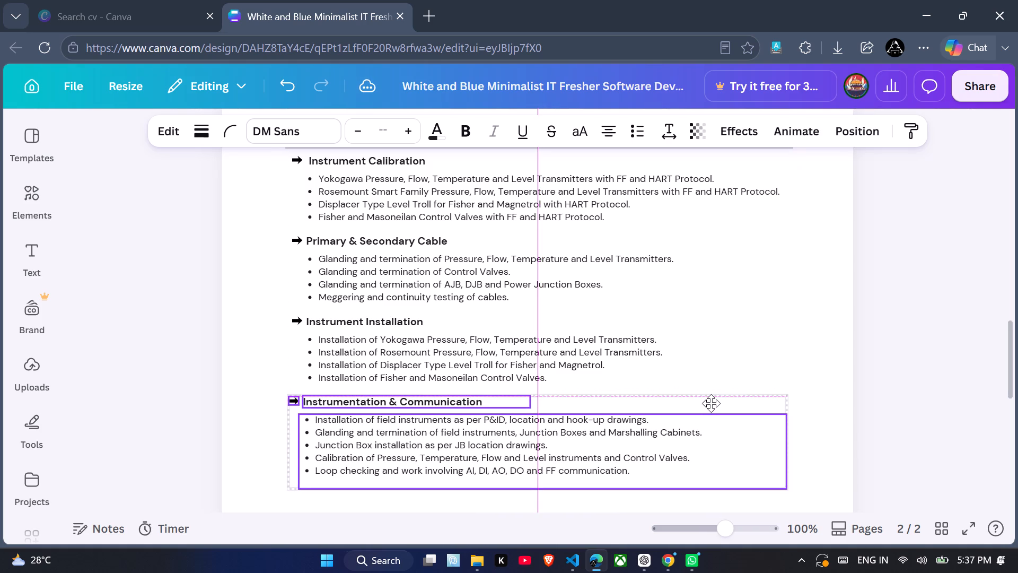
drag(711, 403, 713, 403)
Nudge the Primary & Secondary Cable section slightly closer to the Instrument Calibration list and slightly narrow the selected section.
scroll(832, 348, up, 1)
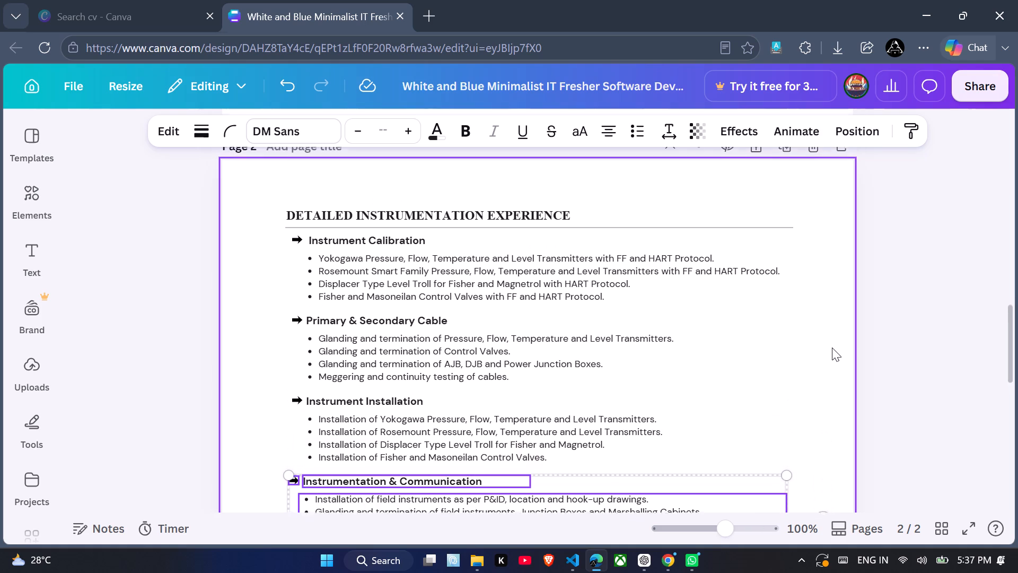
scroll(832, 348, up, 2)
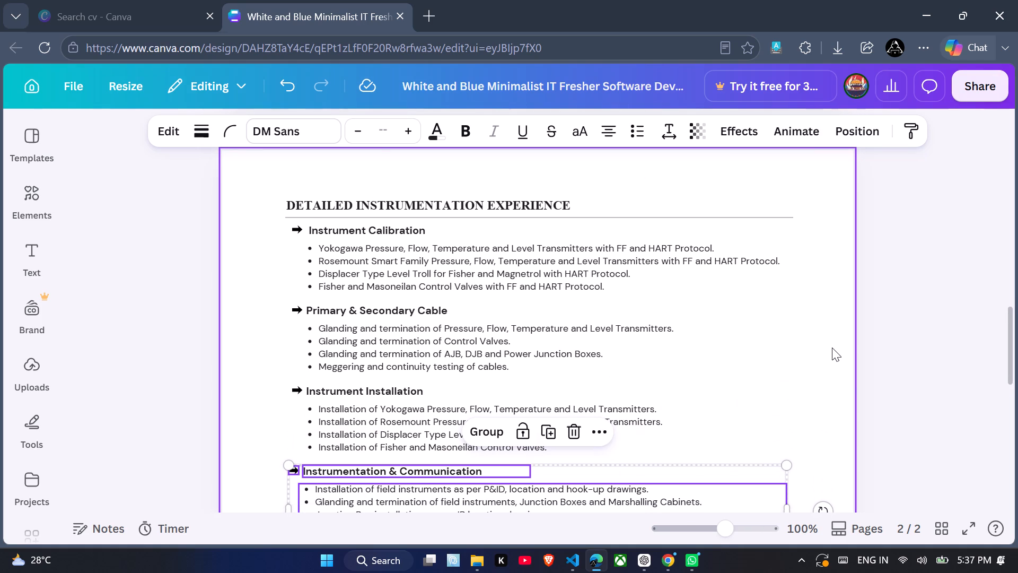
click(832, 348)
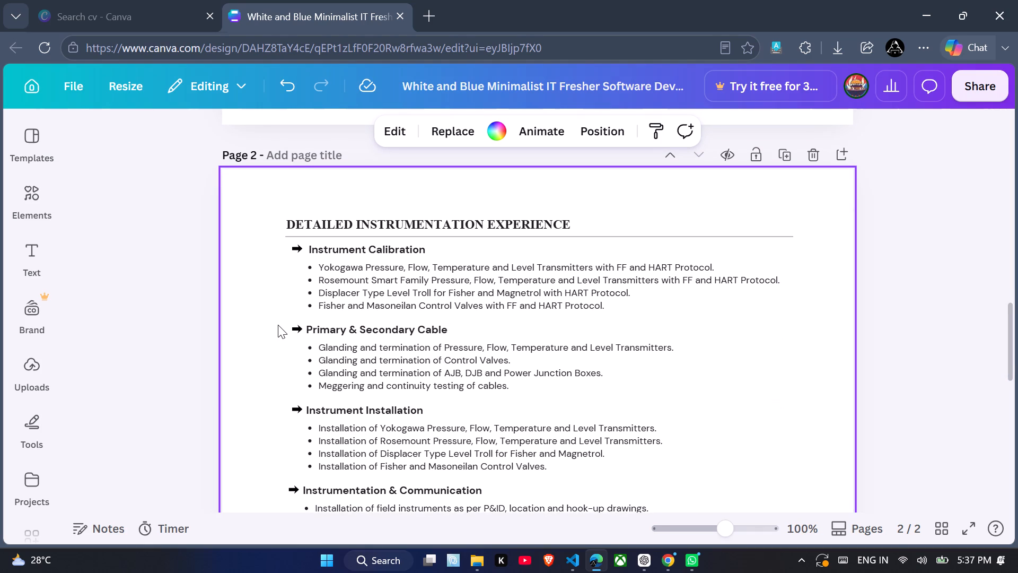
drag(278, 325, 558, 395)
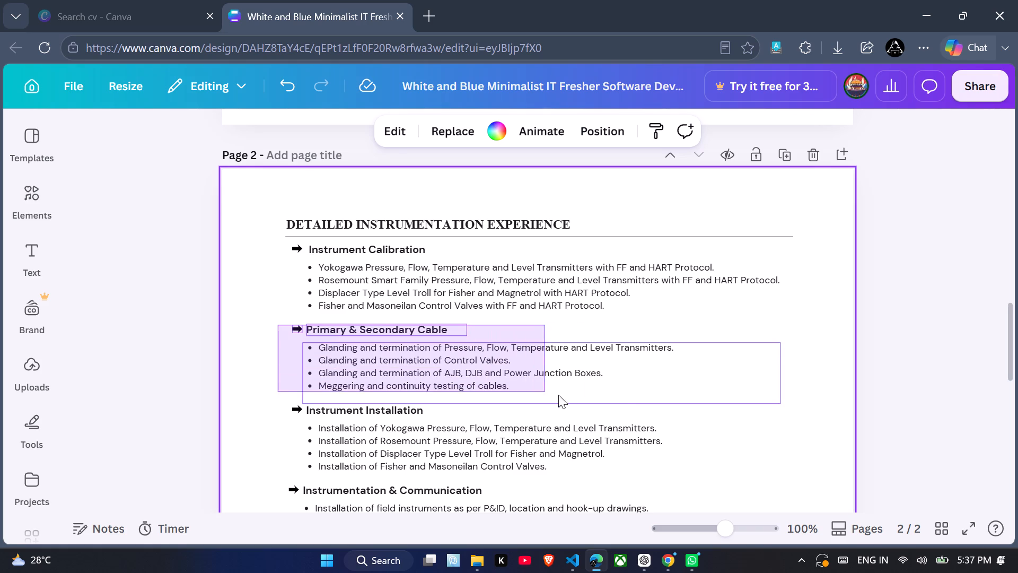
drag(558, 395, 626, 401)
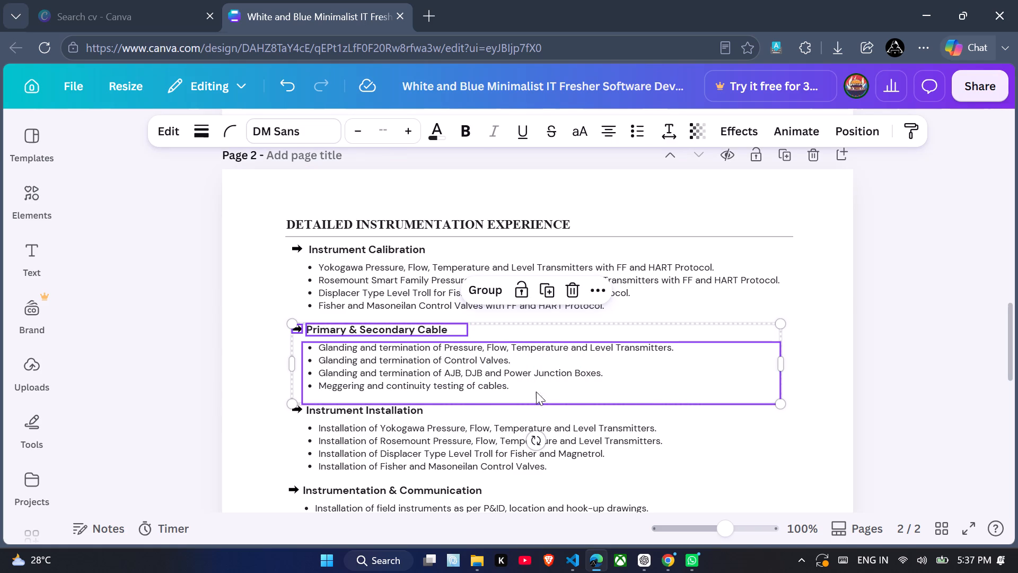
click(681, 393)
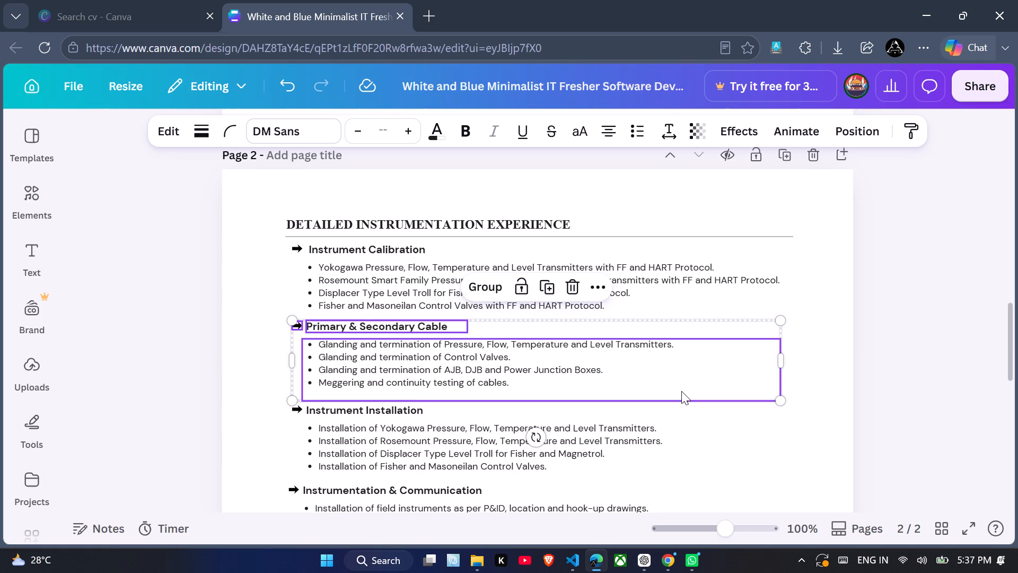
click(782, 364)
Nudge the Instrument Installation heading, arrow and bullets slightly up towards the Primary & Secondary Cable list, keeping their left alignment.
scroll(779, 364, down, 1)
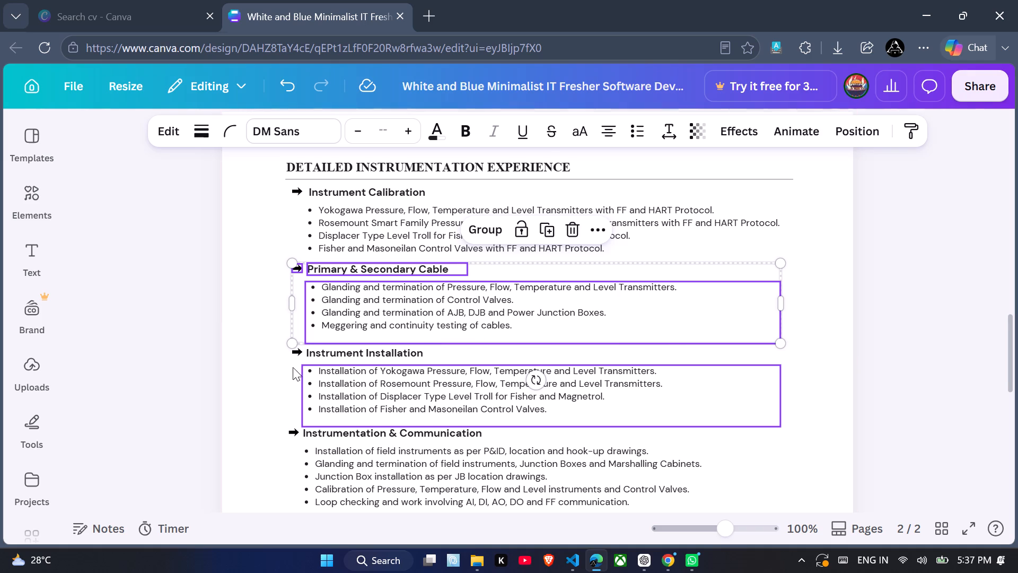
click(285, 354)
drag(285, 354, 374, 360)
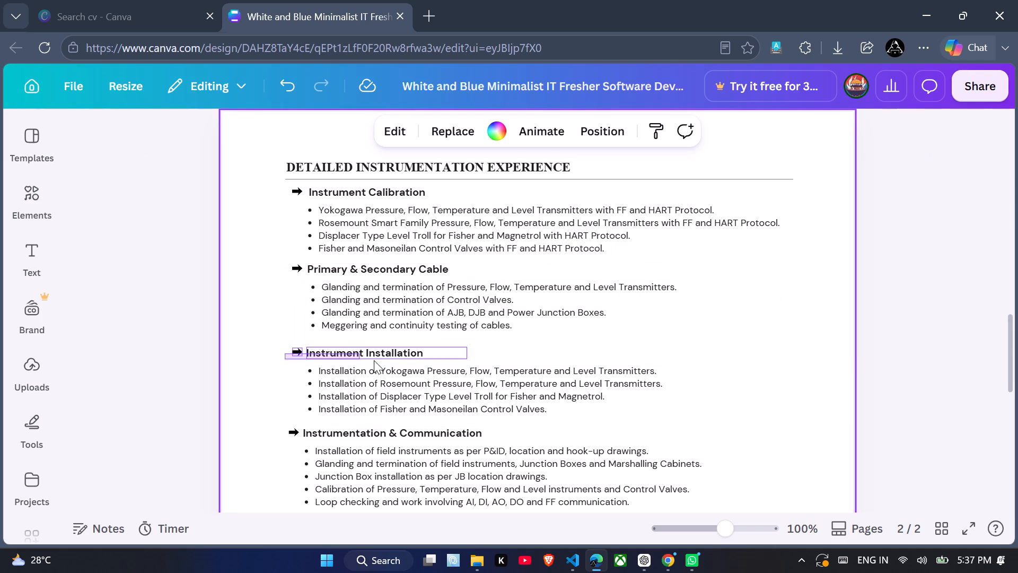
drag(374, 360, 580, 421)
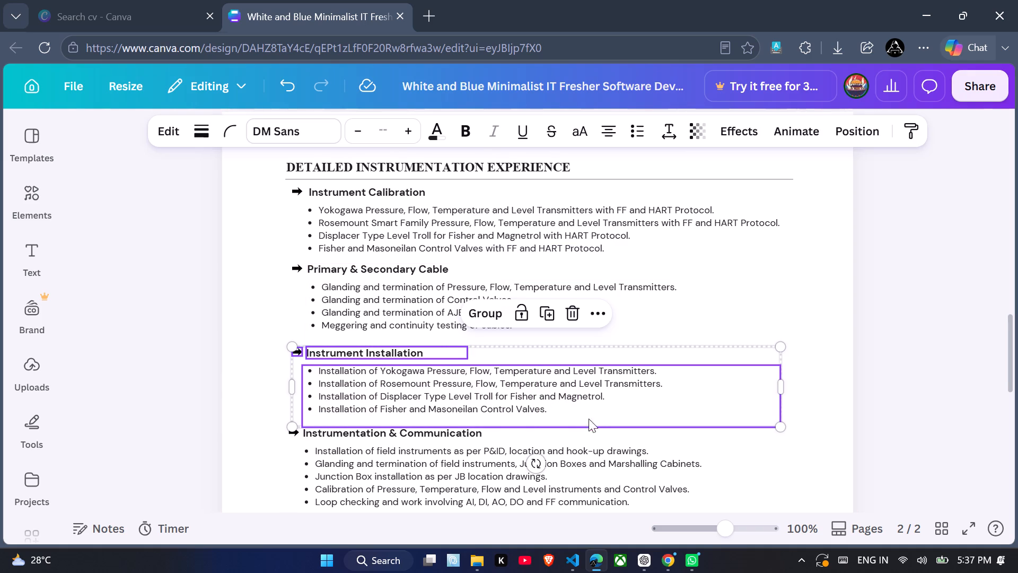
drag(642, 408, 641, 406)
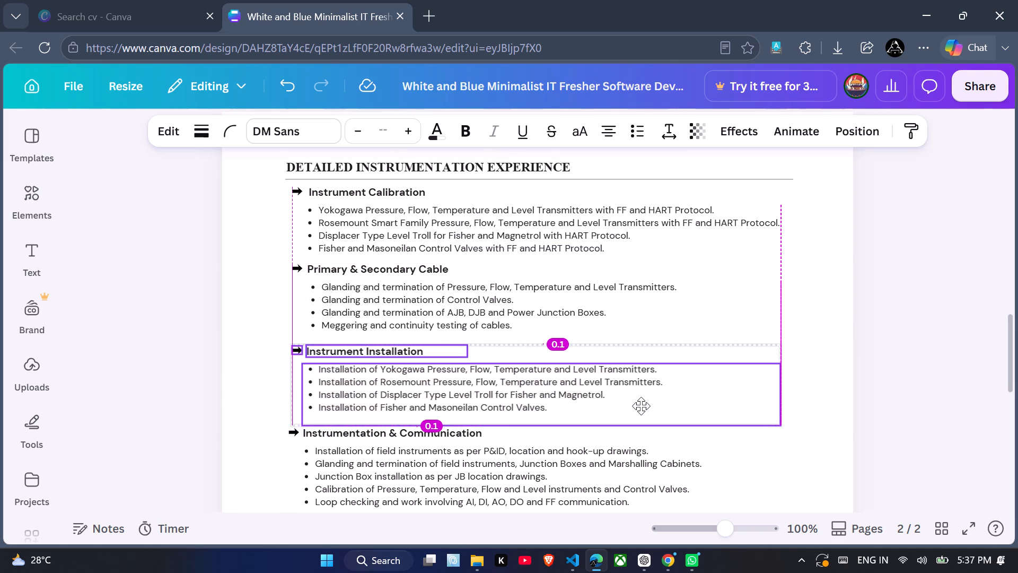
drag(641, 406, 642, 405)
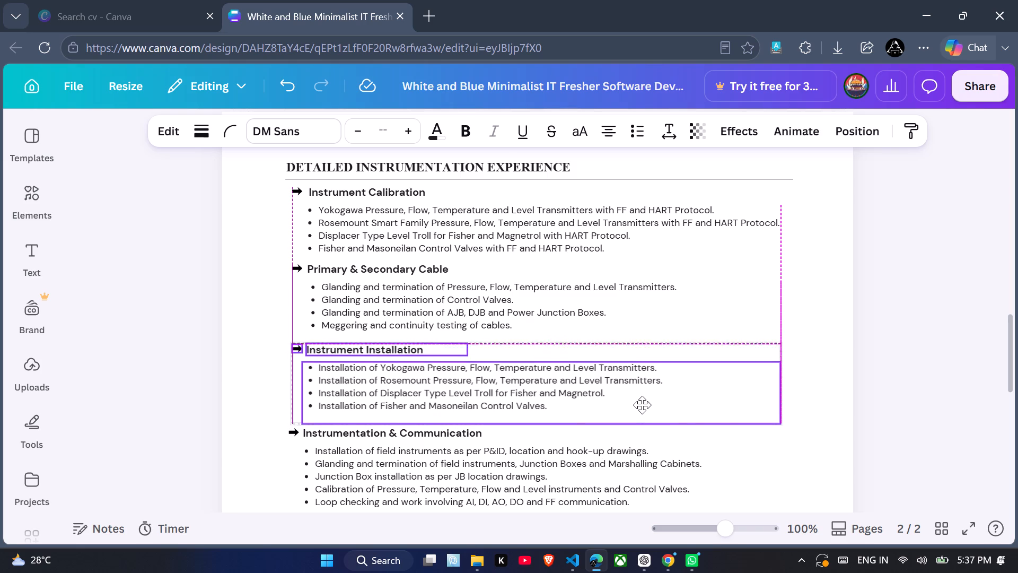
drag(642, 405, 643, 403)
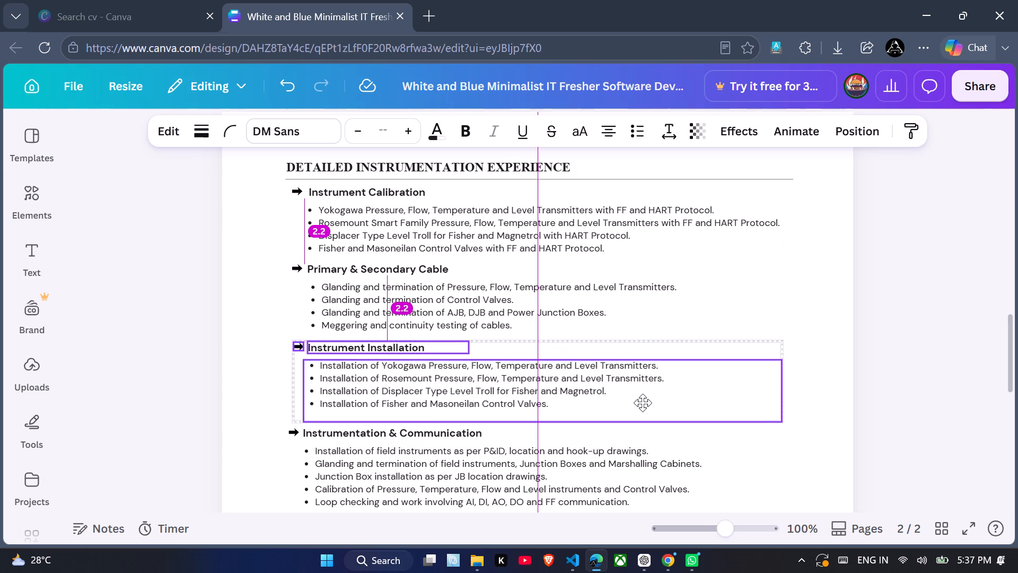
drag(643, 403, 642, 403)
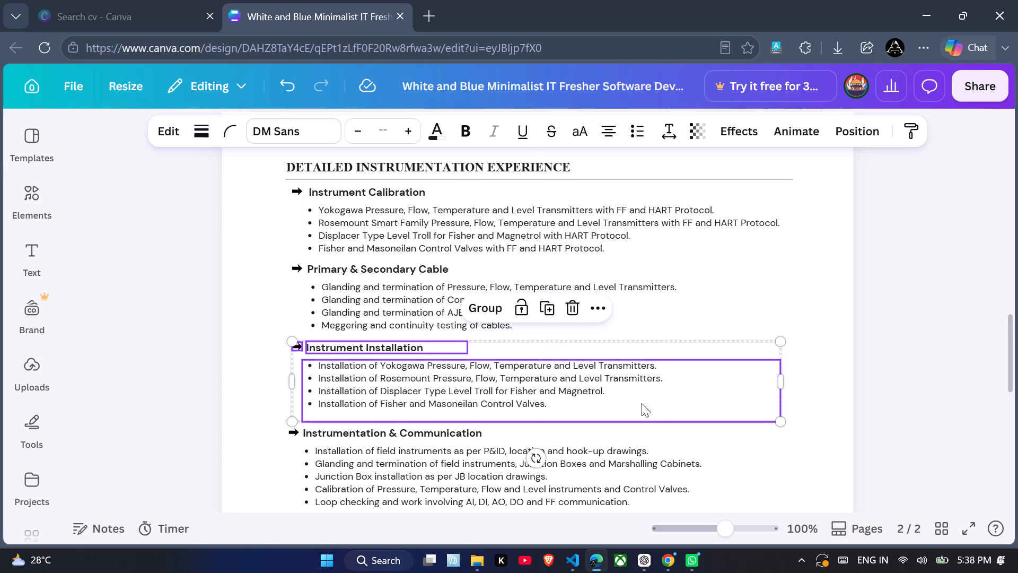
Shift the Primary & Secondary Cable bullet list slightly left so it lines up with the other bullet lists.
click(404, 322)
click(404, 322)
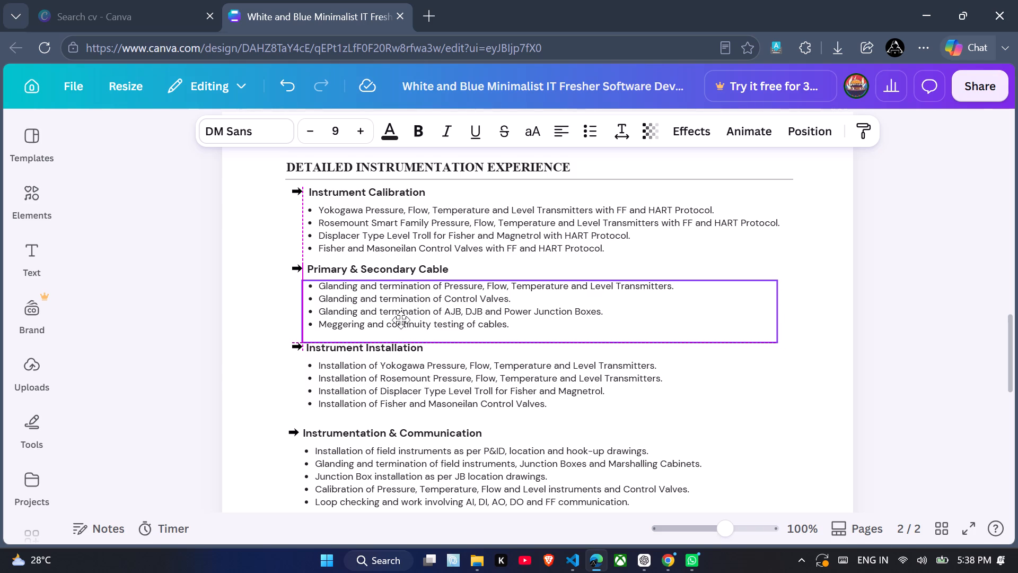
Nudge the Instrument Installation bullet list slightly up, closer to its heading.
click(405, 228)
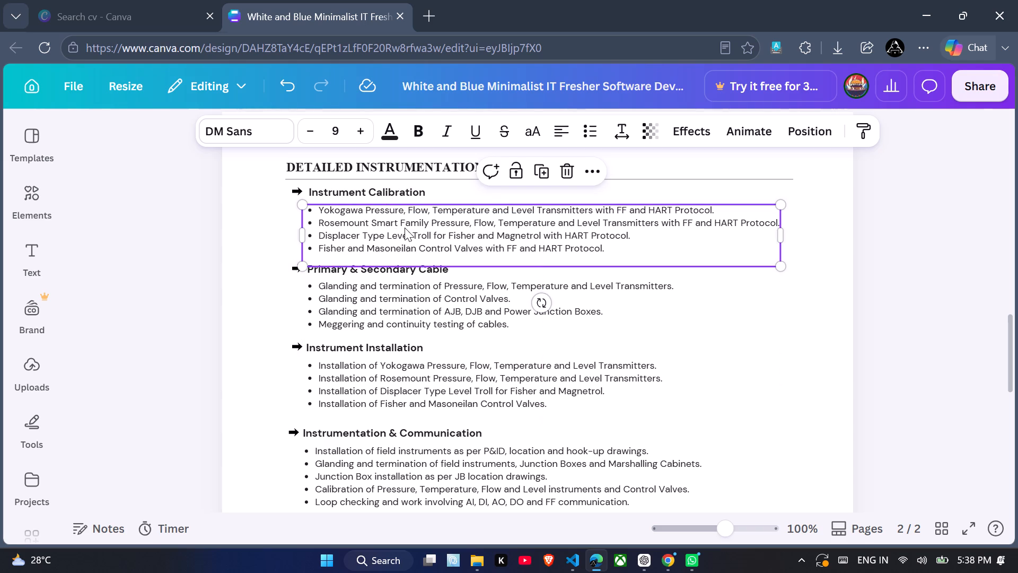
click(441, 398)
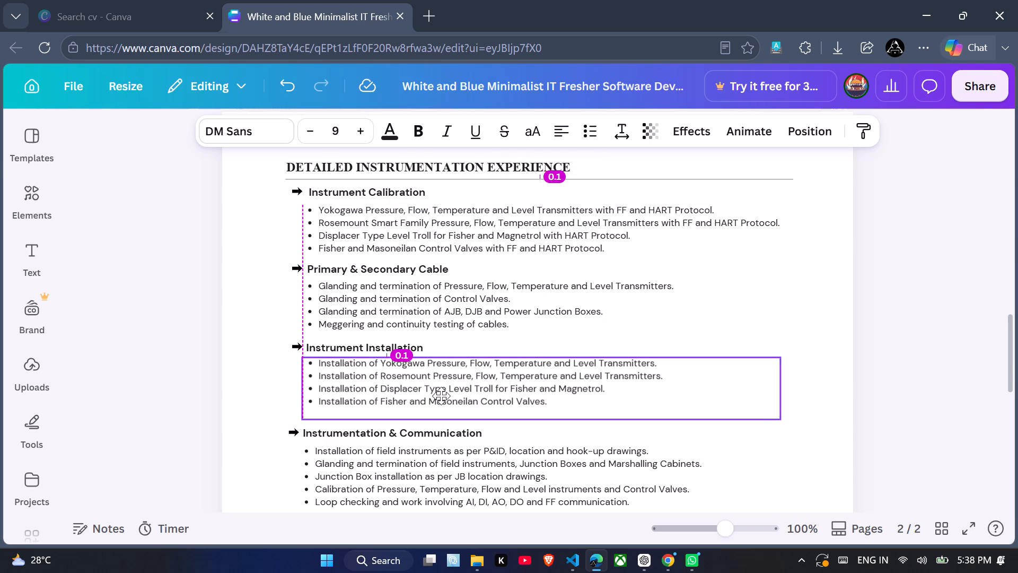
Move the Instrumentation & Communication heading, arrow and bullets slightly up and right, left-aligned with the sections above and spaced 2.2 like them.
scroll(441, 396, down, 1)
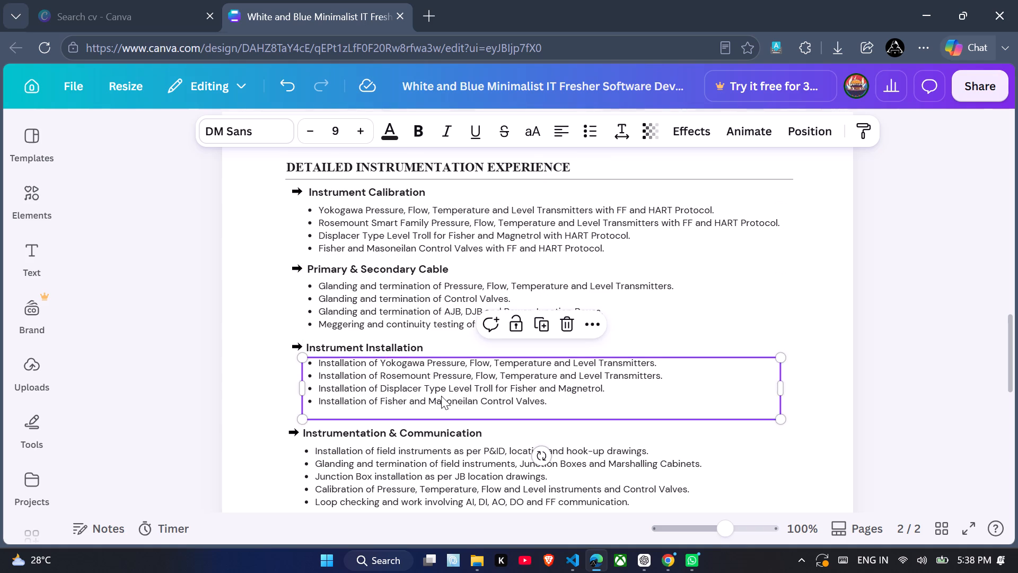
scroll(441, 396, down, 1)
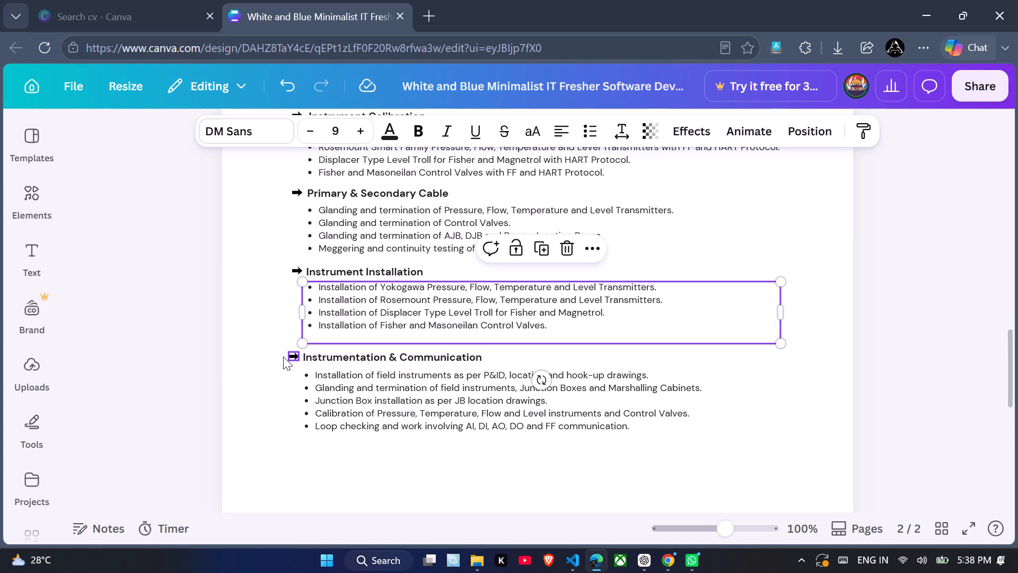
drag(282, 355, 552, 438)
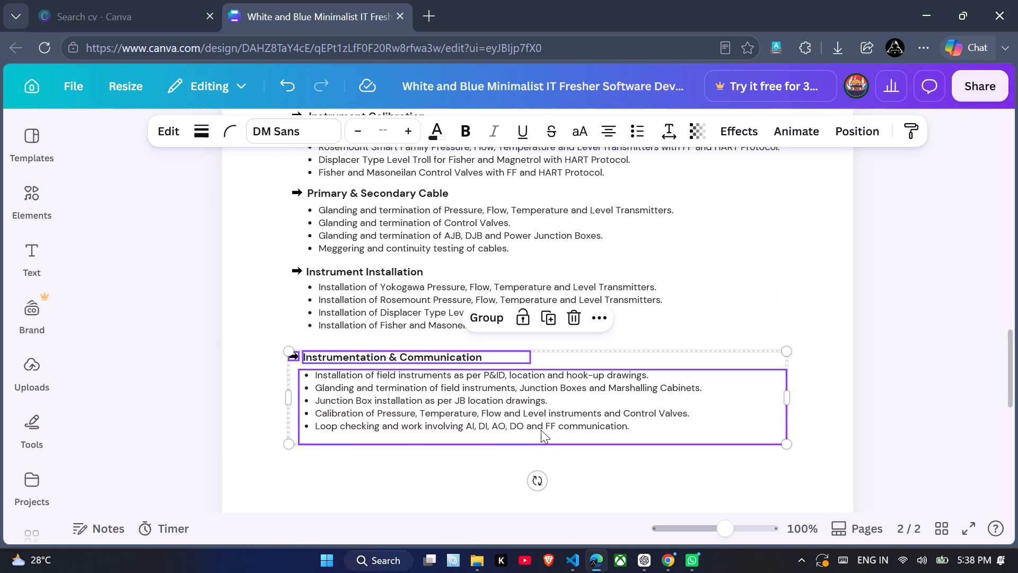
drag(537, 426, 539, 424)
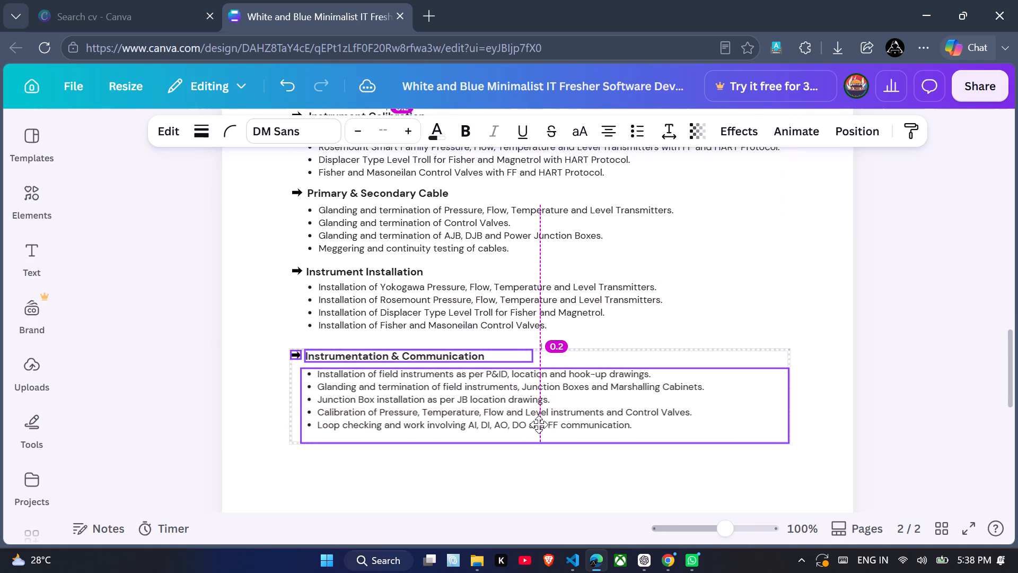
drag(539, 424, 539, 419)
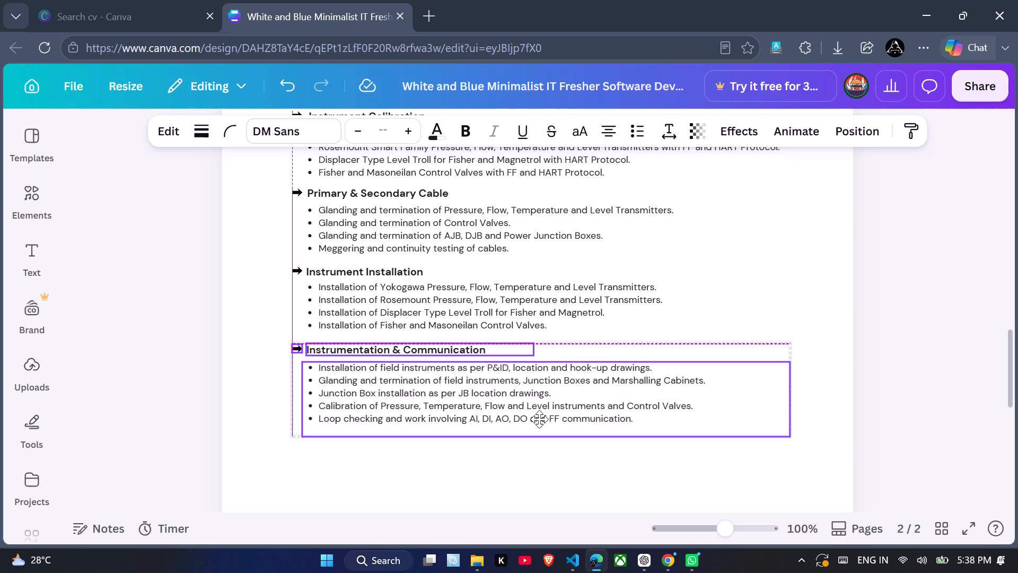
drag(539, 419, 541, 412)
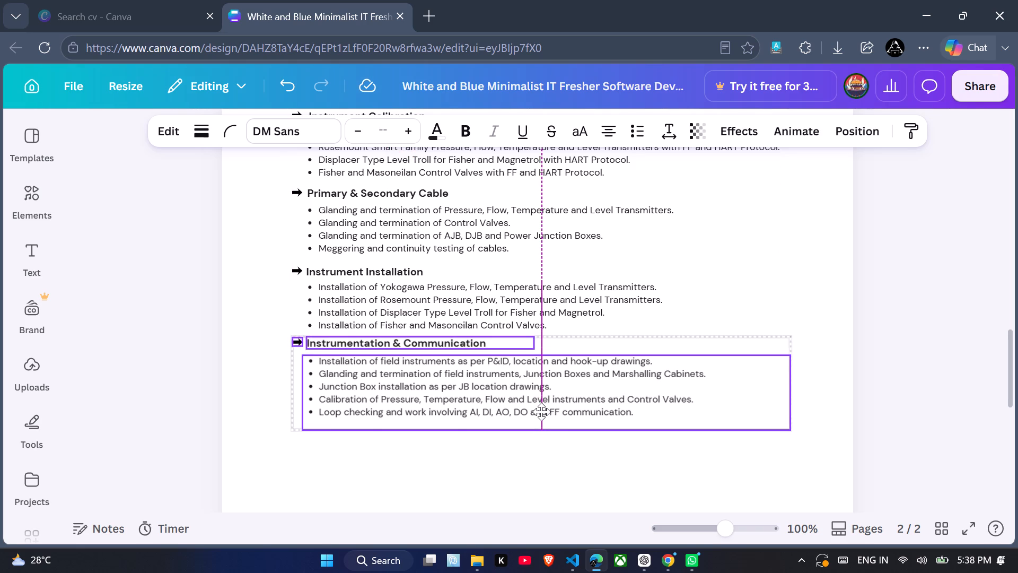
drag(541, 412, 541, 414)
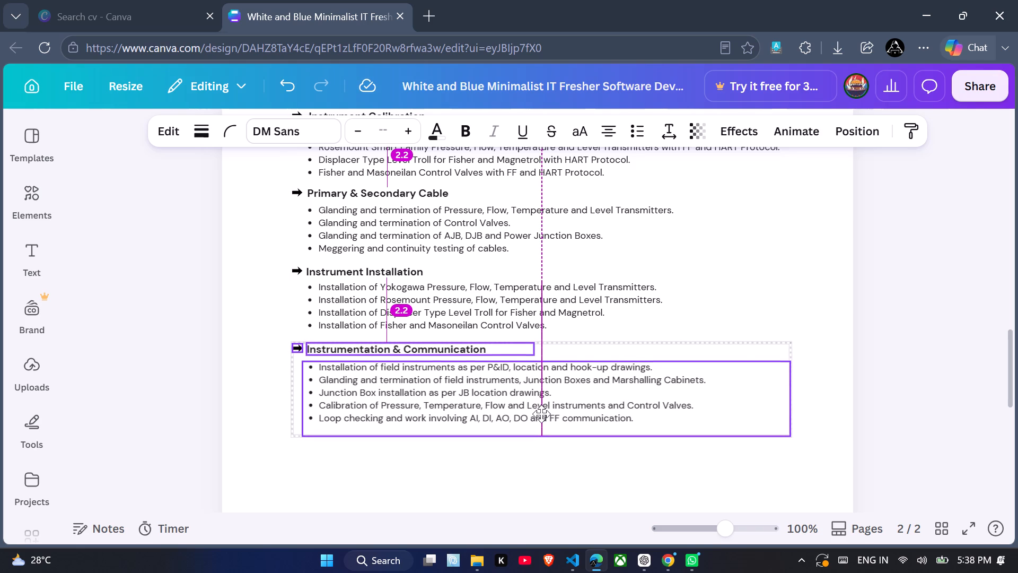
drag(541, 414, 546, 414)
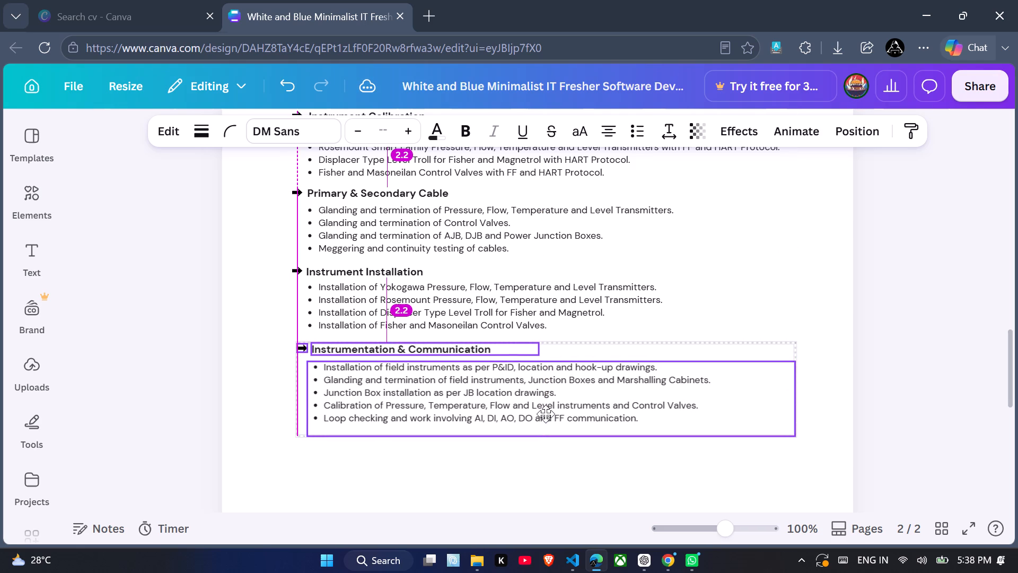
drag(546, 414, 539, 413)
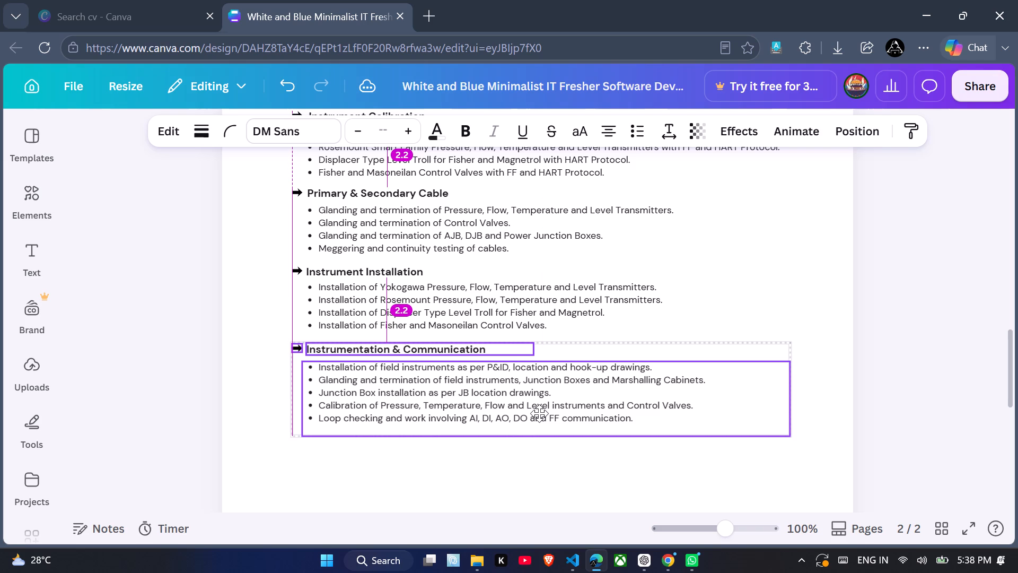
drag(539, 413, 540, 413)
drag(540, 413, 539, 413)
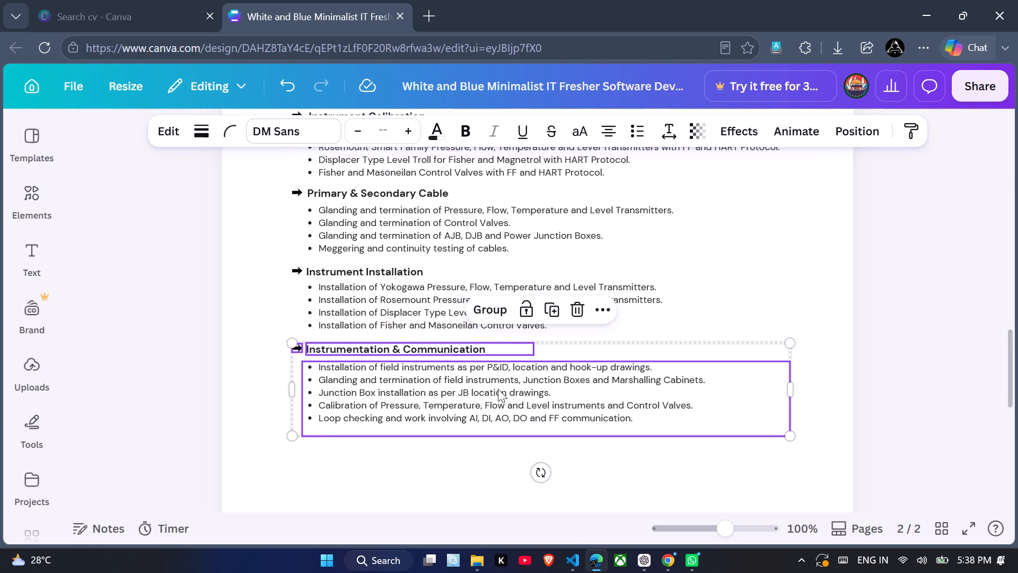
click(447, 497)
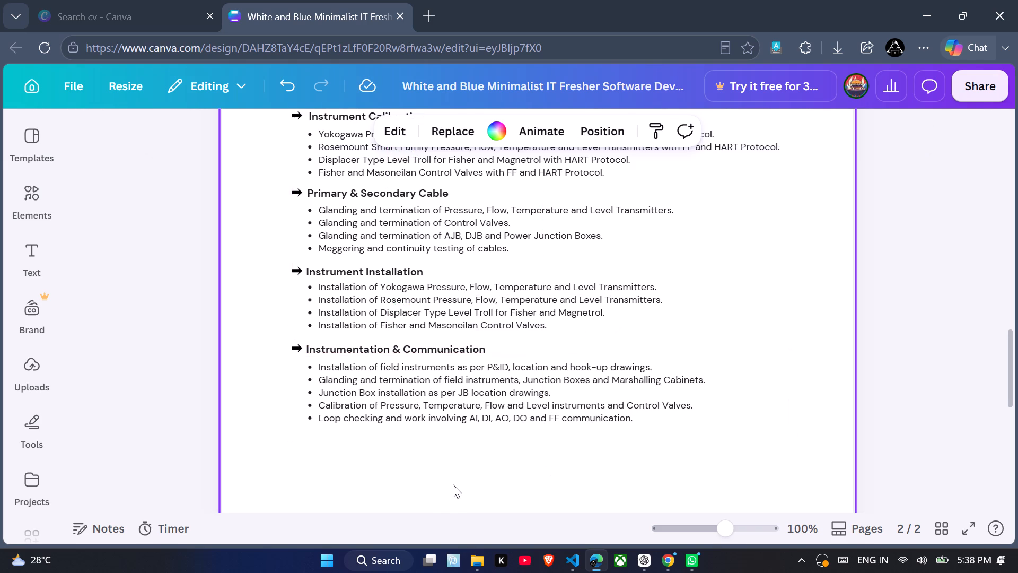
Nudge the Instrumentation & Communication bullet list slightly up, closer to its heading.
click(476, 412)
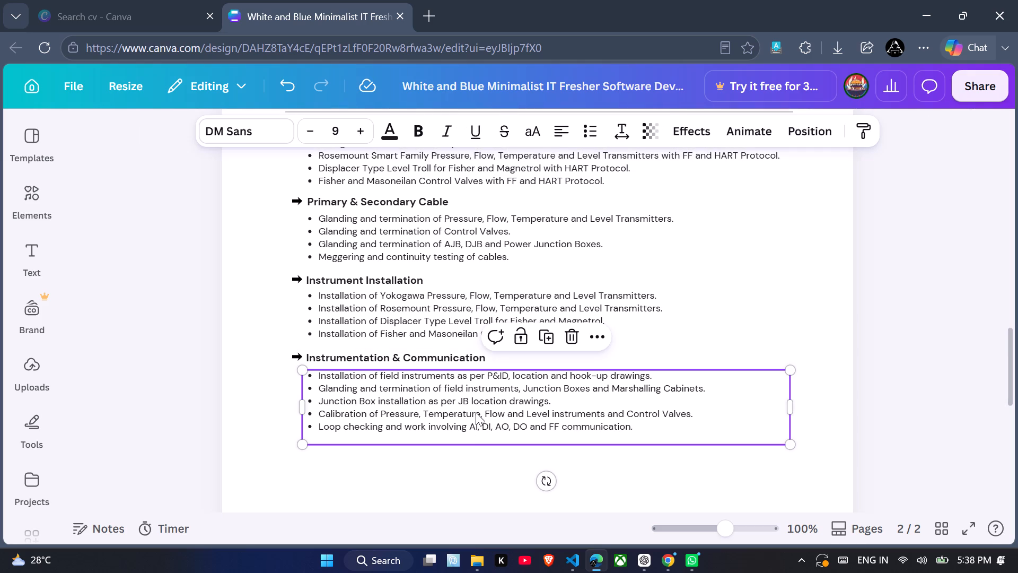
click(476, 412)
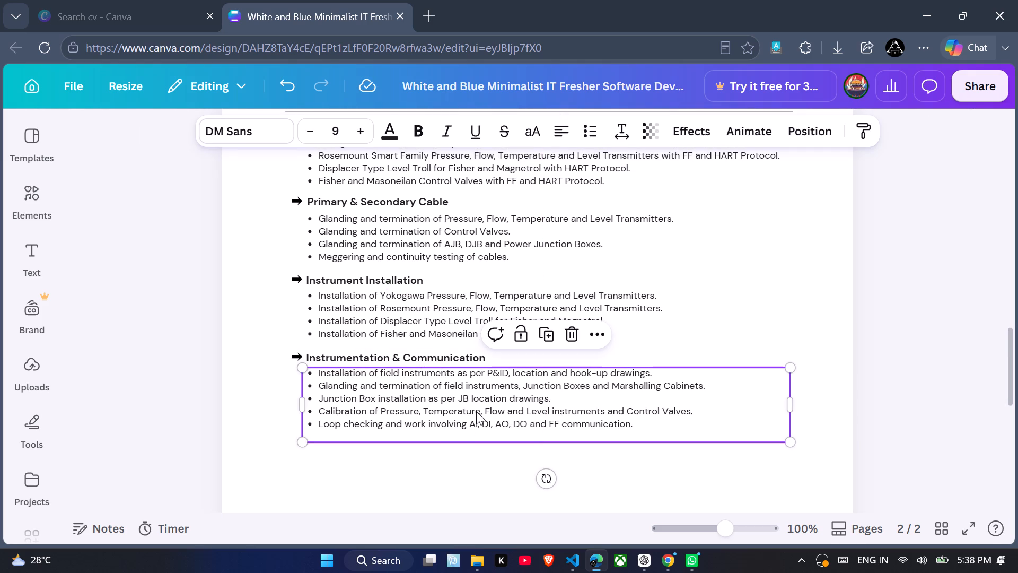
click(455, 490)
Review the spacing of the instrumentation sections and the empty area down to Educational Qualifications on page 2.
scroll(455, 490, down, 2)
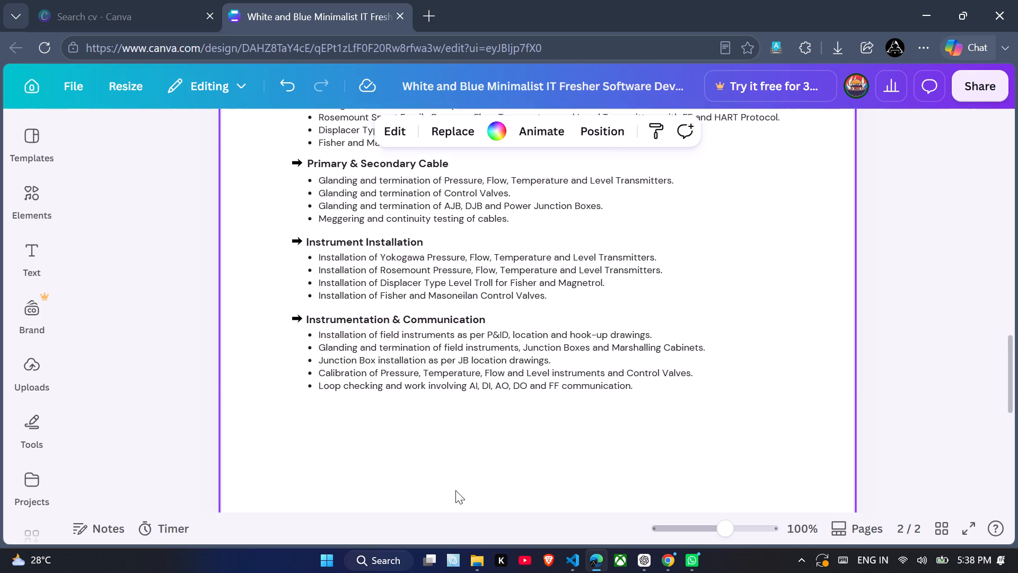
scroll(455, 490, down, 3)
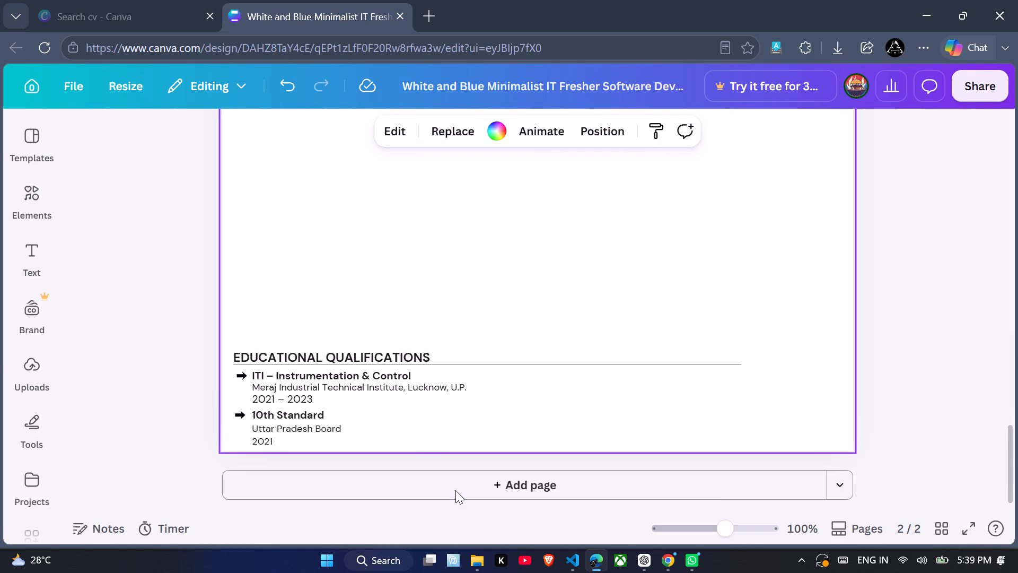
scroll(455, 490, down, 1)
scroll(455, 490, up, 3)
scroll(455, 490, down, 1)
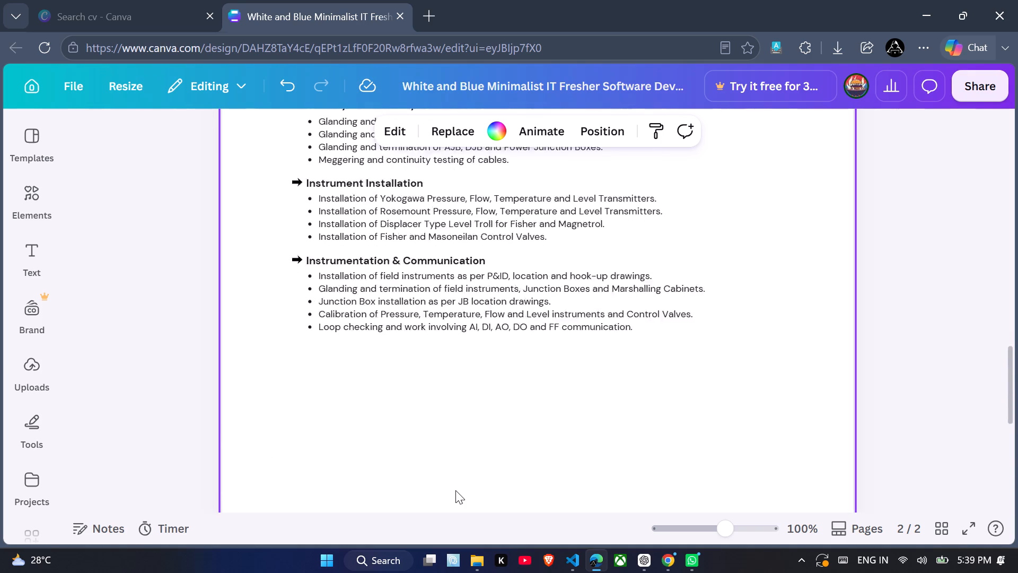
scroll(455, 490, down, 1)
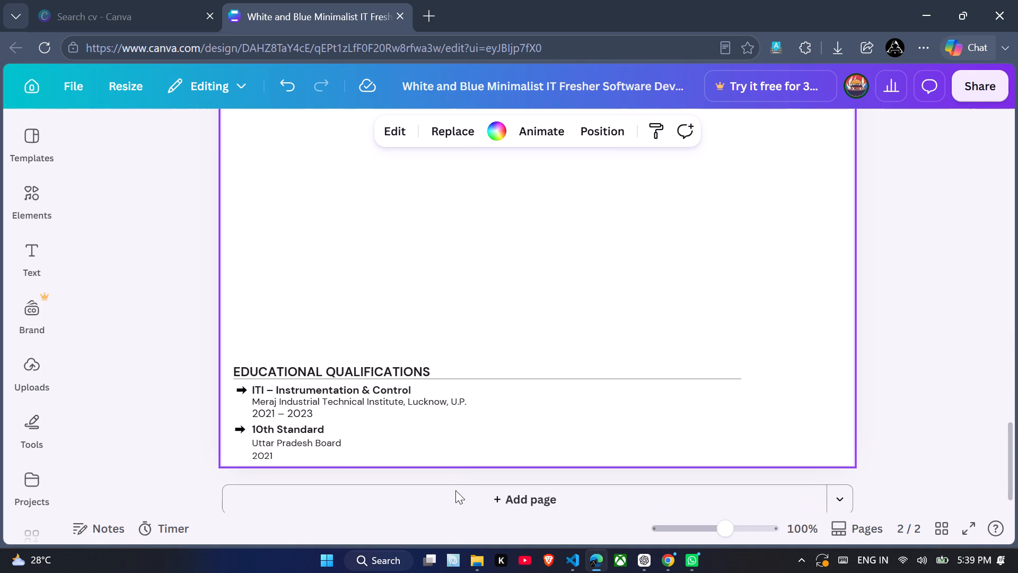
scroll(455, 490, down, 1)
scroll(455, 490, up, 2)
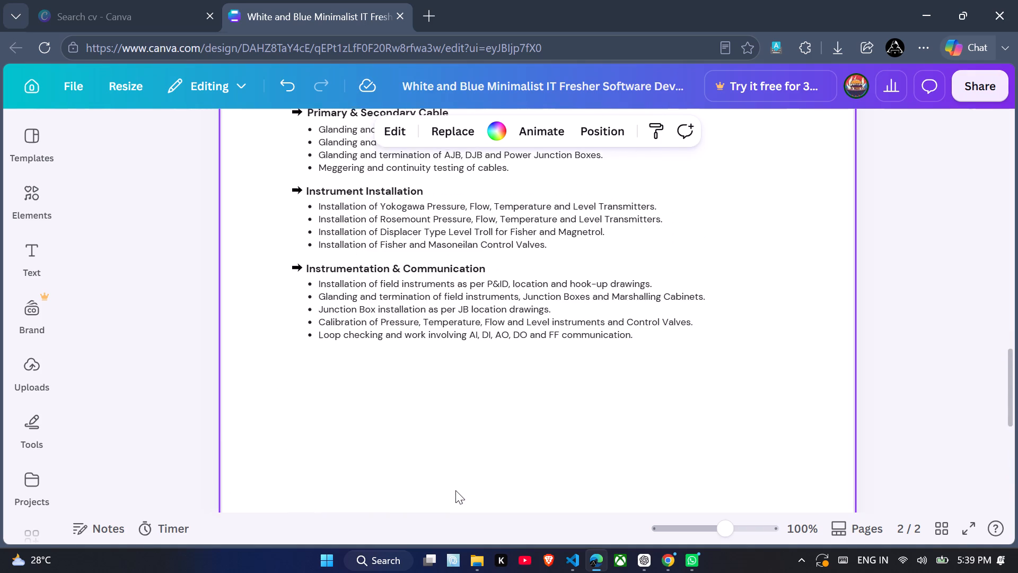
scroll(455, 490, up, 1)
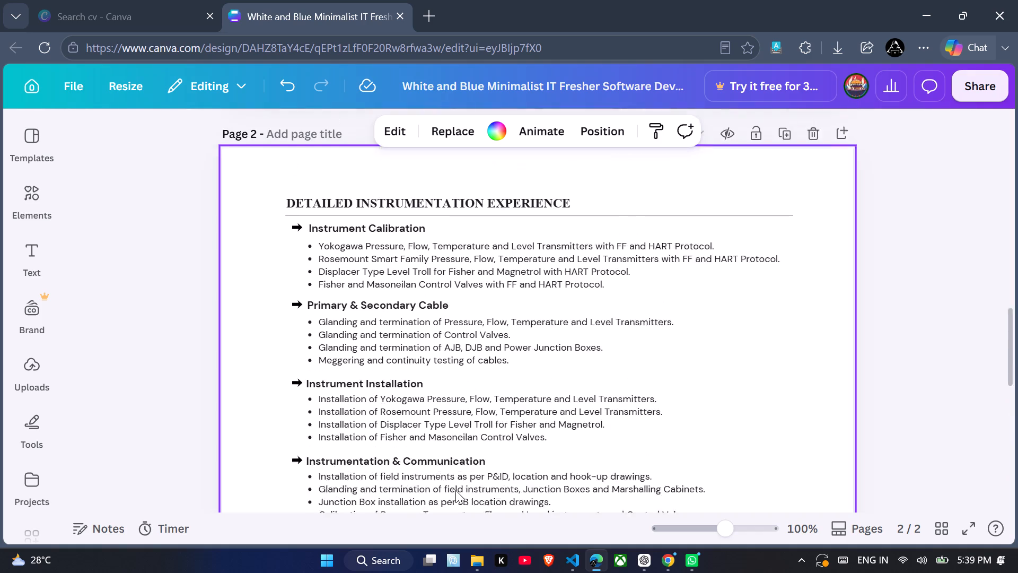
scroll(455, 490, down, 2)
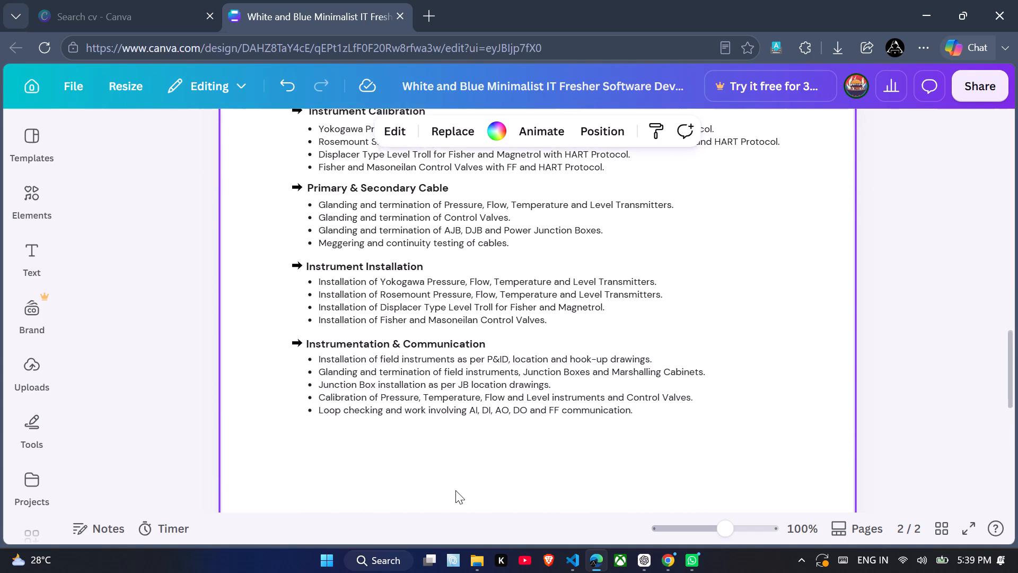
Move the whole Educational Qualifications block up the page, directly beneath the Instrumentation & Communication bullet list.
scroll(455, 490, down, 5)
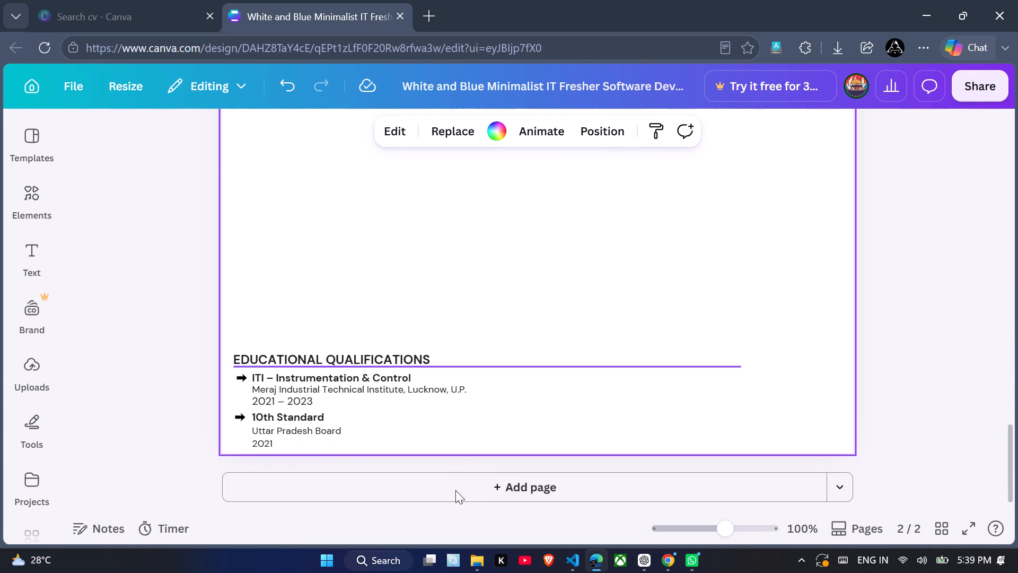
scroll(455, 490, down, 1)
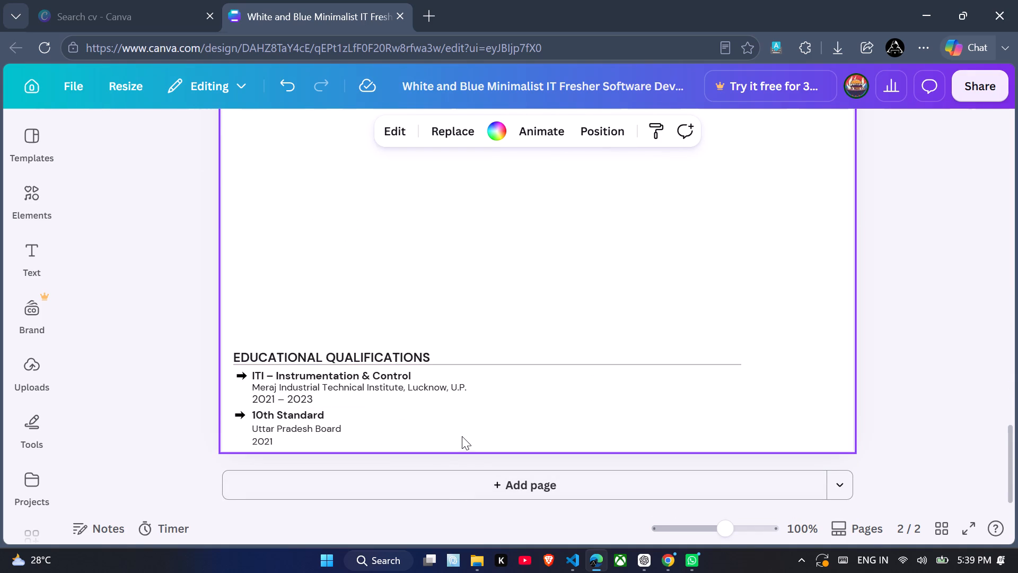
drag(462, 436, 236, 345)
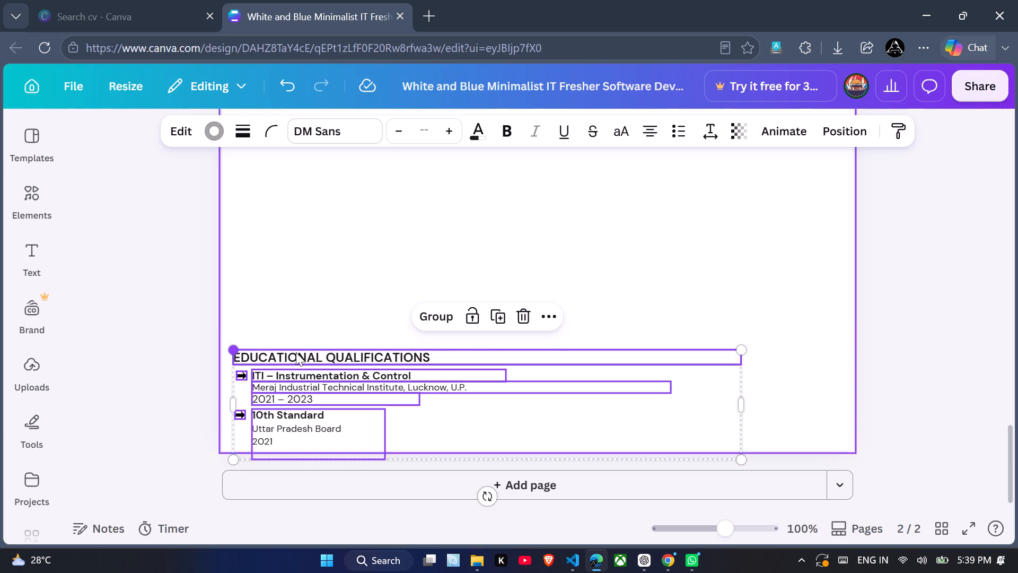
drag(497, 426, 533, 197)
scroll(533, 197, up, 3)
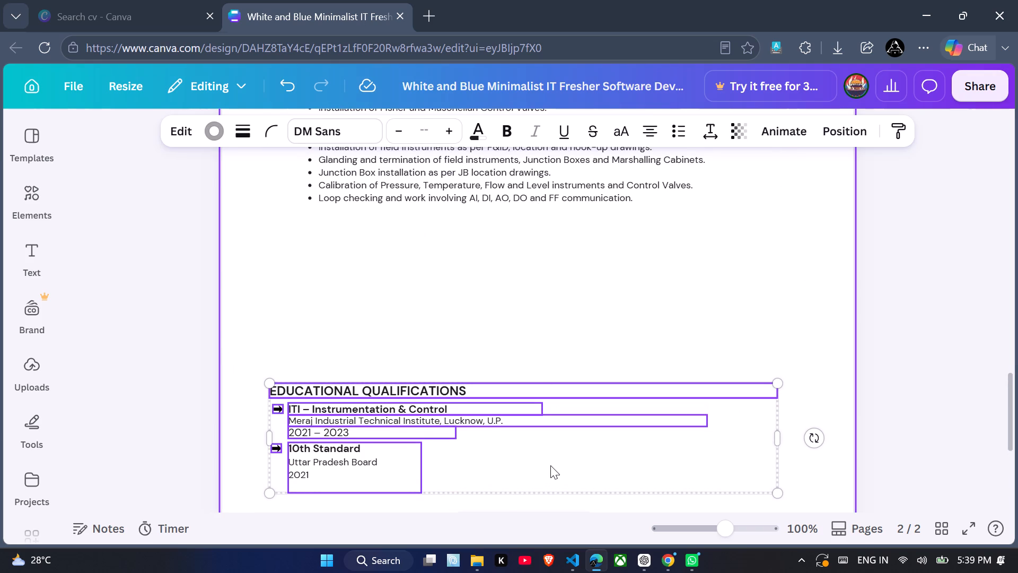
drag(550, 468, 552, 305)
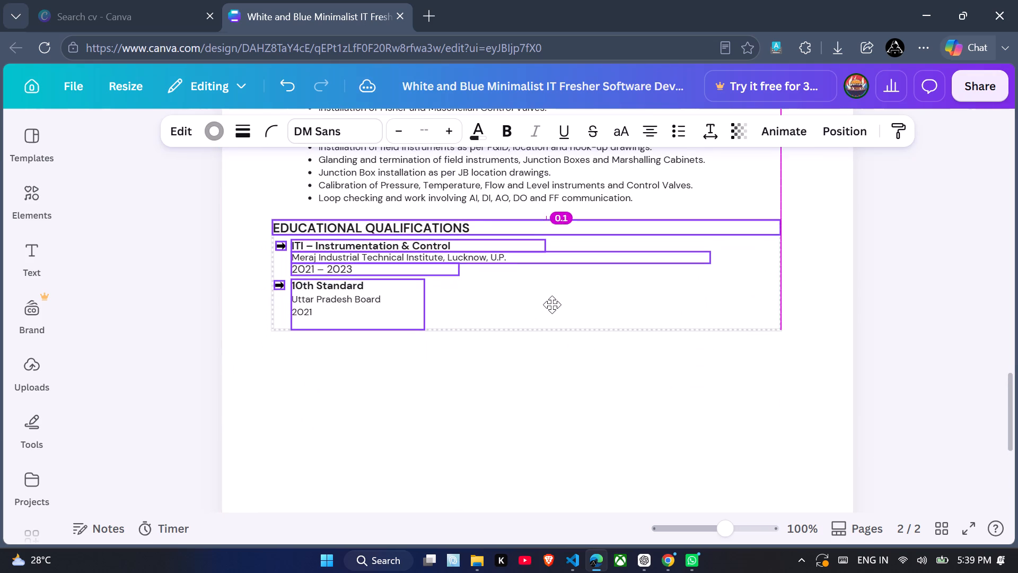
drag(552, 305, 552, 301)
Shift the Educational Qualifications block slightly right and down, left-aligned with the Detailed Instrumentation Experience heading, with a small gap below the bullets.
scroll(552, 301, up, 2)
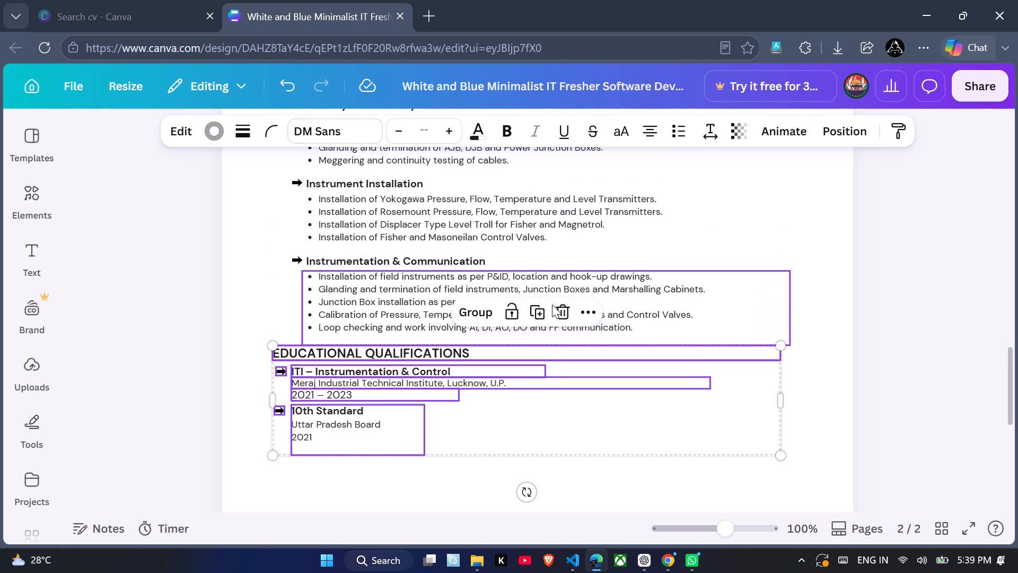
drag(549, 428, 566, 433)
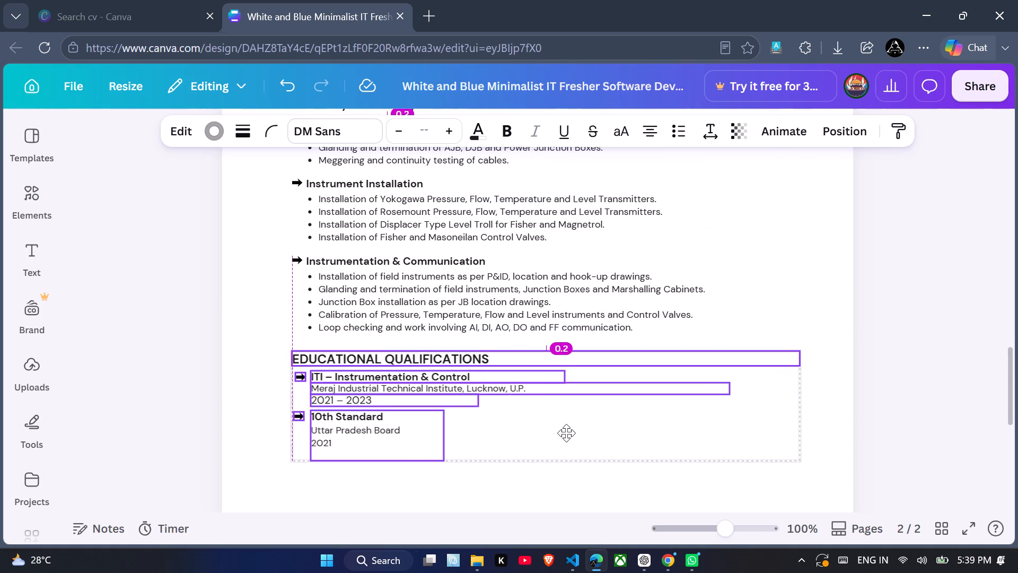
drag(566, 433, 562, 431)
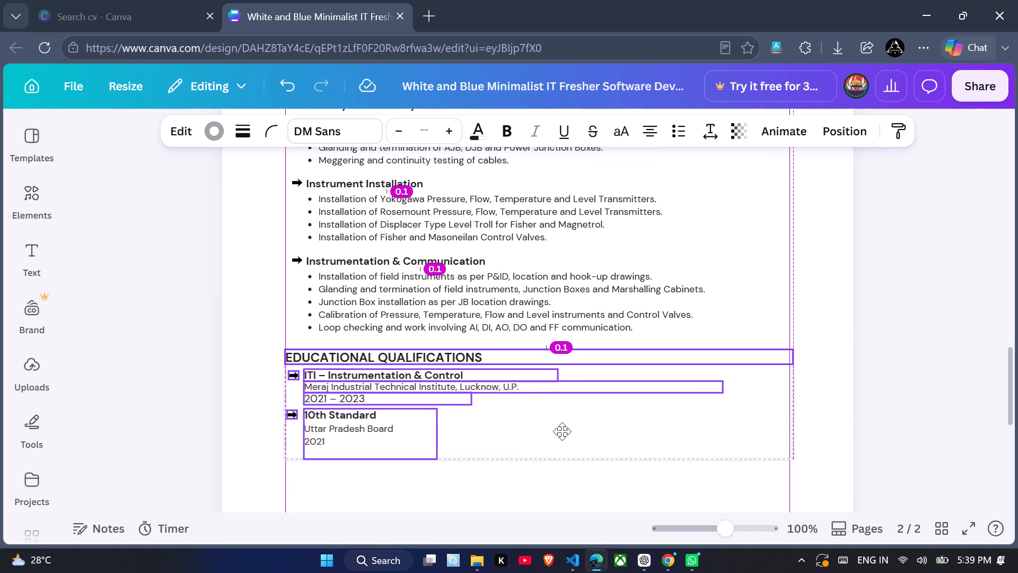
drag(562, 431, 562, 433)
scroll(562, 433, up, 1)
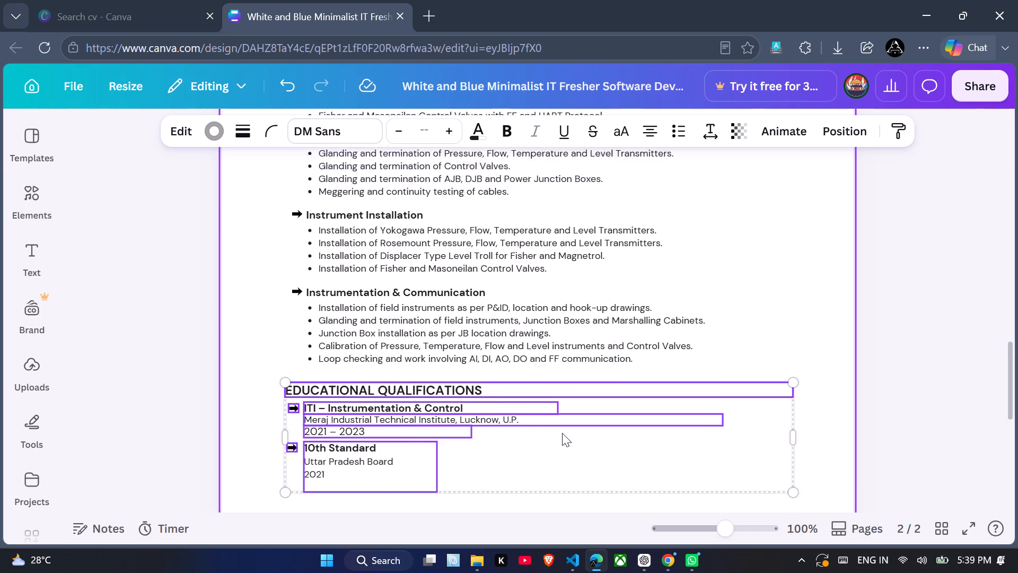
scroll(562, 433, up, 1)
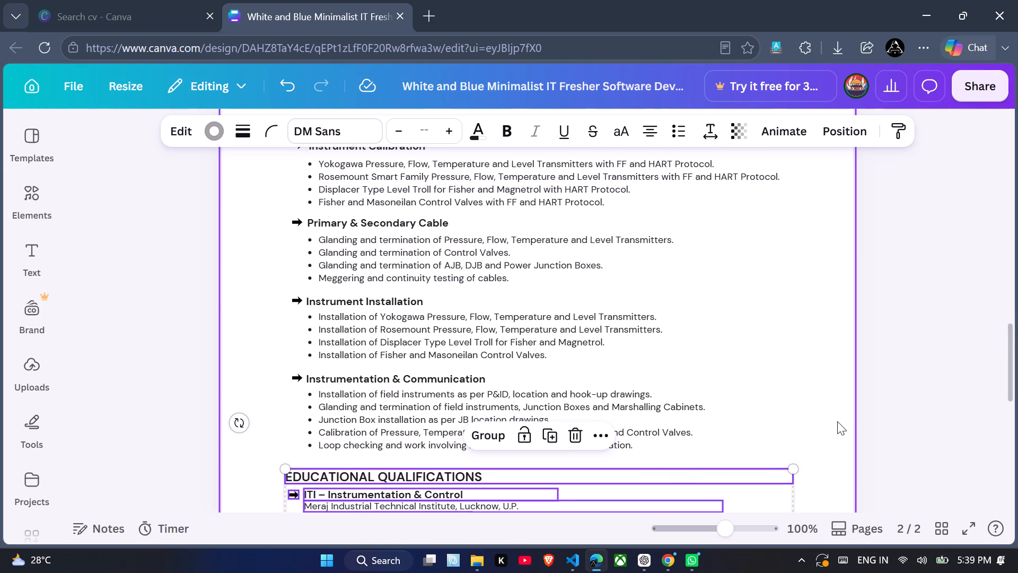
click(832, 426)
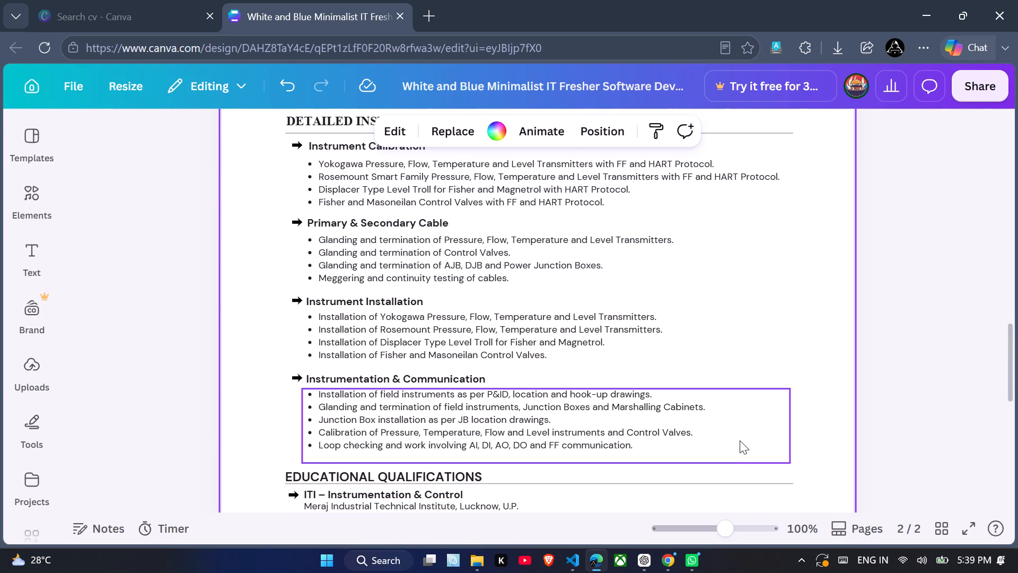
Select the arrows, headings and bullet lists of all four instrumentation subsections together and pull the selection's left edge slightly inward.
drag(792, 450, 699, 326)
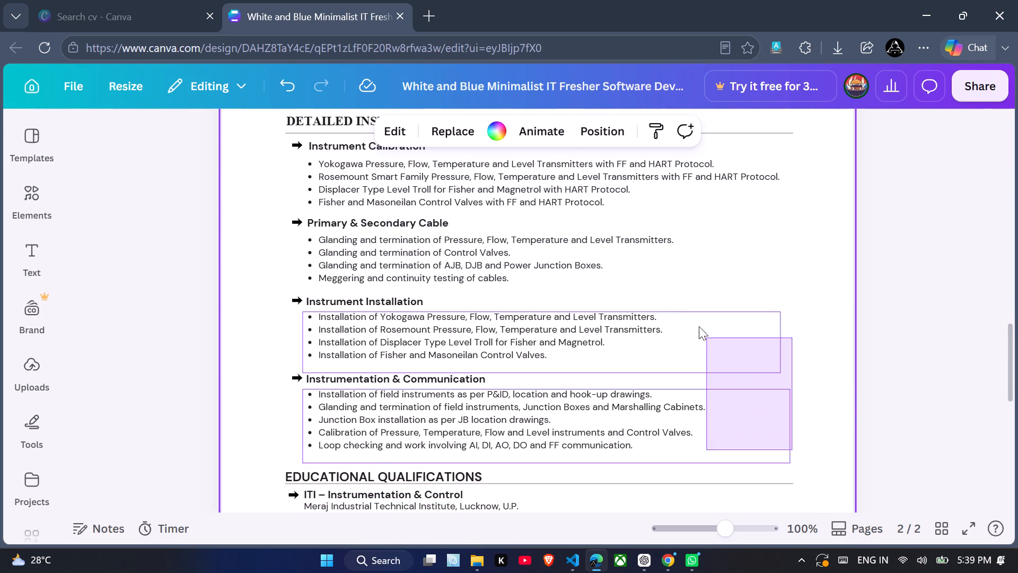
drag(699, 326, 277, 135)
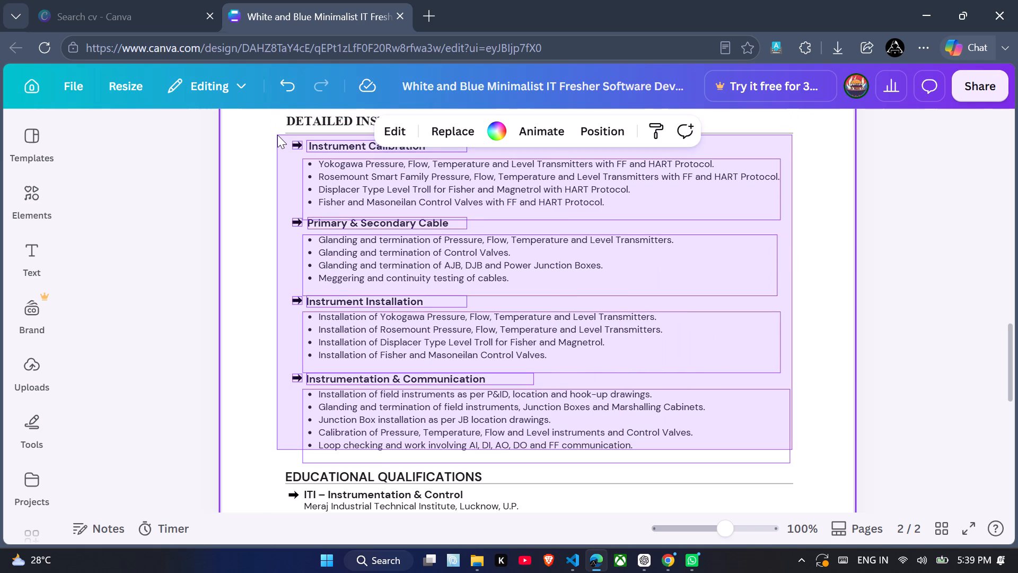
drag(277, 135, 280, 138)
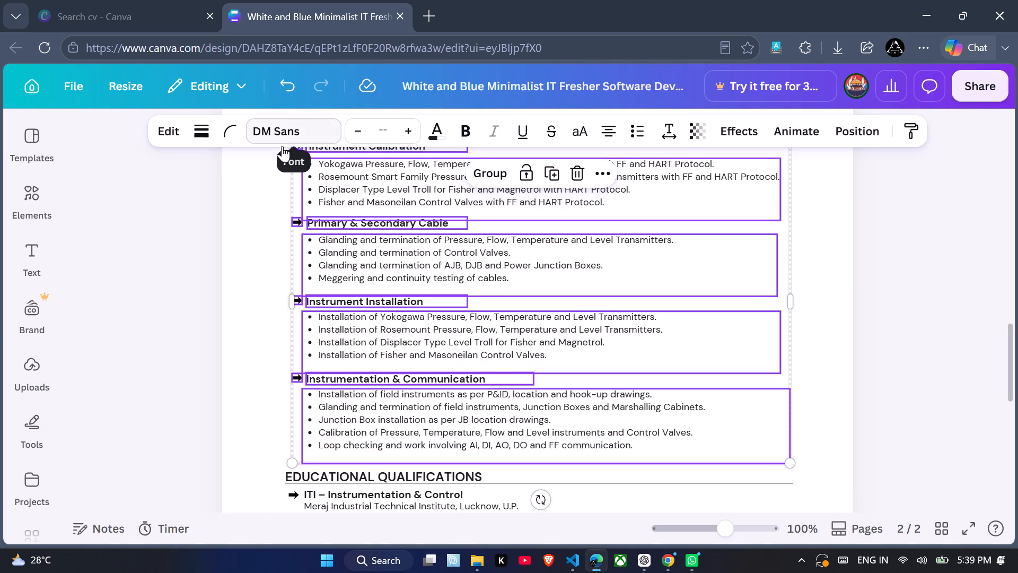
click(289, 300)
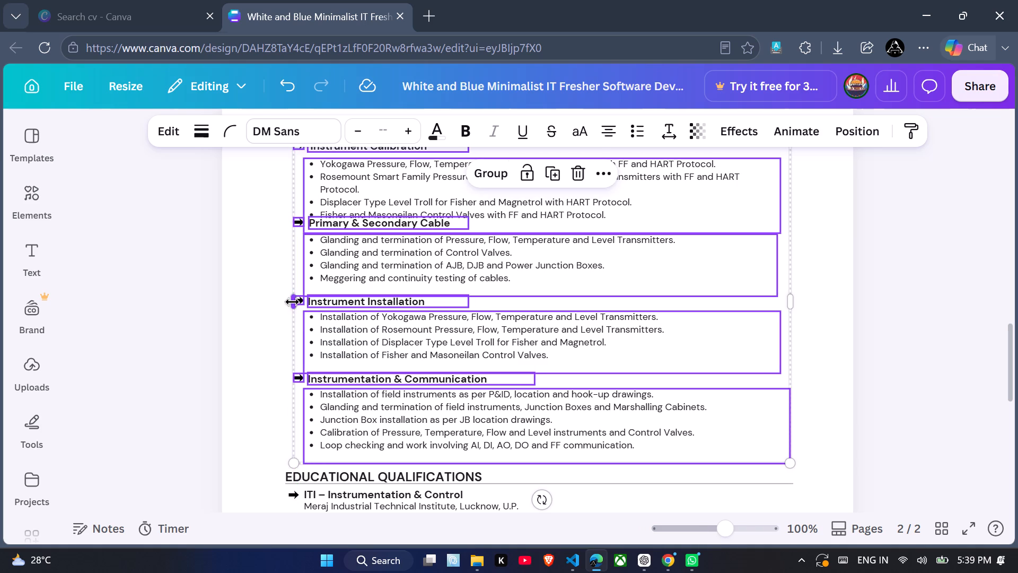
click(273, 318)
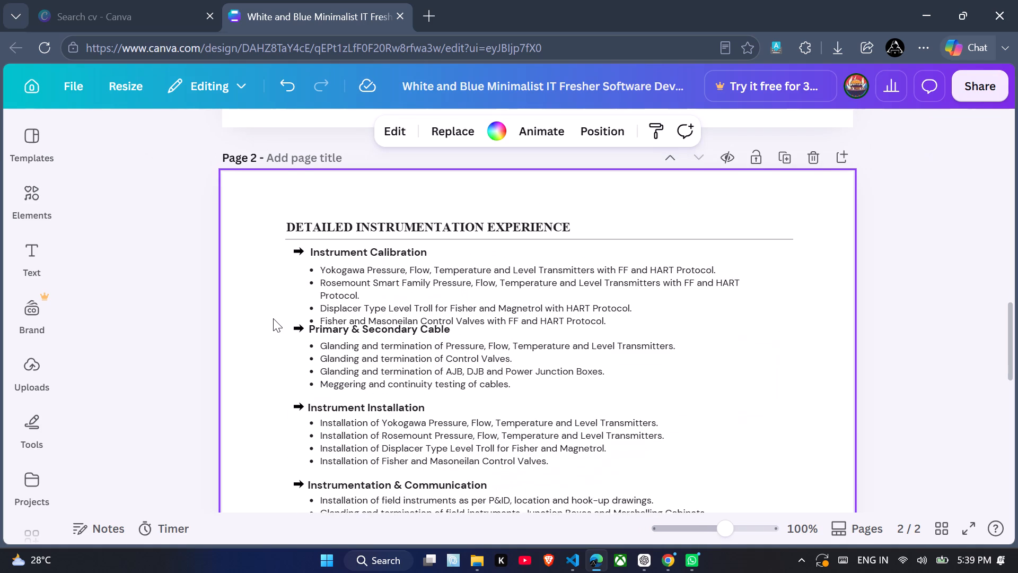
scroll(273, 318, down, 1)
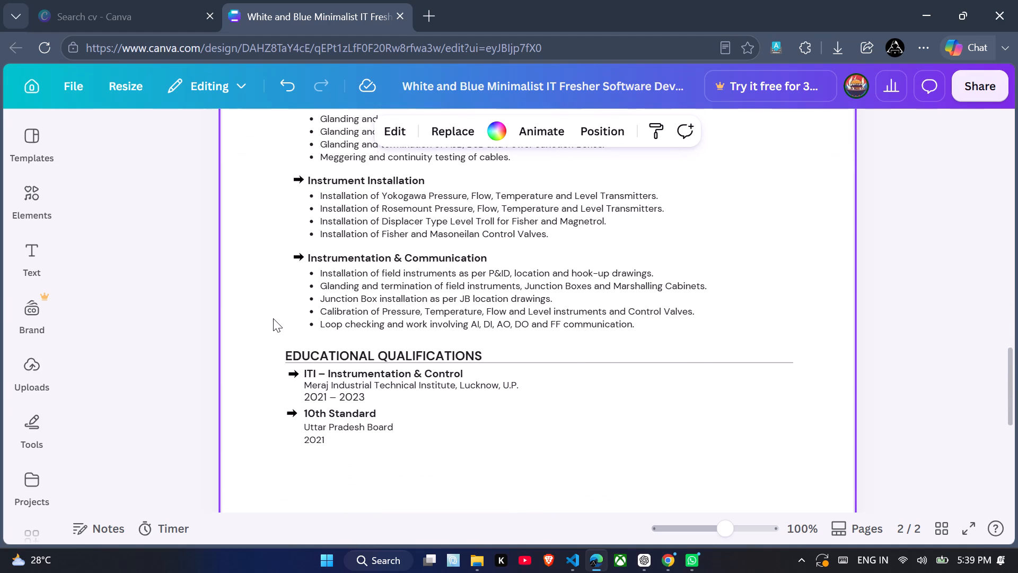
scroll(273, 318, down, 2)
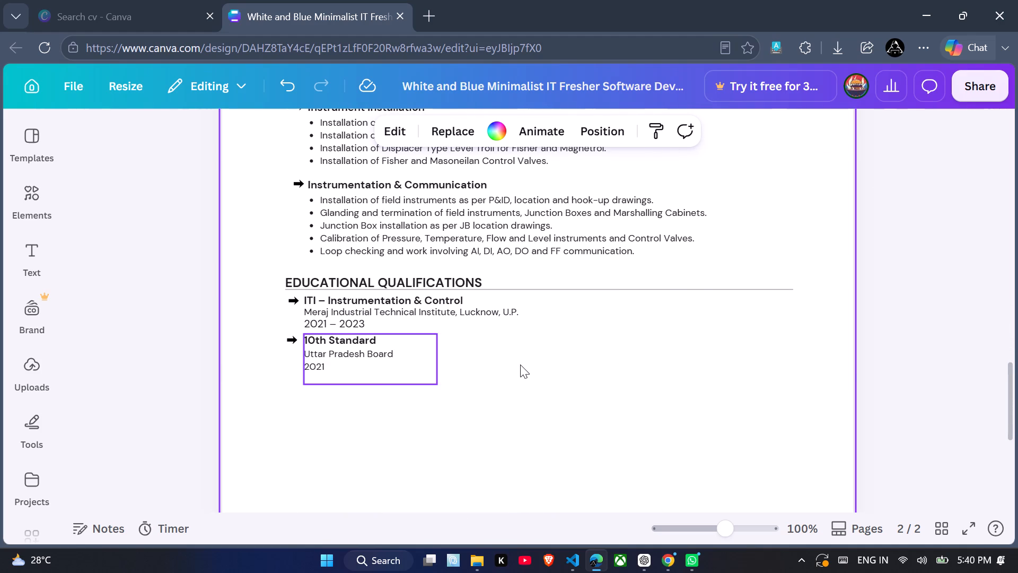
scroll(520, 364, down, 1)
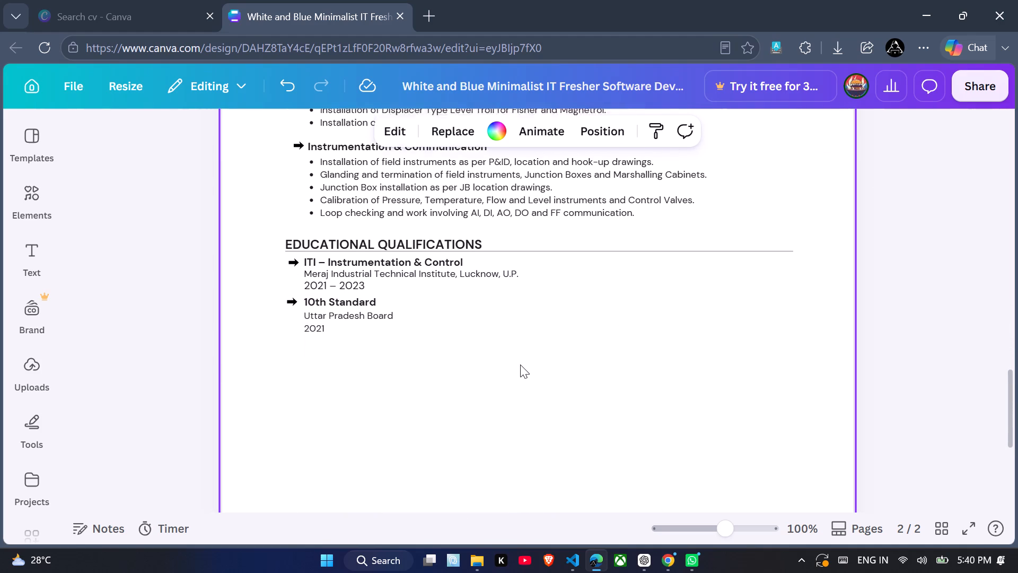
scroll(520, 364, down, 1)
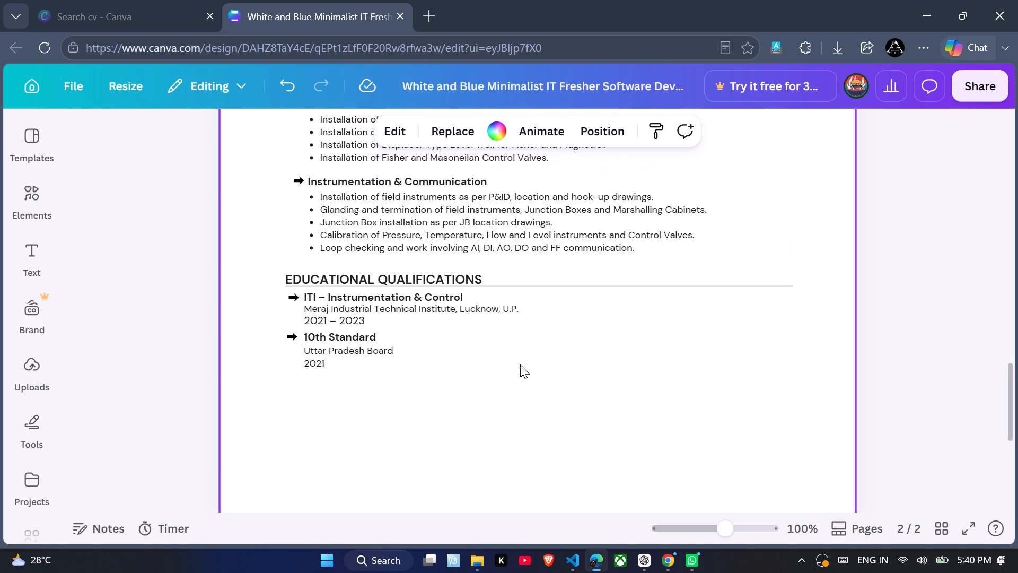
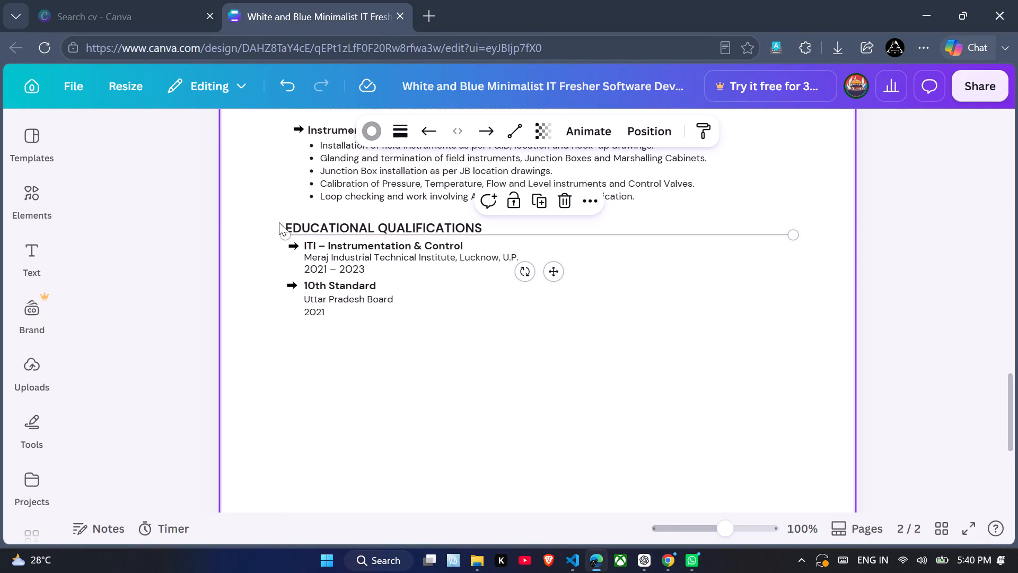
Select the Educational Qualifications heading together with its underline, without the bullet list above or the ITI entry below.
click(262, 213)
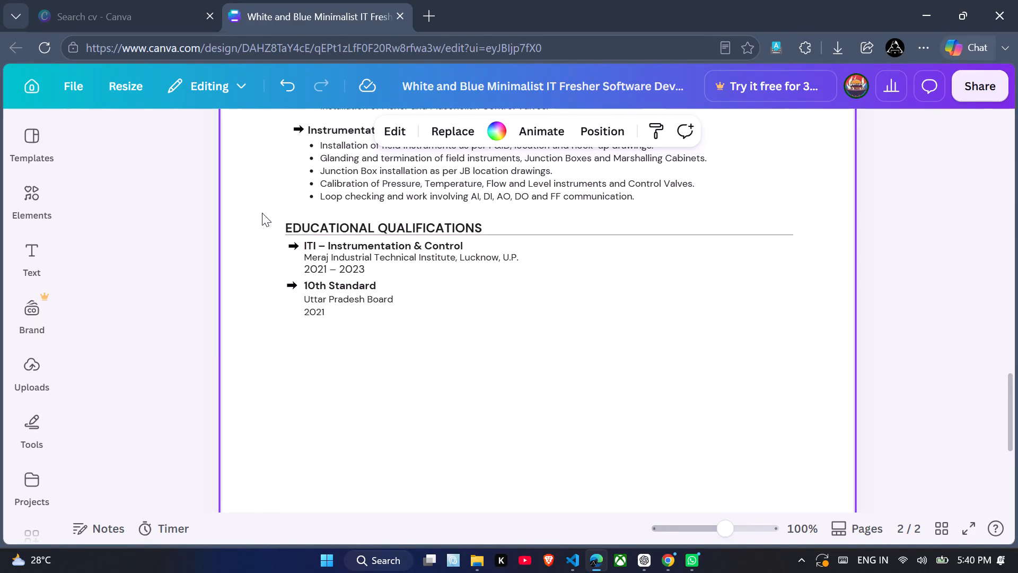
drag(262, 213, 474, 241)
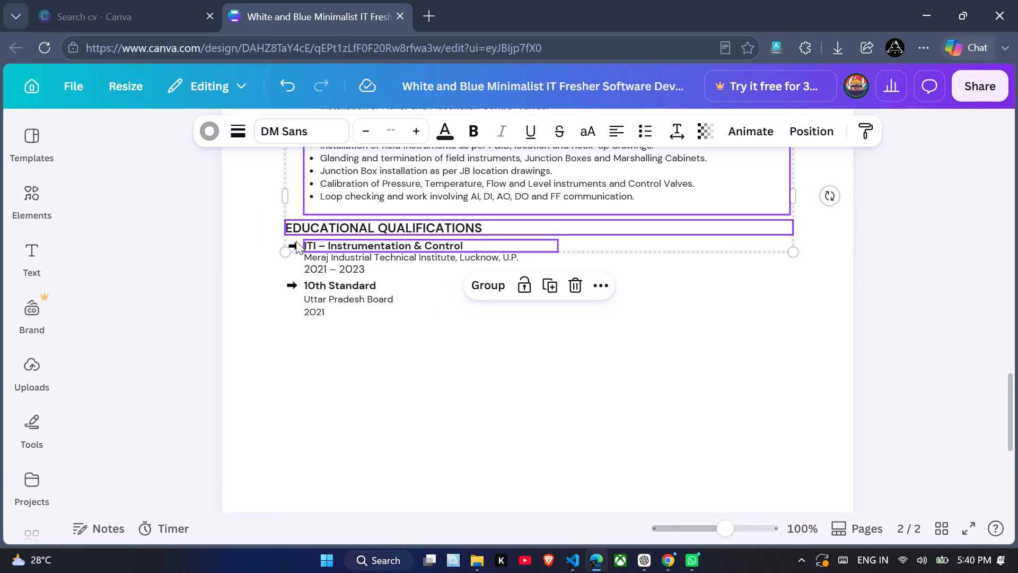
click(244, 236)
drag(267, 229, 318, 238)
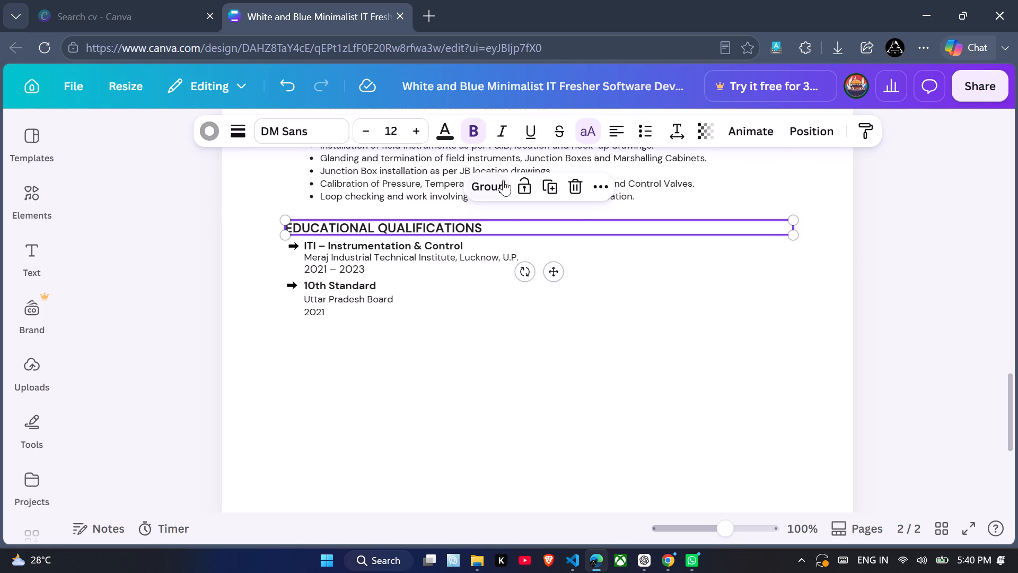
Duplicate the Educational Qualifications heading with its underline and place the copy just below the 10th Standard entry, roughly left-aligned with the original.
click(550, 187)
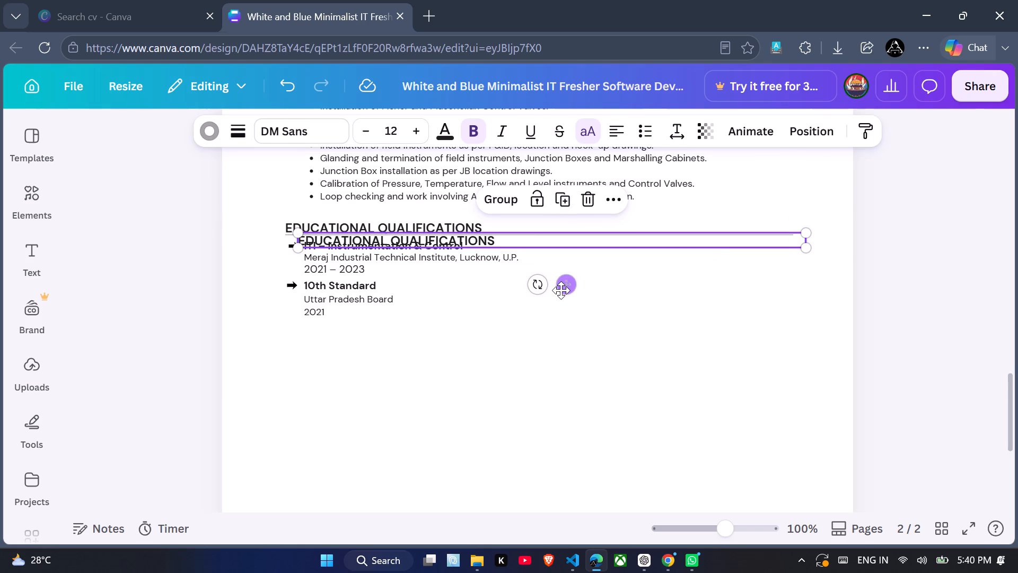
drag(561, 290, 545, 388)
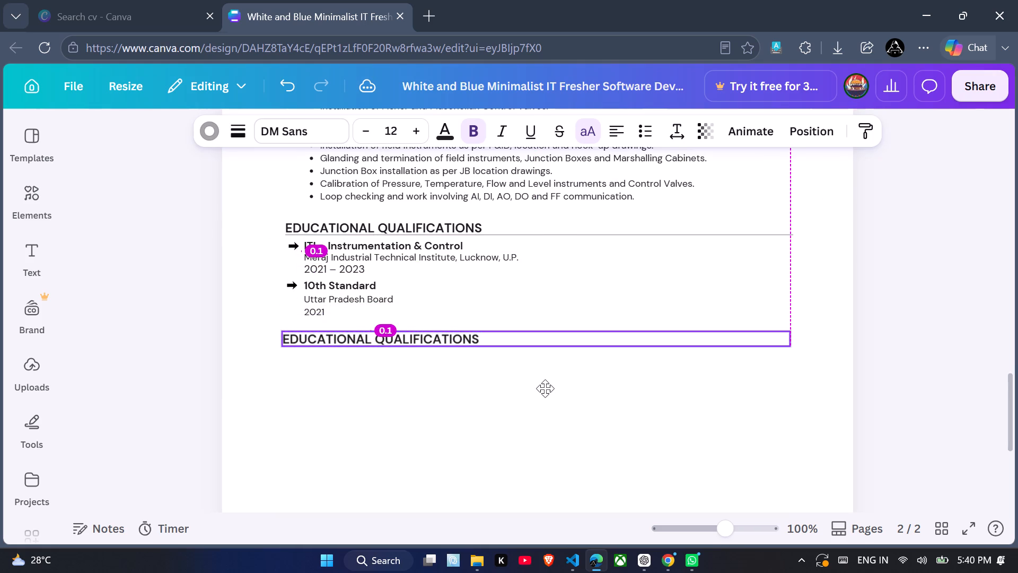
drag(545, 388, 547, 389)
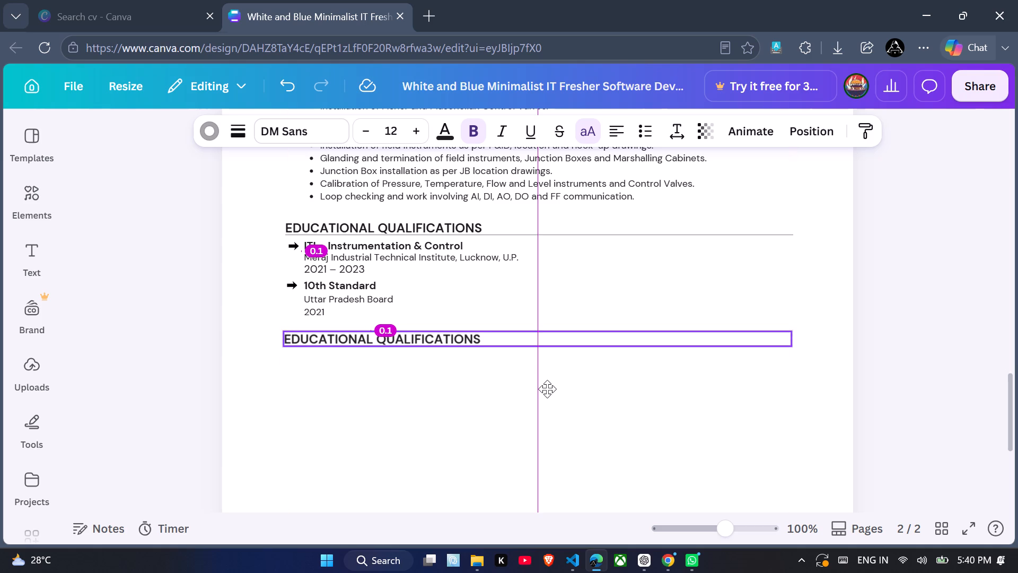
drag(547, 389, 547, 389)
drag(547, 389, 548, 389)
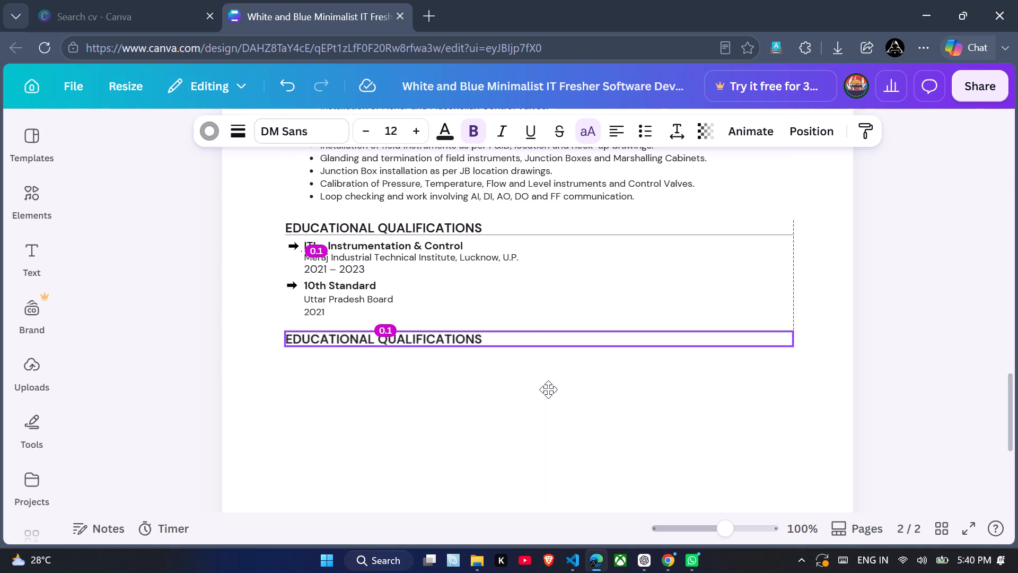
drag(548, 389, 545, 389)
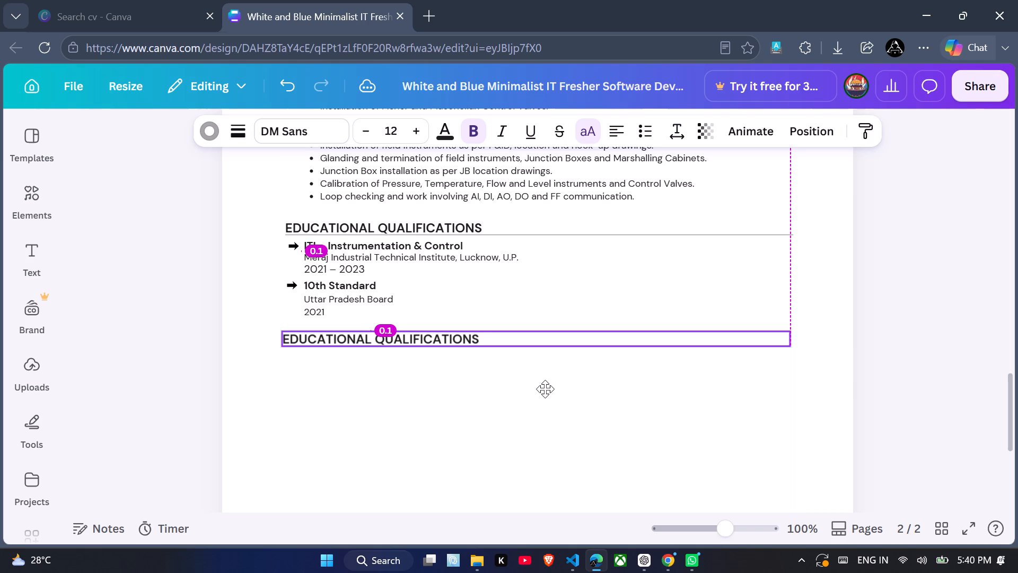
drag(545, 389, 545, 388)
Replace the text of the duplicated heading below the 10th Standard entry with "Language".
double_click(506, 340)
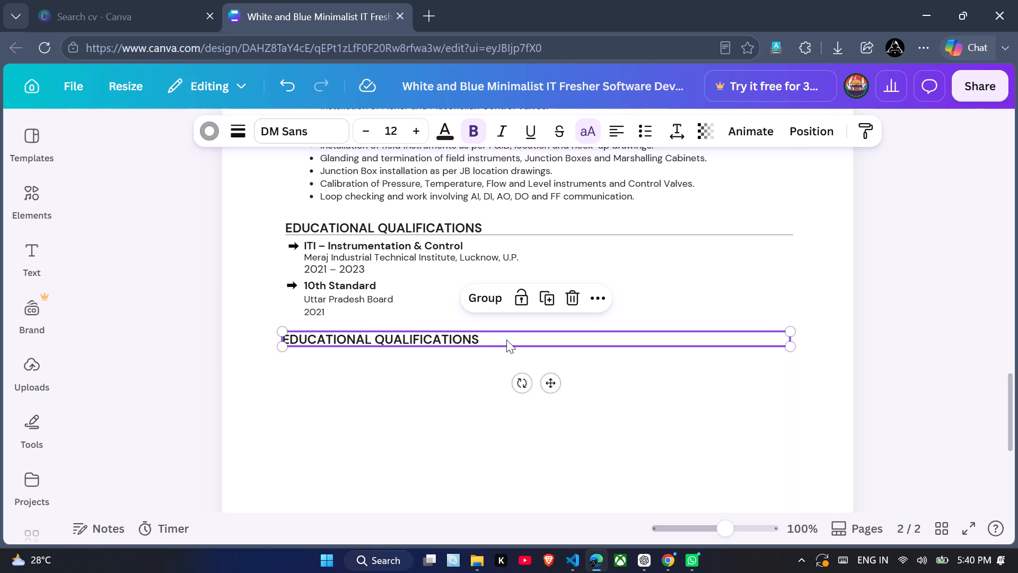
click(470, 376)
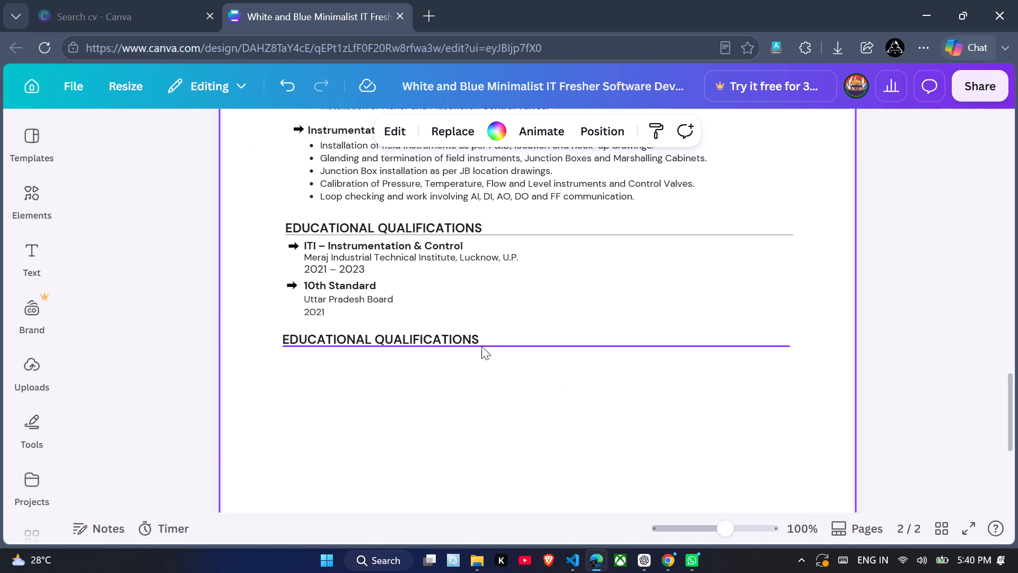
click(297, 332)
double_click(297, 332)
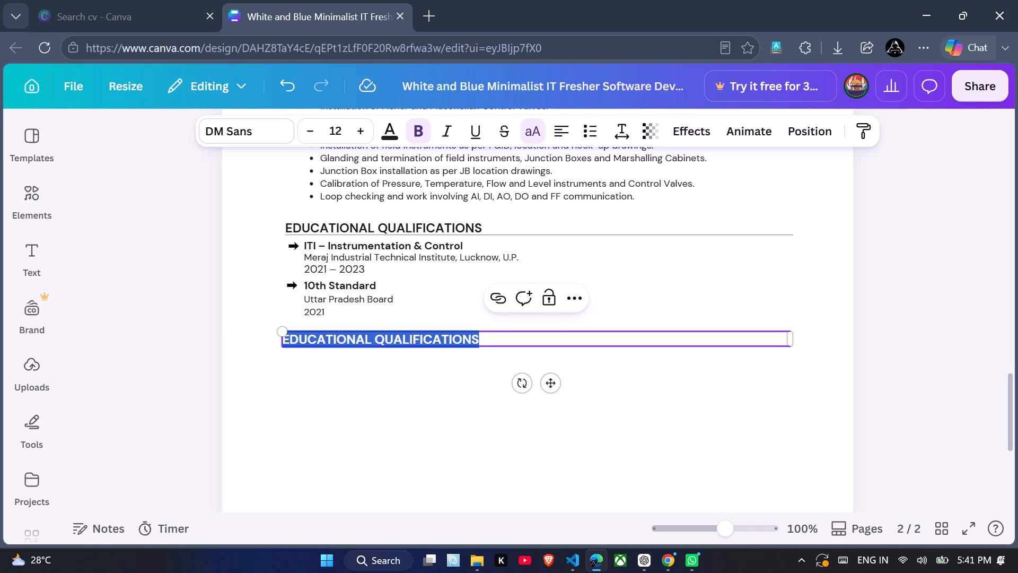
text(Languag)
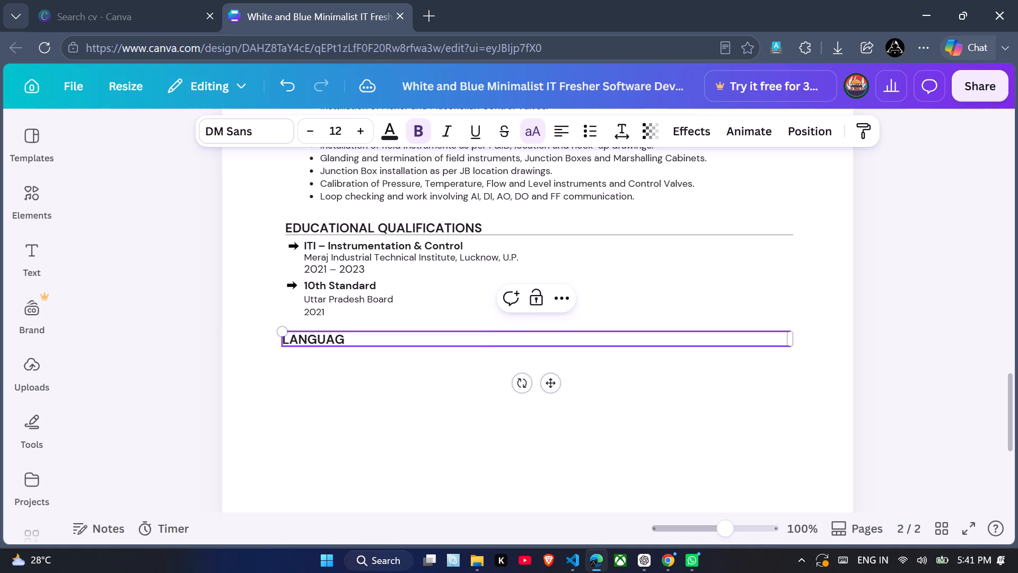
key(e)
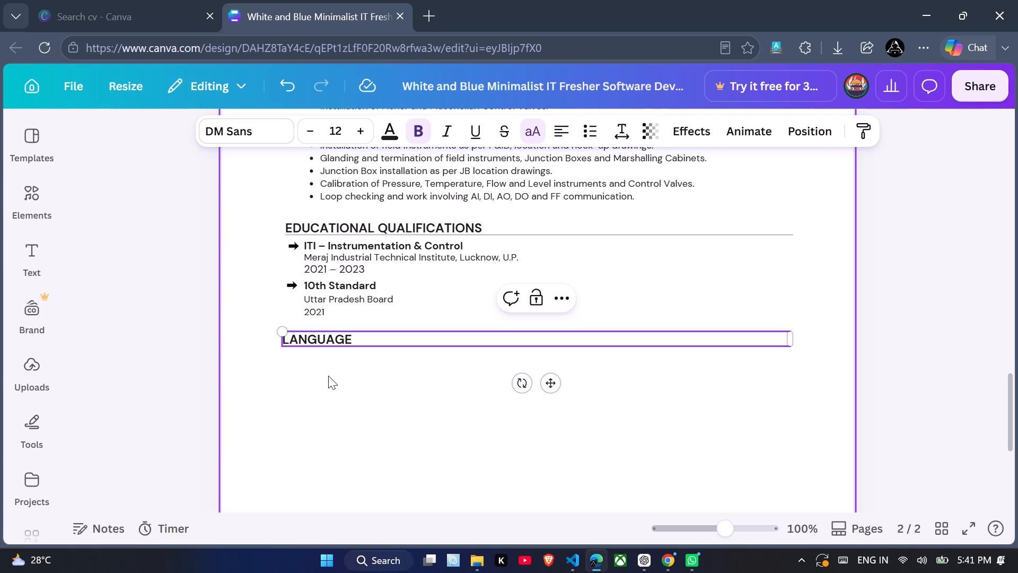
click(398, 392)
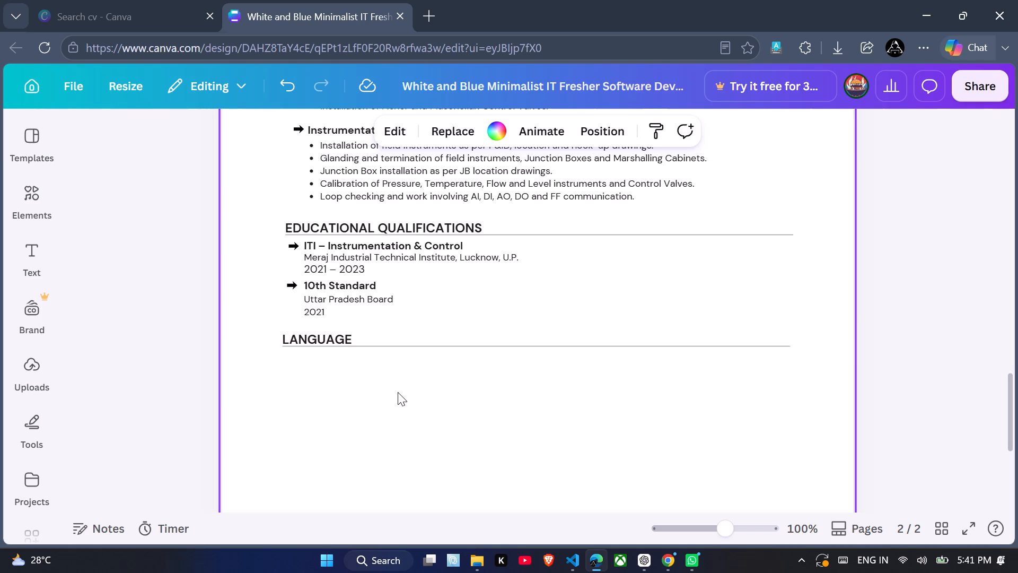
Duplicate the Instrumentation & Communication bullet list and place the copy directly beneath the Language heading.
scroll(398, 392, up, 1)
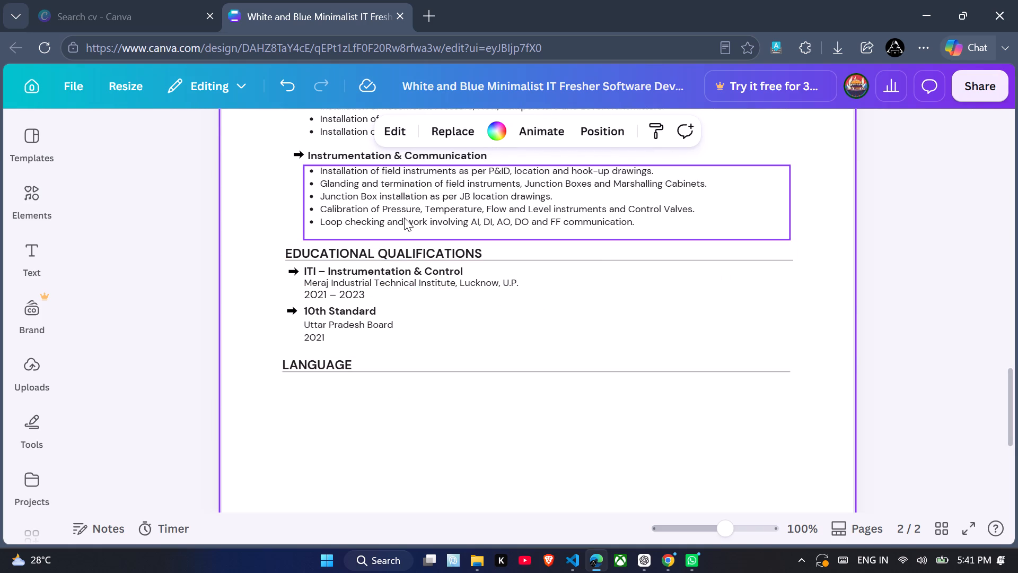
click(404, 218)
click(549, 272)
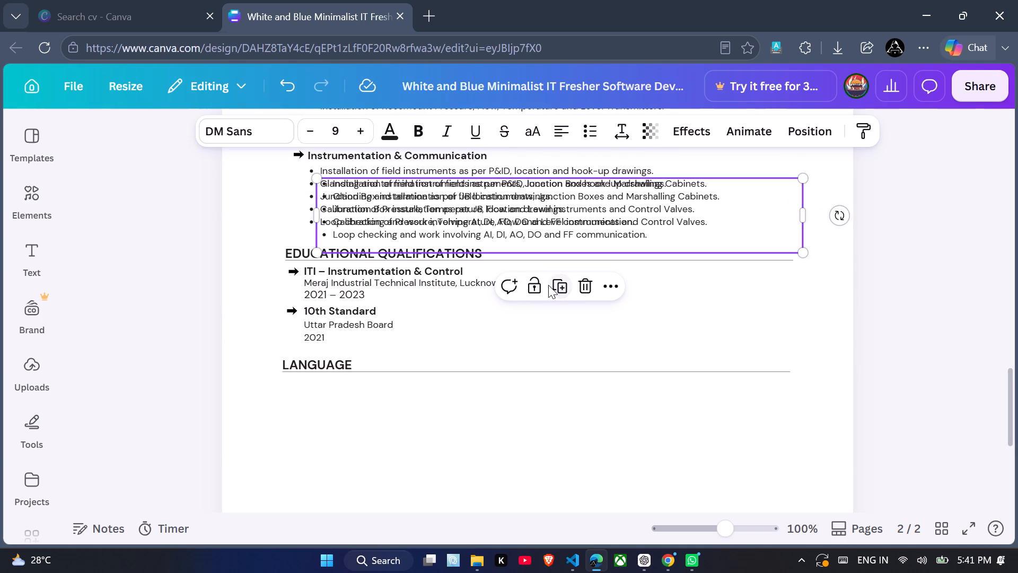
drag(541, 239, 512, 453)
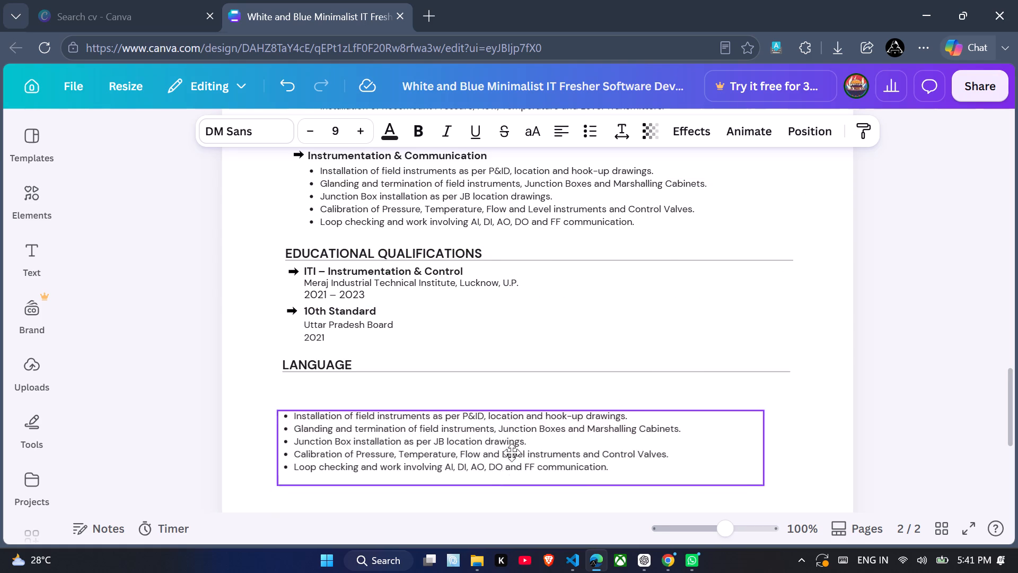
drag(512, 453, 514, 439)
Replace the copied bullet list's text under Language with two bullets, "English" and "Hindi".
double_click(514, 439)
text(Engli)
text(sh)
key(Return)
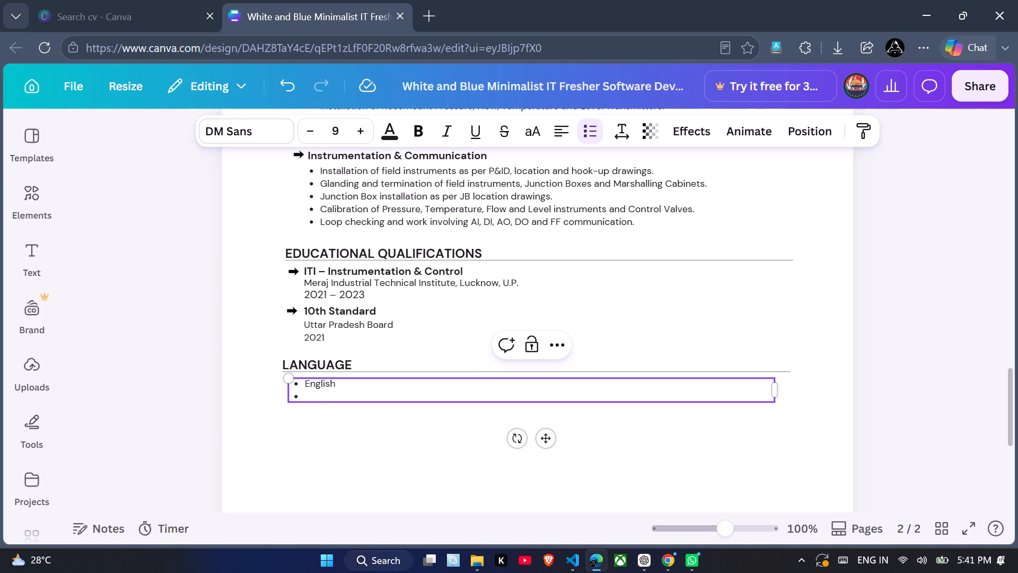
text(Hindi)
click(424, 455)
Duplicate the Language heading, its underline and its bullet list together, and place the copy just below the Hindi bullet, centred on the page.
scroll(424, 455, down, 1)
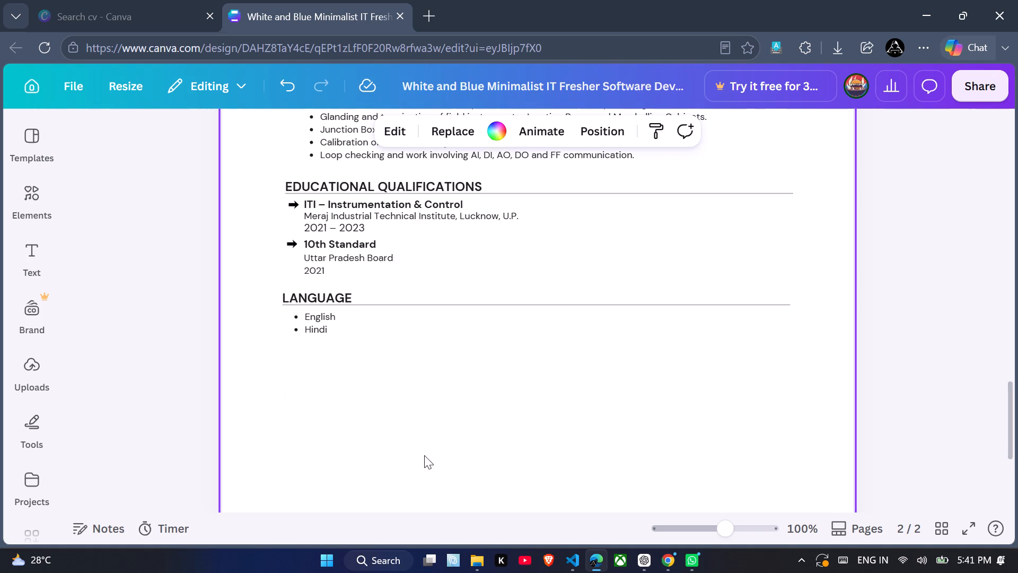
drag(260, 293, 388, 334)
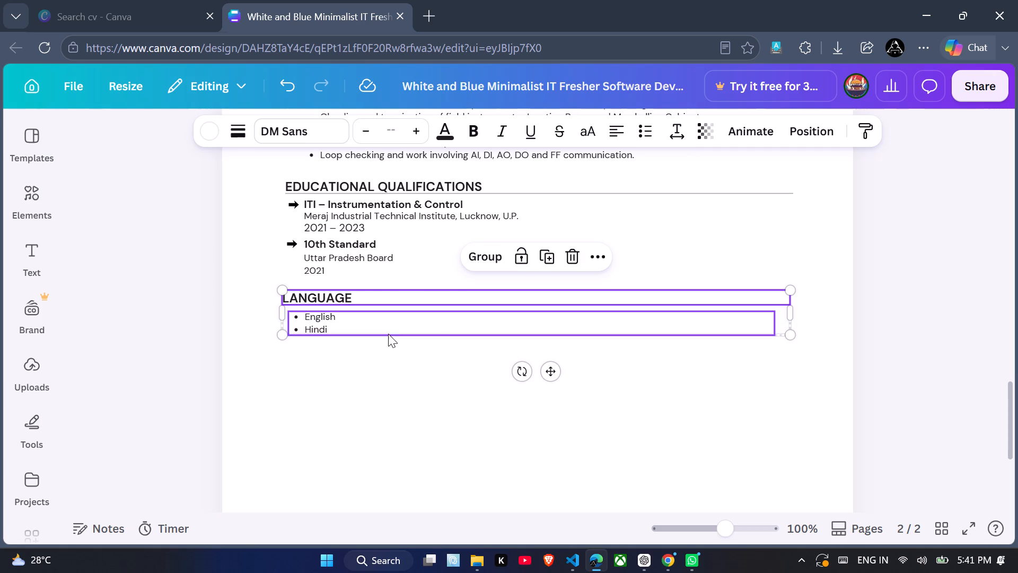
click(549, 256)
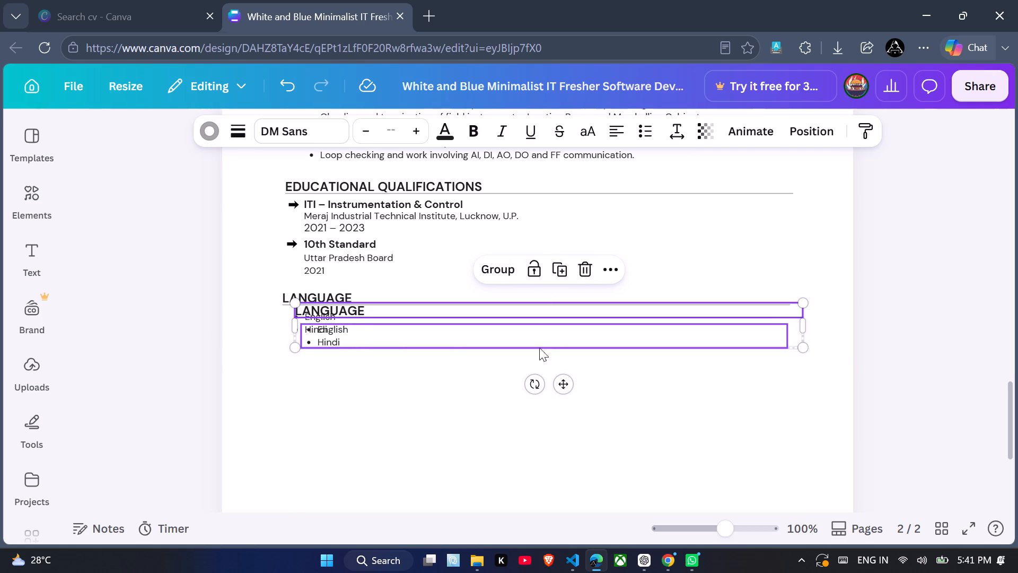
drag(561, 389, 546, 433)
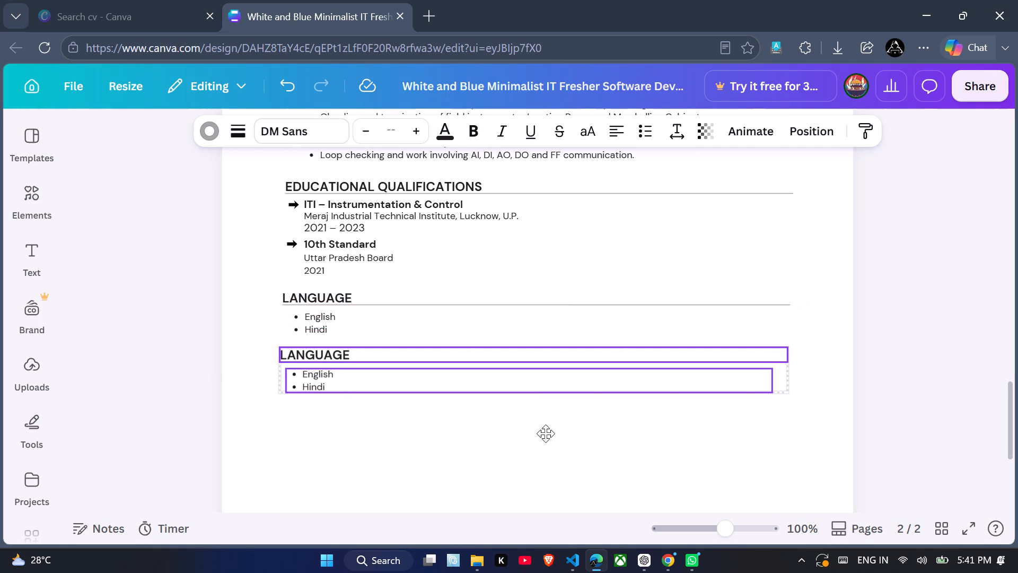
drag(546, 433, 550, 432)
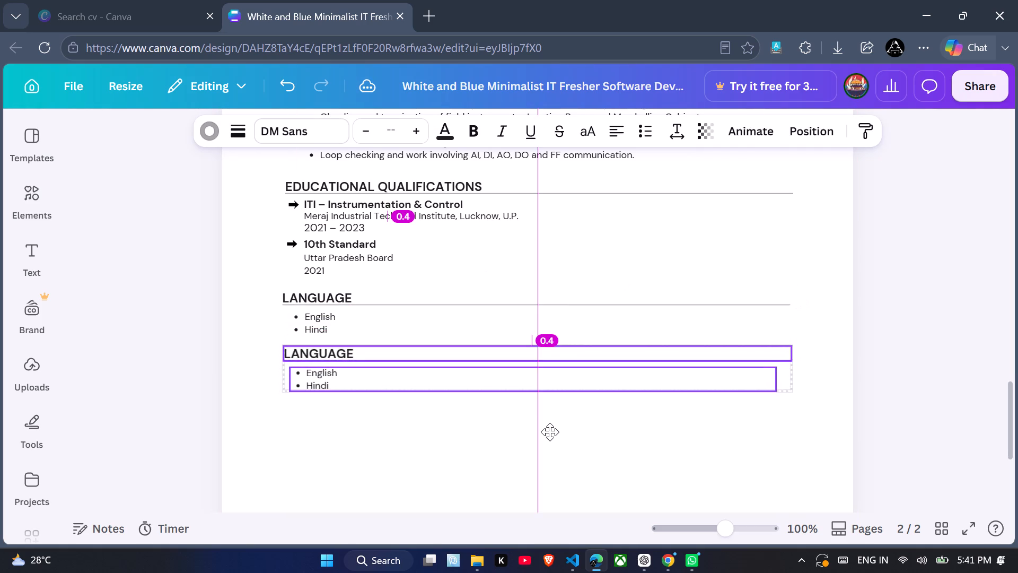
drag(550, 432, 551, 432)
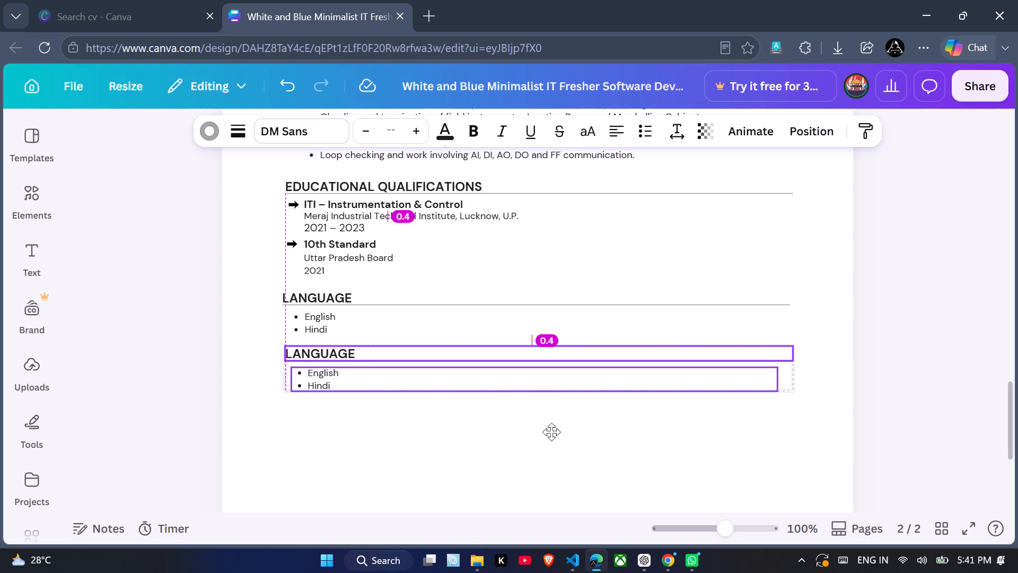
drag(551, 432, 548, 430)
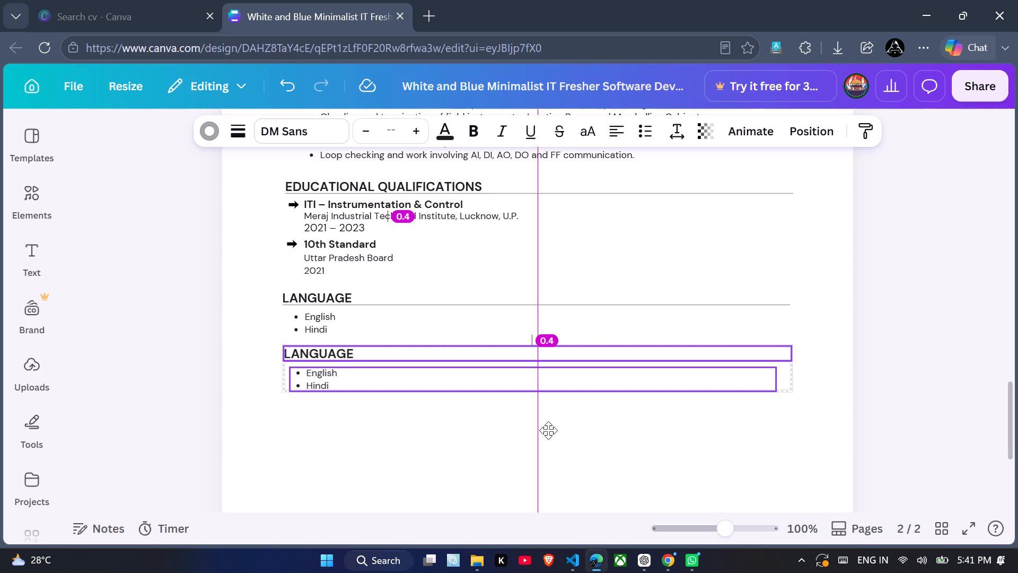
drag(548, 430, 550, 430)
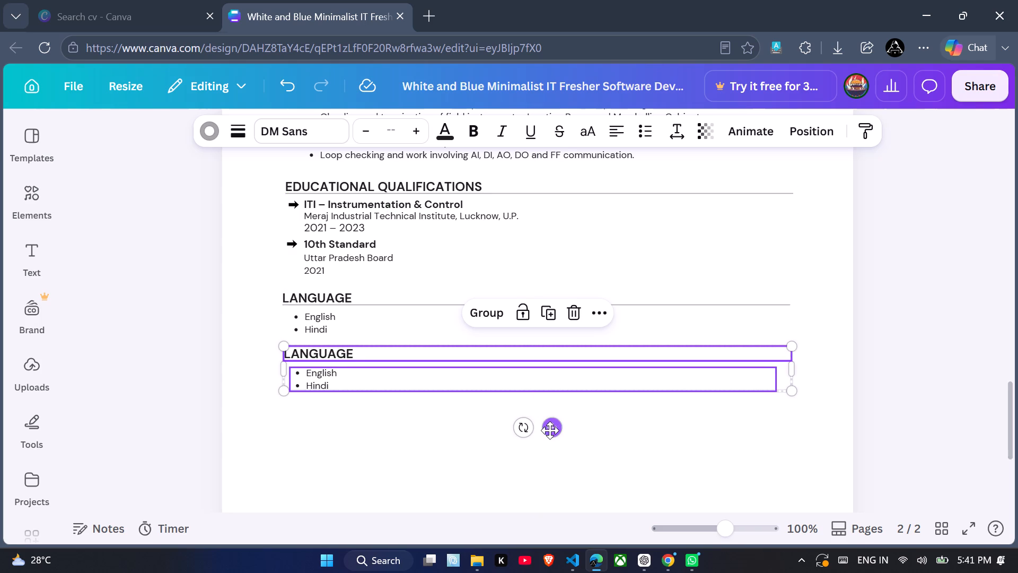
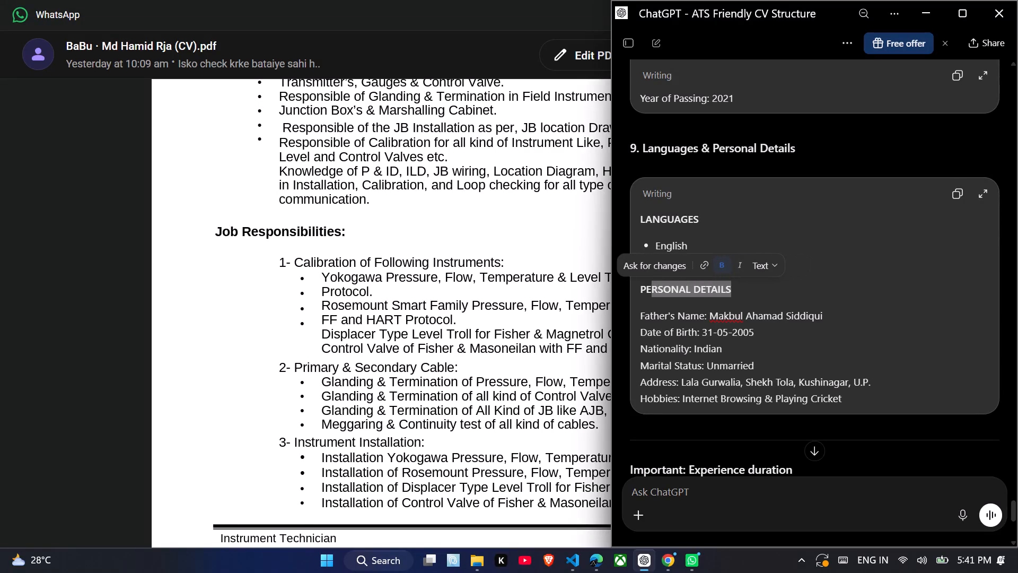
Copy the "PERSONAL DETAILS" heading text from the Languages & Personal Details block in the ChatGPT conversation.
key(ctrl+c)
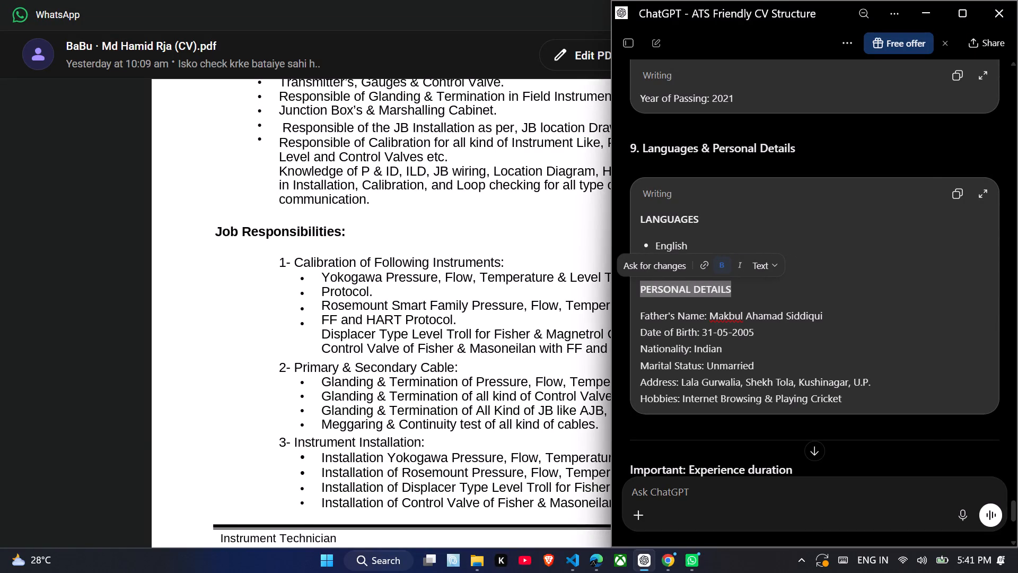
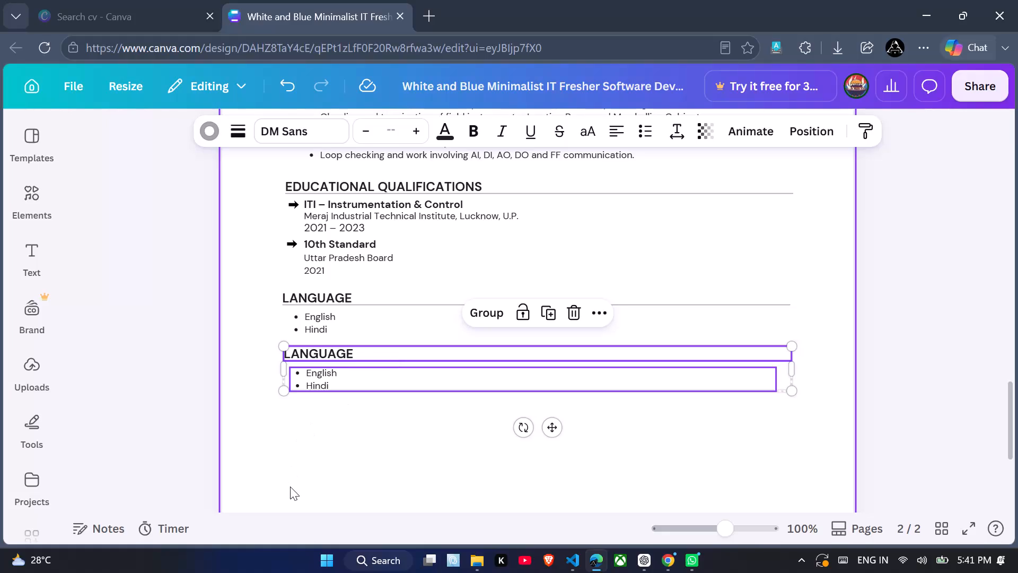
Replace the duplicated lower LANGUAGE heading with the copied text "PERSONAL DETAILS", leaving no extra blank line.
click(290, 487)
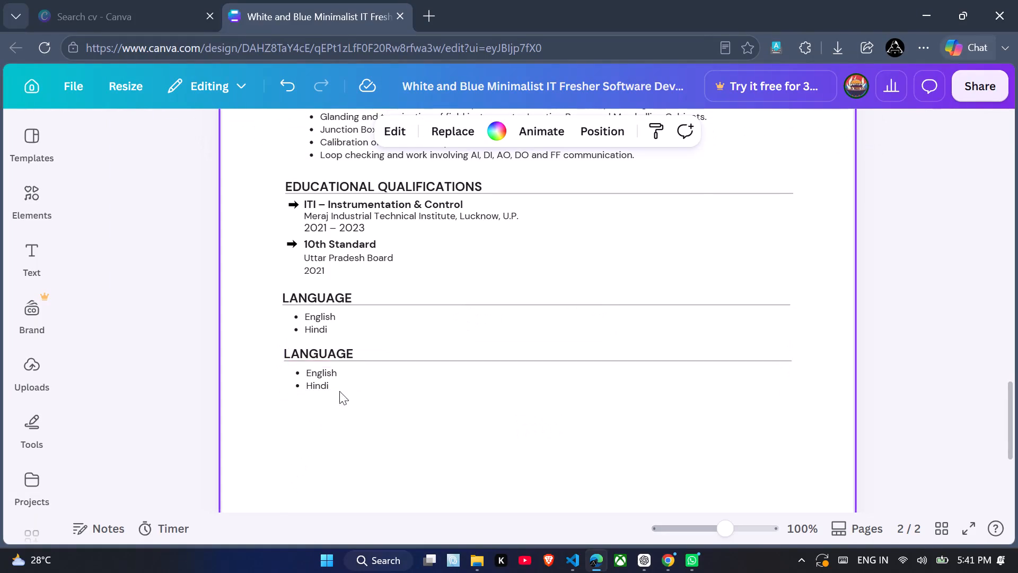
click(336, 349)
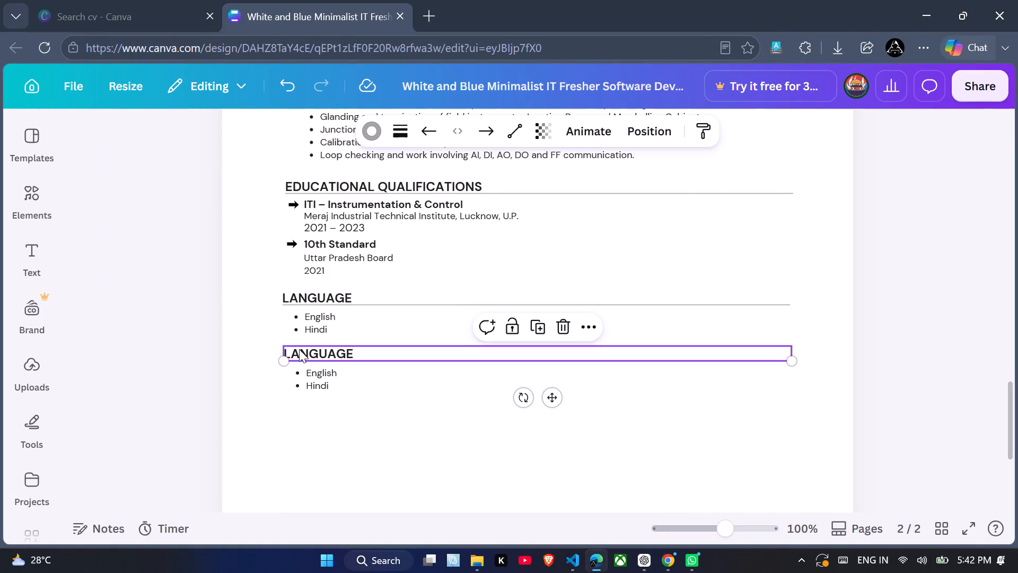
click(302, 346)
double_click(302, 346)
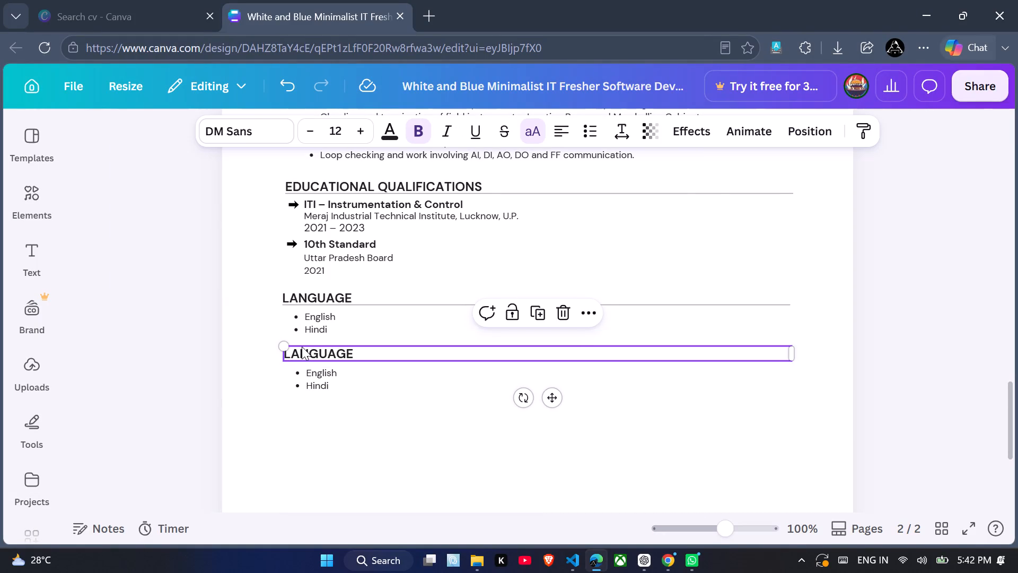
key(ctrl+v)
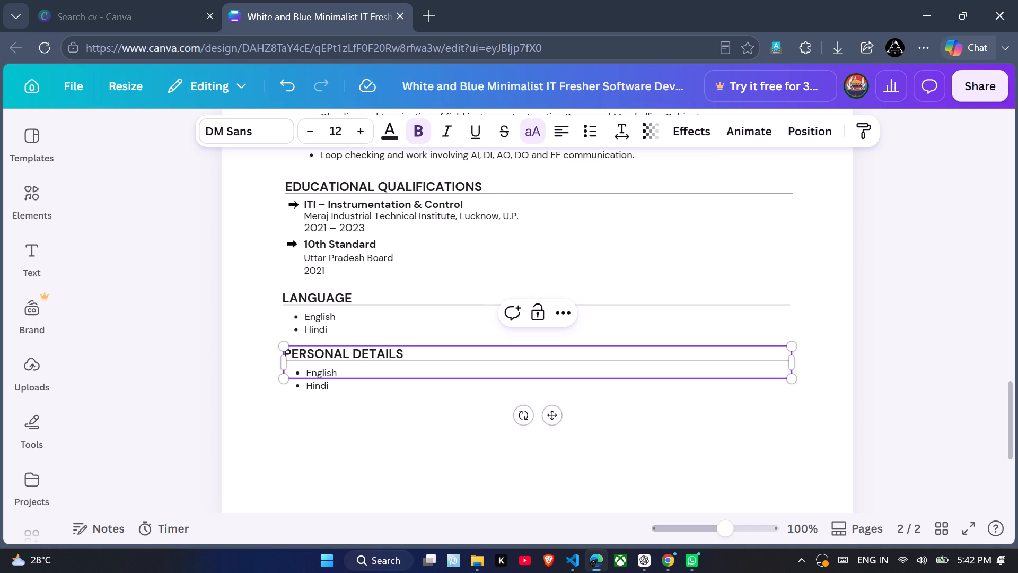
key(BackSpace)
click(369, 441)
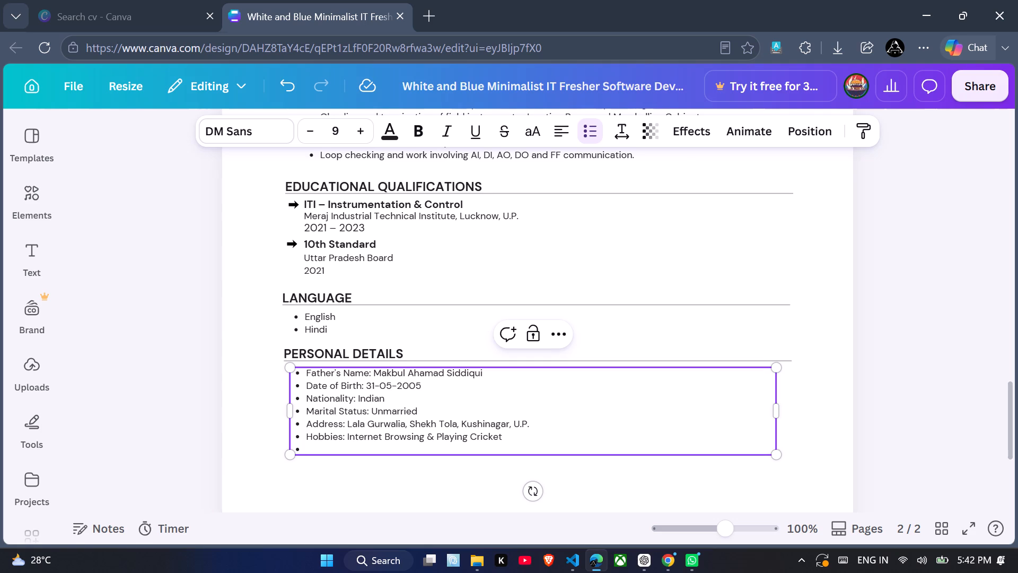
Remove the bullets from all the personal detail lines, including the empty last one, keeping each detail on its own line.
key(BackSpace)
key(Up)
key(BackSpace)
key(Up)
key(Up)
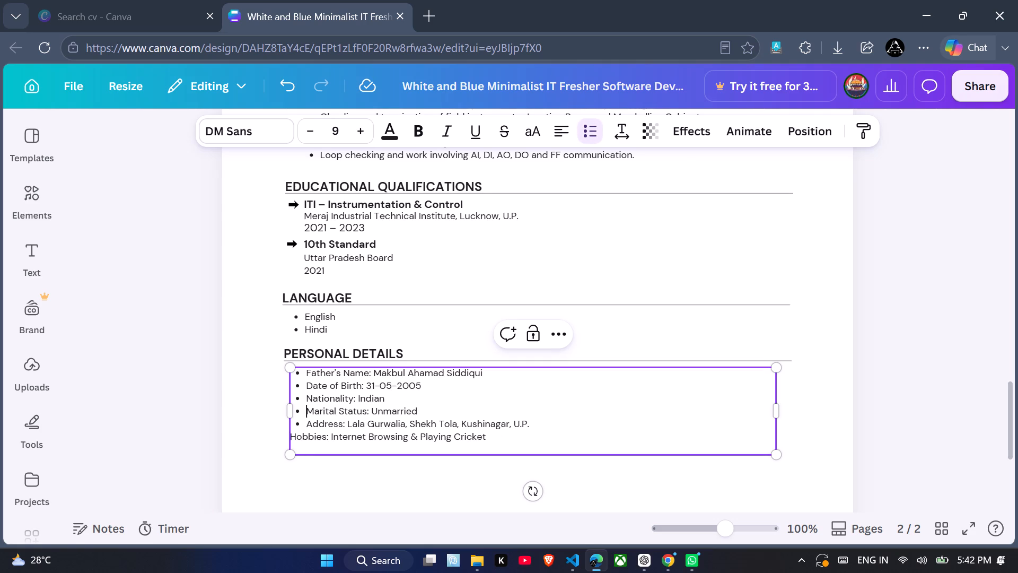
key(Down)
key(BackSpace)
key(Up)
key(BackSpace)
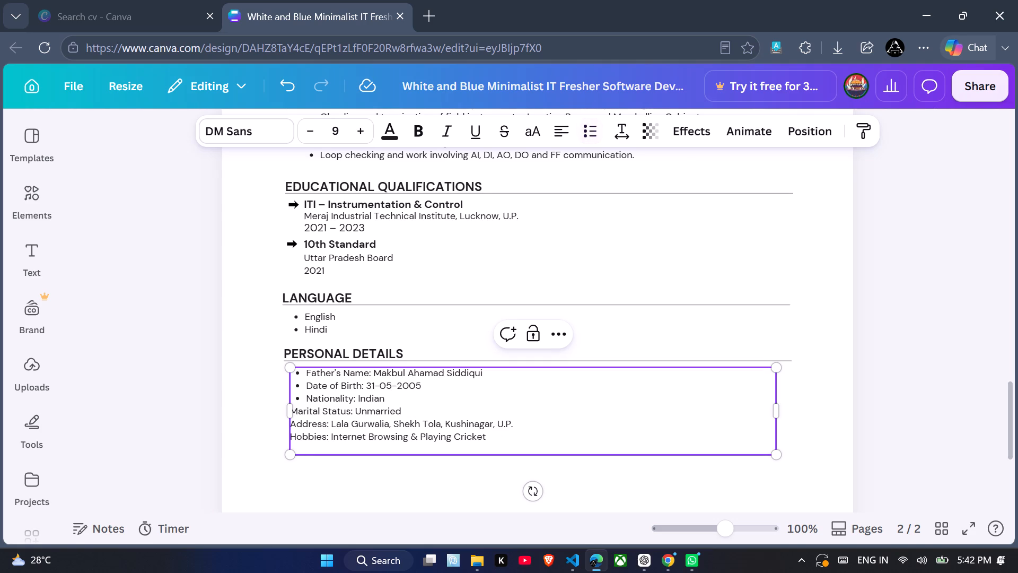
key(Up)
key(BackSpace)
key(Up)
key(BackSpace)
key(BackSpace)
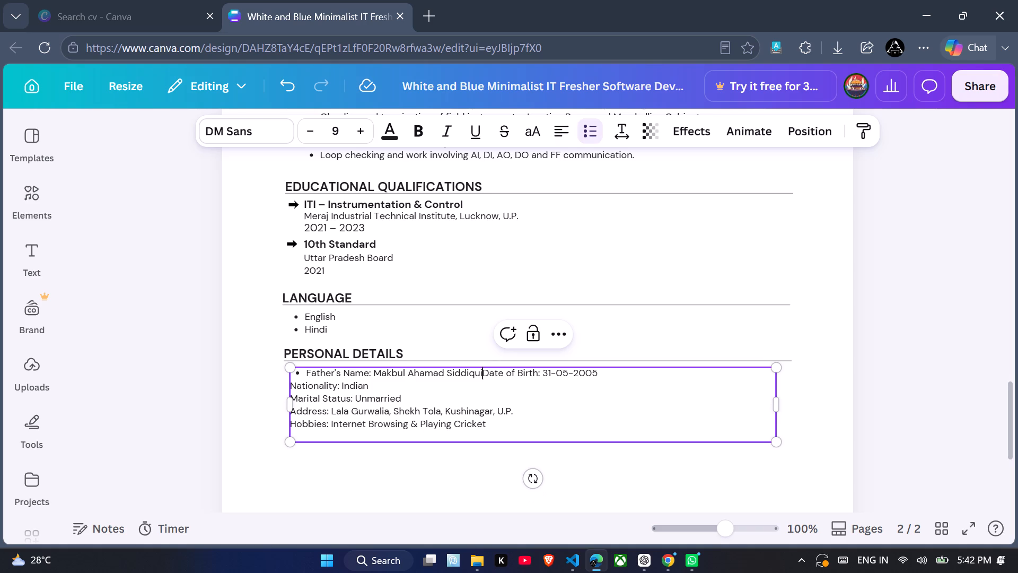
key(Return)
key(BackSpace)
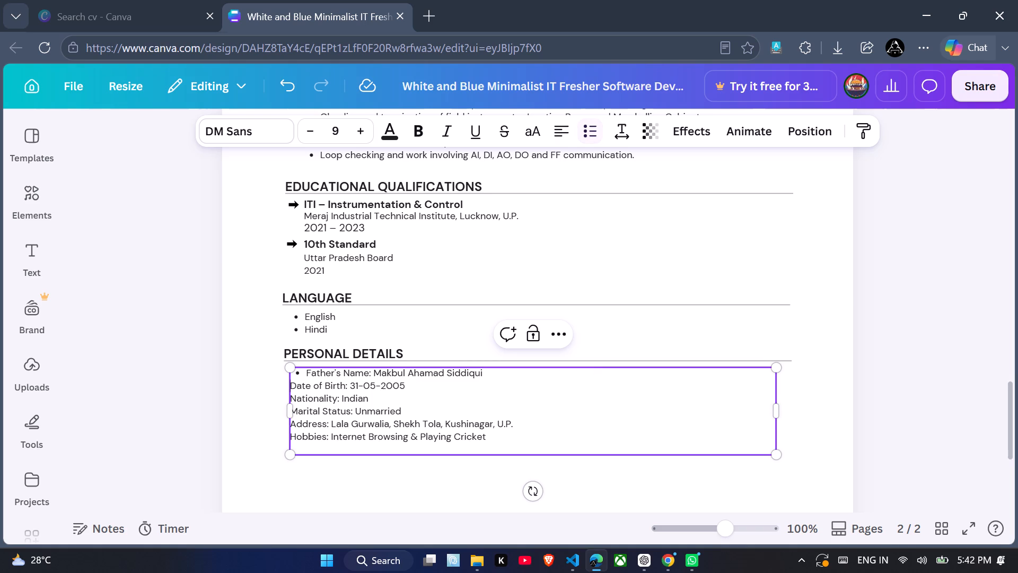
key(Up)
key(BackSpace)
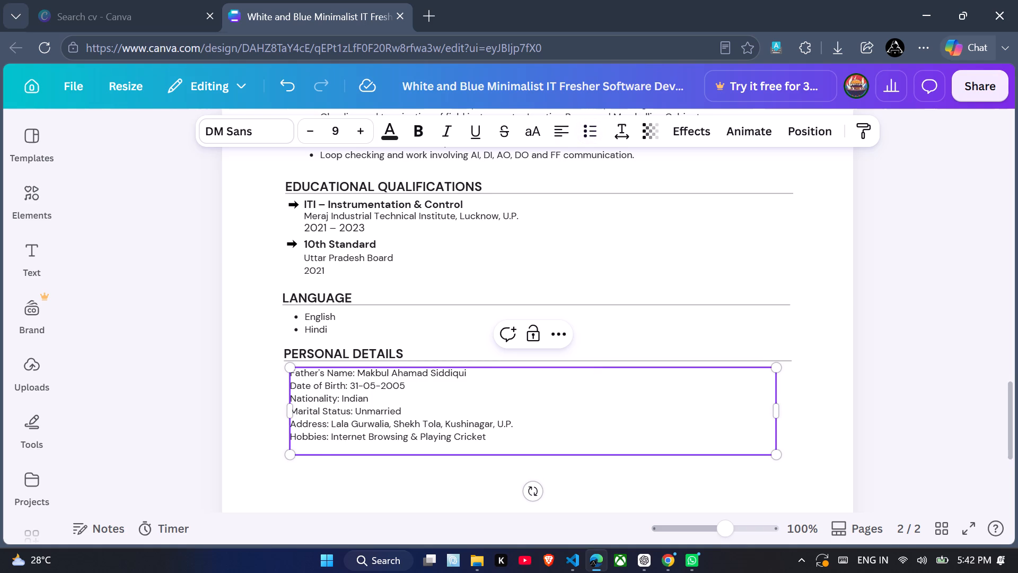
click(417, 508)
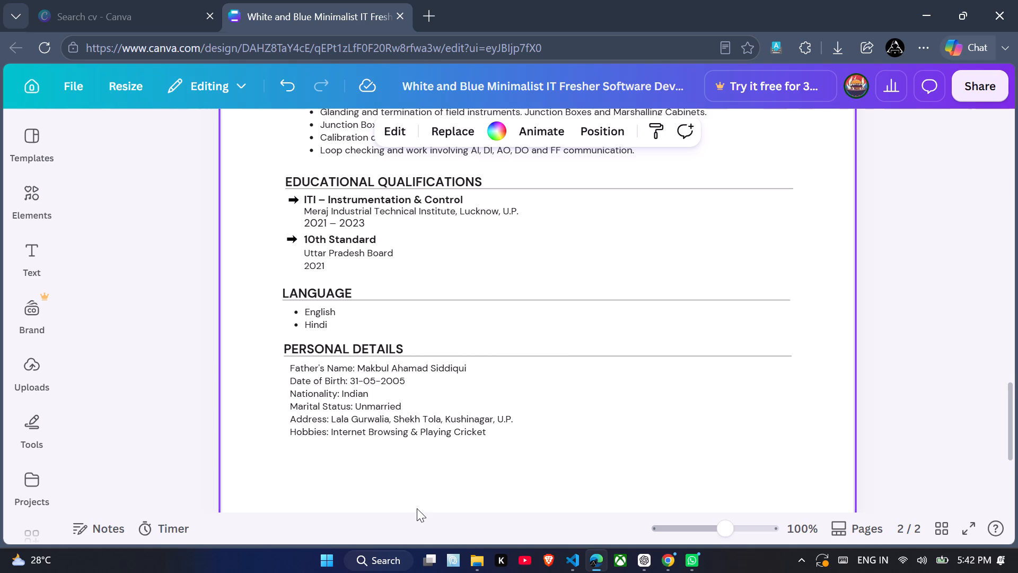
Set the font size of the personal details text block to 10.
scroll(417, 508, down, 2)
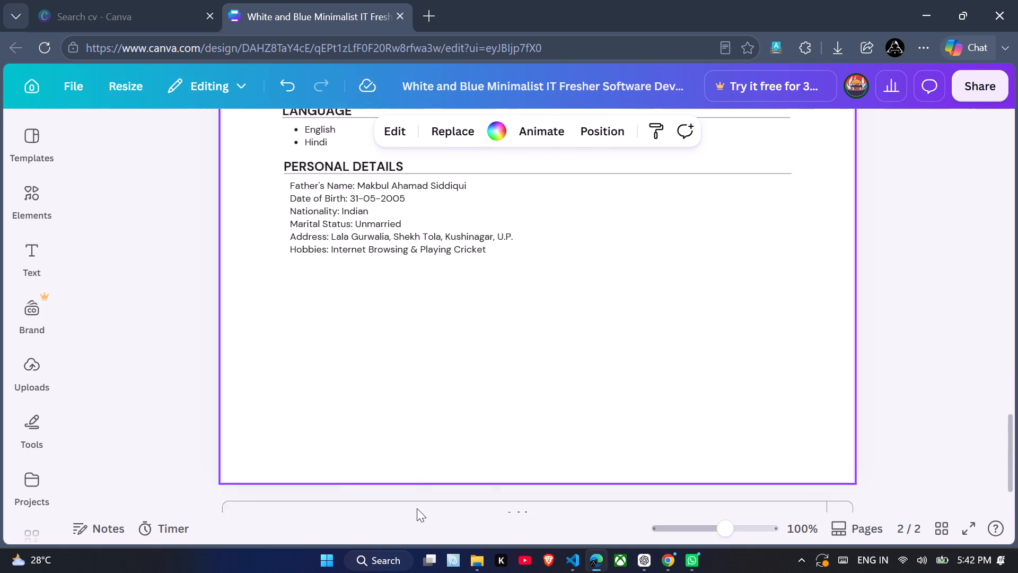
scroll(417, 508, down, 2)
scroll(417, 508, up, 2)
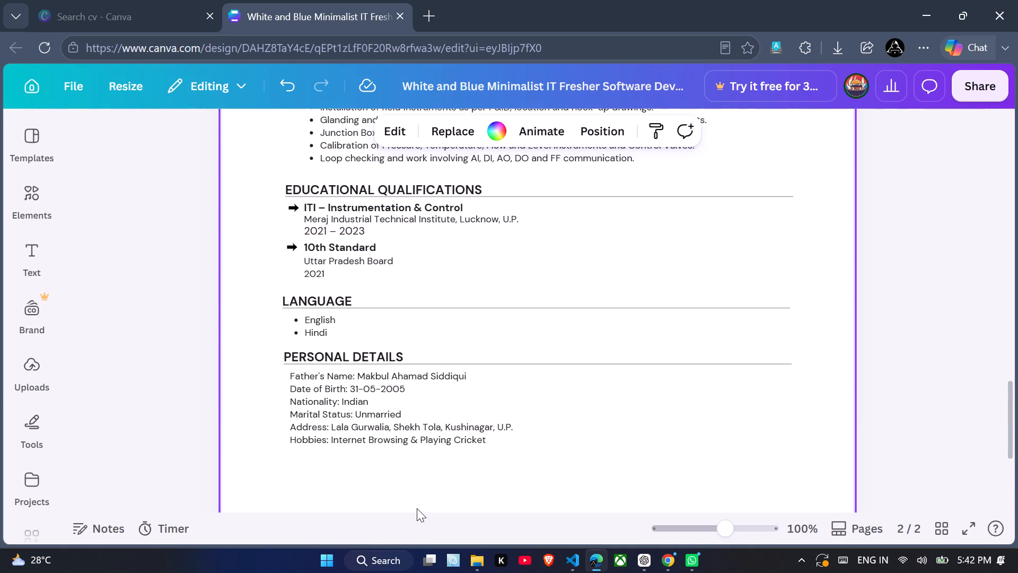
scroll(417, 508, up, 2)
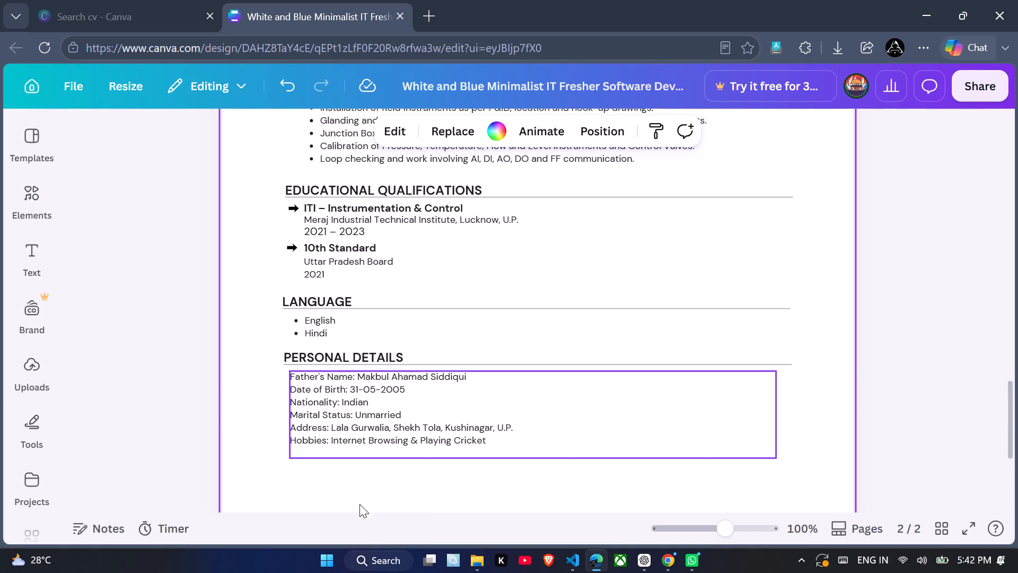
click(378, 497)
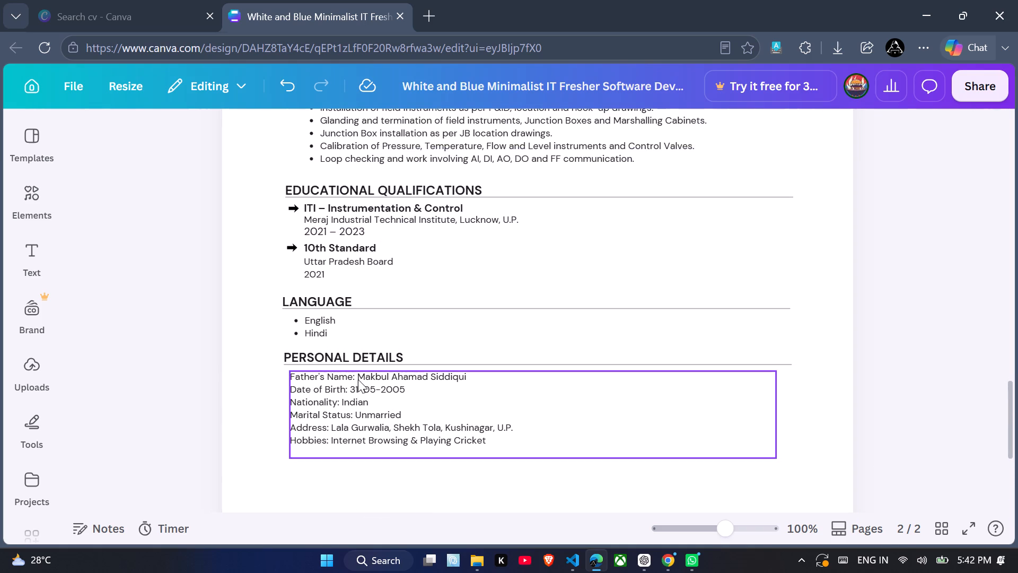
click(357, 378)
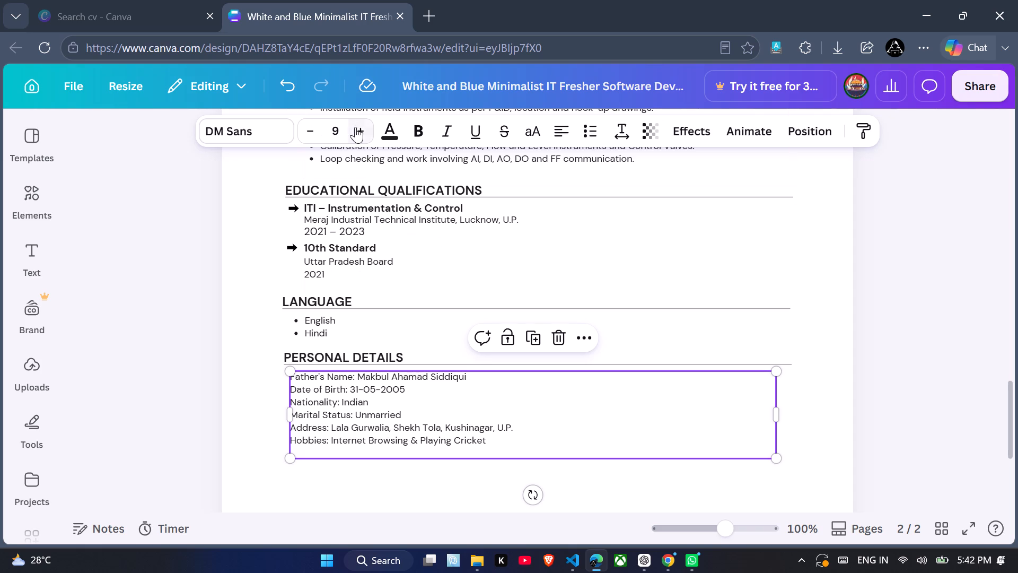
click(359, 131)
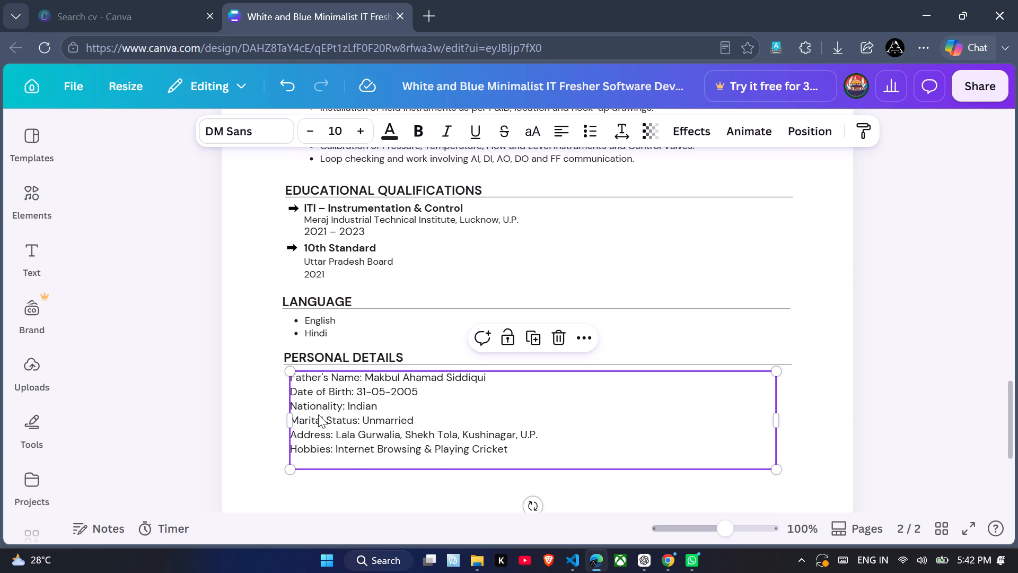
click(360, 479)
Set the font size of the English and Hindi list under LANGUAGE to 10.
scroll(360, 479, down, 1)
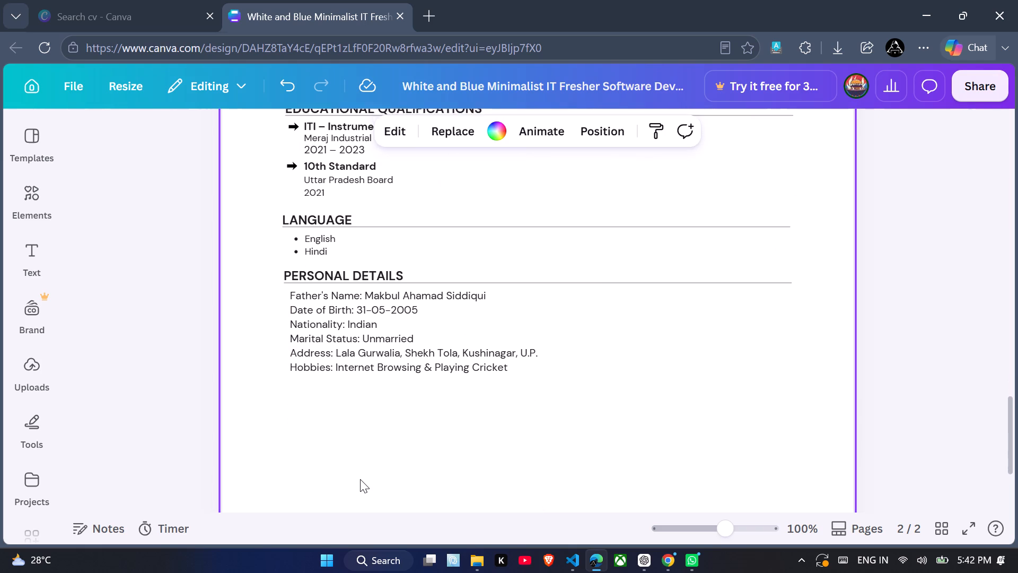
scroll(360, 479, down, 2)
scroll(360, 479, right, 1)
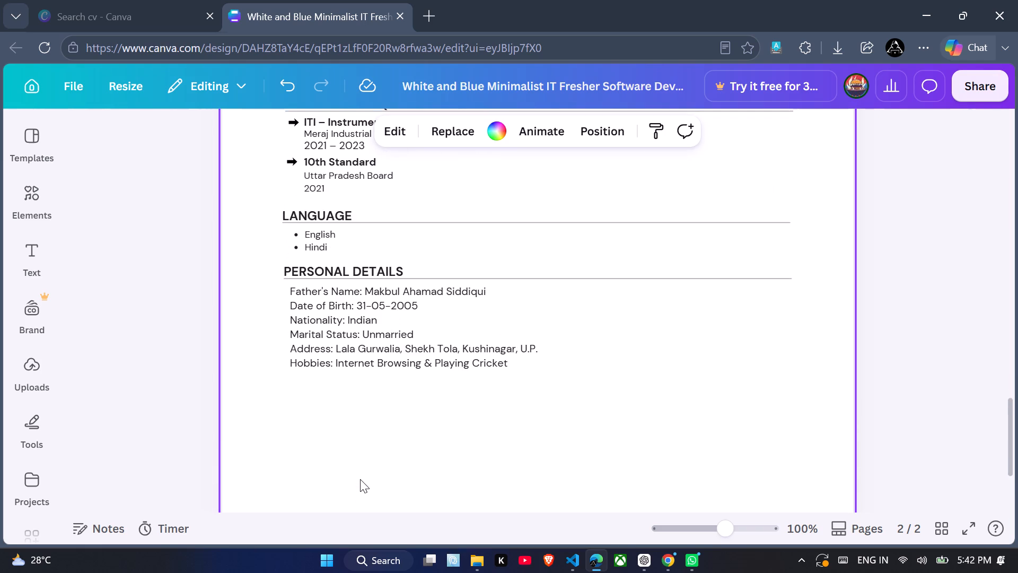
scroll(360, 479, up, 1)
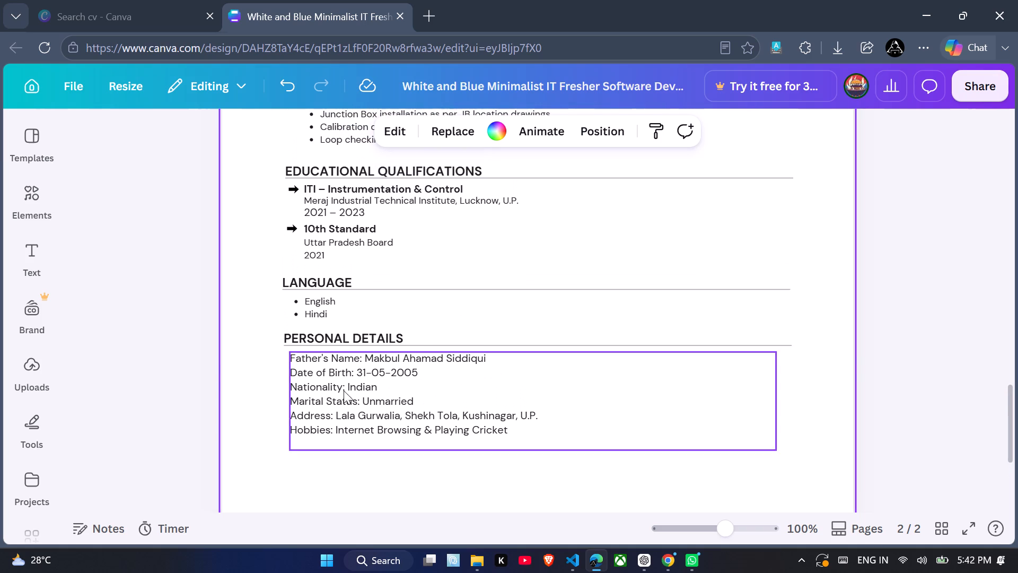
click(324, 307)
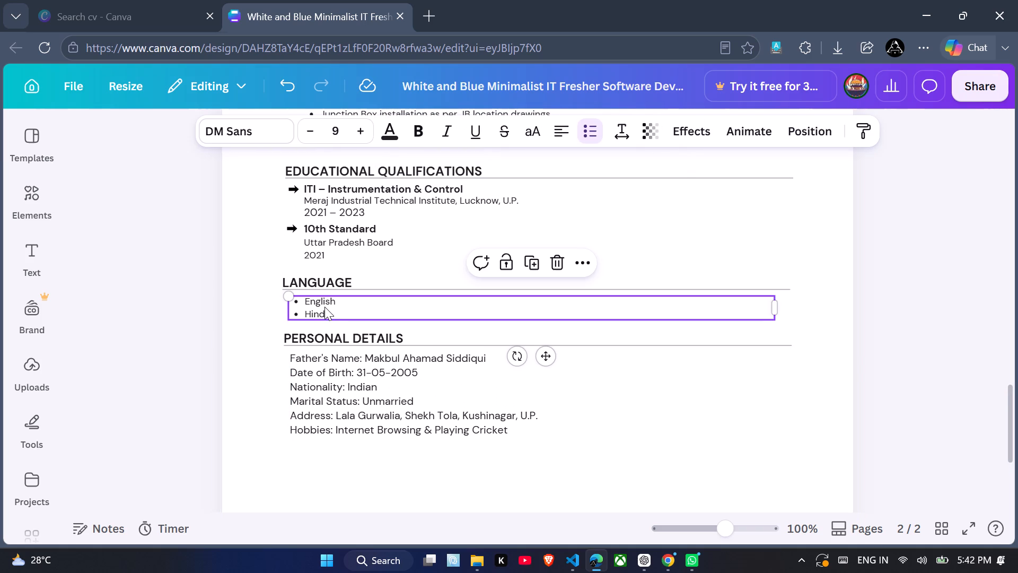
click(368, 129)
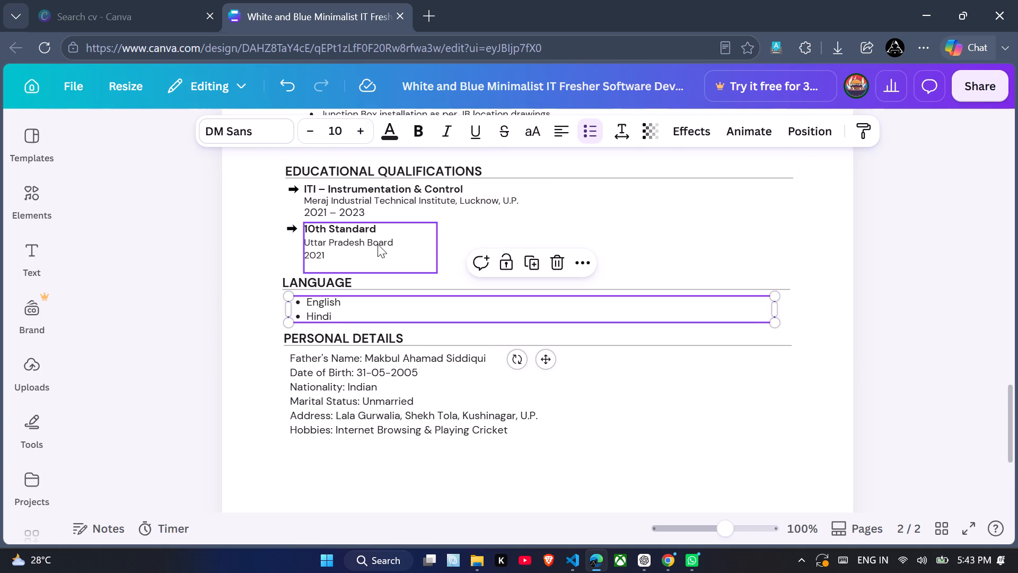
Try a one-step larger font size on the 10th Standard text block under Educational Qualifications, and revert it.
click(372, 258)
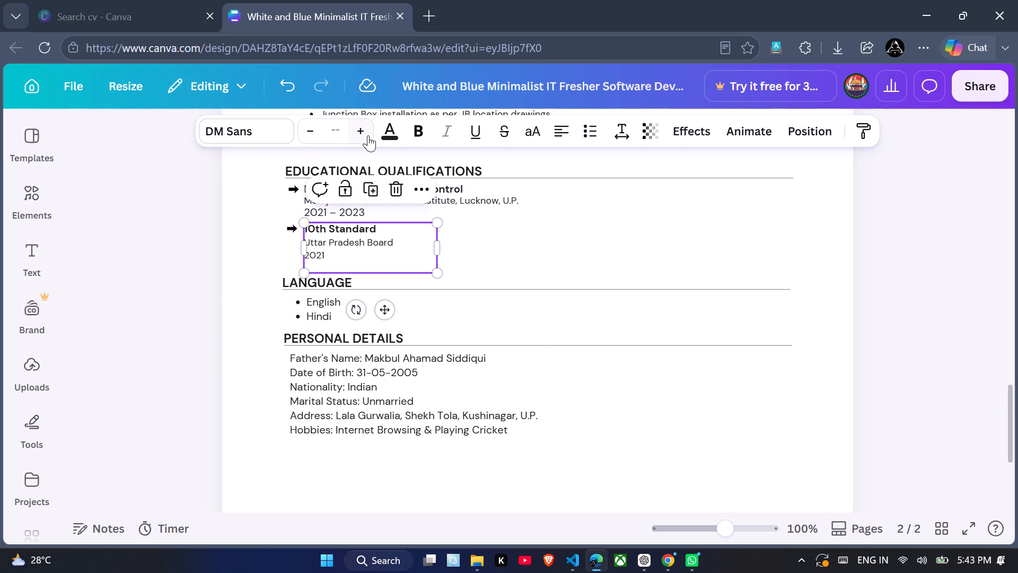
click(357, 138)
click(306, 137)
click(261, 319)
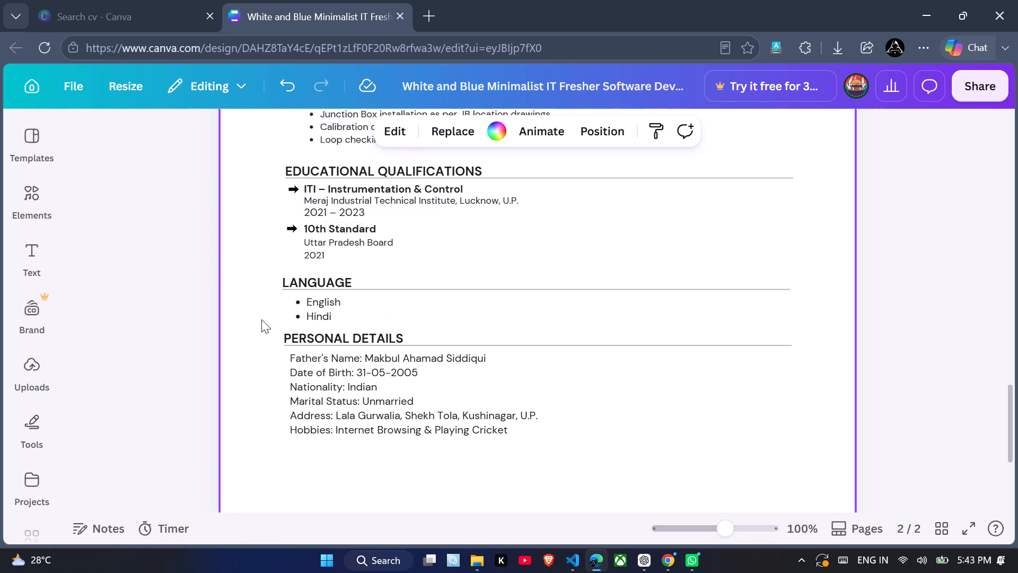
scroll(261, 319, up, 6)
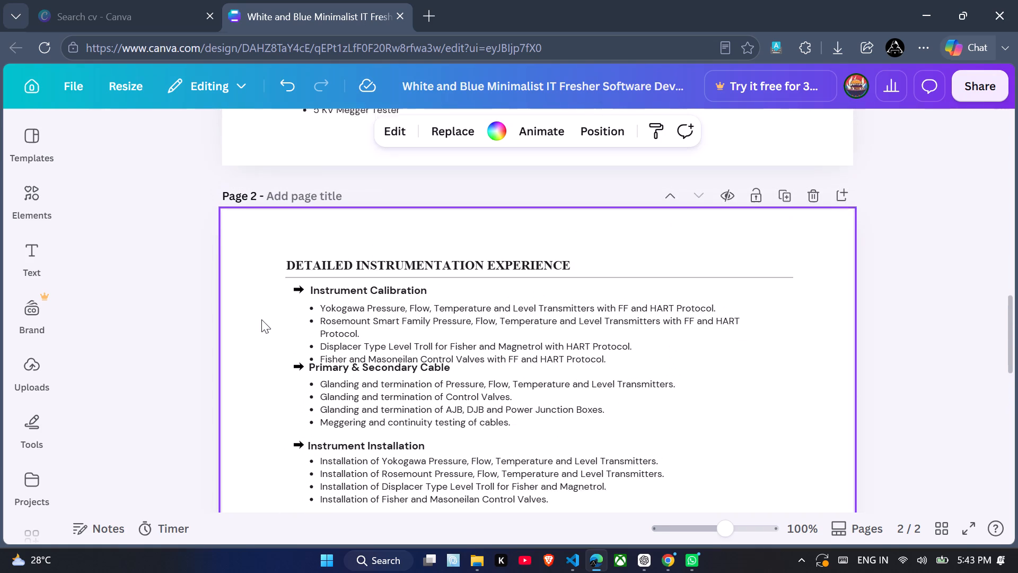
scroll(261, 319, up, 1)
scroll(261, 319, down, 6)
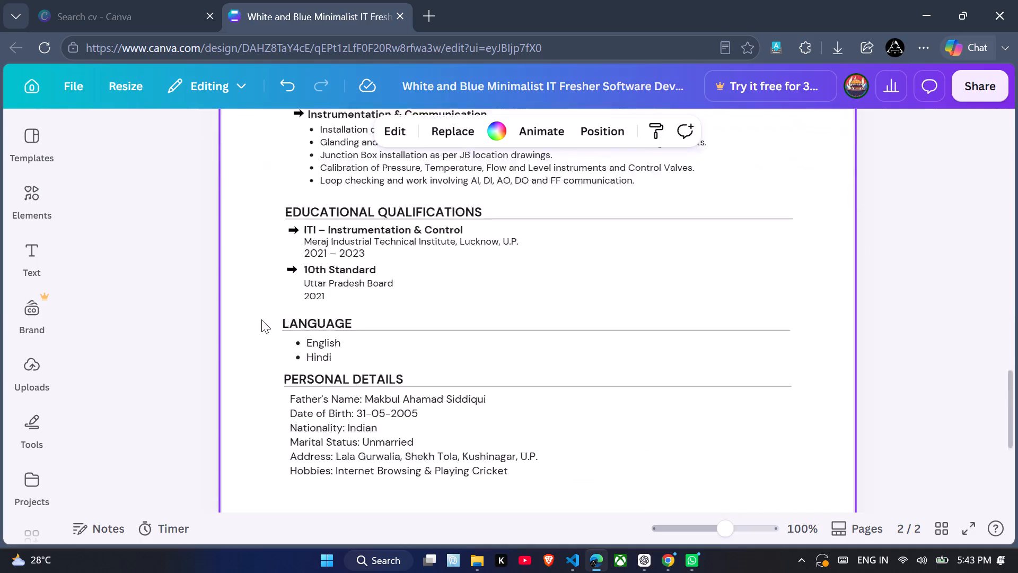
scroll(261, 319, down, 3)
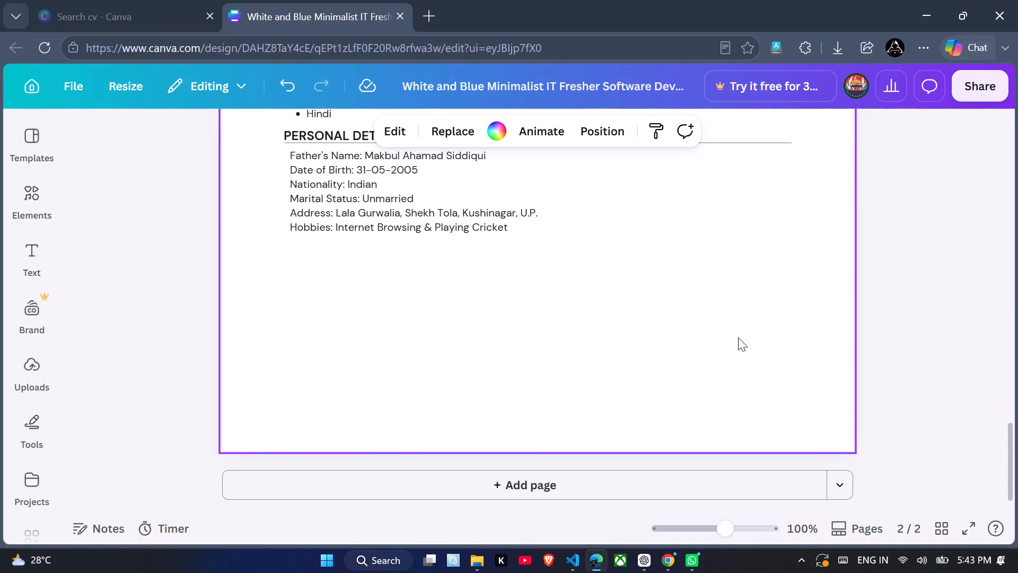
Review the layout and text formatting of both CV pages, from the Summary on page 1 to the Personal Details on page 2.
scroll(738, 337, up, 8)
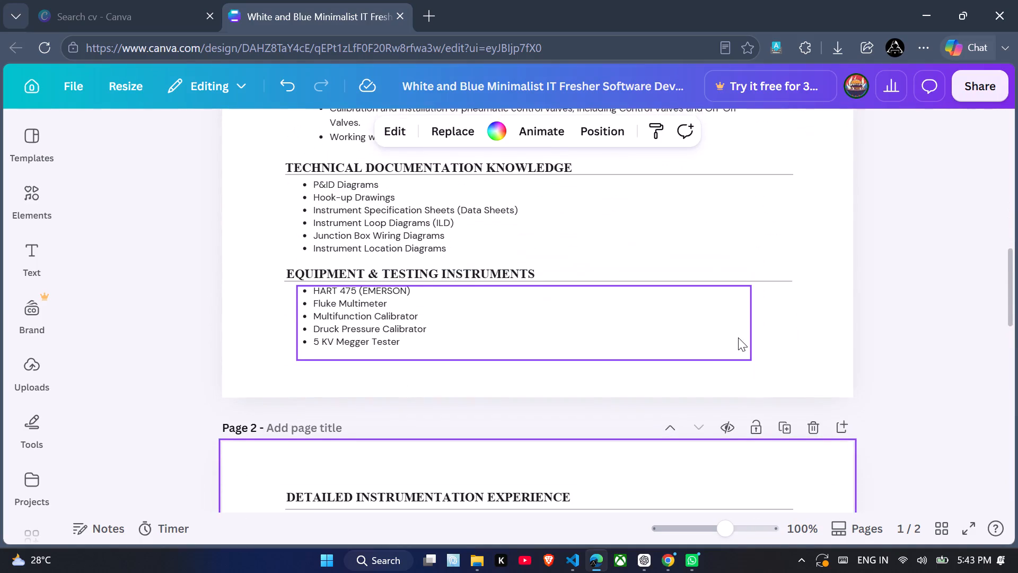
scroll(738, 337, up, 1)
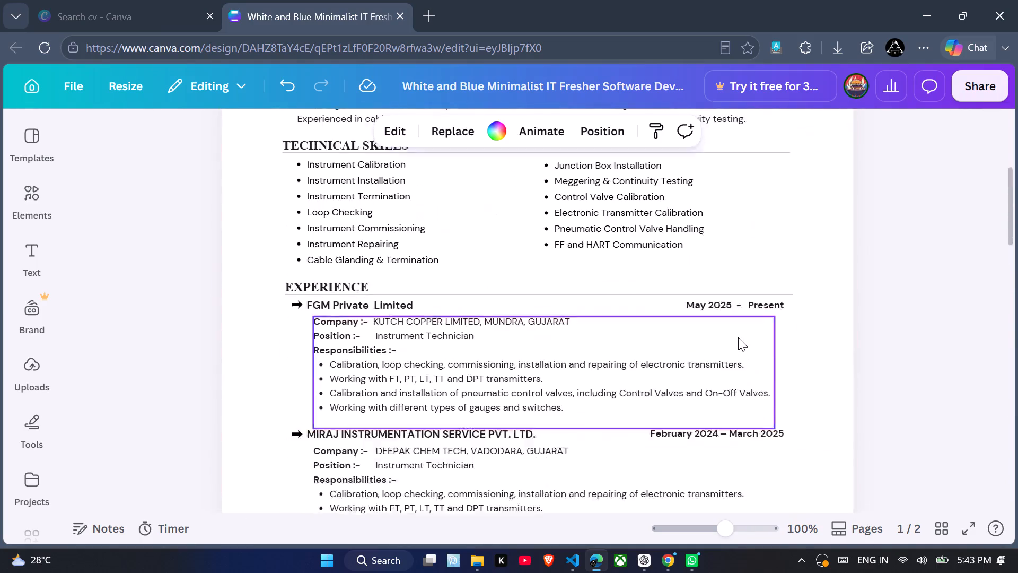
scroll(738, 337, up, 3)
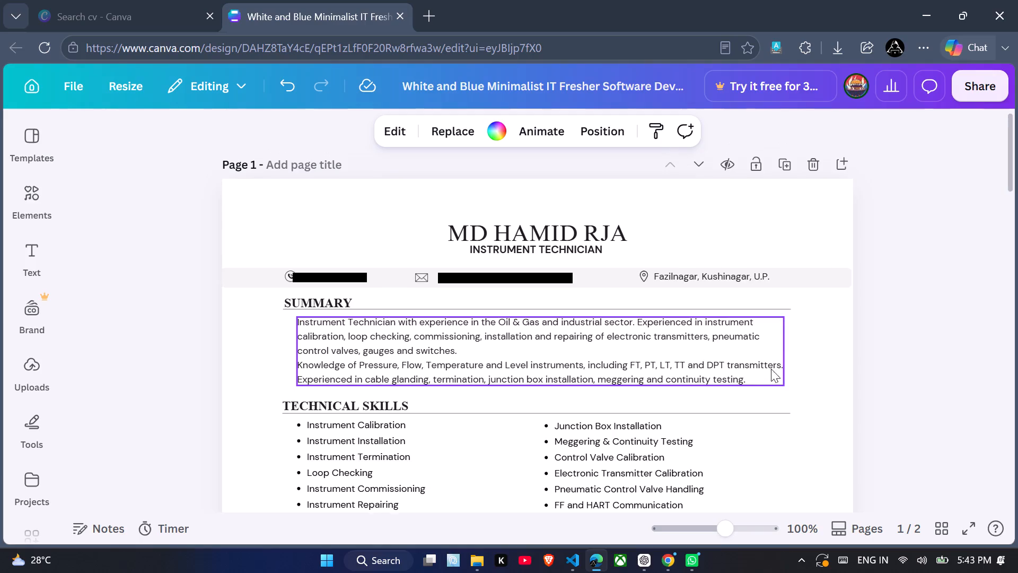
scroll(868, 449, down, 2)
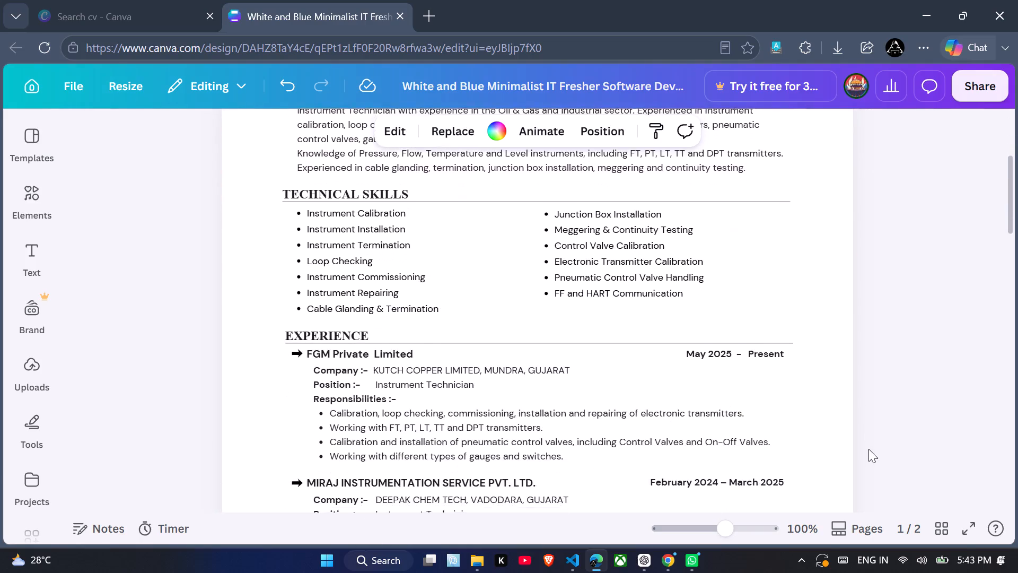
scroll(868, 449, down, 3)
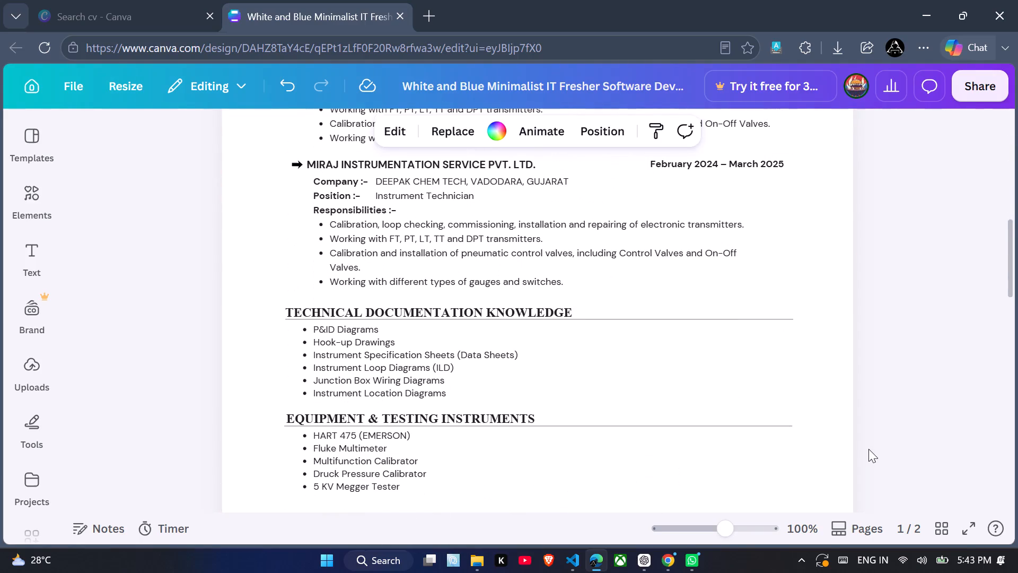
scroll(868, 449, down, 3)
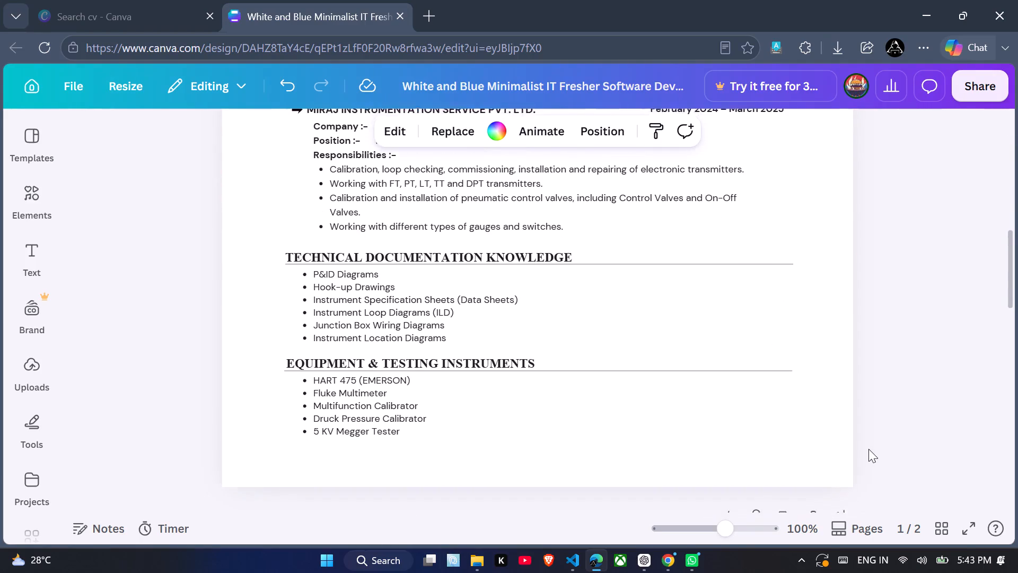
scroll(868, 449, down, 3)
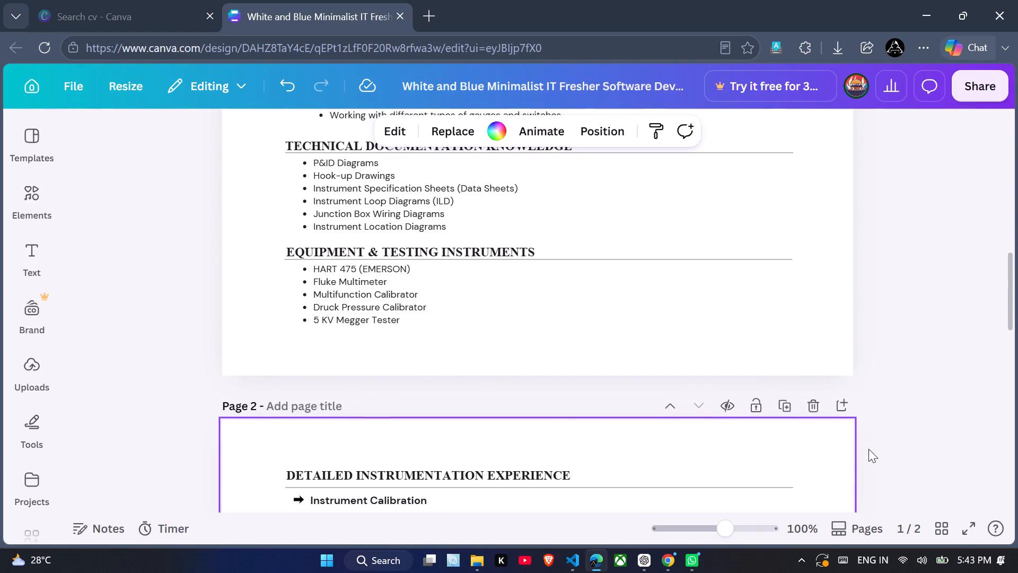
scroll(868, 449, down, 2)
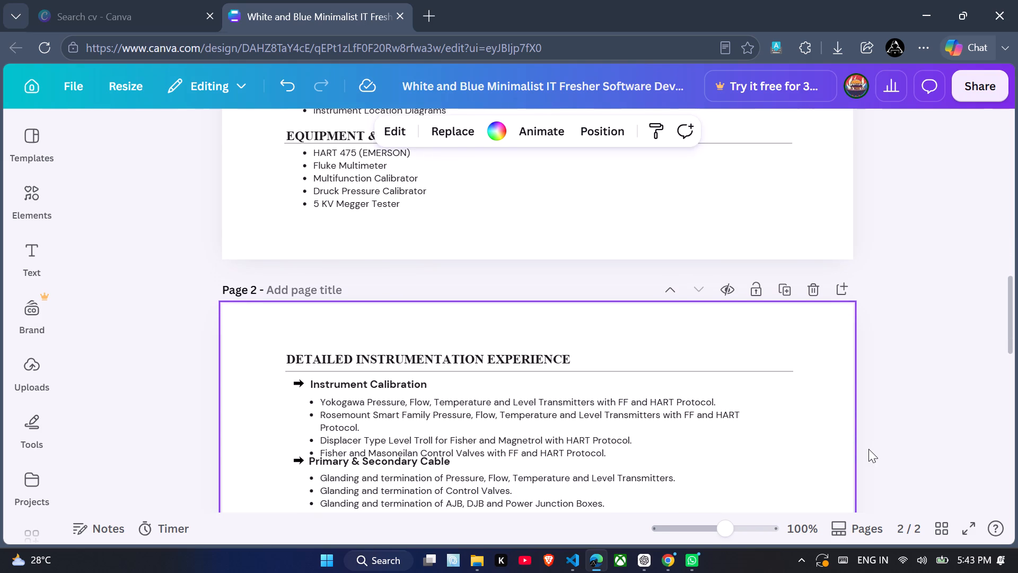
scroll(868, 449, down, 3)
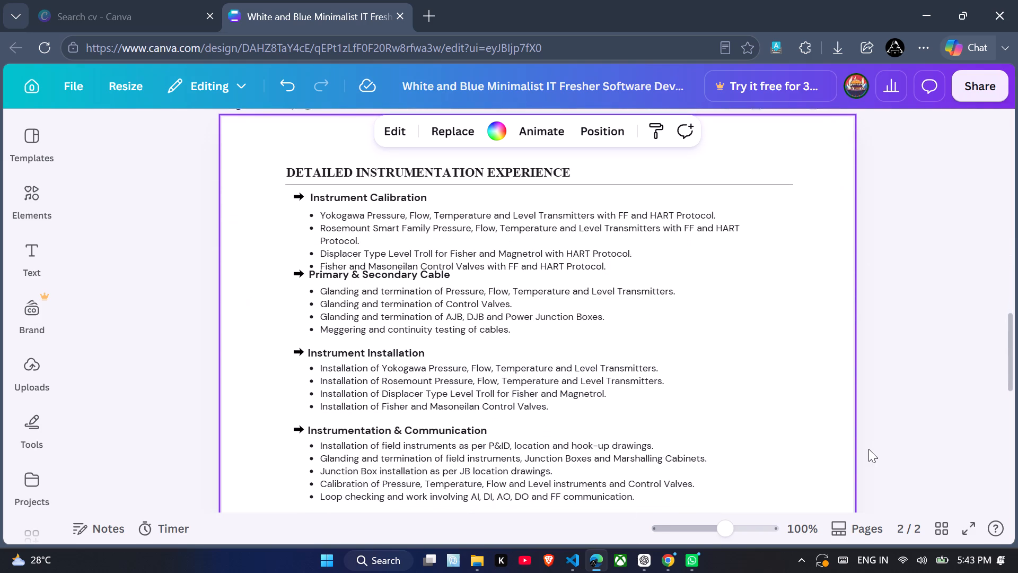
scroll(868, 449, down, 3)
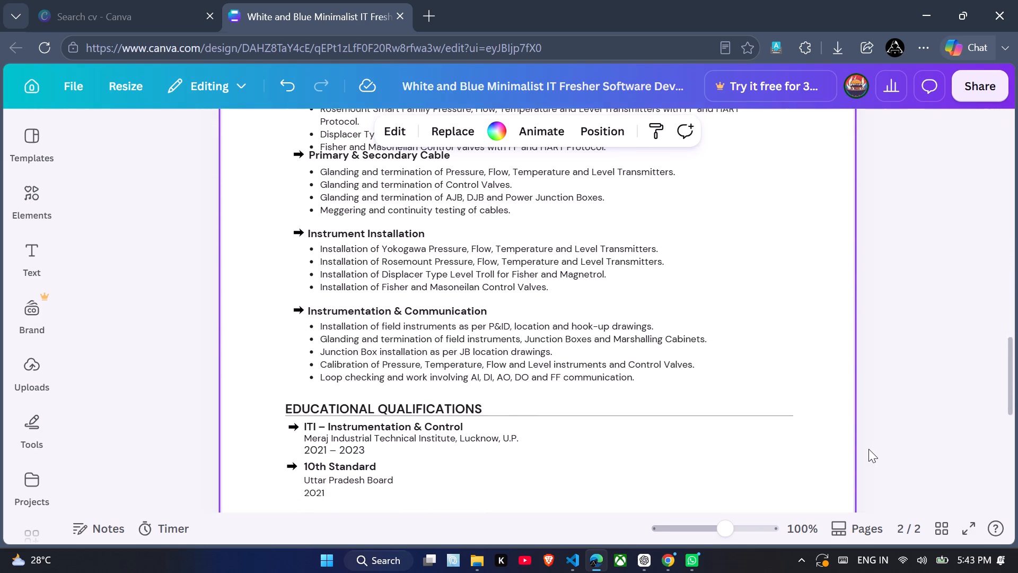
scroll(868, 449, down, 3)
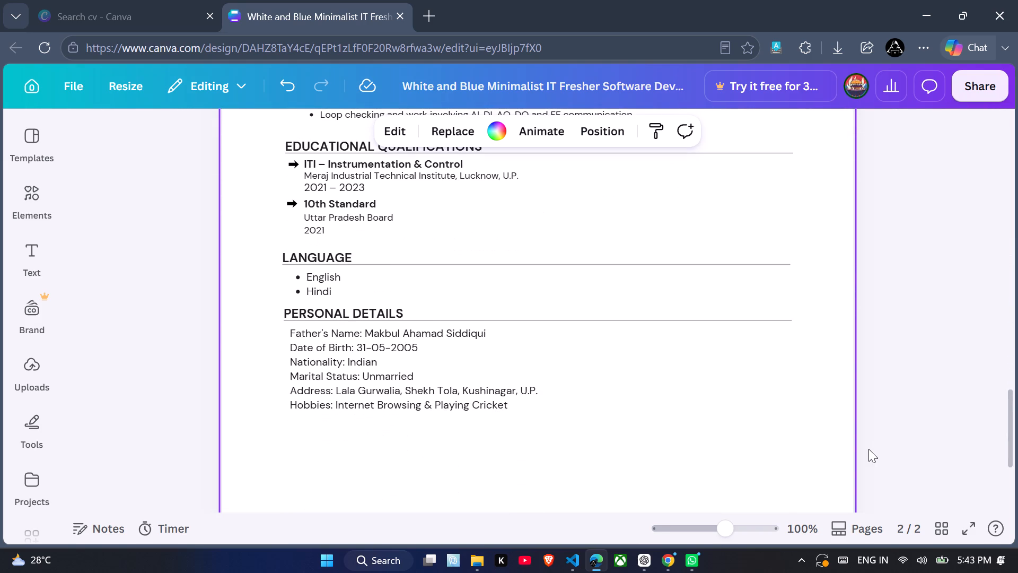
scroll(868, 449, down, 1)
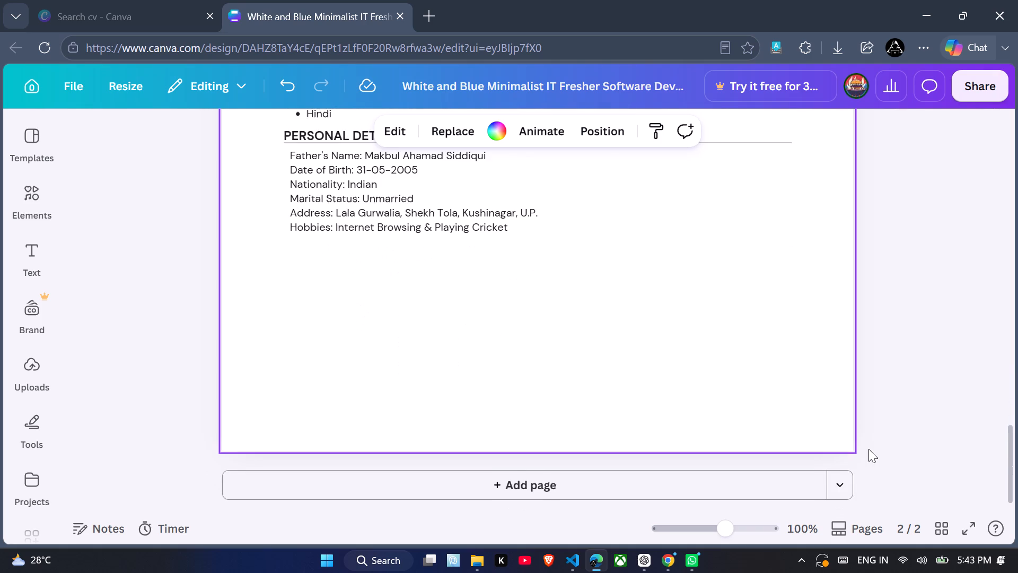
scroll(868, 449, down, 1)
scroll(868, 449, up, 1)
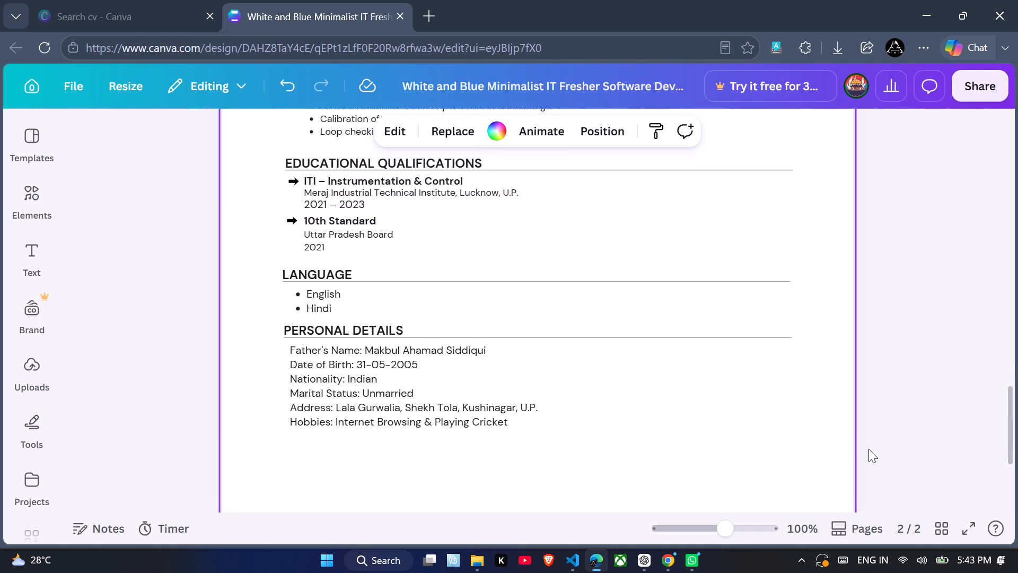
scroll(868, 449, up, 3)
Set the font size of the bullet list under Instrument Calibration on page 2 to 9.5.
scroll(868, 449, up, 3)
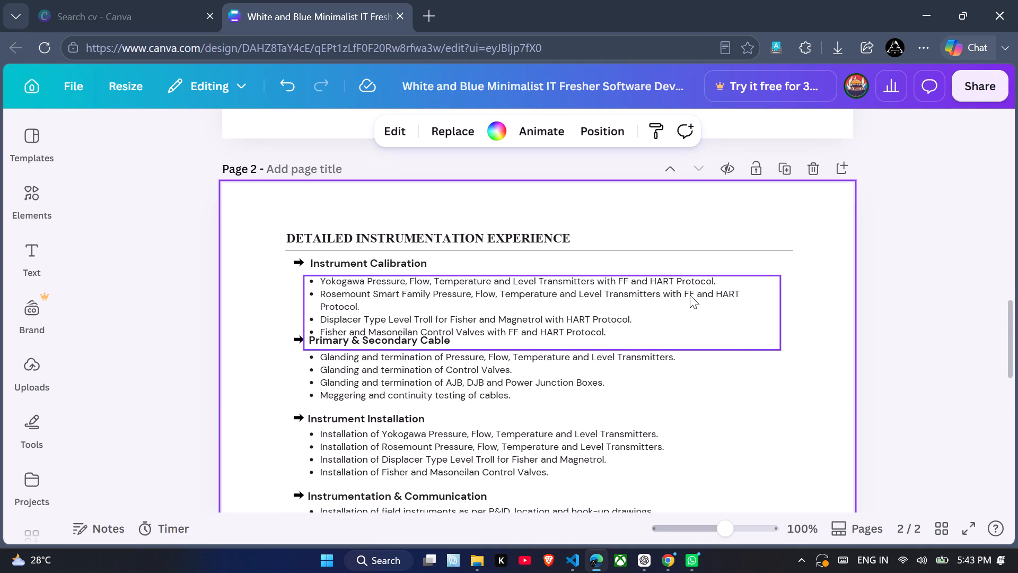
click(690, 295)
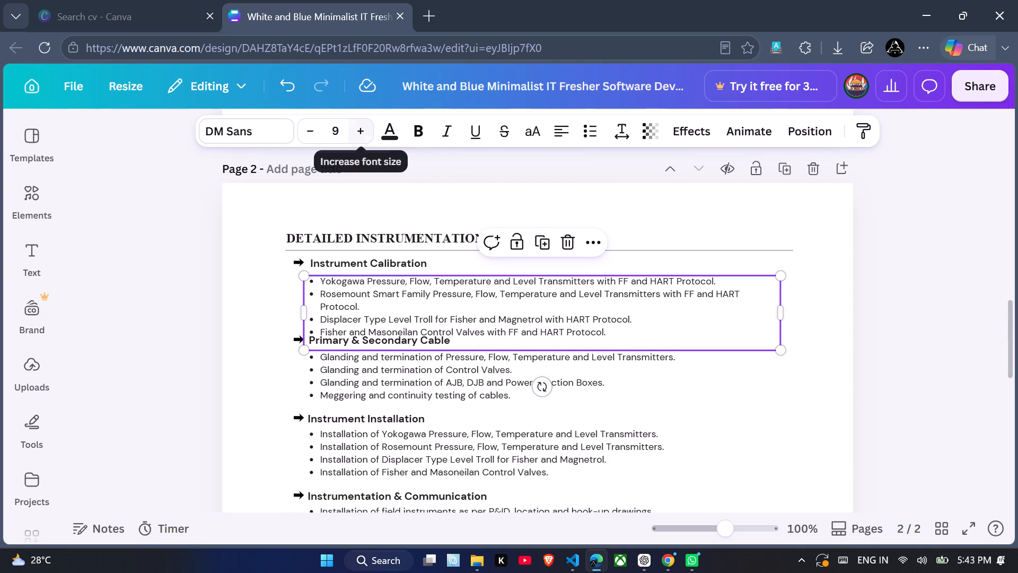
click(343, 127)
click(343, 127)
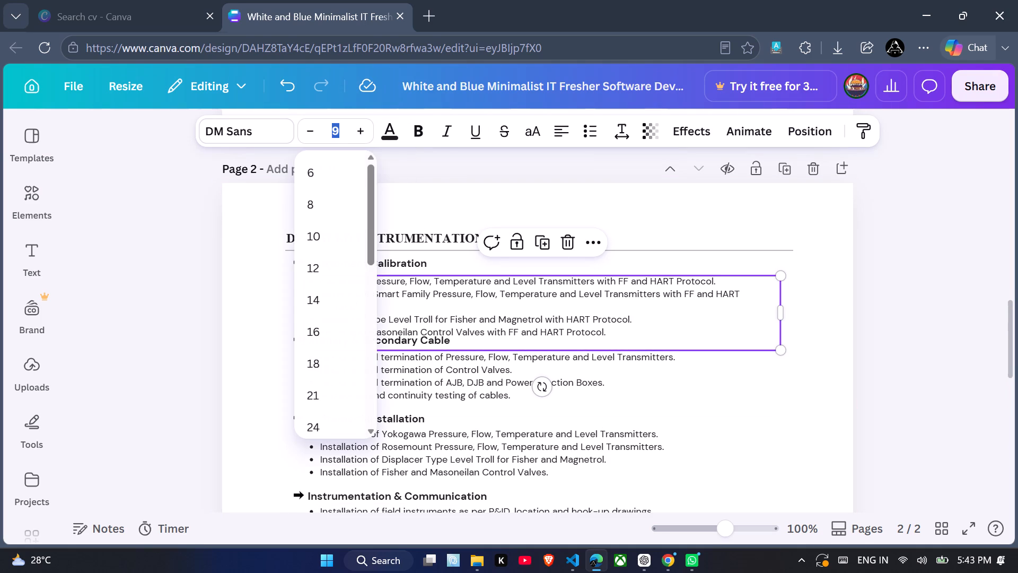
click(343, 127)
double_click(343, 127)
click(343, 127)
text(9.5)
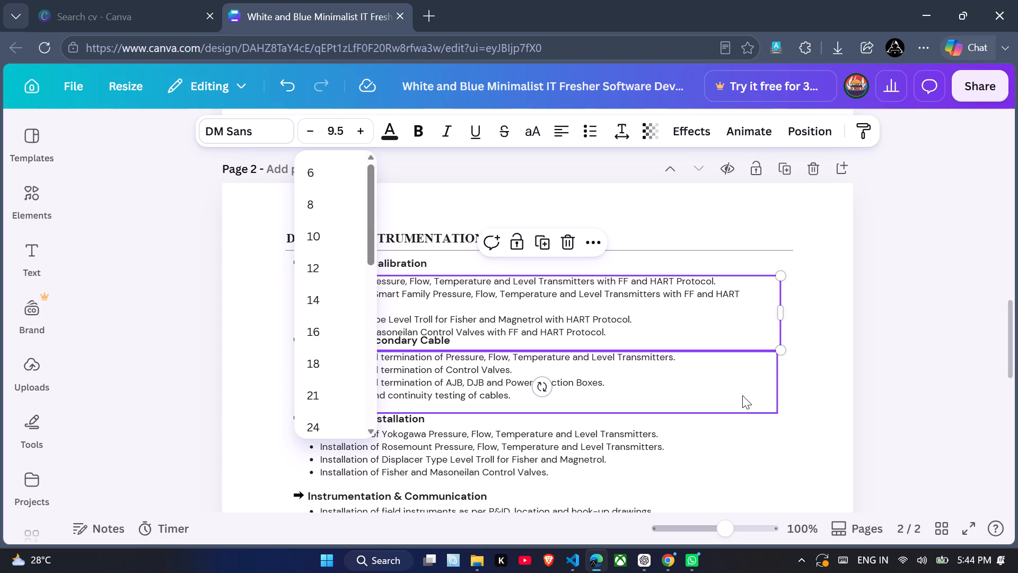
click(742, 395)
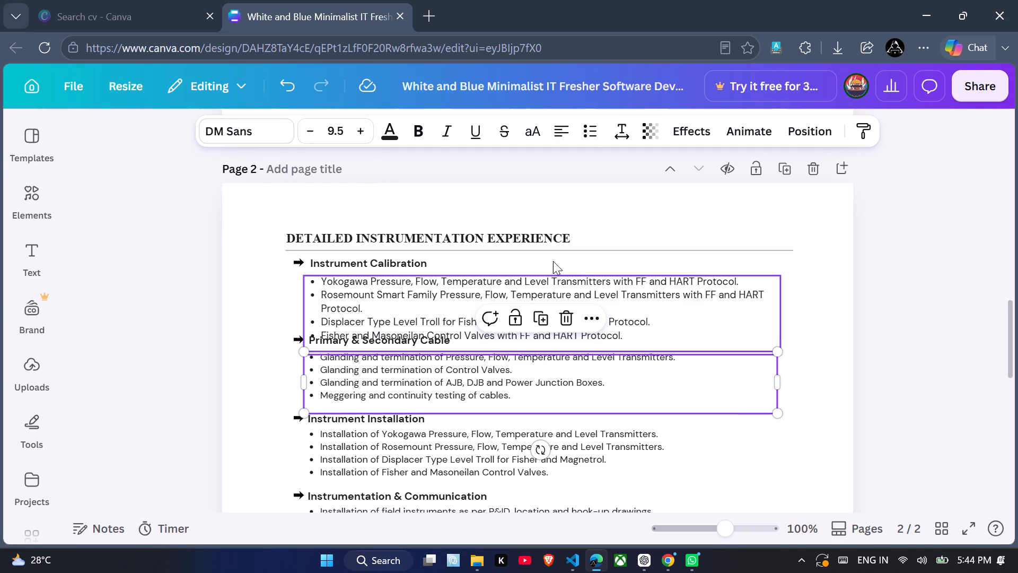
click(696, 402)
click(697, 315)
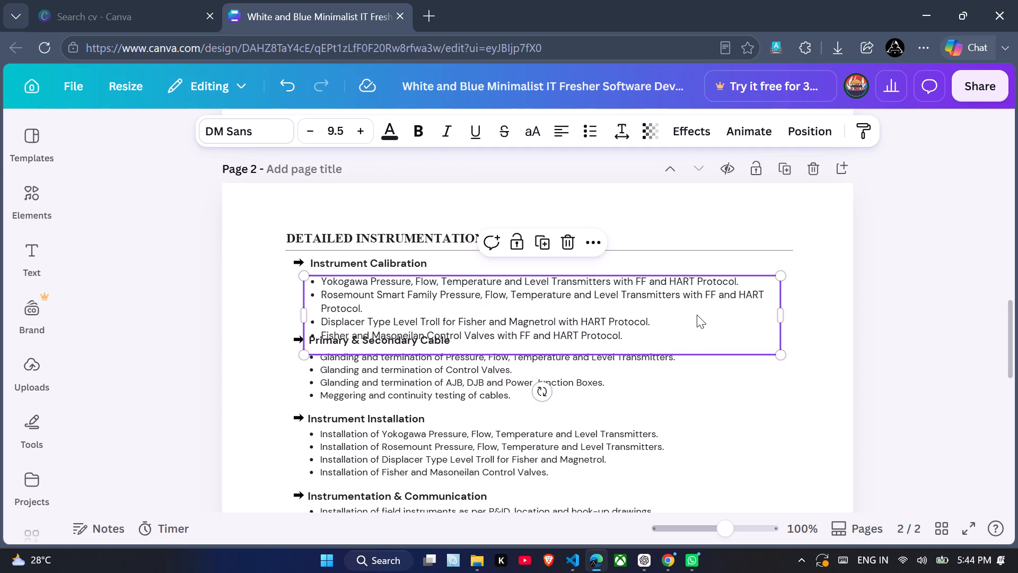
Set the font size of the bullet list under Instrument Installation to 9.5.
click(604, 471)
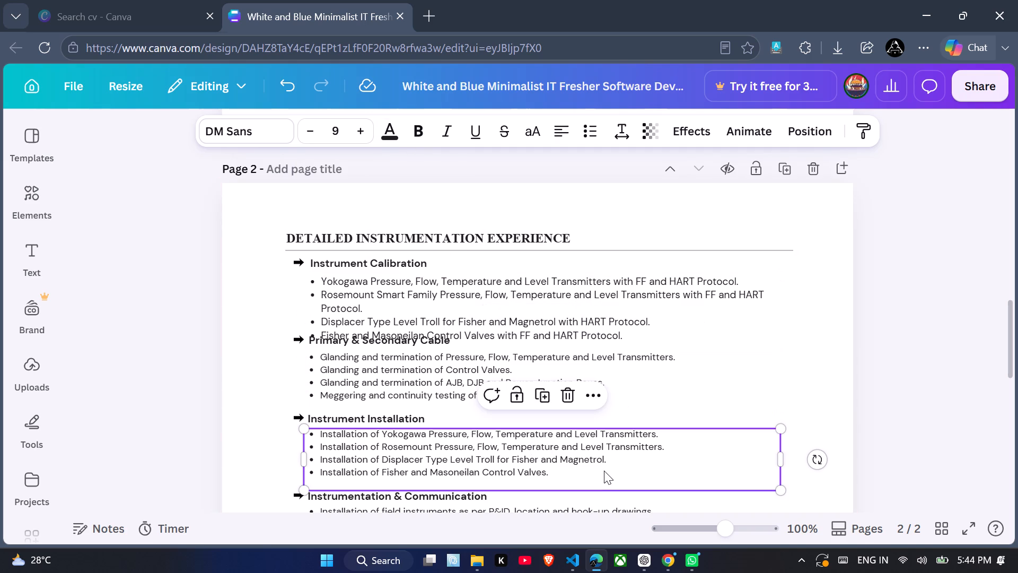
click(343, 127)
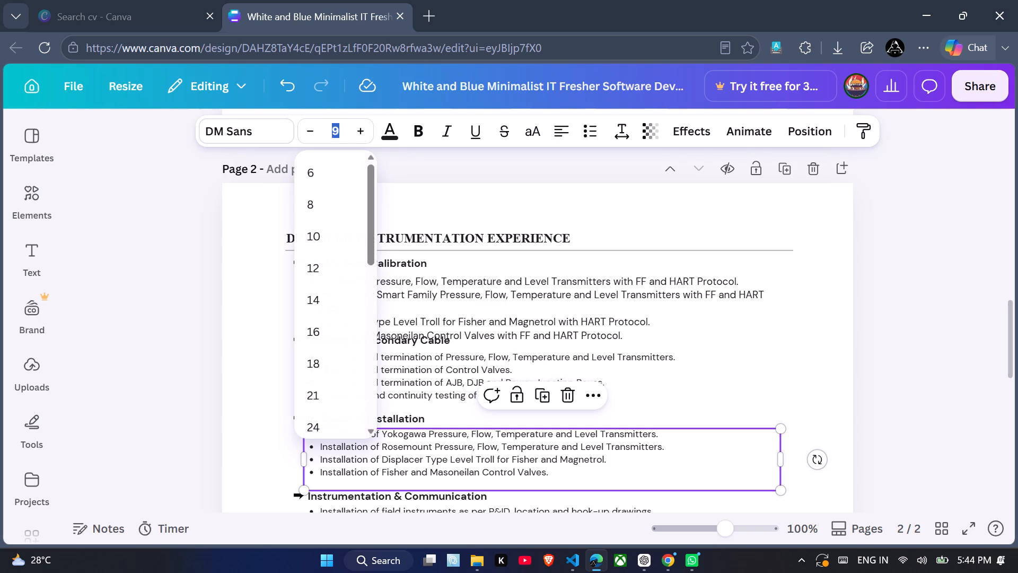
text(9.5)
click(821, 412)
Set the font size of the bullet list under Instrumentation & Communication to 9.5.
scroll(821, 412, down, 2)
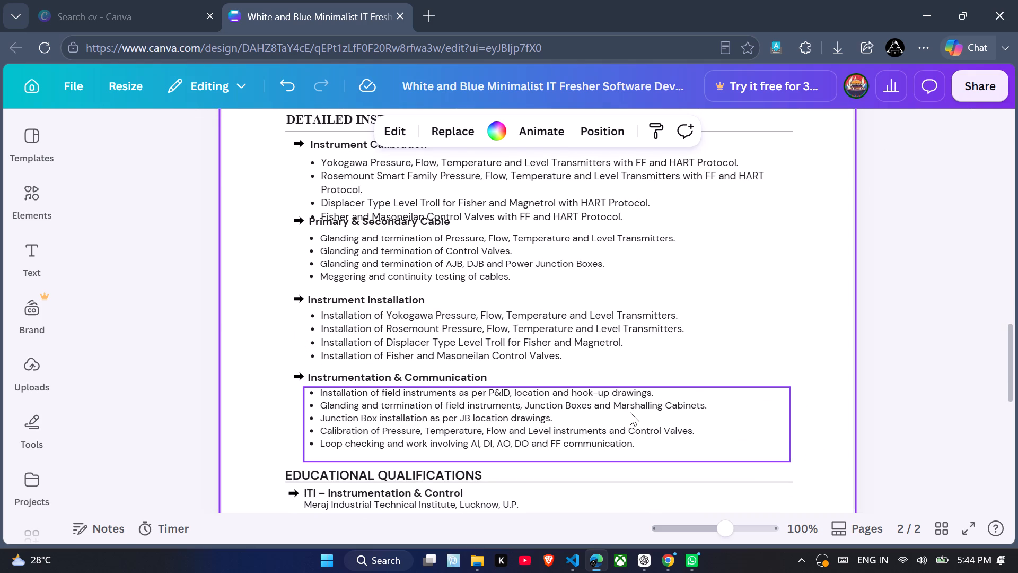
click(630, 412)
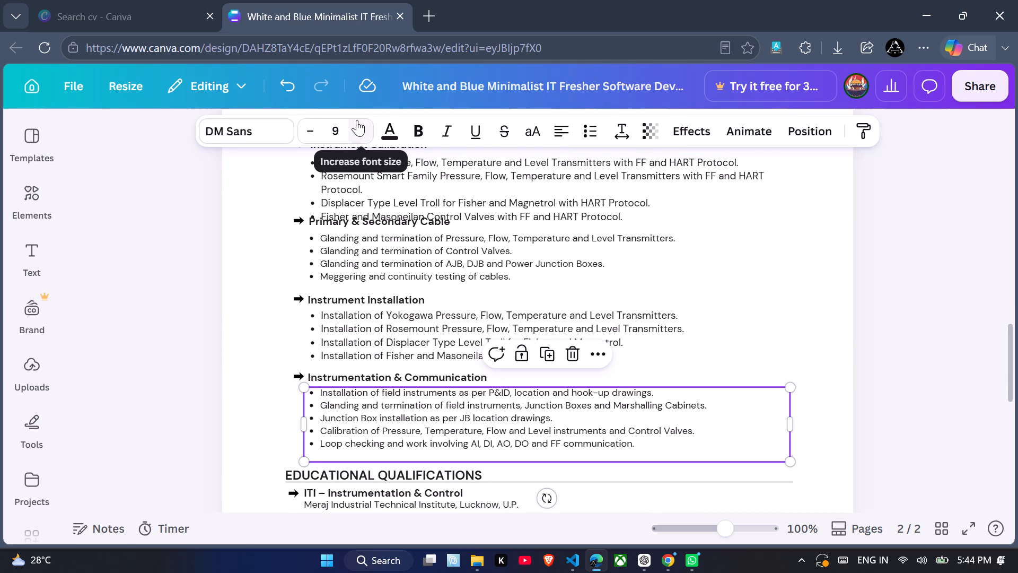
click(347, 133)
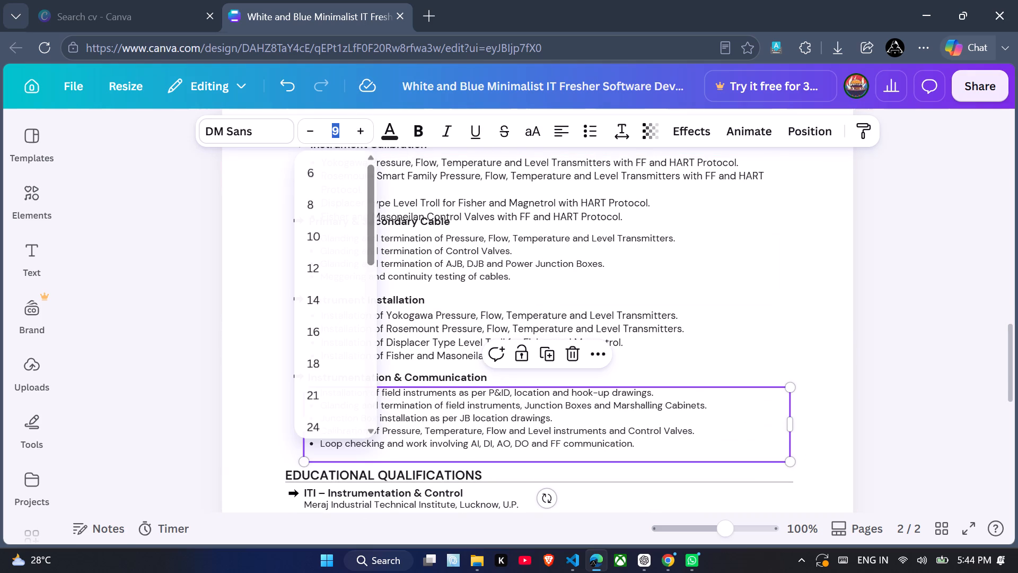
text(9.5)
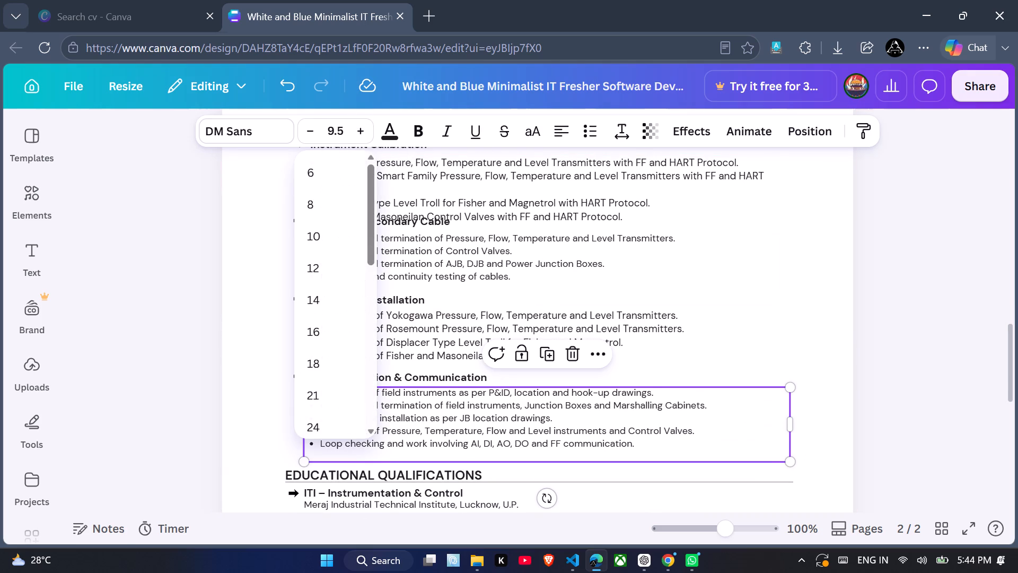
key(Return)
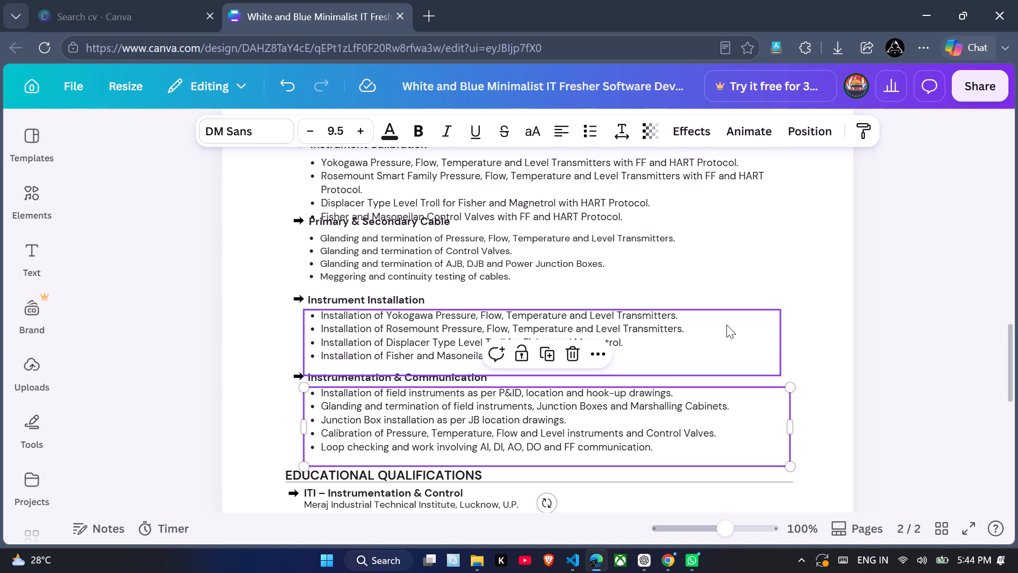
click(769, 336)
click(803, 360)
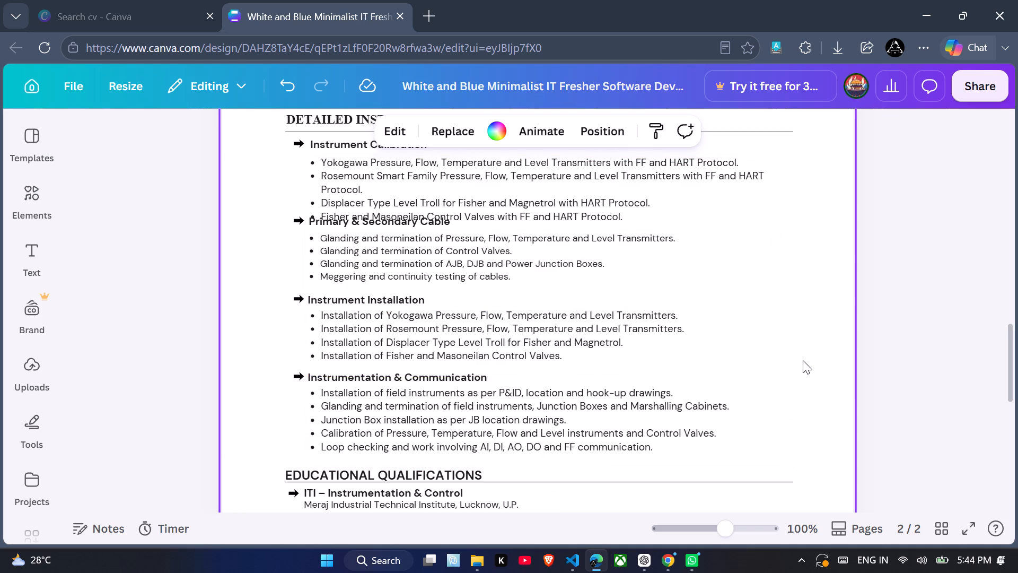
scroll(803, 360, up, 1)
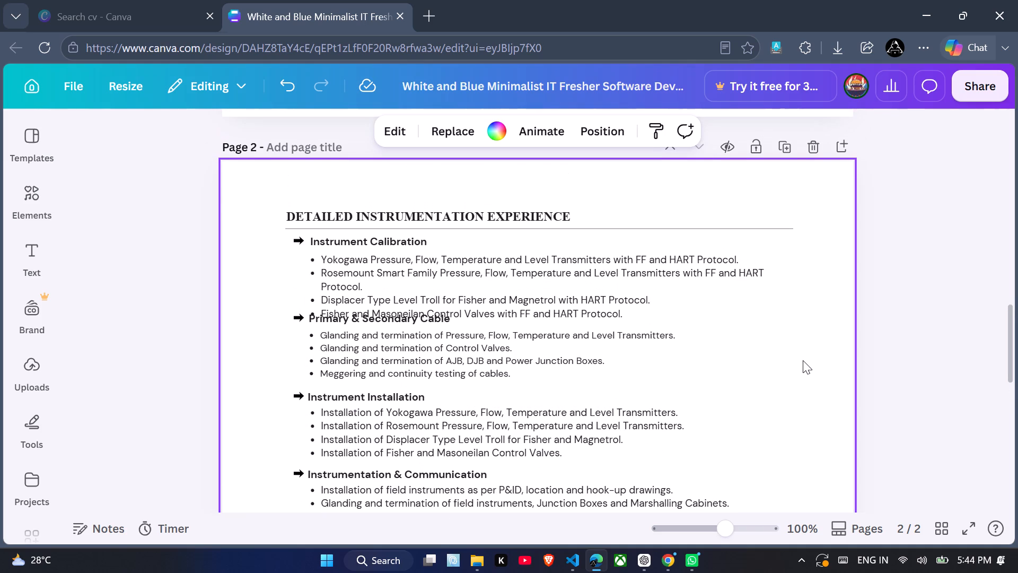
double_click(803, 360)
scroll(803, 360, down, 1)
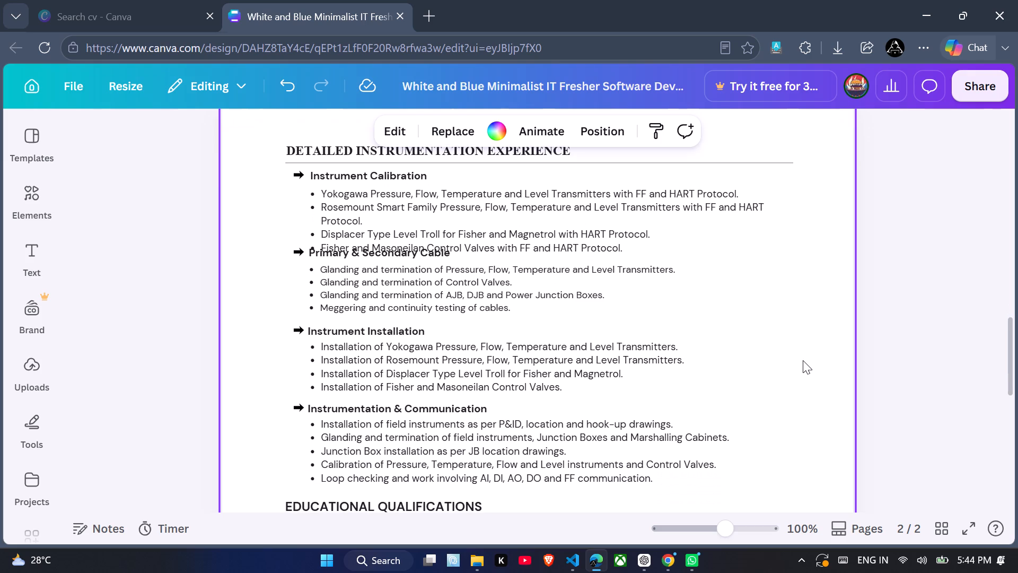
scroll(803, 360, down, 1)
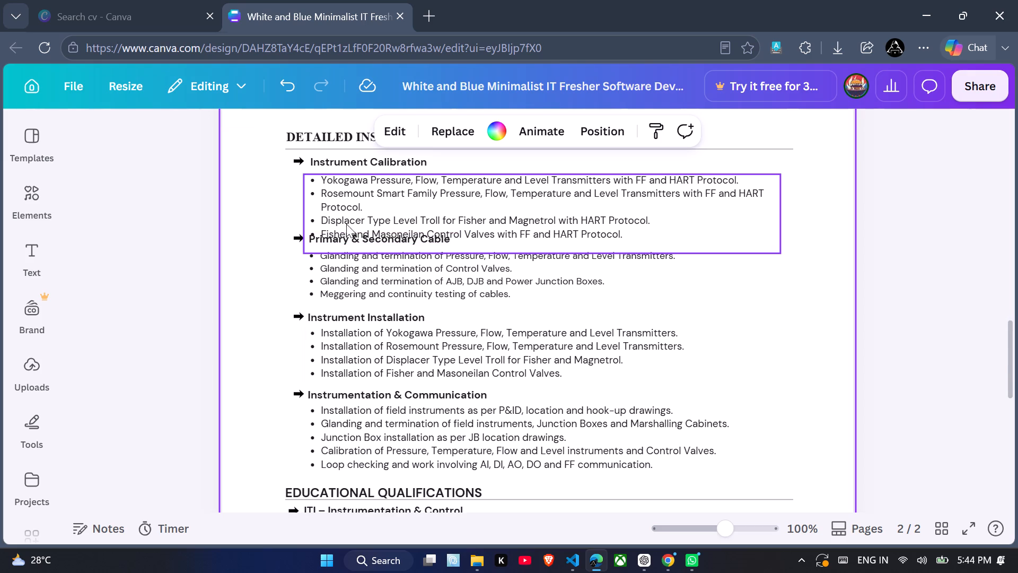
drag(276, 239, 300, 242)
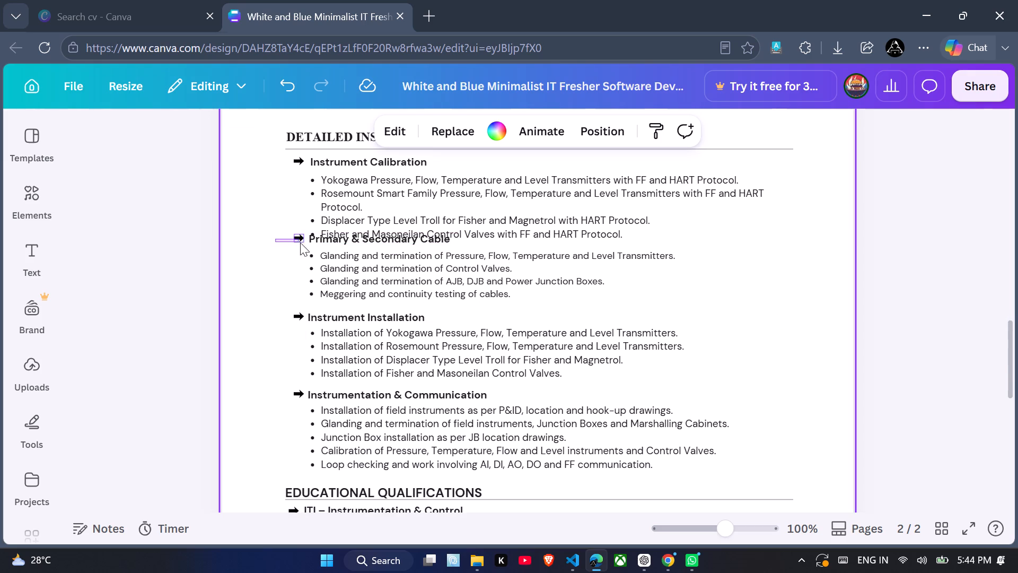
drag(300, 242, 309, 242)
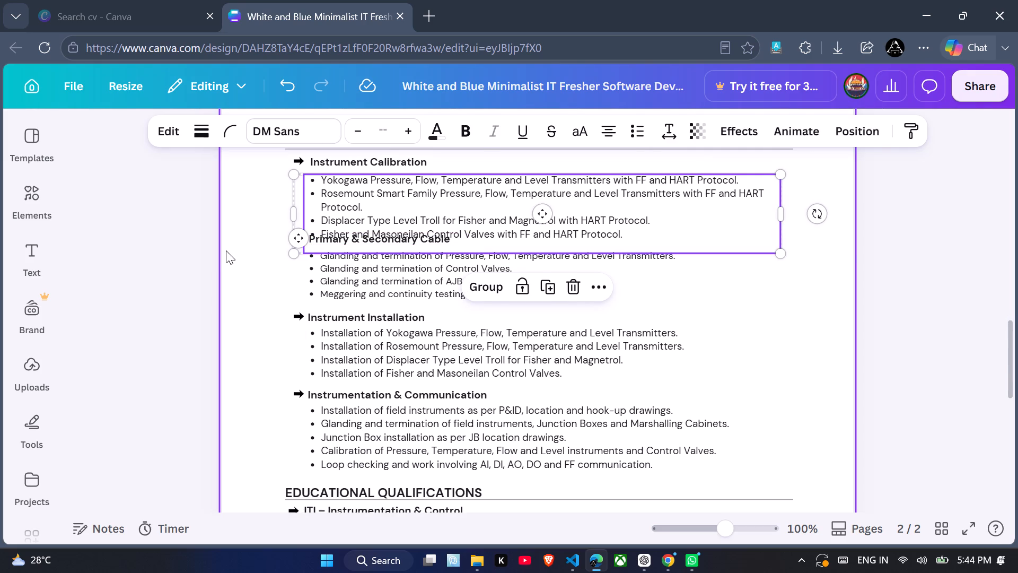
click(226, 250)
Move the Instrument Calibration bullet list up and to the right, clear of the Primary & Secondary Cable heading.
drag(440, 208, 503, 199)
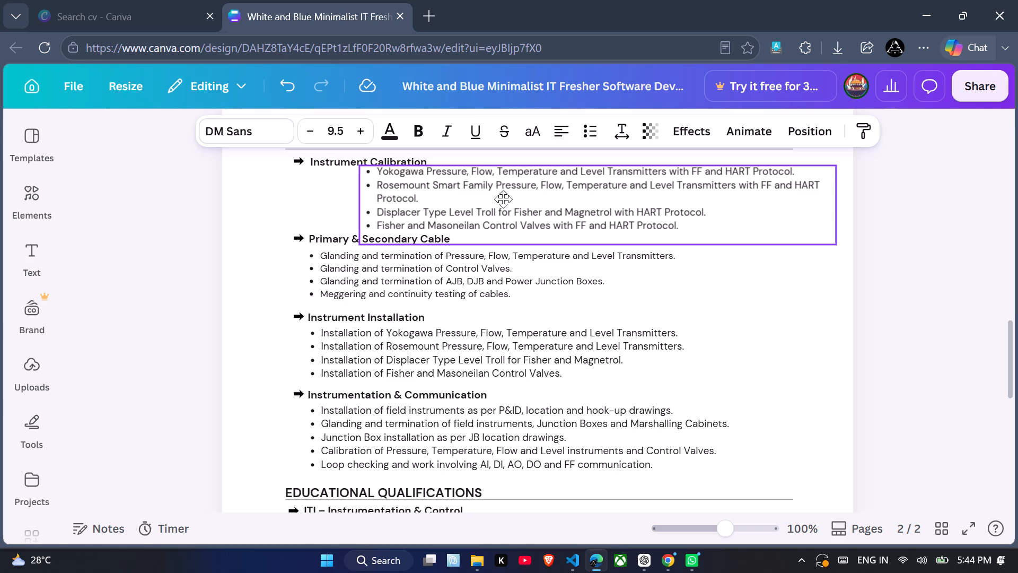
drag(503, 199, 501, 189)
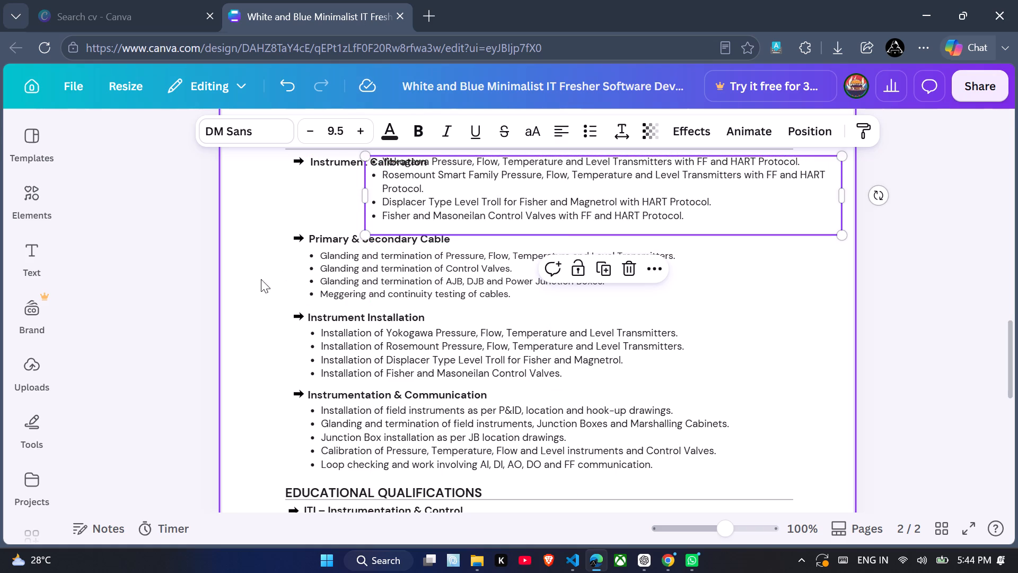
Move the cable bullet list and the Instrument Installation and Instrumentation & Communication blocks together down and right, freeing space below Primary & Secondary Cable.
drag(266, 271, 498, 391)
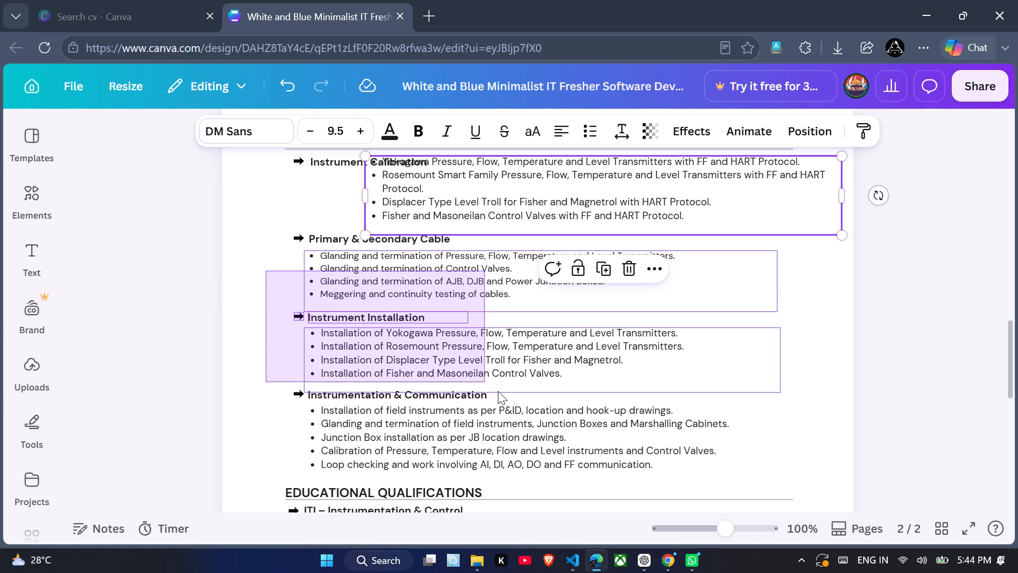
drag(498, 391, 637, 442)
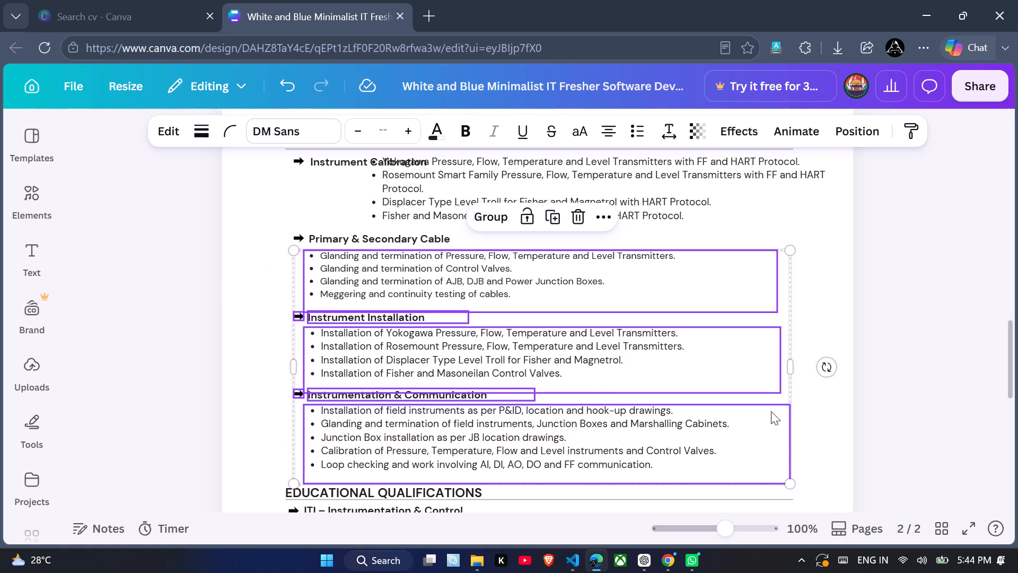
drag(753, 353, 984, 455)
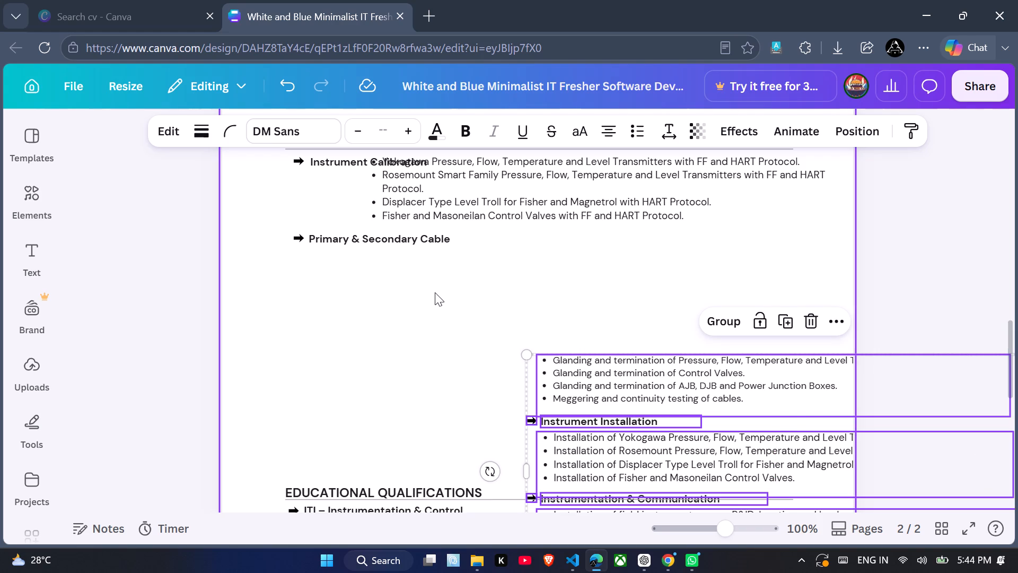
click(435, 292)
Shift the Primary & Secondary Cable heading and its arrow slightly down, keeping them aligned with the Instrument Calibration arrow.
drag(255, 238, 456, 242)
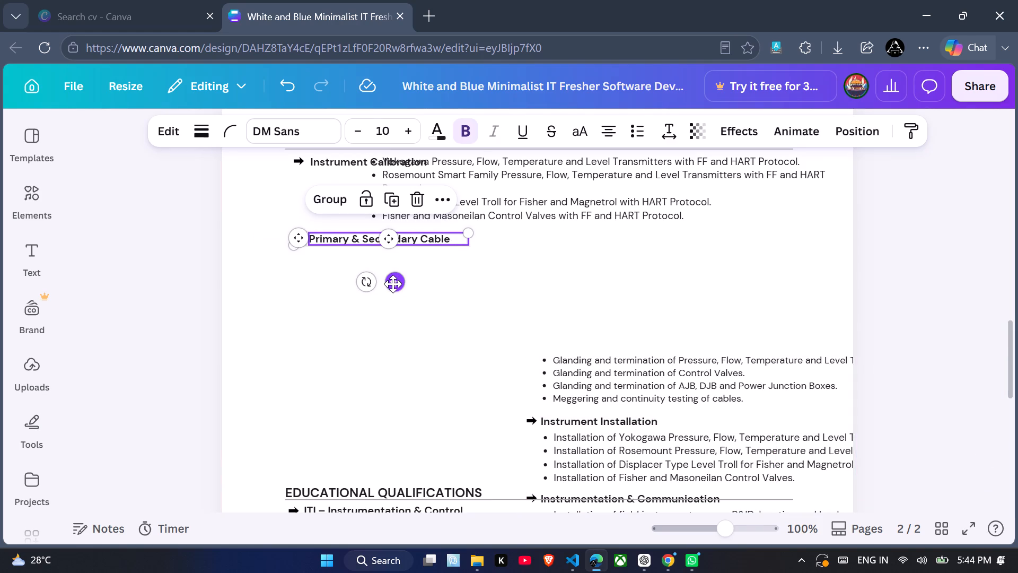
drag(393, 284, 394, 288)
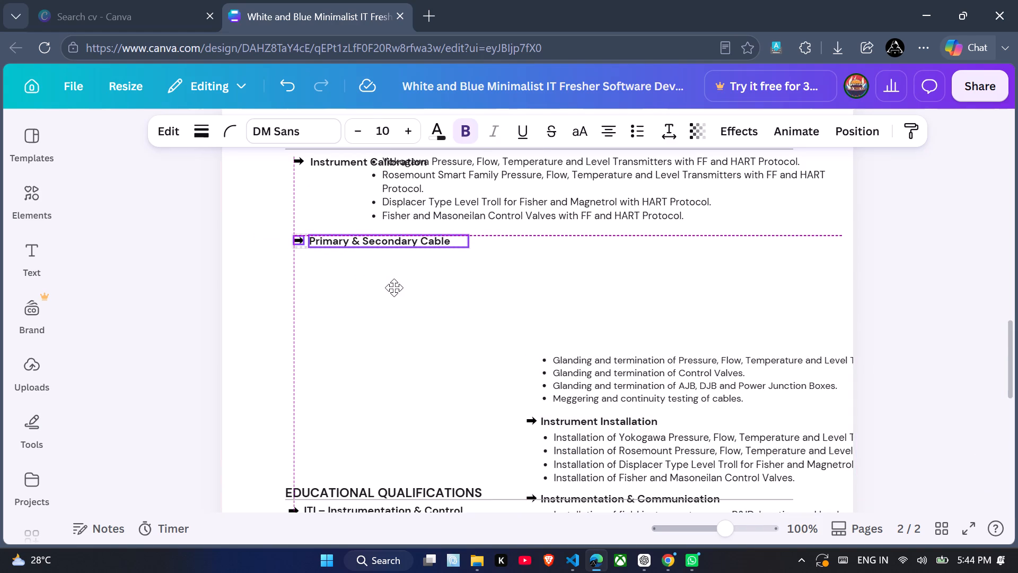
drag(394, 288, 395, 293)
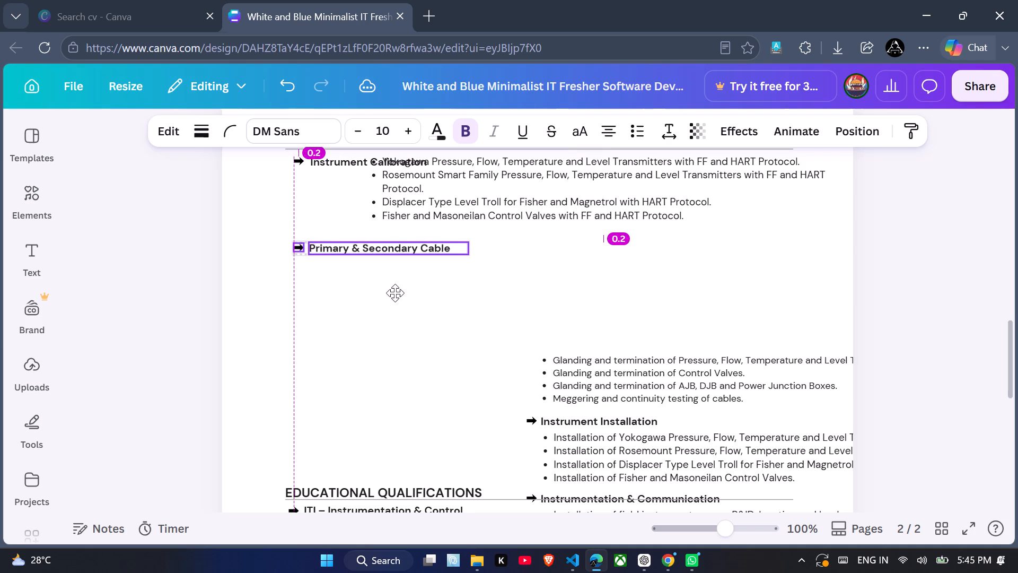
drag(395, 293, 395, 292)
click(463, 340)
Place the Instrument Calibration bullet list directly beneath its heading, indented slightly from the arrow and above Primary & Secondary Cable.
scroll(463, 340, up, 1)
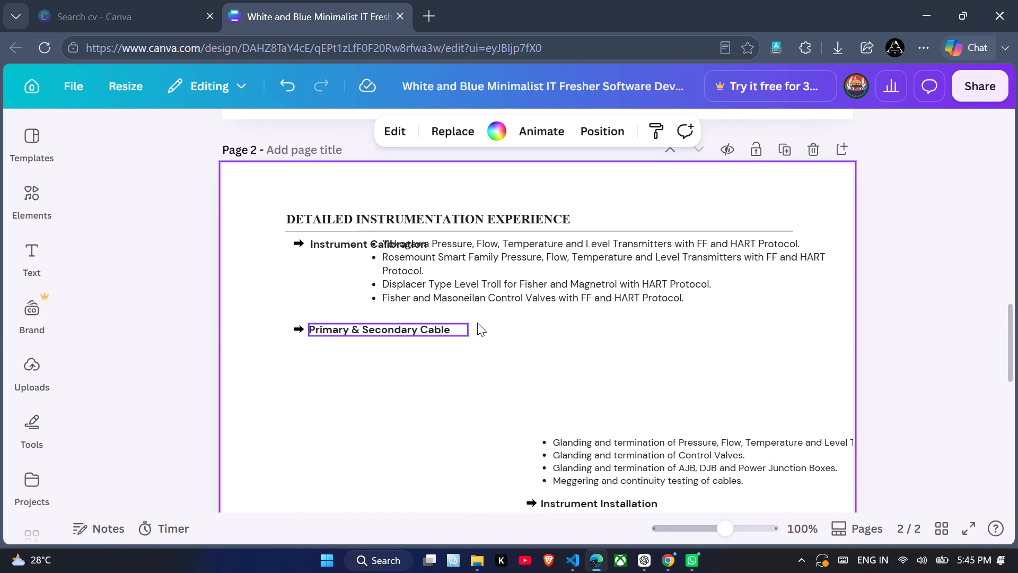
click(533, 295)
drag(533, 295, 493, 307)
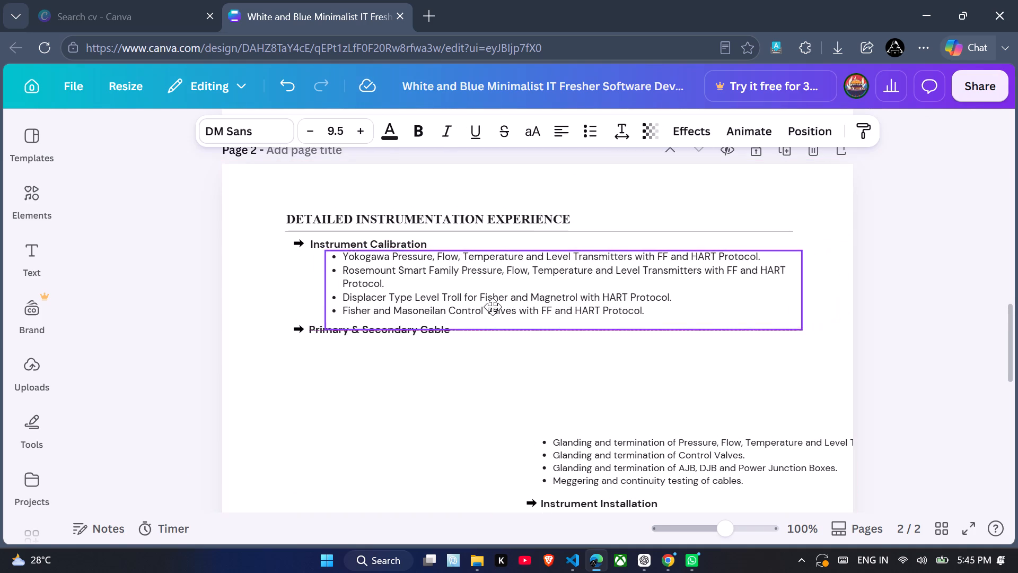
drag(493, 307, 477, 309)
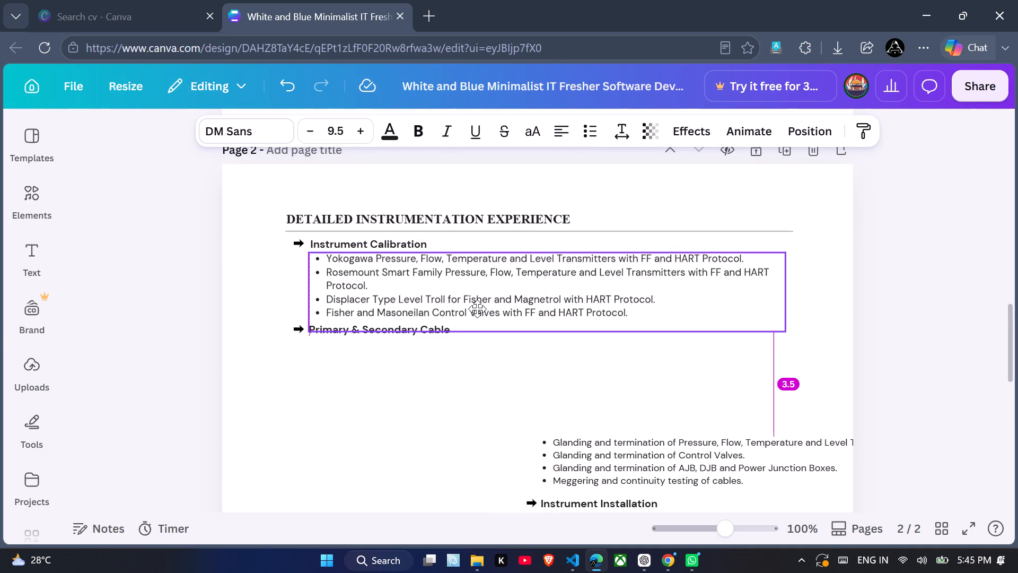
drag(477, 309, 476, 314)
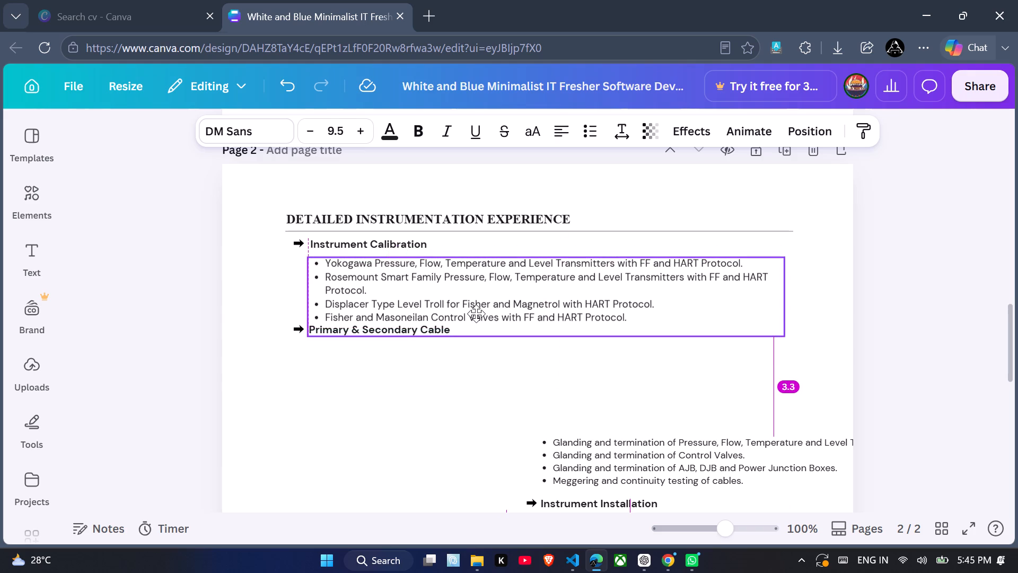
drag(476, 314, 467, 309)
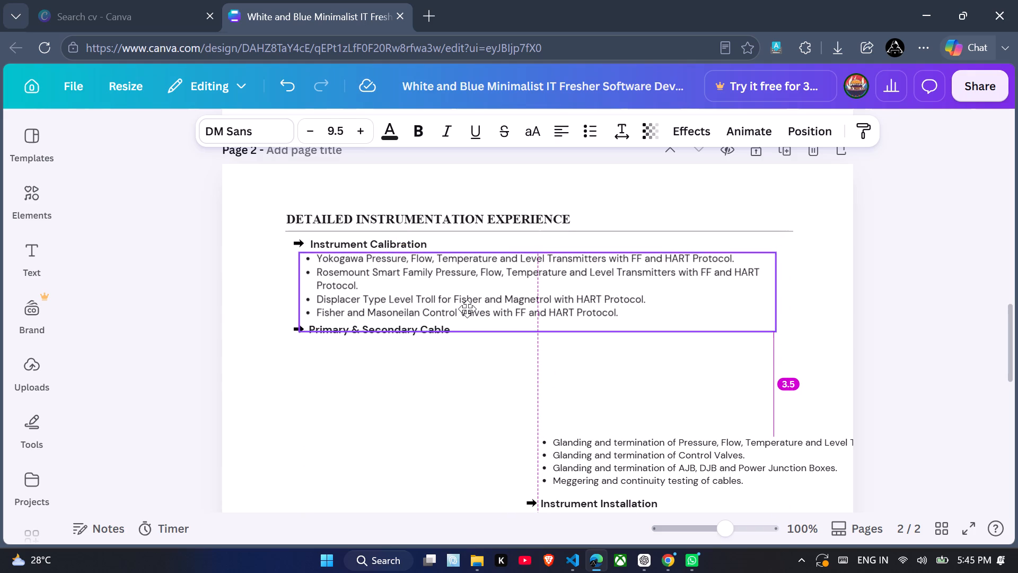
drag(467, 309, 462, 308)
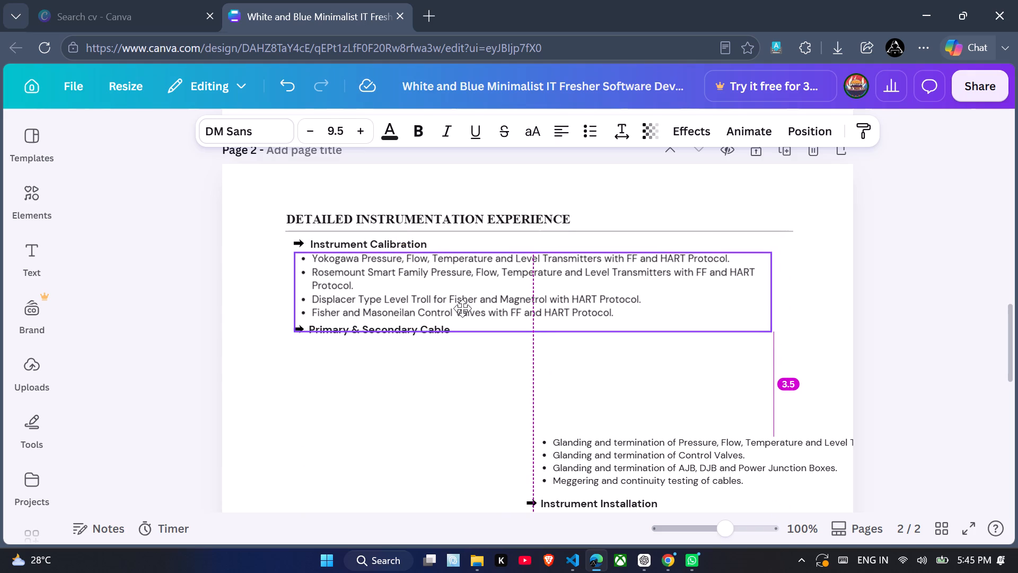
drag(462, 308, 470, 308)
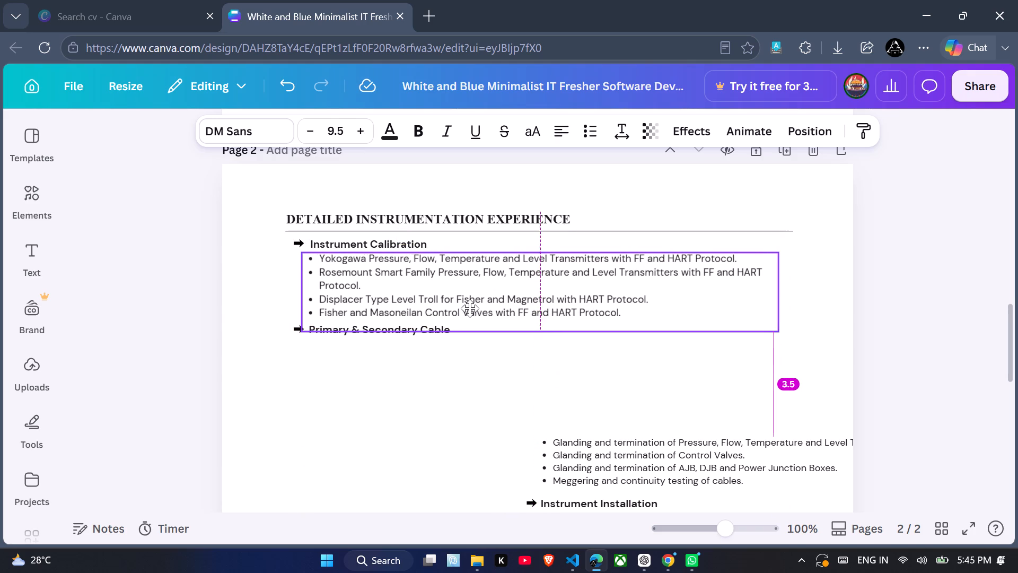
drag(470, 308, 469, 308)
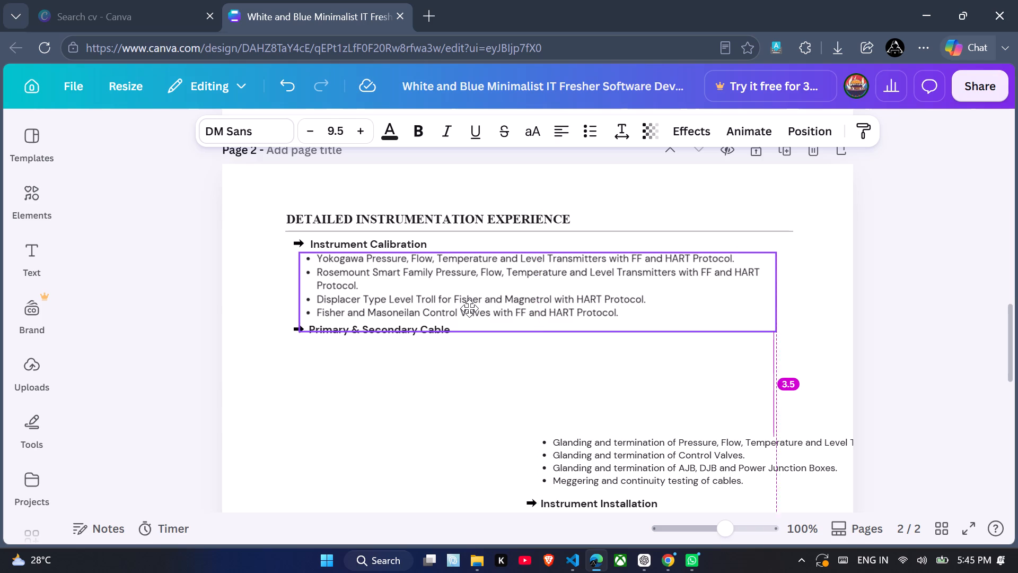
drag(469, 308, 470, 308)
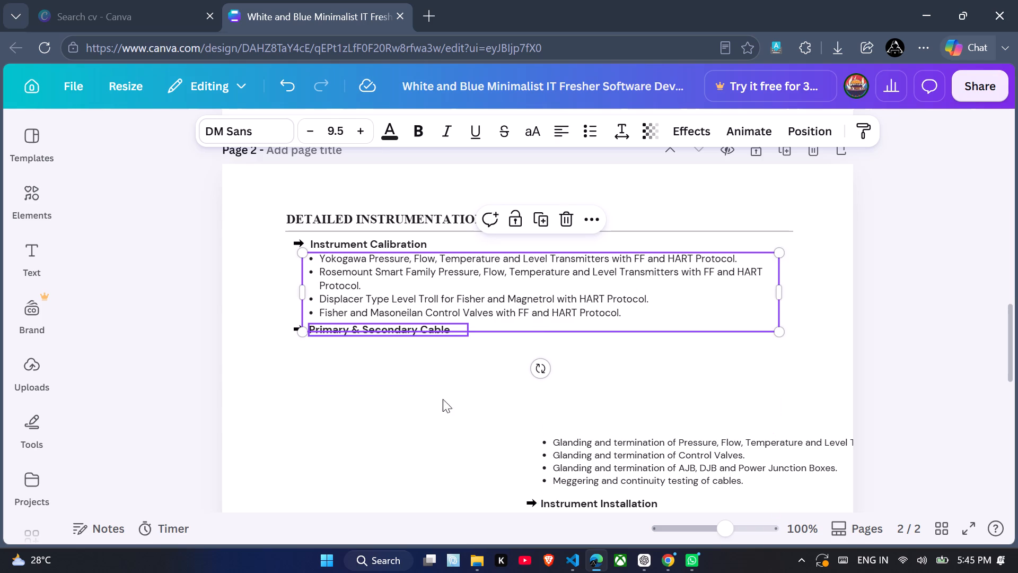
click(443, 416)
Set the font size of the glanding and termination bullet list to 9.5.
scroll(443, 416, down, 1)
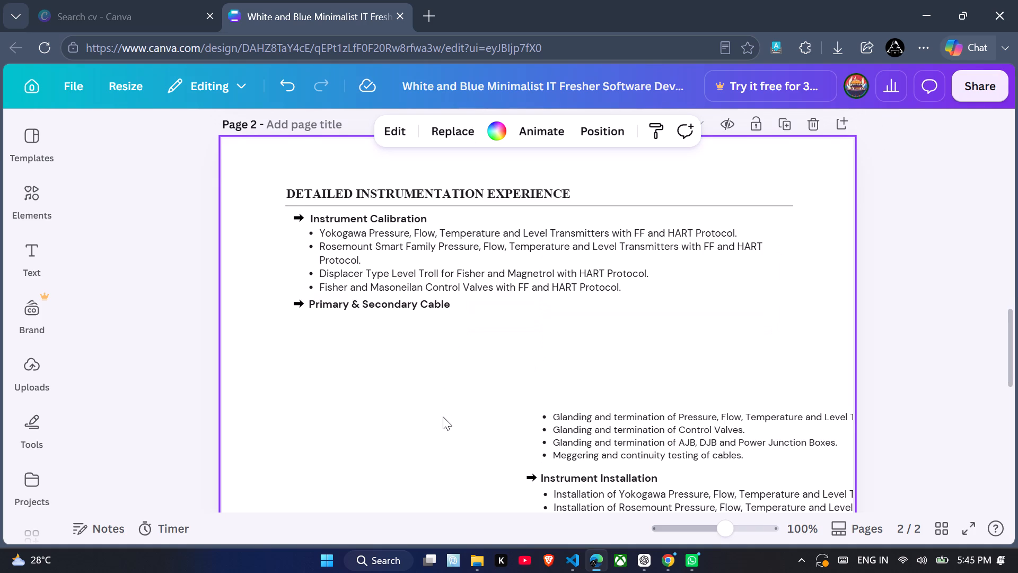
scroll(443, 416, down, 1)
click(610, 427)
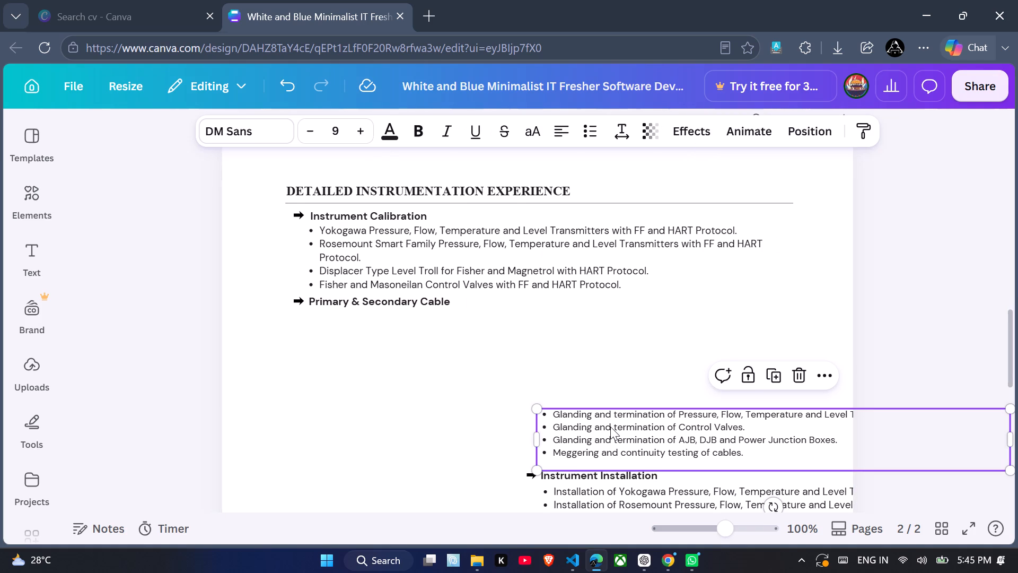
click(346, 126)
text(9.5)
key(Return)
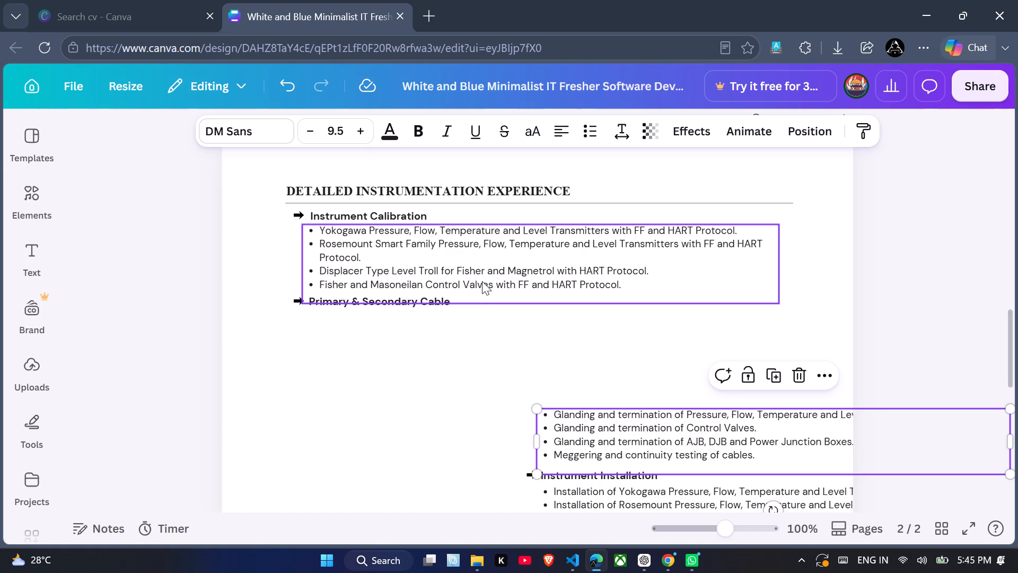
click(722, 435)
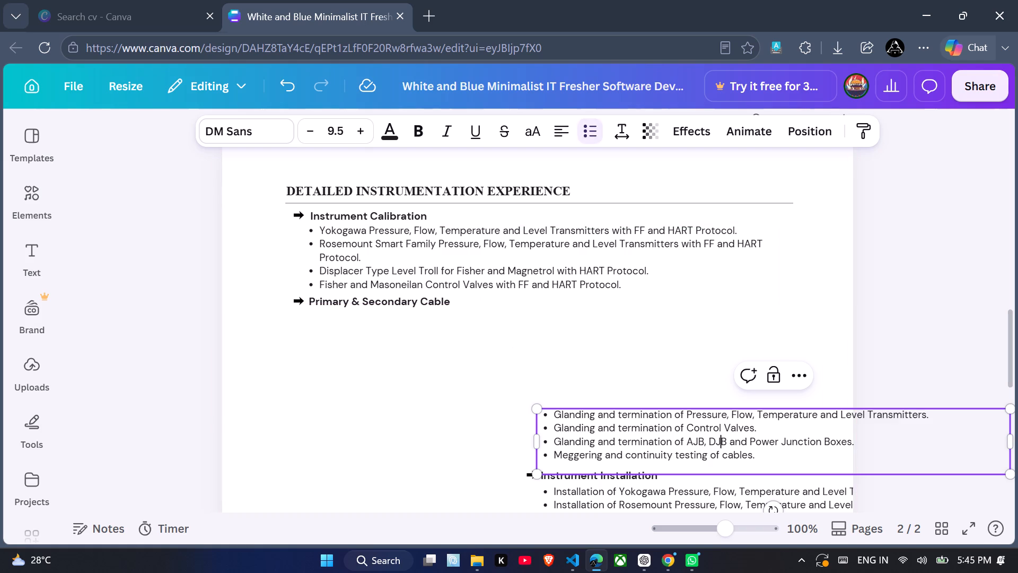
click(468, 410)
Place the glanding and termination bullet list directly beneath the Primary & Secondary Cable heading, indented slightly from its arrow.
drag(646, 429, 414, 331)
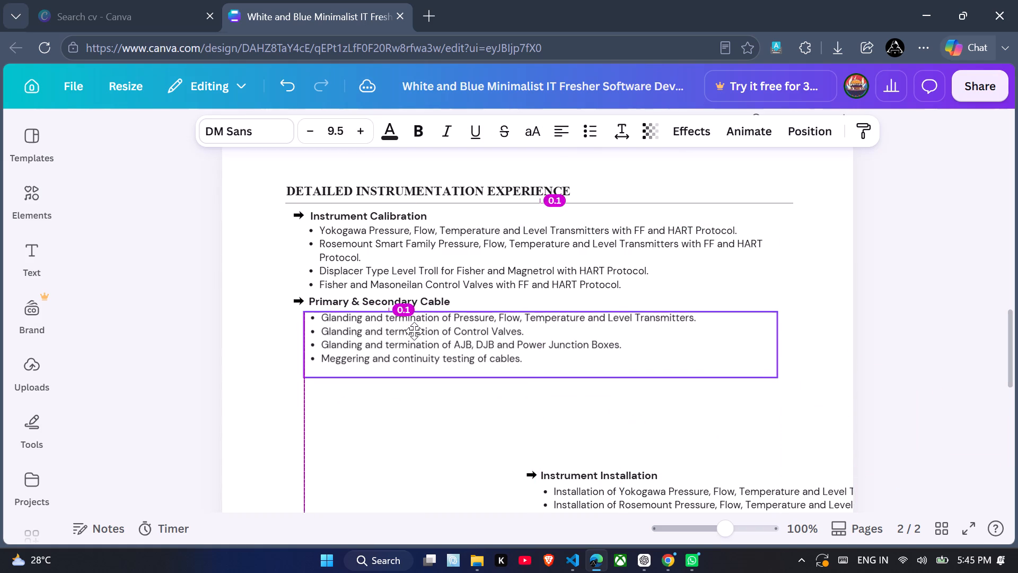
drag(414, 331, 416, 332)
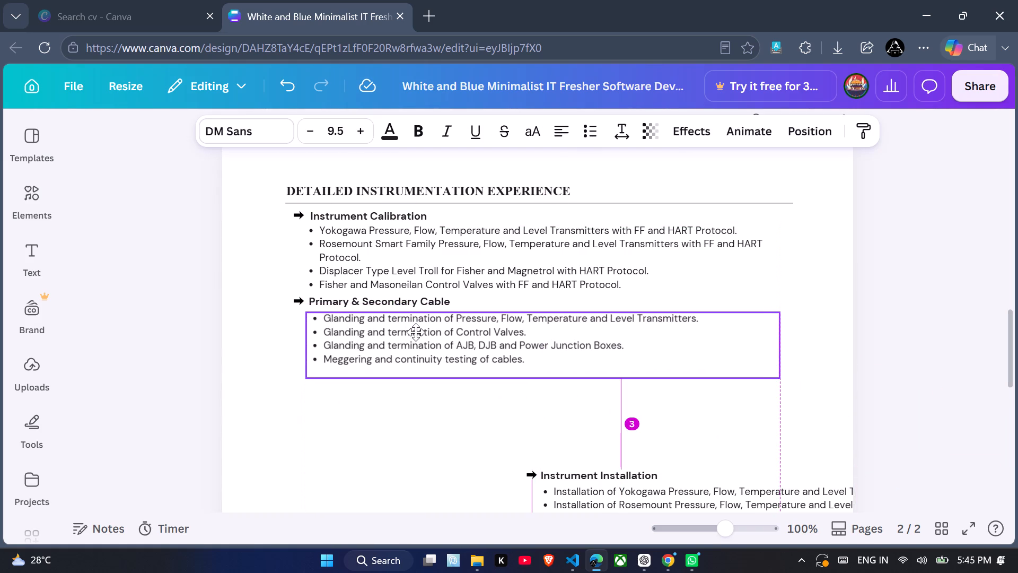
drag(416, 332, 412, 331)
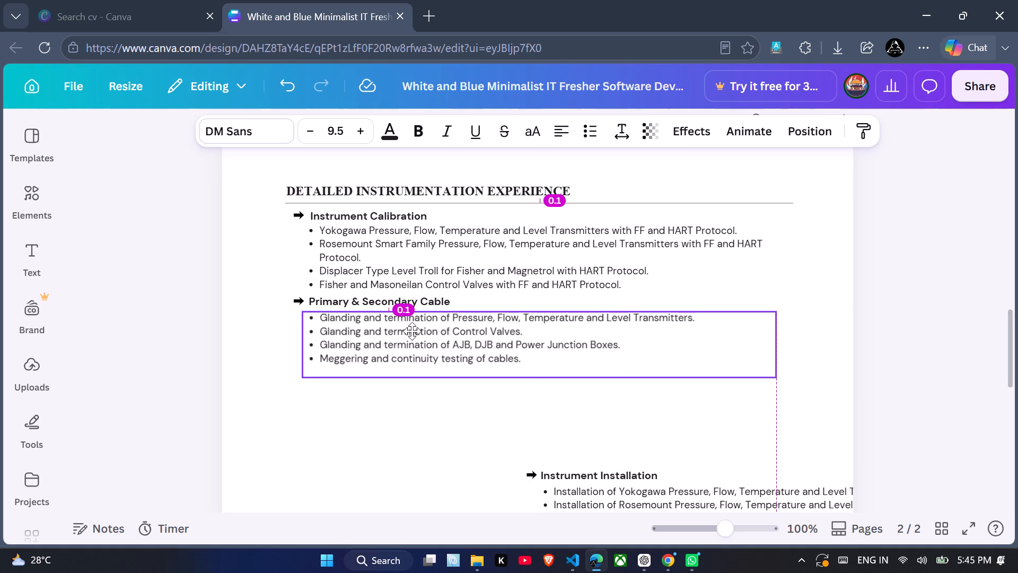
drag(412, 331, 414, 331)
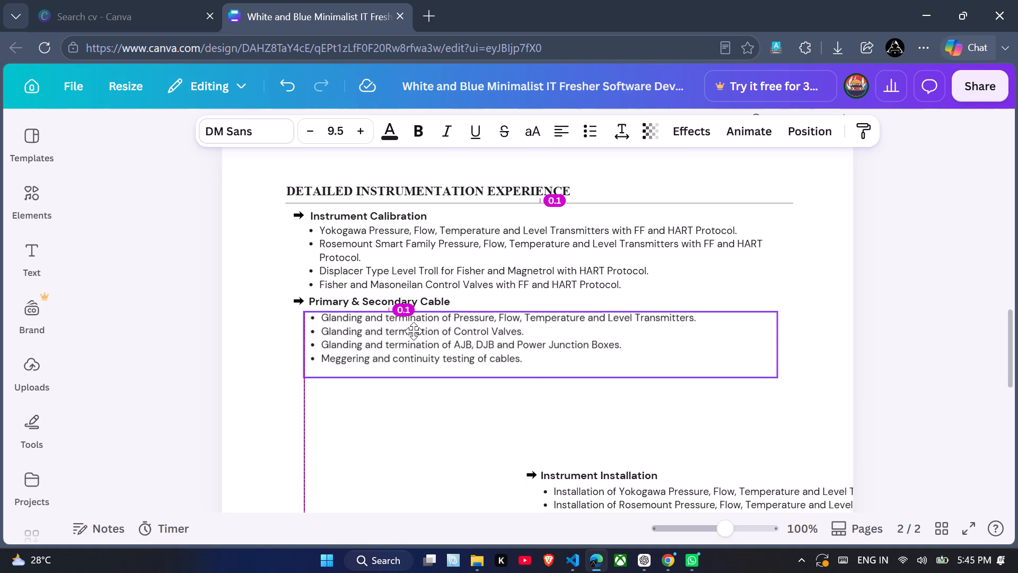
drag(414, 331, 413, 331)
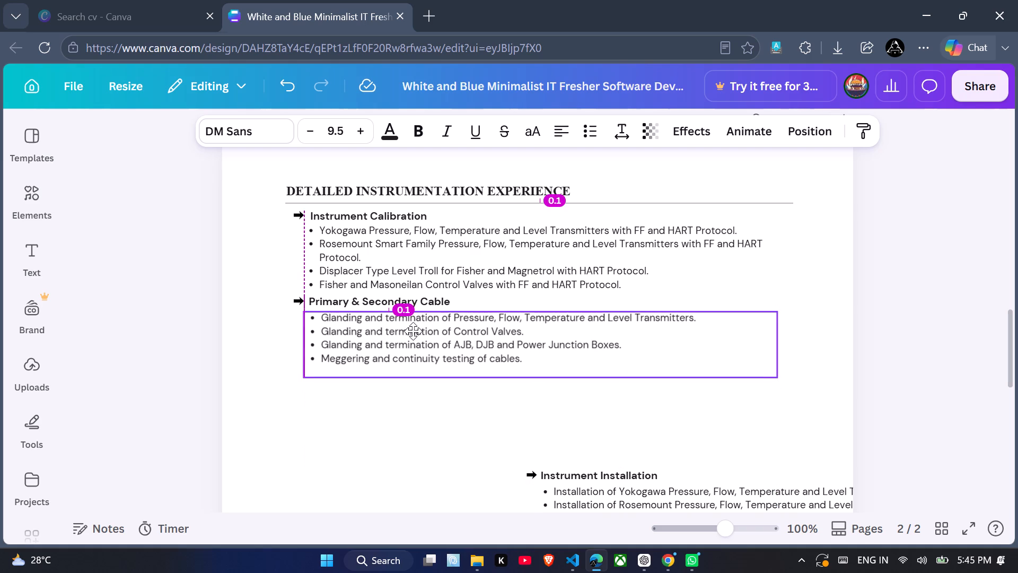
drag(413, 331, 411, 331)
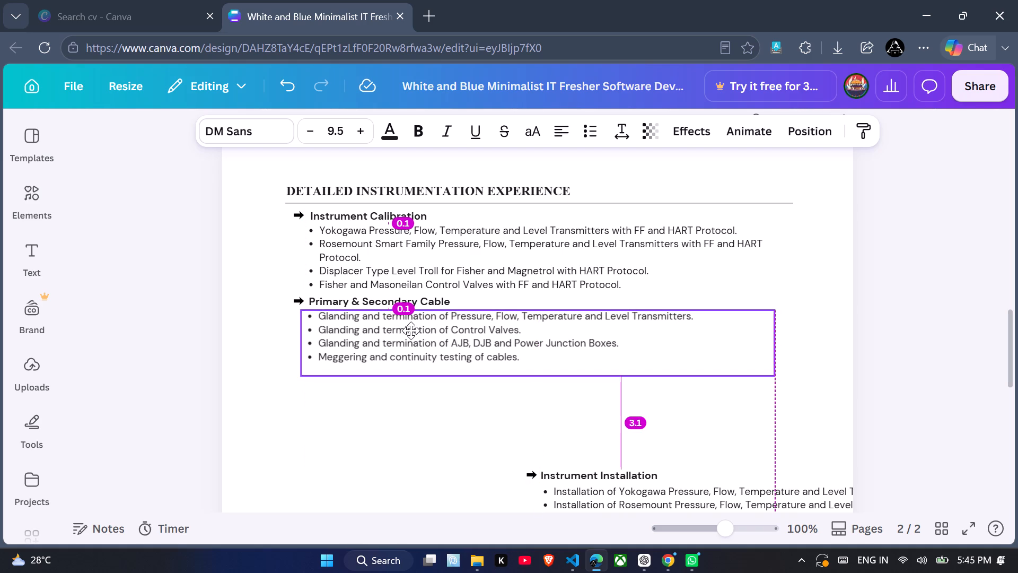
drag(411, 331, 409, 331)
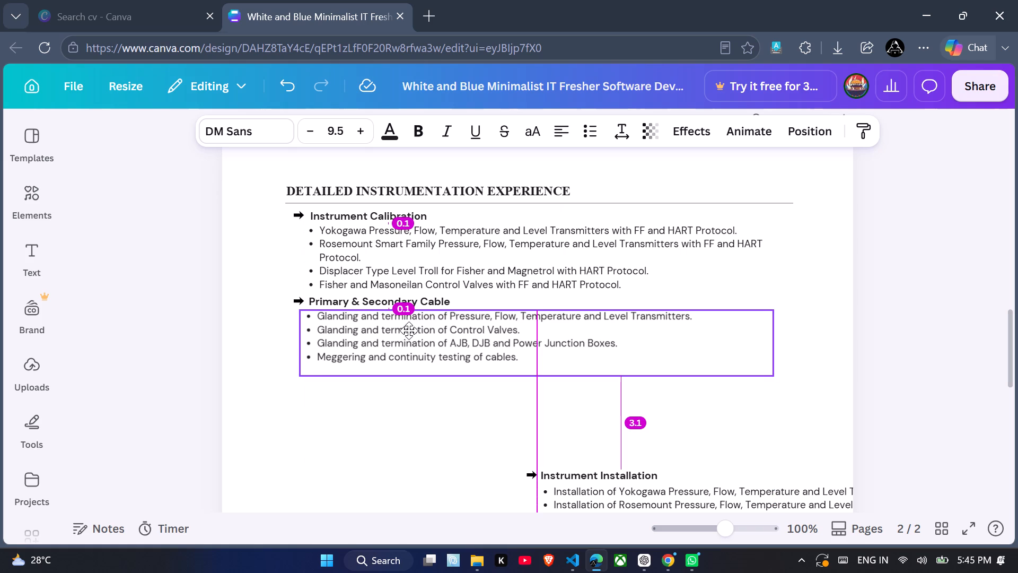
drag(409, 331, 408, 331)
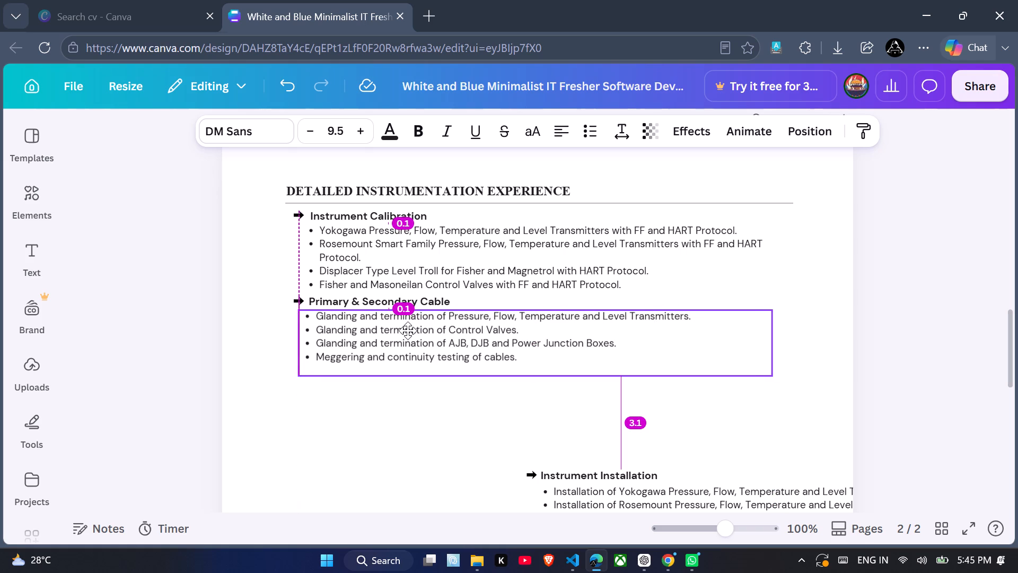
drag(408, 331, 408, 331)
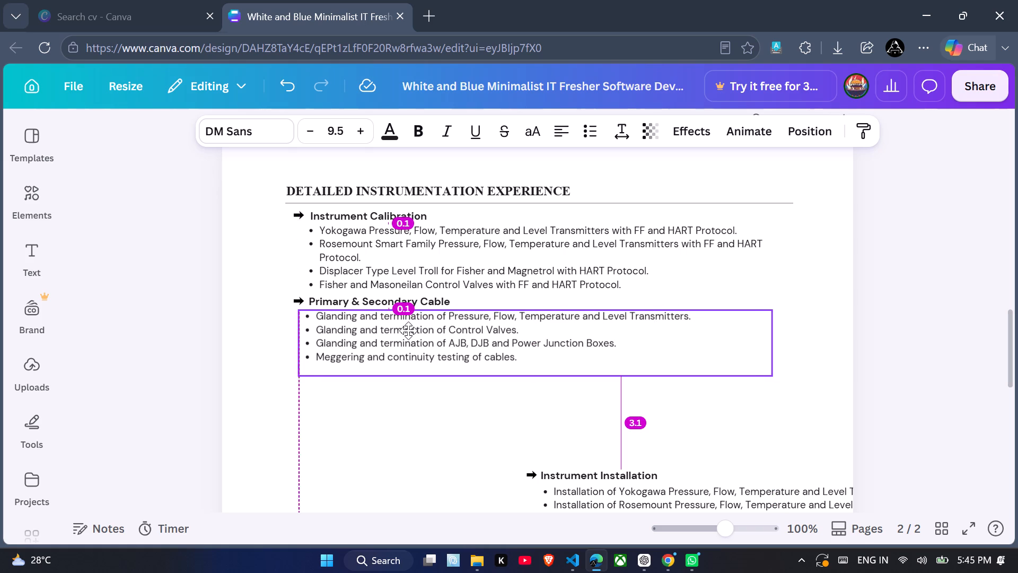
drag(408, 331, 411, 329)
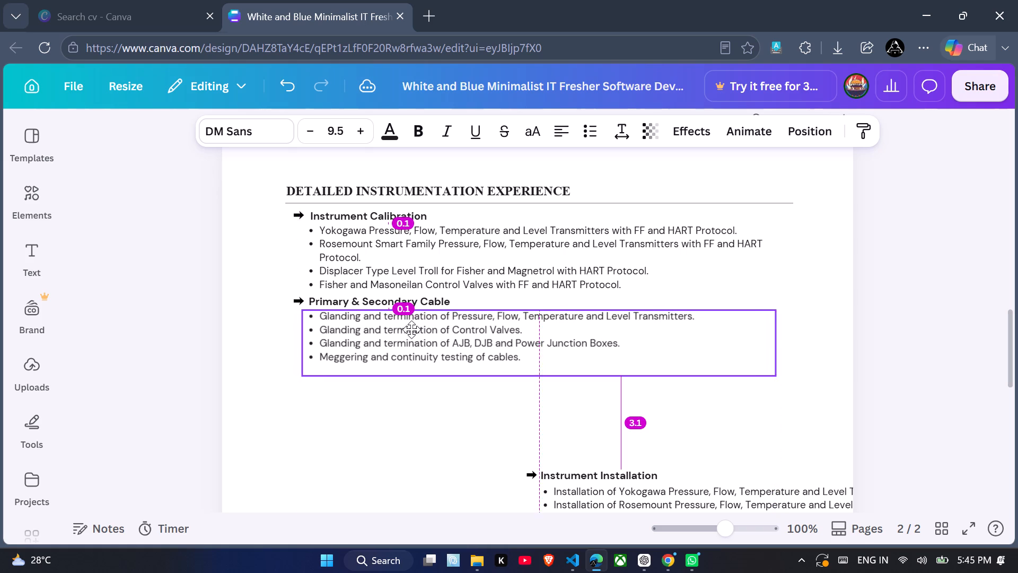
drag(411, 329, 412, 329)
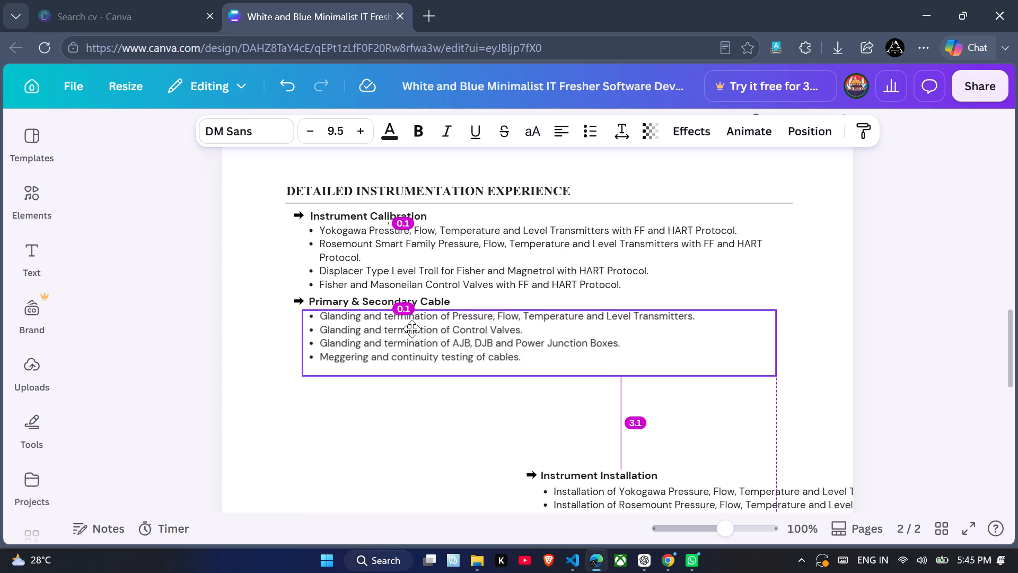
drag(412, 329, 413, 329)
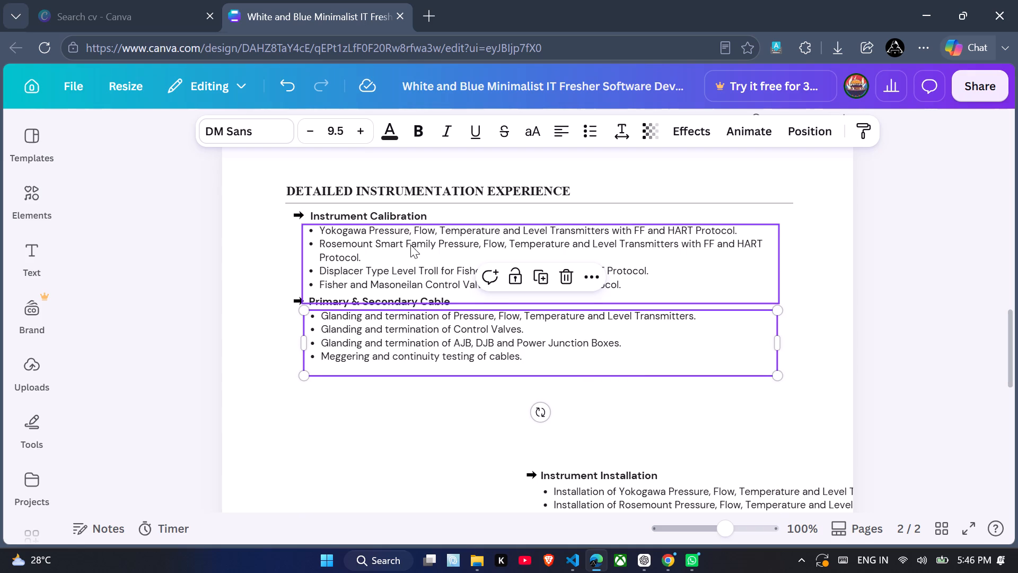
Nudge the Instrument Calibration bullet list slightly right and up so its bullets align with the cable list below.
click(410, 249)
click(410, 249)
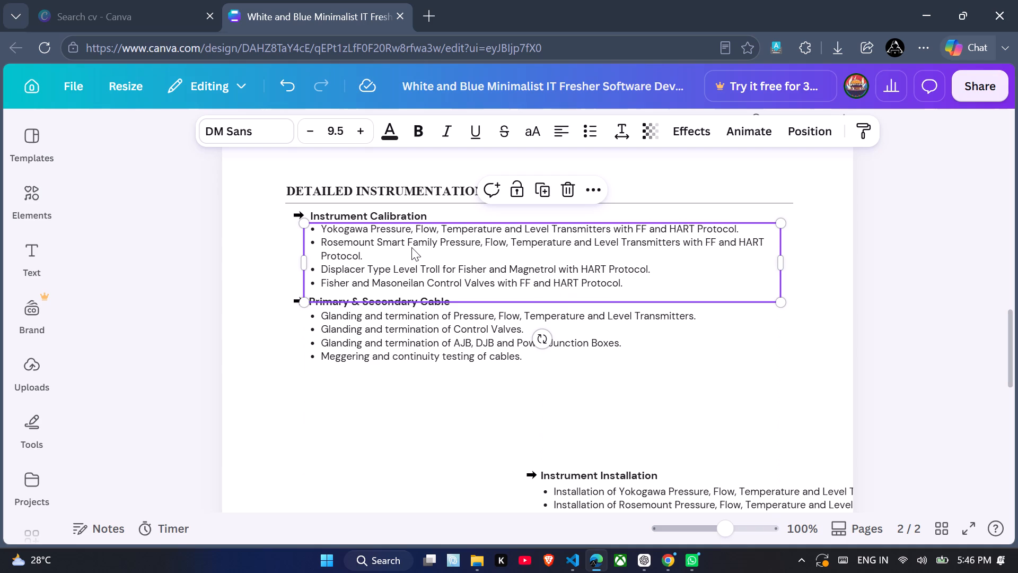
click(393, 402)
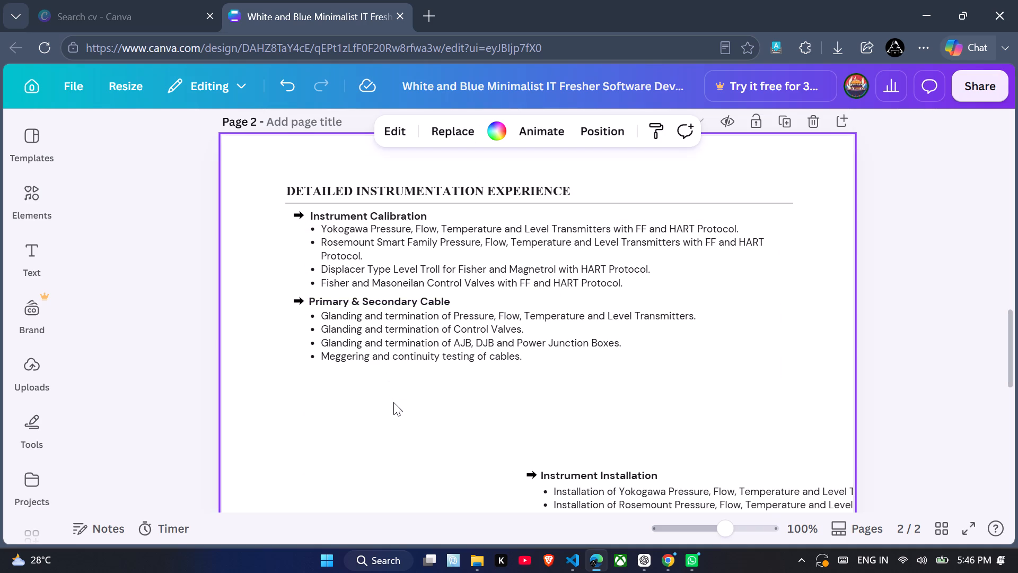
Move the Instrument Installation heading and its arrow together beneath the cable bullet list, aligned with the Primary & Secondary Cable arrow.
scroll(393, 402, down, 1)
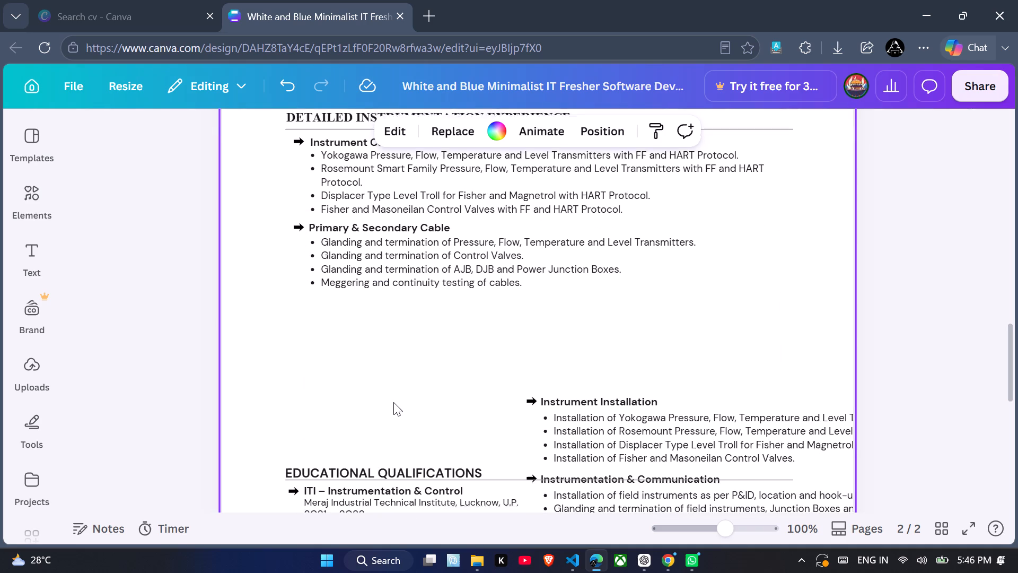
scroll(393, 402, down, 1)
drag(512, 390, 633, 390)
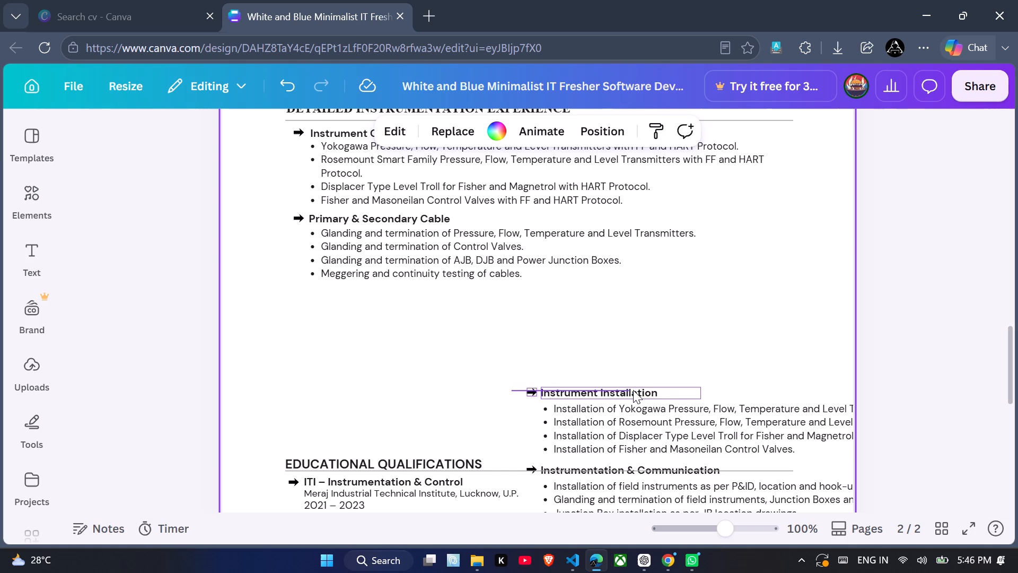
drag(633, 390, 678, 394)
drag(678, 394, 551, 360)
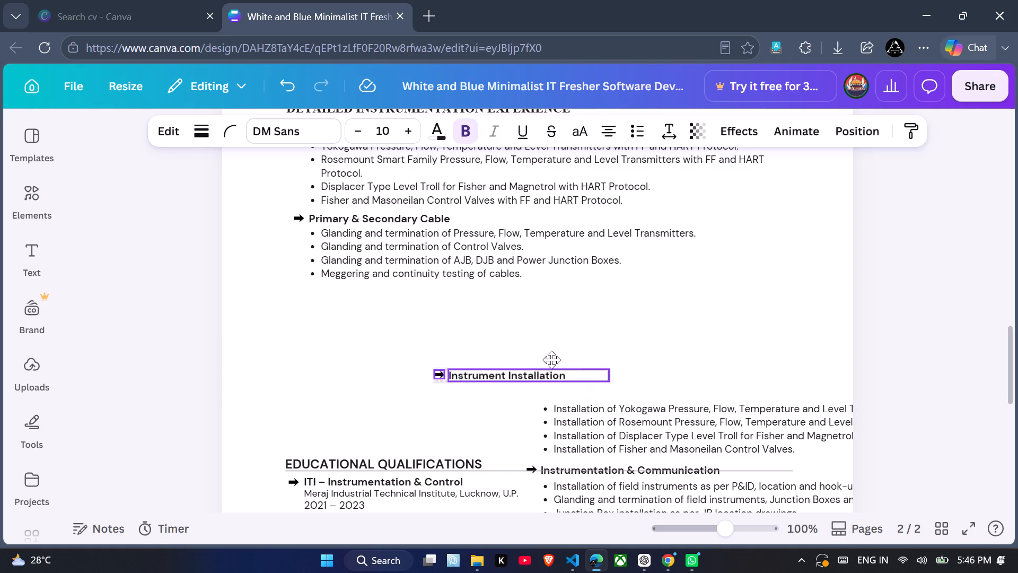
drag(551, 360, 438, 283)
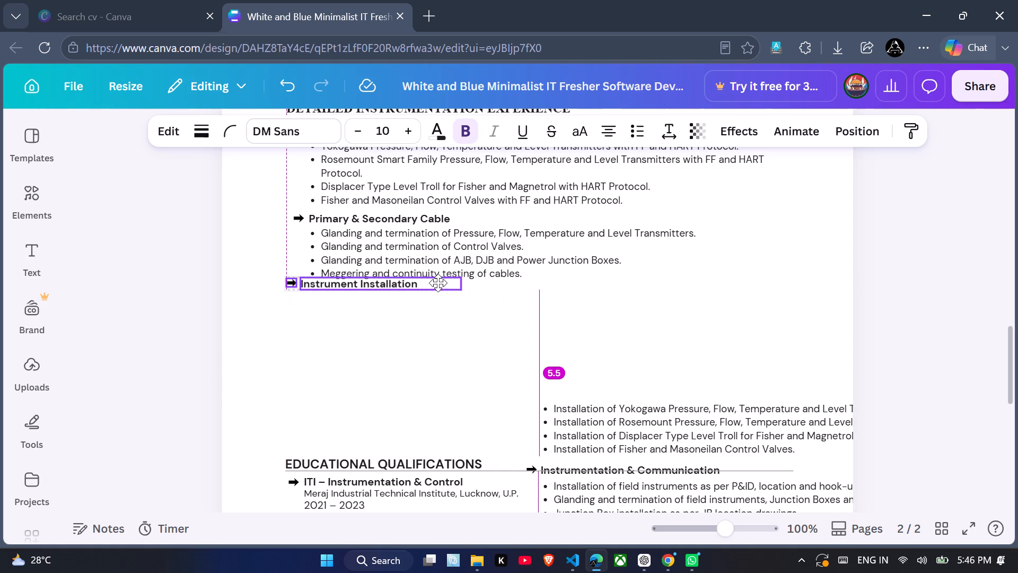
drag(438, 283, 446, 291)
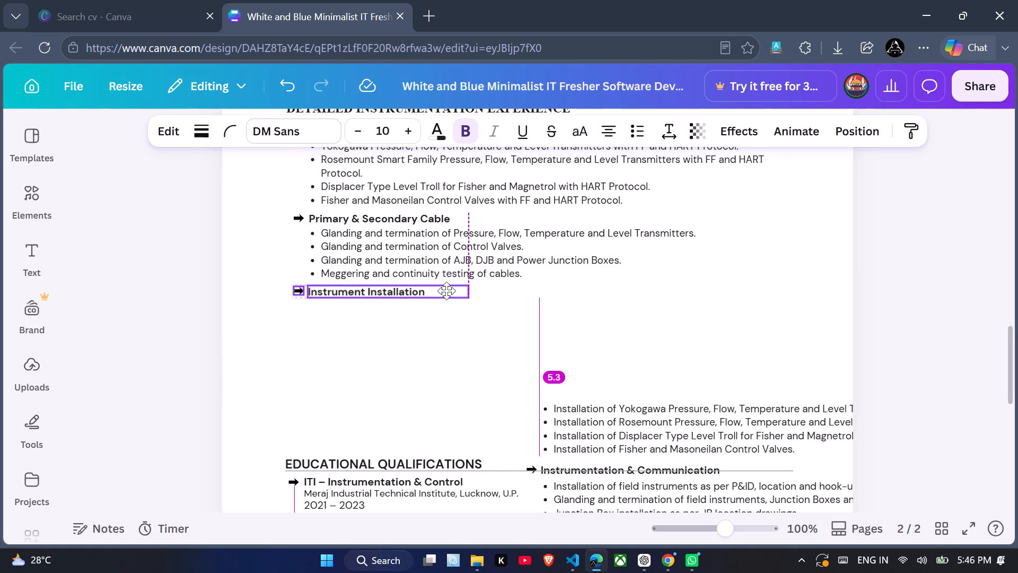
drag(446, 291, 446, 289)
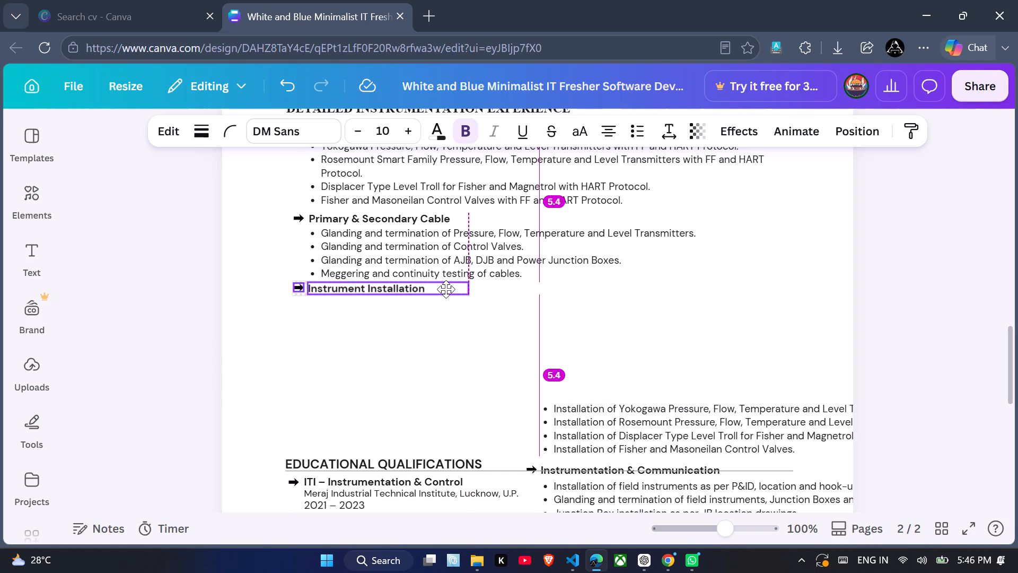
drag(446, 289, 445, 289)
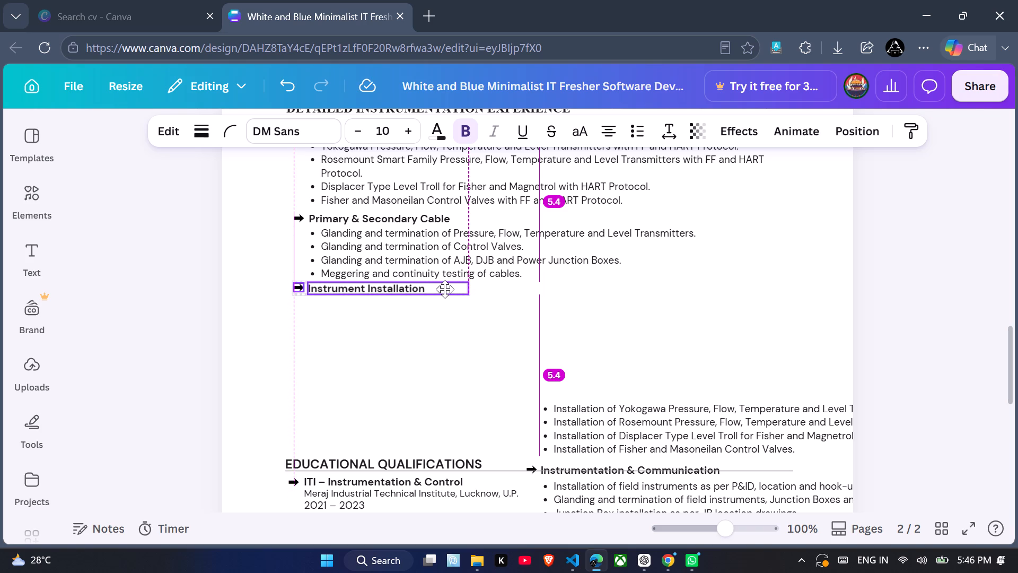
drag(445, 289, 445, 292)
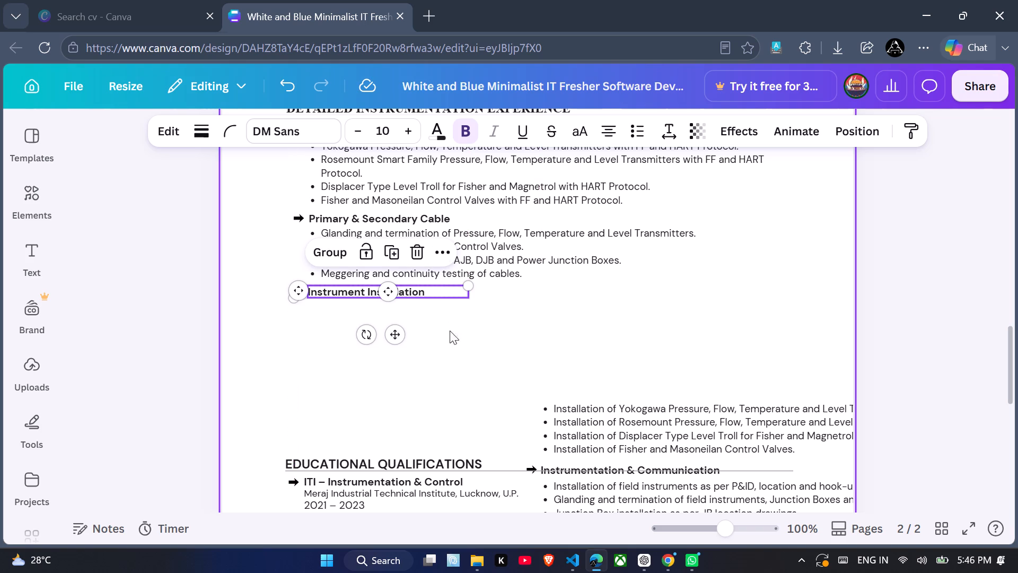
click(457, 356)
Place the Instrument Installation bullet list directly beneath its heading, with its bullets aligned to the cable list above.
scroll(457, 356, down, 1)
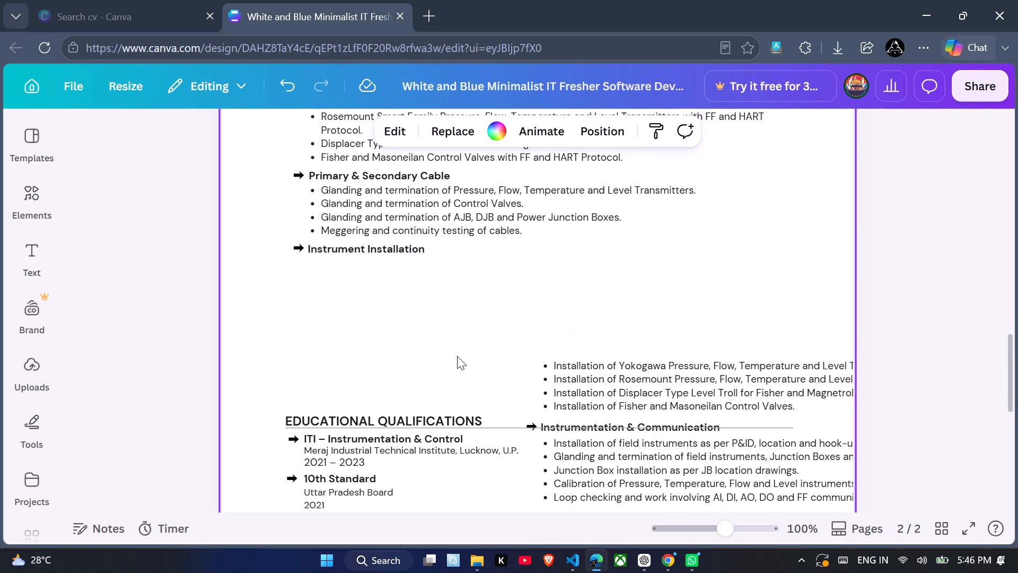
scroll(457, 356, down, 1)
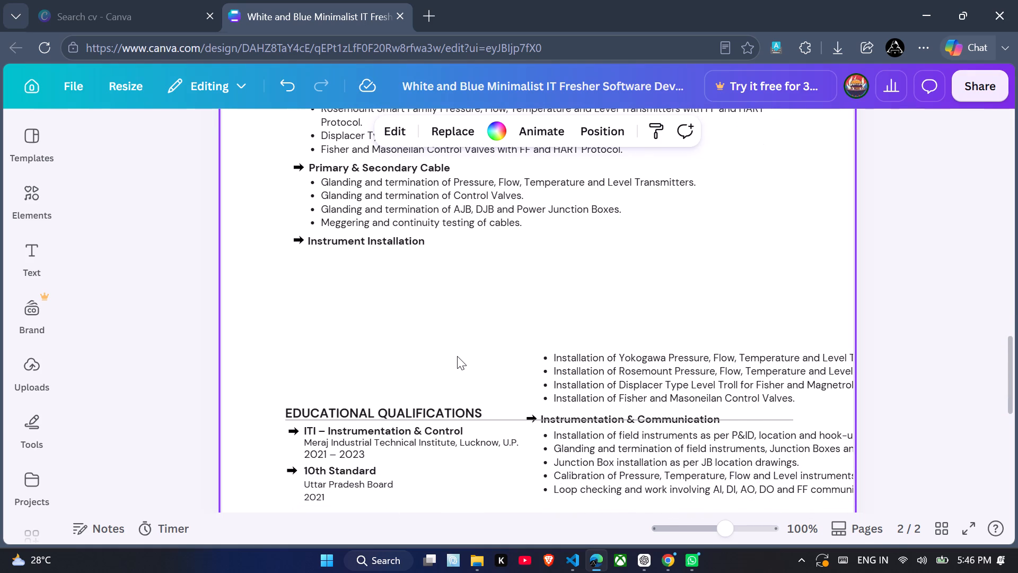
drag(661, 390, 431, 300)
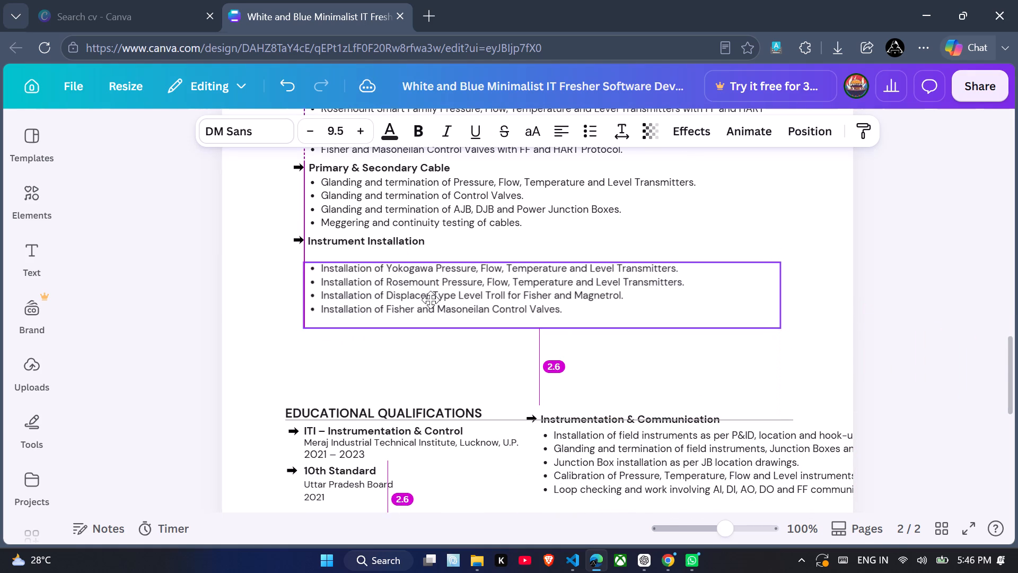
drag(431, 300, 433, 299)
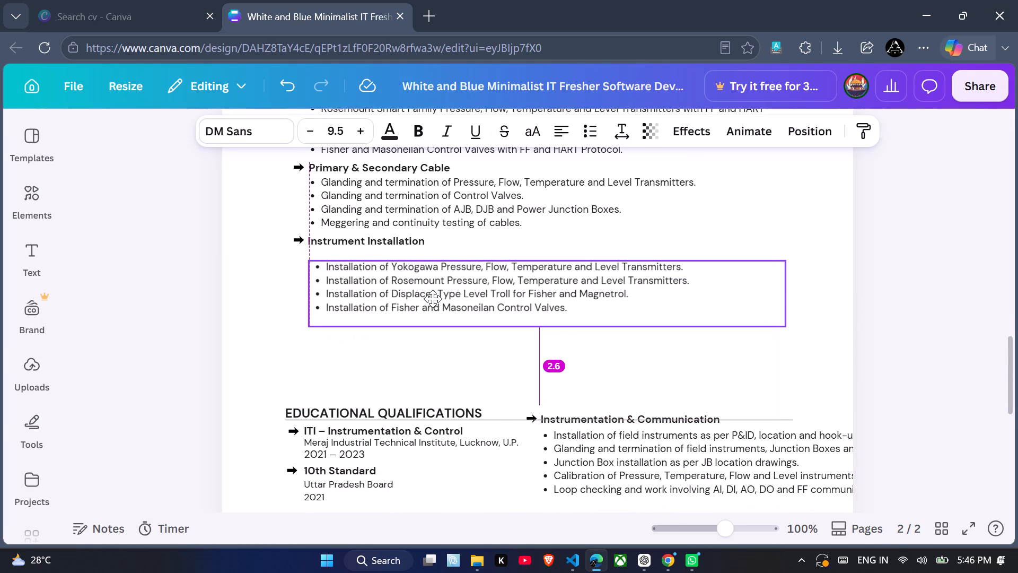
drag(433, 299, 434, 292)
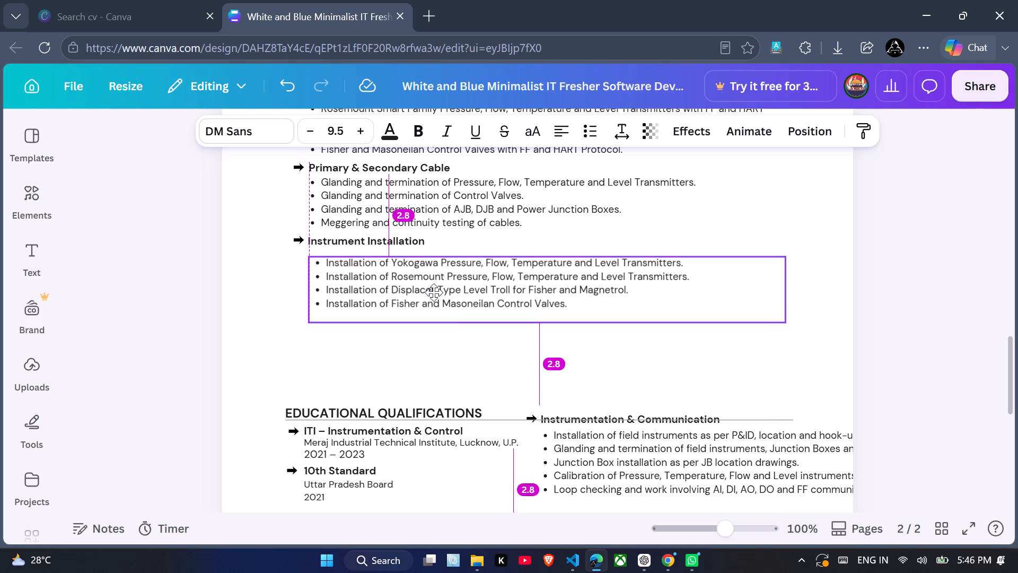
drag(434, 292, 426, 289)
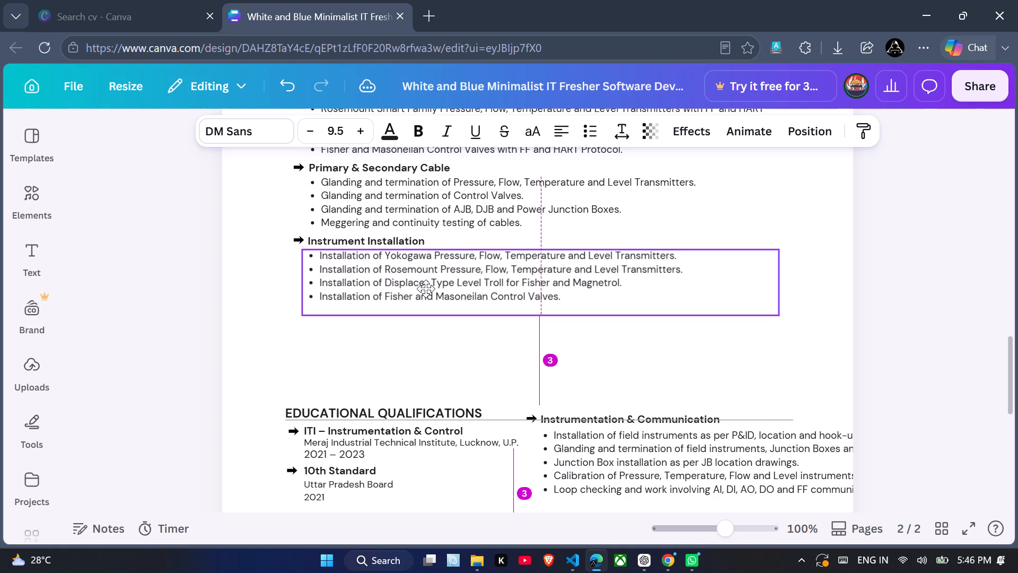
drag(426, 289, 428, 289)
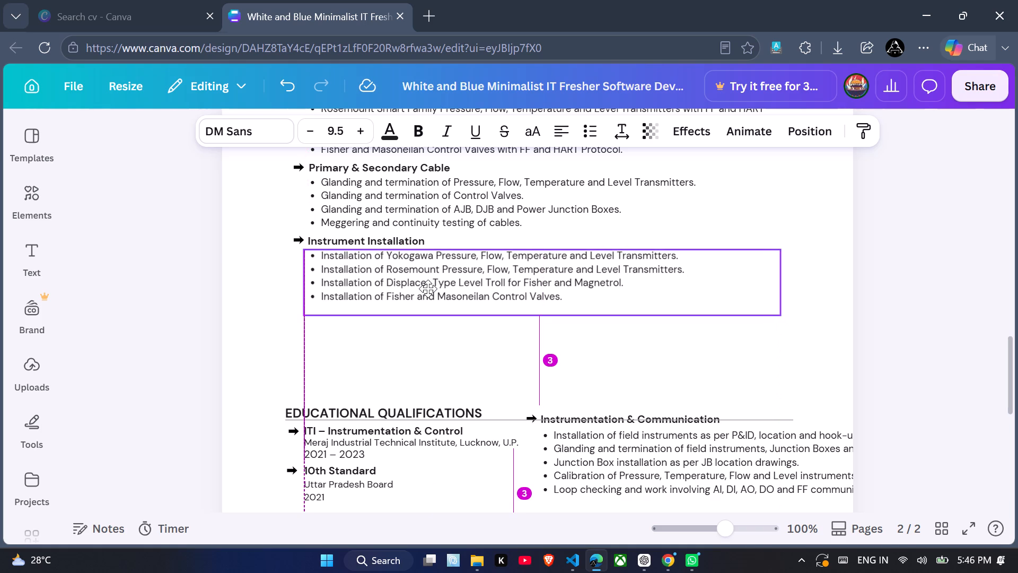
drag(428, 289, 427, 289)
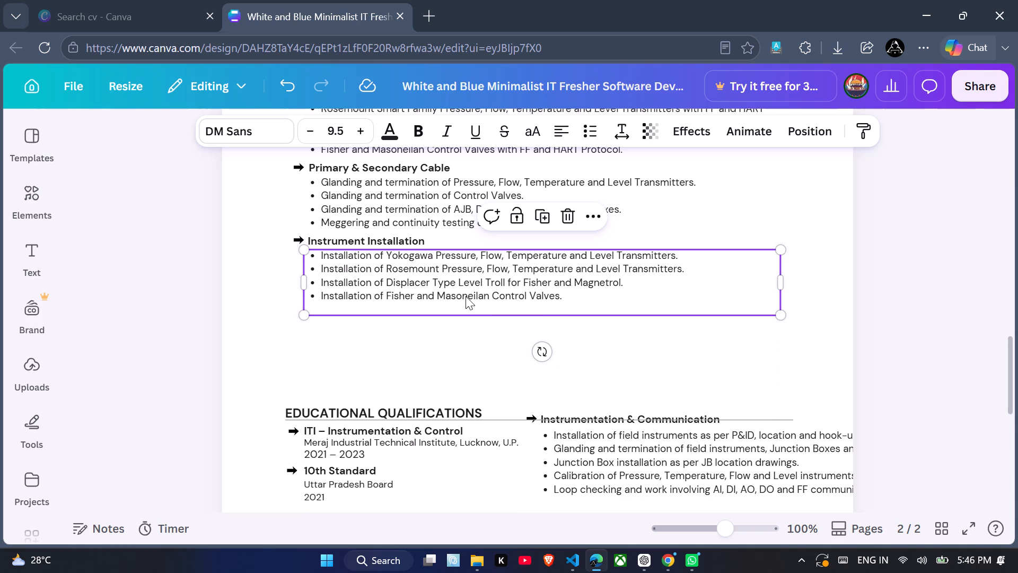
click(570, 301)
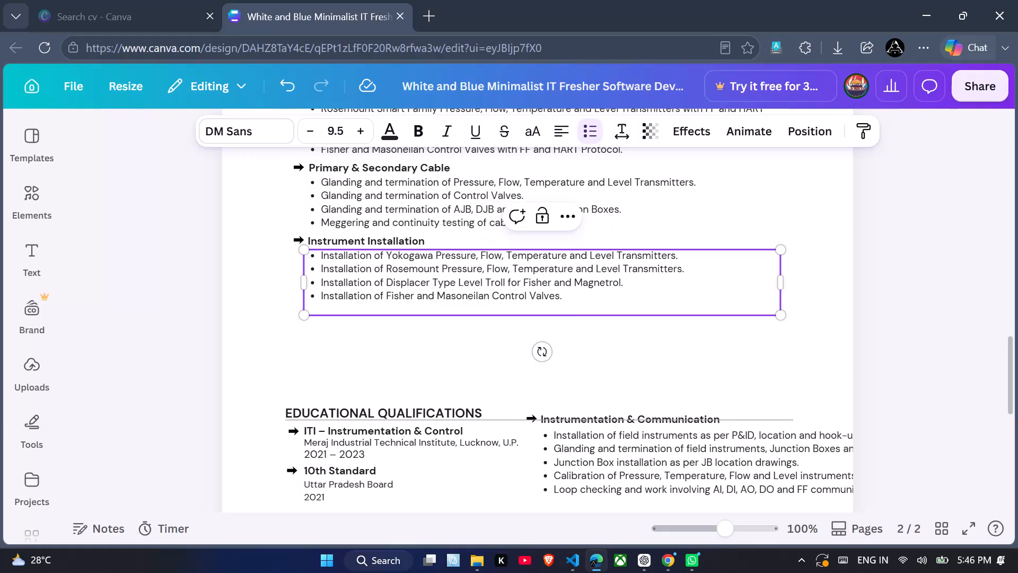
click(572, 306)
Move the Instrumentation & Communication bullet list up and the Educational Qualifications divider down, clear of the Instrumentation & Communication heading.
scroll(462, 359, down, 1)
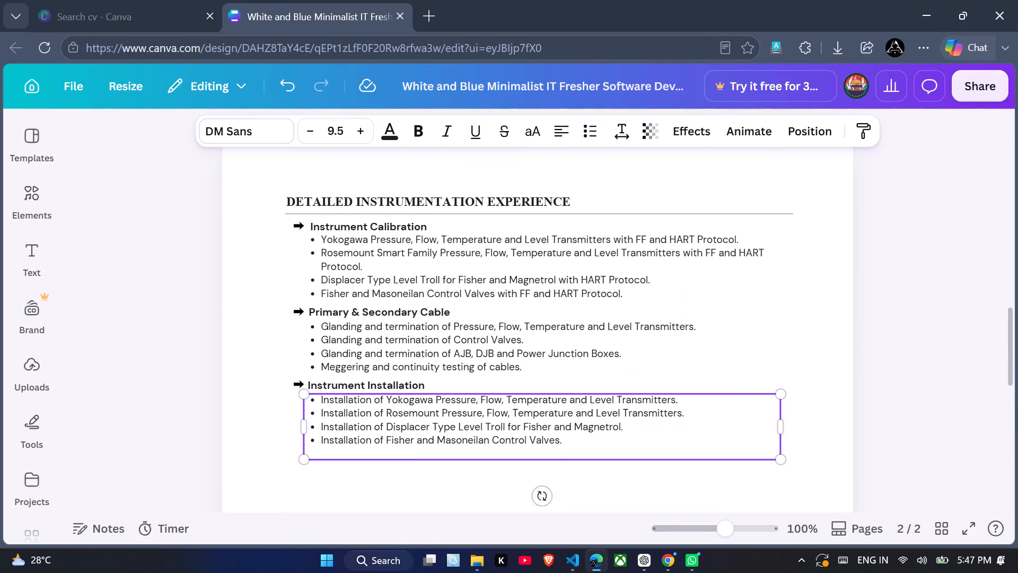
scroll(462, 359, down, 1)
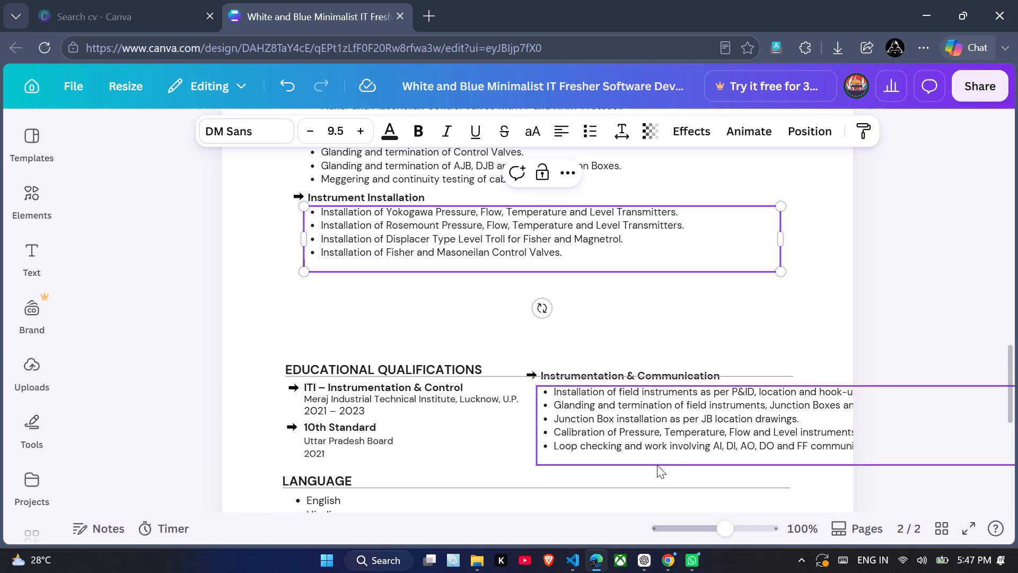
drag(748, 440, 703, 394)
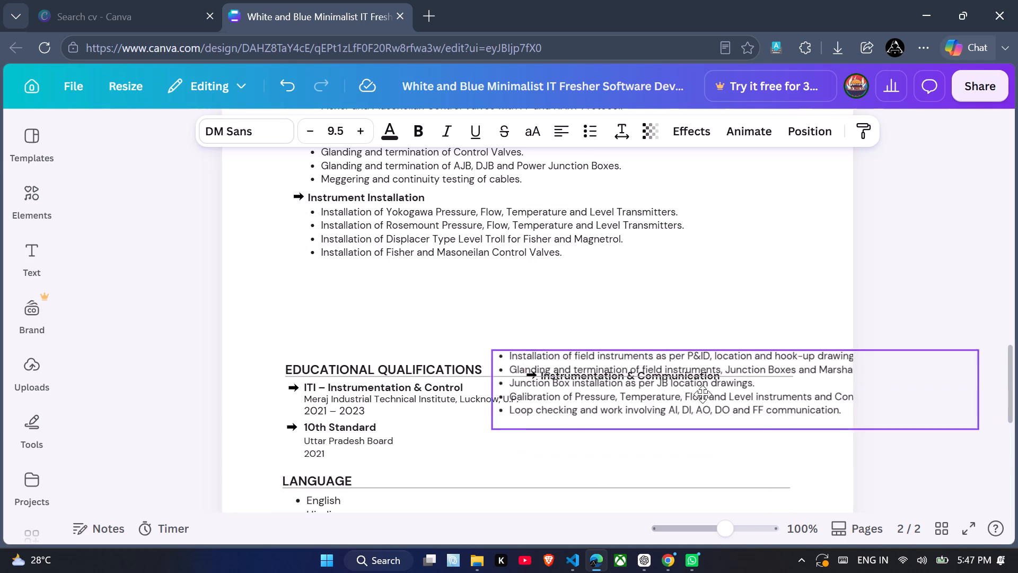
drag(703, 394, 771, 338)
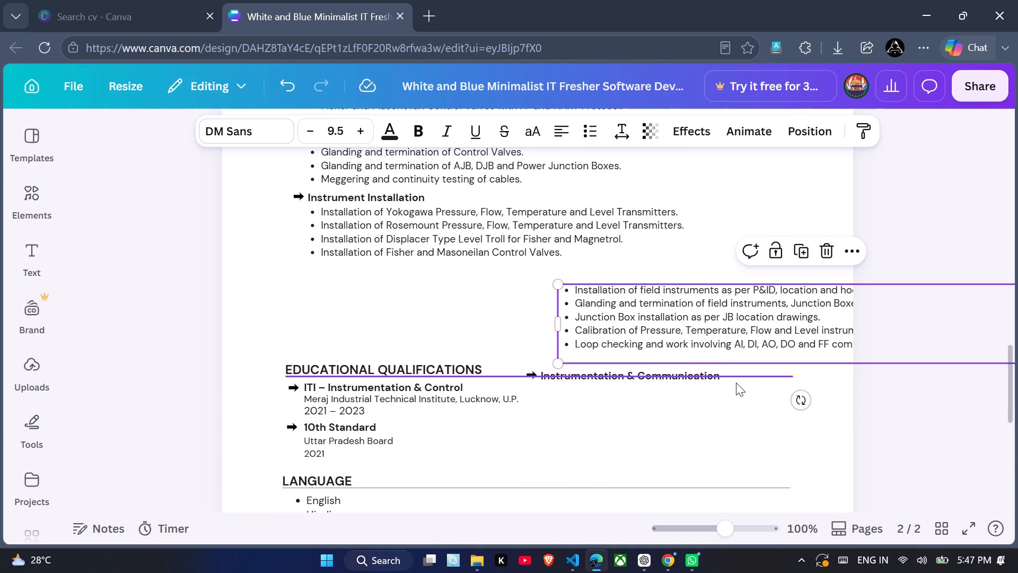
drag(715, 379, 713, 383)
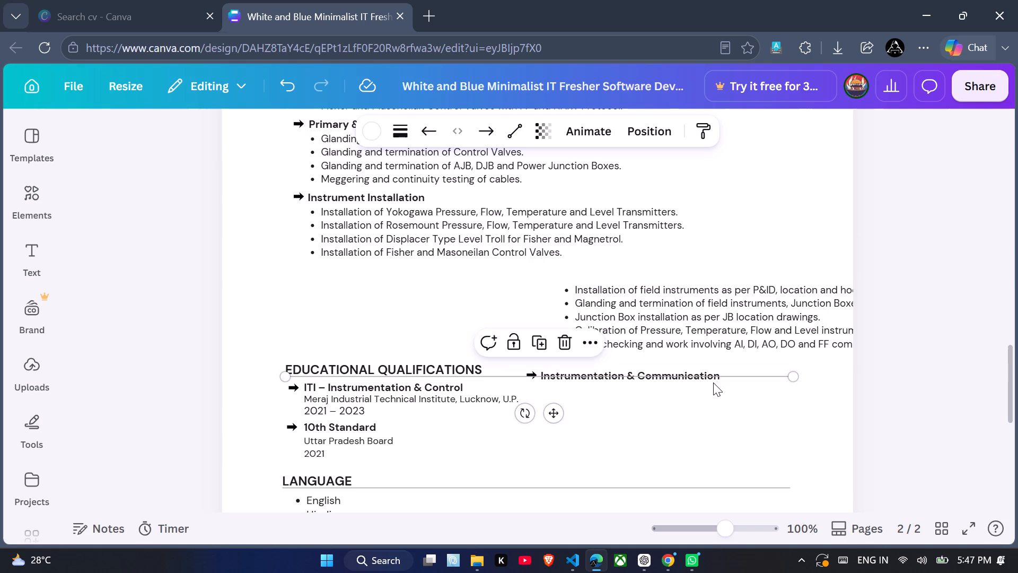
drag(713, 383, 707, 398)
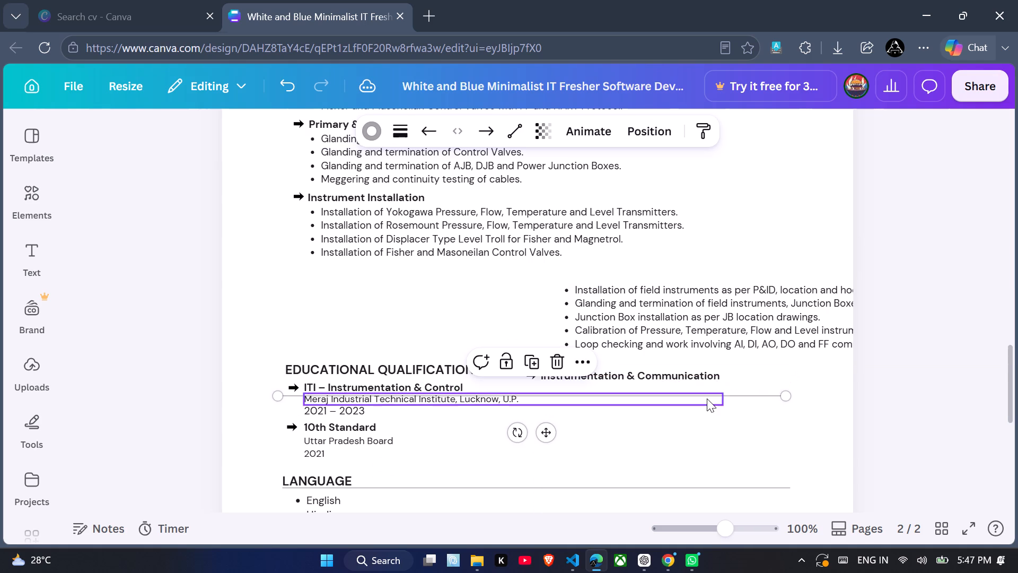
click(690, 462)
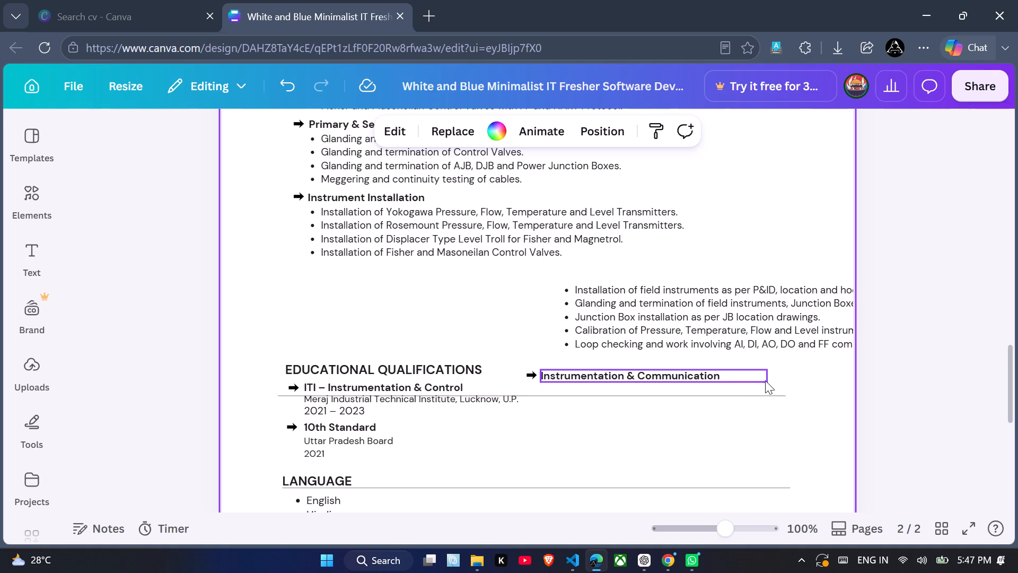
Move the Instrumentation & Communication heading and its arrow together beneath the Instrument Installation bullet list, aligned with the arrow above.
drag(769, 380, 685, 372)
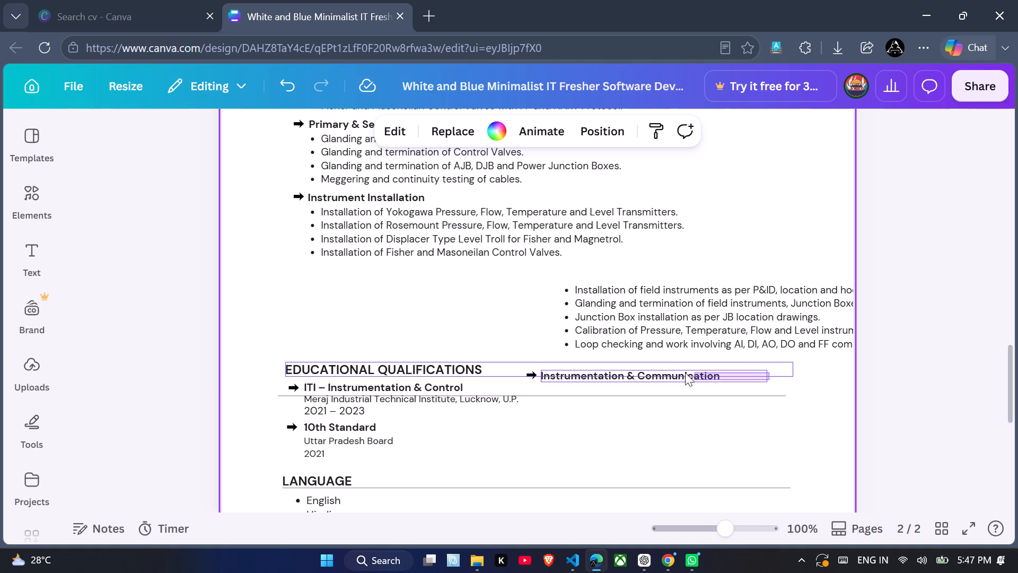
drag(685, 372, 532, 379)
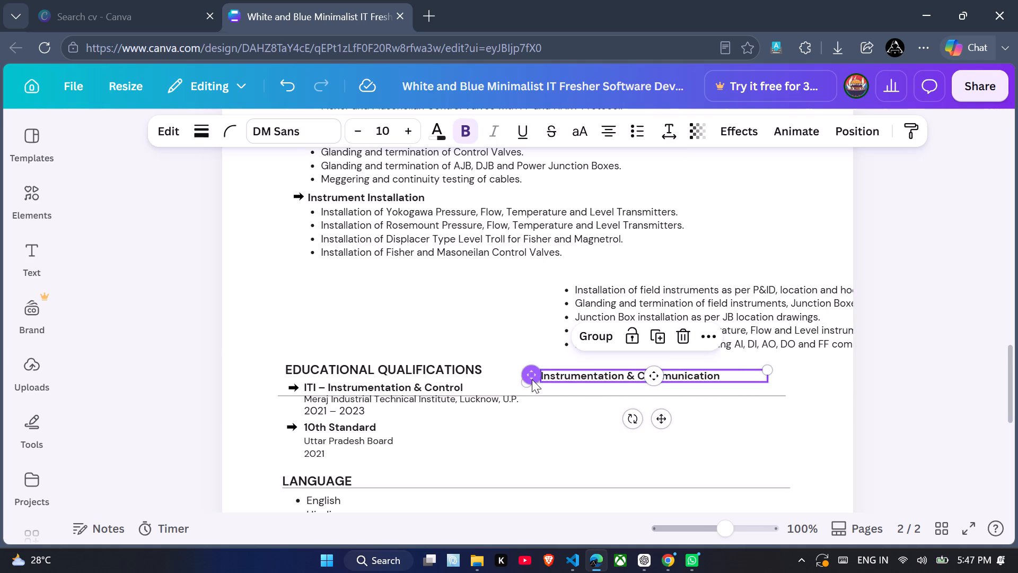
drag(660, 423, 452, 340)
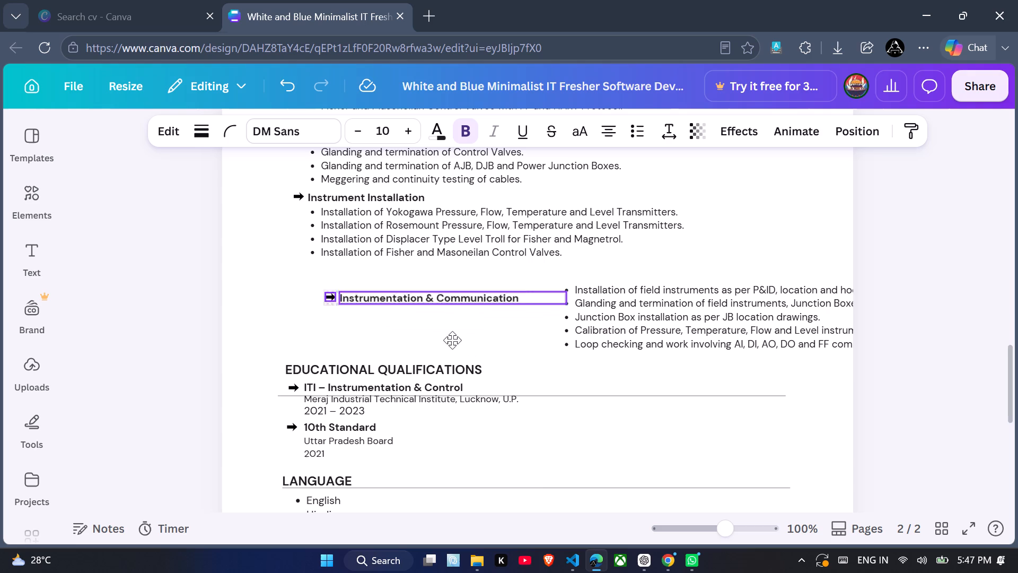
drag(452, 340, 427, 323)
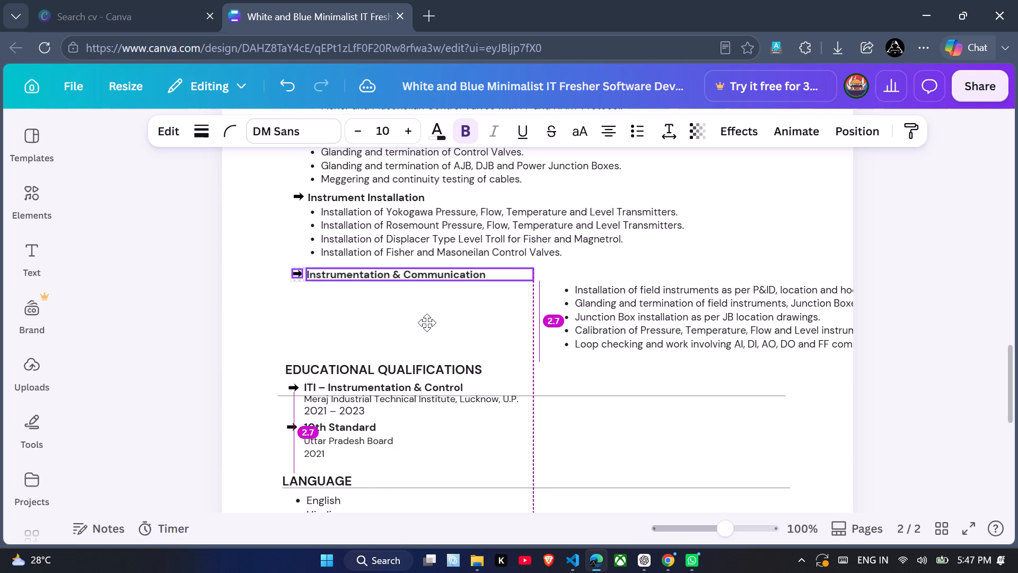
drag(427, 323, 429, 318)
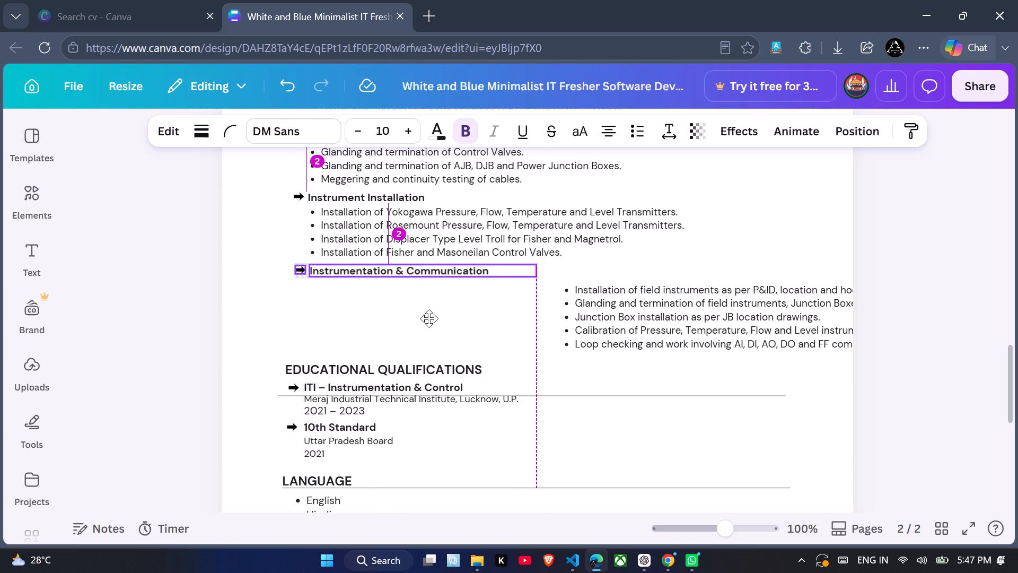
drag(429, 318, 428, 315)
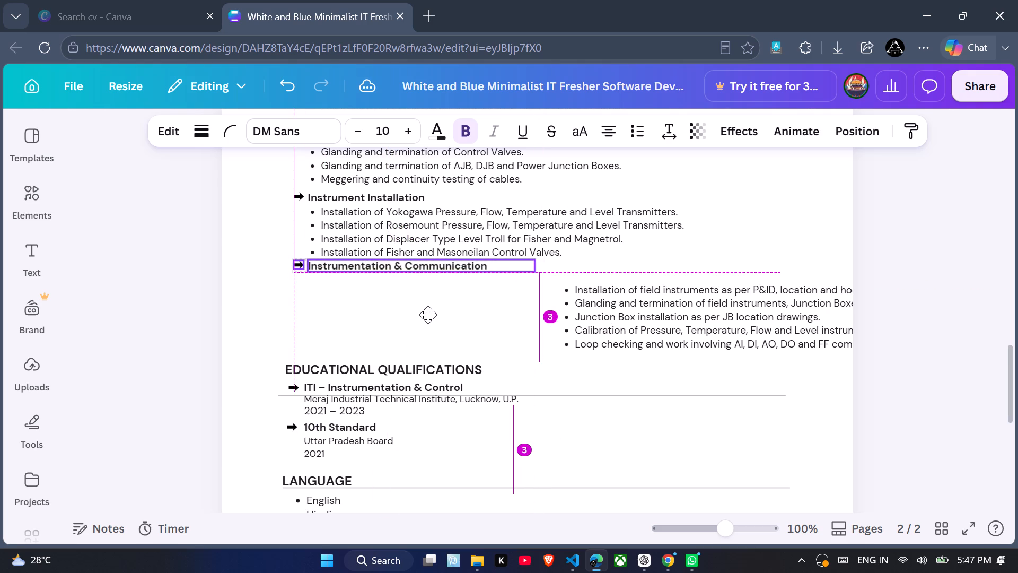
drag(428, 315, 428, 316)
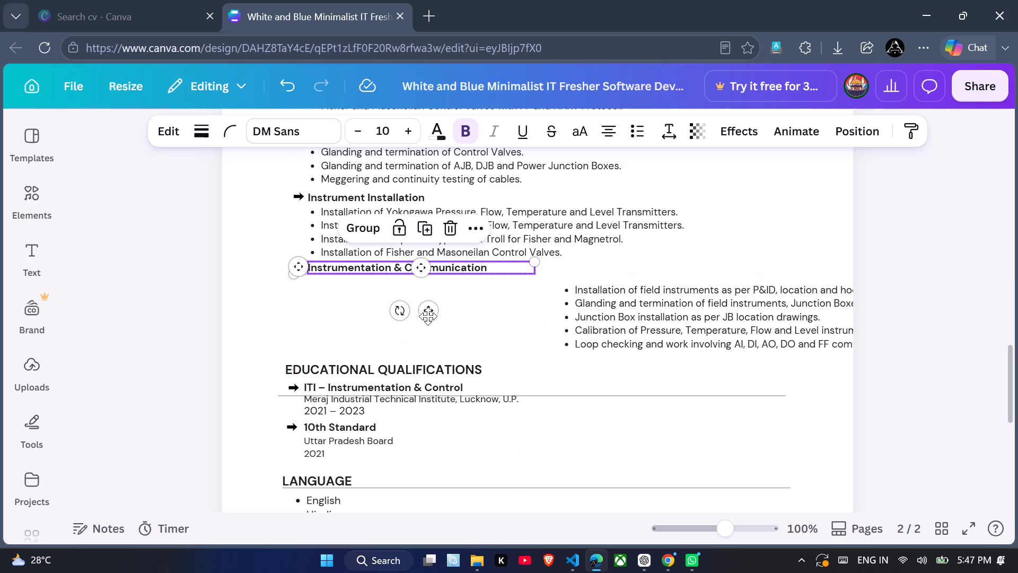
Place the Instrumentation & Communication bullet list directly beneath its heading, with its bullets aligned to the installation list above.
scroll(428, 316, down, 1)
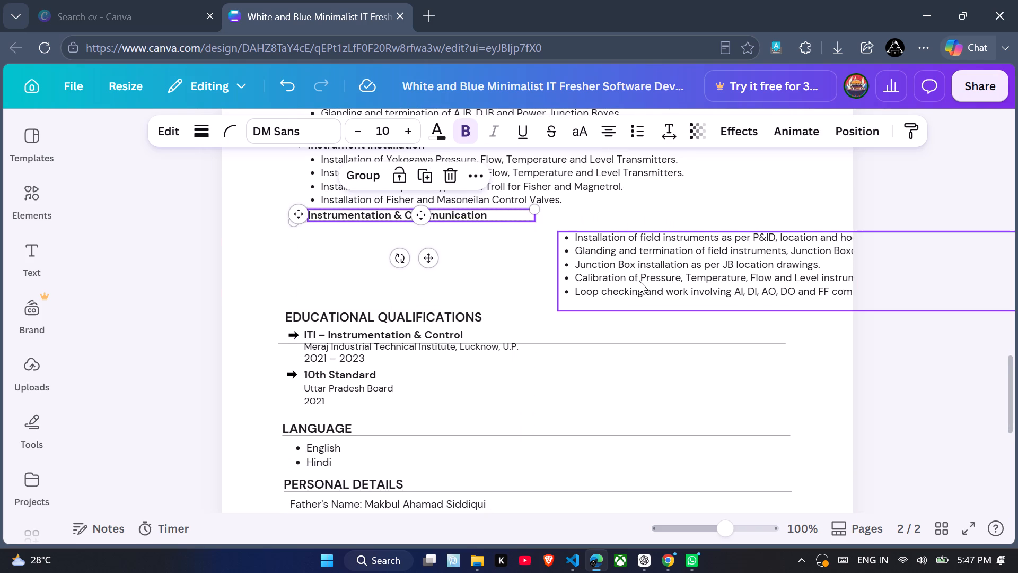
drag(644, 281, 387, 277)
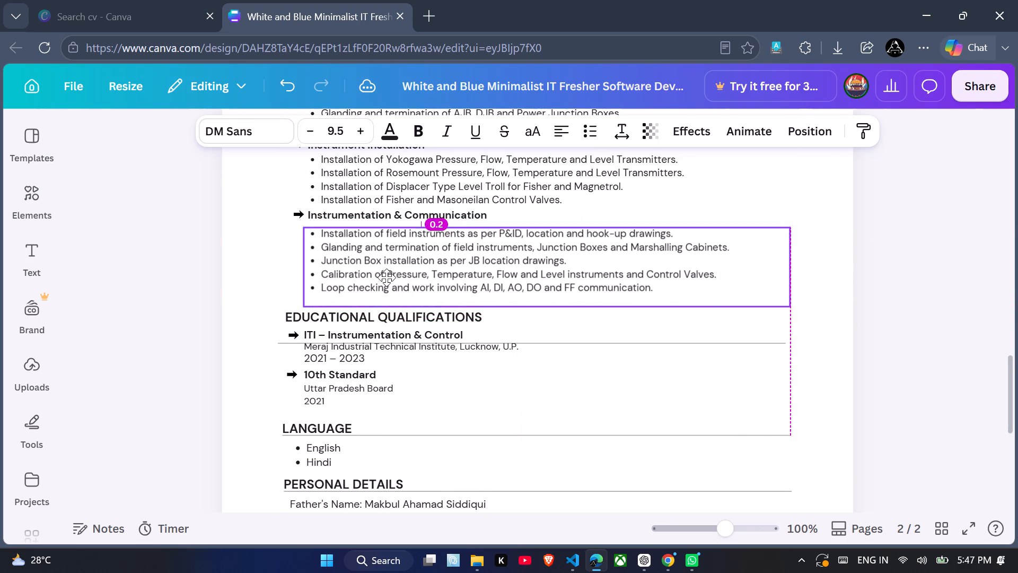
drag(387, 277, 391, 277)
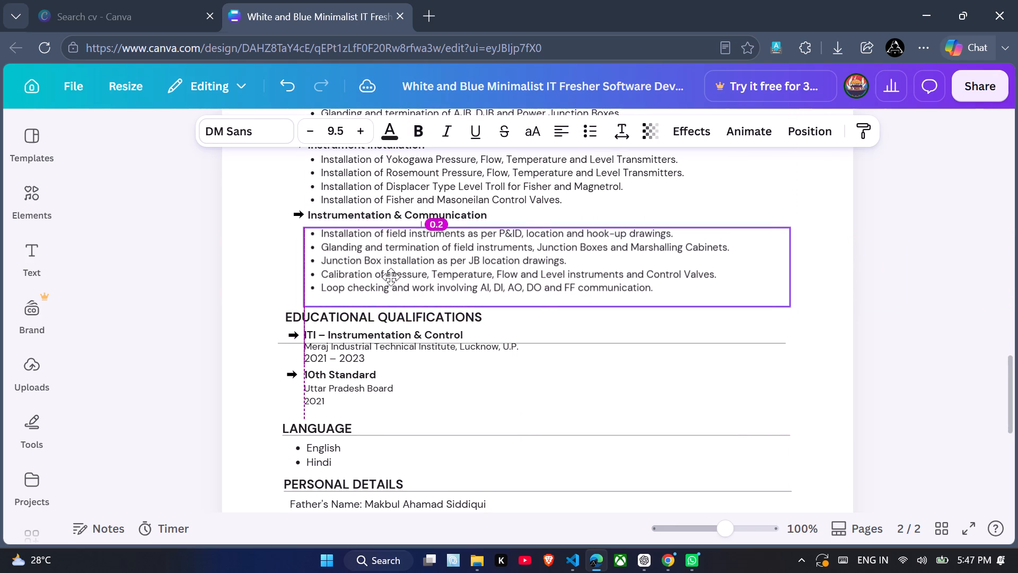
drag(391, 277, 391, 273)
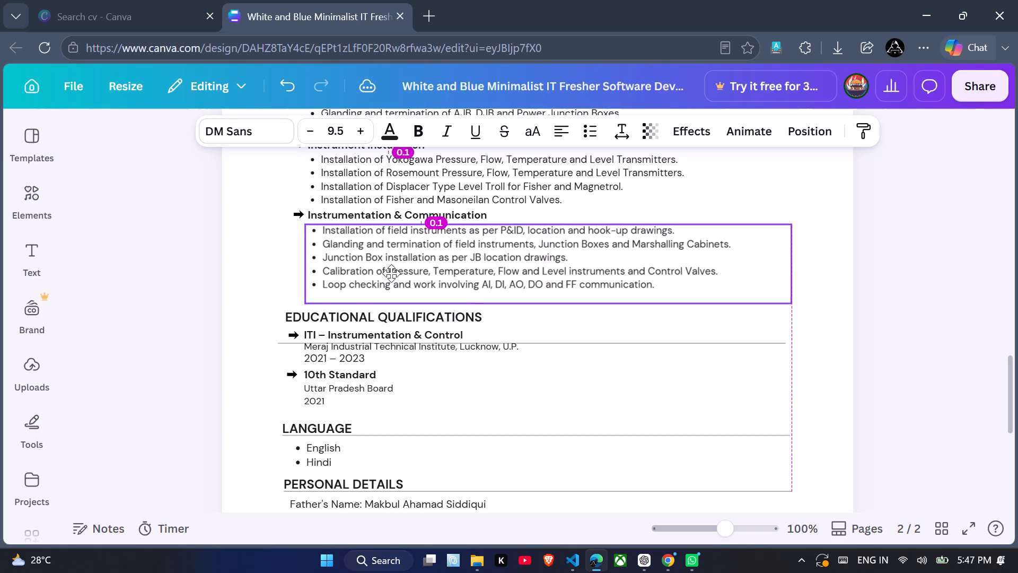
drag(391, 273, 389, 273)
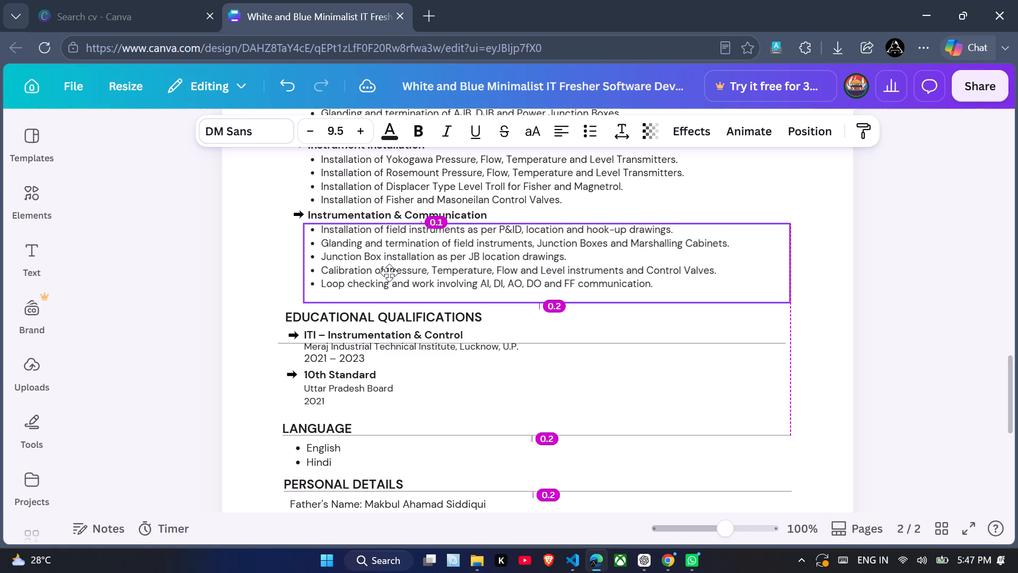
drag(389, 273, 389, 273)
drag(389, 273, 389, 273)
Check the layout and spacing of page 2 from Personal Details back up to the Detailed Instrumentation Experience heading.
scroll(389, 273, down, 2)
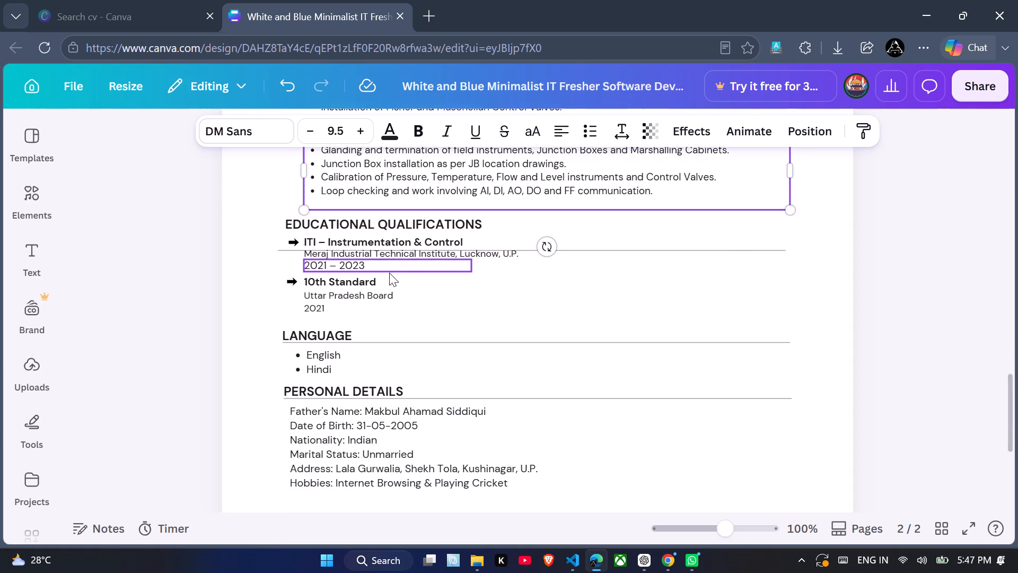
scroll(389, 273, down, 1)
click(670, 309)
scroll(670, 309, up, 2)
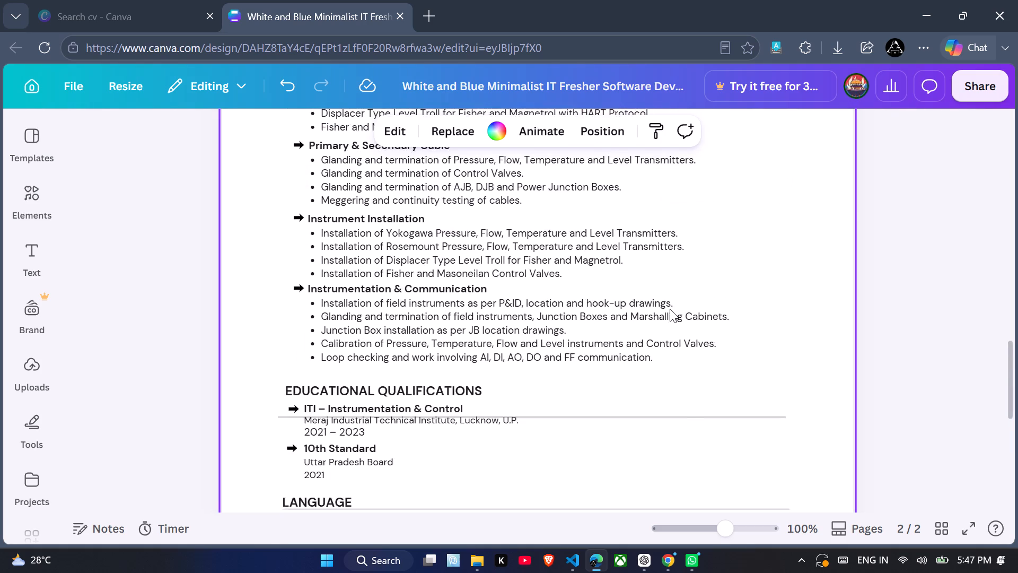
scroll(670, 309, up, 2)
scroll(670, 309, right, 1)
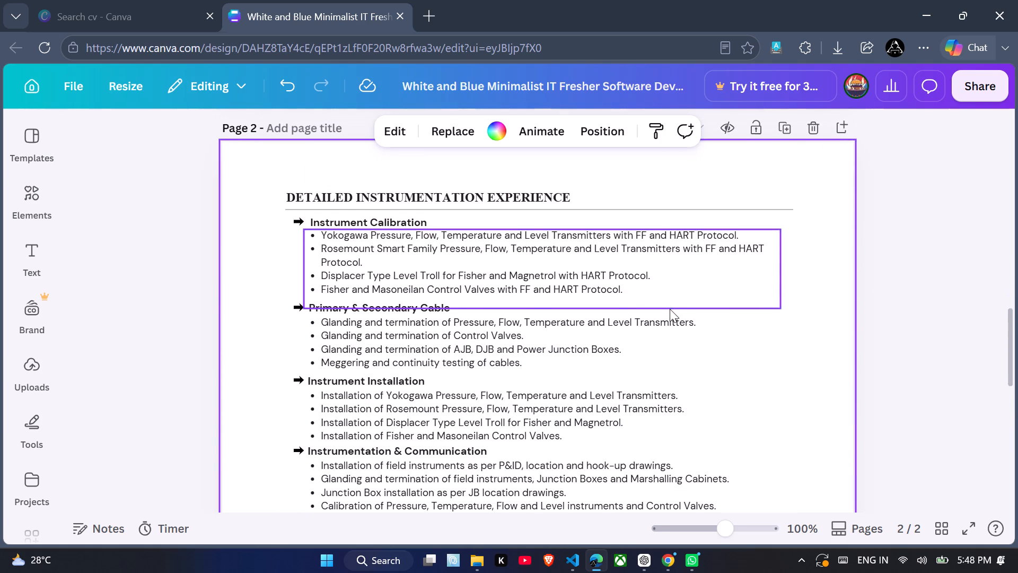
scroll(670, 309, right, 1)
Move the divider line directly beneath the Educational Qualifications heading, aligned horizontally with the Language section's divider.
scroll(670, 309, down, 2)
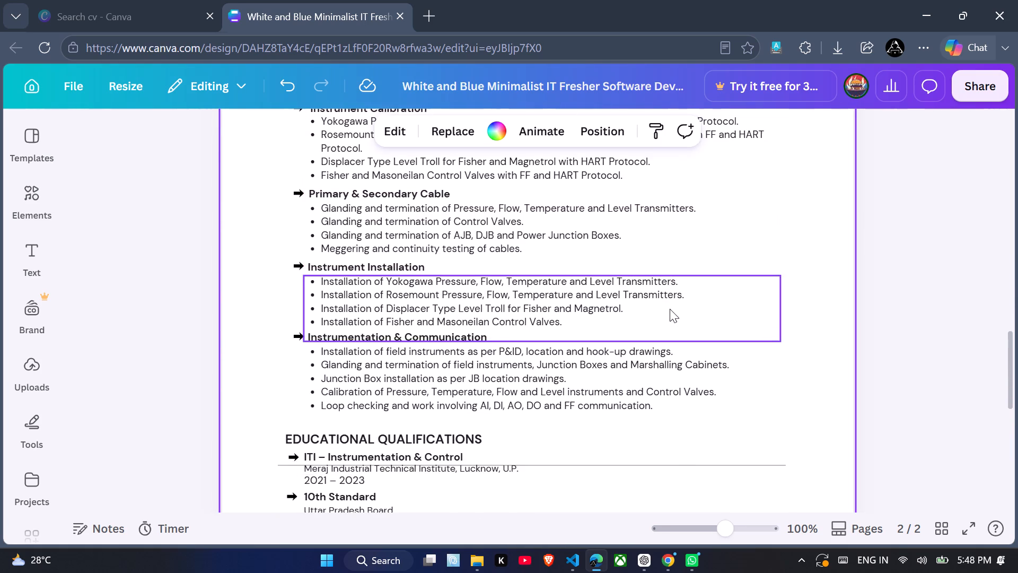
scroll(670, 309, down, 1)
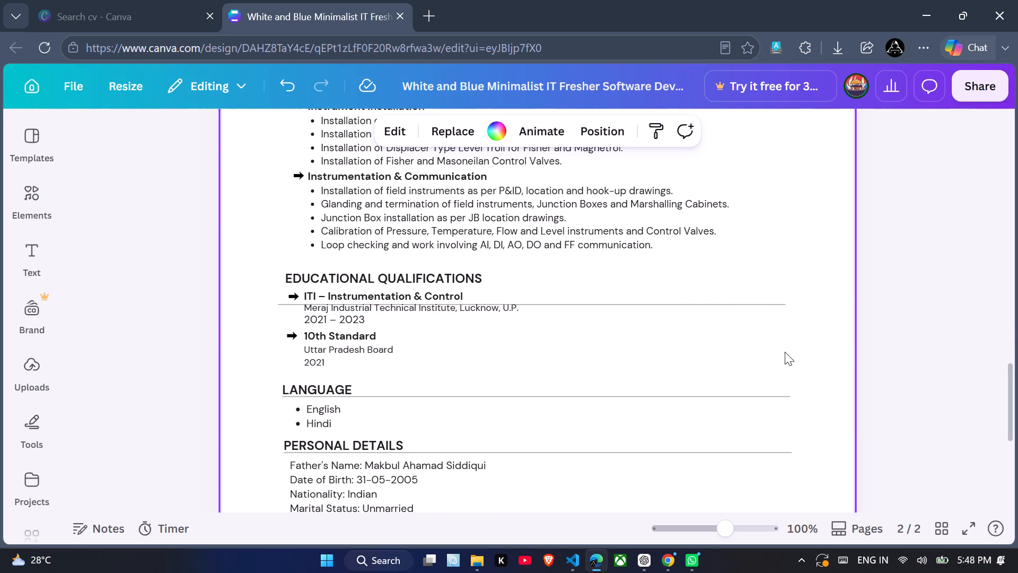
drag(773, 306, 773, 294)
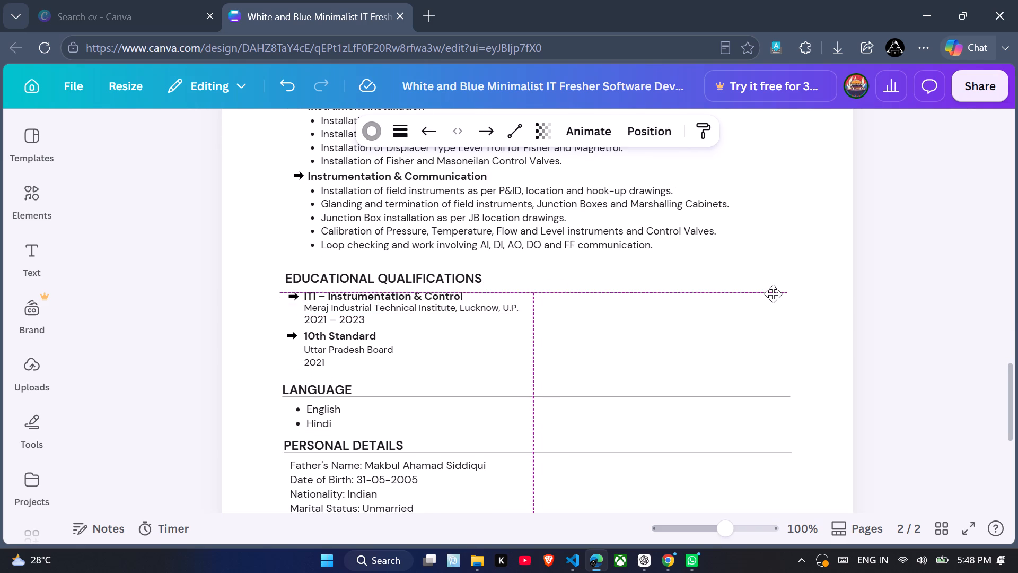
drag(773, 294, 773, 288)
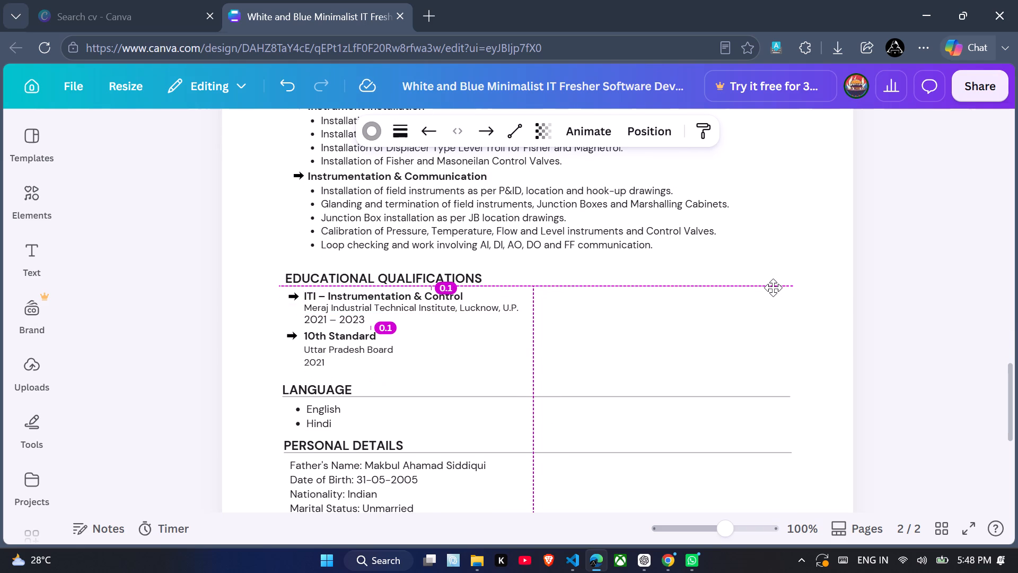
drag(773, 288, 777, 288)
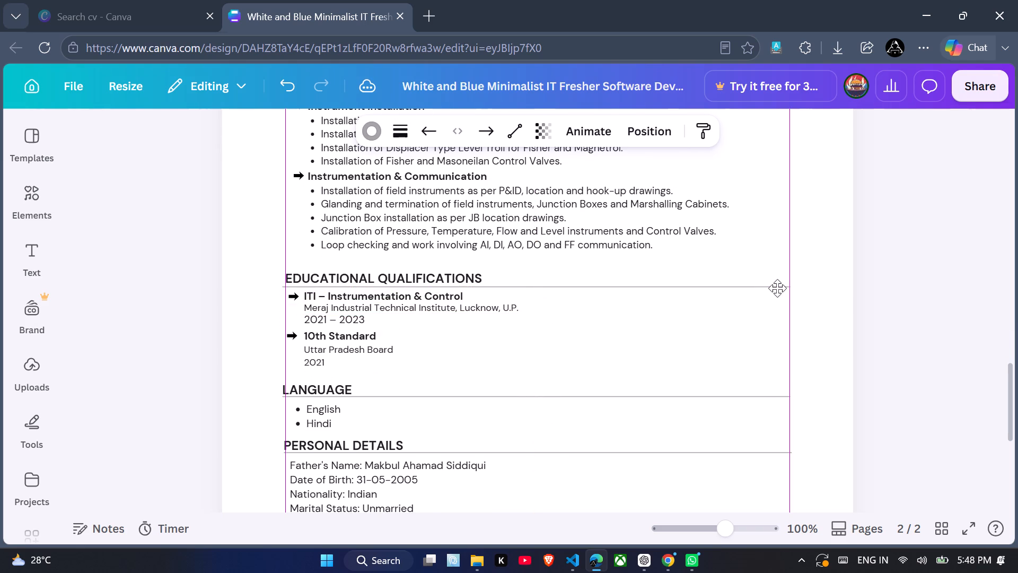
drag(777, 288, 777, 286)
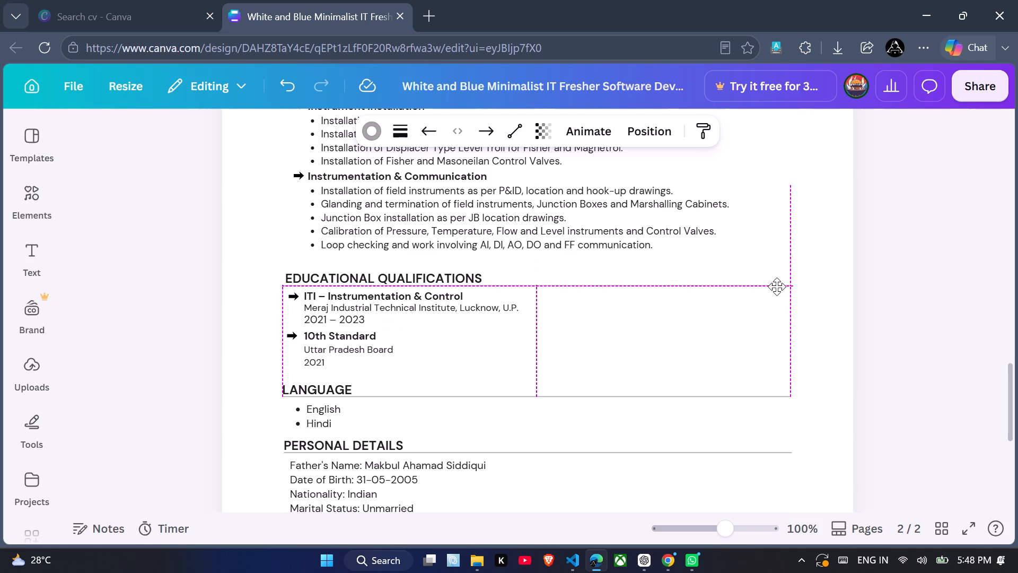
drag(777, 286, 776, 286)
click(769, 327)
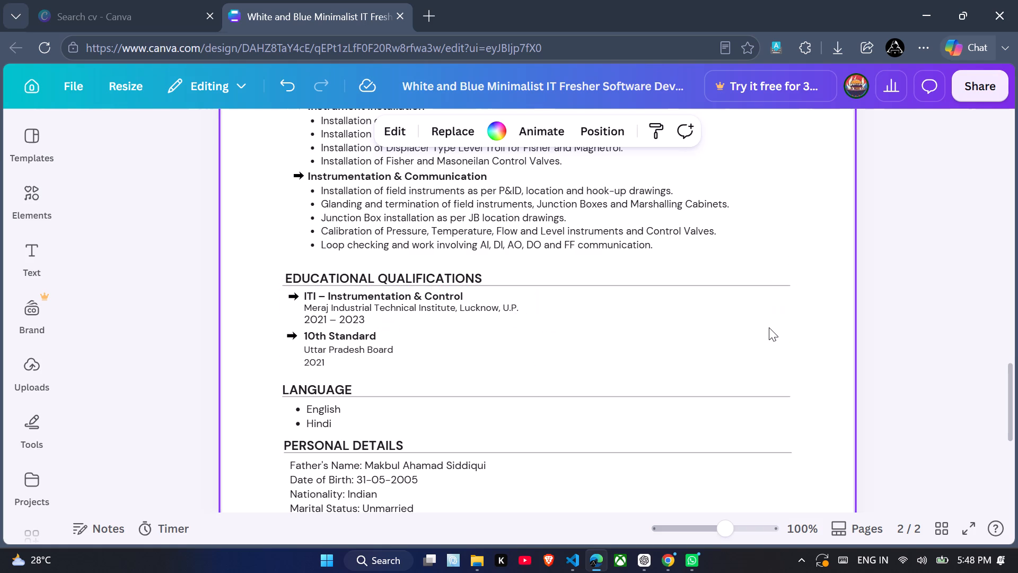
Make the Father's Name label bold in the Personal Details text, leaving its value in regular weight.
scroll(769, 327, down, 1)
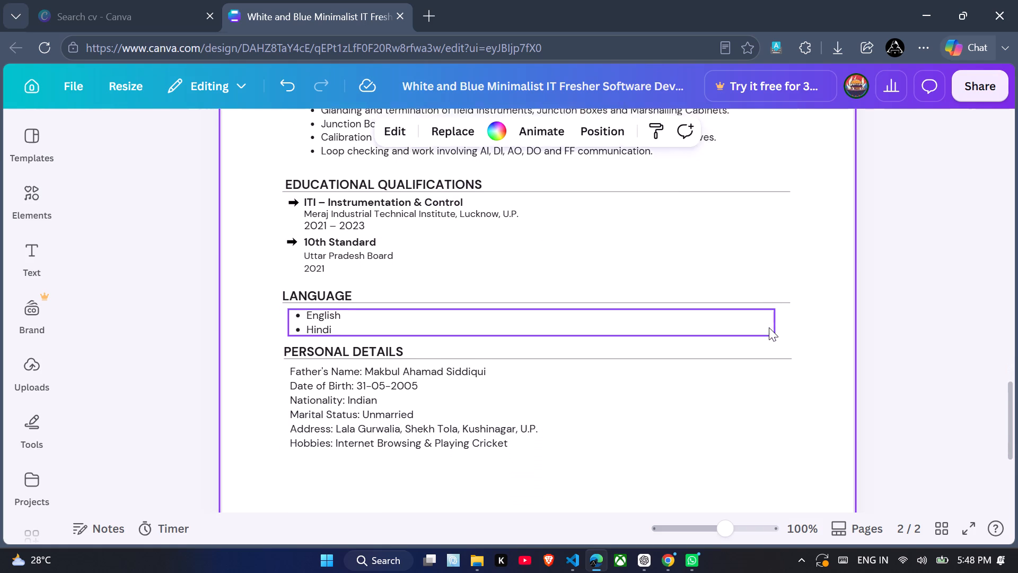
scroll(769, 327, down, 1)
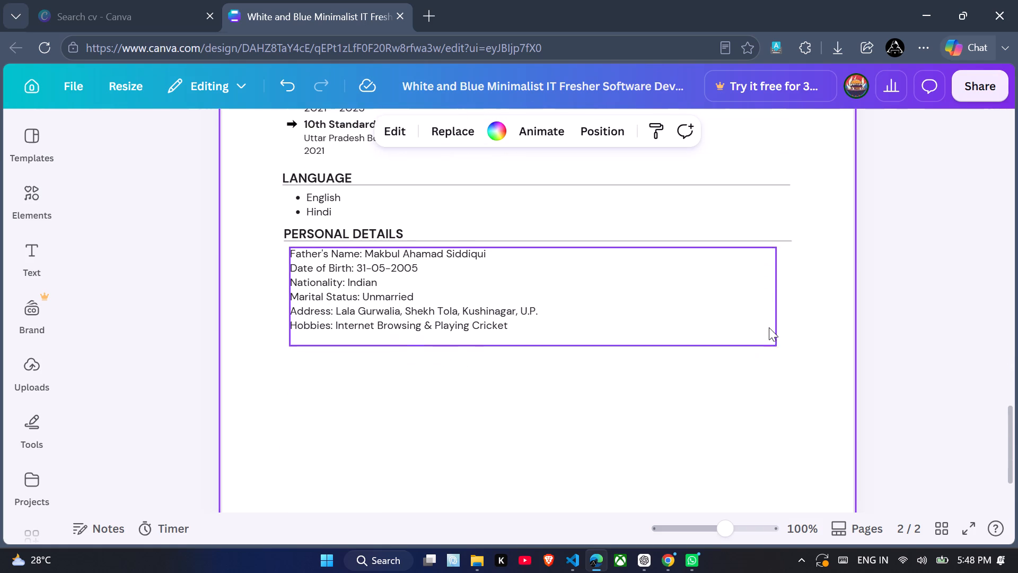
scroll(769, 327, up, 1)
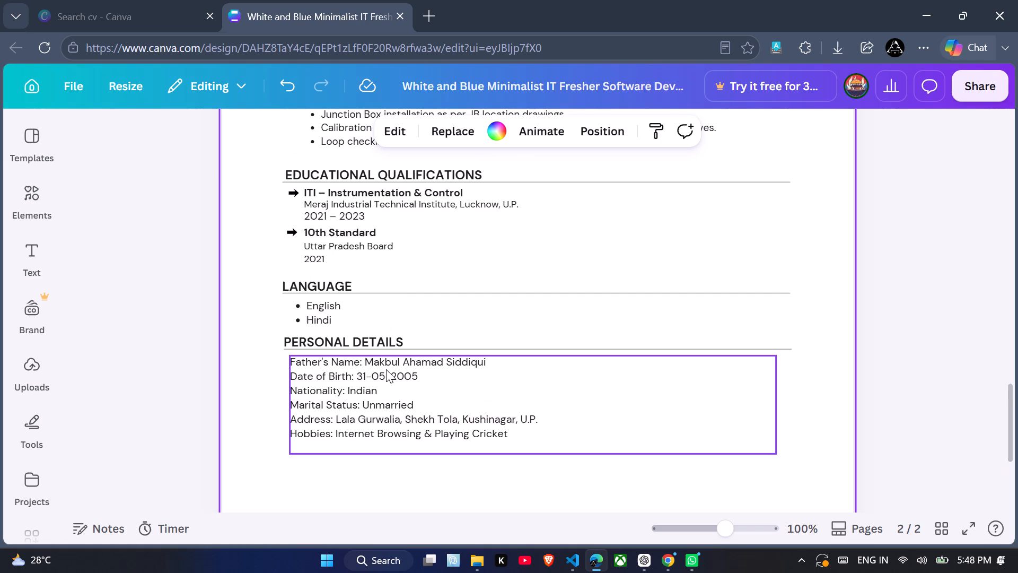
click(363, 361)
click(363, 361)
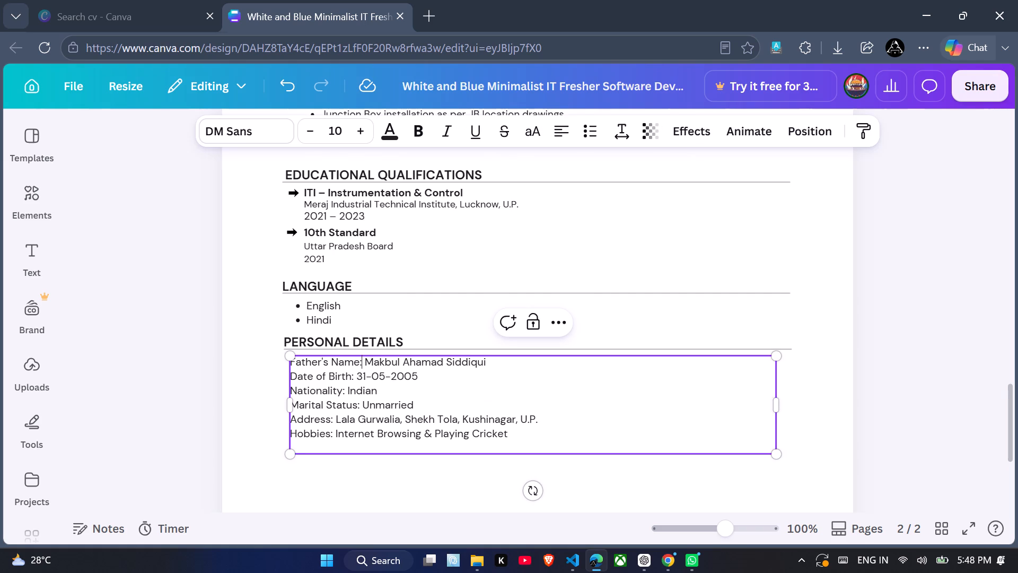
drag(363, 361, 289, 364)
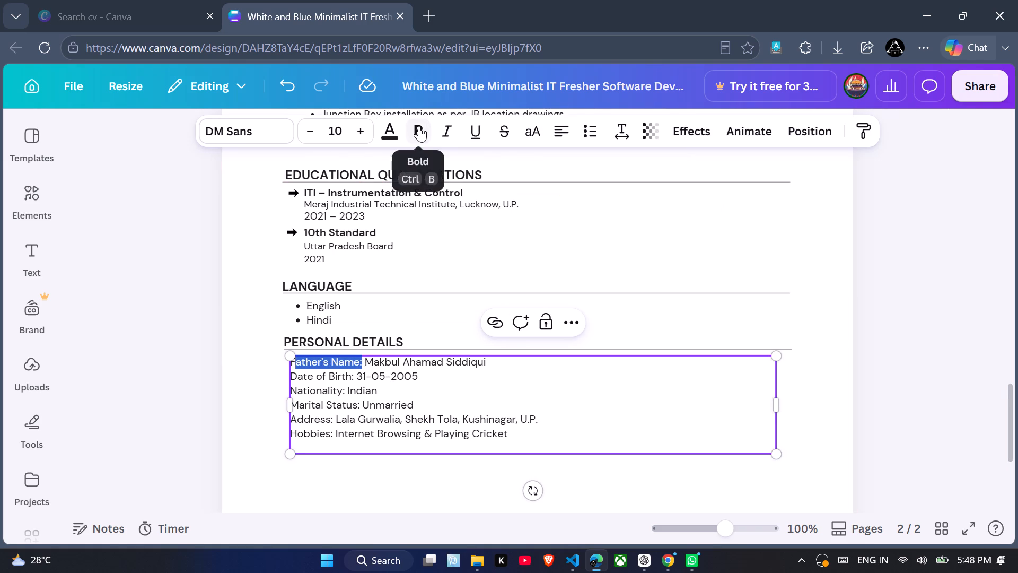
click(419, 128)
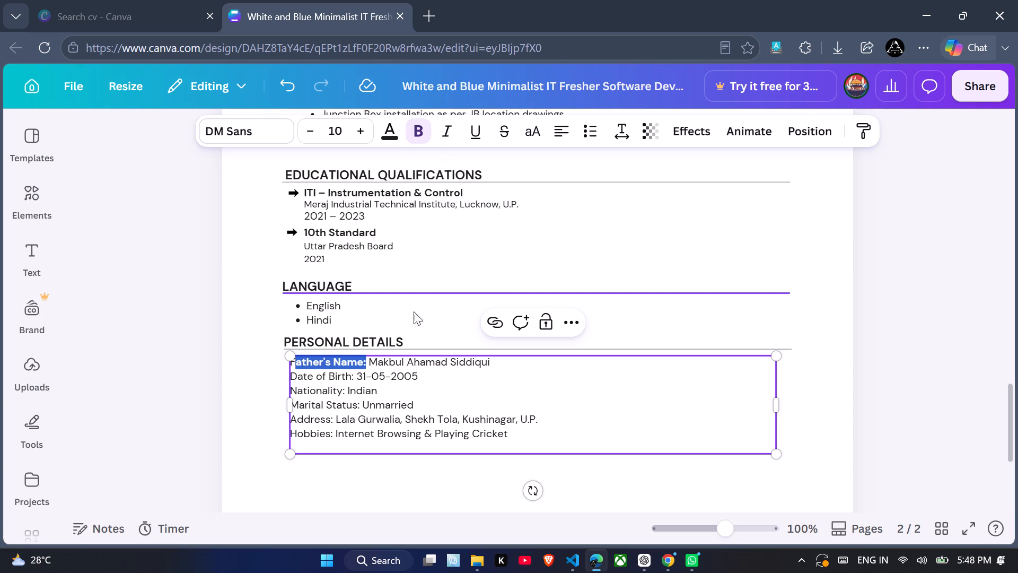
Add four spaces after the bold Father's Name label to separate it from its value.
click(365, 362)
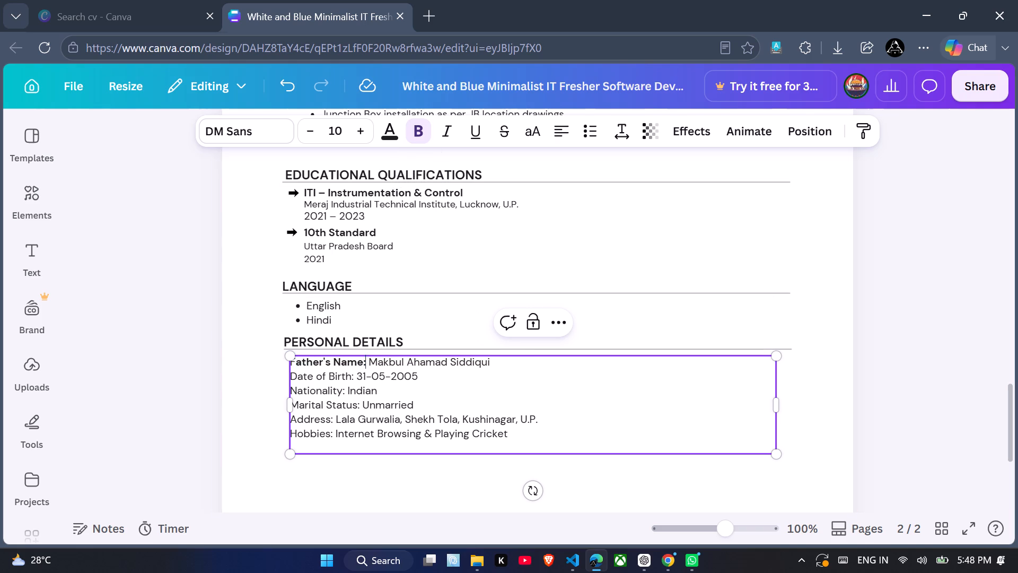
key(Tab)
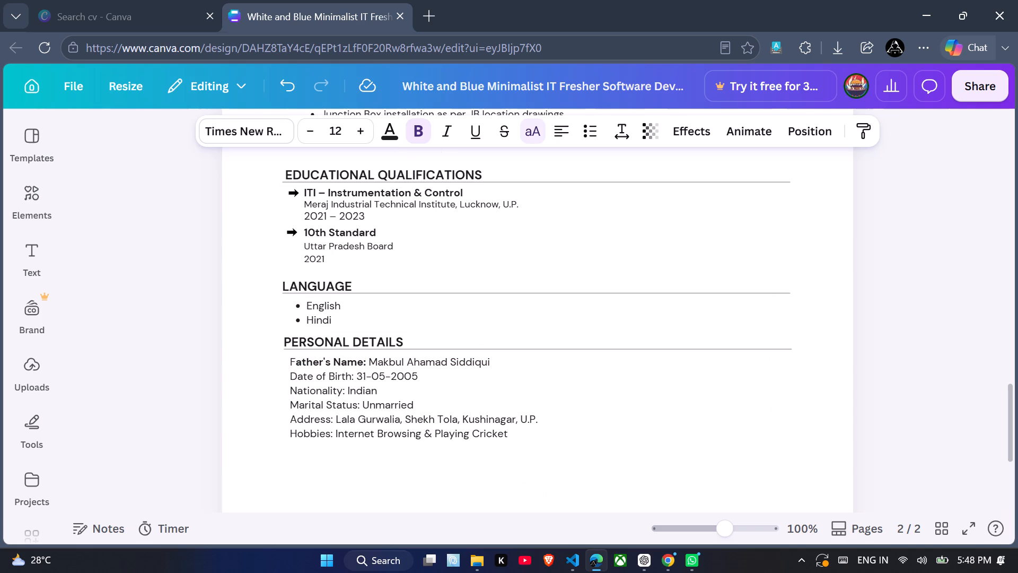
click(366, 361)
click(366, 361)
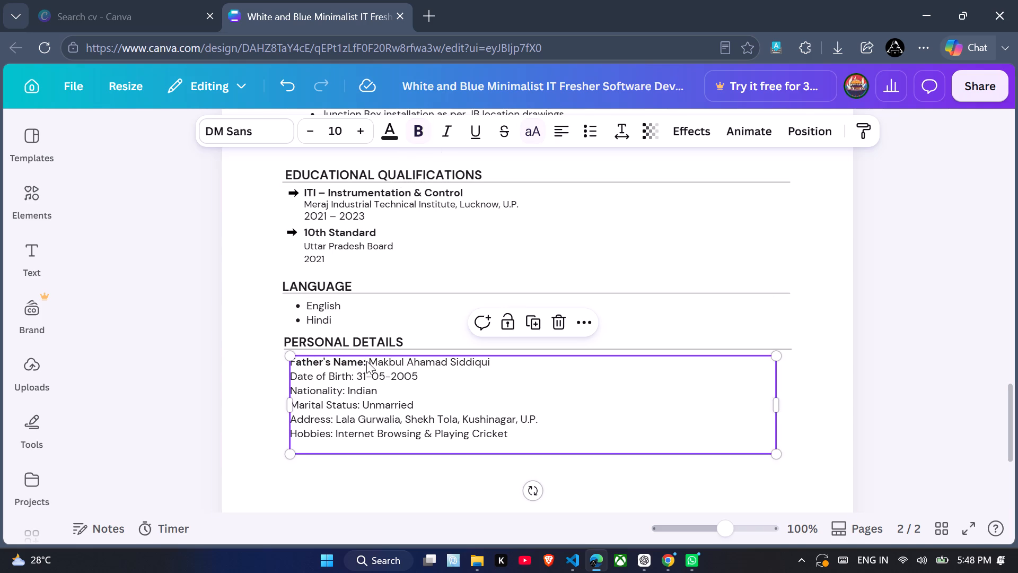
key(Tab)
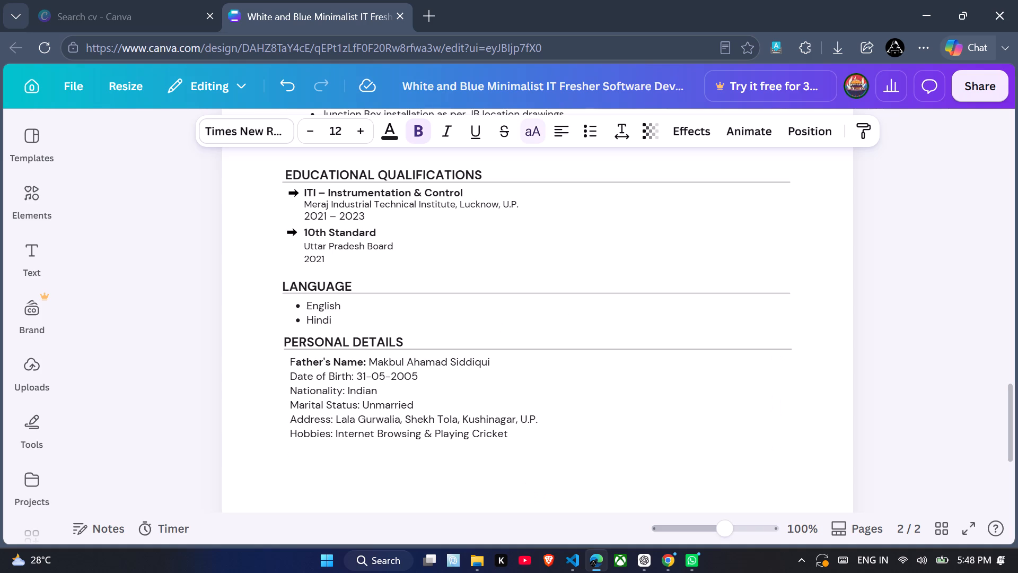
click(366, 361)
click(366, 361)
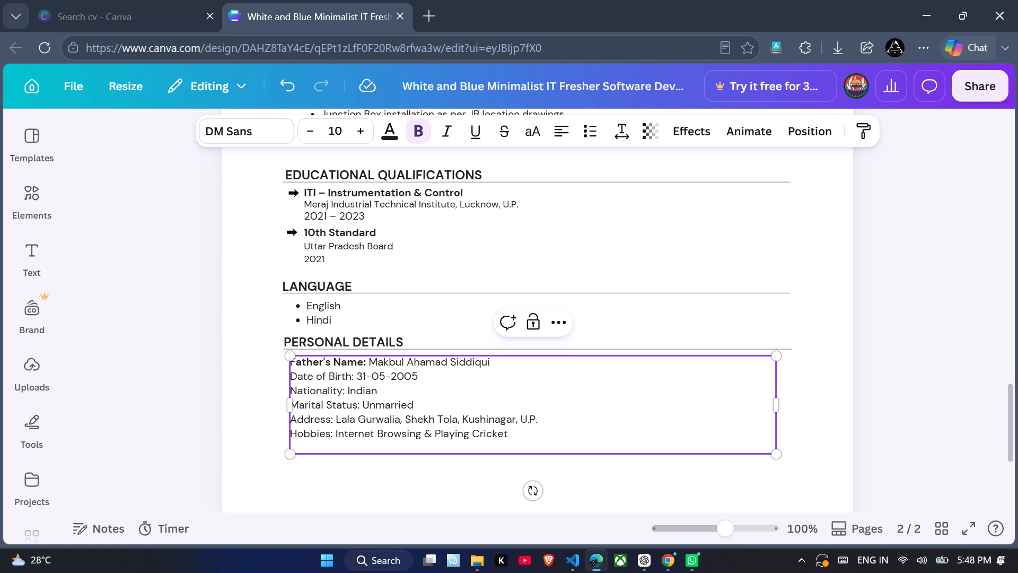
key(m)
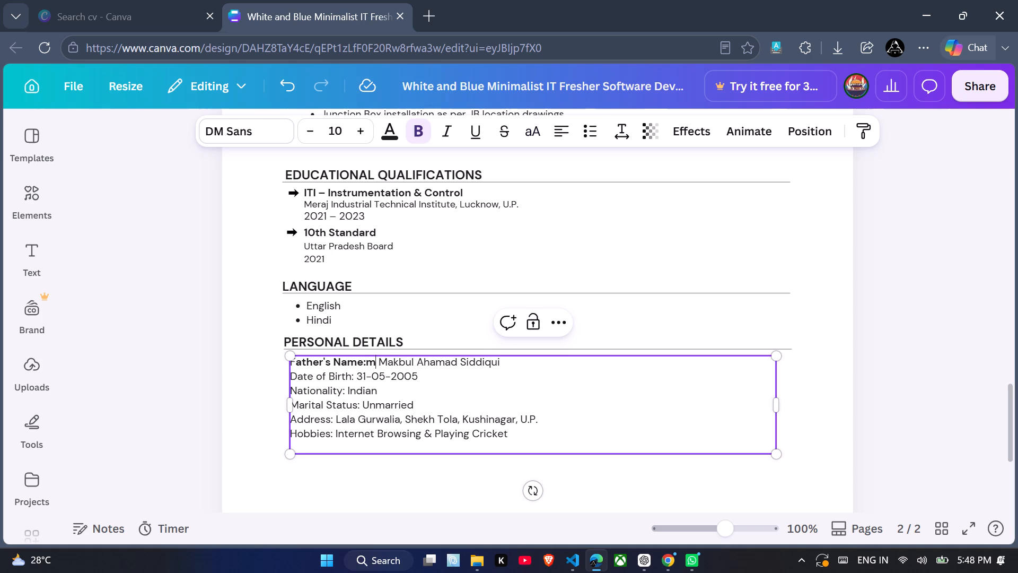
key(BackSpace)
key(space)
key(space)
key(space)
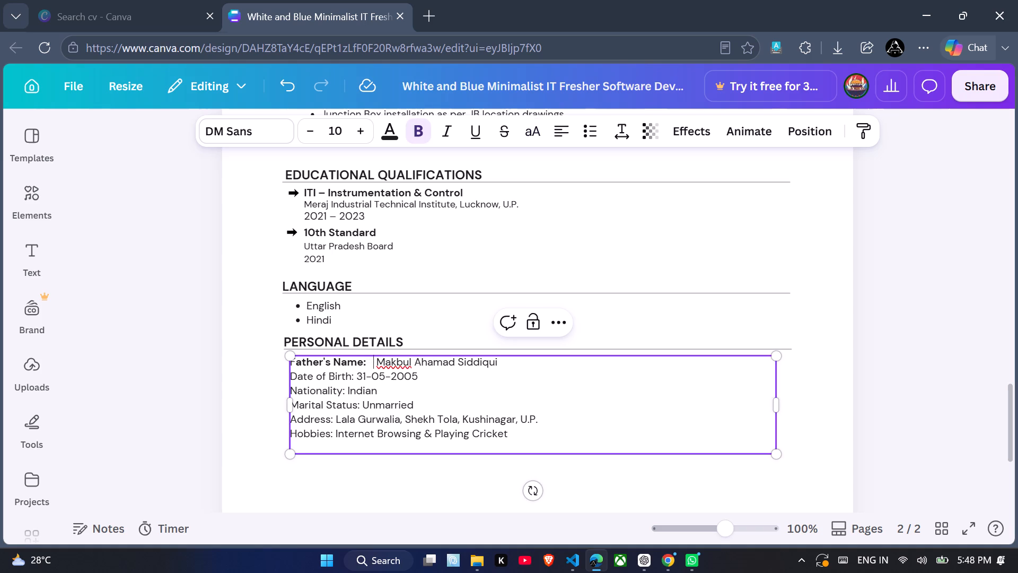
key(space)
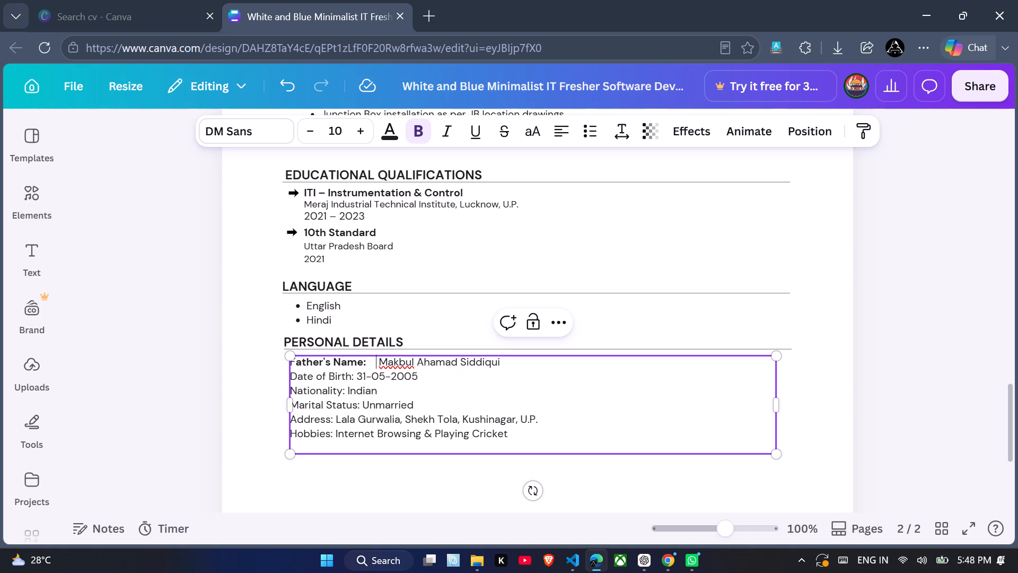
Add spaces before the date of birth value to line it up beneath the father's name, and make the Date of Birth label bold.
click(356, 379)
key(space)
key(space)
key(space)
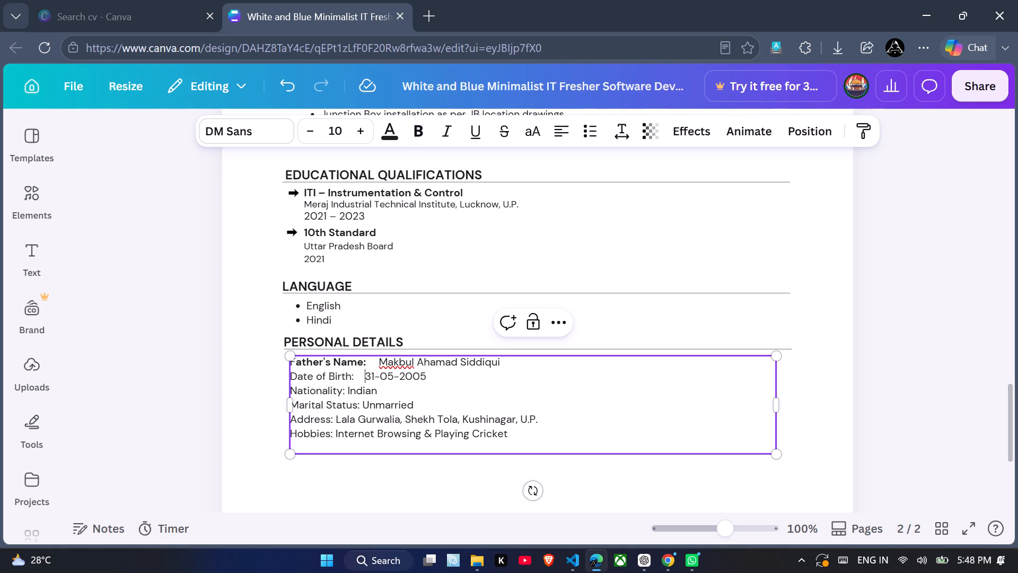
key(space)
key(space)
key(space)
key(space)
key(space)
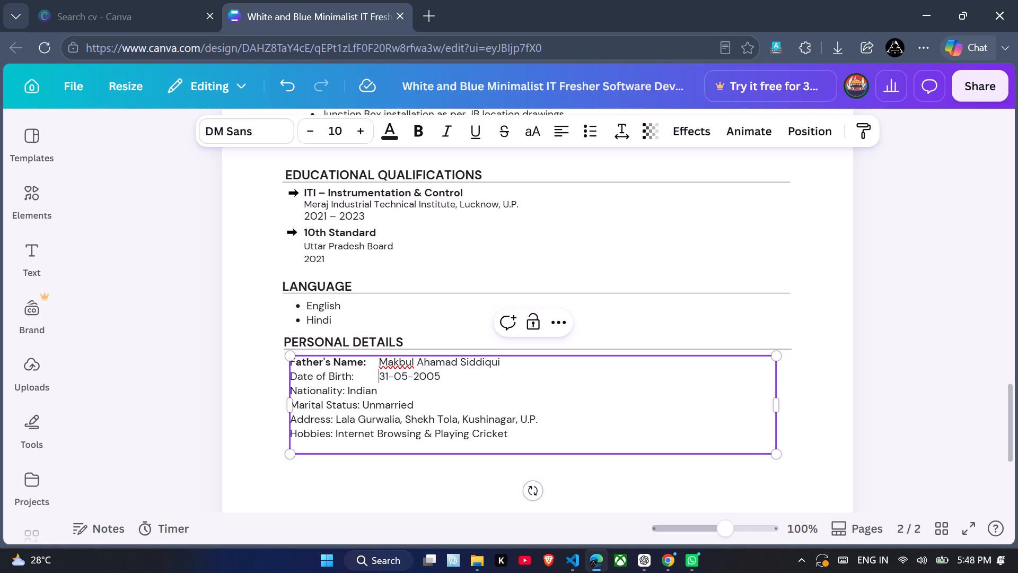
drag(354, 378, 292, 379)
click(426, 127)
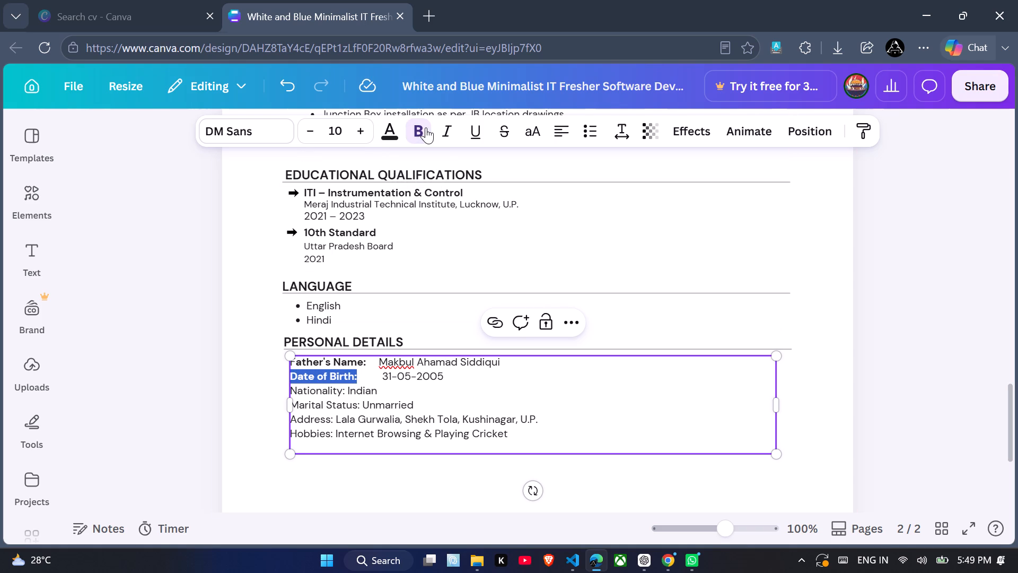
Add spaces after the Nationality label so that Indian lines up with the father's name value.
click(346, 391)
key(space)
key(space)
key(space)
key(space)
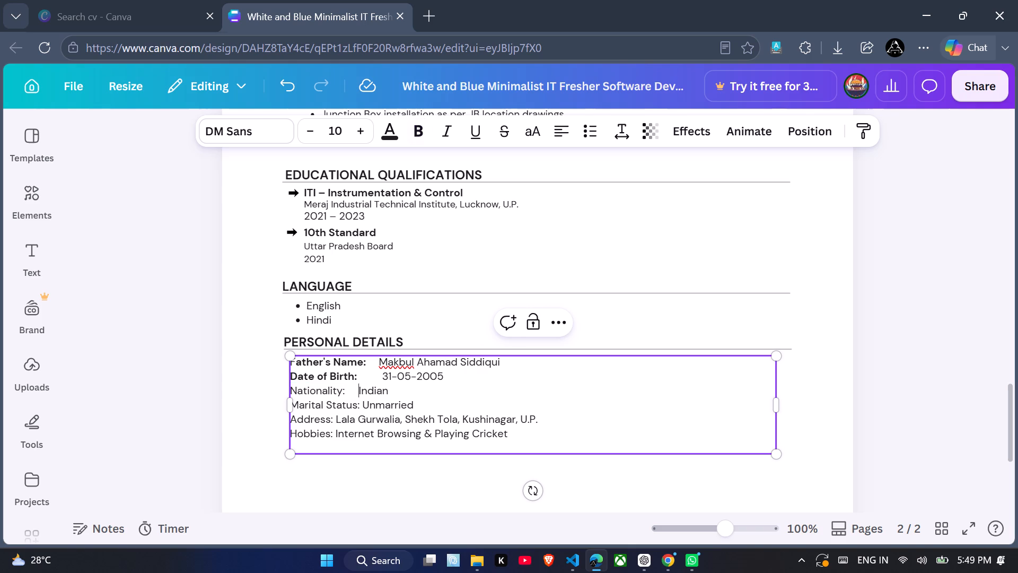
key(space)
key(space)
key(space)
key(space)
key(space)
key(space)
key(space)
key(space)
key(BackSpace)
Reduce the gap before the date of birth value by one space to align it with the values around it.
key(Up)
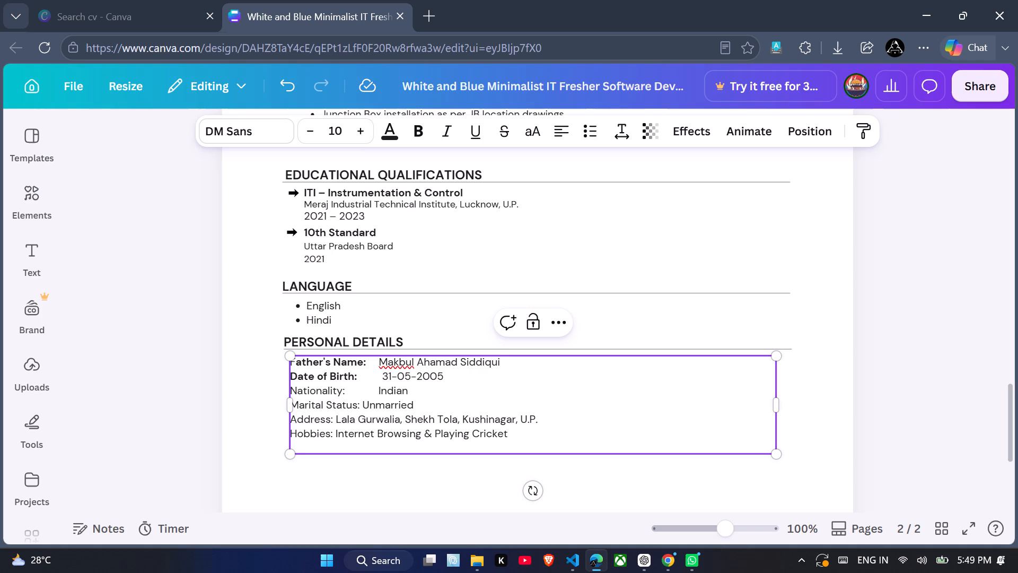
key(BackSpace)
key(BackSpace)
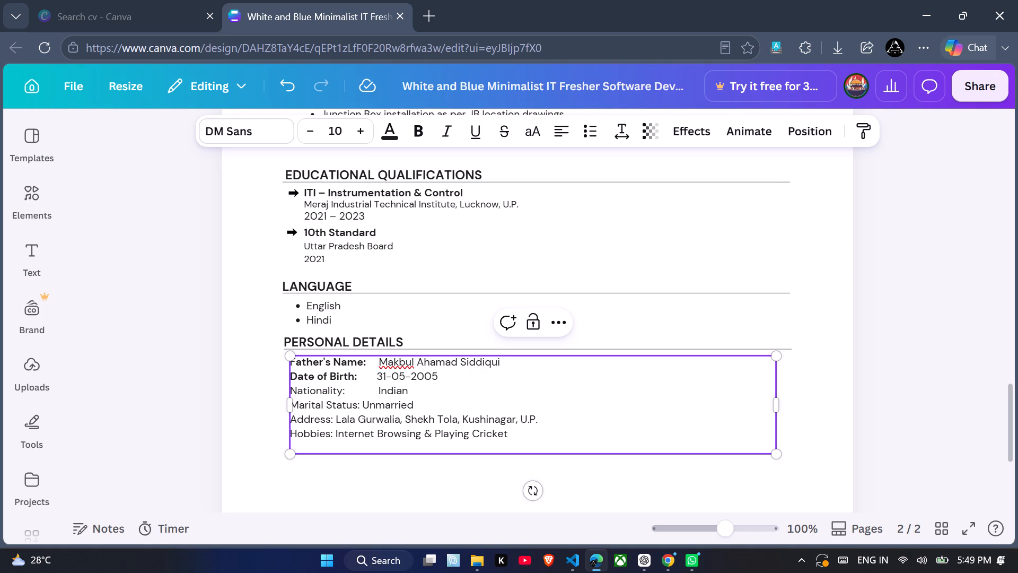
key(space)
Make the Marital Status and Nationality labels bold in the Personal Details text.
drag(358, 404, 323, 408)
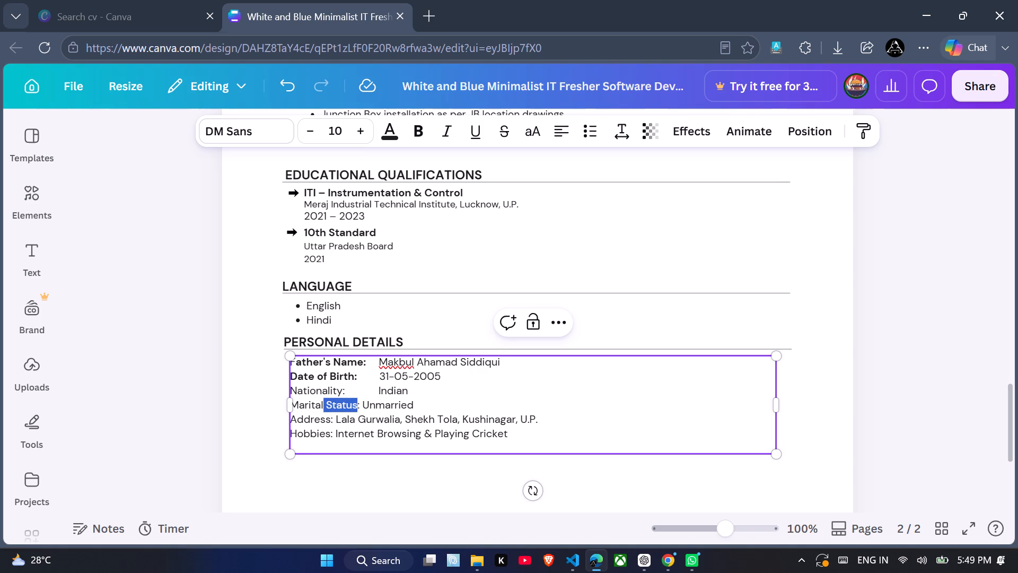
drag(323, 408, 324, 408)
click(360, 407)
drag(360, 407, 301, 409)
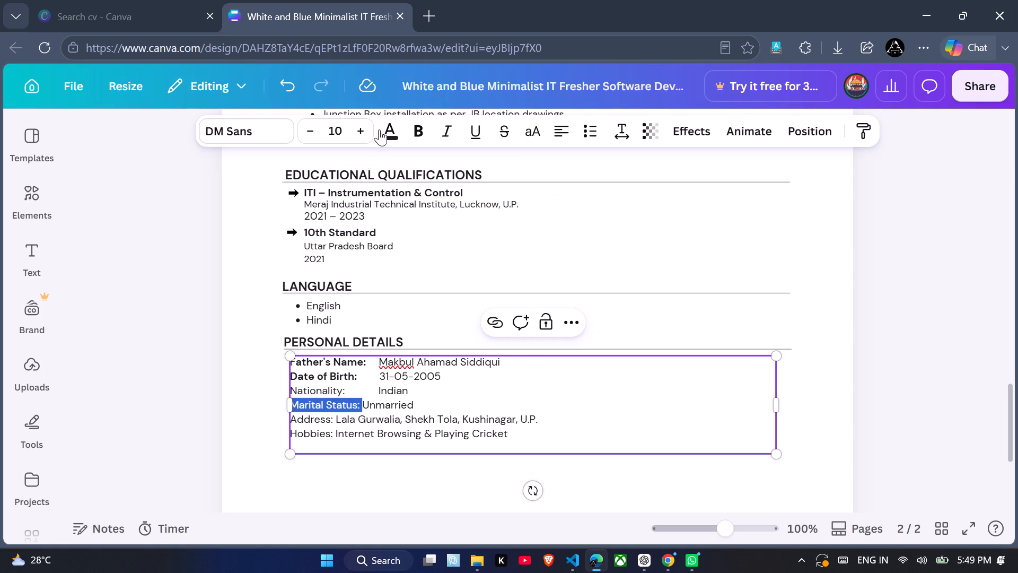
click(415, 132)
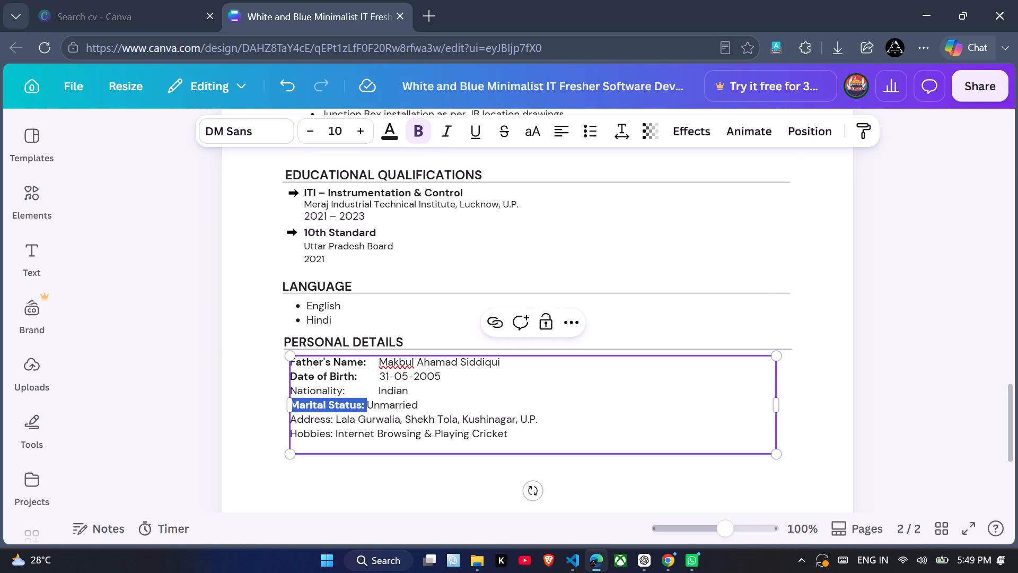
drag(350, 393, 288, 395)
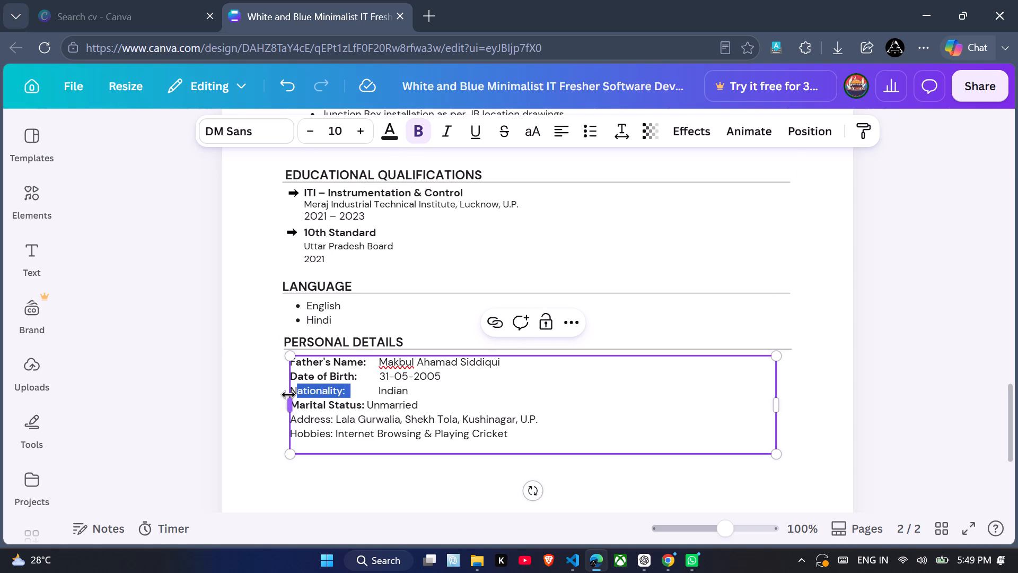
drag(288, 395, 292, 393)
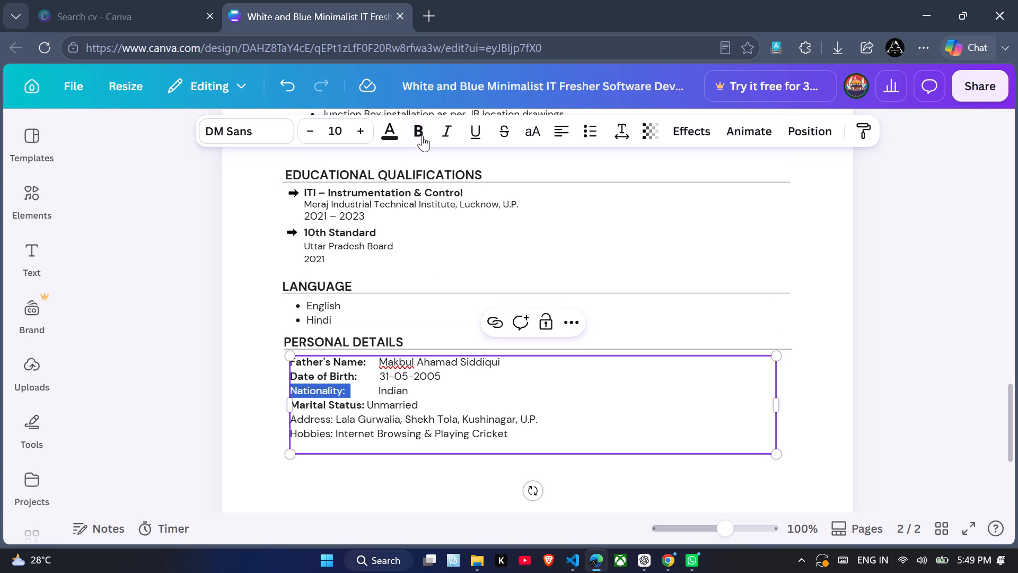
click(422, 131)
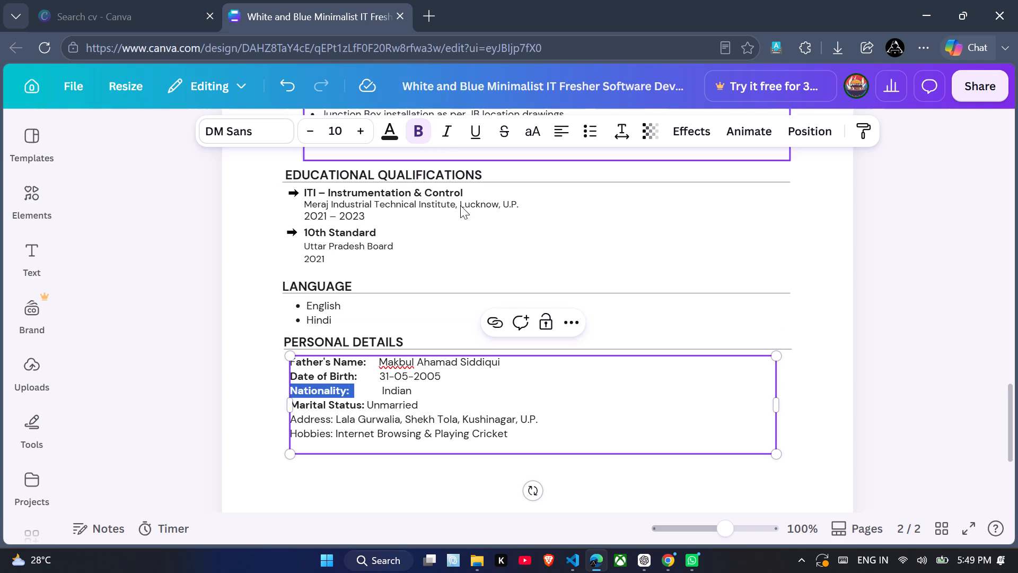
Add six spaces after the Marital Status label so that Unmarried lines up beneath Indian.
click(367, 404)
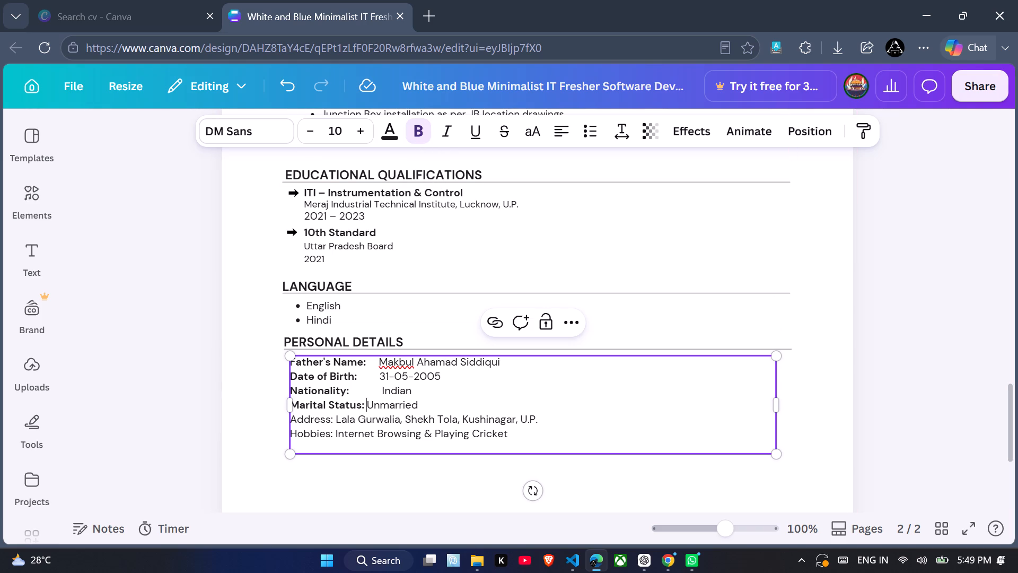
key(space)
key(space)
key(space)
key(space)
key(space)
key(space)
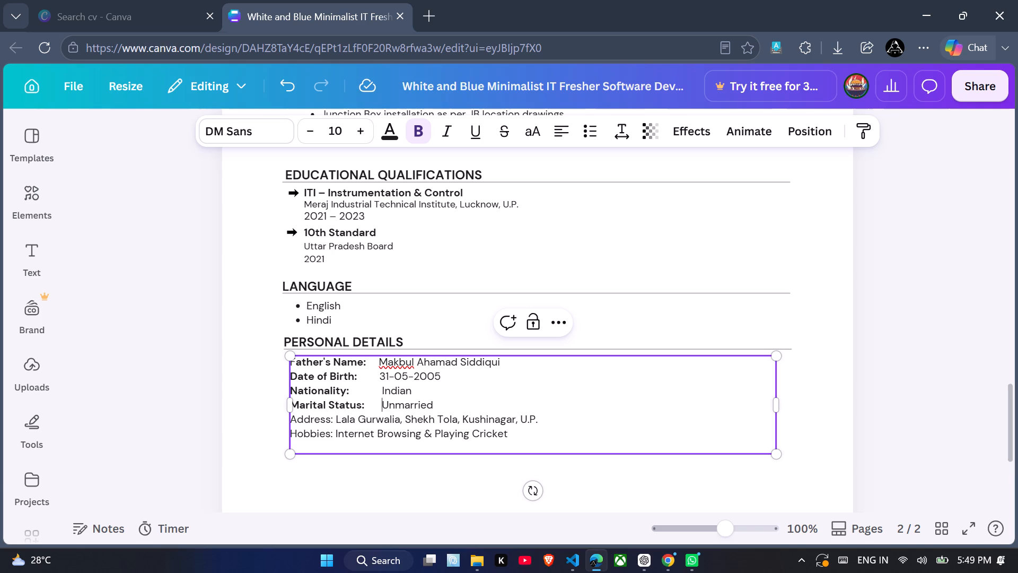
Make the Address label bold in the Personal Details text.
drag(332, 419, 292, 421)
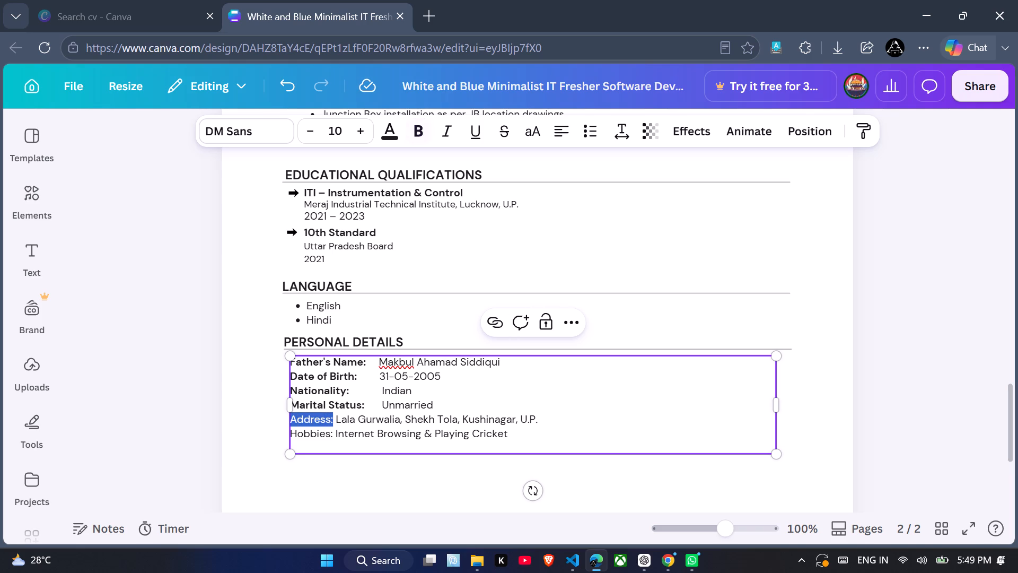
click(413, 129)
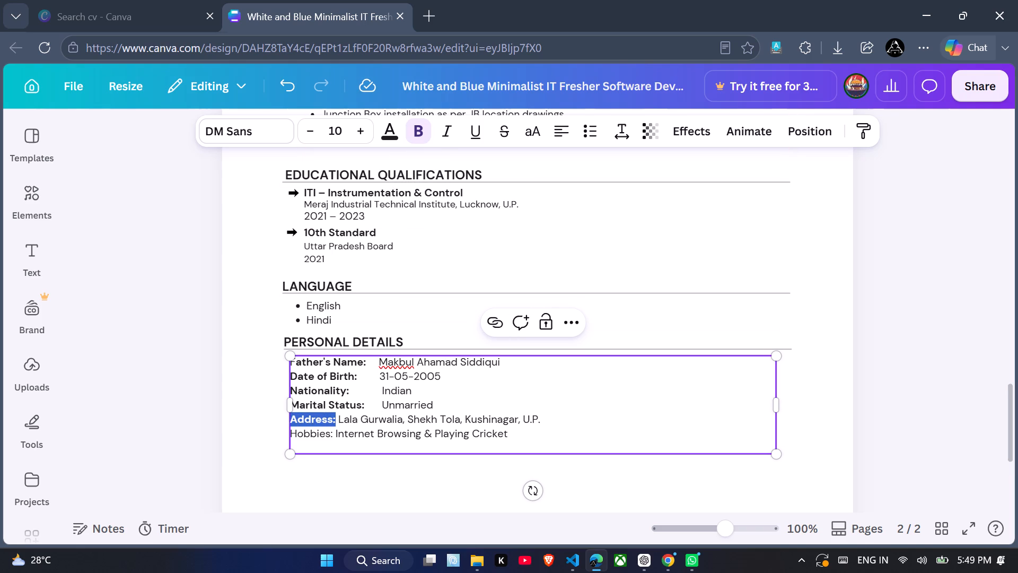
Add 15 spaces after the Address label so that the address lines up with the values above it.
click(338, 422)
key(space)
key(space)
key(space)
key(space)
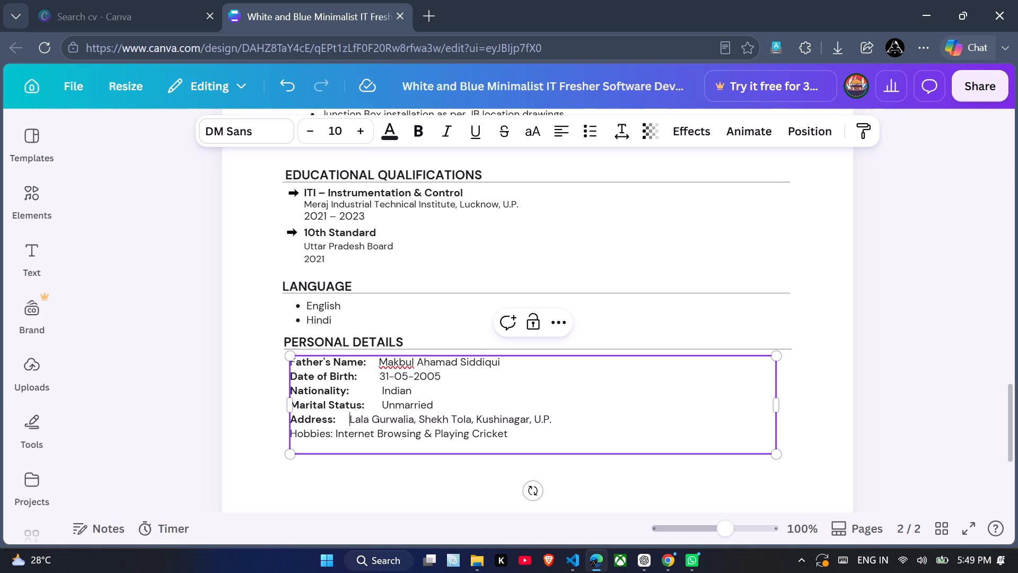
key(space)
key(space)
key(space)
key(space)
key(space)
key(space)
key(space)
key(space)
key(space)
key(space)
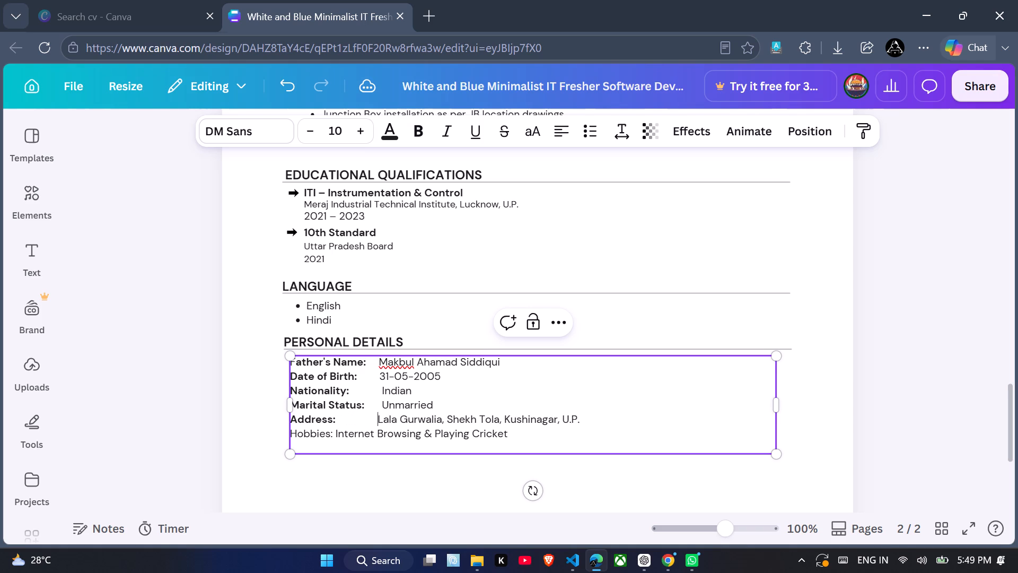
key(space)
key(space)
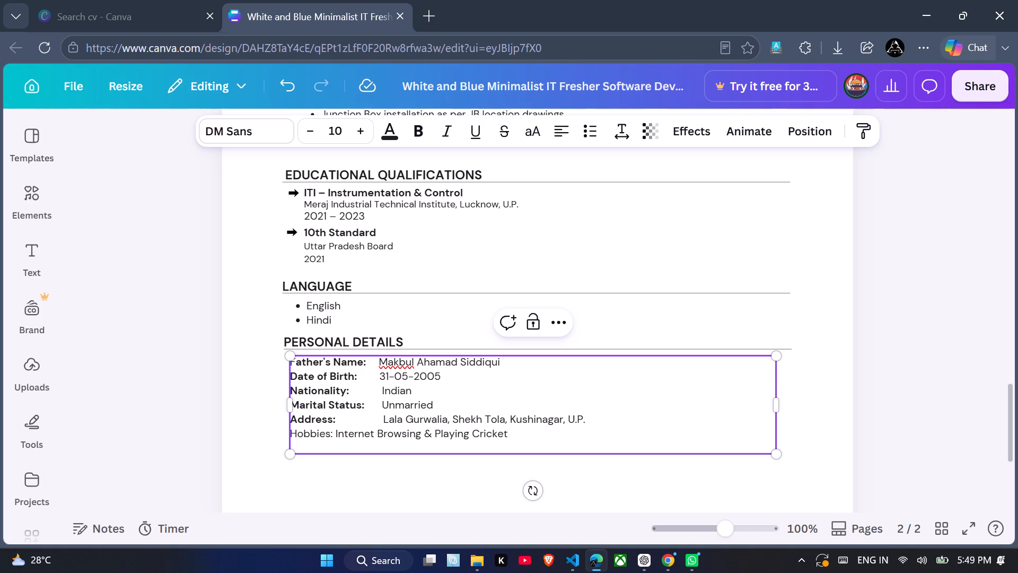
key(BackSpace)
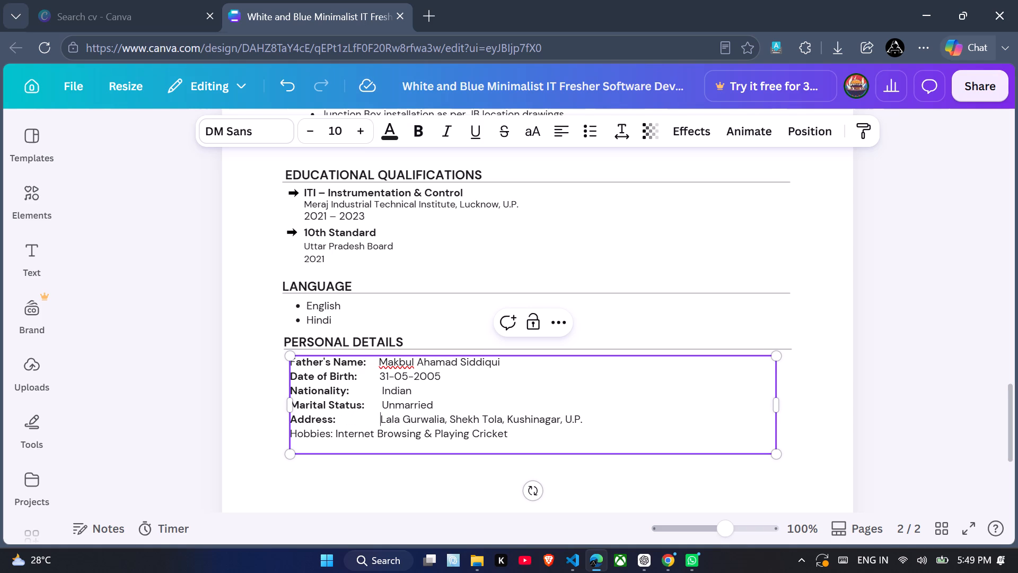
Remove one space before Unmarried and one before Indian so both line up with the date of birth value.
key(Up)
key(BackSpace)
key(Up)
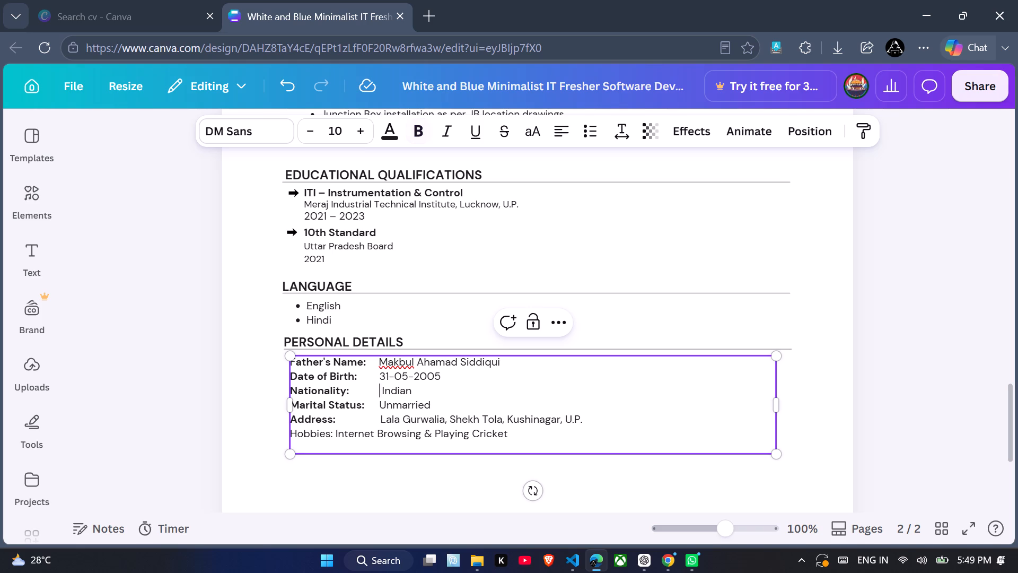
key(BackSpace)
Make the Hobbies label bold in the Personal Details text.
scroll(338, 422, down, 1)
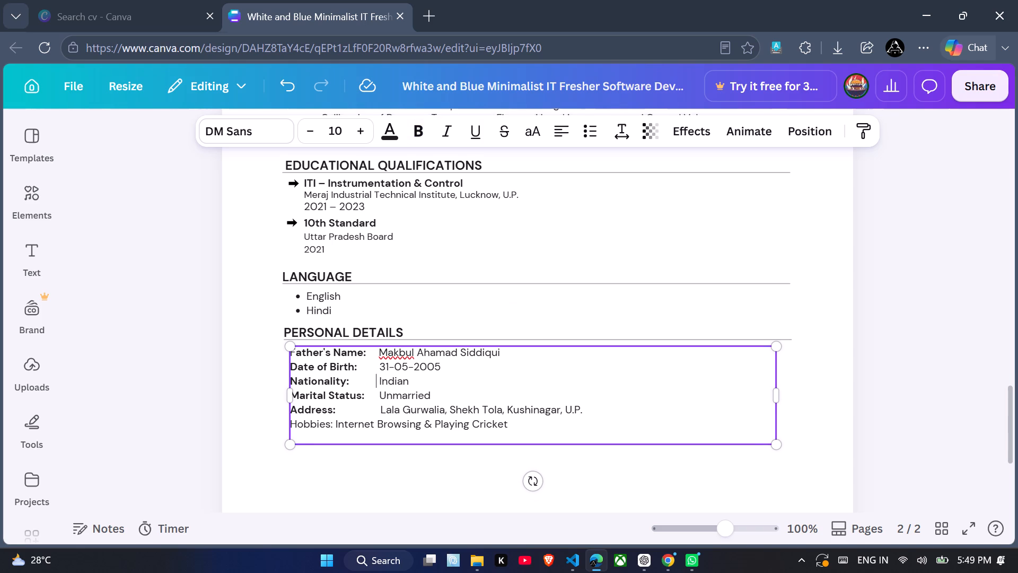
scroll(338, 422, down, 1)
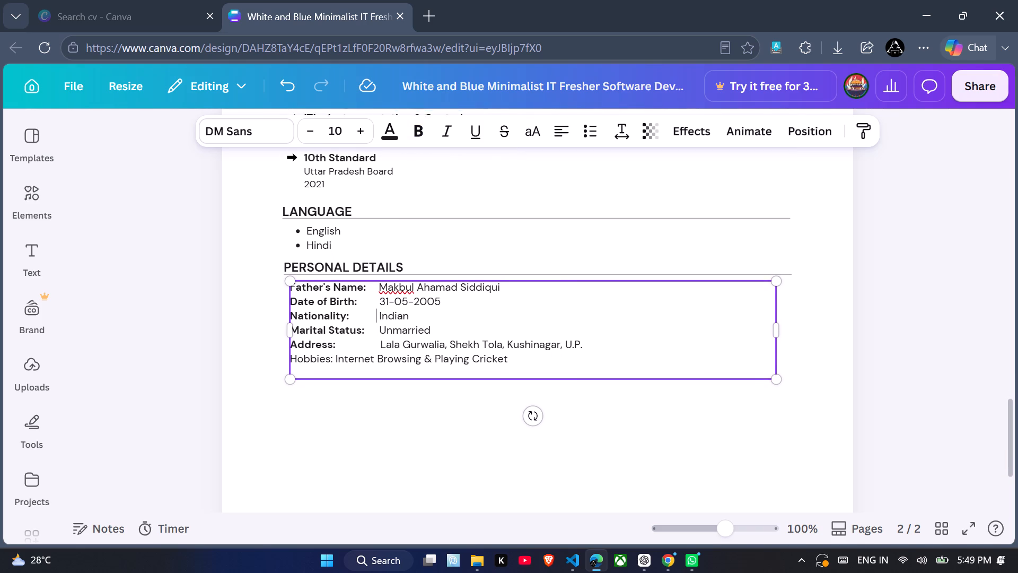
scroll(338, 422, down, 1)
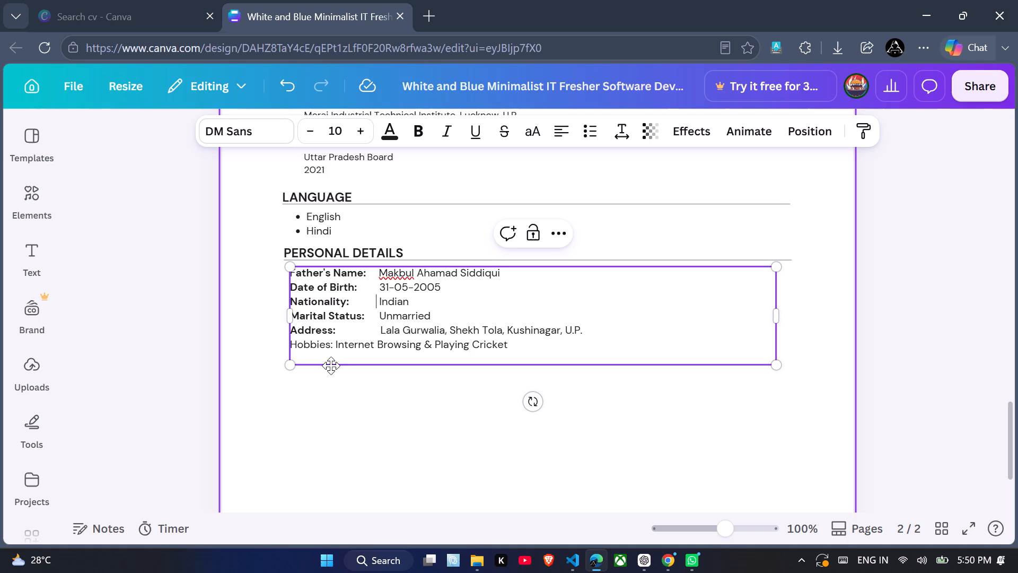
drag(334, 343, 290, 345)
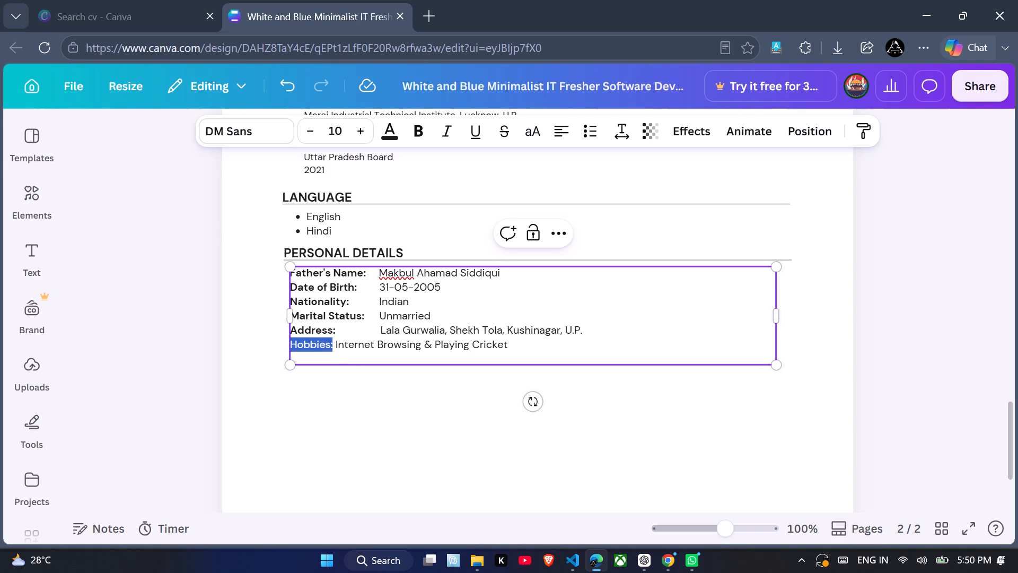
drag(290, 345, 293, 347)
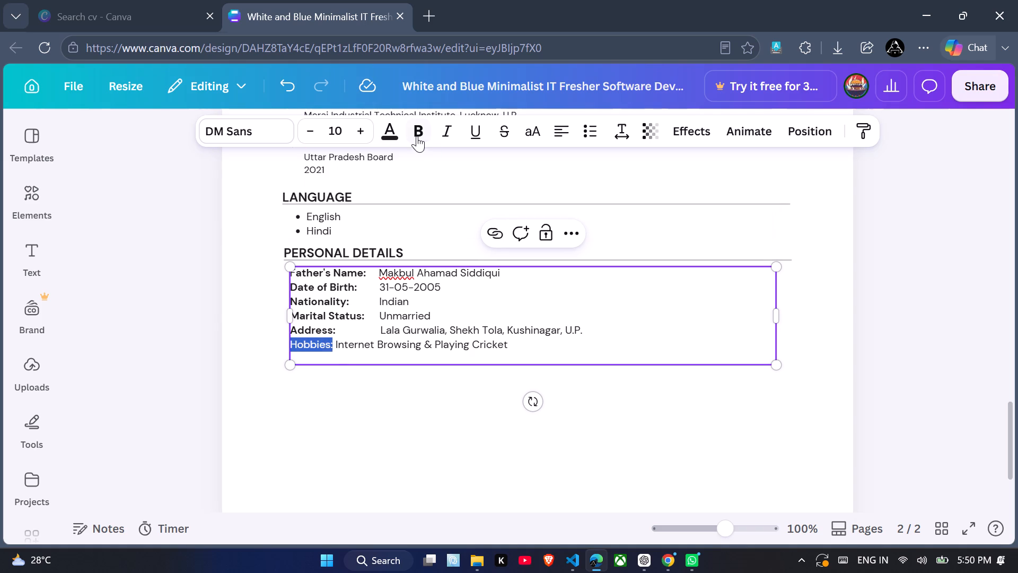
click(417, 137)
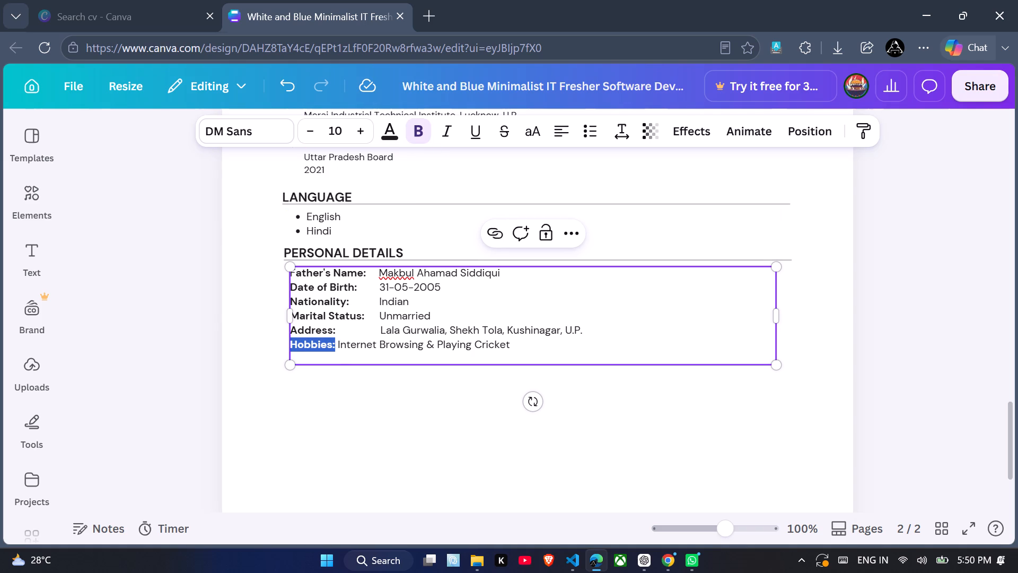
Add 15 spaces after the Hobbies label so that Internet Browsing & Playing Cricket lines up beneath the address.
click(337, 347)
key(space)
key(space)
key(space)
key(space)
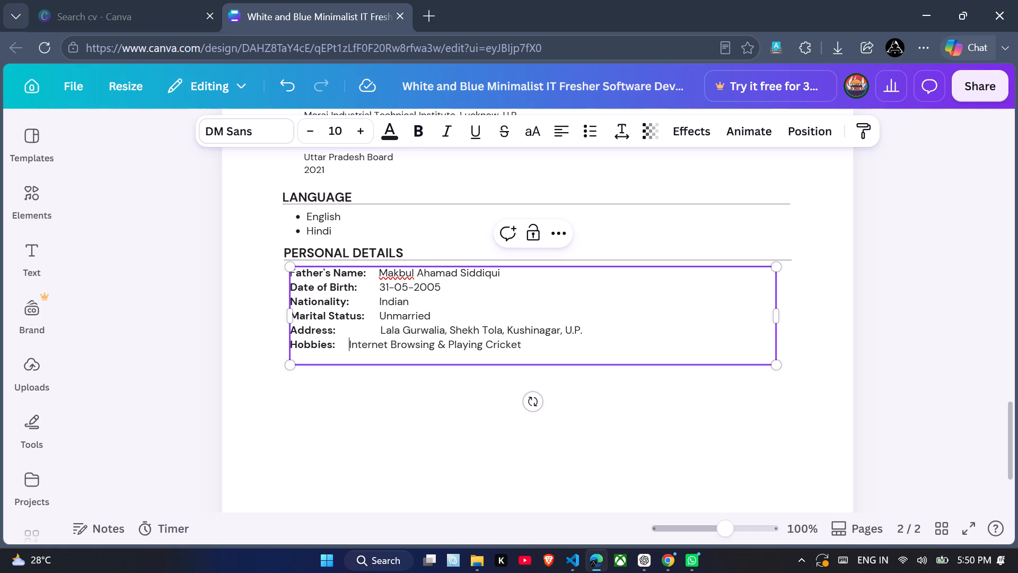
key(space)
key(space)
key(space)
key(space)
key(space)
key(space)
key(space)
key(space)
key(space)
key(space)
key(space)
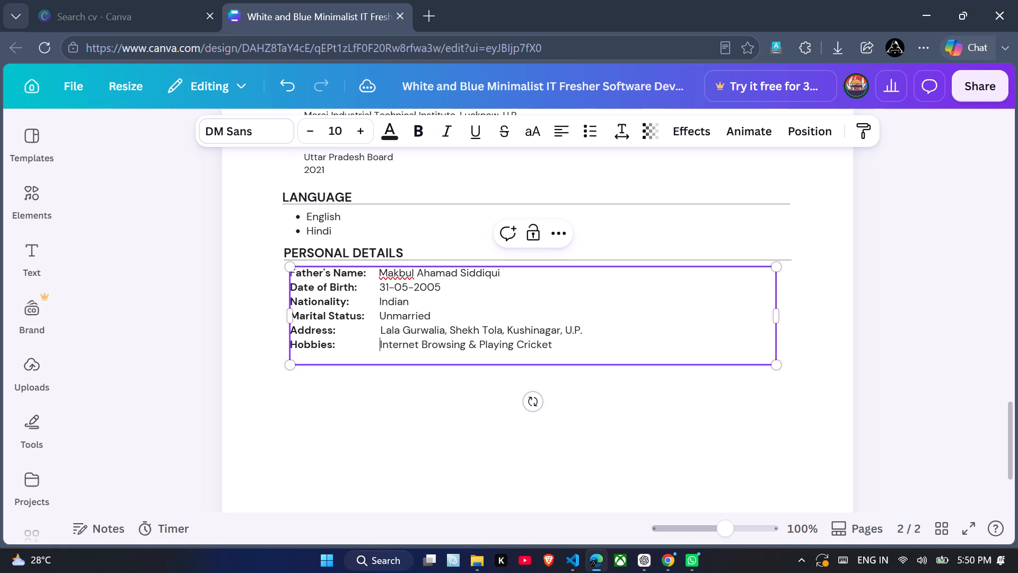
click(583, 348)
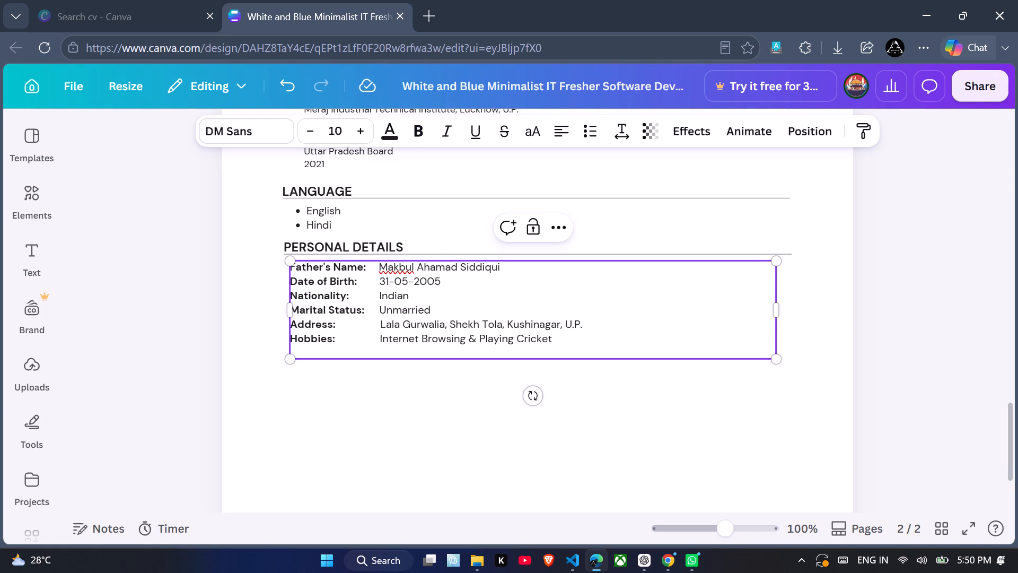
click(630, 402)
scroll(630, 402, up, 1)
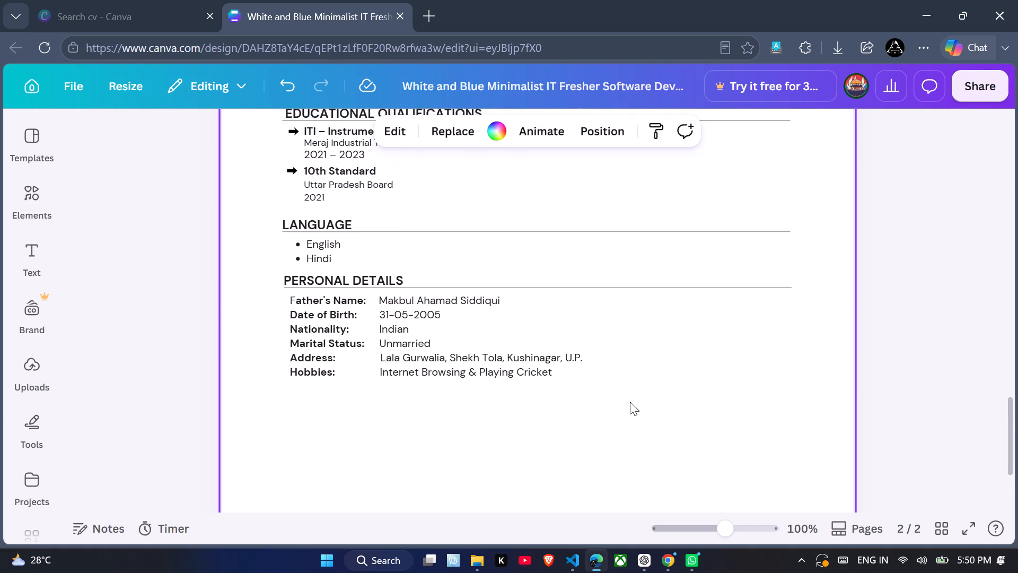
Append the postal code after U.P. at the end of the Address line.
scroll(630, 402, up, 1)
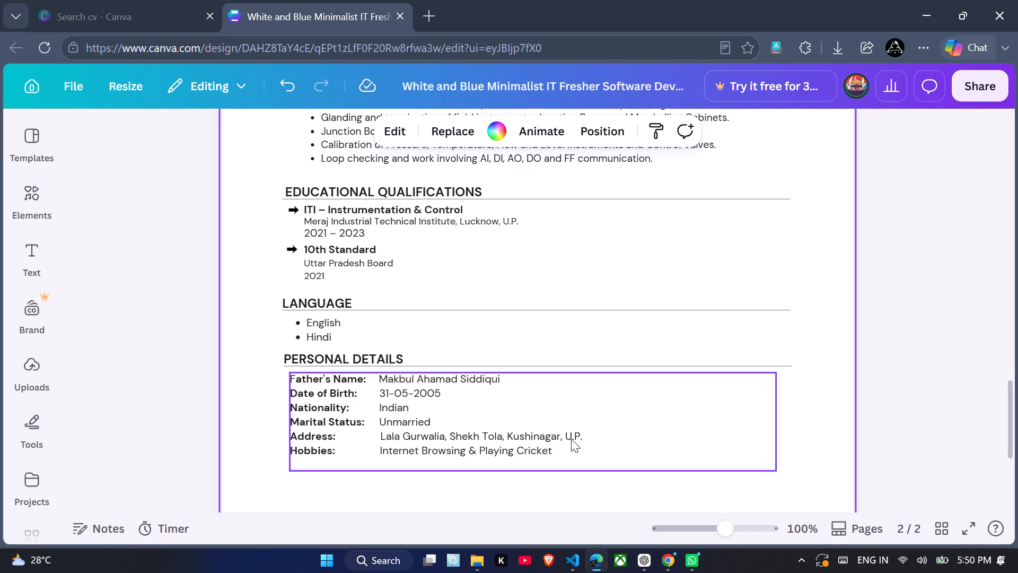
click(593, 438)
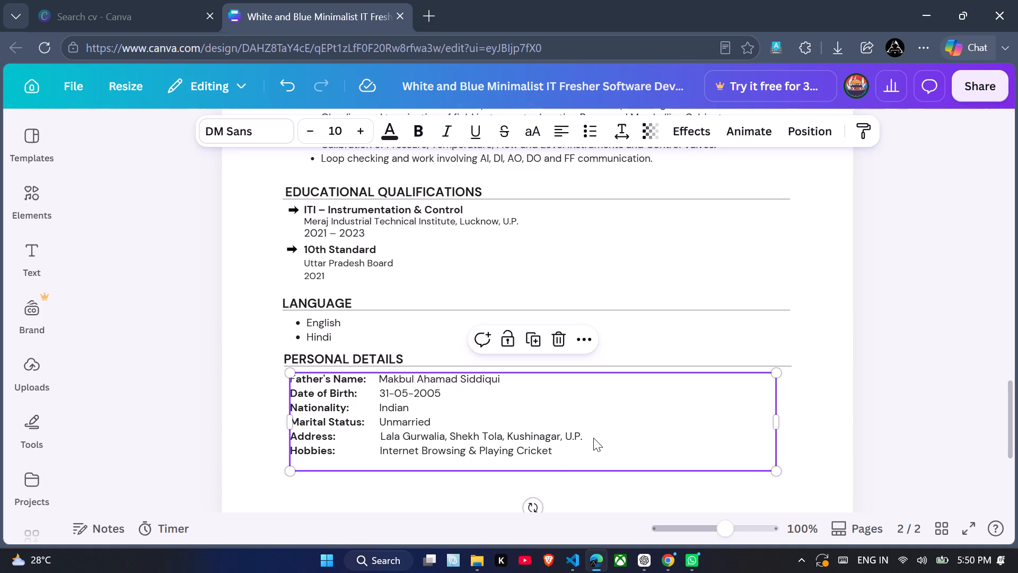
click(593, 438)
key(space)
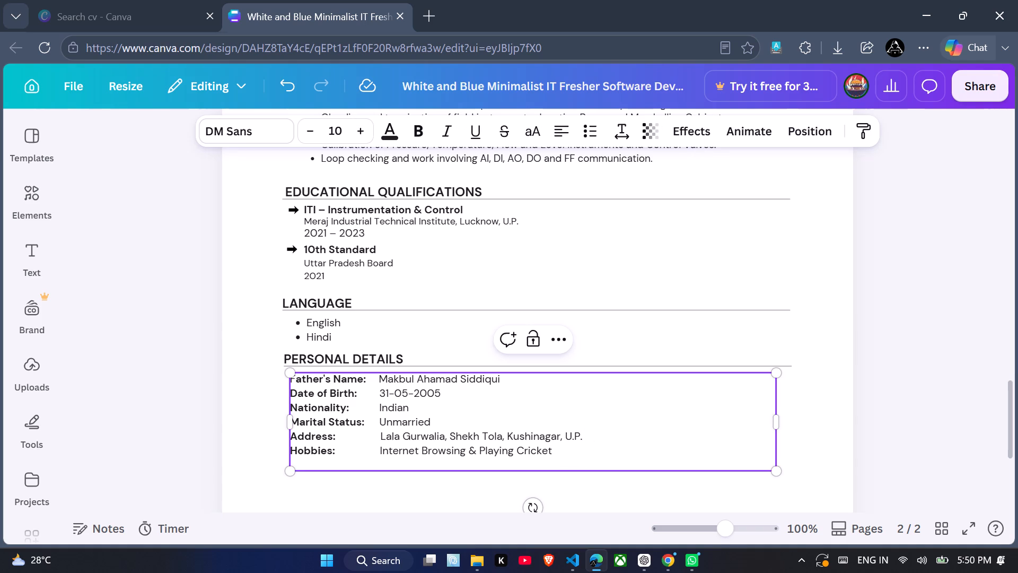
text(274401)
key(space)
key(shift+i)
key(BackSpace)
click(571, 453)
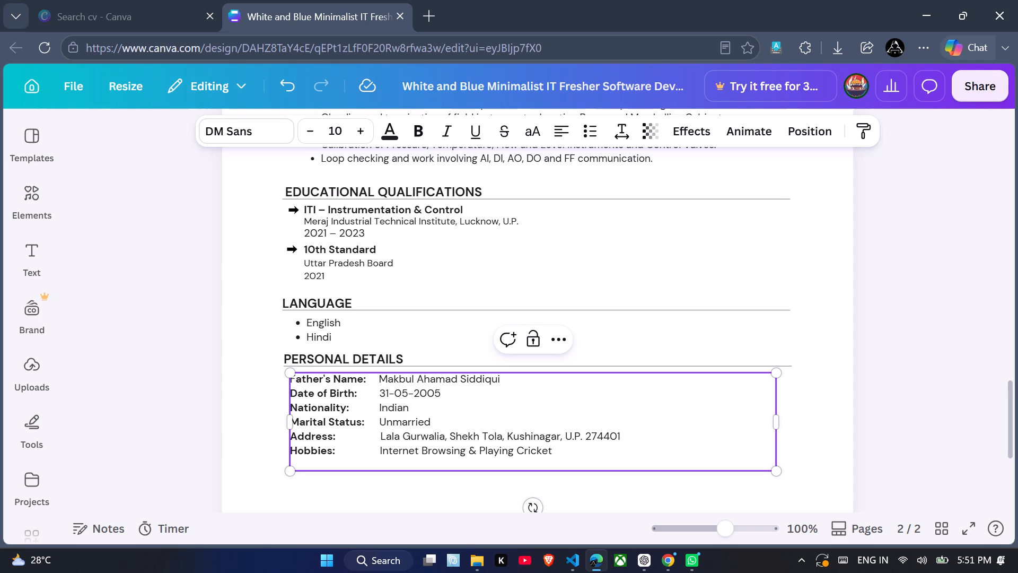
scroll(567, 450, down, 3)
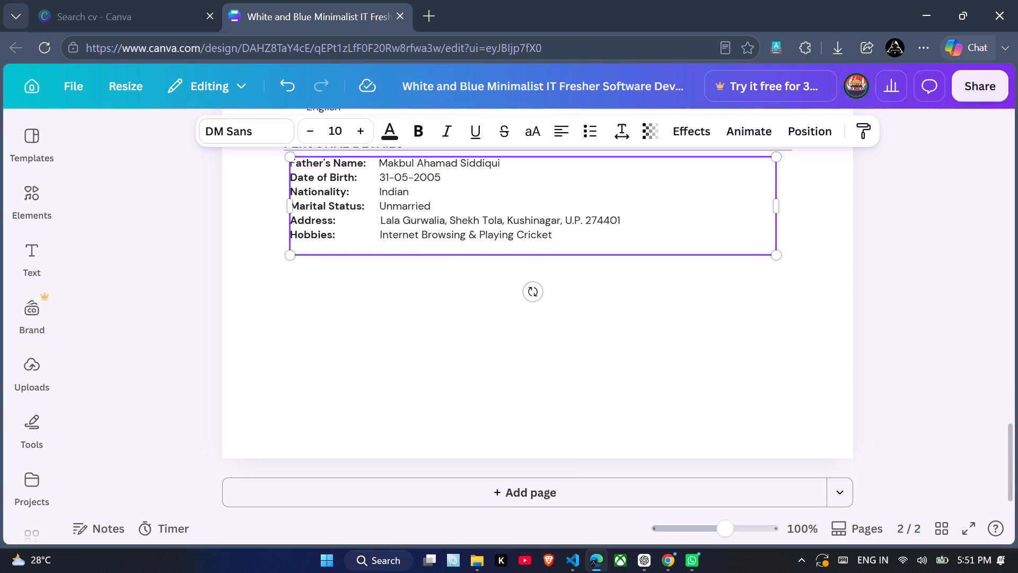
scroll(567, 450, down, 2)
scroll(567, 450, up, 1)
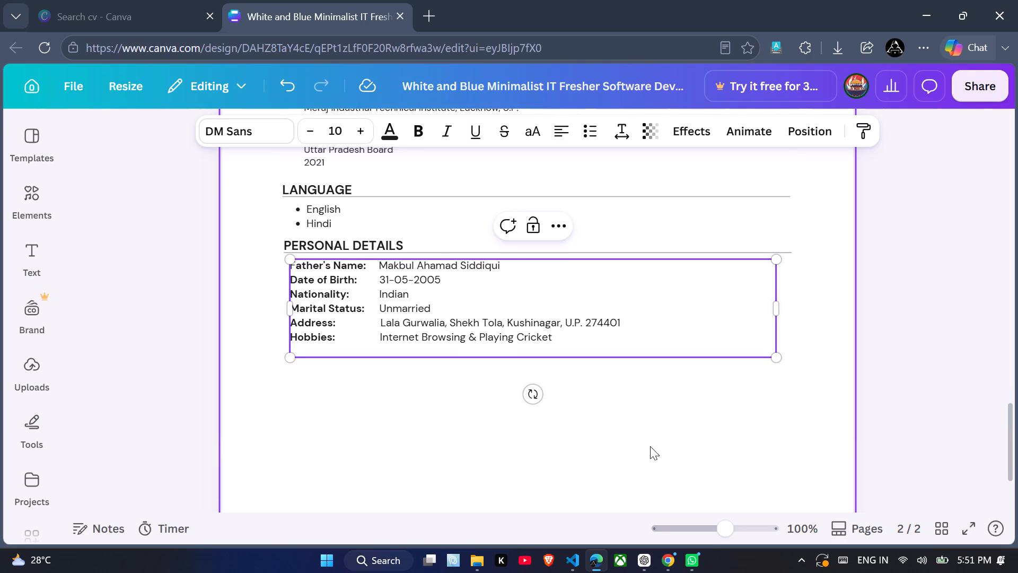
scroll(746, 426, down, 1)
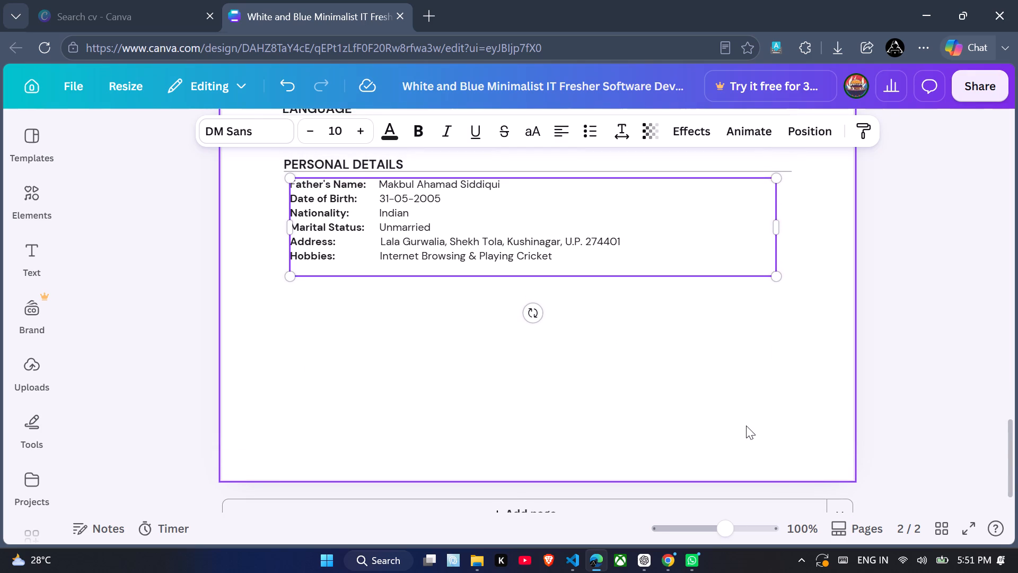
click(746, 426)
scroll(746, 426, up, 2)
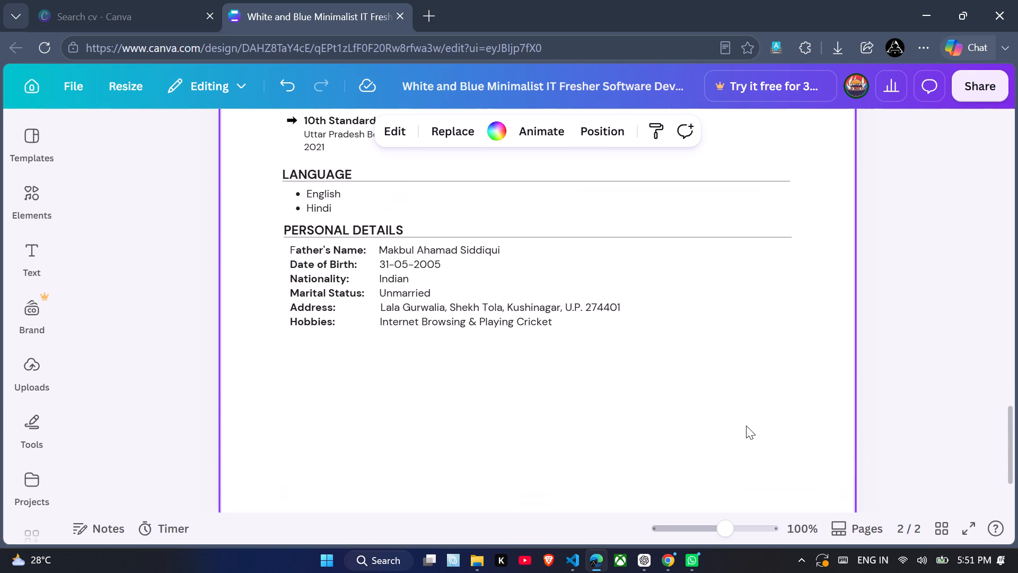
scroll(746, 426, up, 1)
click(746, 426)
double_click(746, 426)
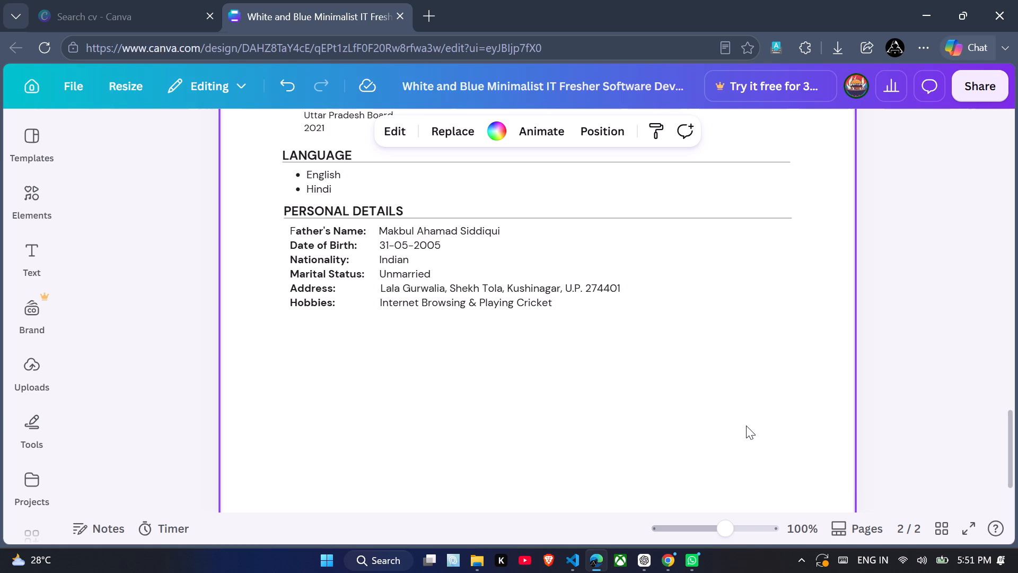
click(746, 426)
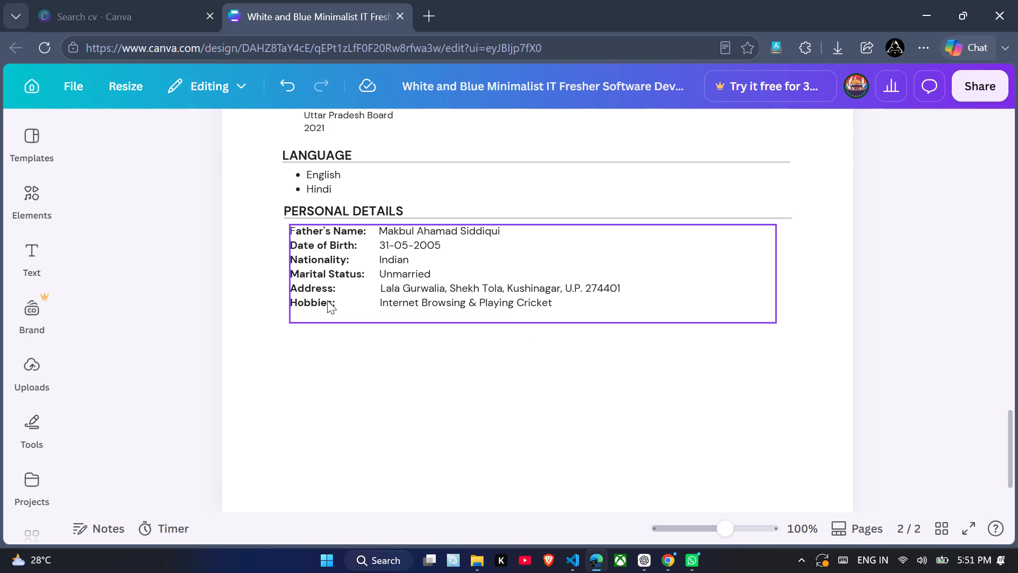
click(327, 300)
Duplicate the LANGUAGE heading, place the copy below the Personal Details text, and narrow its text box close to the word.
scroll(325, 186, up, 1)
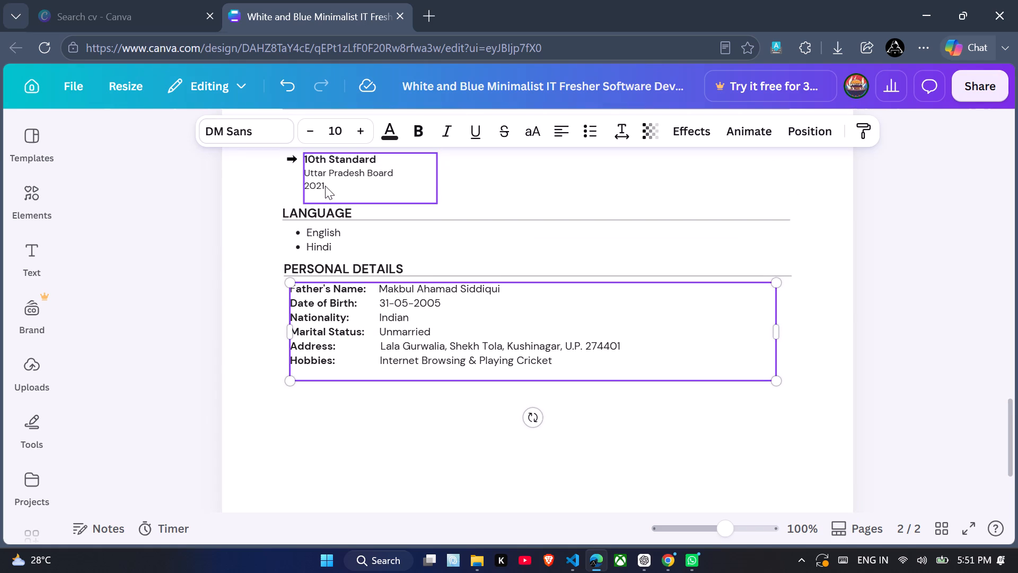
scroll(325, 186, up, 1)
click(348, 207)
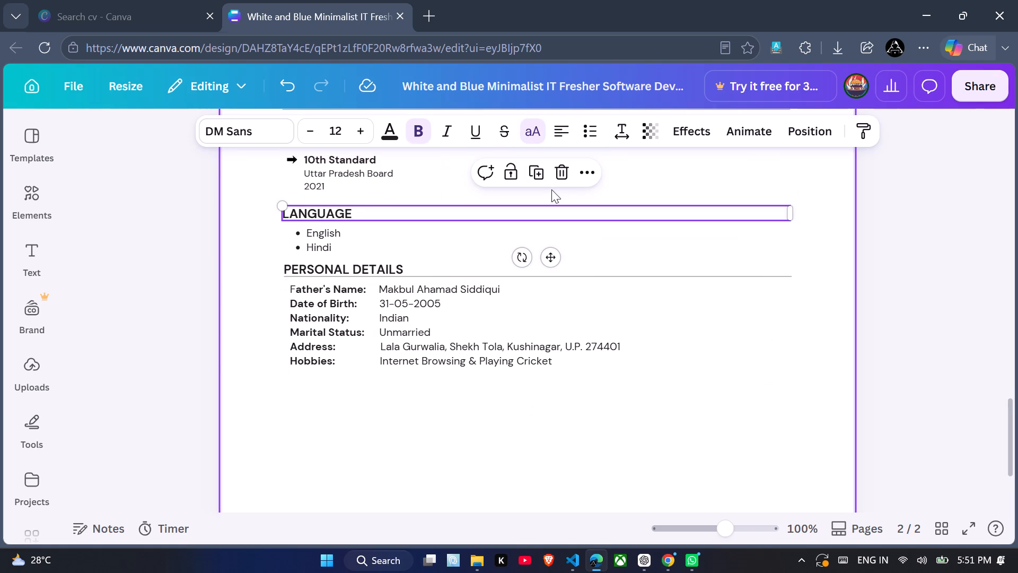
click(534, 176)
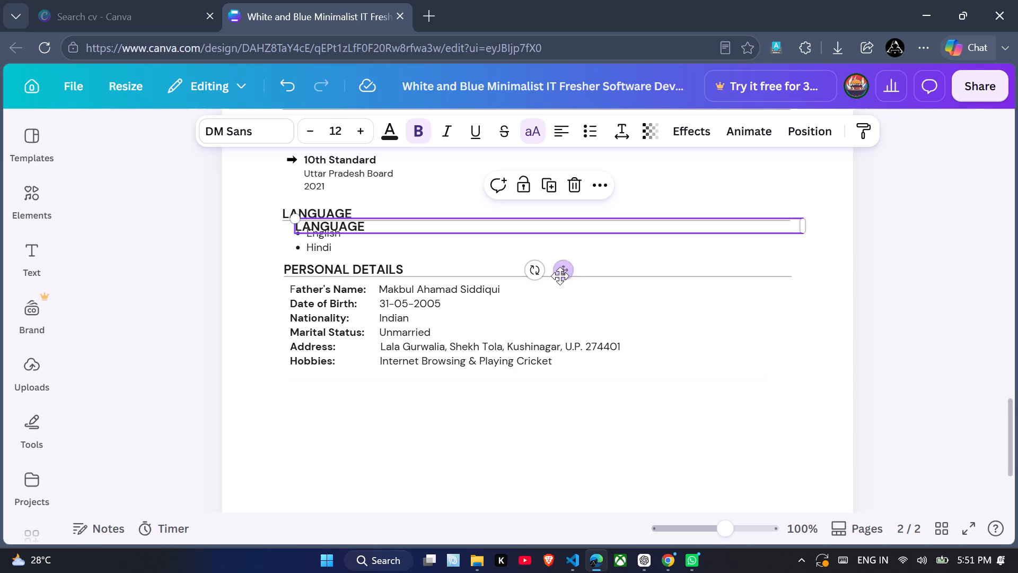
drag(560, 275, 690, 476)
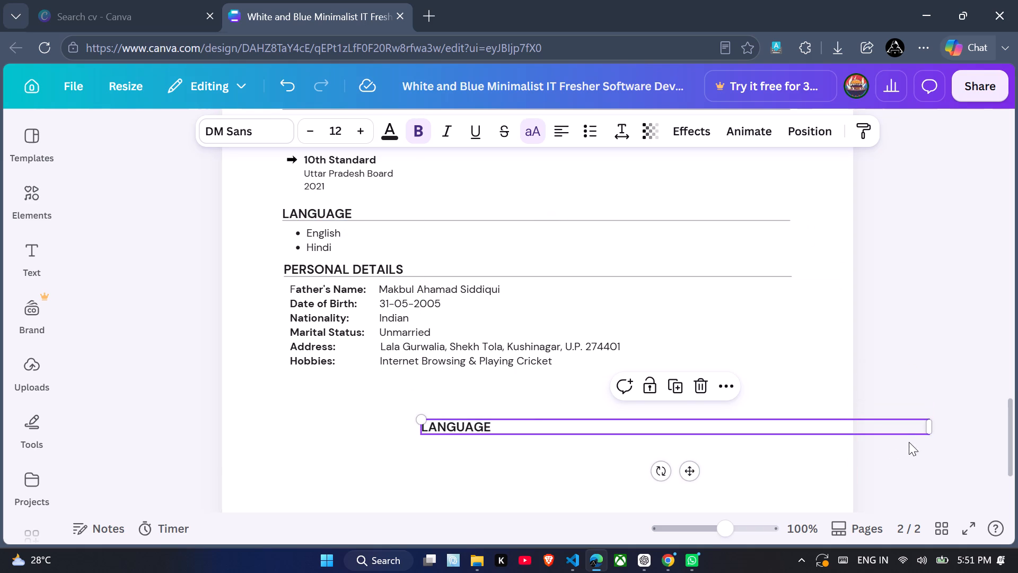
drag(933, 428, 515, 432)
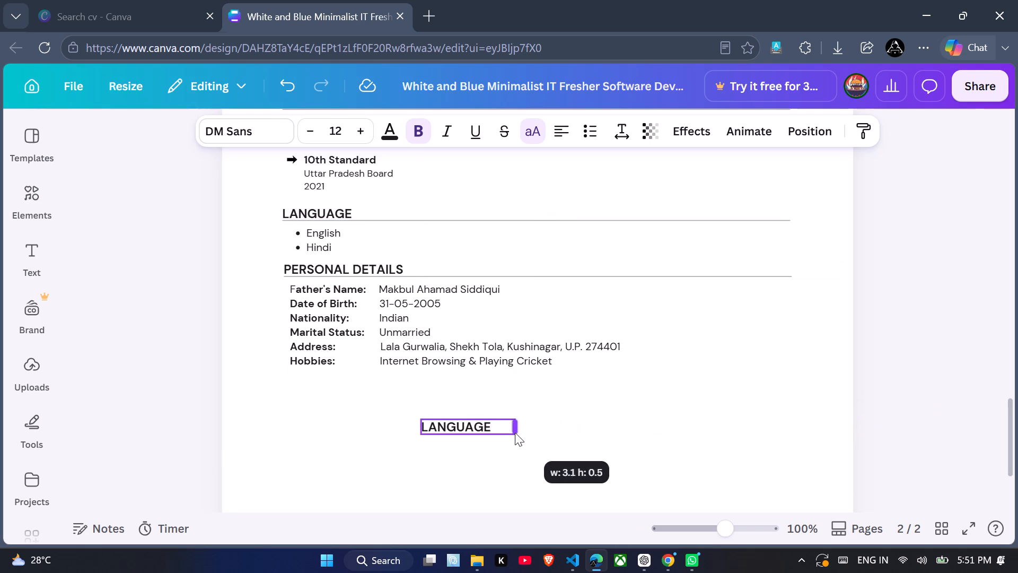
drag(515, 432, 508, 430)
Move the copied heading to the lower right area of page 2 and replace its text with Signature.
scroll(679, 432, down, 2)
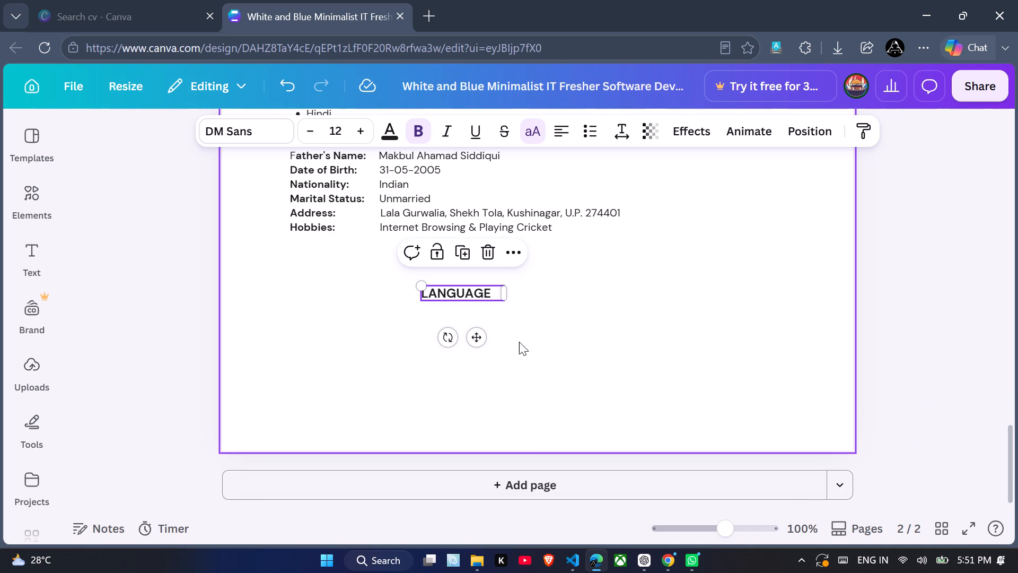
drag(479, 339, 789, 376)
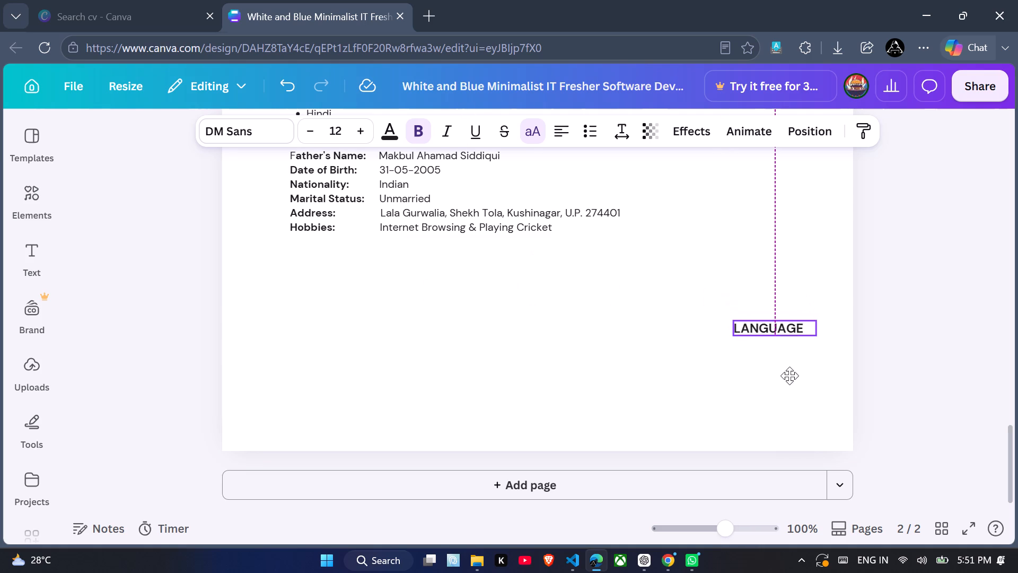
drag(789, 376, 786, 367)
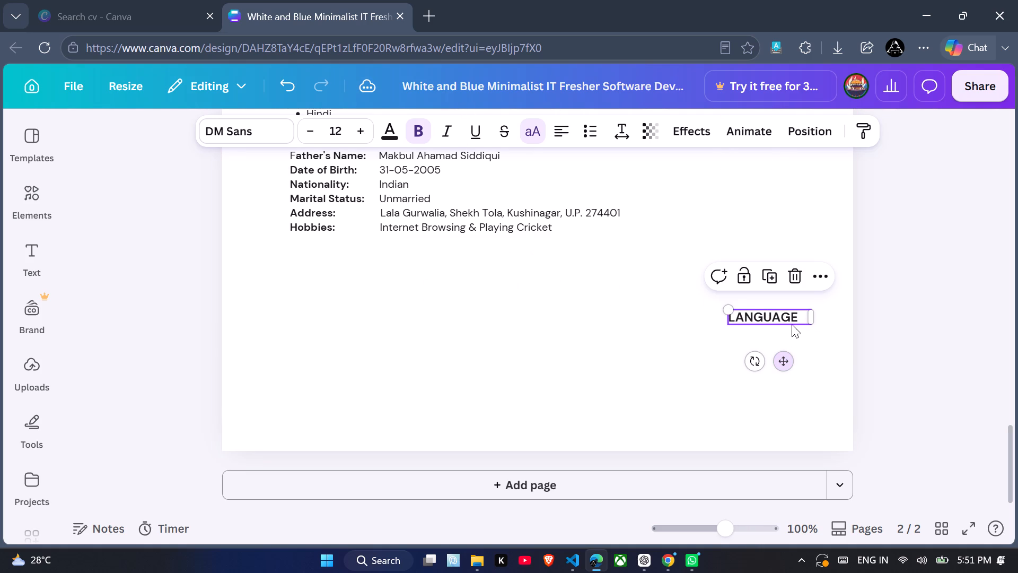
double_click(795, 317)
text(Signature)
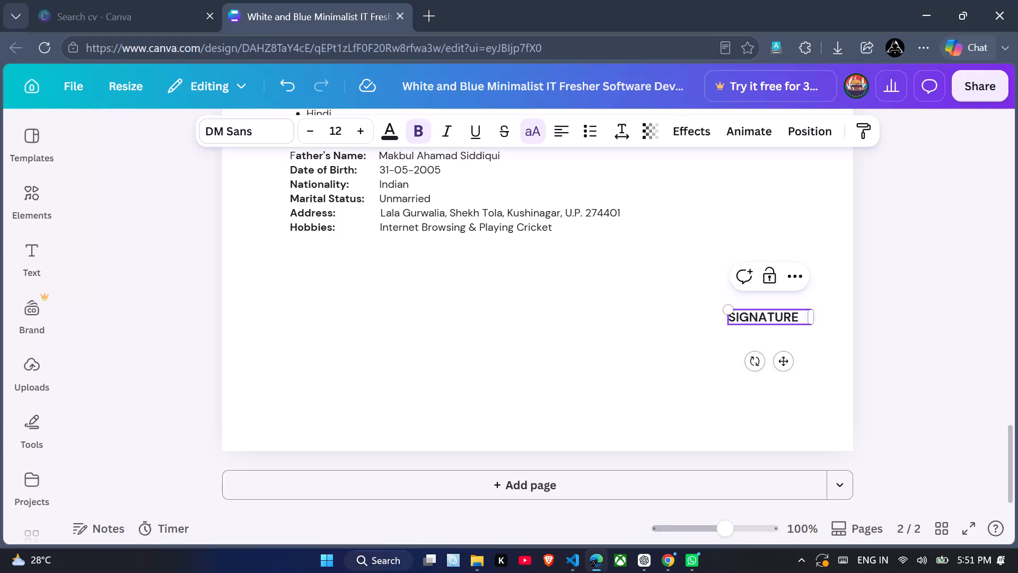
click(684, 347)
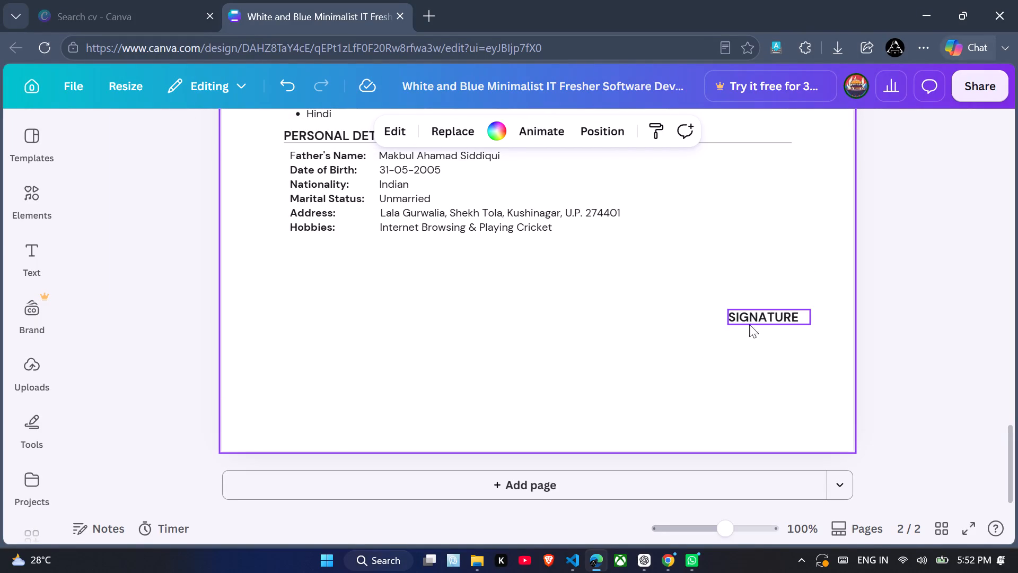
Set the SIGNATURE text to font size 10 and underline it.
click(753, 320)
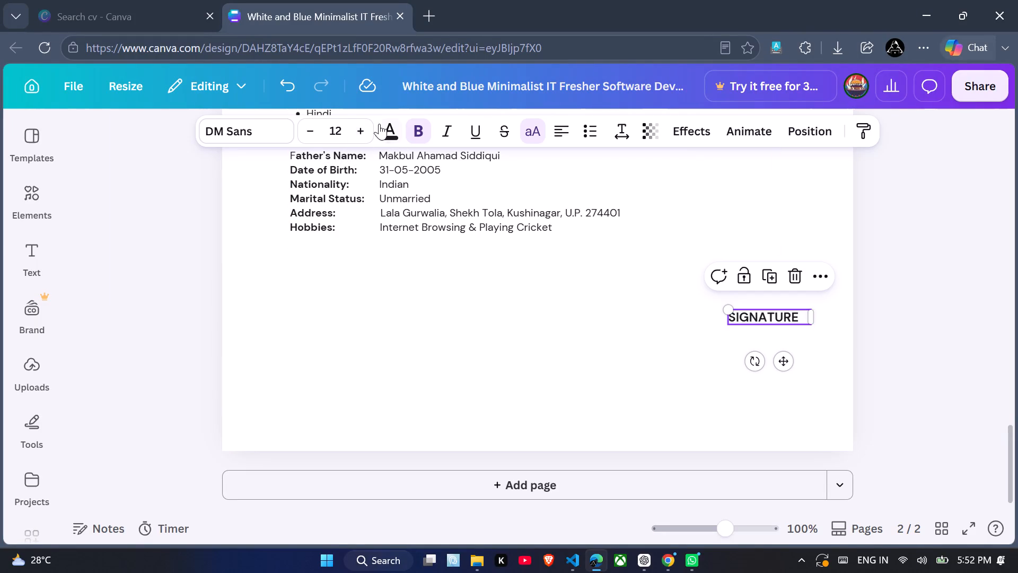
click(311, 133)
click(311, 133)
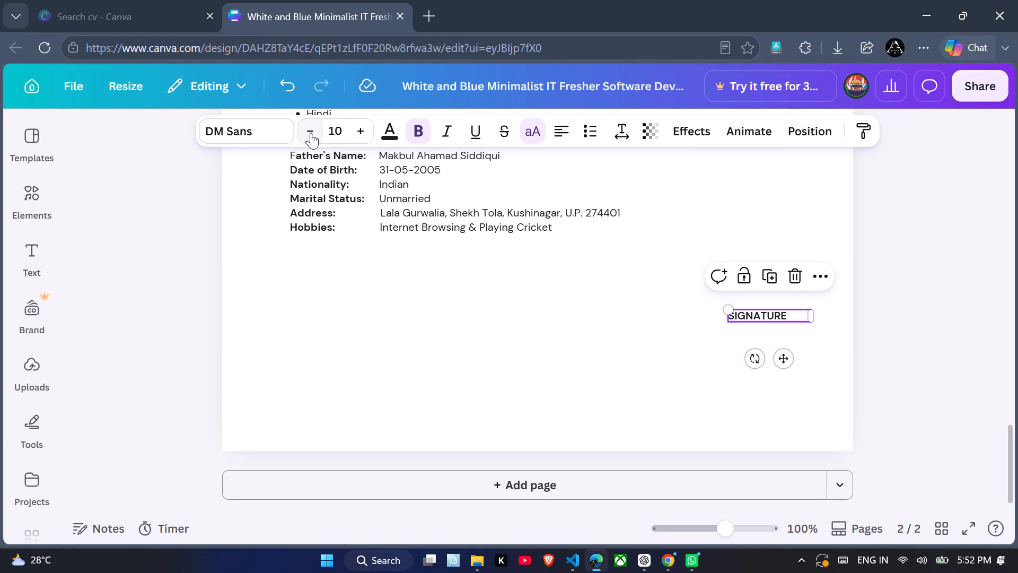
click(471, 139)
click(592, 351)
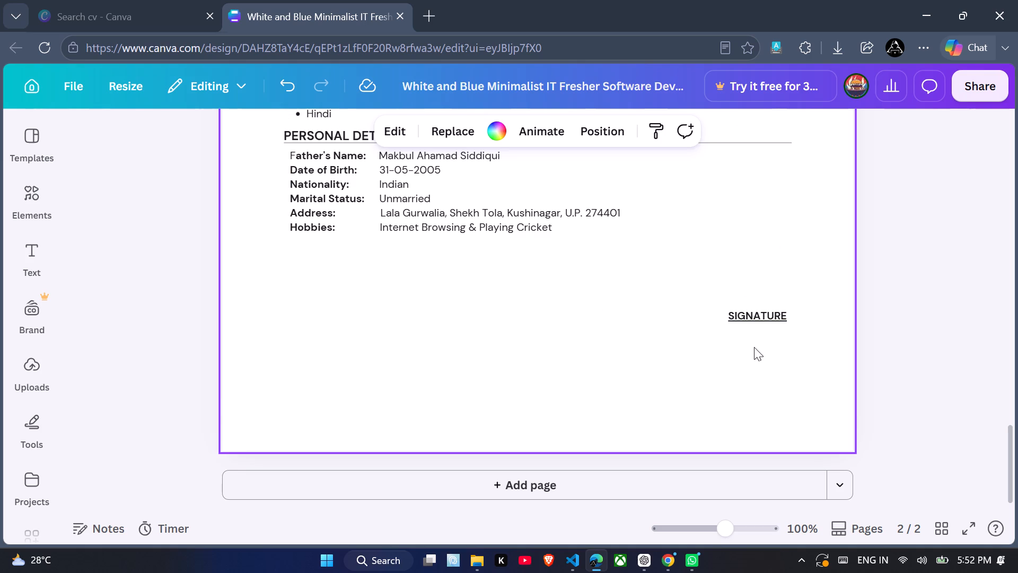
Lower the SIGNATURE text towards the bottom right corner of page 2 and widen its text box slightly.
drag(761, 314, 765, 341)
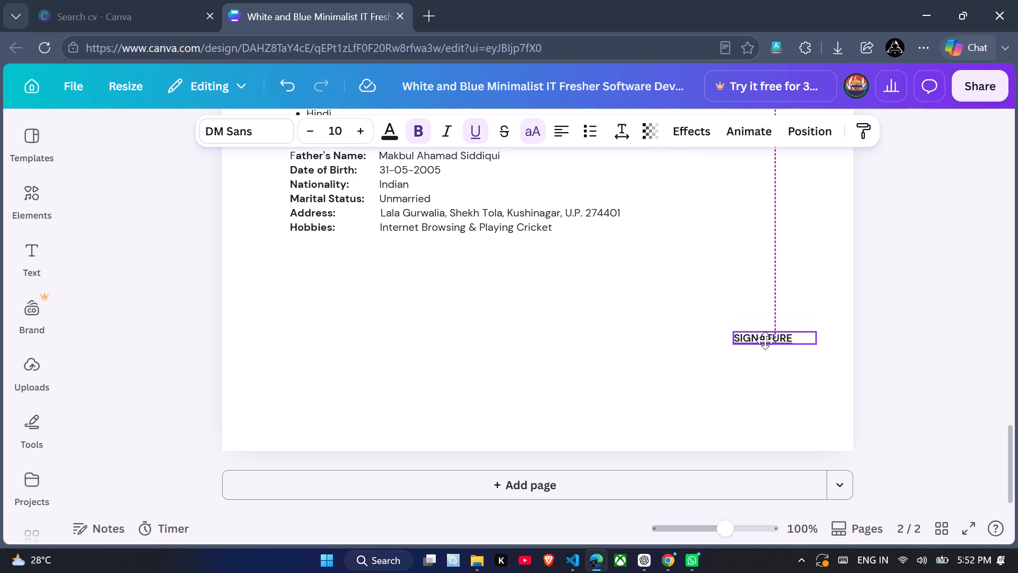
drag(765, 341, 765, 343)
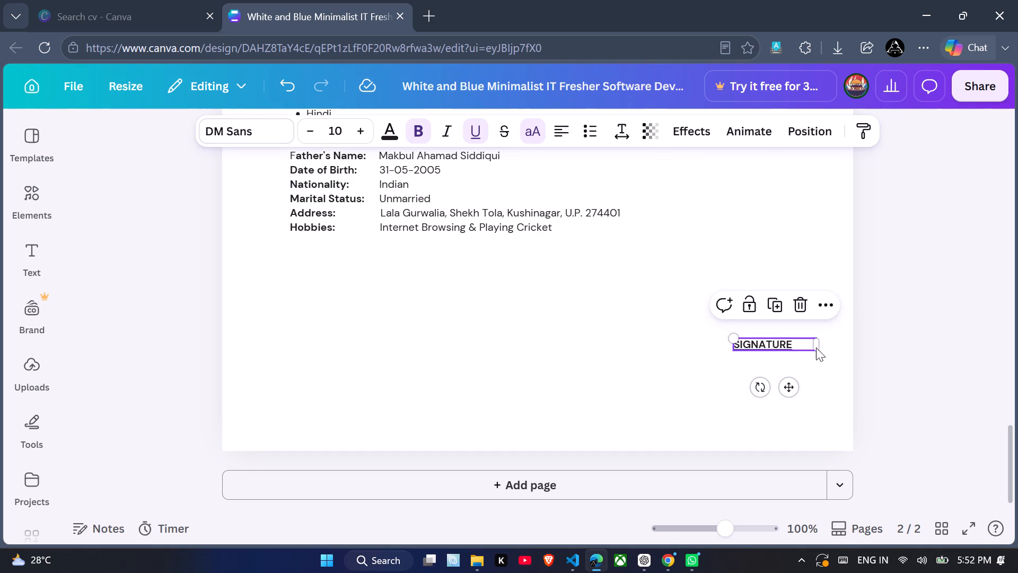
drag(819, 346, 808, 347)
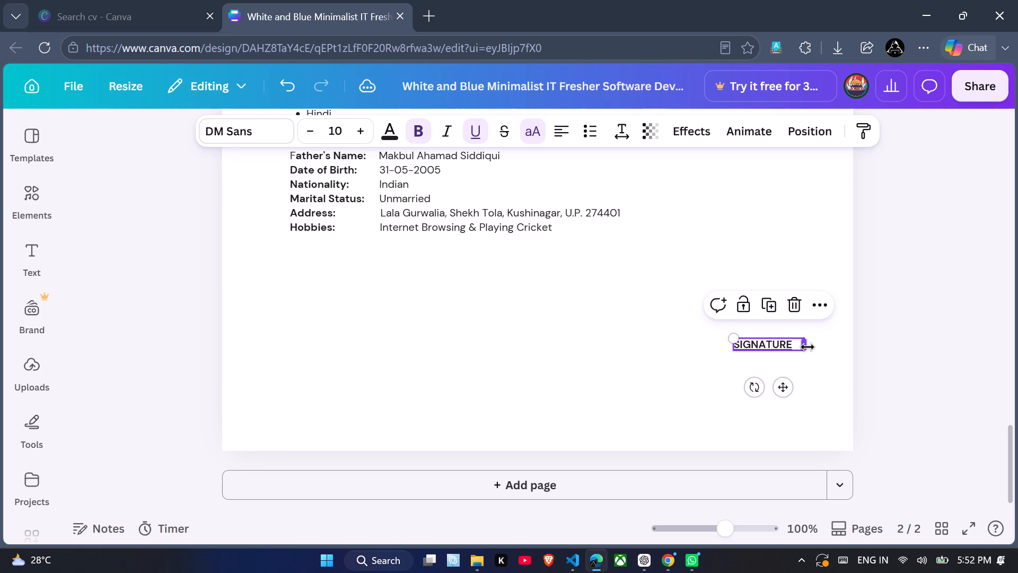
drag(807, 346, 822, 347)
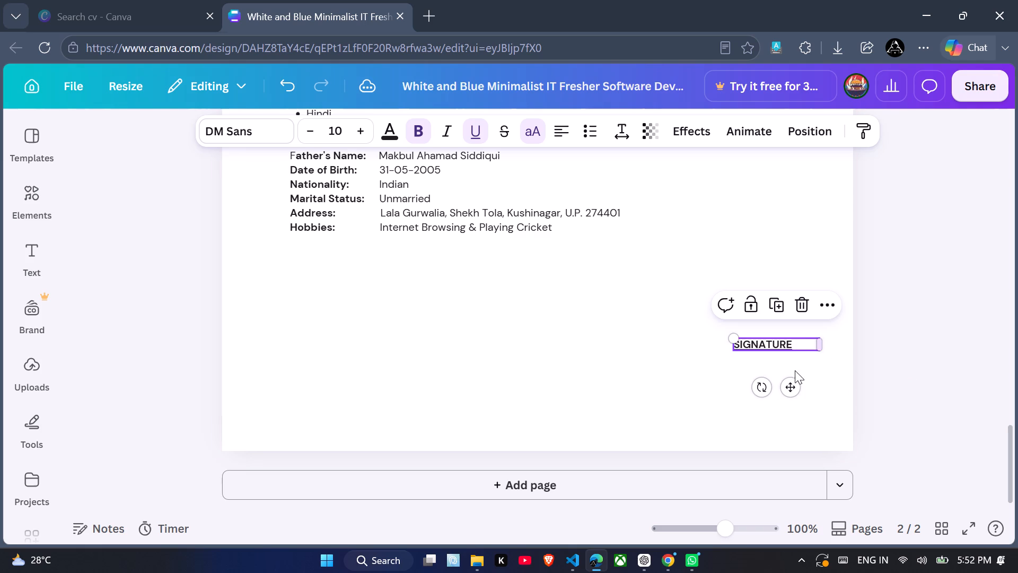
drag(791, 386, 797, 412)
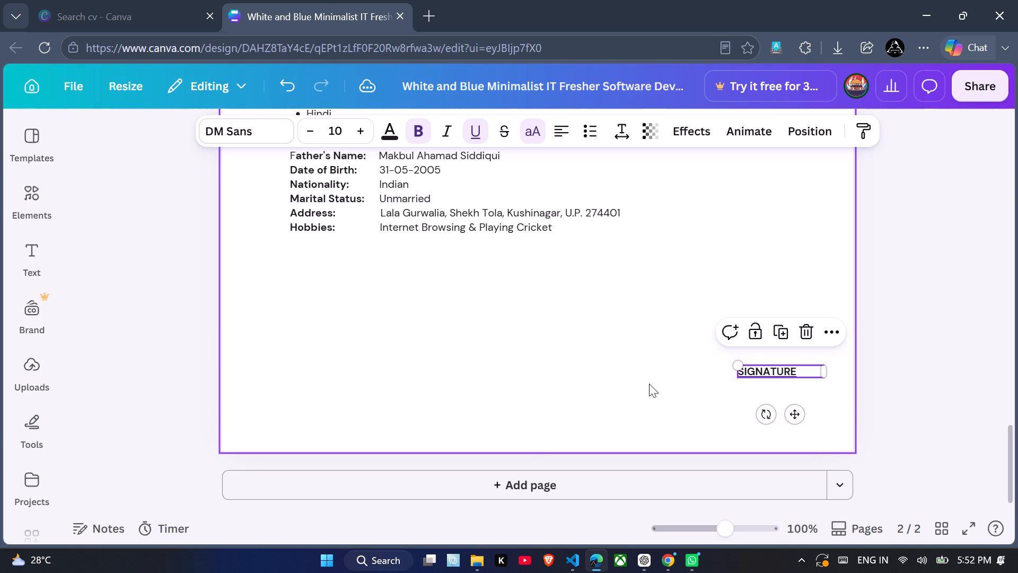
click(636, 367)
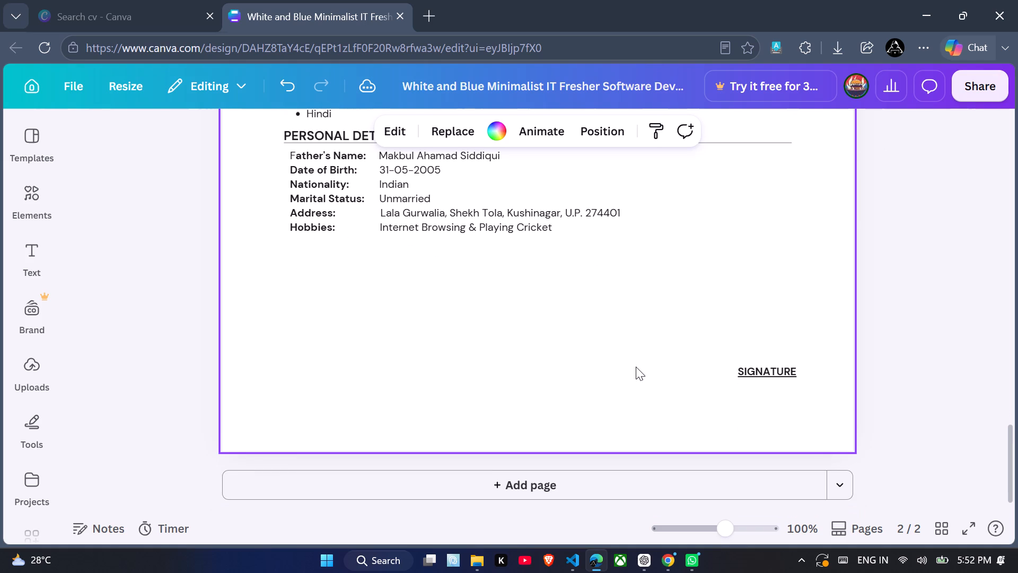
Make the initial F of the Father's Name label bold in the Personal Details text.
scroll(636, 367, up, 2)
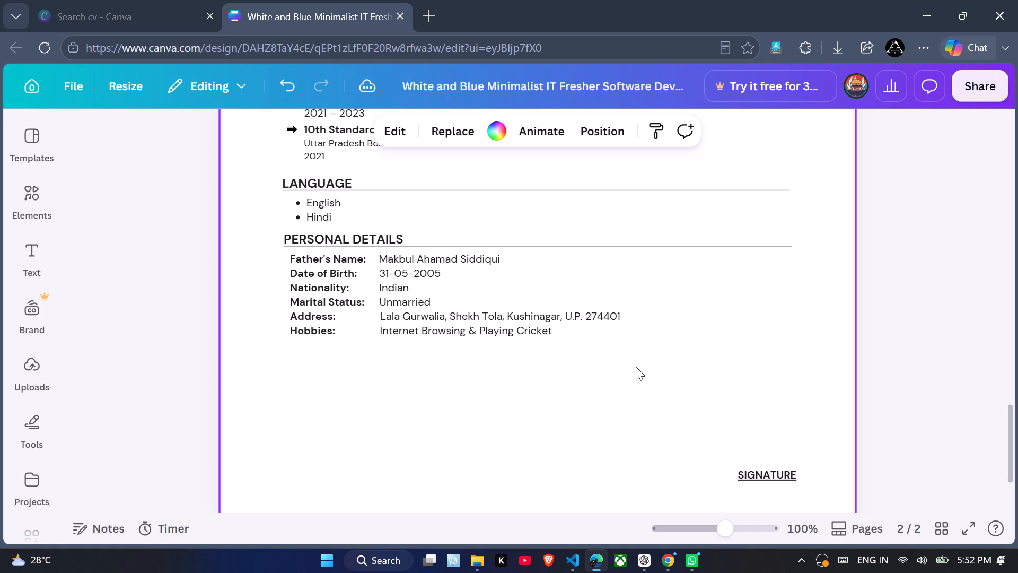
click(299, 259)
double_click(299, 259)
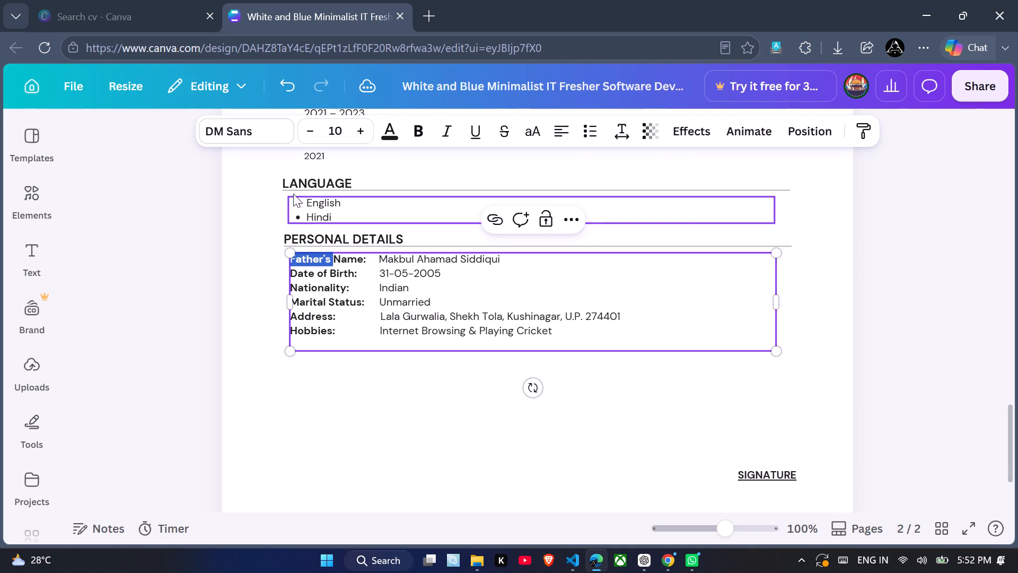
Make the word Father's in the Father's Name label bold in the Personal Details text.
click(414, 131)
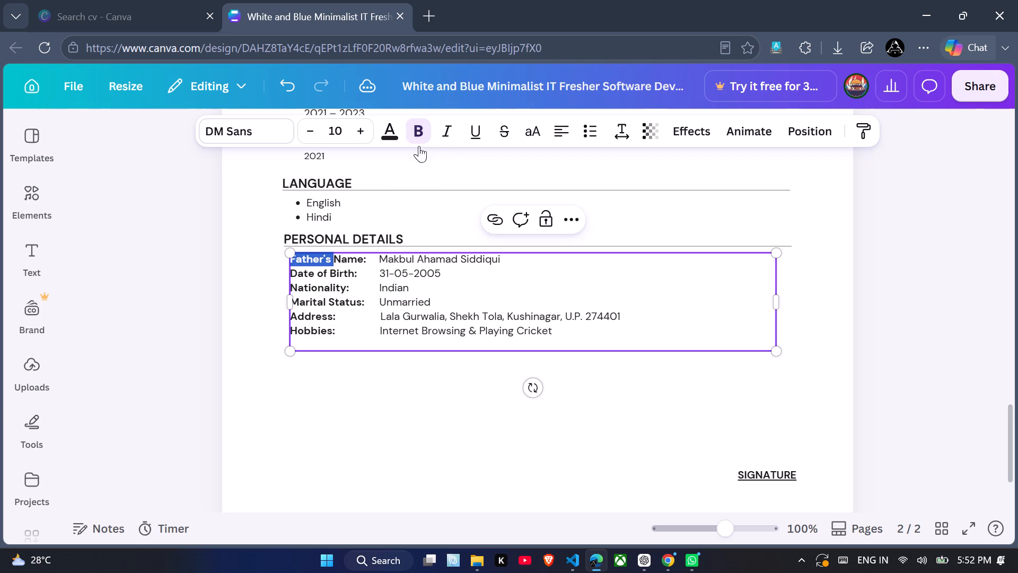
click(457, 437)
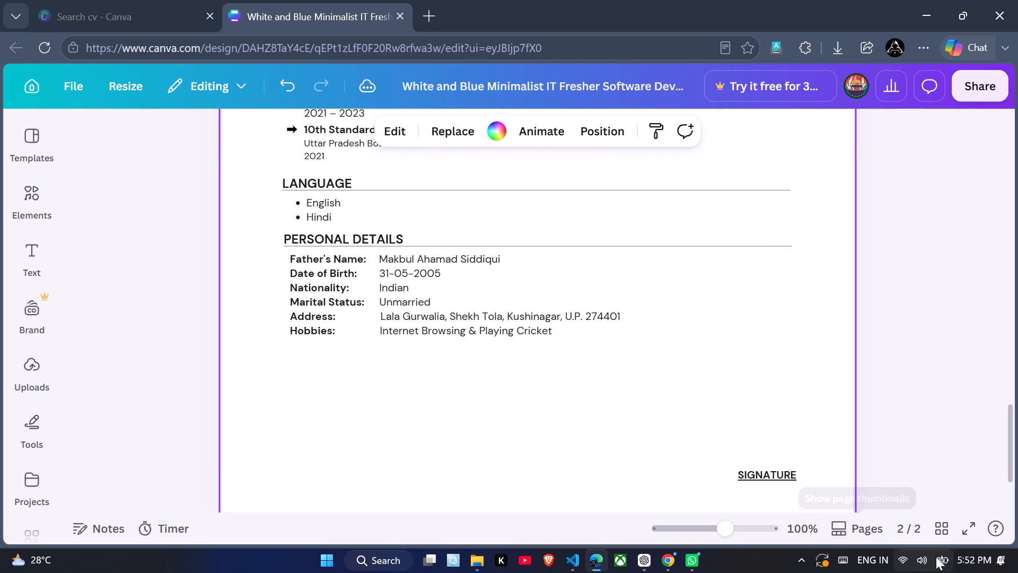
Expand the Windows system calendar and browse forward from November to December 2026.
click(968, 565)
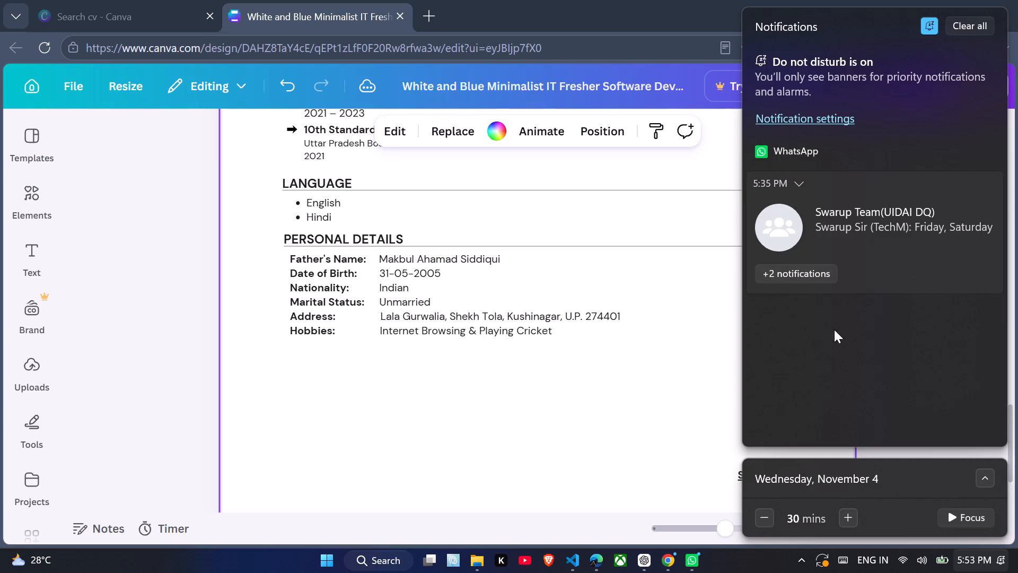
scroll(840, 356, down, 1)
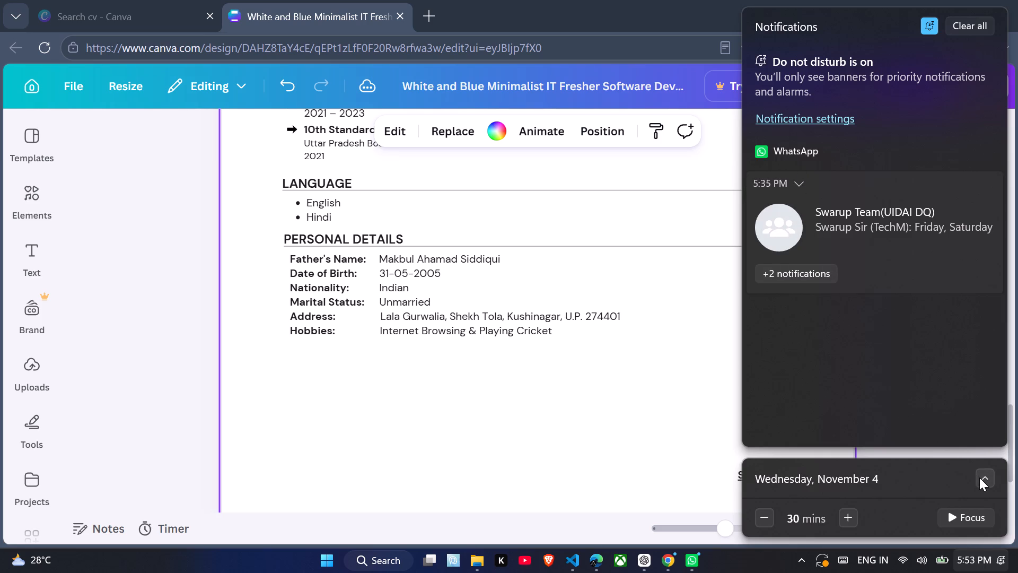
click(982, 481)
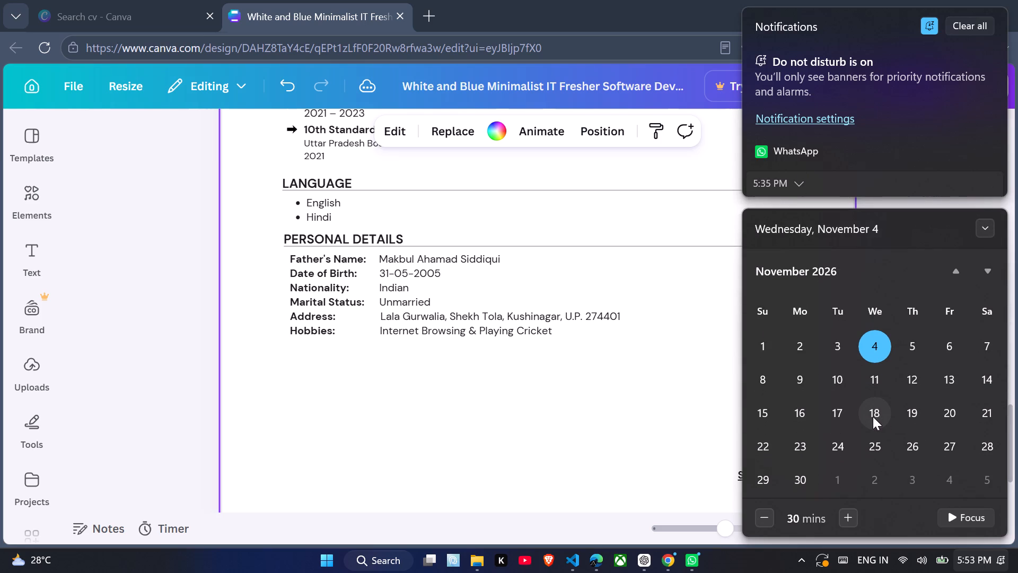
scroll(873, 416, down, 1)
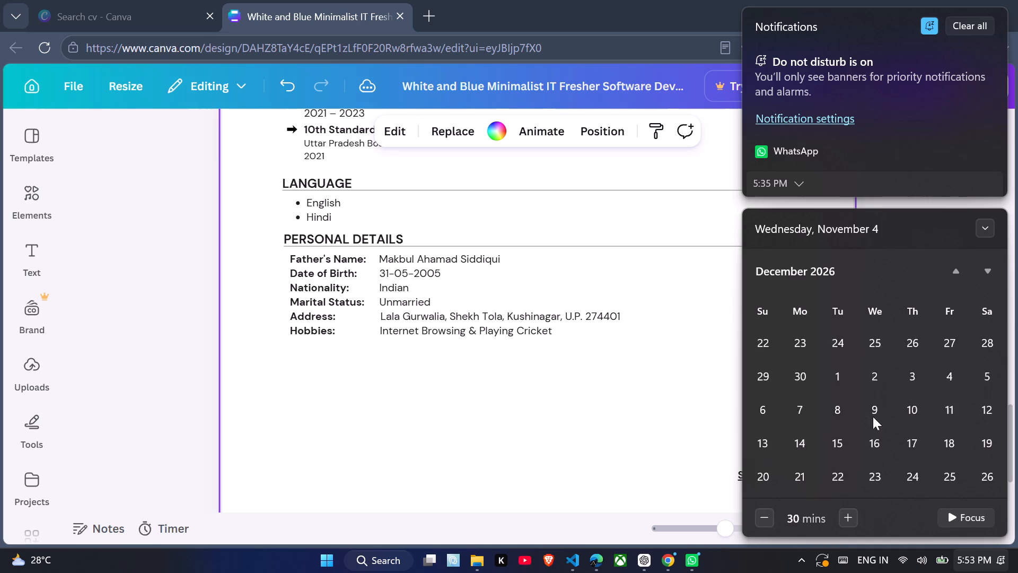
scroll(873, 416, down, 1)
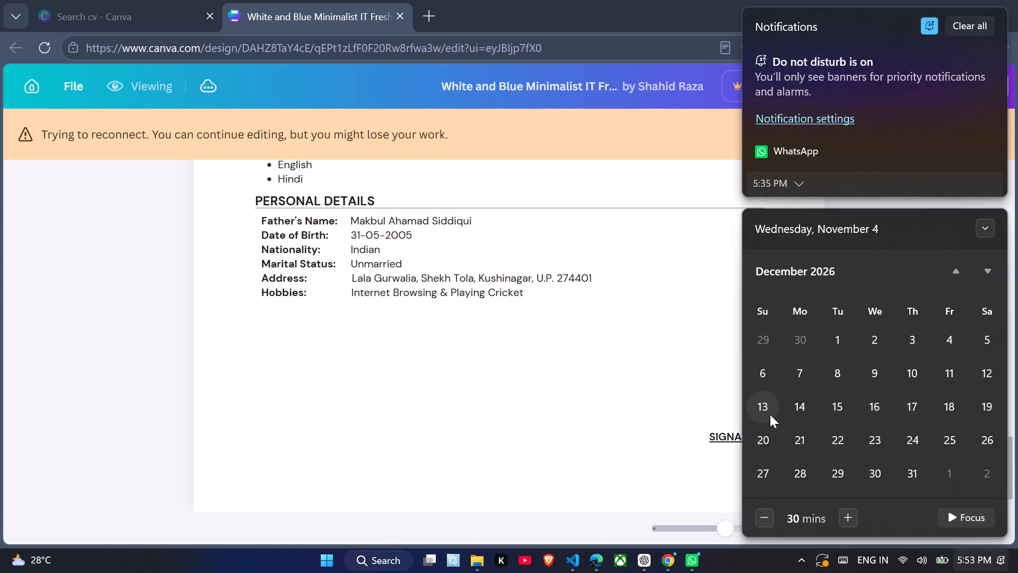
Review page 2 from Educational Qualifications down to the signature, checking the layout and spacing of the sections.
click(664, 407)
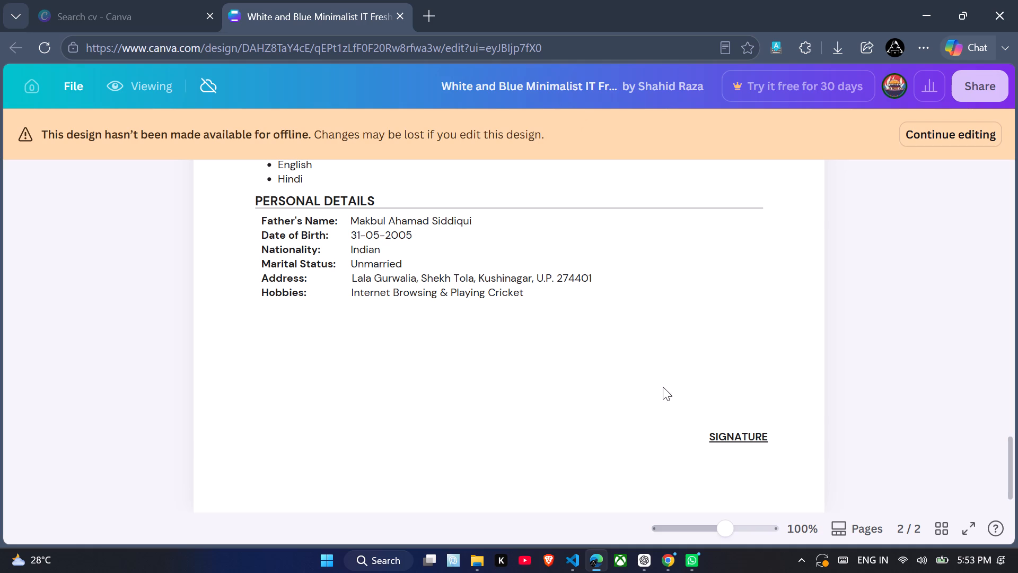
scroll(653, 395, down, 1)
scroll(653, 395, up, 1)
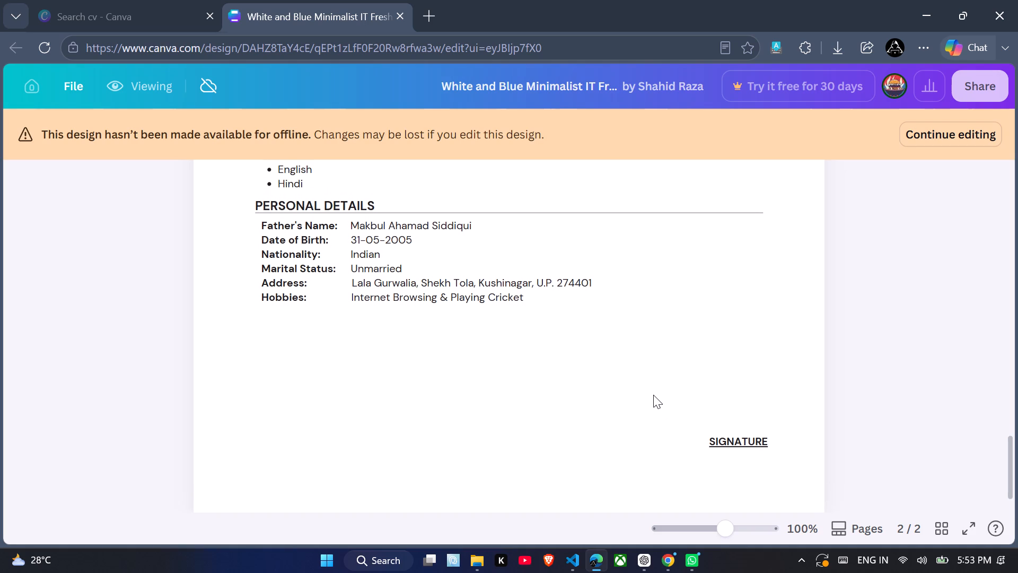
scroll(653, 395, up, 3)
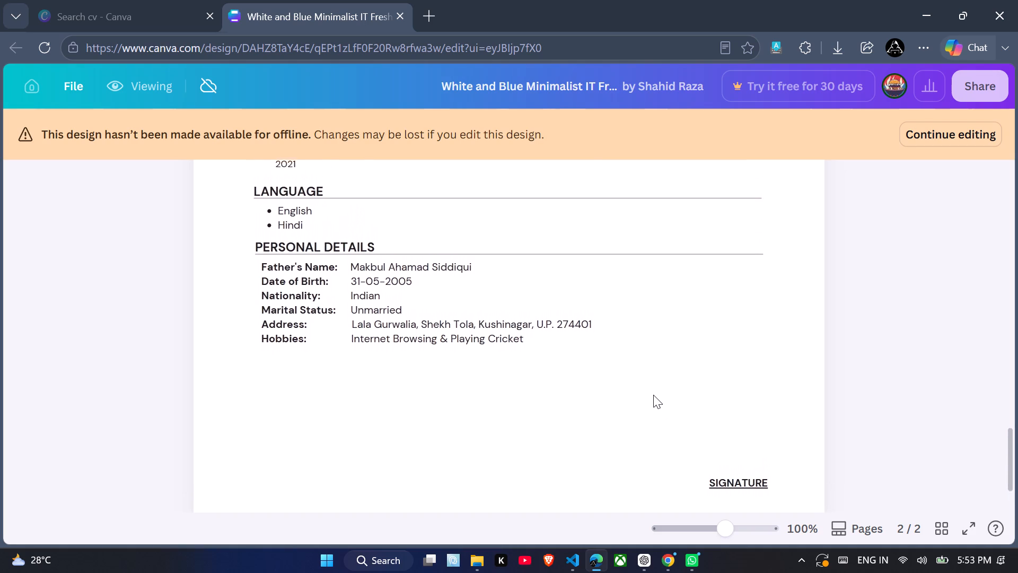
scroll(653, 395, up, 2)
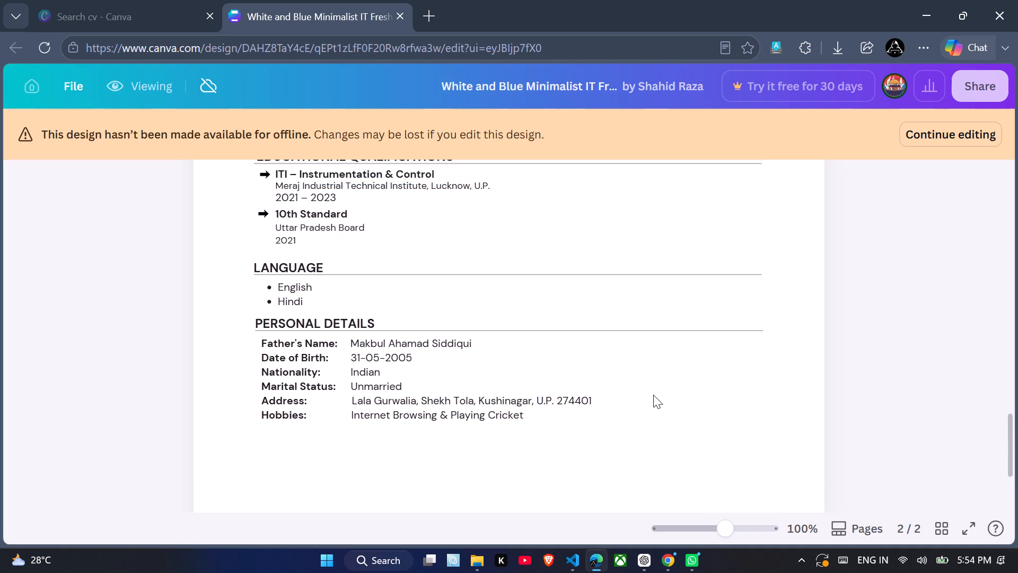
scroll(653, 395, up, 1)
scroll(653, 395, left, 1)
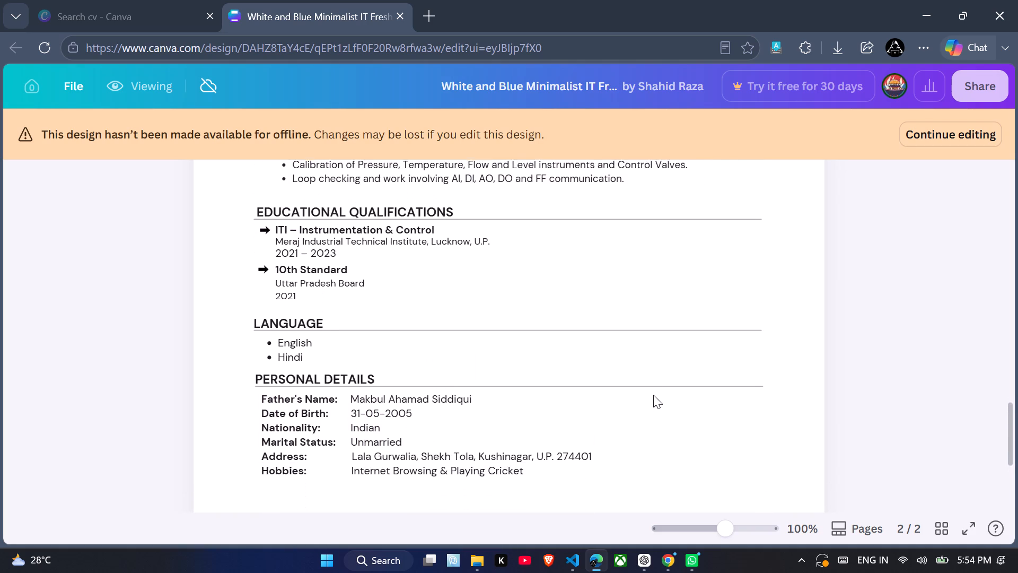
scroll(653, 395, left, 1)
scroll(653, 395, down, 3)
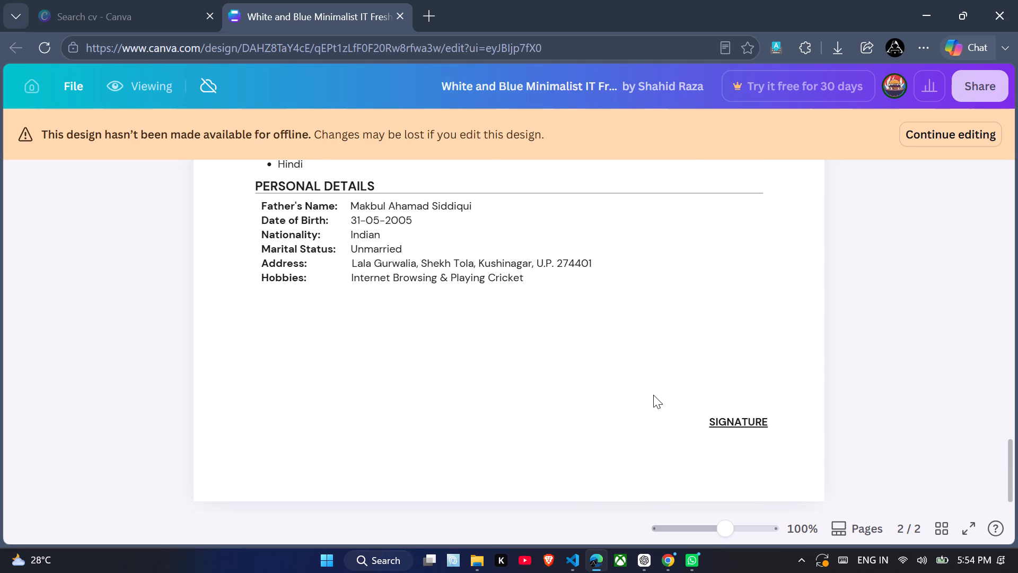
scroll(653, 395, down, 1)
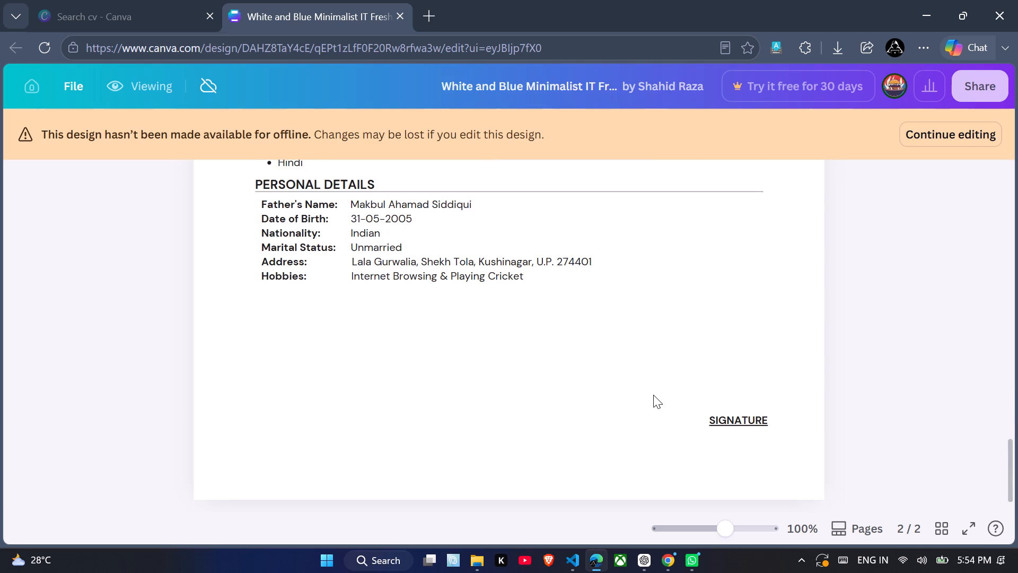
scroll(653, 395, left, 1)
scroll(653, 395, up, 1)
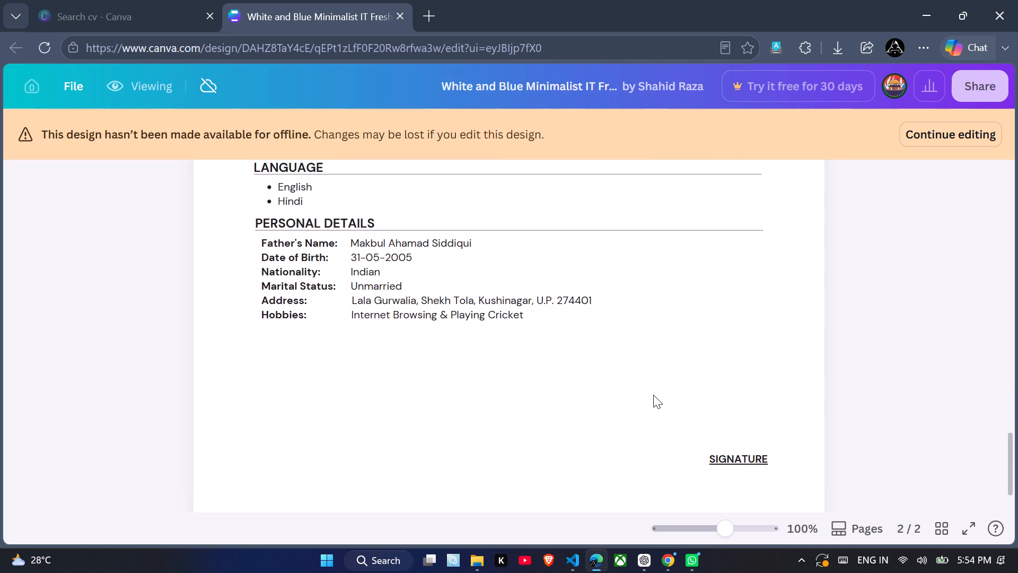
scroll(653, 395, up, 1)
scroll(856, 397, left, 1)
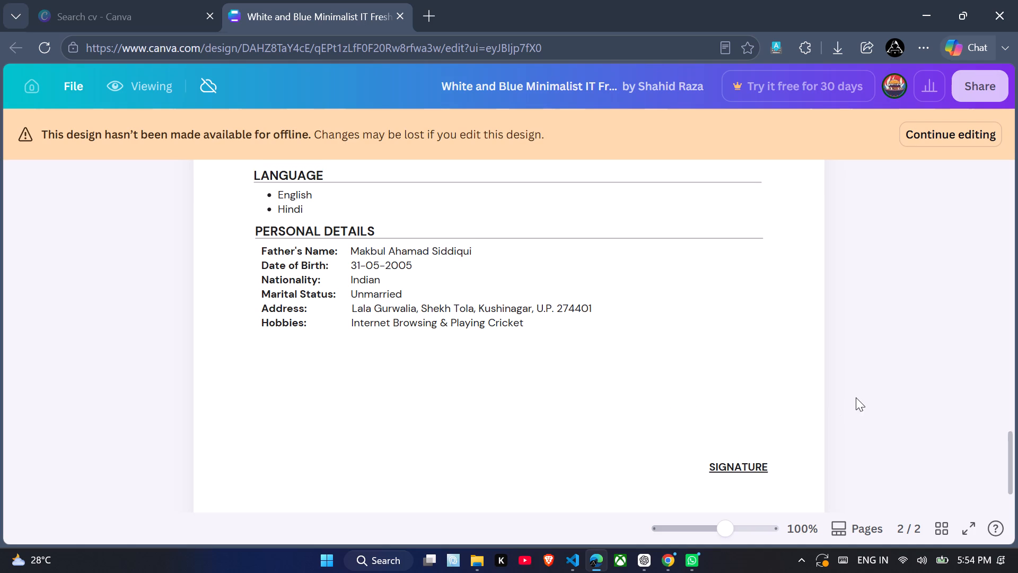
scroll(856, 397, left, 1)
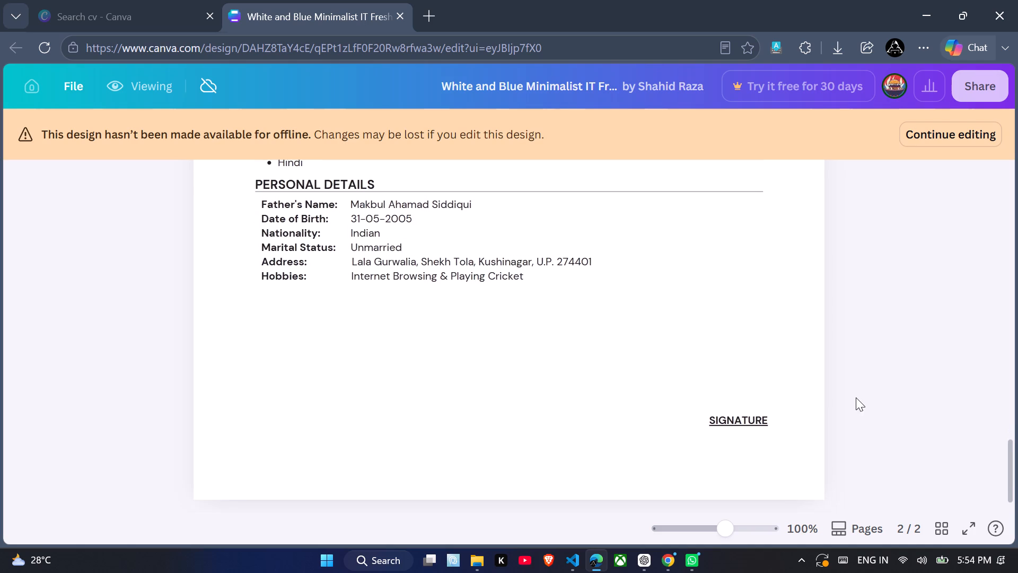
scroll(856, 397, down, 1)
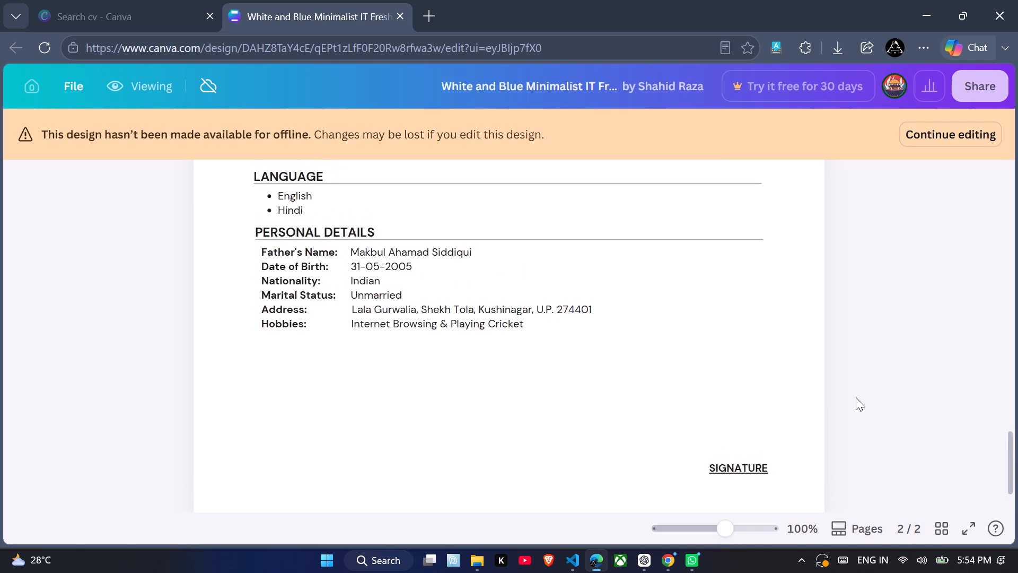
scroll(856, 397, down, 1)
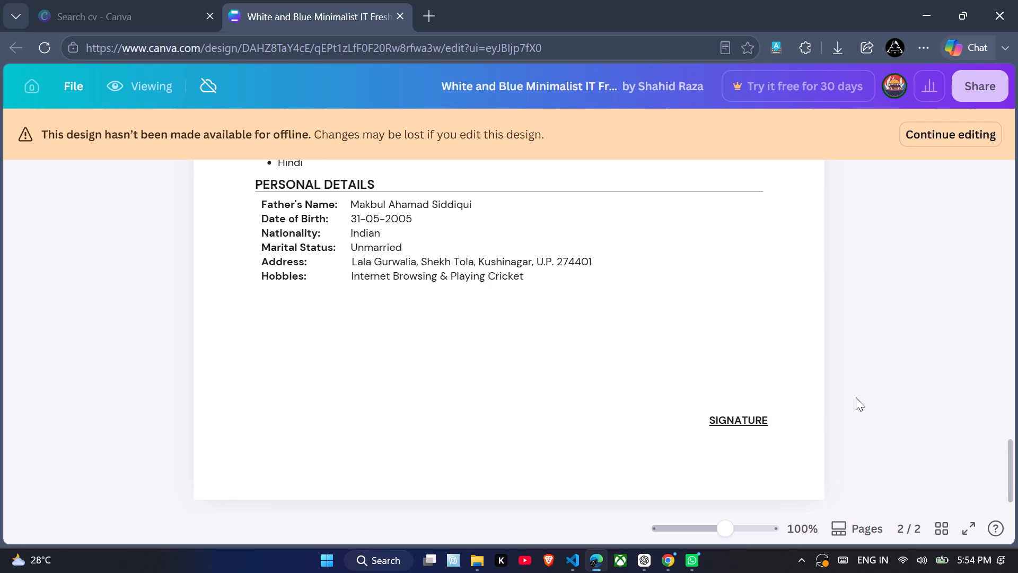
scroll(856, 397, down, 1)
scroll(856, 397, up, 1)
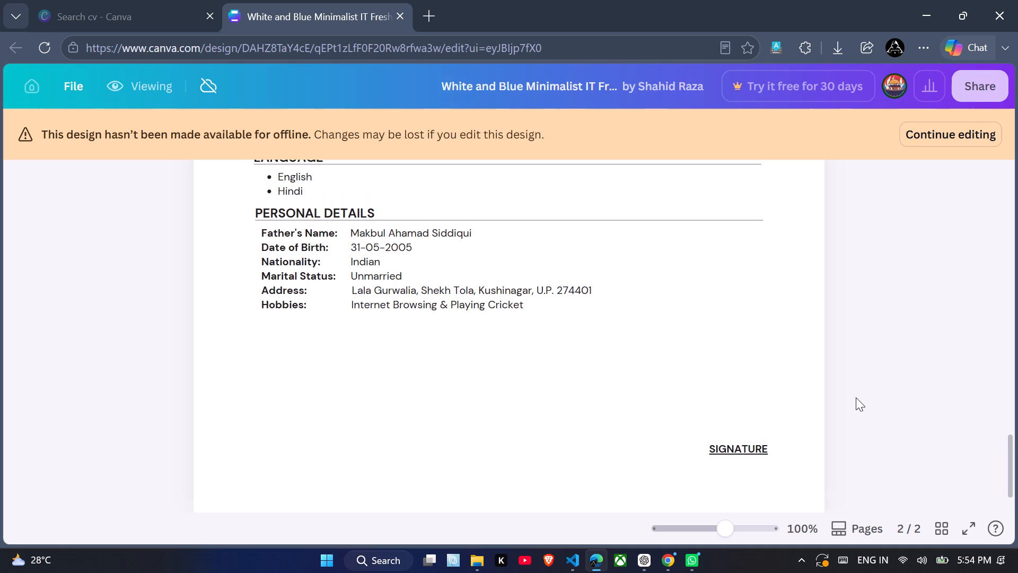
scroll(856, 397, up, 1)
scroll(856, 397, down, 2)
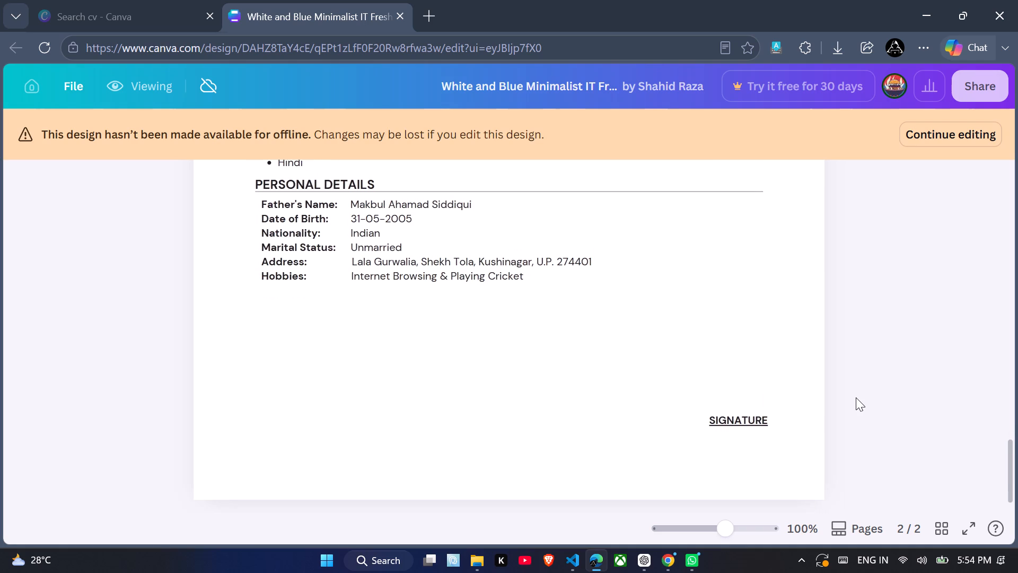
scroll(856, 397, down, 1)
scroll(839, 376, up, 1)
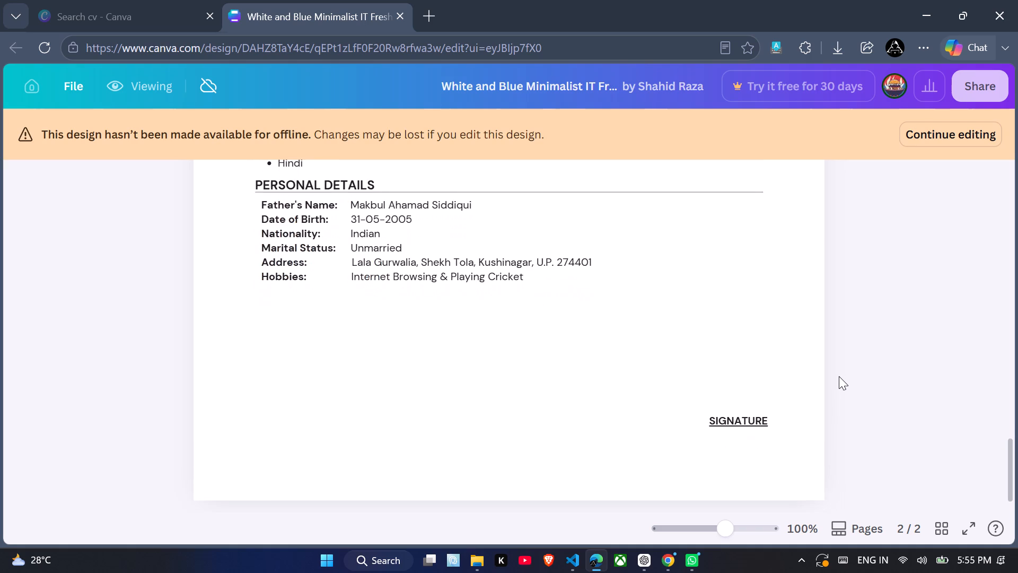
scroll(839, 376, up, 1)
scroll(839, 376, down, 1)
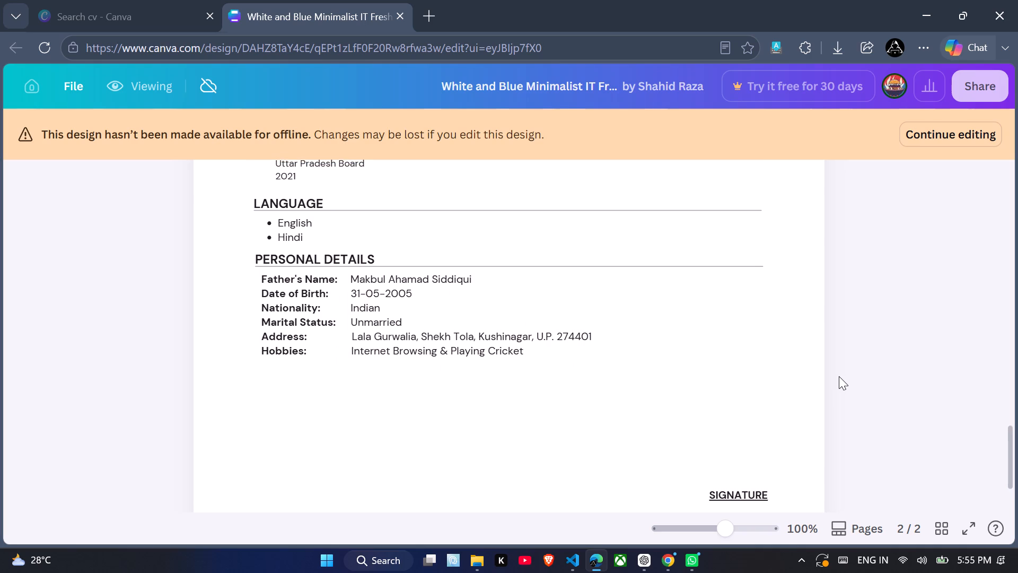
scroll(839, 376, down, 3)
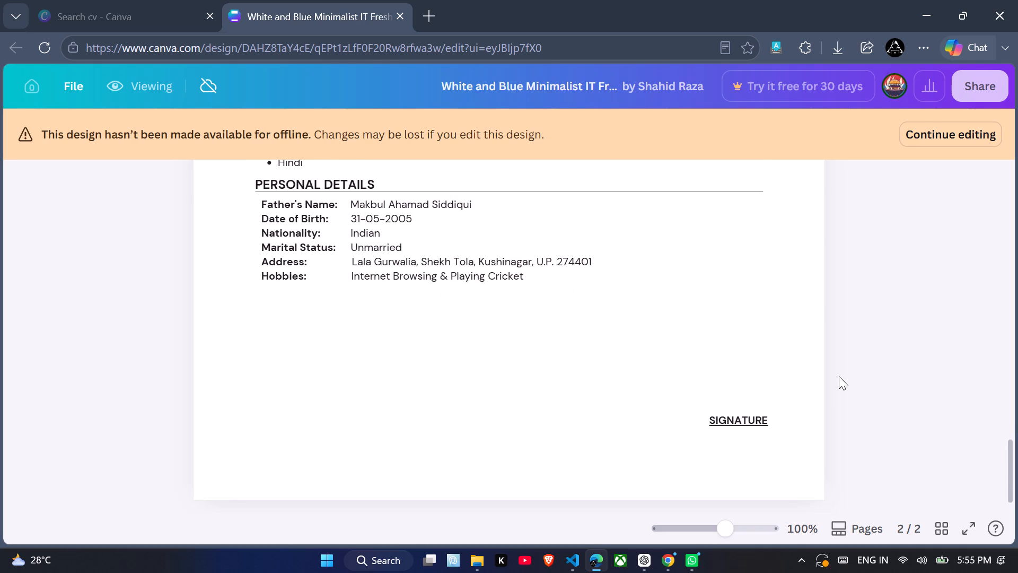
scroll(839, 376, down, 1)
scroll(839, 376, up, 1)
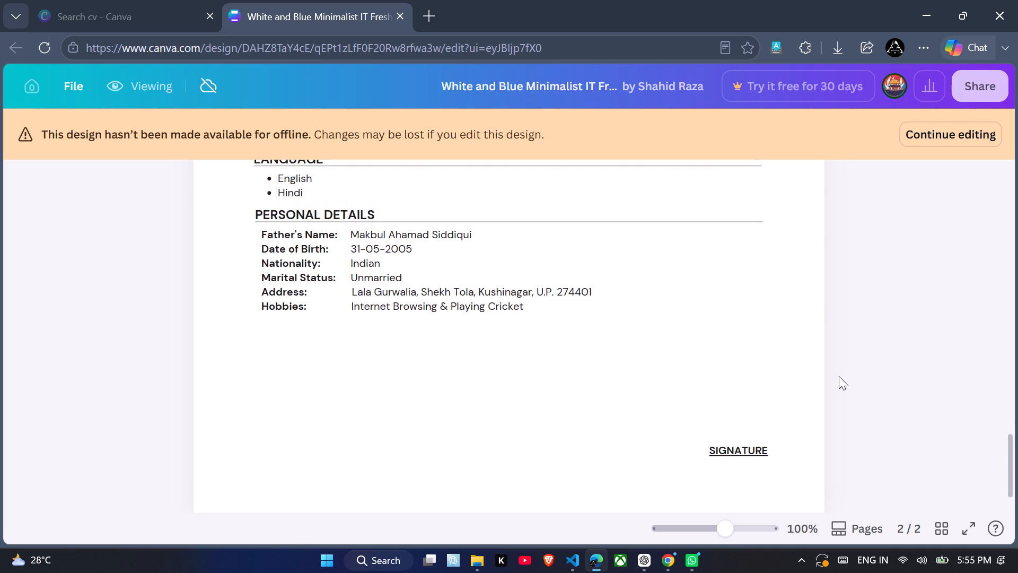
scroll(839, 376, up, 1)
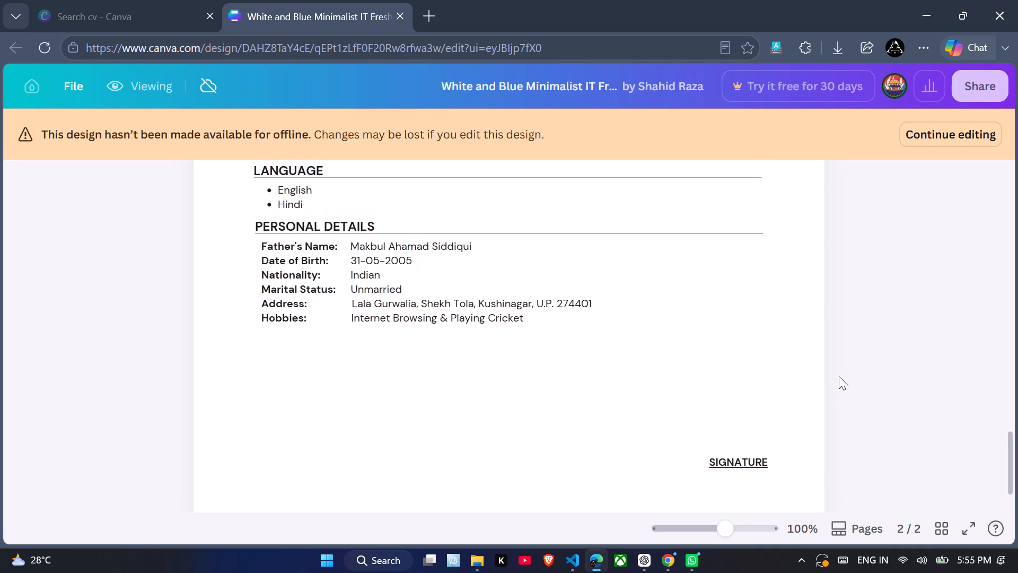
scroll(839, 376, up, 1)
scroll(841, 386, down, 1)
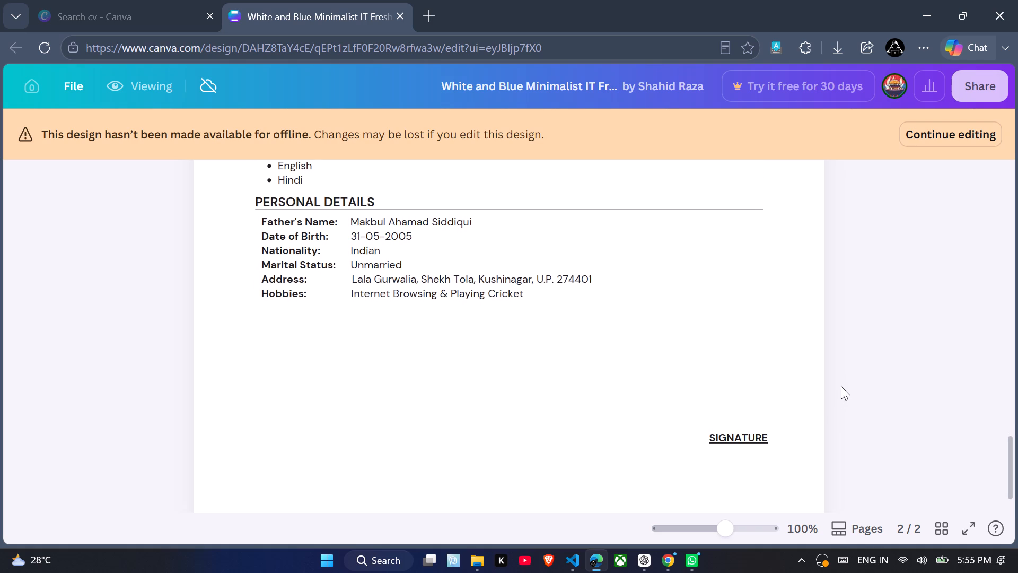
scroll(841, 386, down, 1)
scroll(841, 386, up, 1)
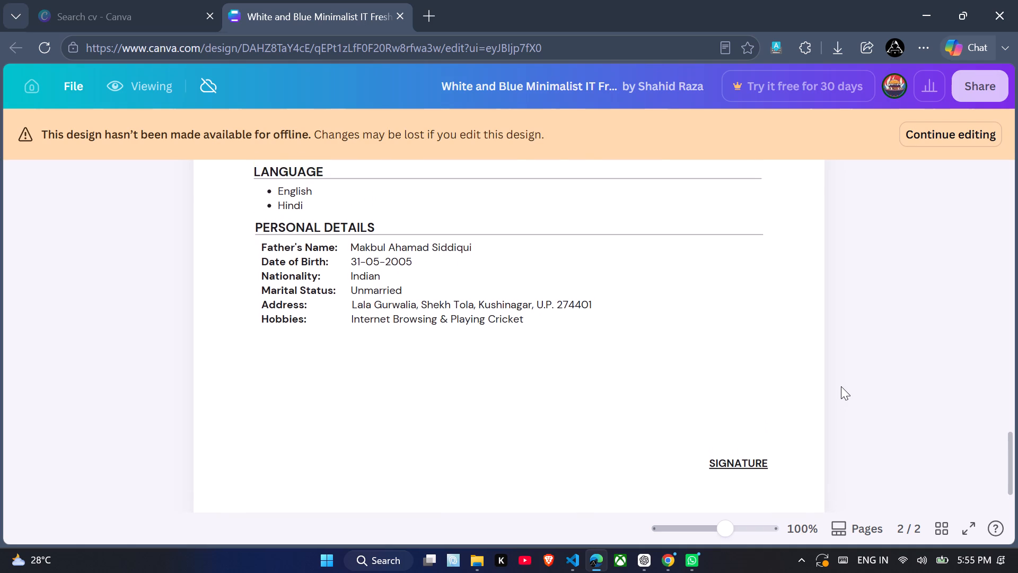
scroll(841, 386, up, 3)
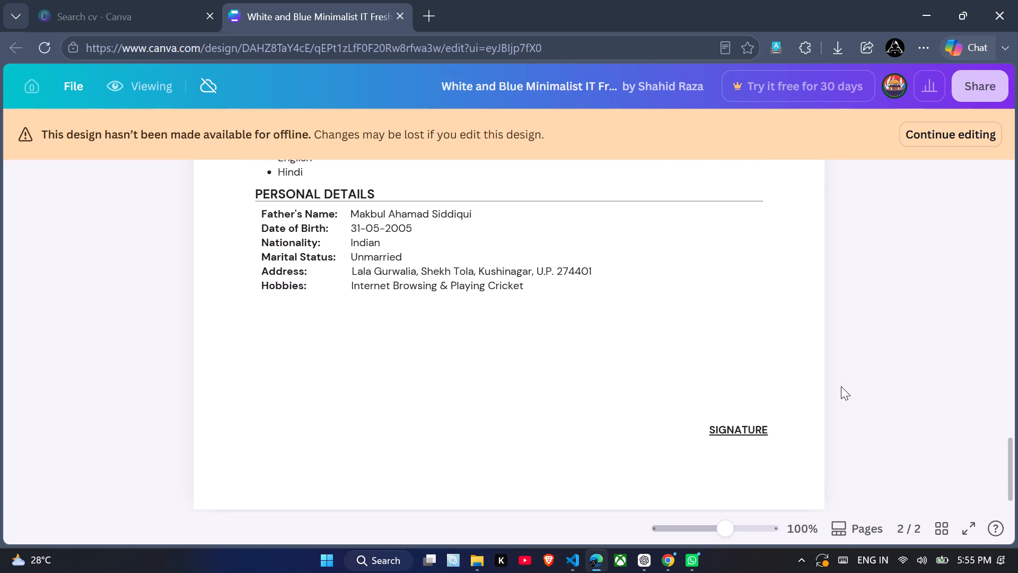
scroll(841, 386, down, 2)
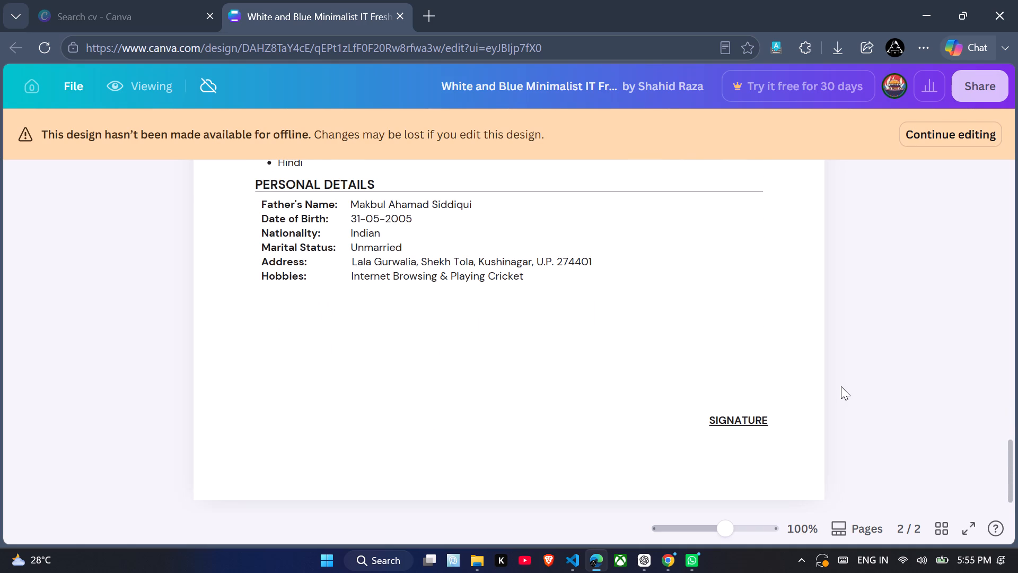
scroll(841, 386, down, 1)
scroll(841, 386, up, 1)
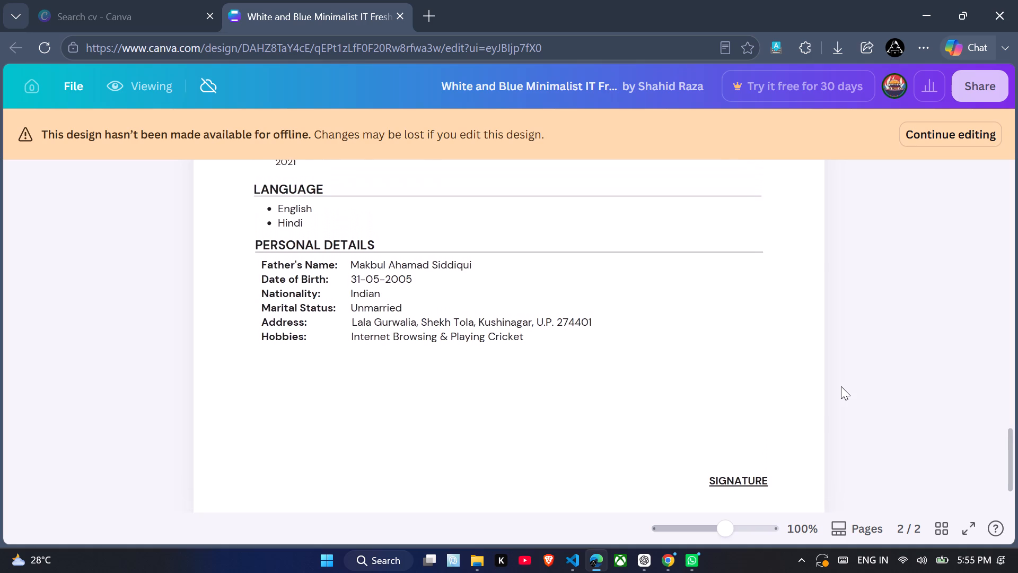
Review page 2 from the signature up to Detailed Instrumentation Experience and back, checking section content, alignment and spacing.
scroll(841, 386, up, 3)
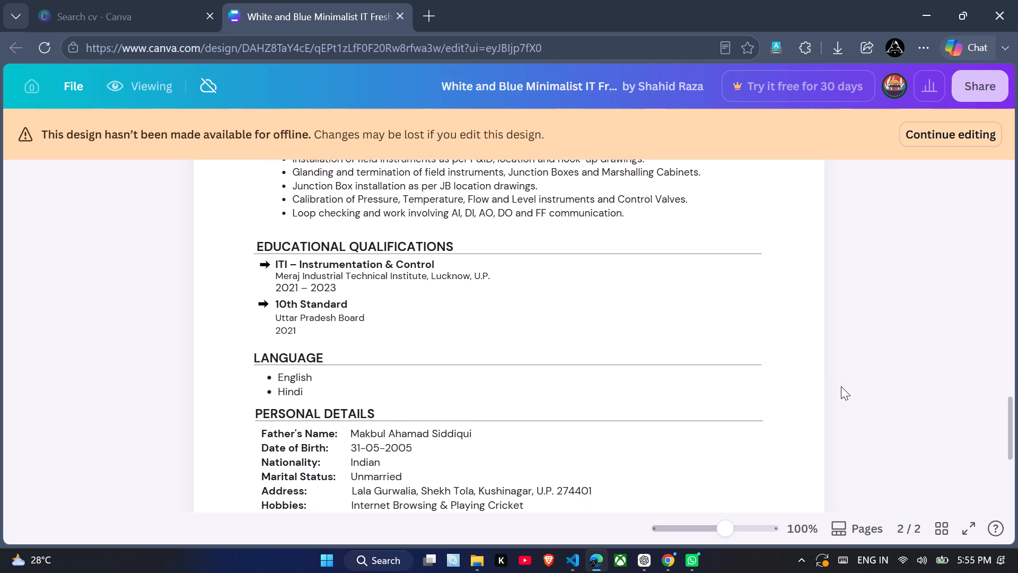
scroll(841, 386, down, 1)
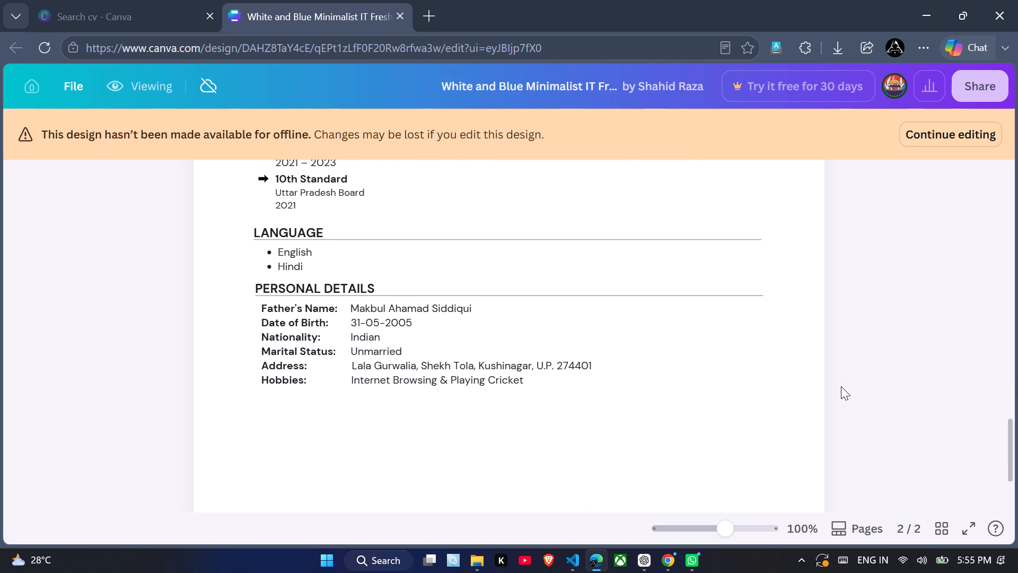
scroll(841, 386, down, 3)
scroll(841, 386, up, 1)
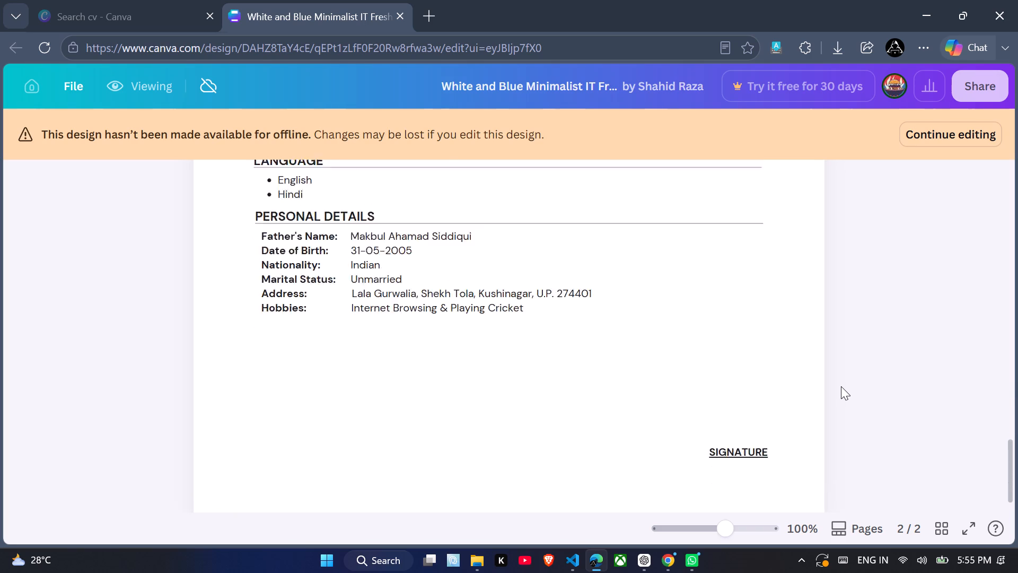
scroll(841, 386, up, 3)
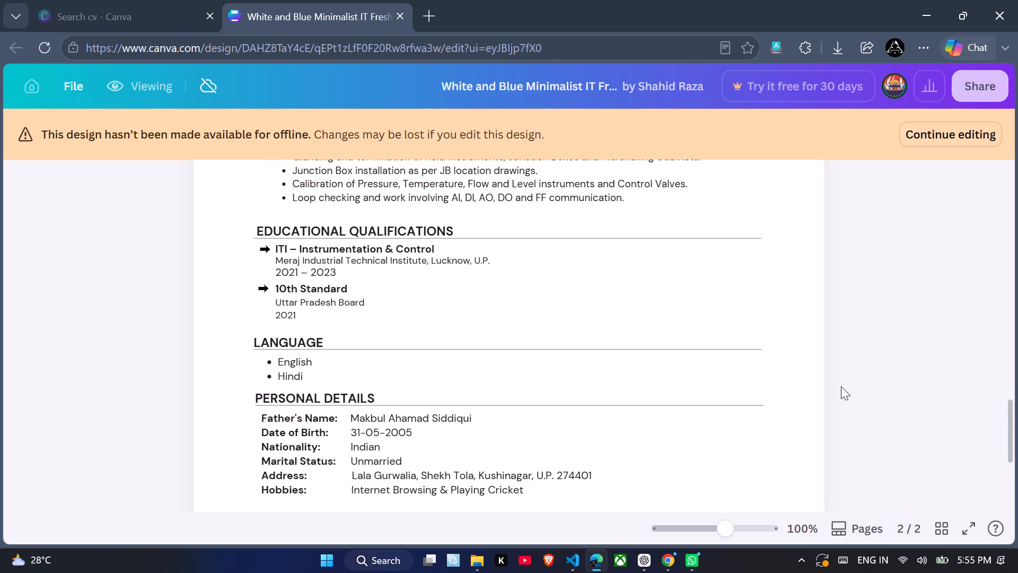
scroll(841, 386, up, 2)
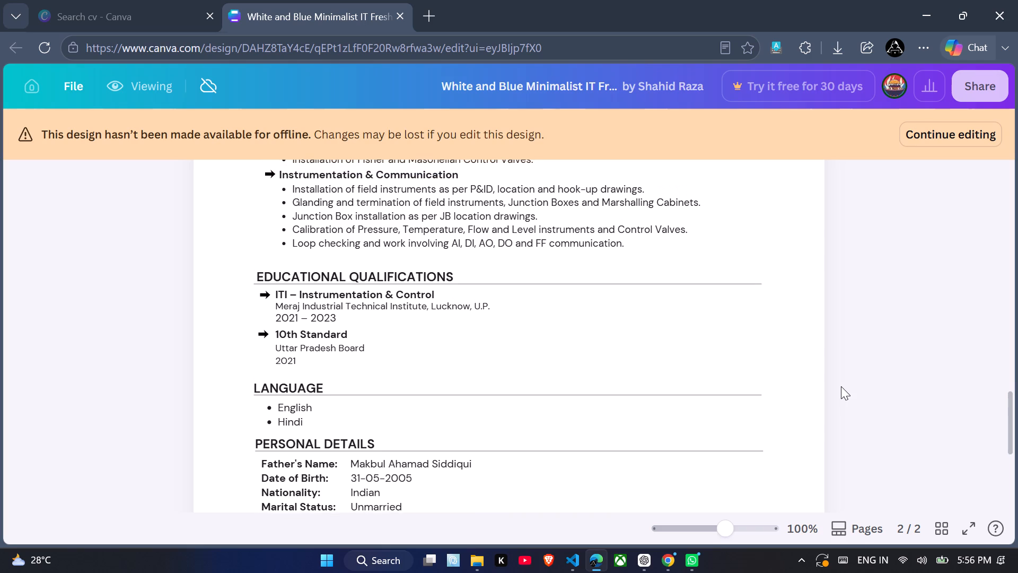
scroll(841, 386, up, 2)
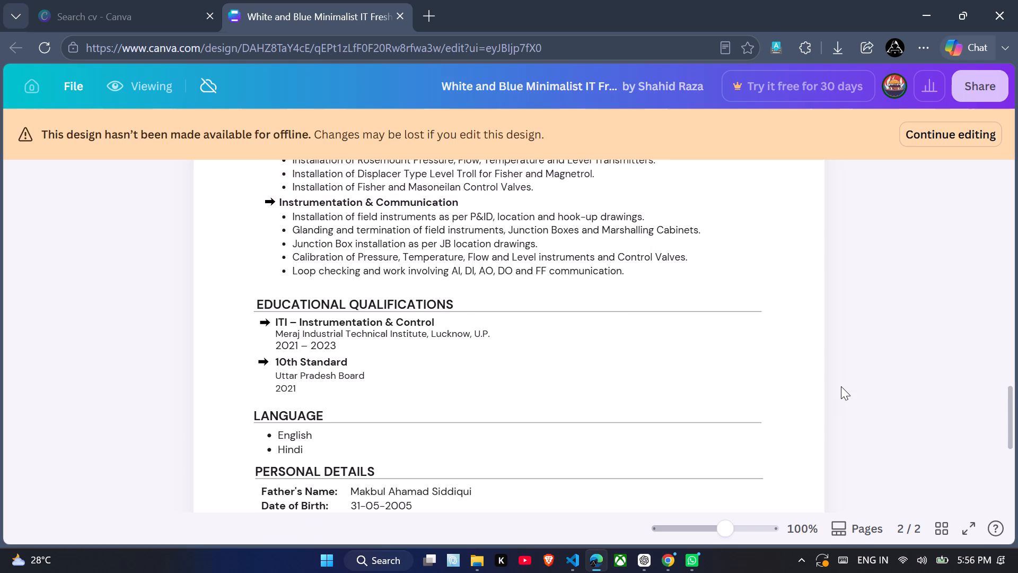
scroll(841, 386, up, 2)
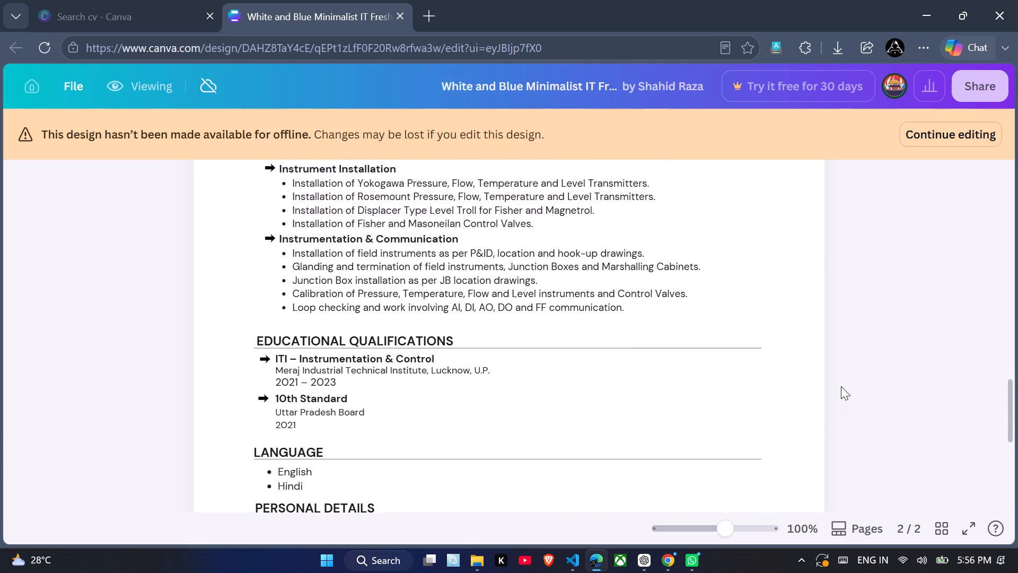
scroll(841, 386, up, 2)
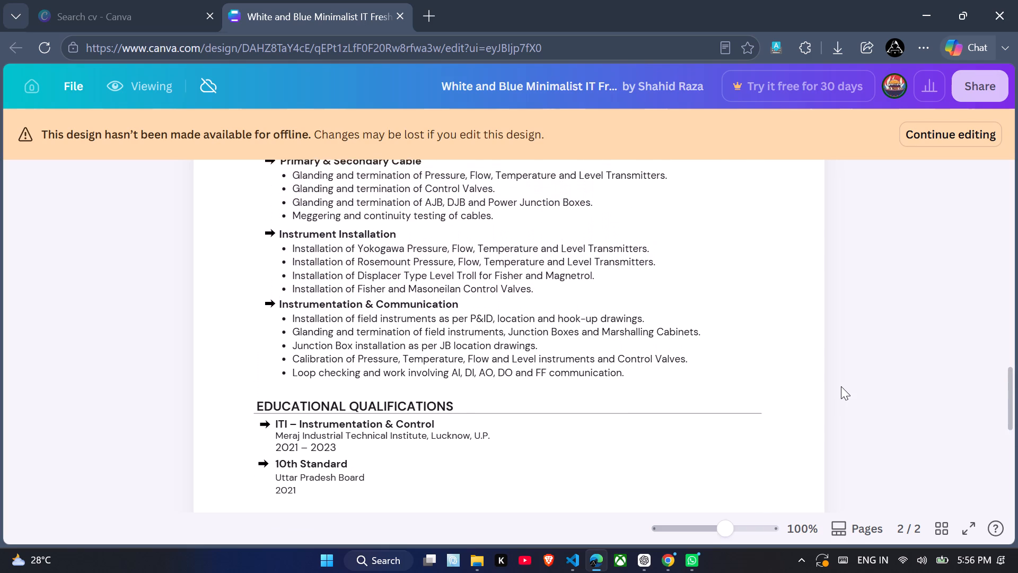
scroll(841, 386, up, 2)
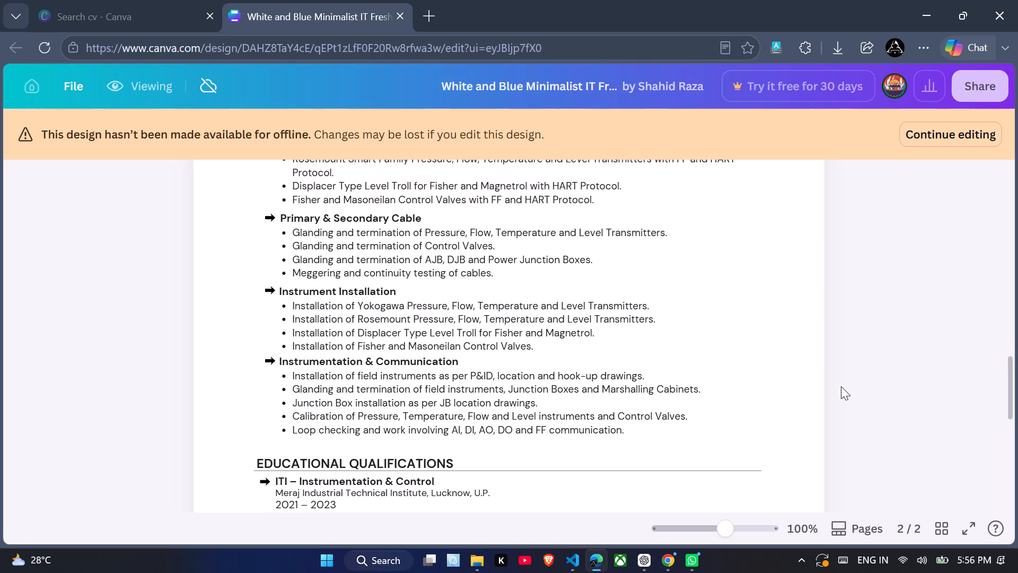
scroll(841, 386, up, 2)
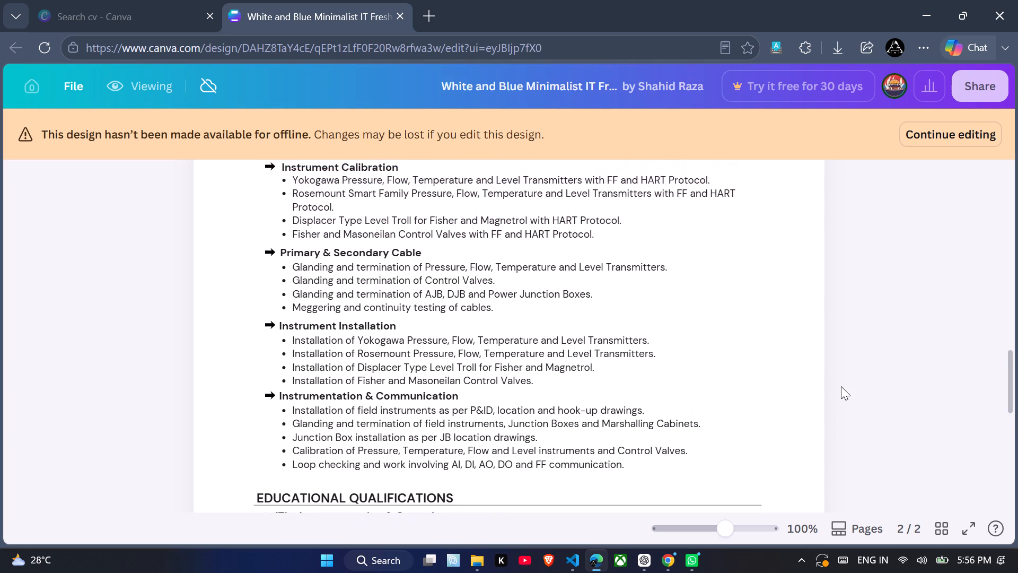
scroll(841, 386, up, 2)
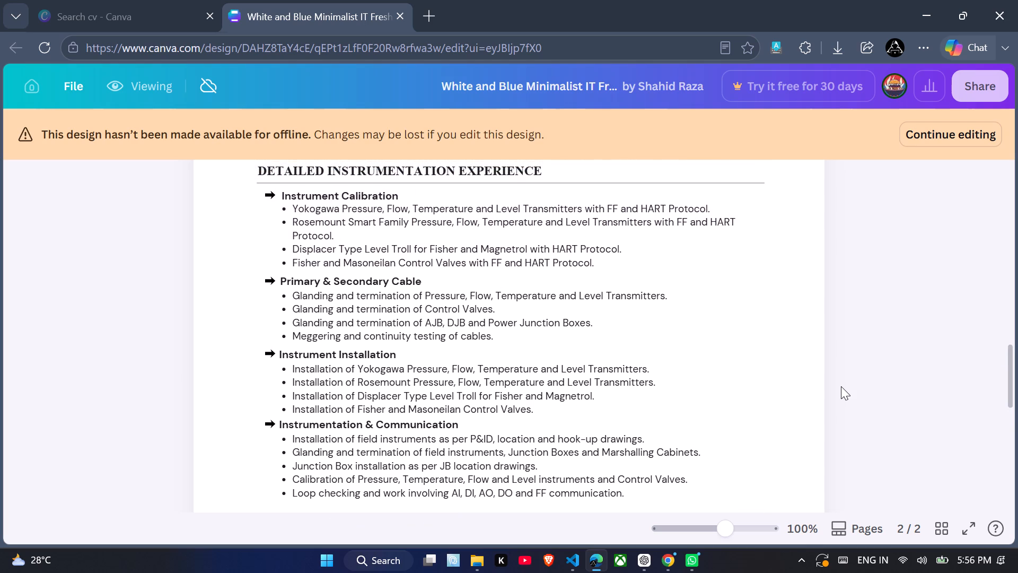
scroll(841, 386, down, 5)
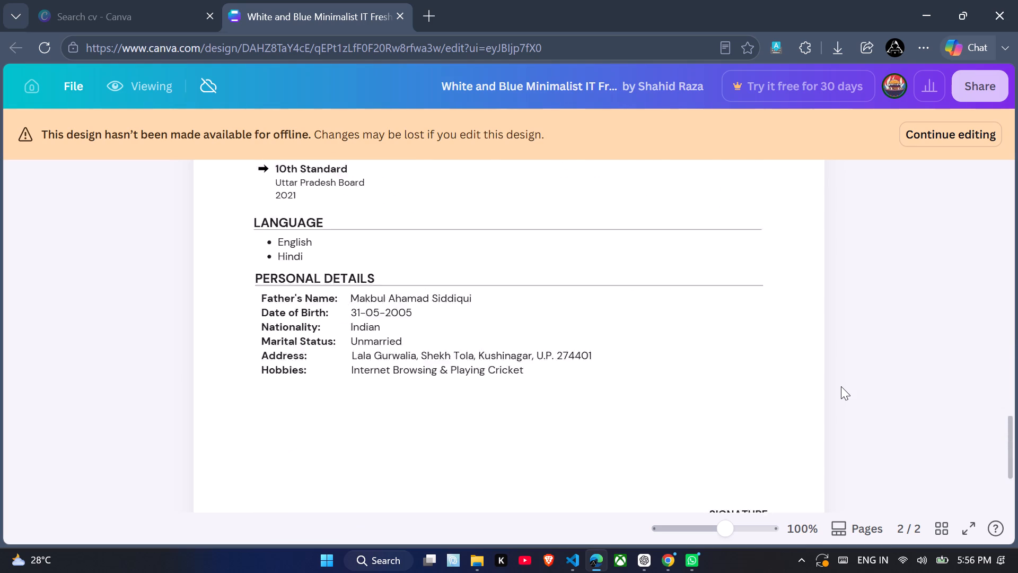
scroll(841, 386, down, 2)
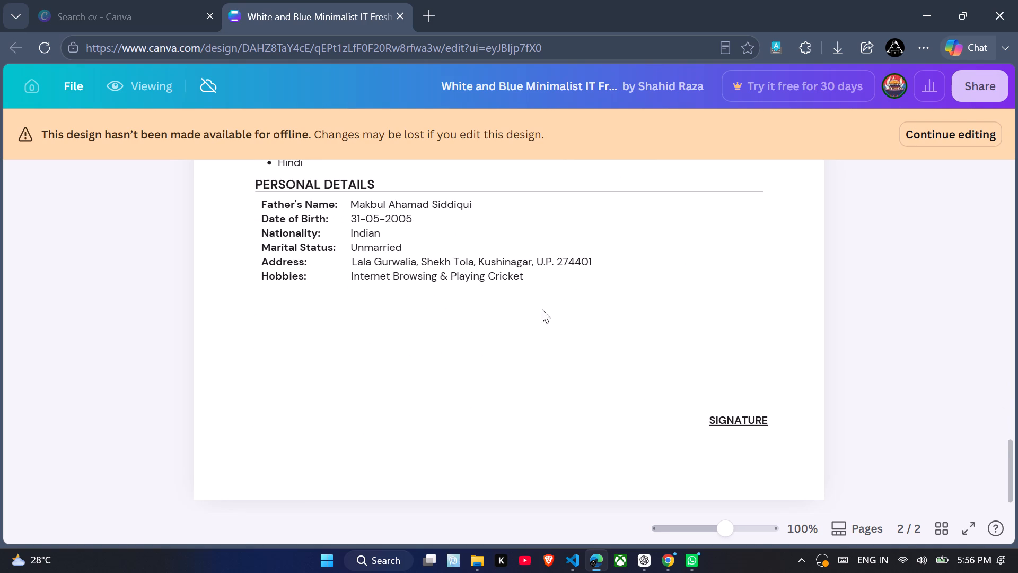
Review the CV from the signature on page 2 back up to the name header on page 1, checking section layout and spacing.
scroll(576, 323, up, 2)
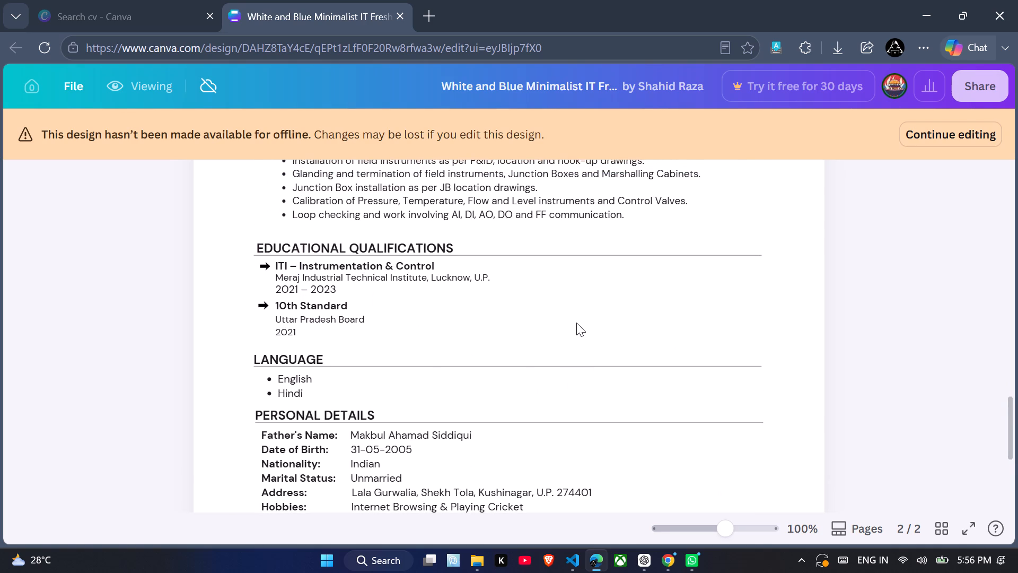
scroll(576, 323, up, 2)
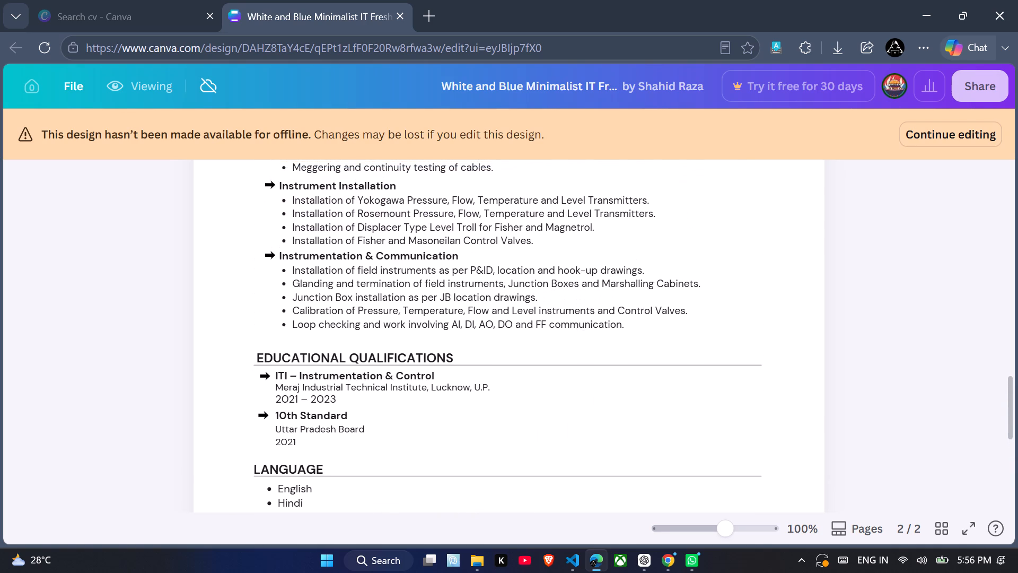
scroll(576, 323, up, 4)
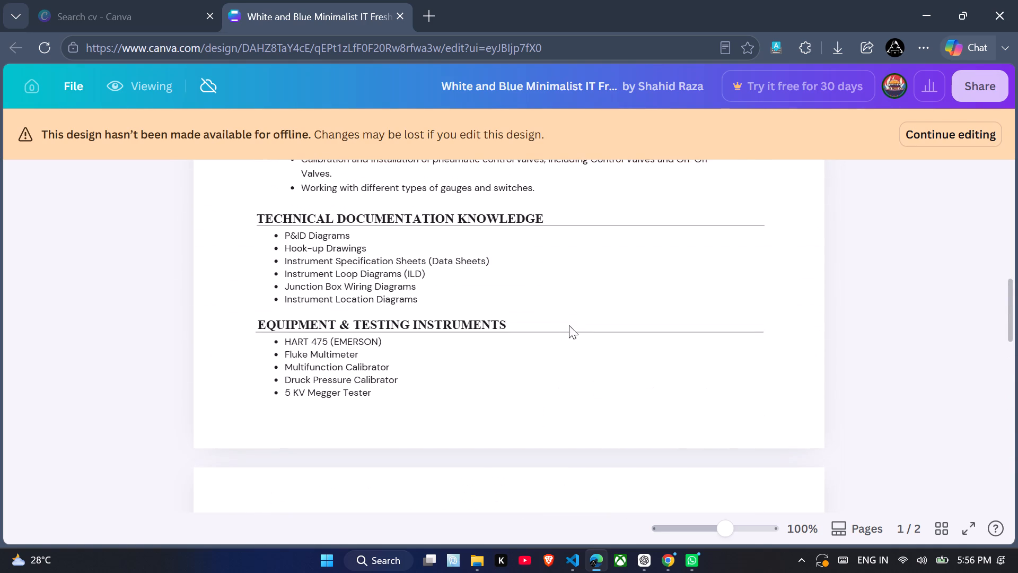
scroll(479, 346, up, 4)
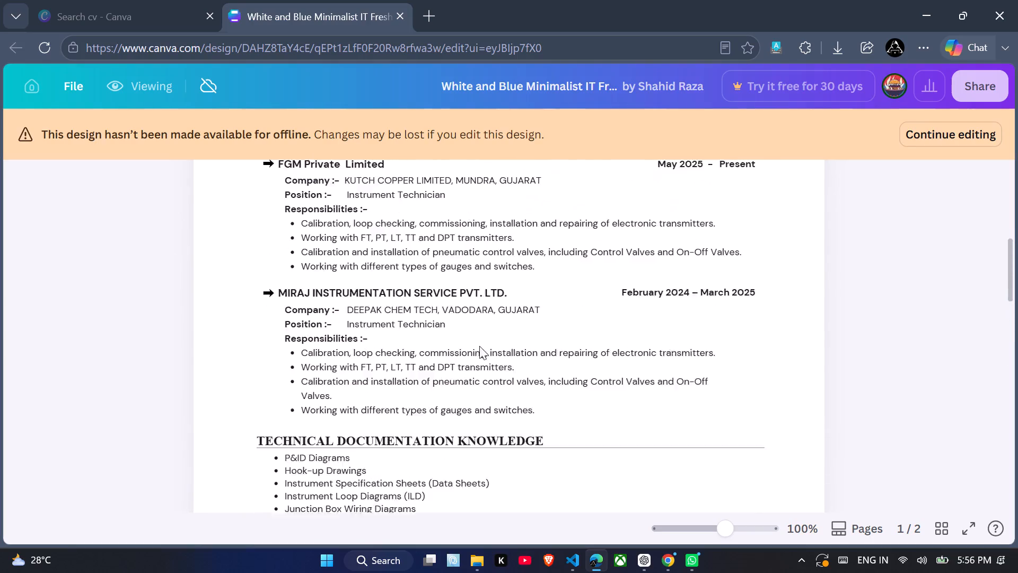
scroll(479, 346, up, 2)
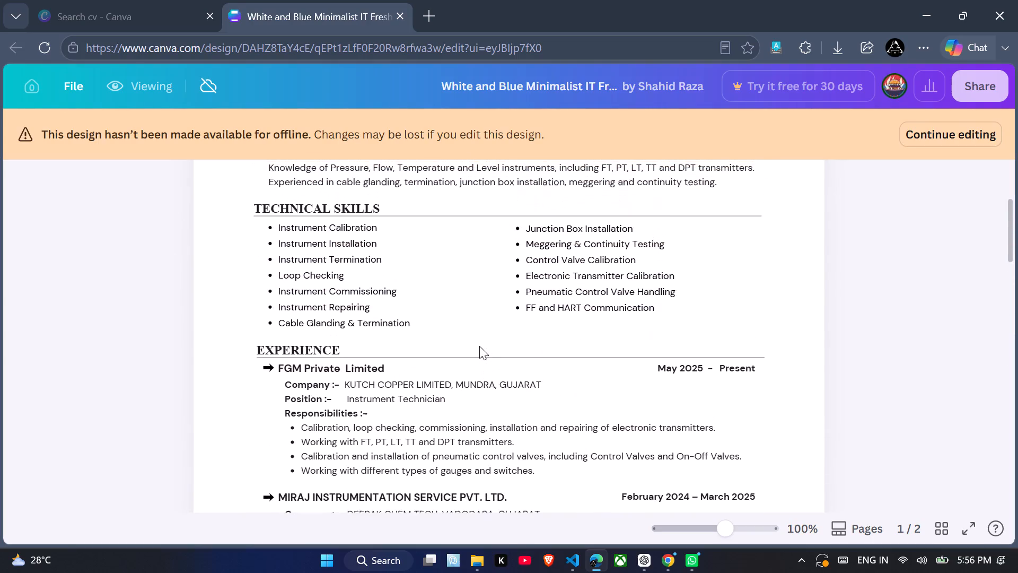
click(400, 326)
scroll(400, 326, up, 2)
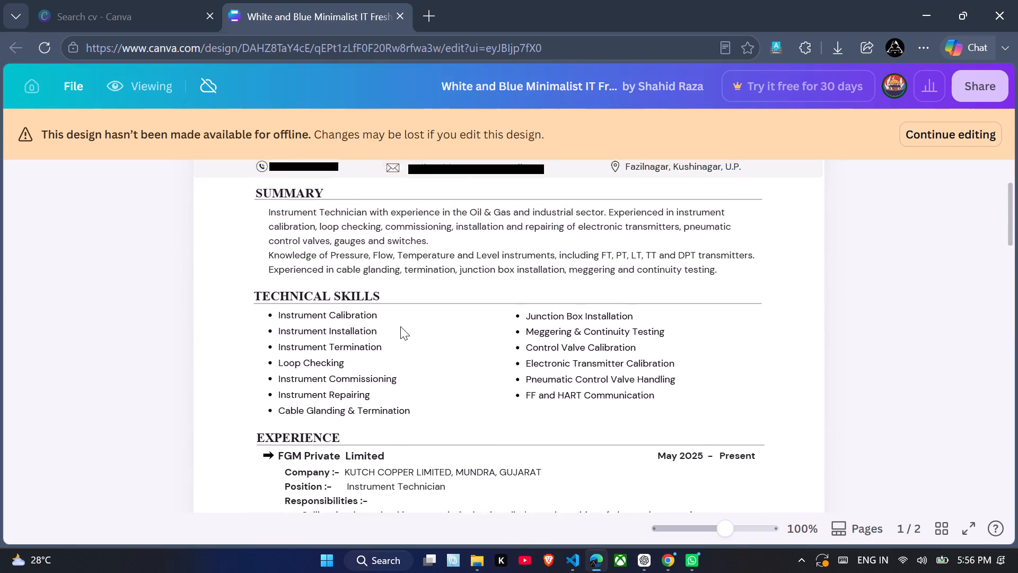
scroll(400, 326, up, 1)
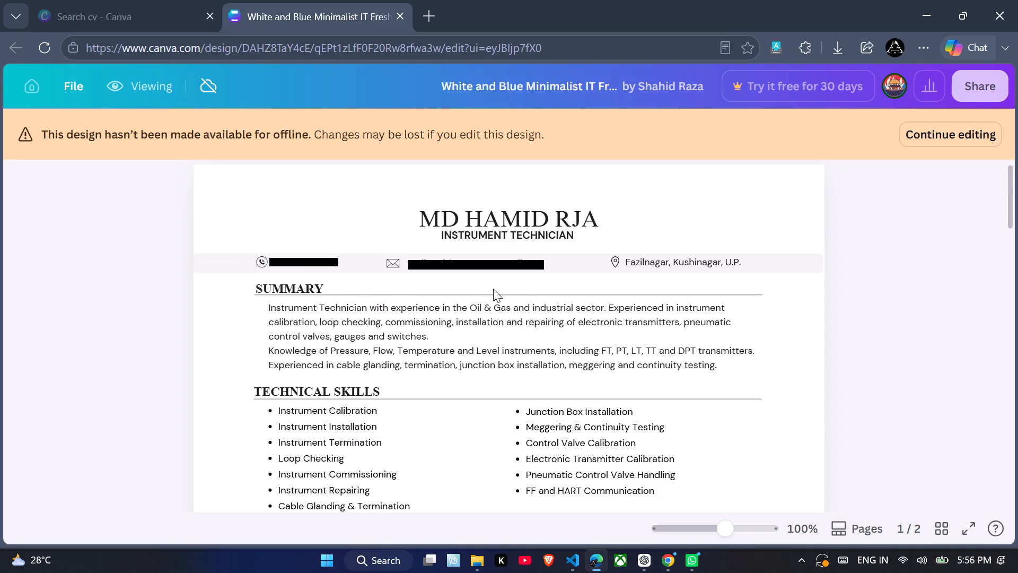
Review both pages from the Summary down to the signature, checking that headings, lists and spacing are consistent.
scroll(476, 338, down, 1)
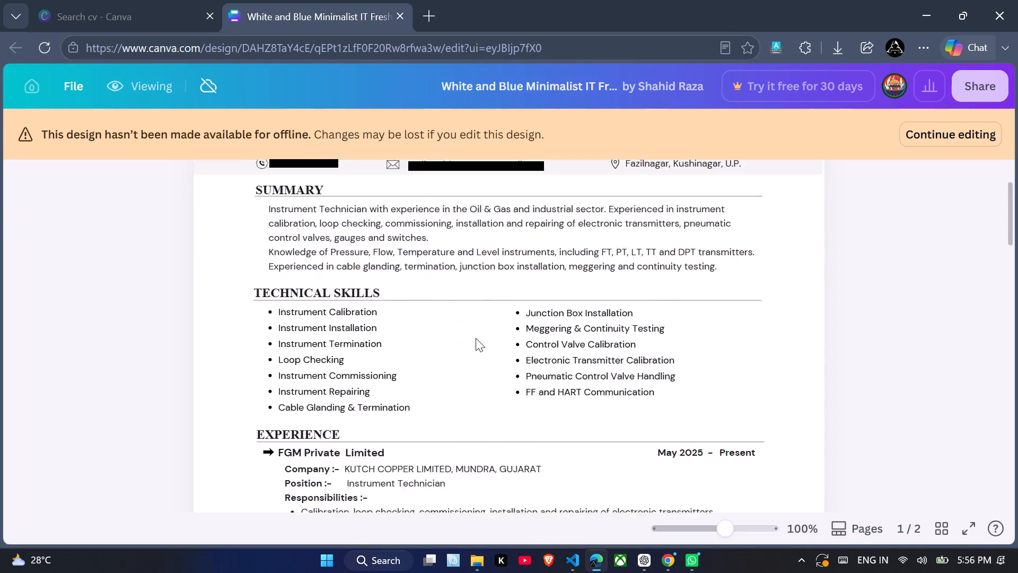
scroll(476, 338, down, 3)
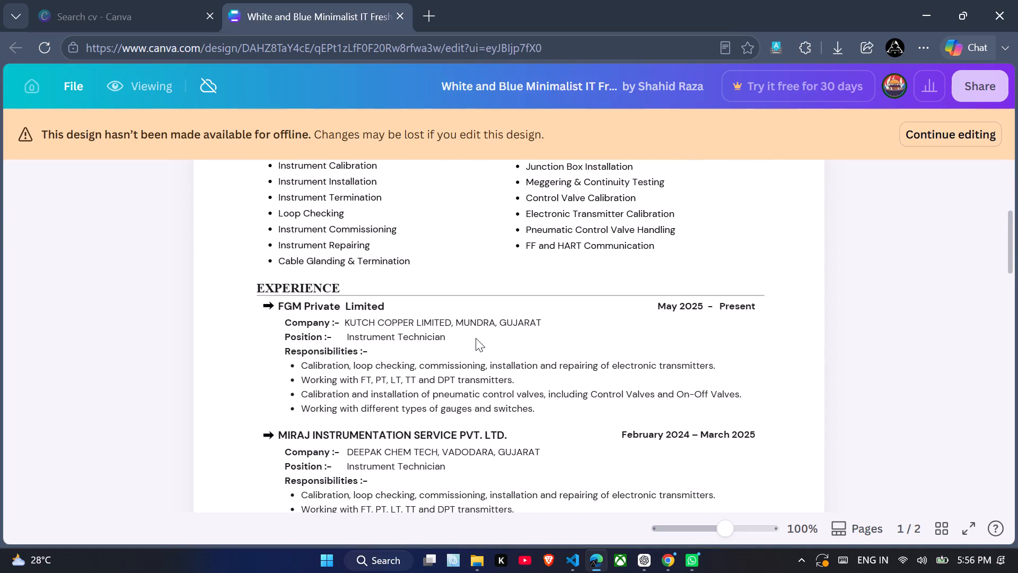
scroll(476, 338, down, 3)
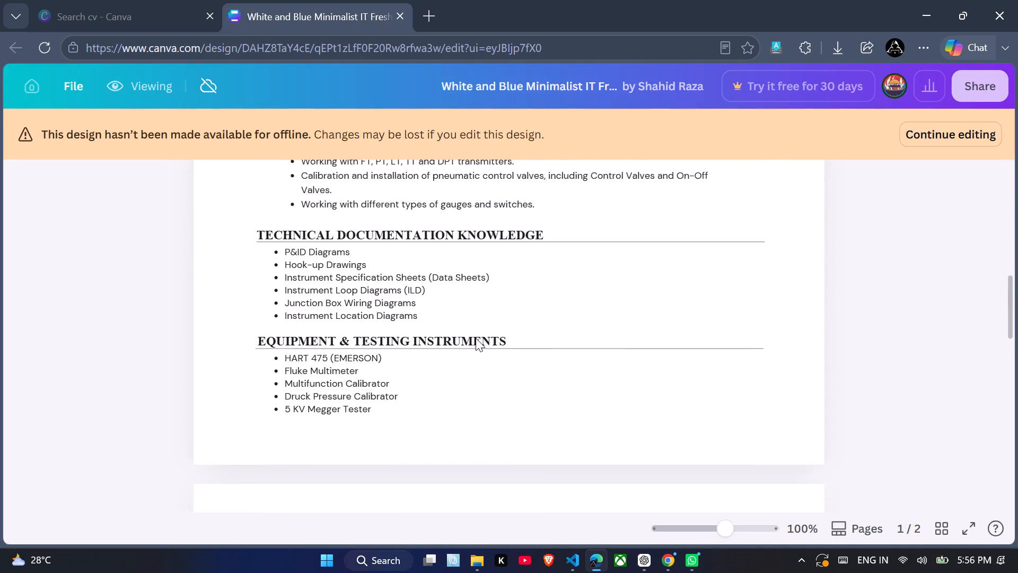
scroll(476, 338, down, 6)
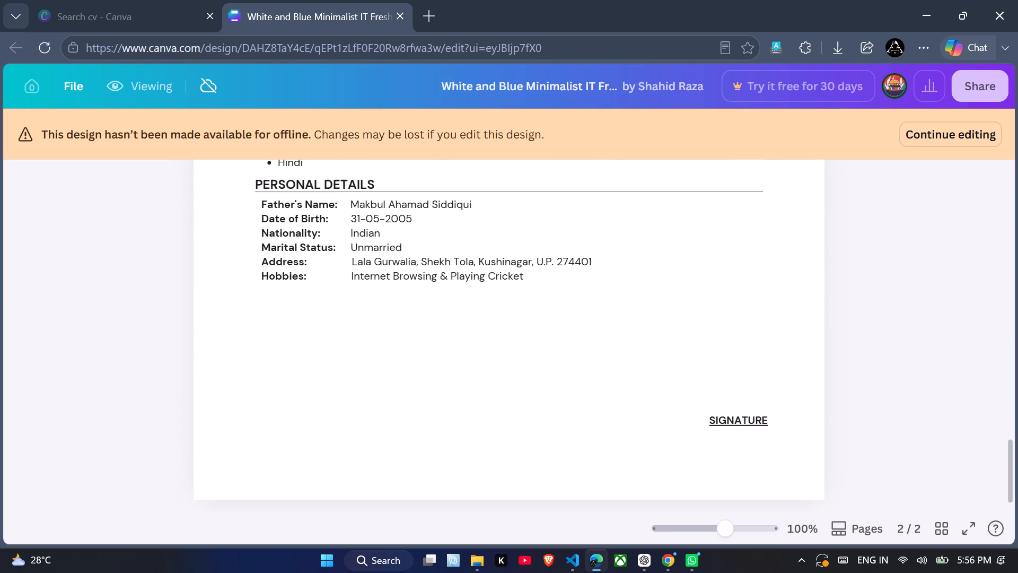
click(488, 276)
Switch the design from viewing back to editing despite it not being available offline.
click(929, 140)
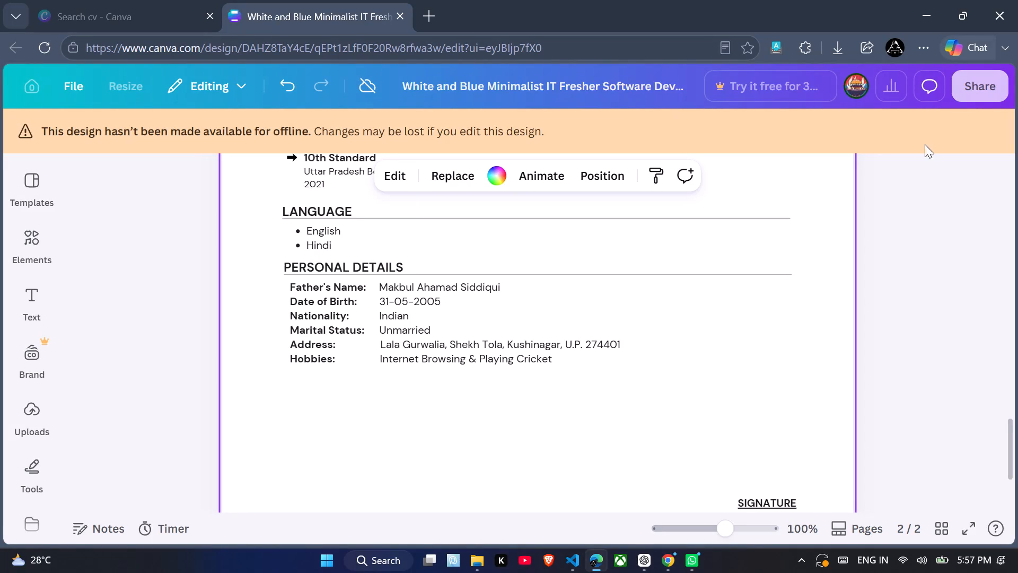
Check the Language and Personal Details sections and the placement of the SIGNATURE label at the end of page 2.
scroll(741, 372, down, 3)
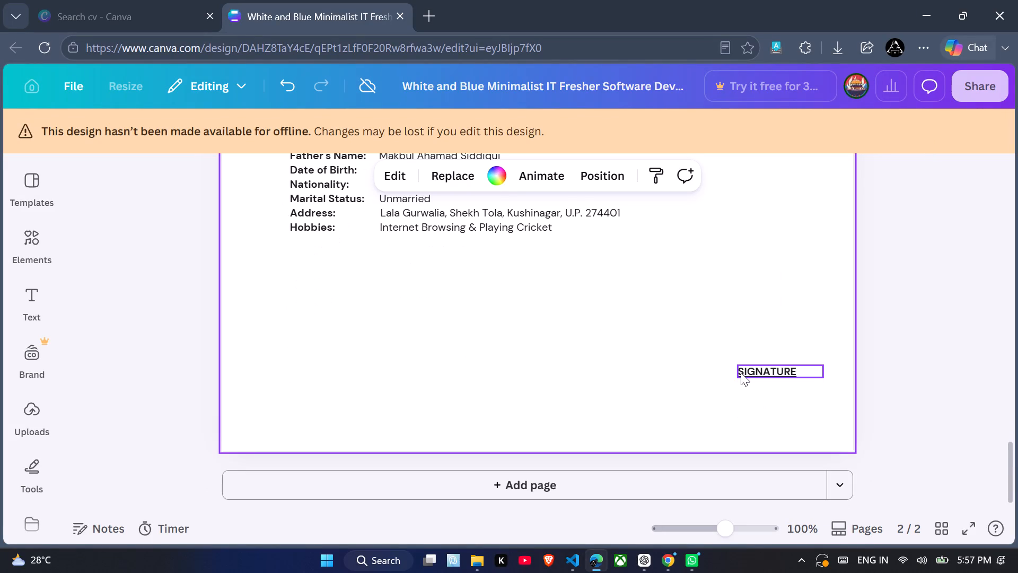
scroll(648, 389, up, 1)
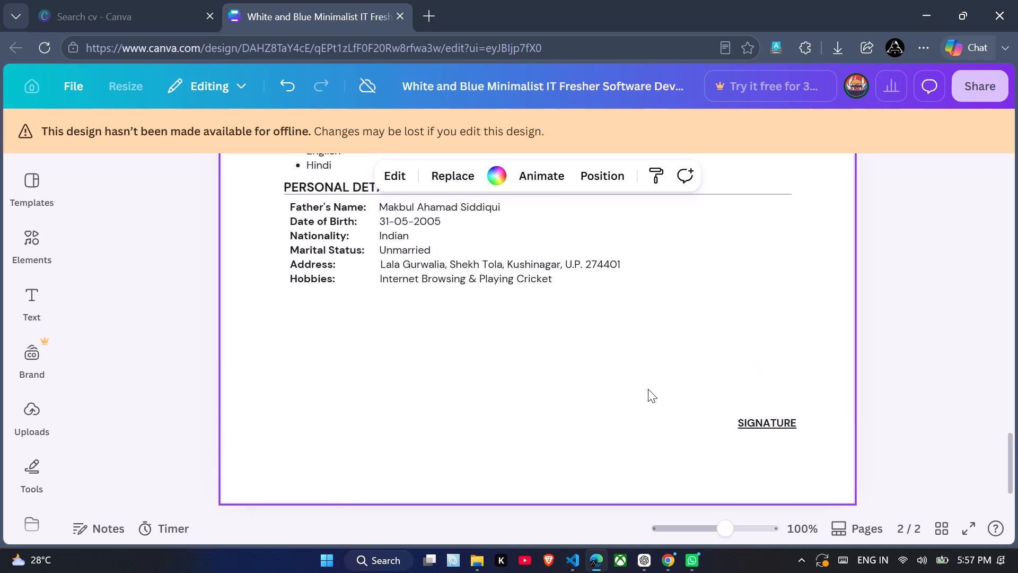
scroll(648, 389, up, 1)
scroll(898, 355, up, 1)
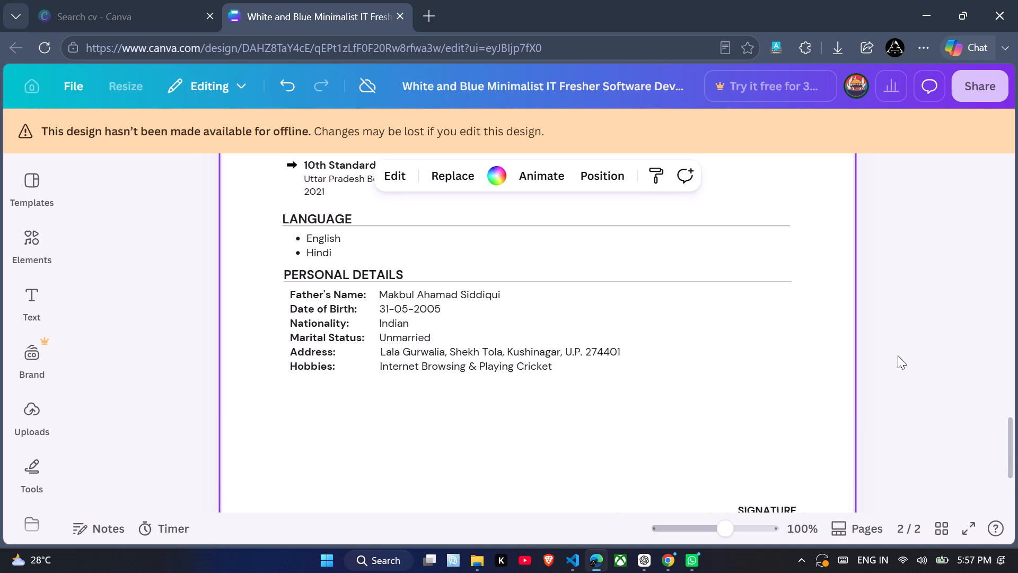
scroll(898, 355, down, 2)
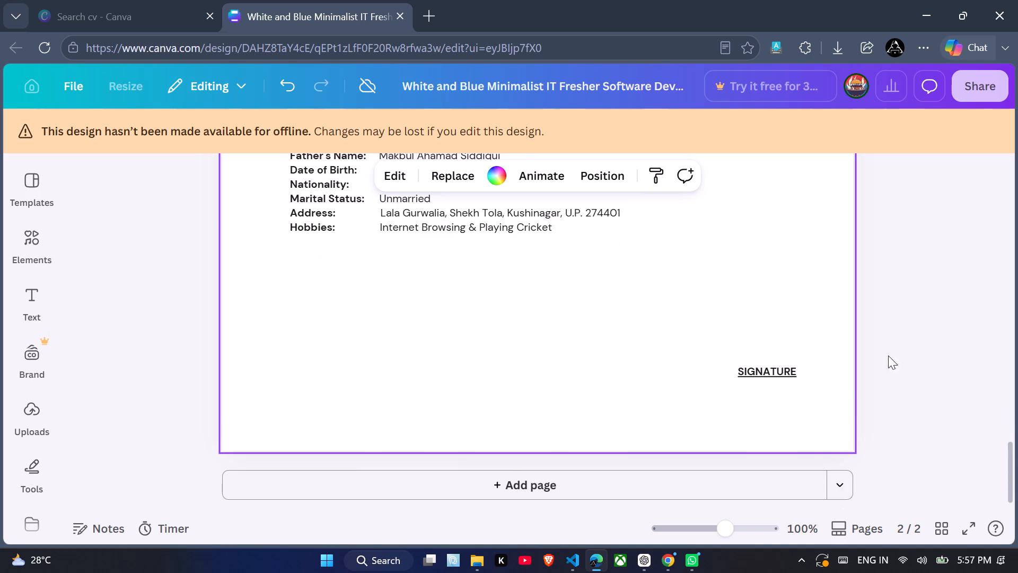
scroll(877, 356, up, 1)
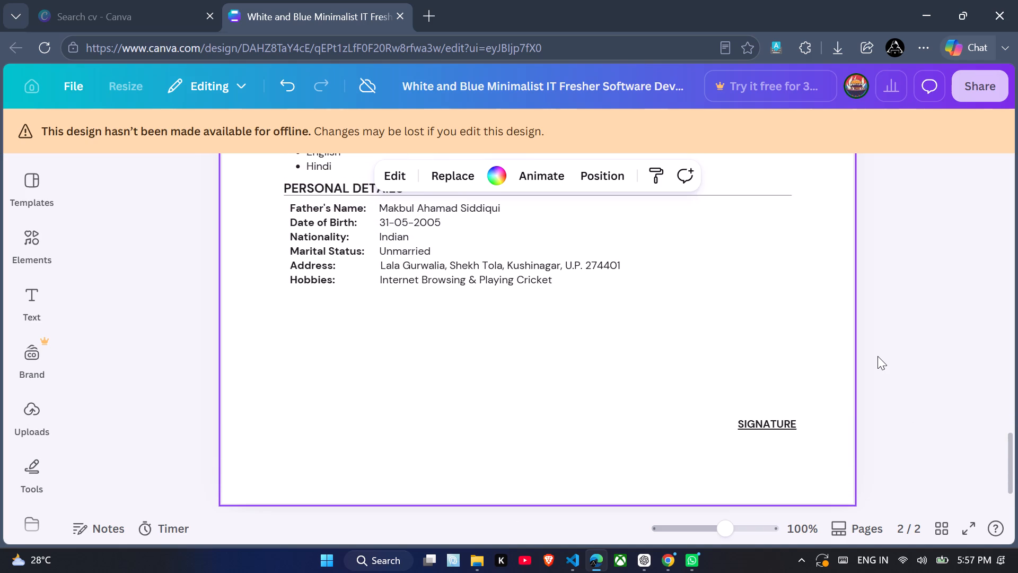
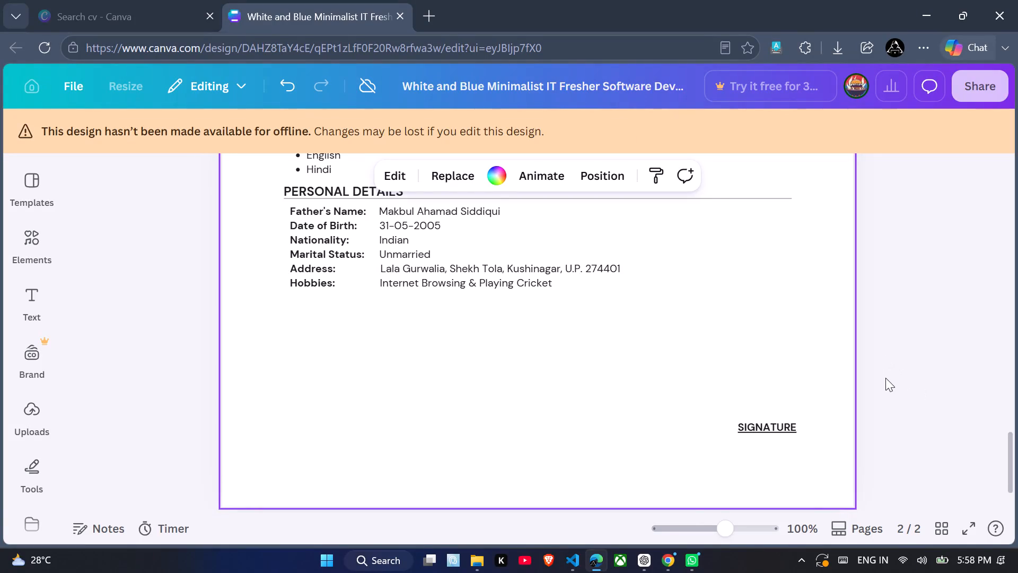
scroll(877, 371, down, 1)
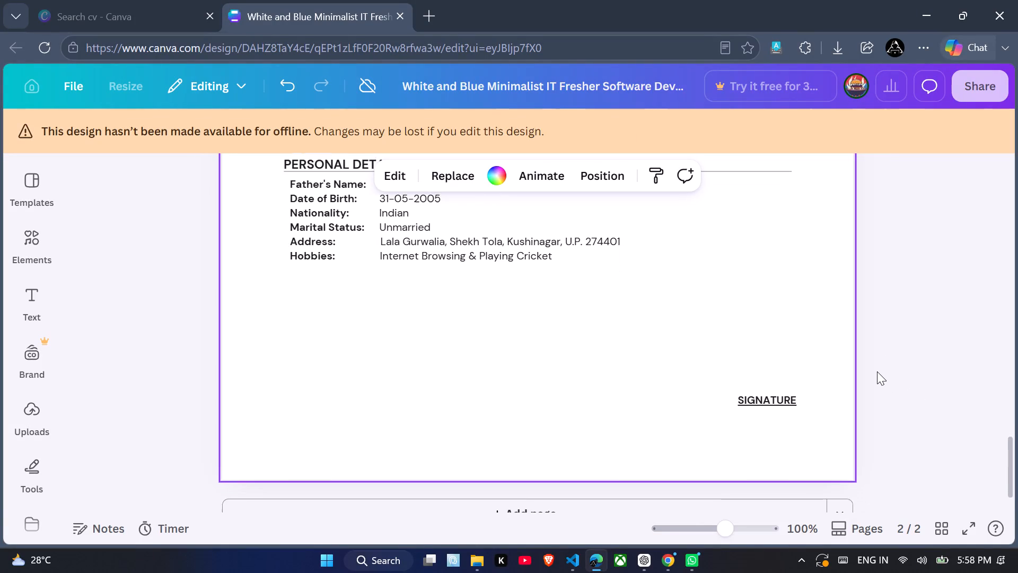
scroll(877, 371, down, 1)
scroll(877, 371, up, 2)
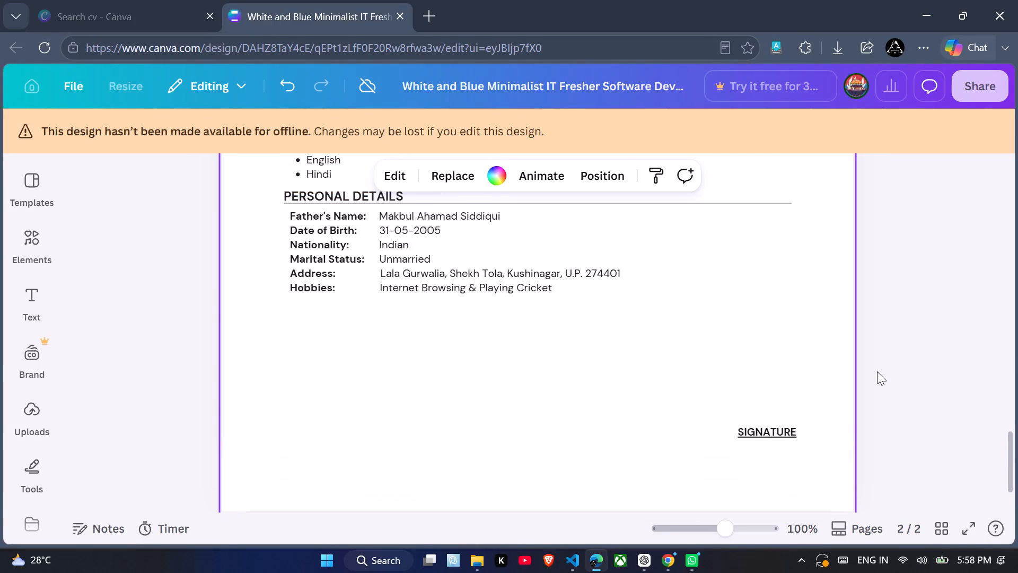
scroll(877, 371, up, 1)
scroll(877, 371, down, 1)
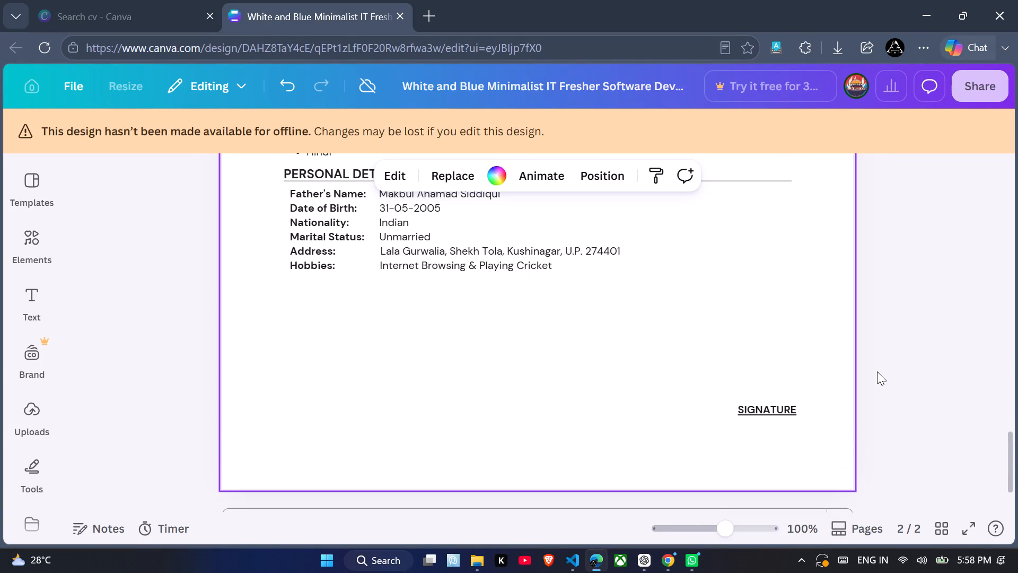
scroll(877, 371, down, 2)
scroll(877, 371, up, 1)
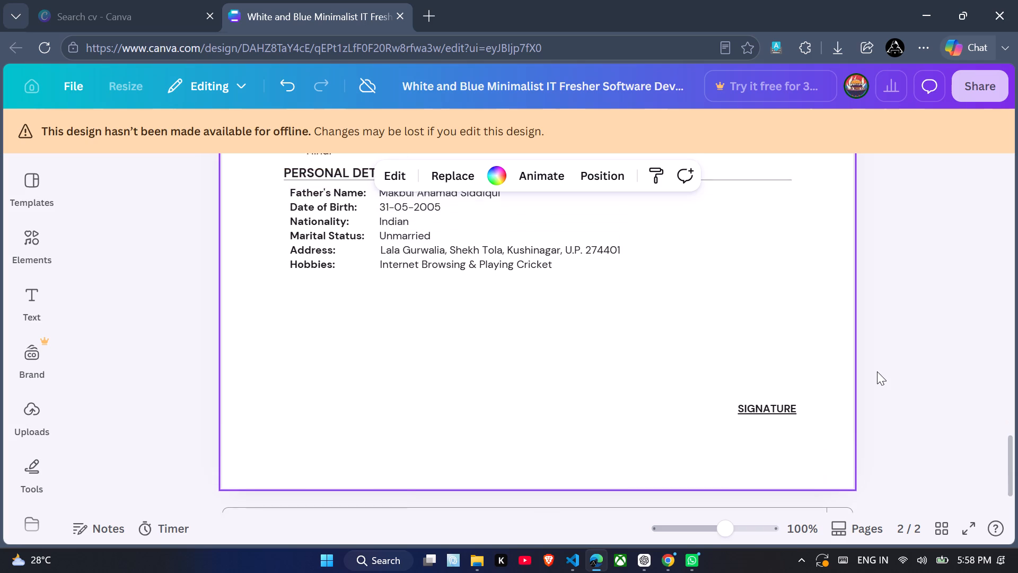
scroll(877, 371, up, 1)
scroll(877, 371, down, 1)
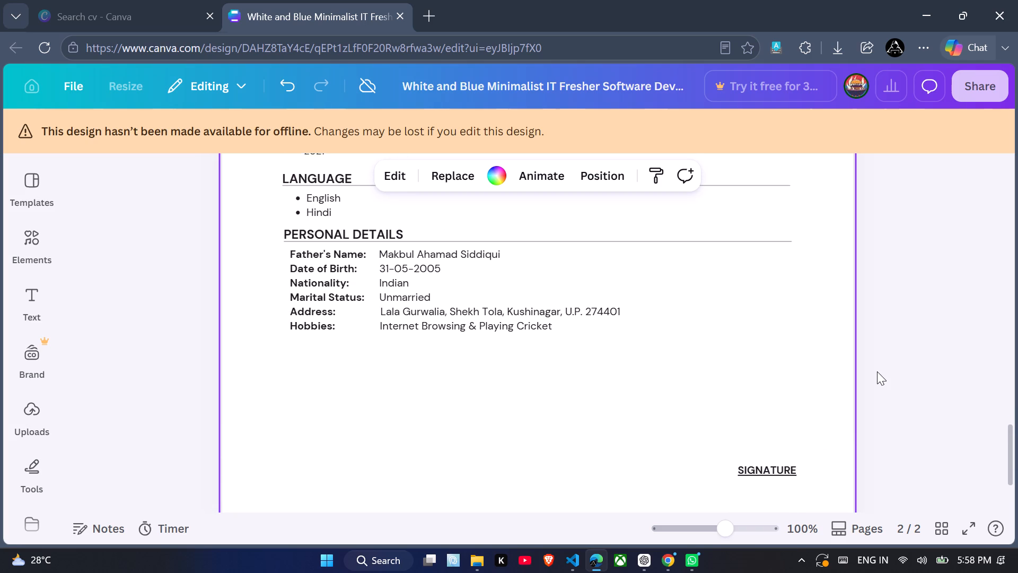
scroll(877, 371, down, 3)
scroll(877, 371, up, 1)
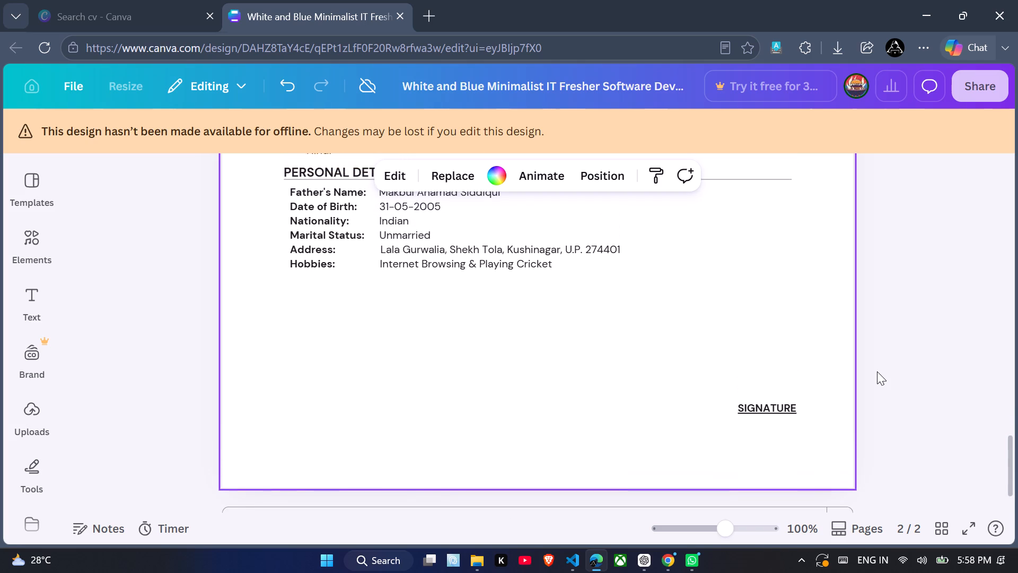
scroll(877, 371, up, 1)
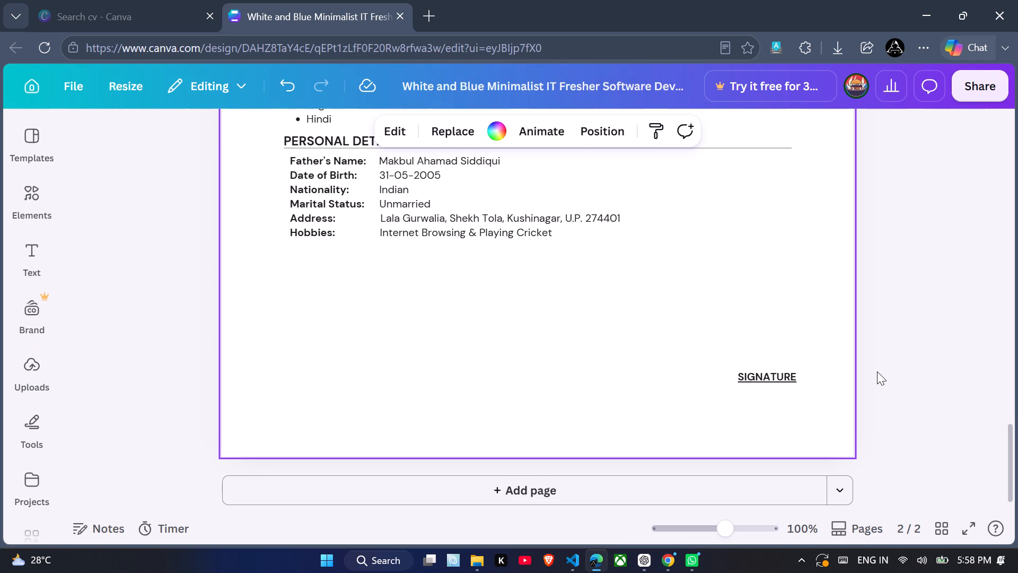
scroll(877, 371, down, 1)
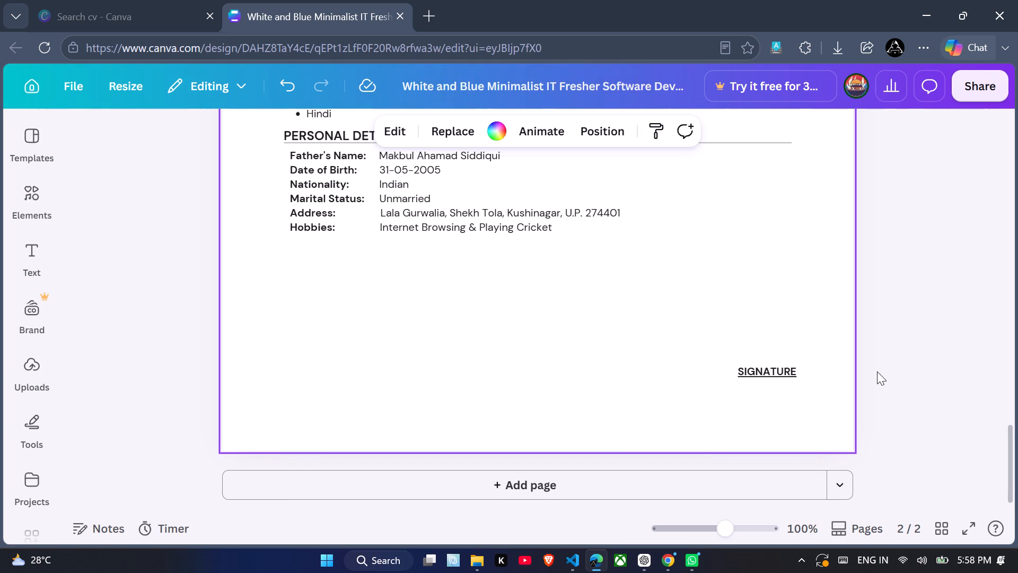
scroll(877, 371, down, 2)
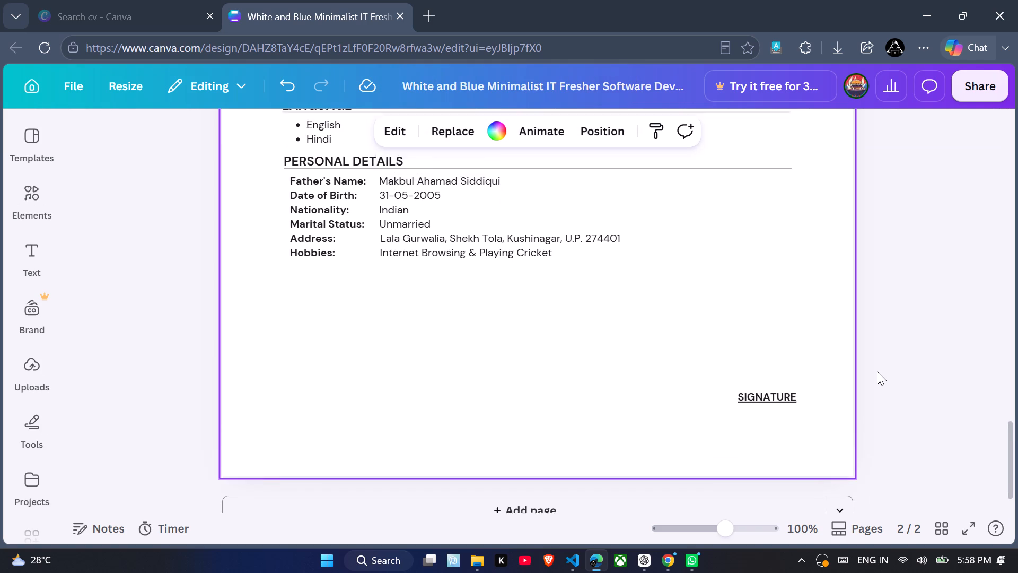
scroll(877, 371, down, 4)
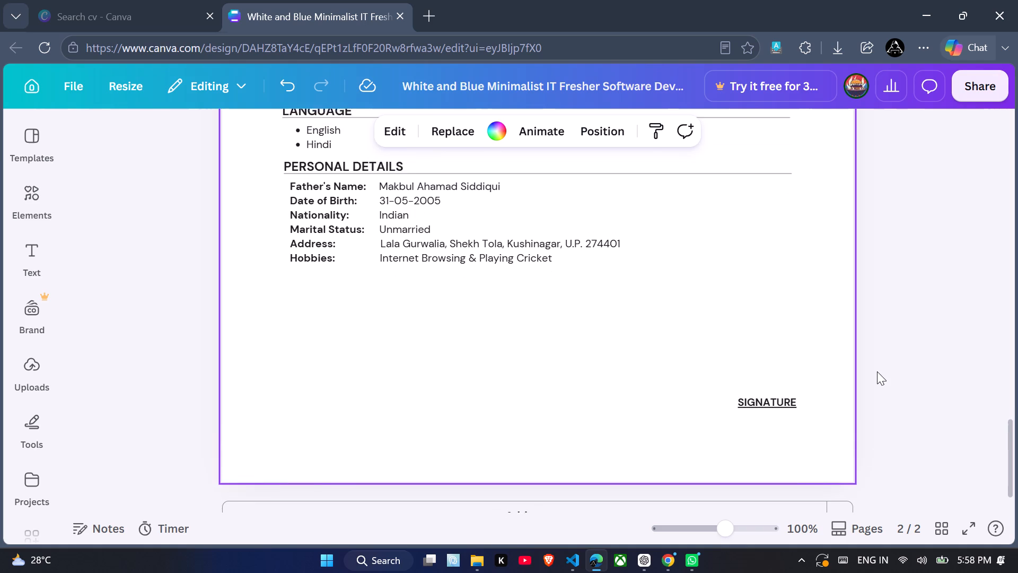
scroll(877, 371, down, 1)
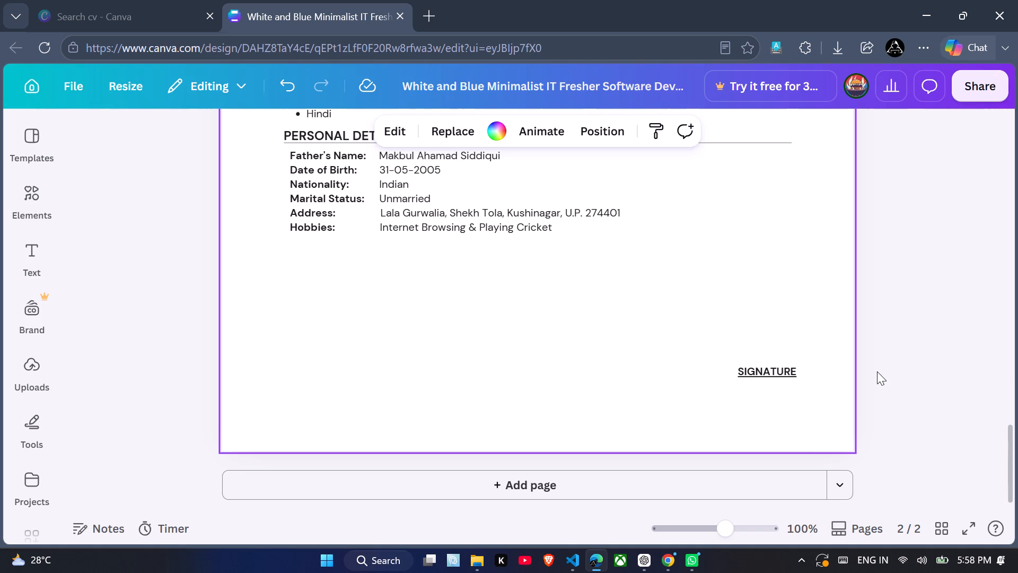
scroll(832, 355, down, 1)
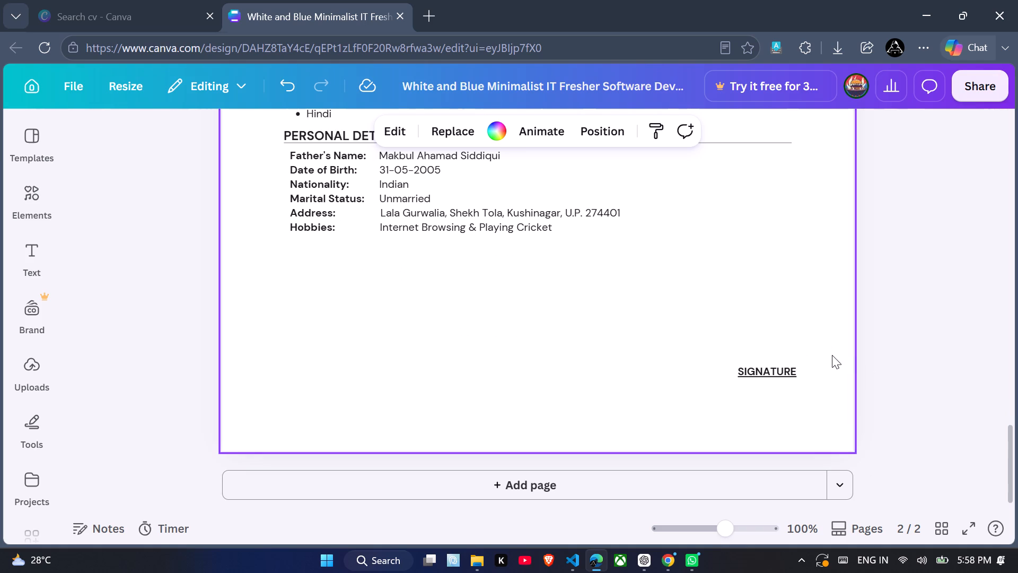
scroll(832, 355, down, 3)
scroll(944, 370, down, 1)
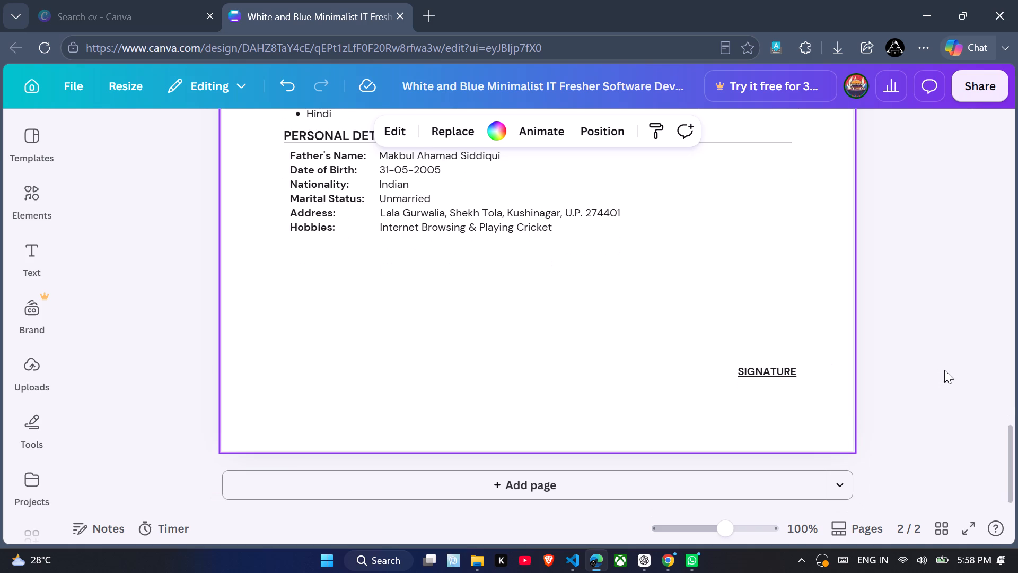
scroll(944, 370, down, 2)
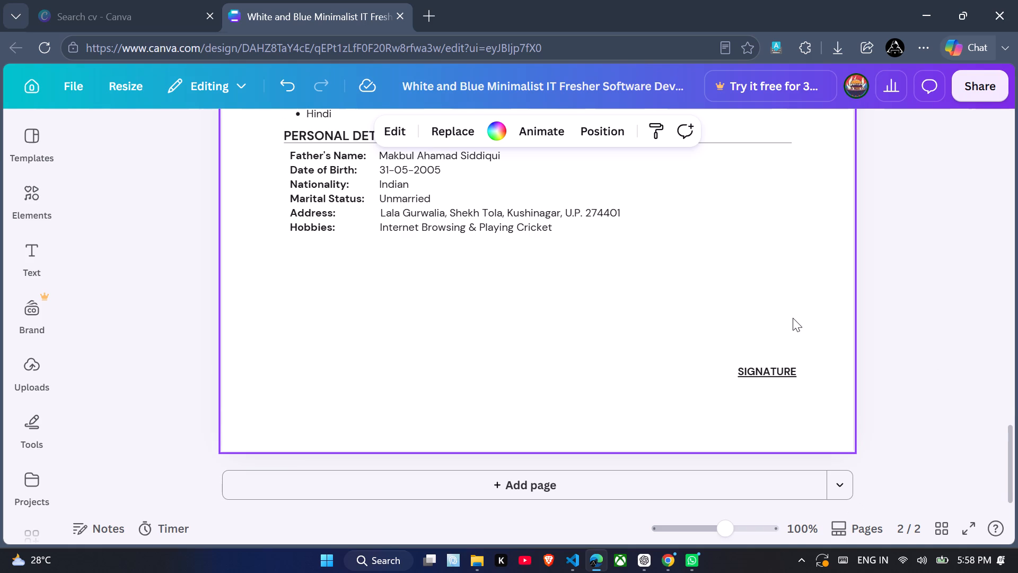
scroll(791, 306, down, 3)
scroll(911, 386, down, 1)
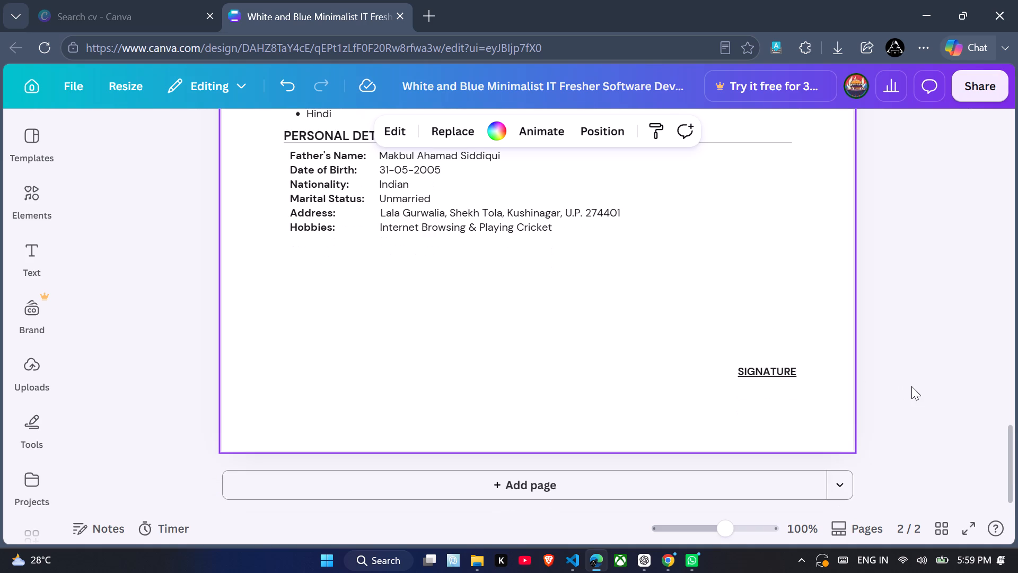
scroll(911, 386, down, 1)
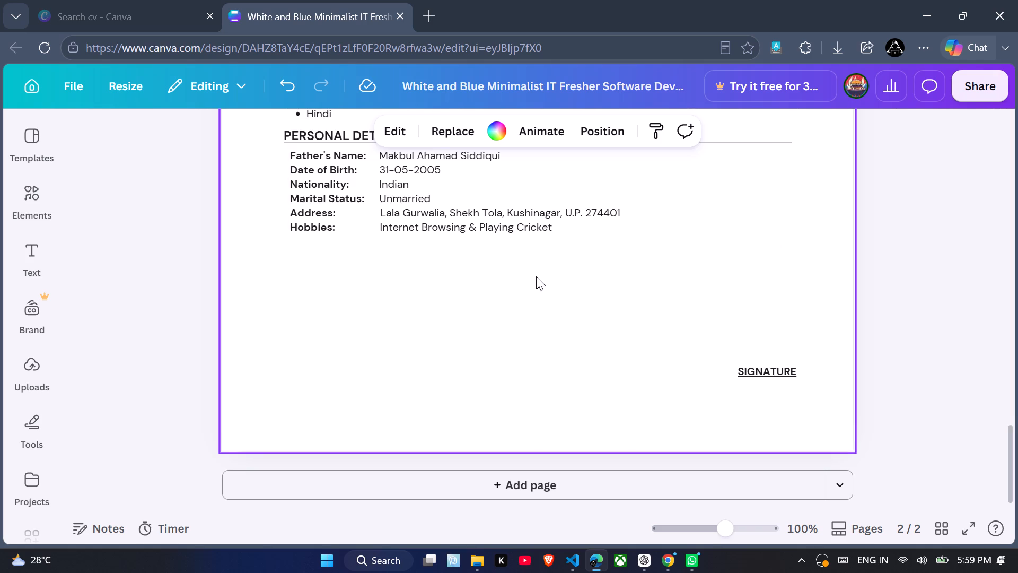
Duplicate the PERSONAL DETAILS heading, place the copy in the blank area above the SIGNATURE label, and narrow its text box.
scroll(536, 276, up, 1)
click(396, 207)
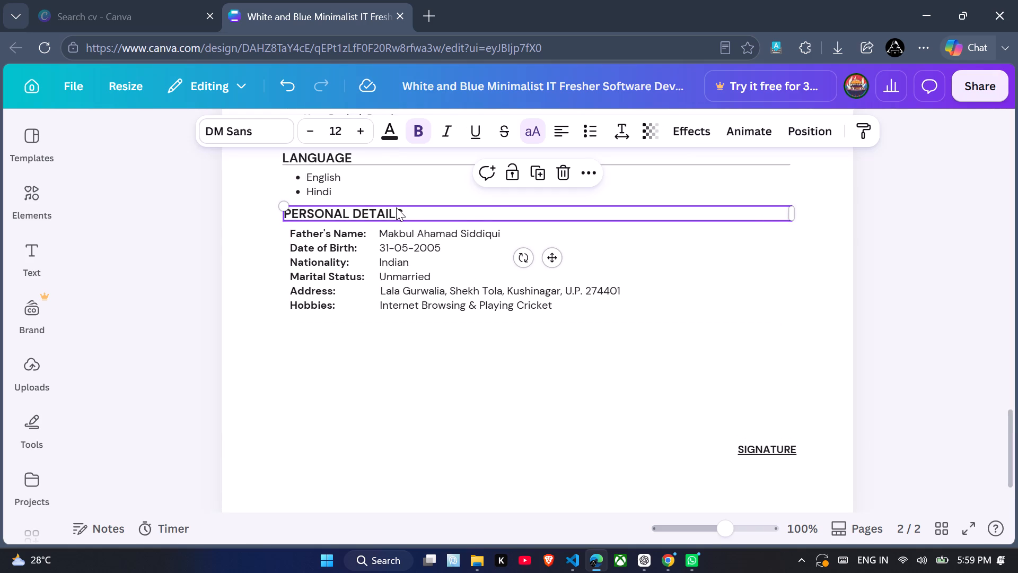
click(536, 172)
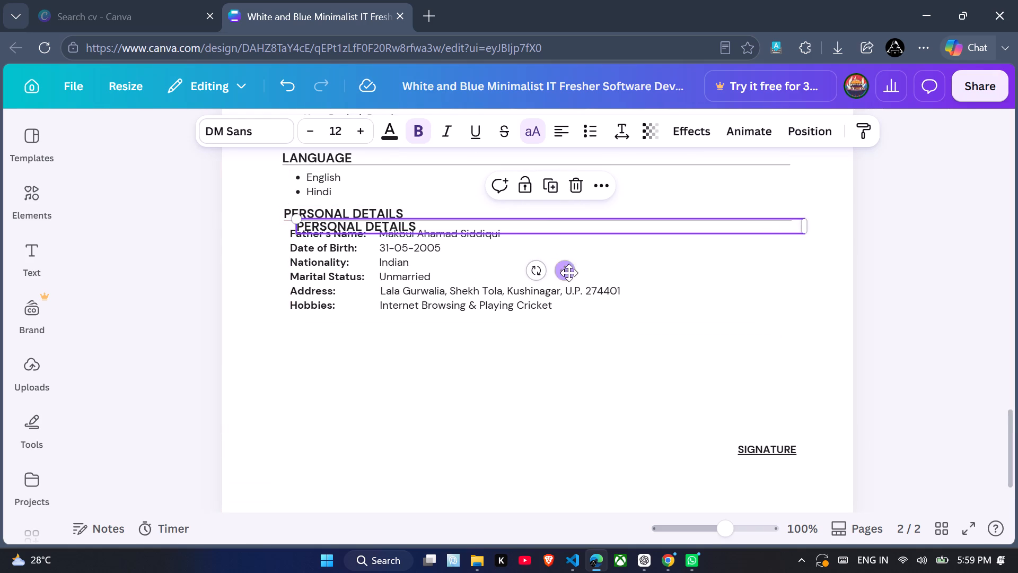
drag(565, 275, 688, 426)
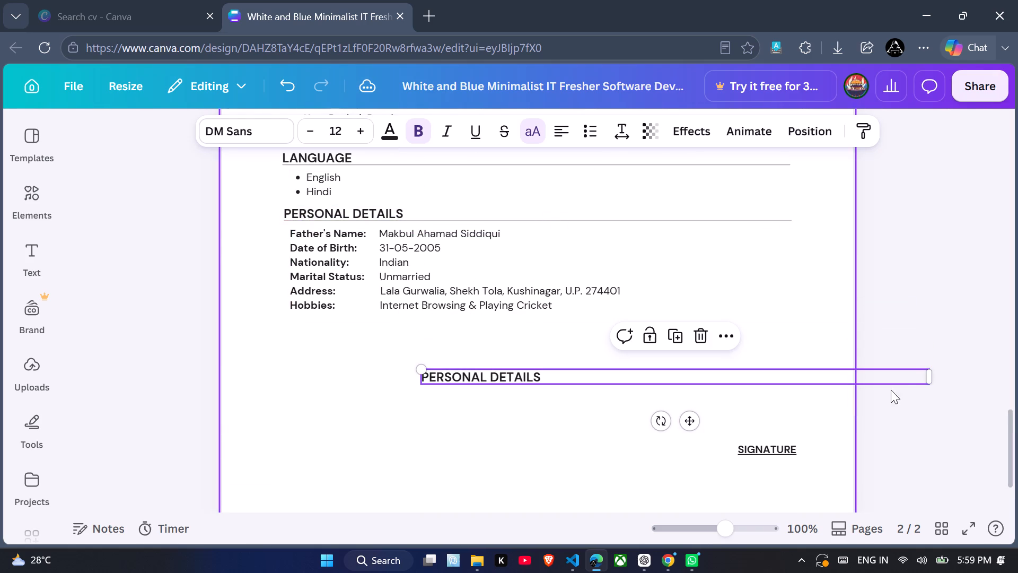
drag(933, 374, 595, 395)
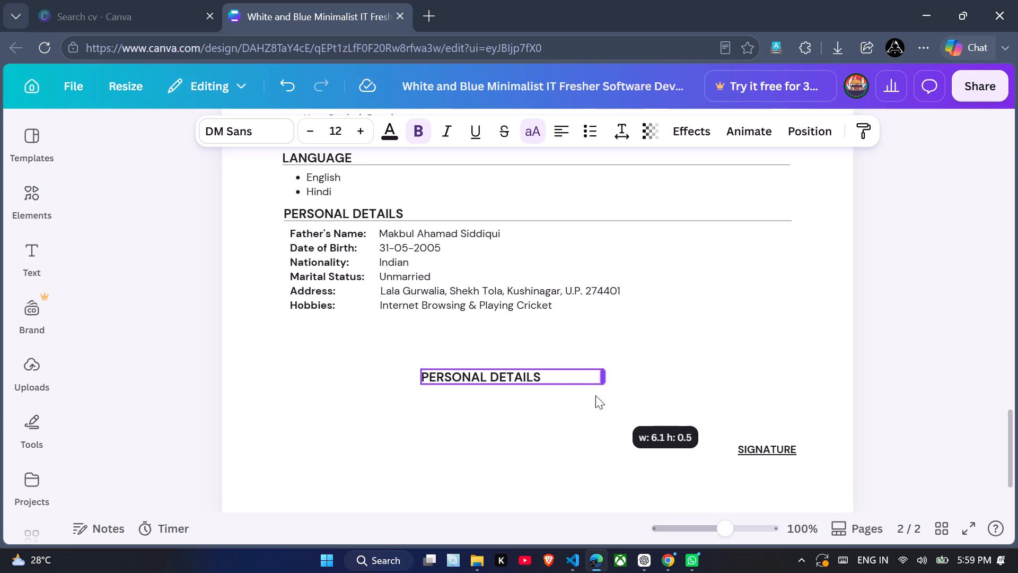
drag(595, 395, 566, 391)
Replace the copied heading's text with the candidate's name and narrow the text box closer to the text.
double_click(542, 377)
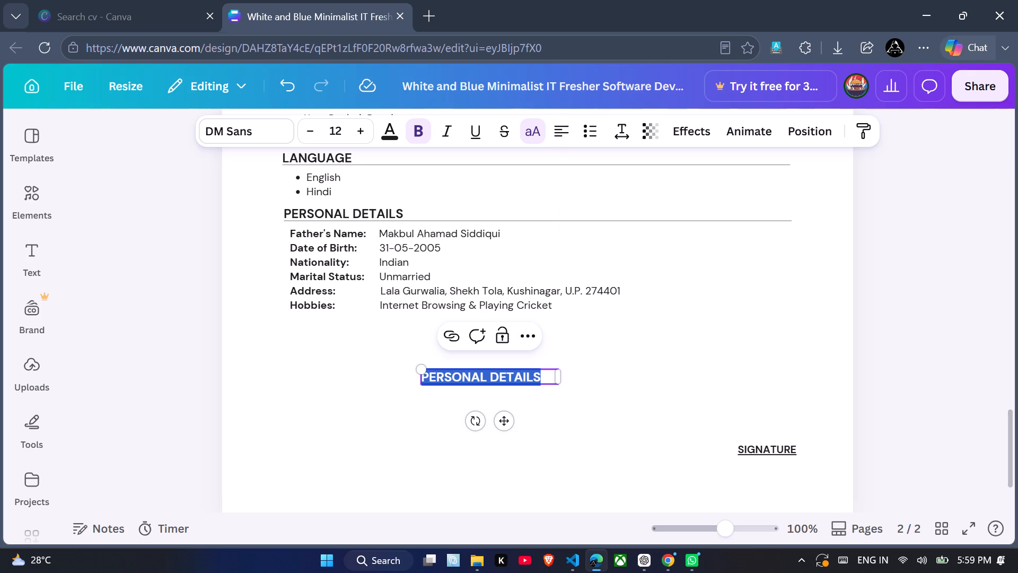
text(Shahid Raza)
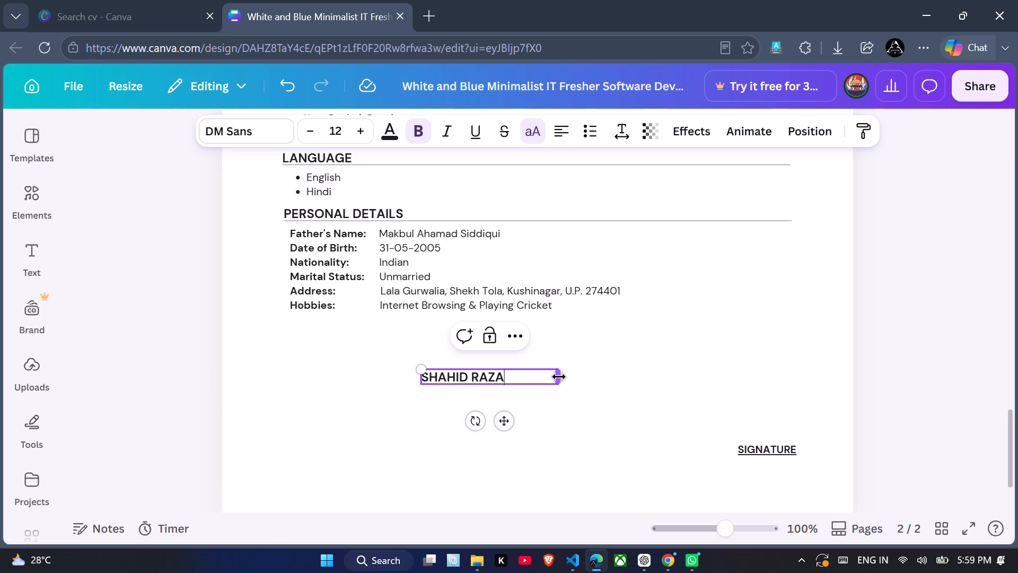
drag(559, 377, 533, 380)
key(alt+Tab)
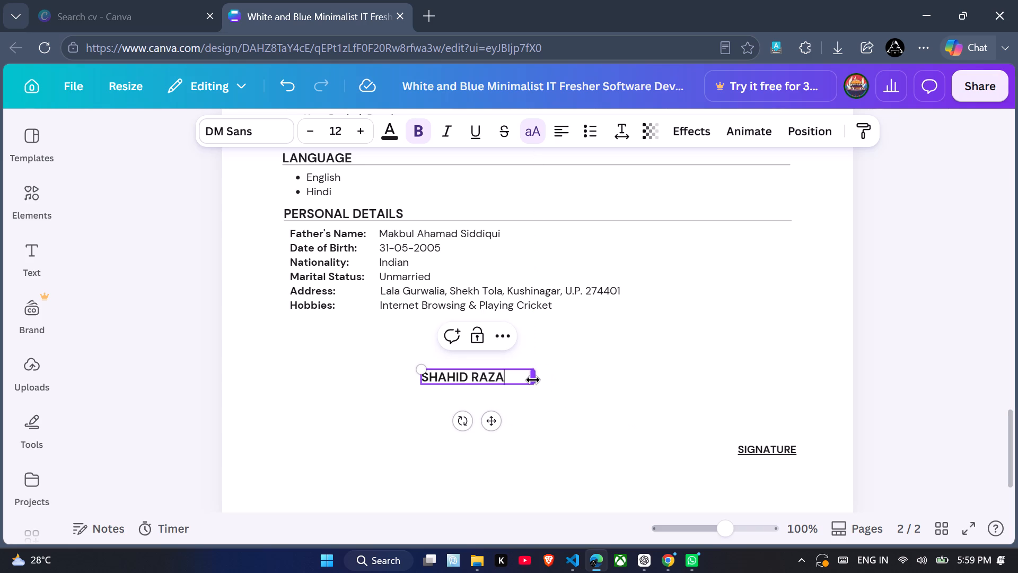
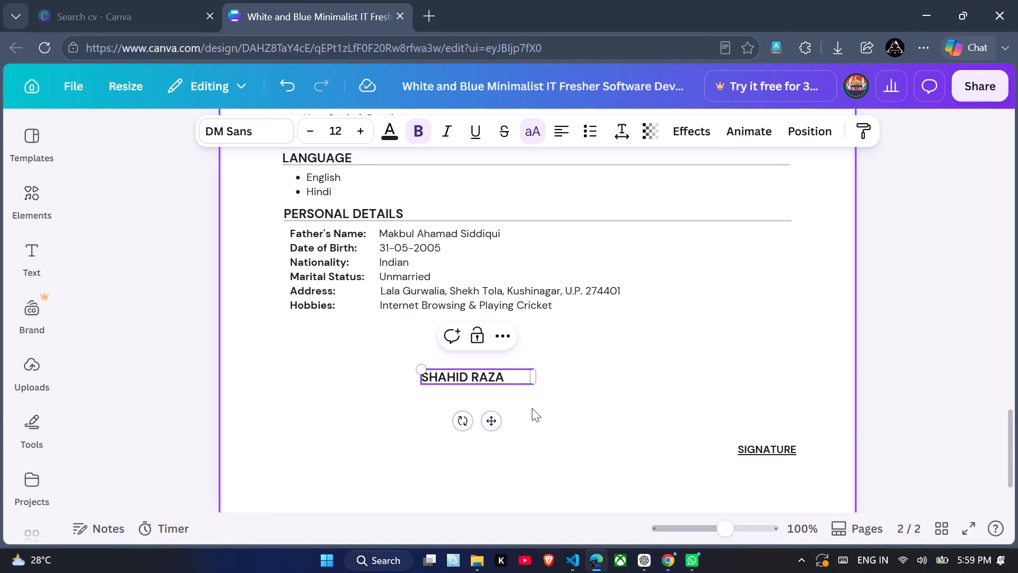
Replace the candidate's name in the copied heading with the pasted statement "I affirm that all the above information is true and correct.".
key(BackSpace)
key(BackSpace)
key(BackSpace)
key(BackSpace)
key(BackSpace)
key(BackSpace)
key(BackSpace)
key(BackSpace)
key(BackSpace)
key(BackSpace)
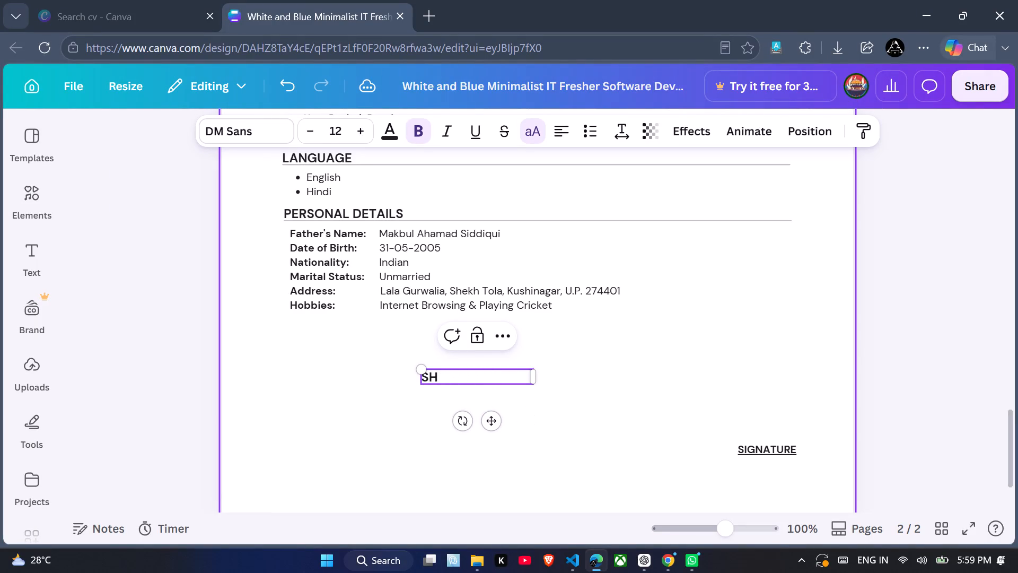
key(BackSpace)
key(BackSpace)
key(j)
key(BackSpace)
key(ctrl+v)
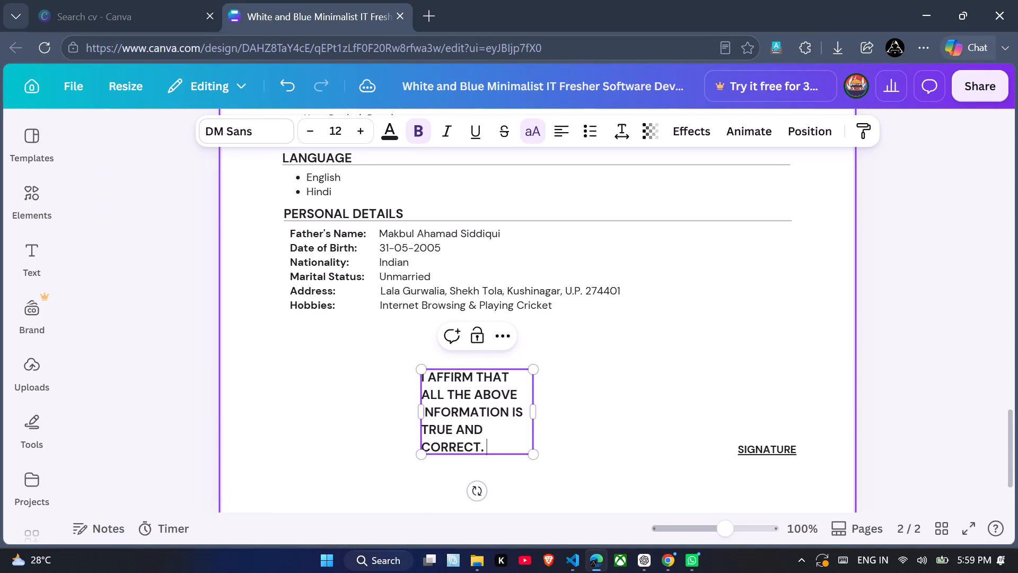
Widen the affirmation statement's text box until the whole sentence fits on one line.
click(533, 410)
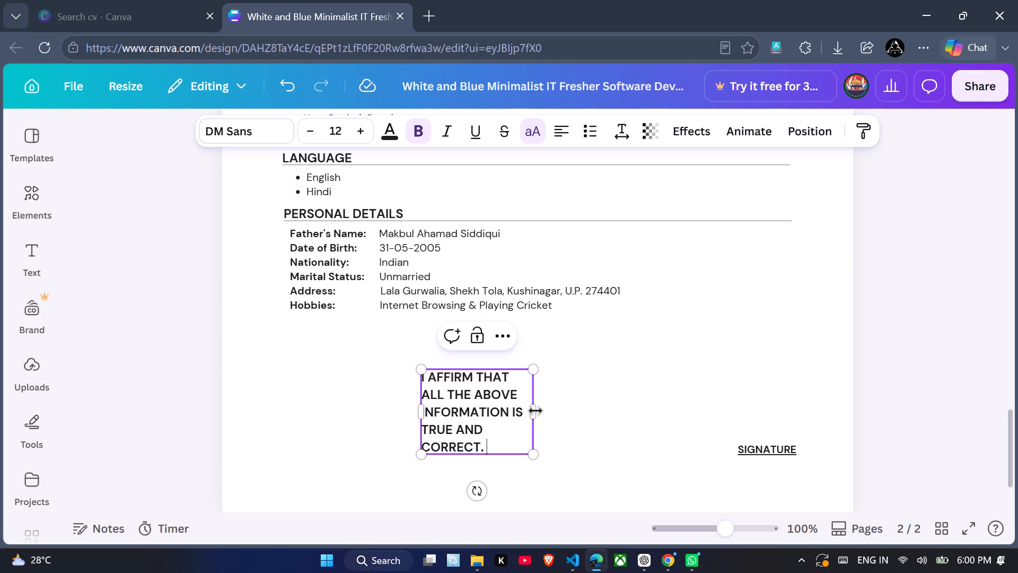
drag(539, 412, 774, 371)
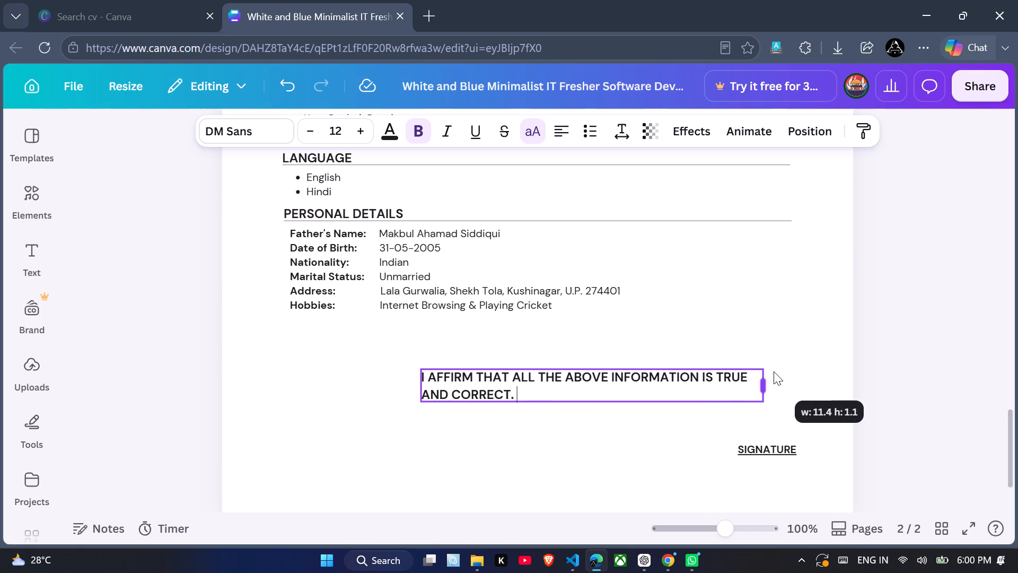
drag(774, 371, 987, 380)
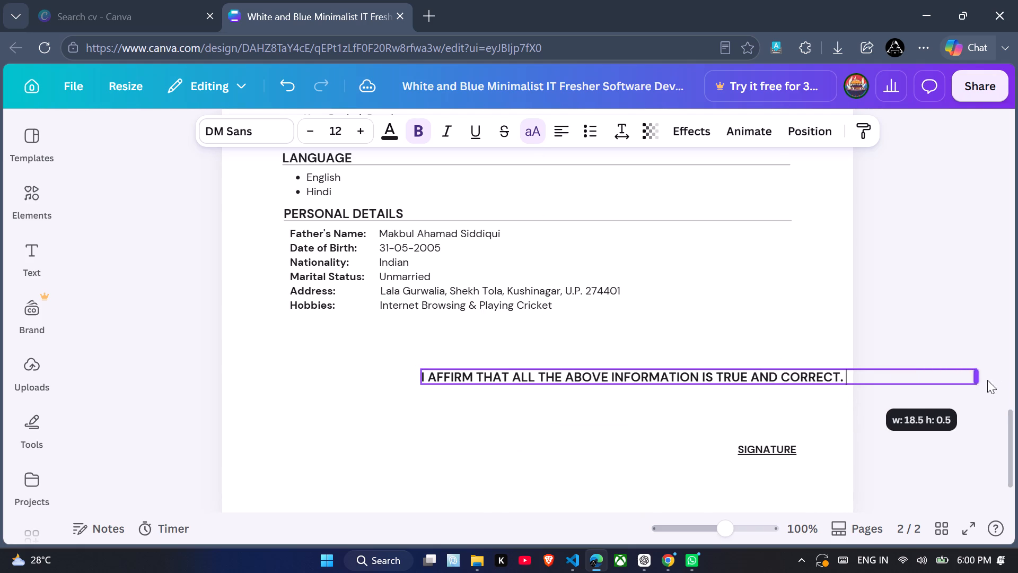
drag(987, 380, 892, 388)
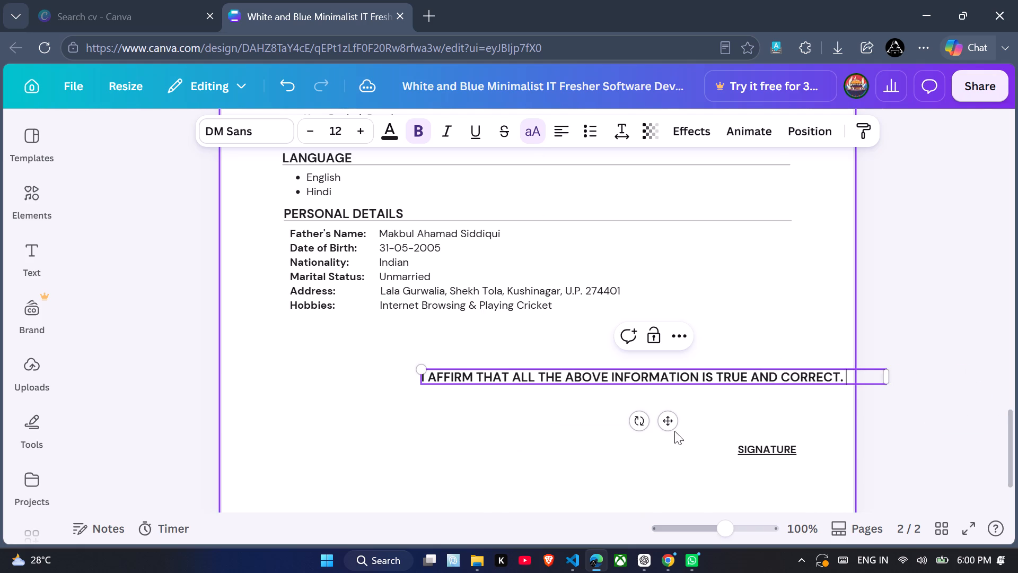
Move the affirmation statement to just below the Hobbies line, roughly aligned with the start of the PERSONAL DETAILS heading.
drag(666, 423, 497, 400)
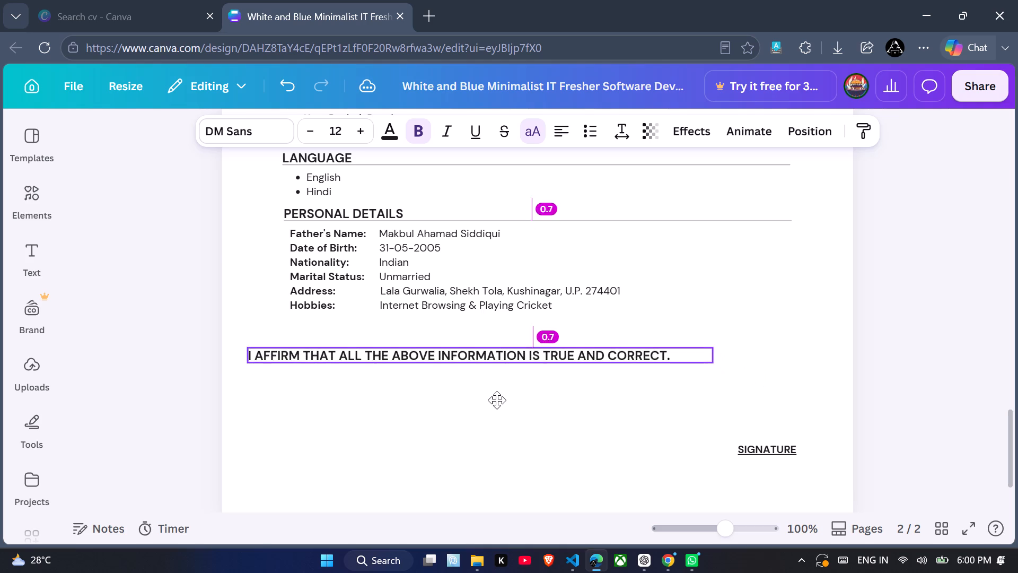
drag(497, 400, 560, 443)
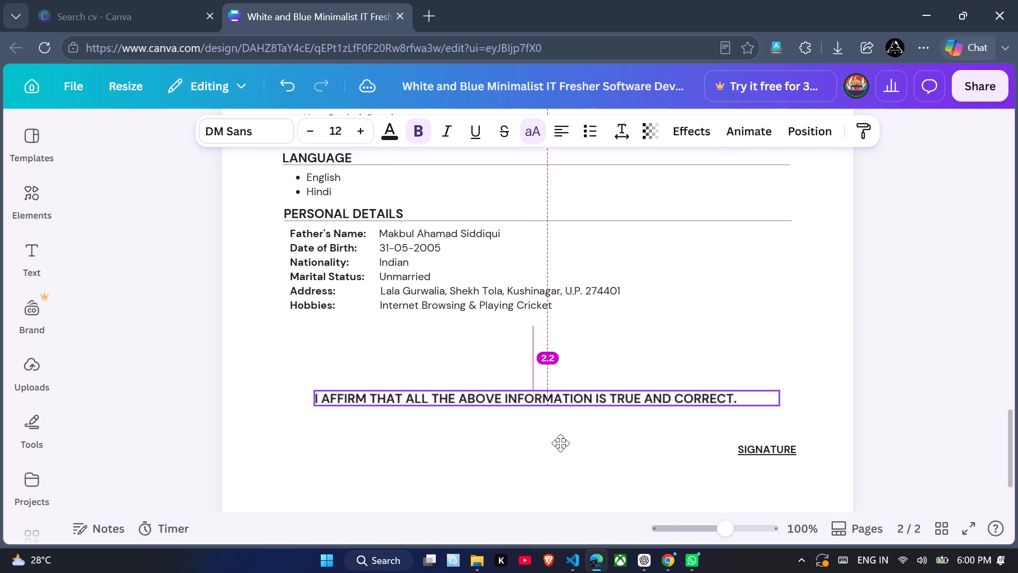
drag(560, 443, 543, 400)
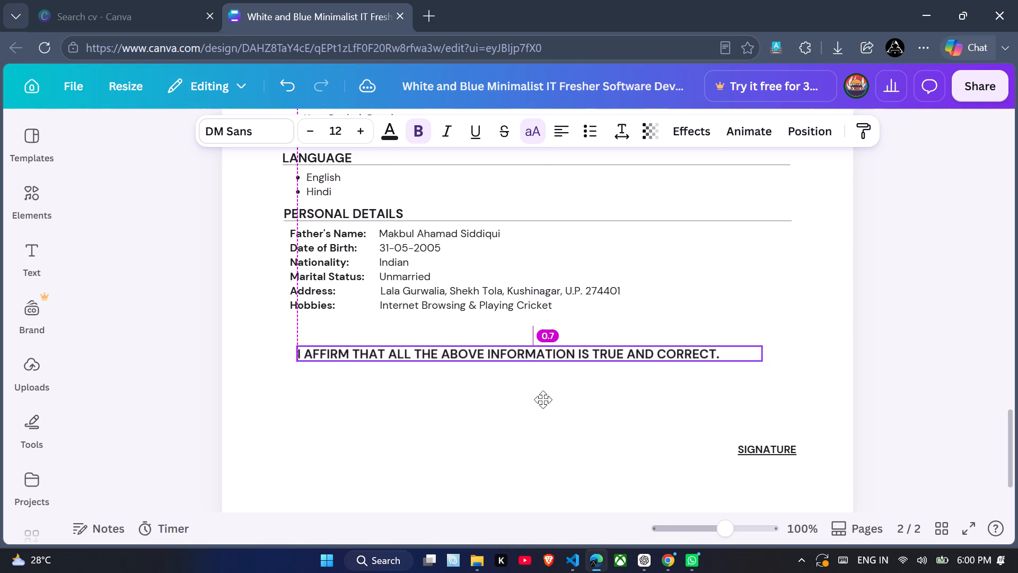
drag(543, 400, 536, 402)
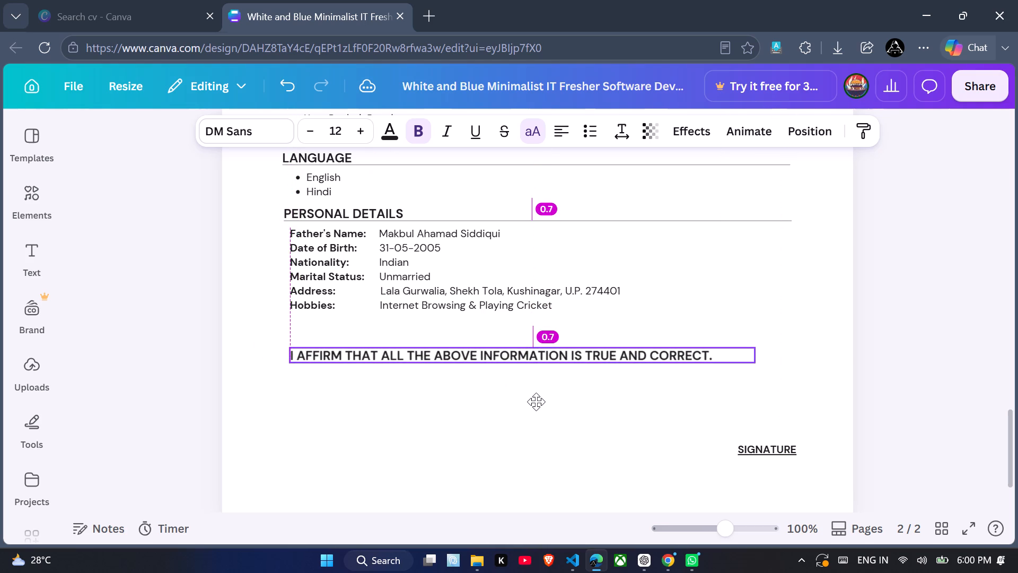
drag(536, 402, 530, 402)
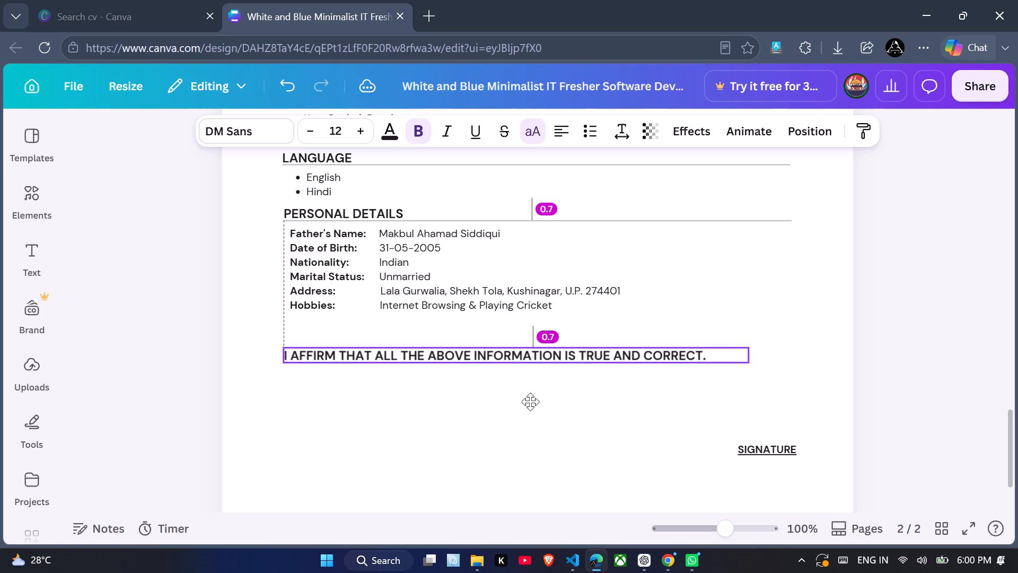
drag(530, 402, 531, 402)
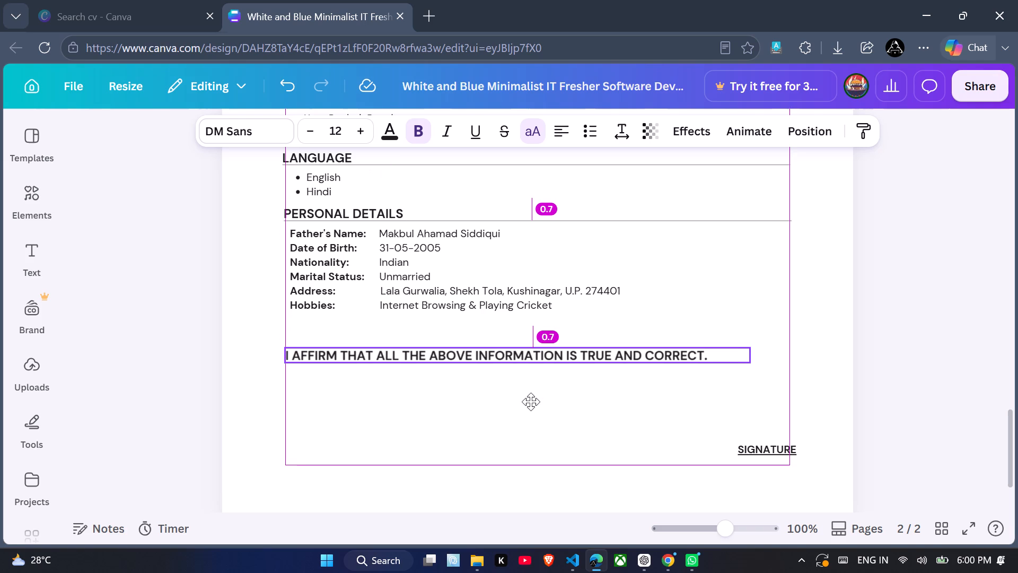
drag(531, 402, 531, 398)
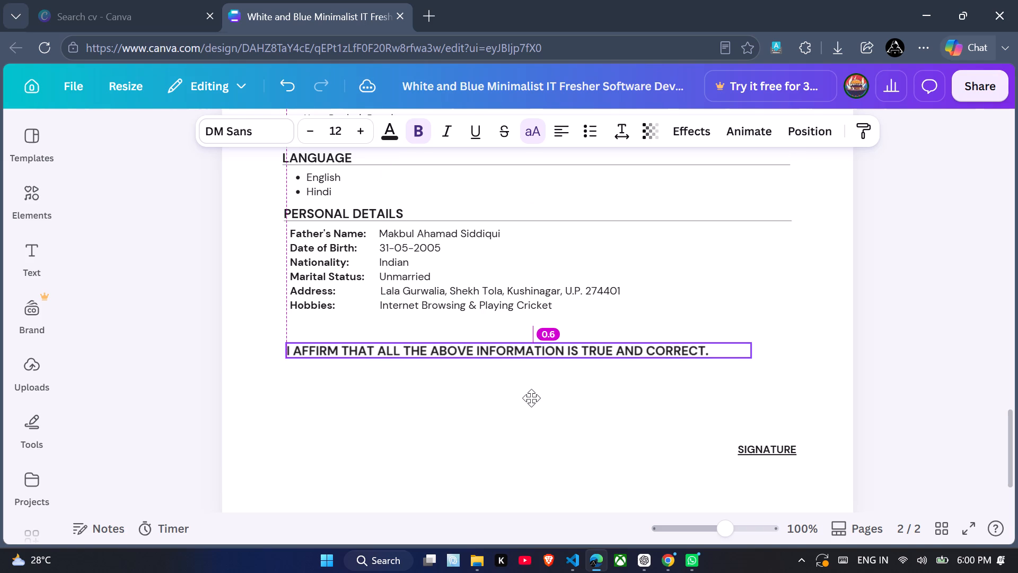
Align the affirmation statement with the start of the PERSONAL DETAILS heading and narrow its text box closer to the text.
drag(531, 398, 530, 398)
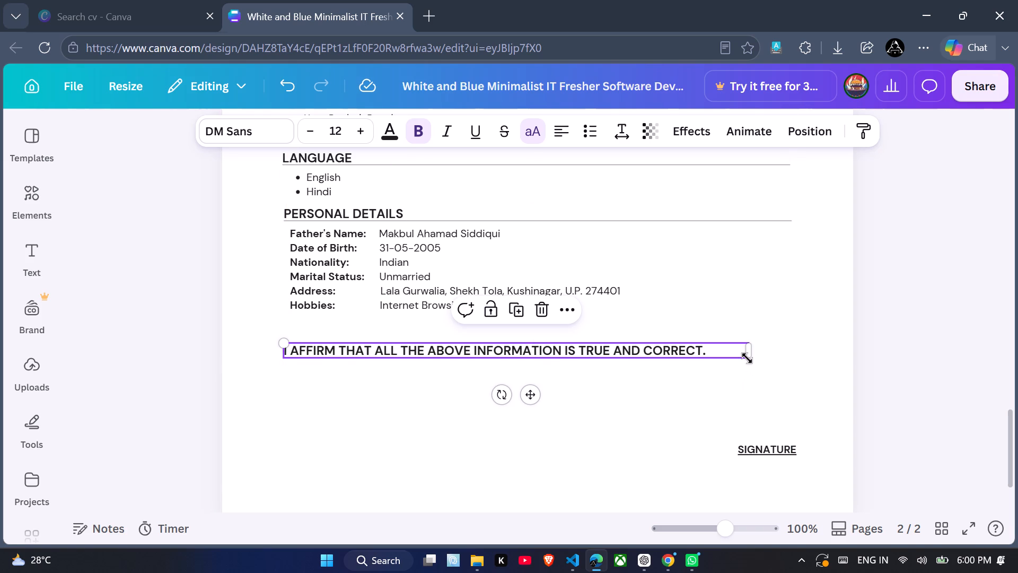
drag(752, 351, 728, 352)
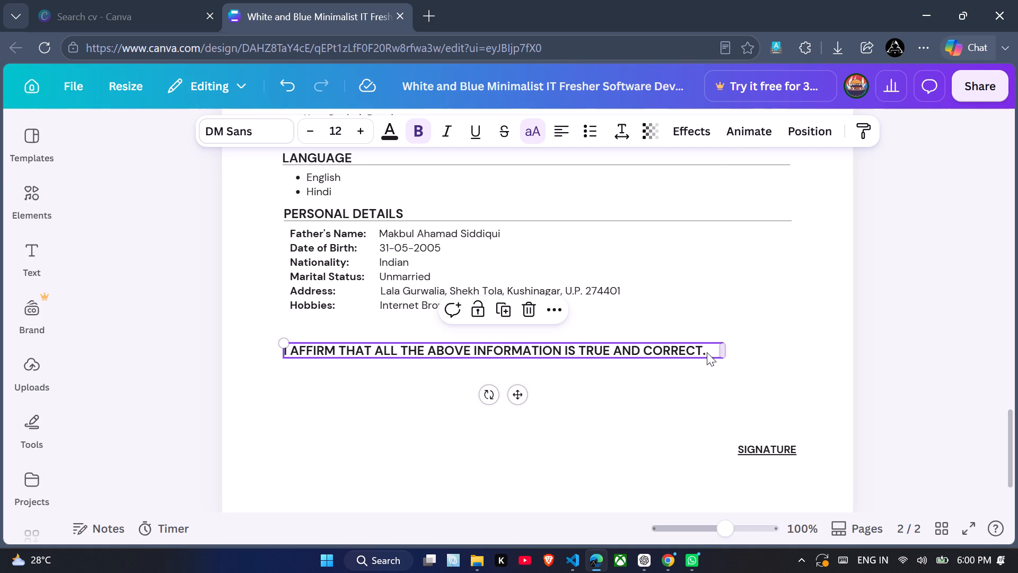
Set the whole affirmation statement to font size 10 and remove its bold formatting.
click(708, 350)
triple_click(708, 350)
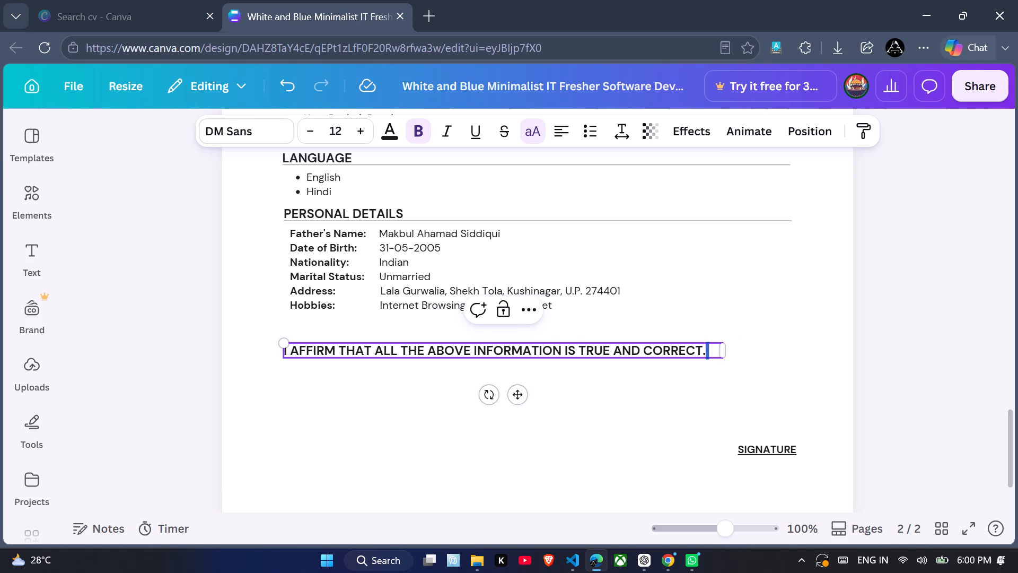
double_click(312, 132)
click(414, 135)
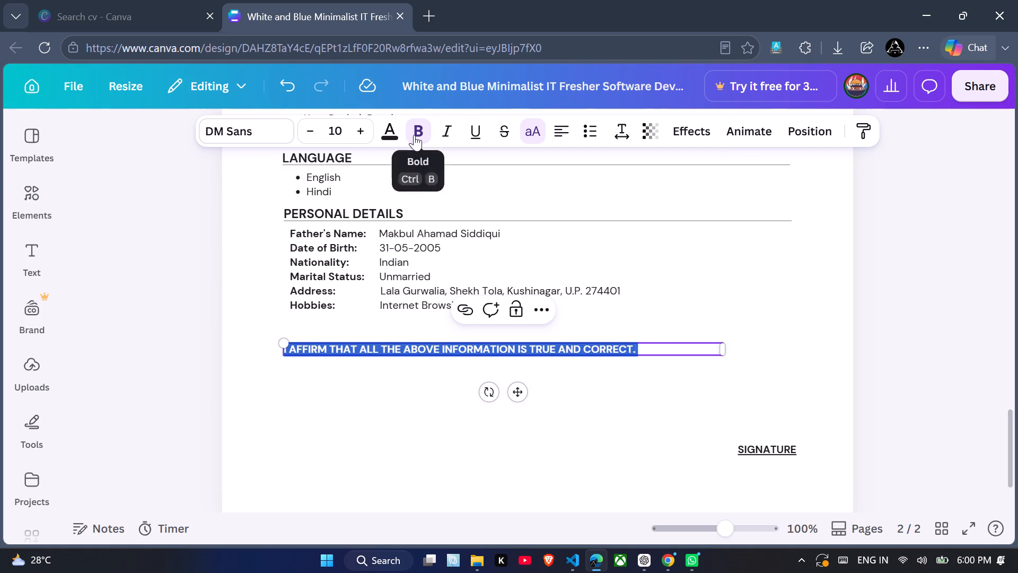
click(609, 390)
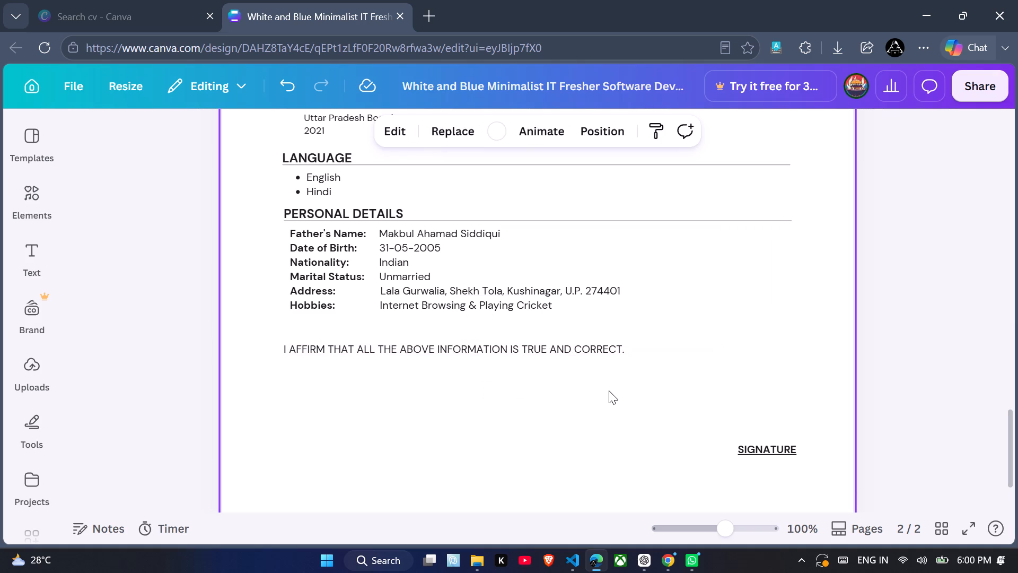
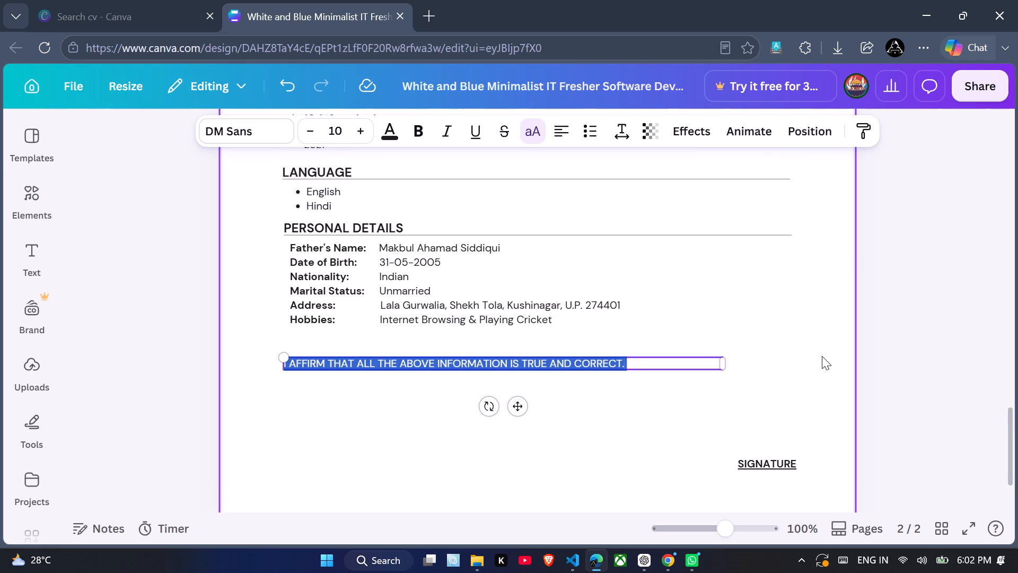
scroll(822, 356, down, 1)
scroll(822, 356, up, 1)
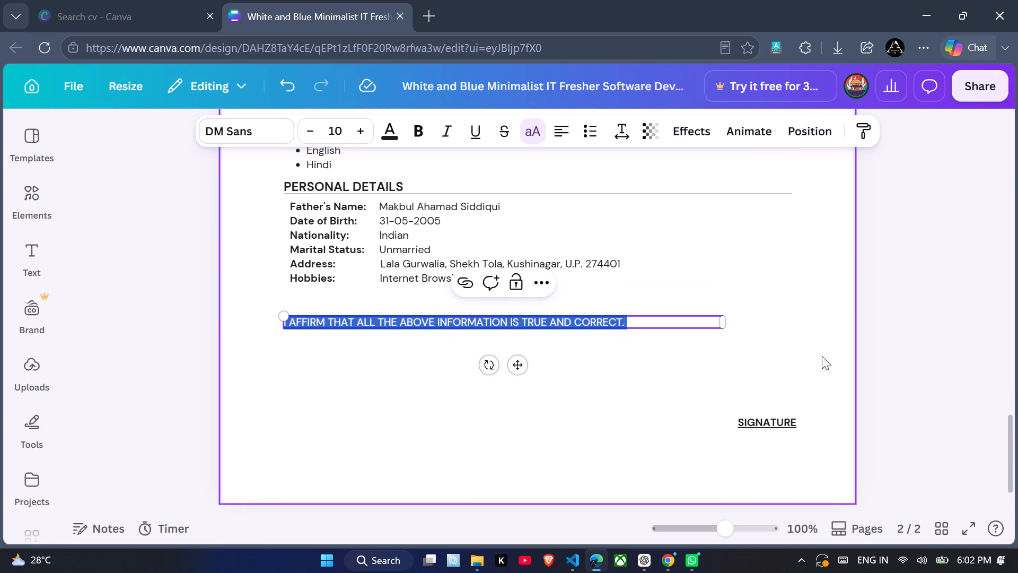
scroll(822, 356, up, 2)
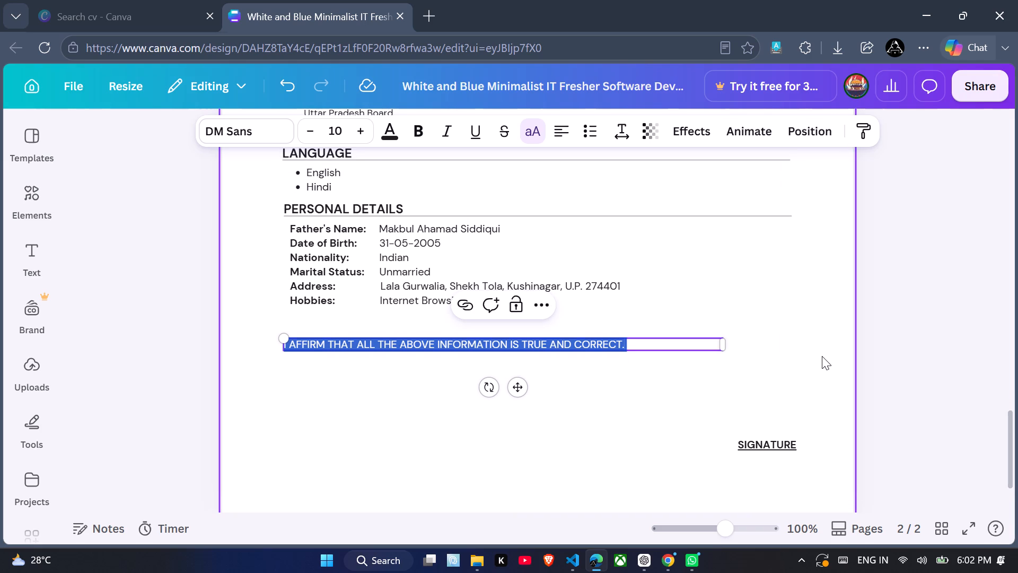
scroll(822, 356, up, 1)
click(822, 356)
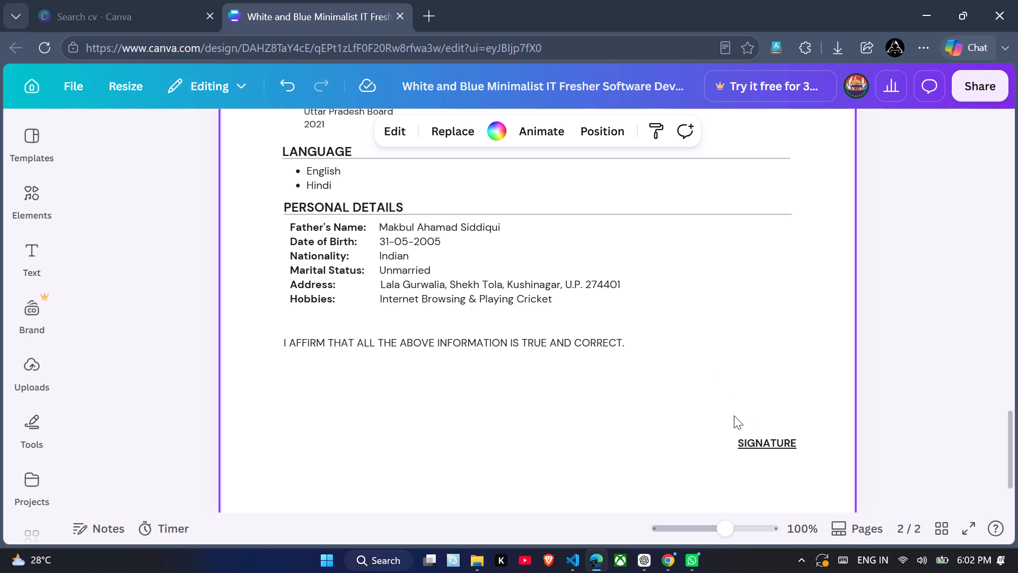
Open the underlined SIGNATURE label below the affirmation statement on page 2 for text editing.
click(768, 448)
double_click(768, 448)
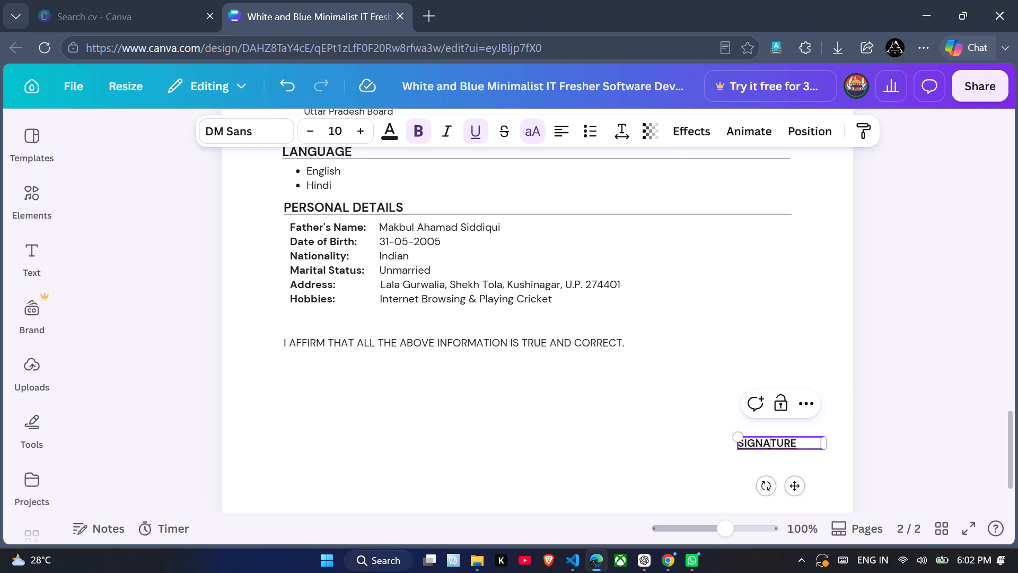
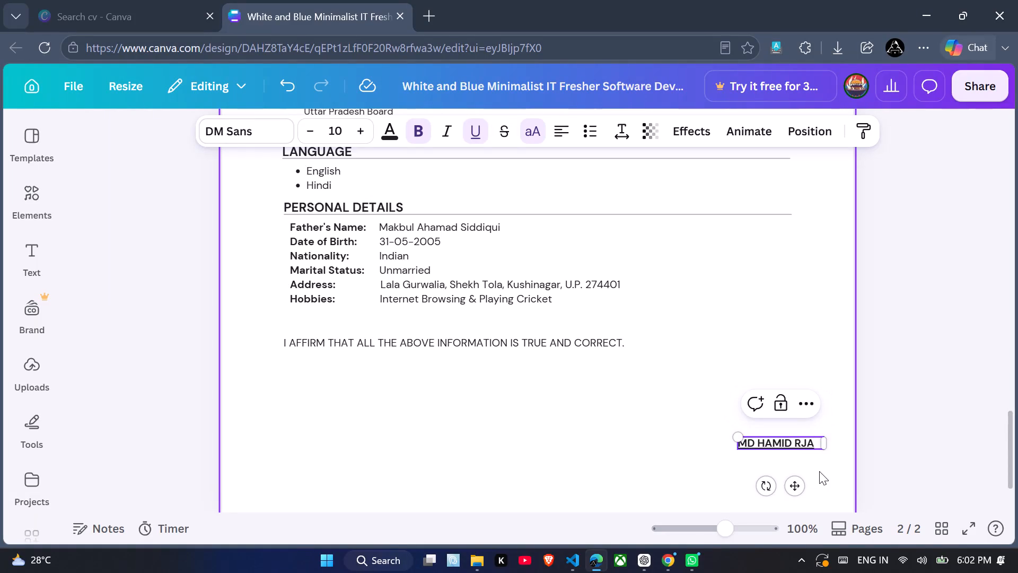
Remove the underline from the candidate's name in the signature area below the affirmation statement on page 2.
click(820, 471)
click(805, 446)
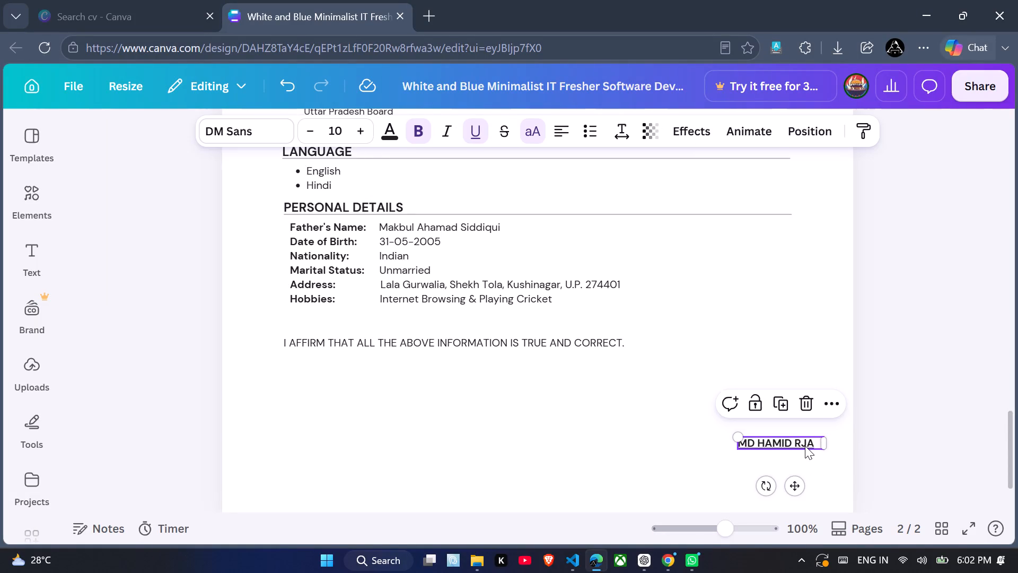
click(482, 129)
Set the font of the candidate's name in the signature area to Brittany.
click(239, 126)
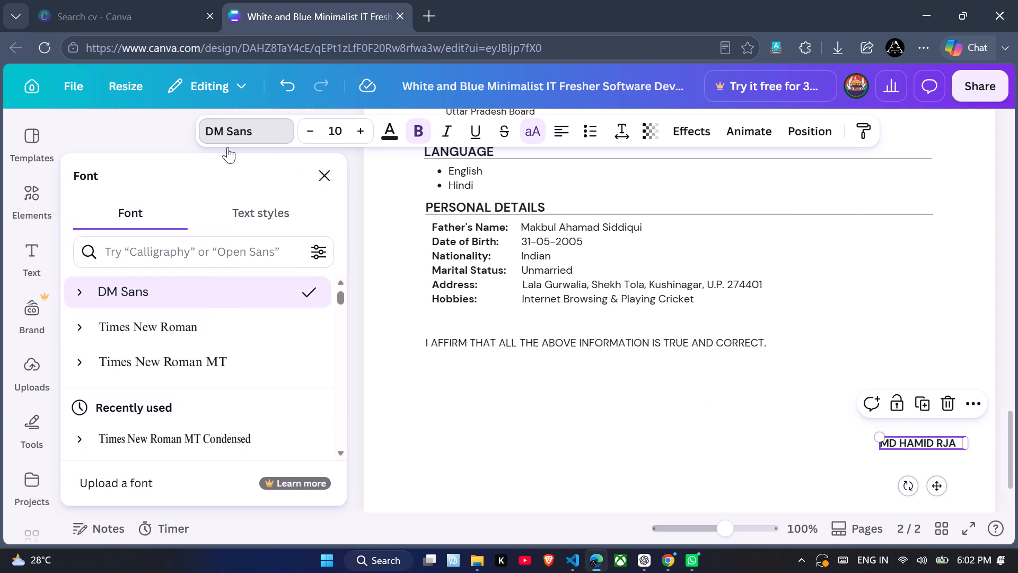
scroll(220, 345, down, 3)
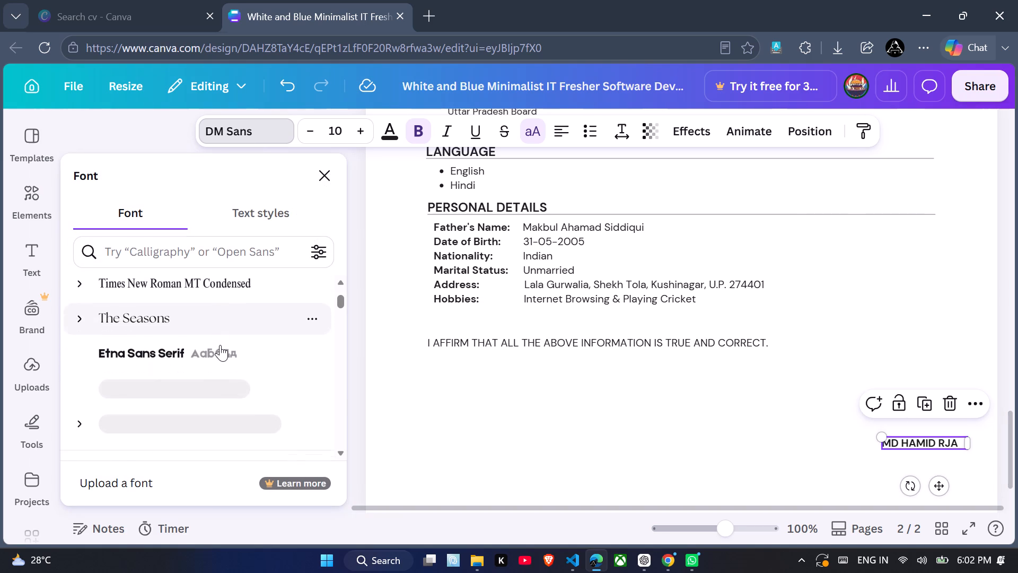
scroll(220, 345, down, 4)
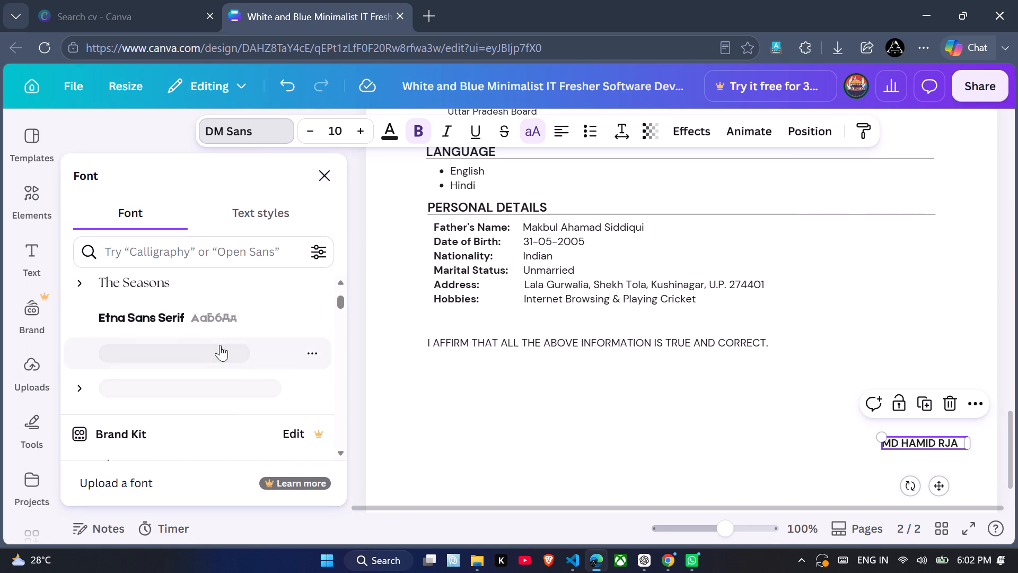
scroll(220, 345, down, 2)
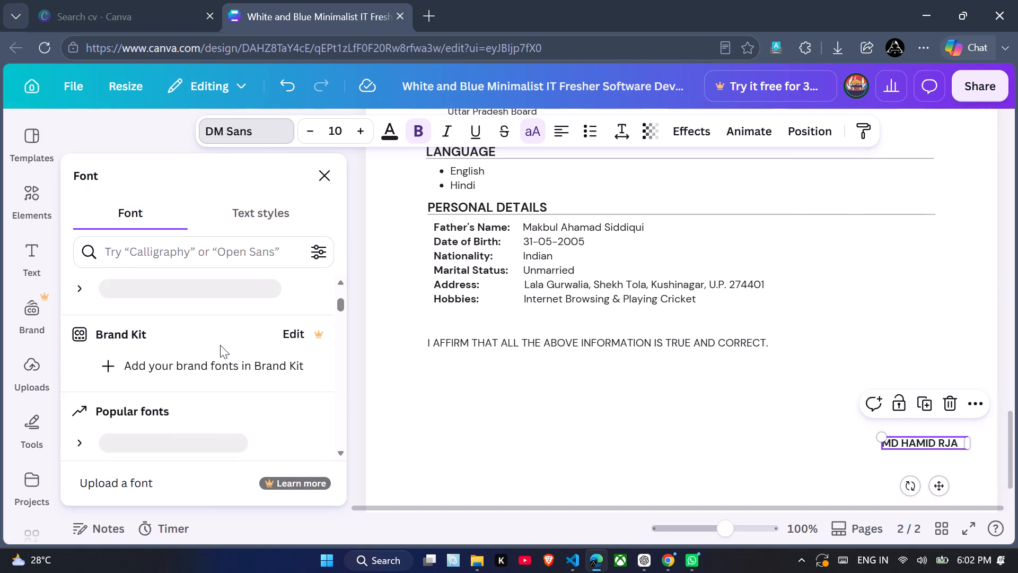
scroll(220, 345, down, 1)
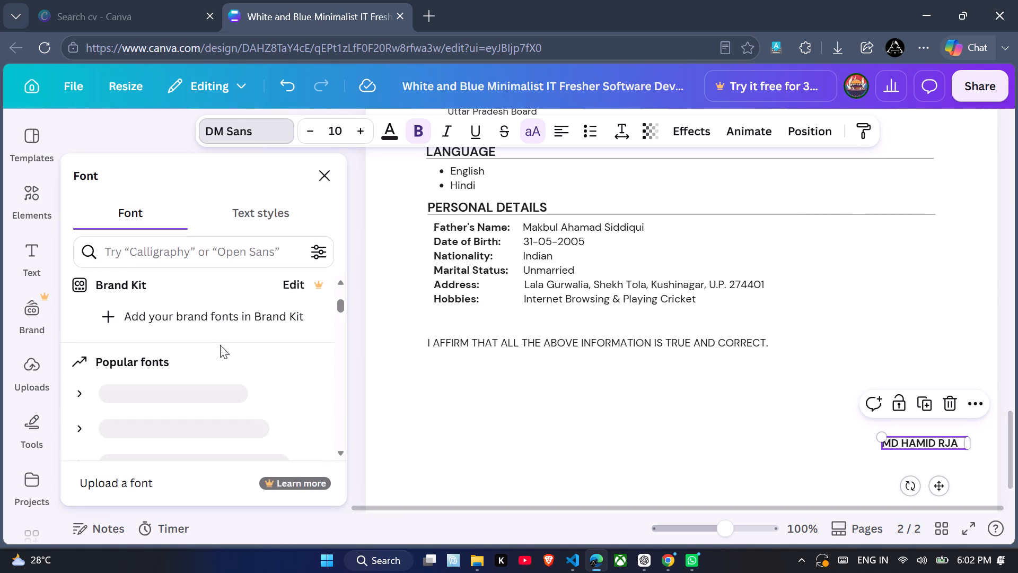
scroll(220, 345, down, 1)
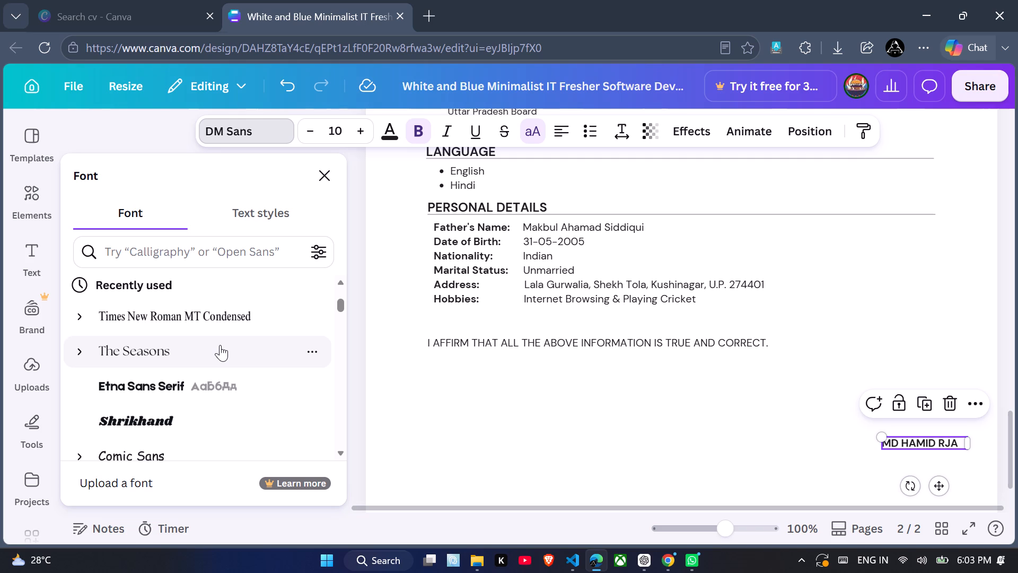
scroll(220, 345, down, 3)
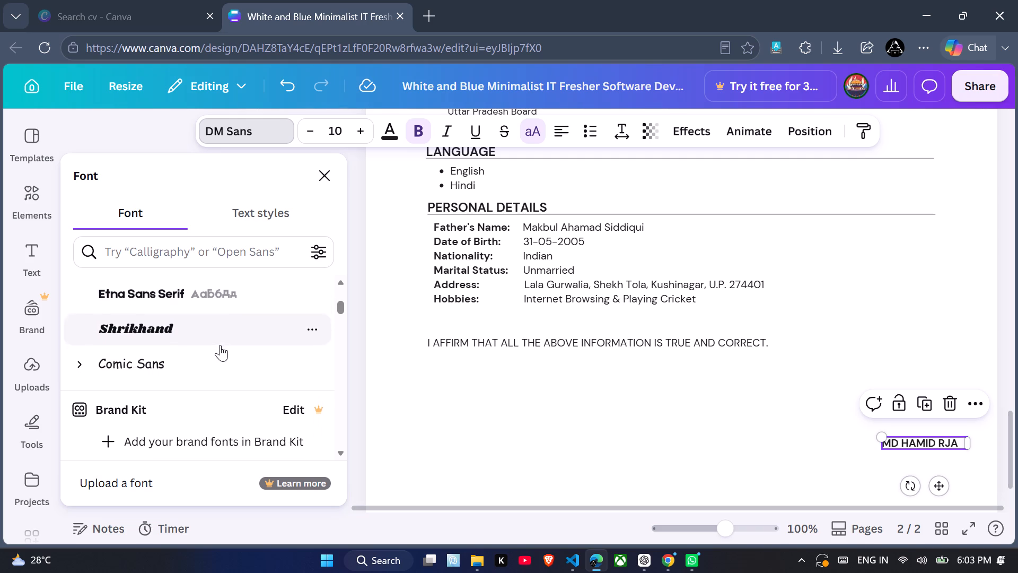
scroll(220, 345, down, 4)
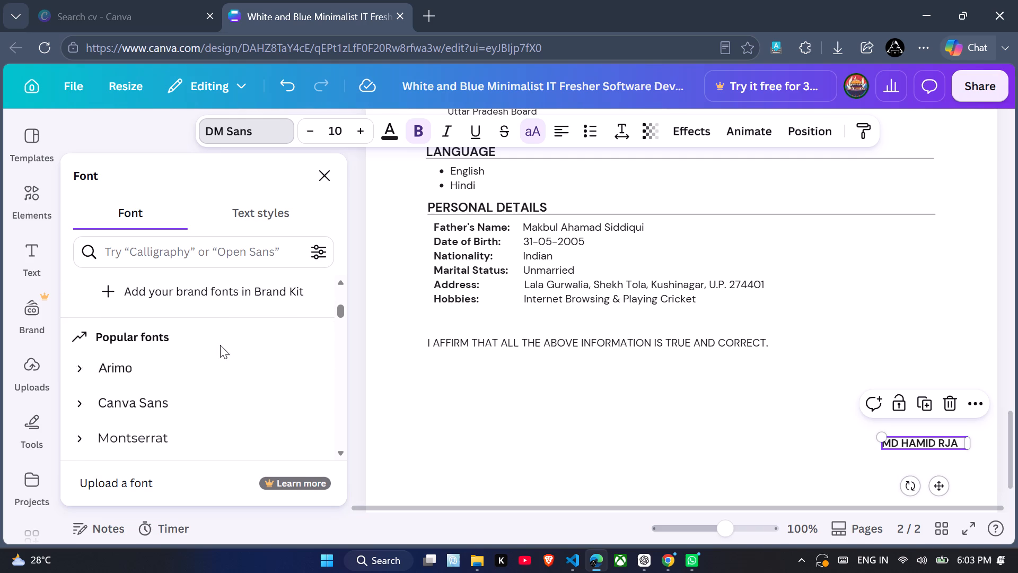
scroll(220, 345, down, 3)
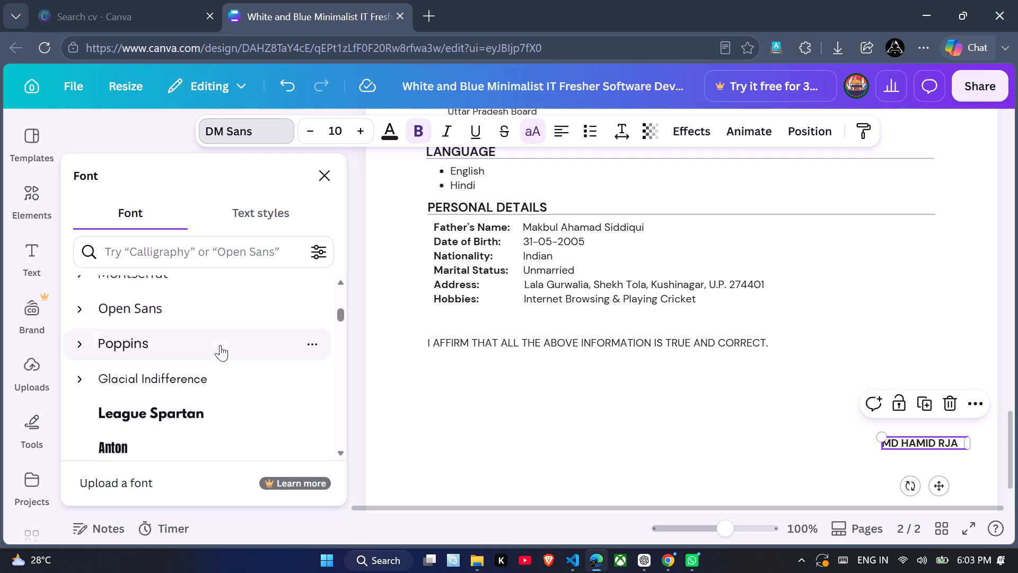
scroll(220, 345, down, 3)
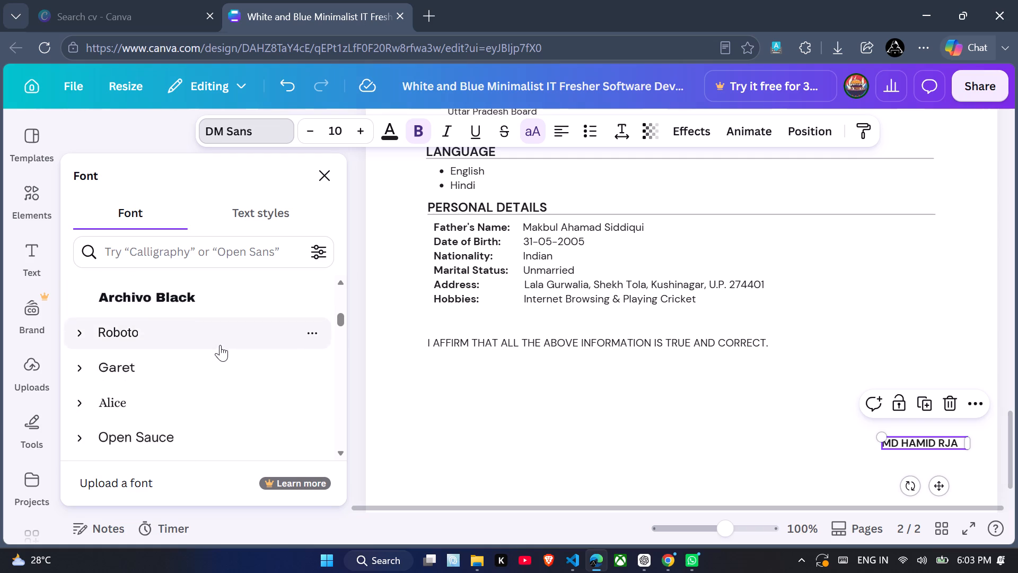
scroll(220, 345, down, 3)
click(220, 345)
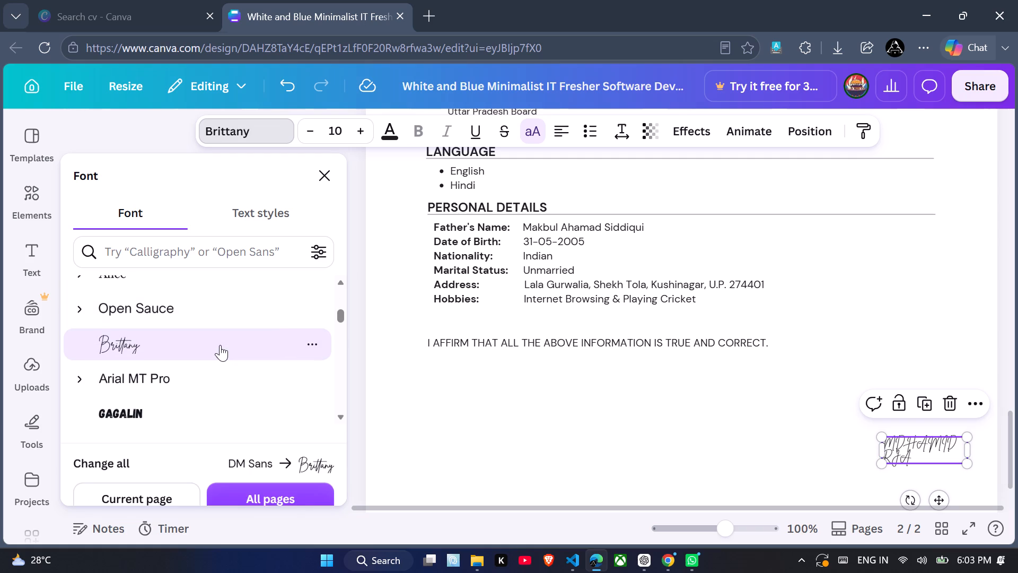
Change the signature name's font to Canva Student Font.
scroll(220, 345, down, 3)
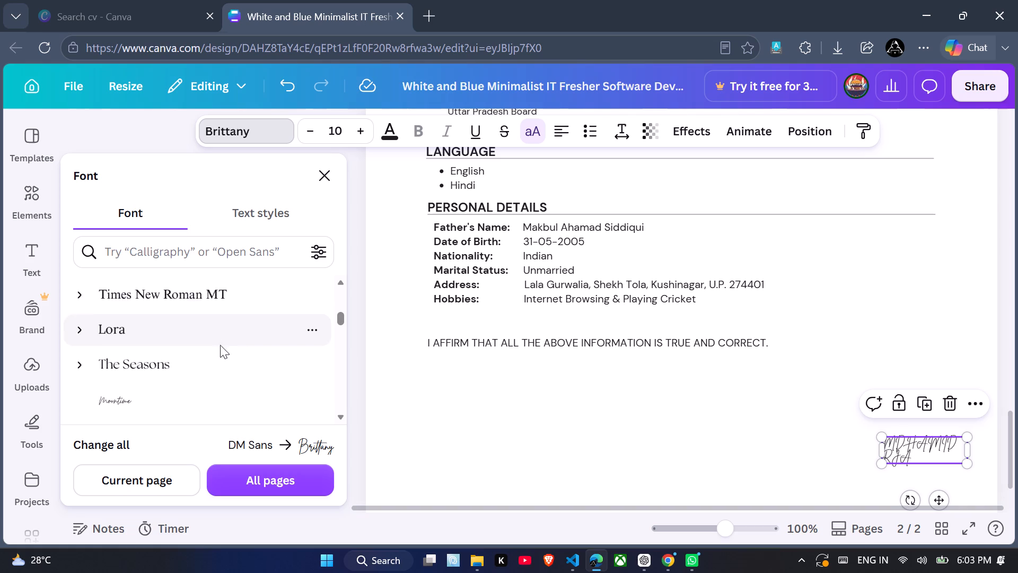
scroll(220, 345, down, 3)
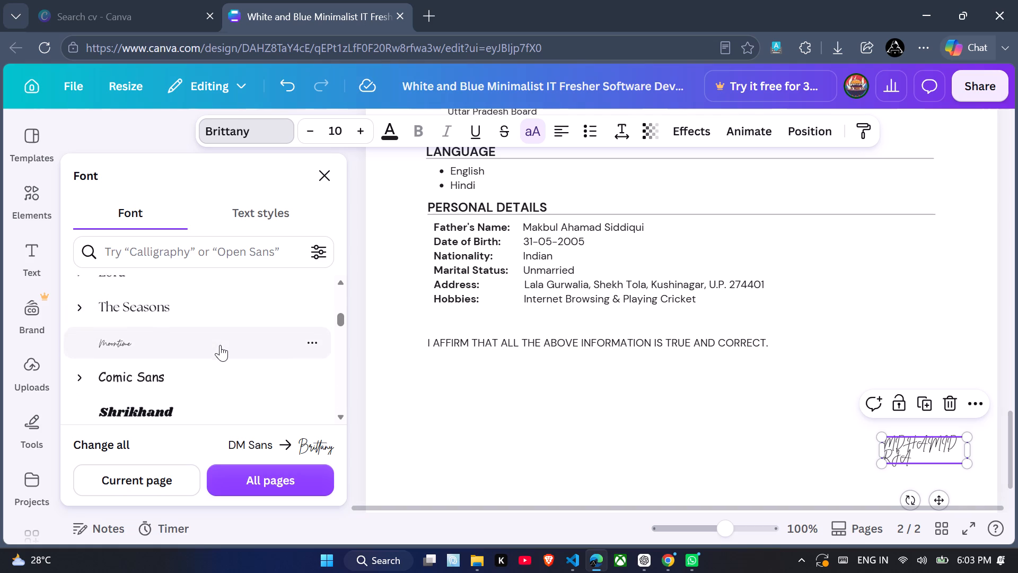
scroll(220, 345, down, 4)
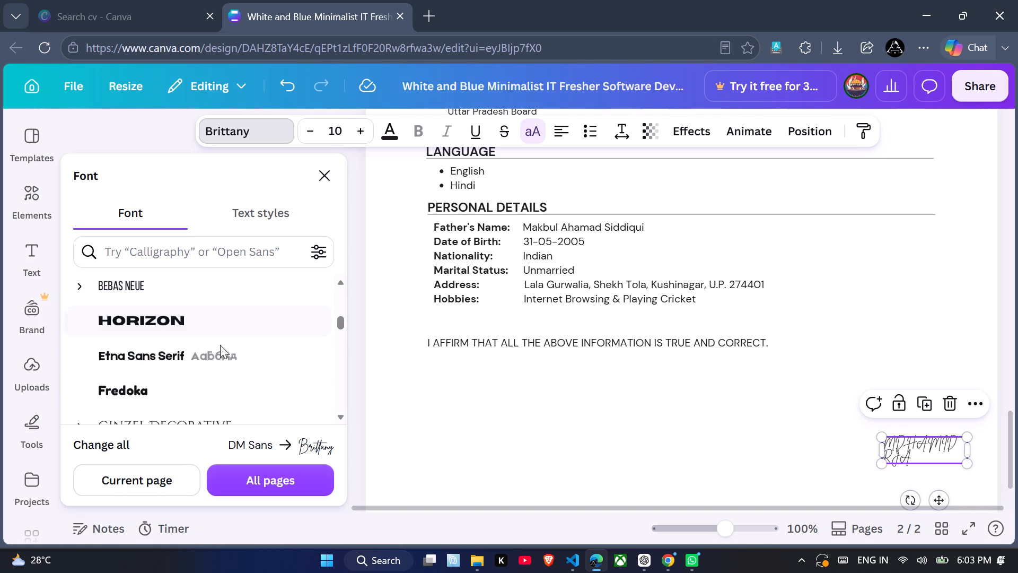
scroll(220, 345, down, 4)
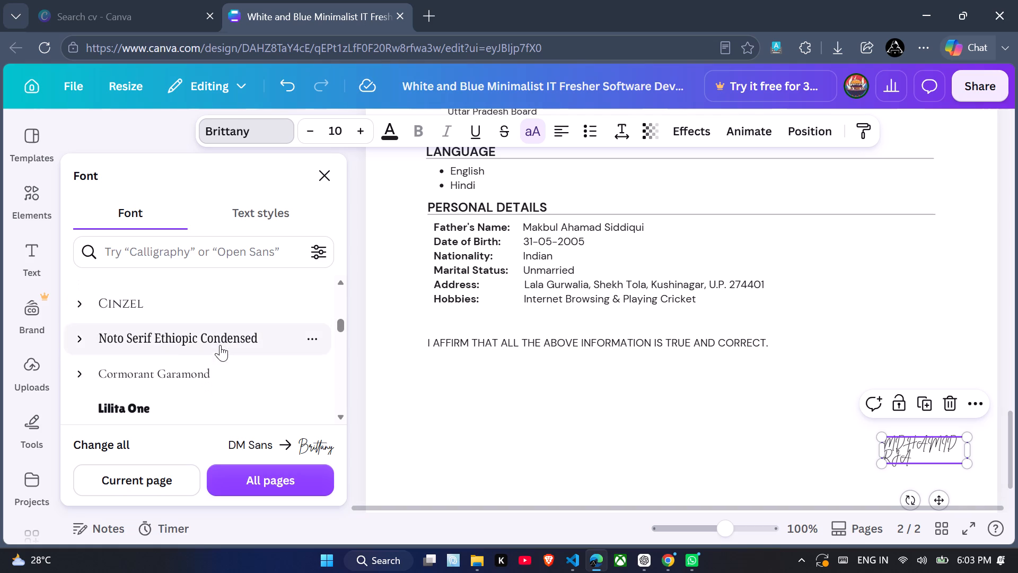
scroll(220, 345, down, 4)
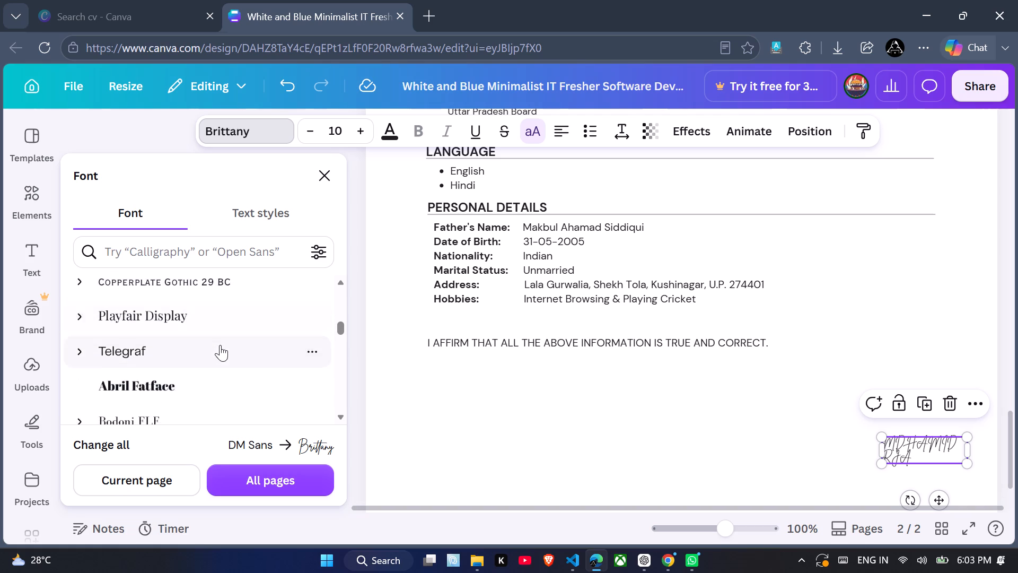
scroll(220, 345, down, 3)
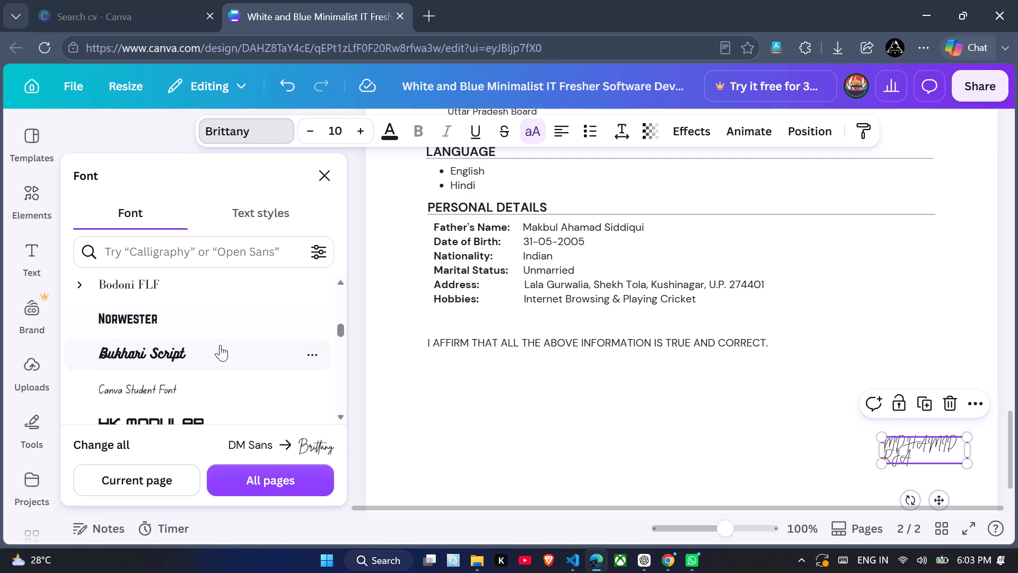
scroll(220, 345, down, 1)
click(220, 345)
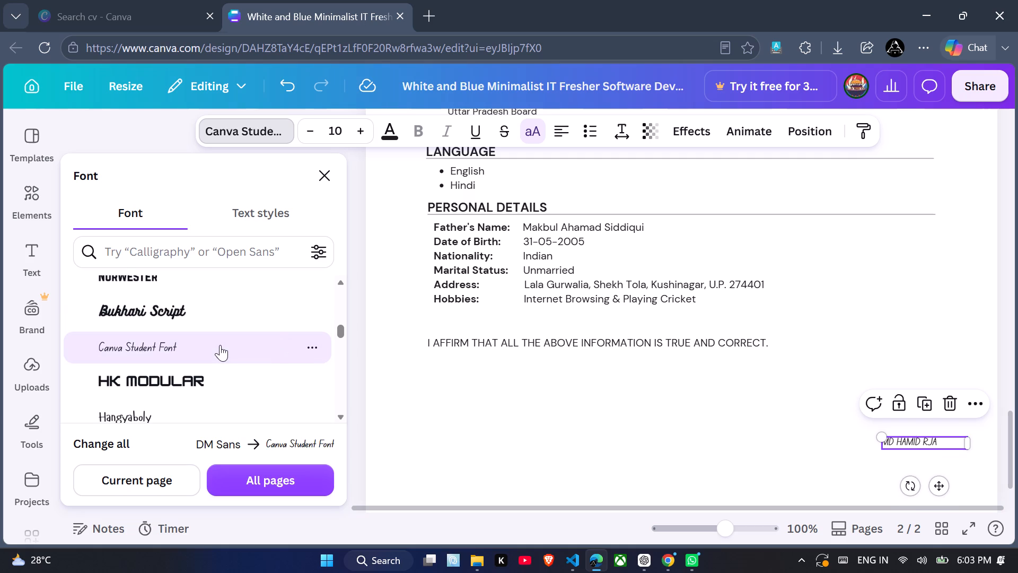
Change the signature name's font to Alex Brush.
scroll(220, 345, right, 1)
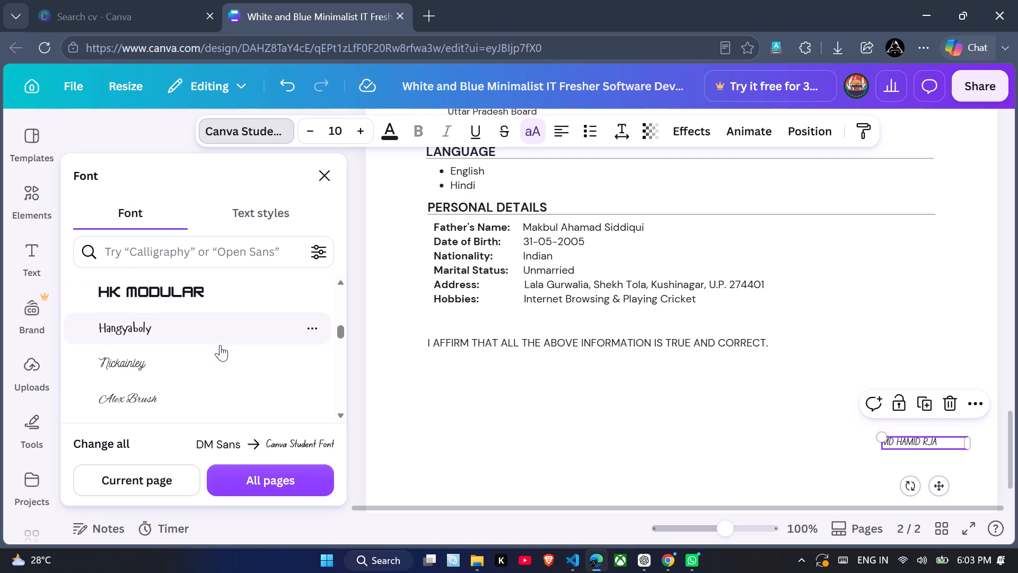
scroll(220, 345, right, 1)
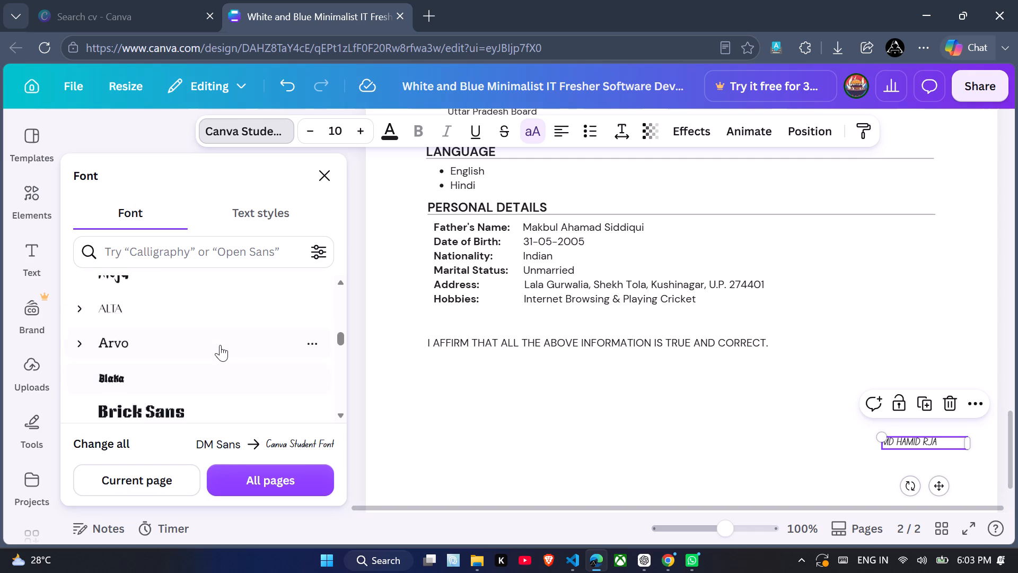
scroll(220, 345, right, 1)
scroll(220, 345, up, 2)
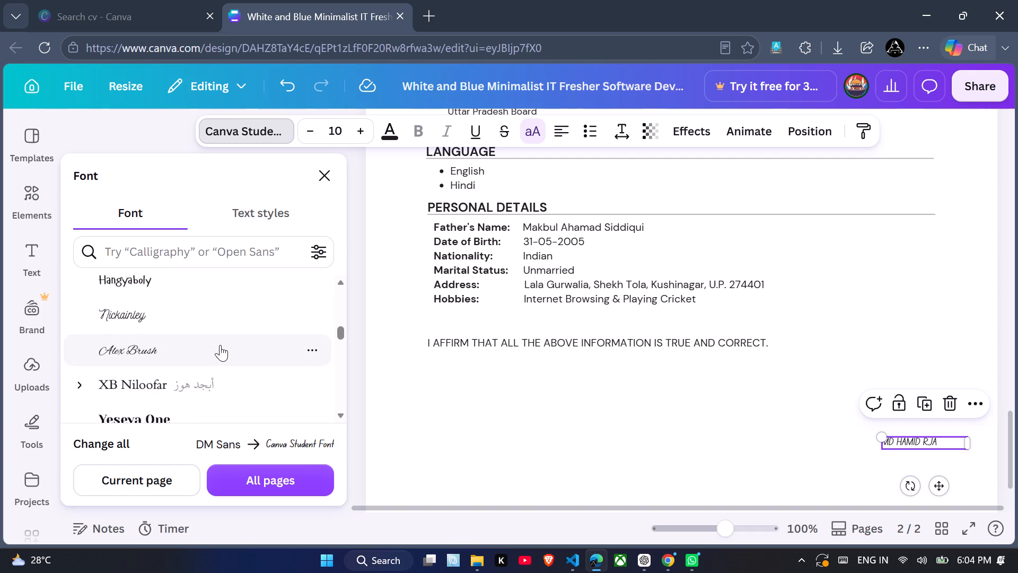
scroll(220, 345, up, 1)
click(220, 345)
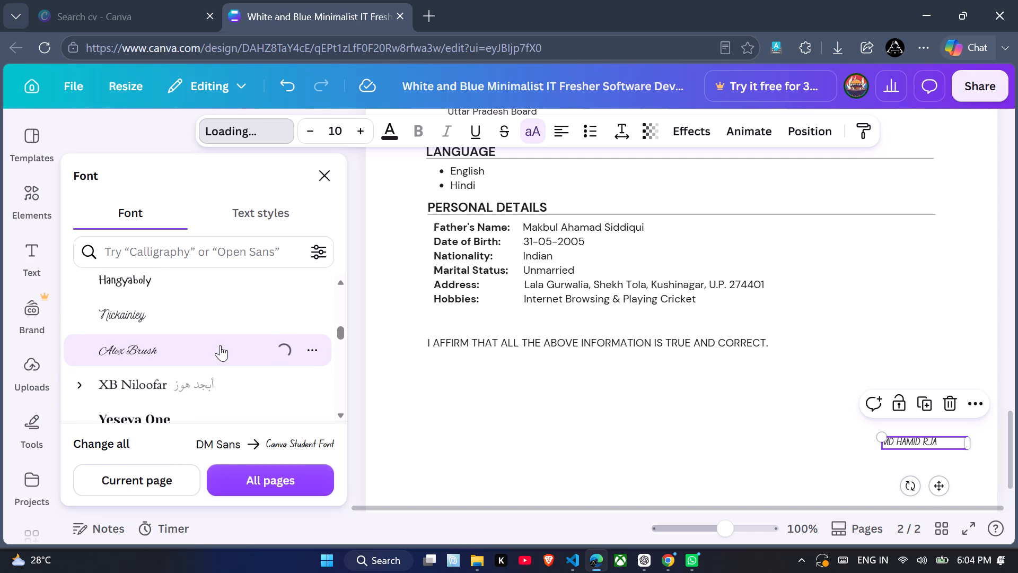
Browse the available fonts for a handwriting-style alternative for the signature name.
scroll(220, 345, down, 3)
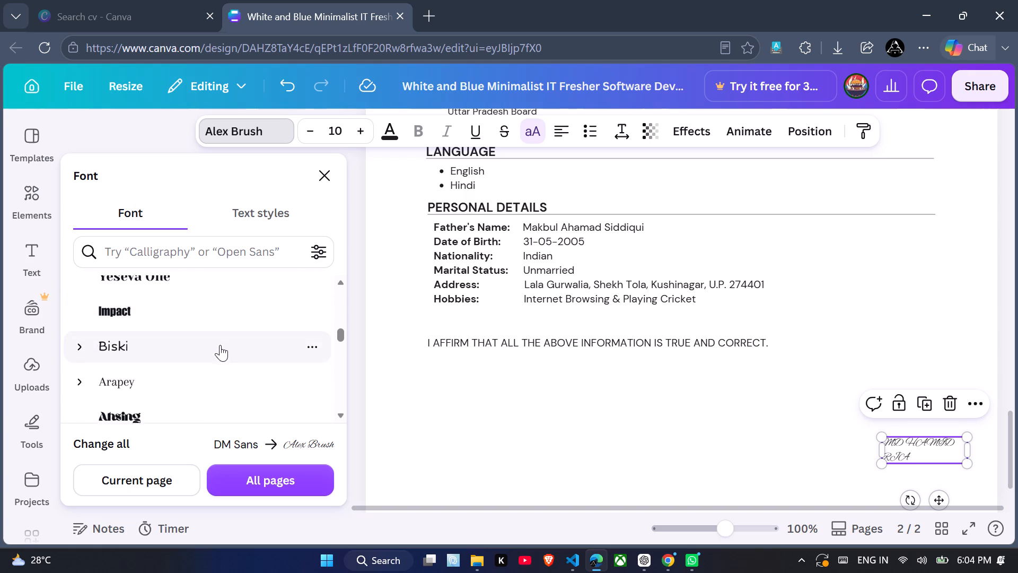
scroll(220, 345, down, 4)
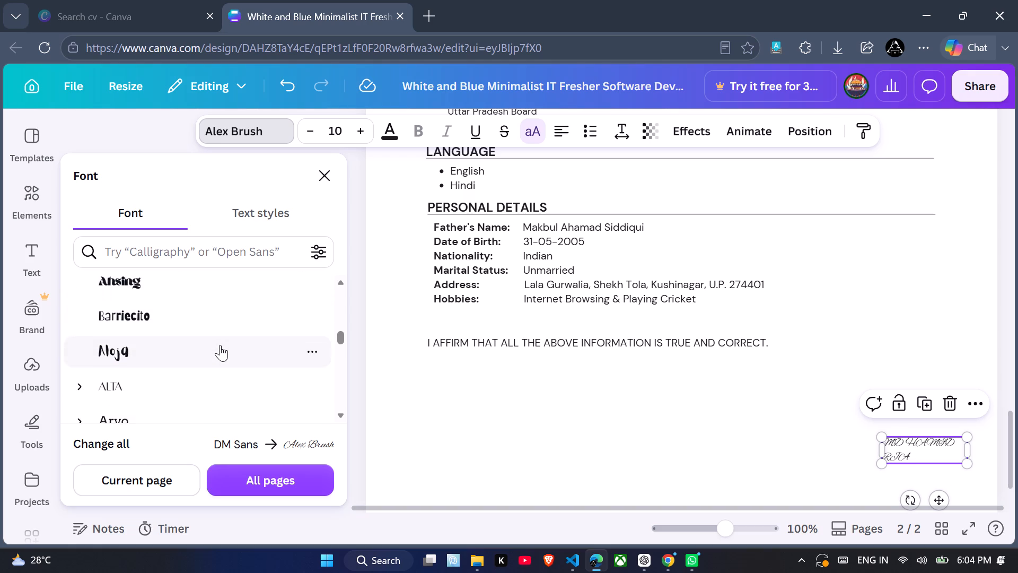
scroll(220, 345, down, 3)
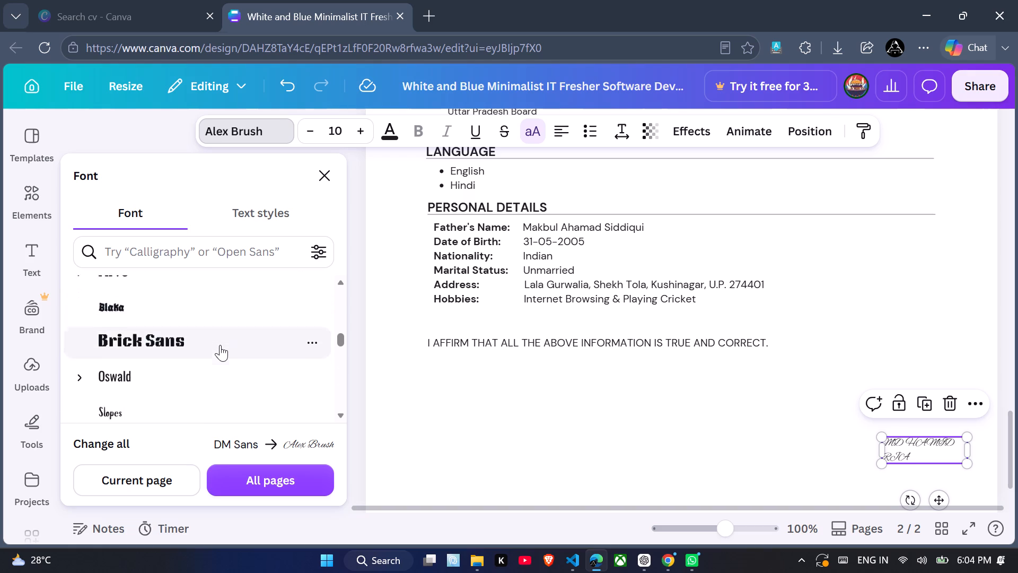
scroll(220, 345, down, 3)
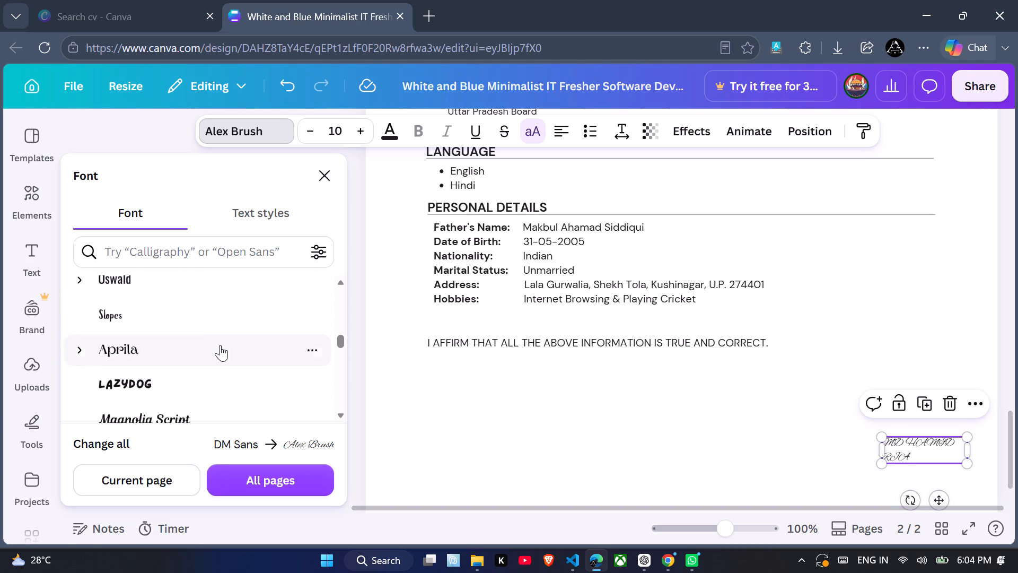
scroll(220, 345, down, 3)
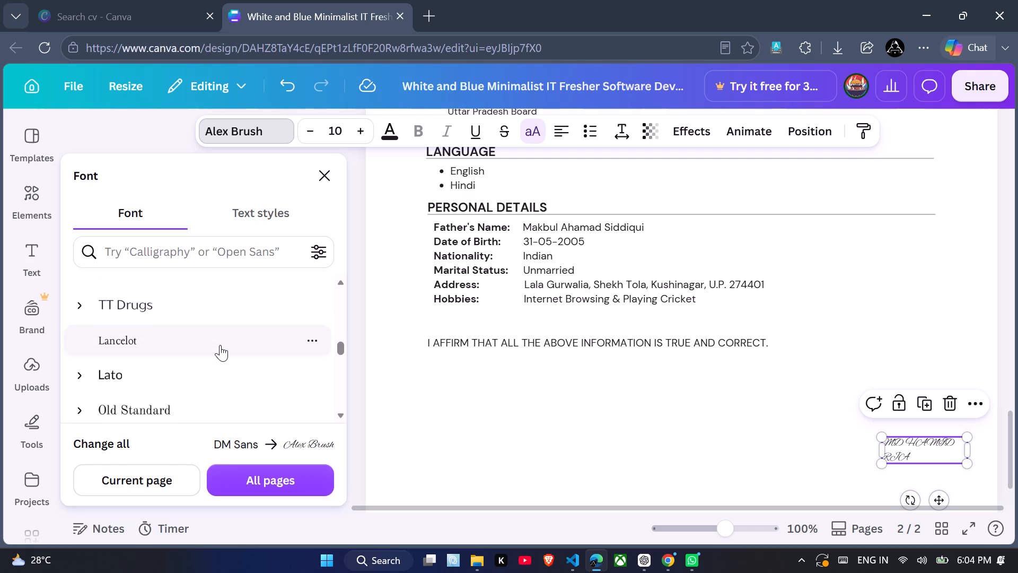
scroll(220, 345, down, 2)
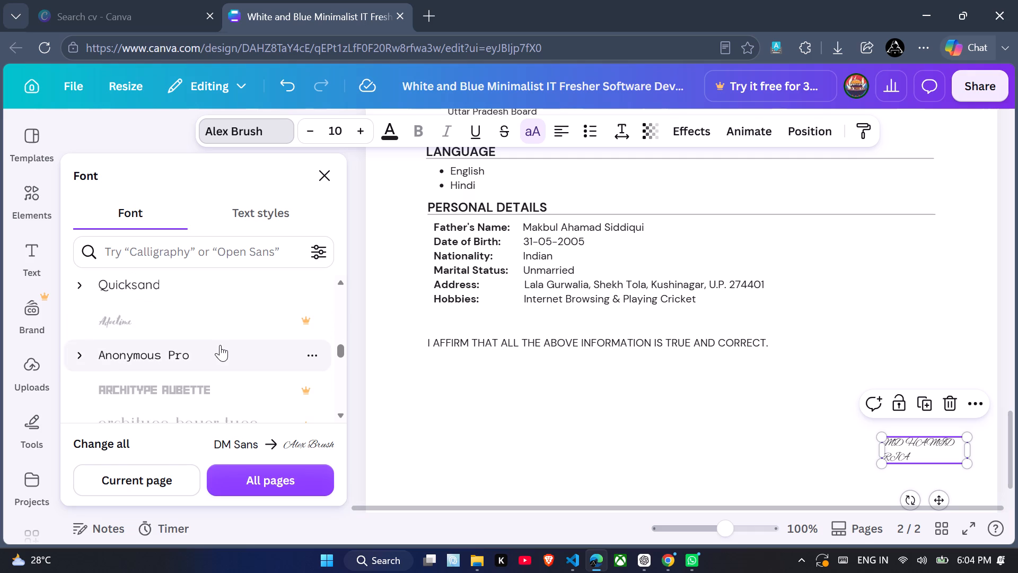
scroll(220, 345, down, 2)
scroll(217, 359, up, 10)
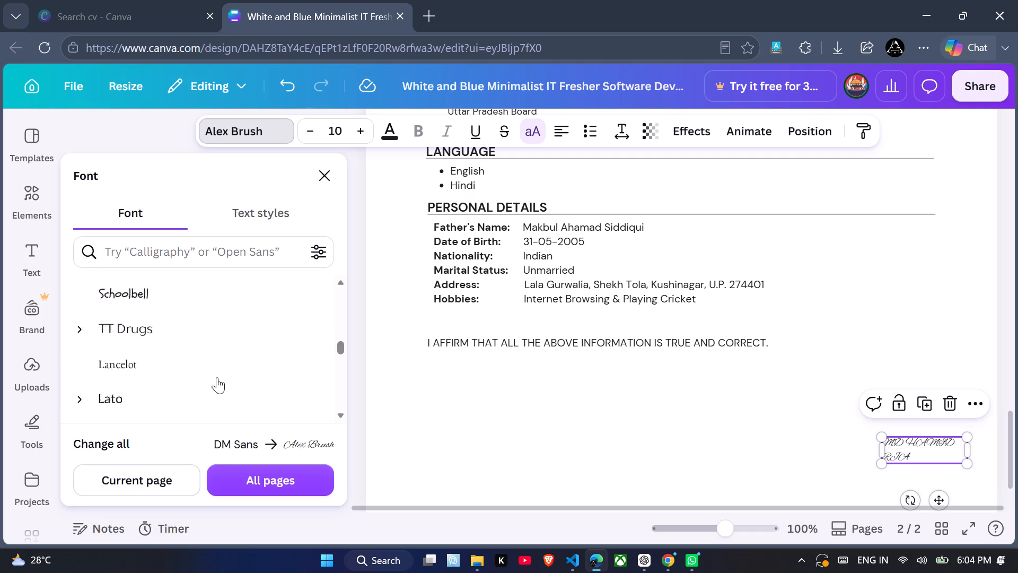
scroll(217, 377, up, 8)
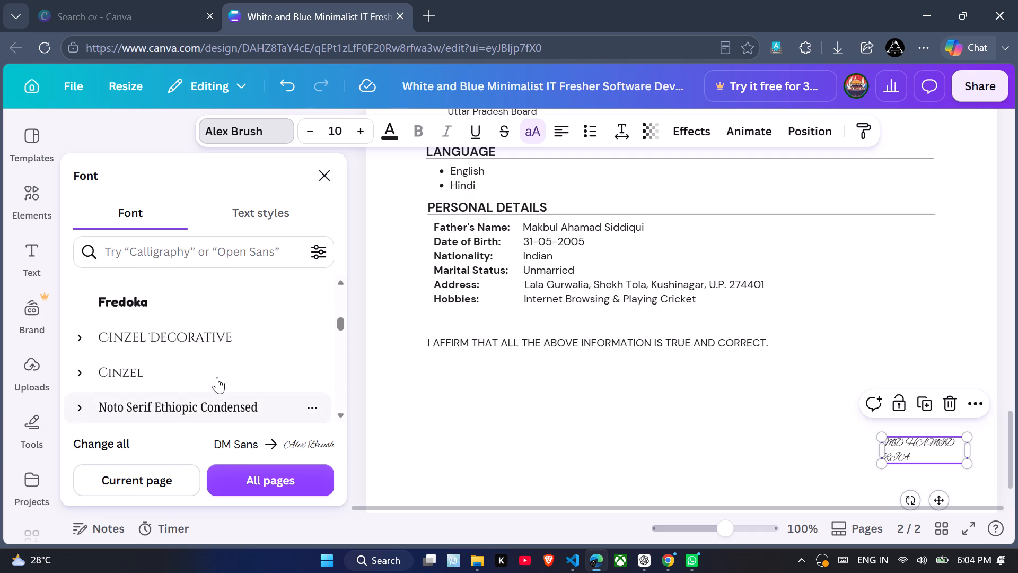
scroll(217, 377, up, 3)
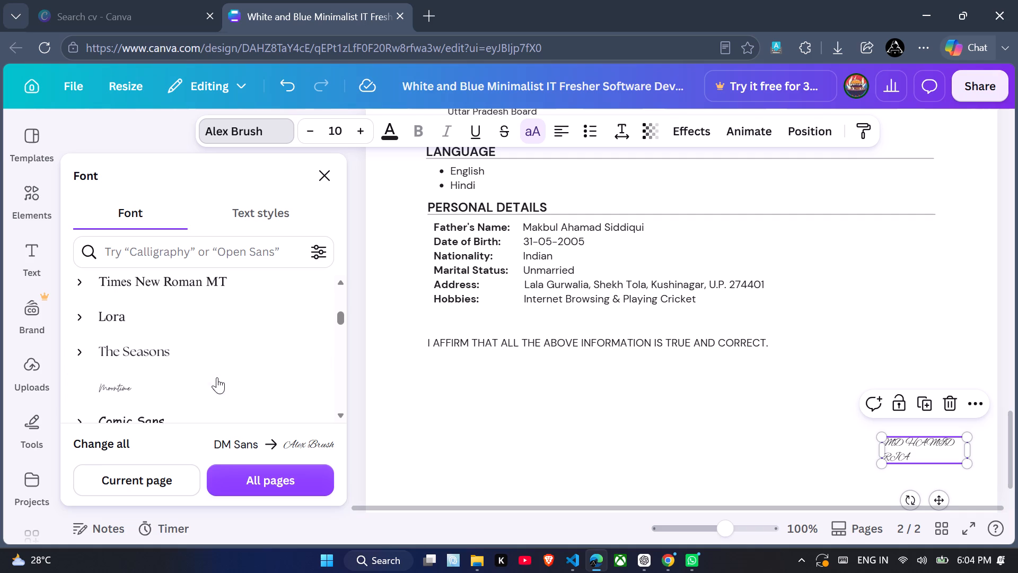
scroll(217, 377, up, 3)
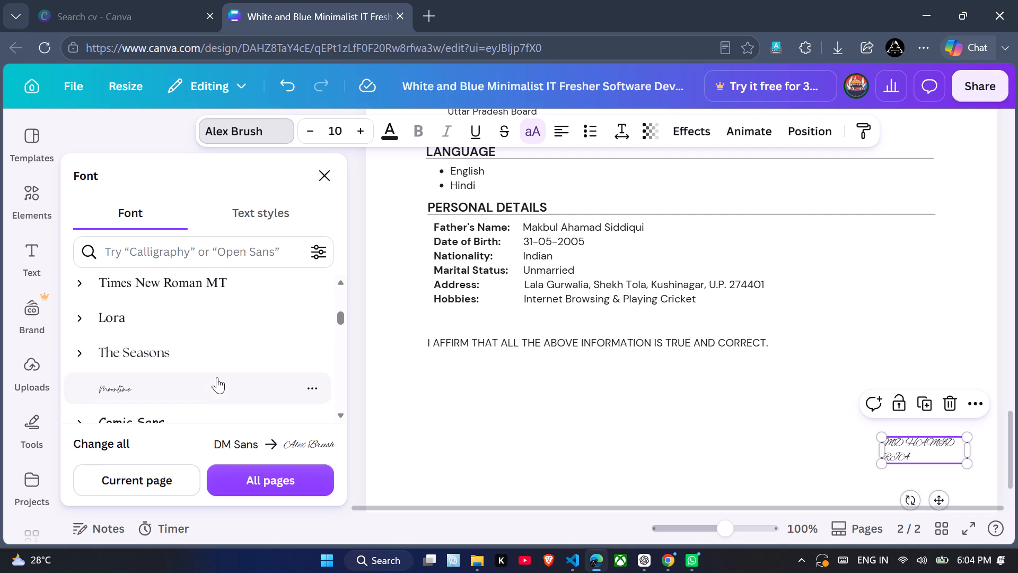
scroll(217, 377, up, 4)
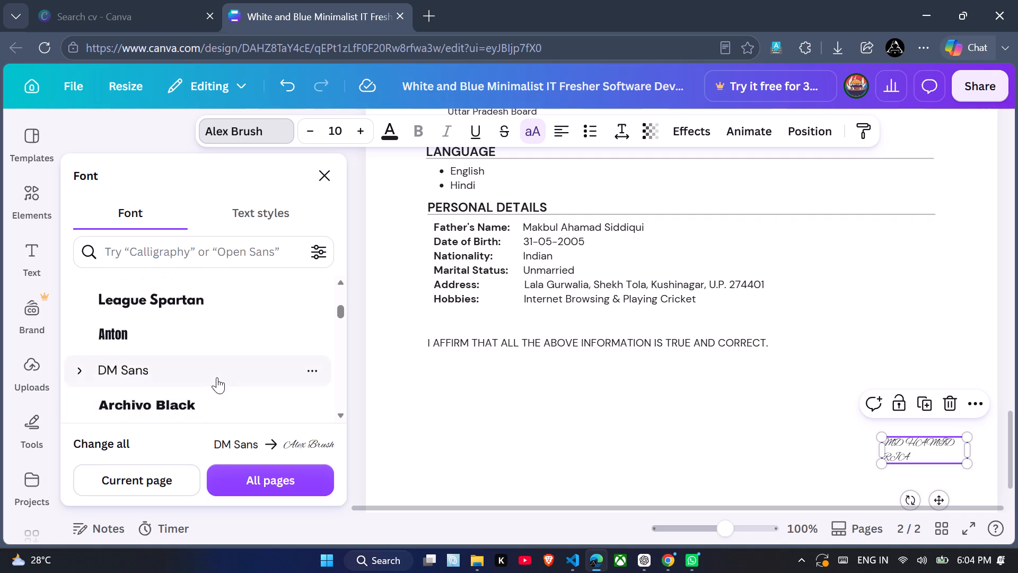
scroll(217, 377, up, 7)
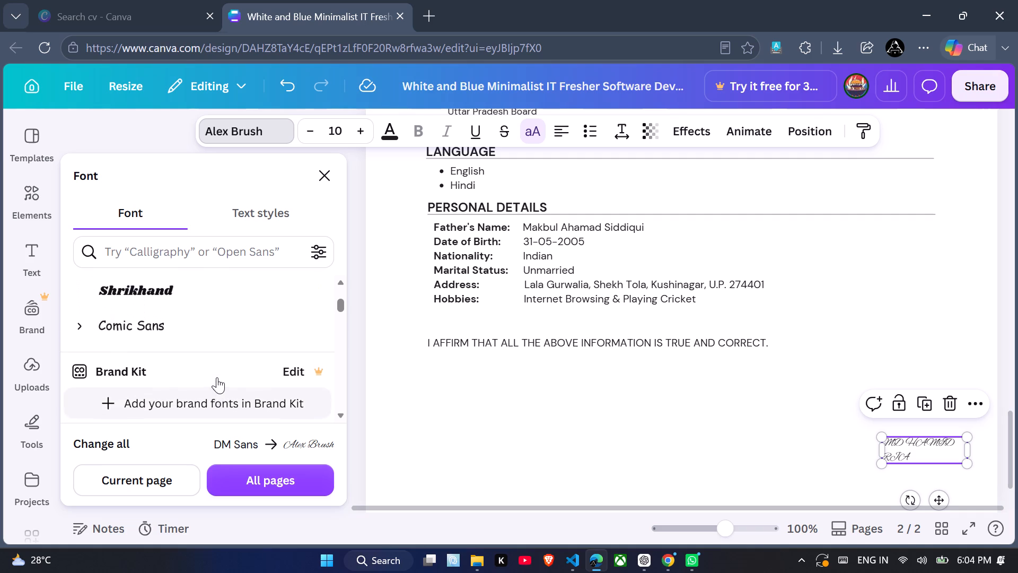
scroll(217, 377, up, 10)
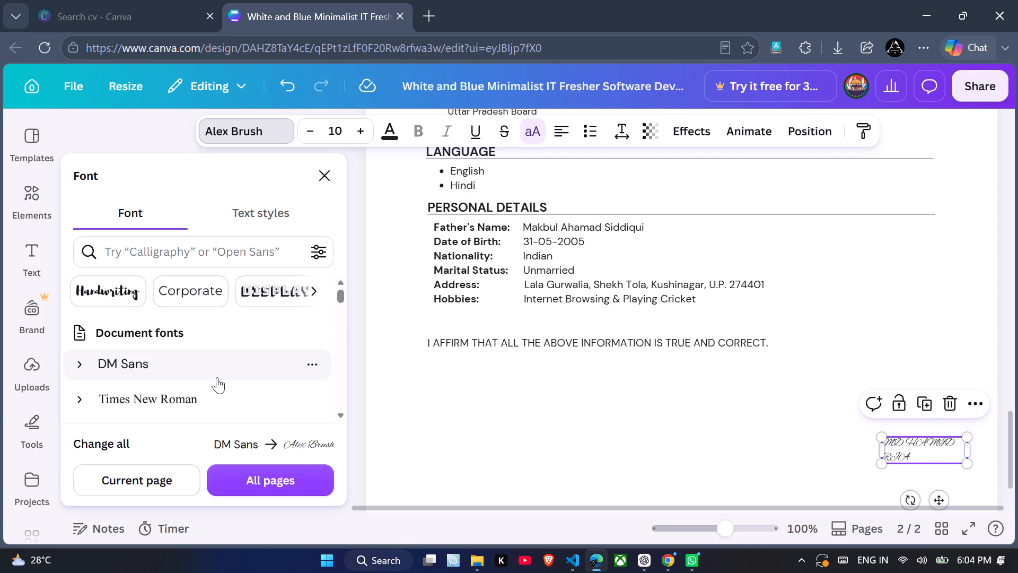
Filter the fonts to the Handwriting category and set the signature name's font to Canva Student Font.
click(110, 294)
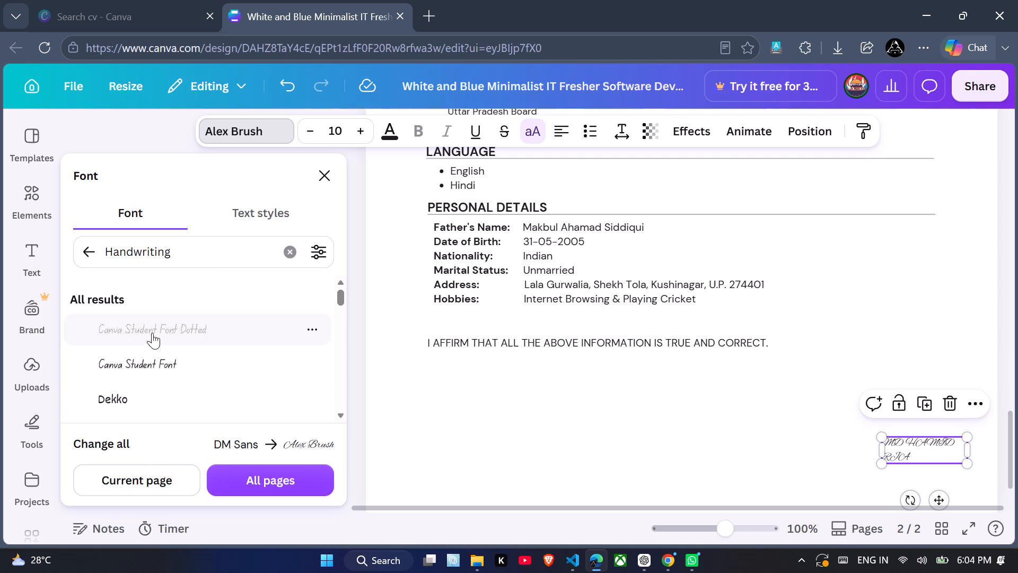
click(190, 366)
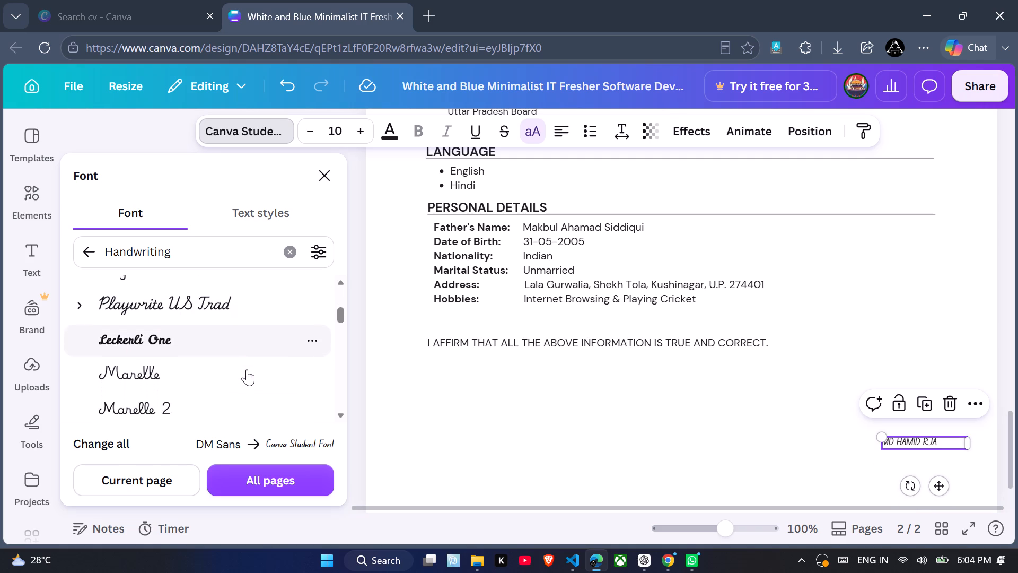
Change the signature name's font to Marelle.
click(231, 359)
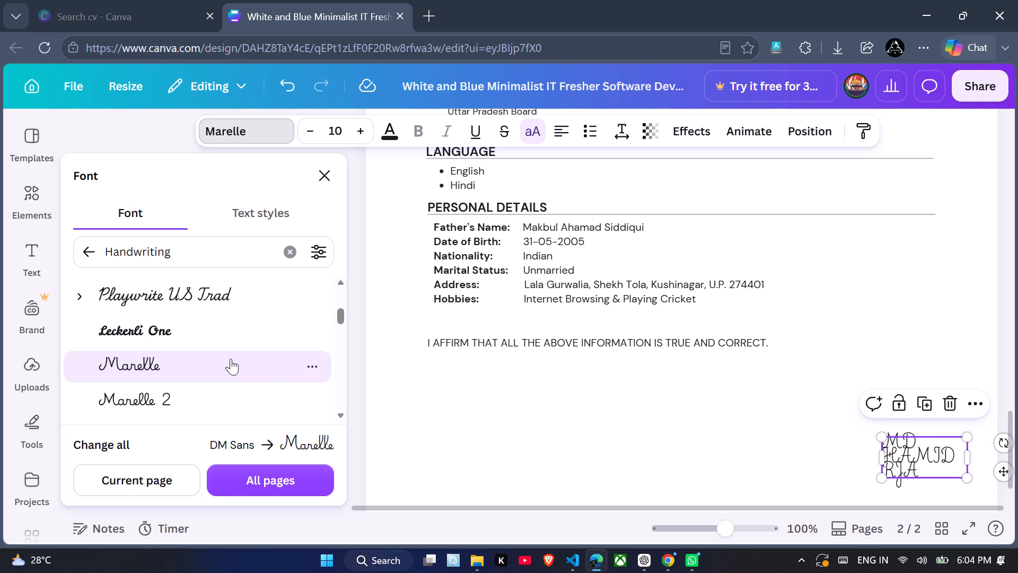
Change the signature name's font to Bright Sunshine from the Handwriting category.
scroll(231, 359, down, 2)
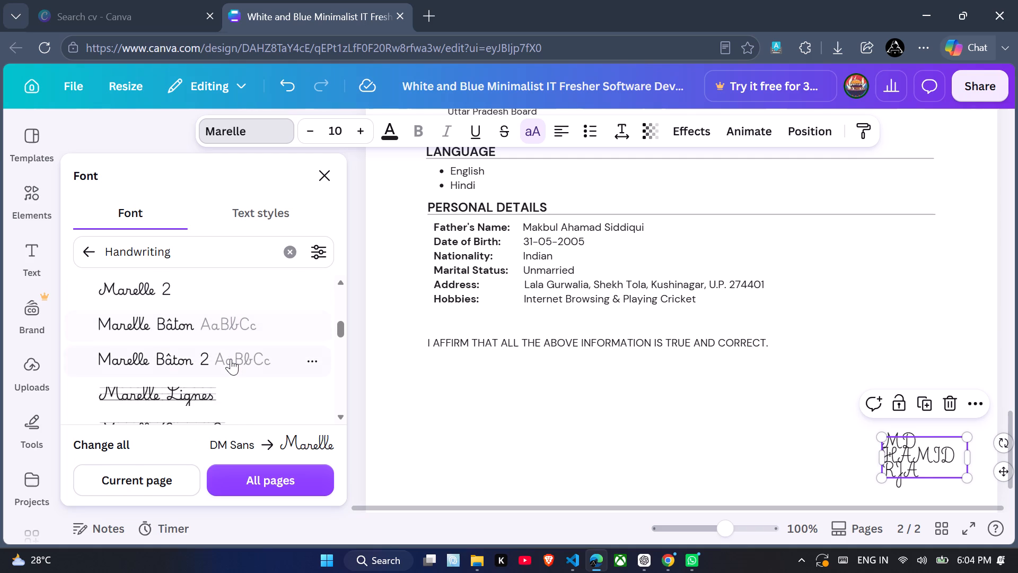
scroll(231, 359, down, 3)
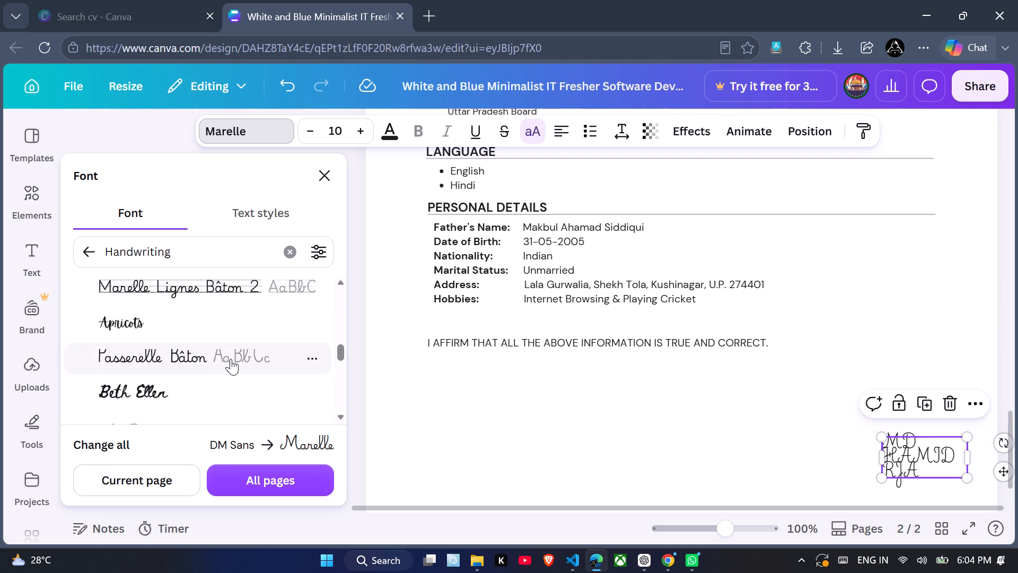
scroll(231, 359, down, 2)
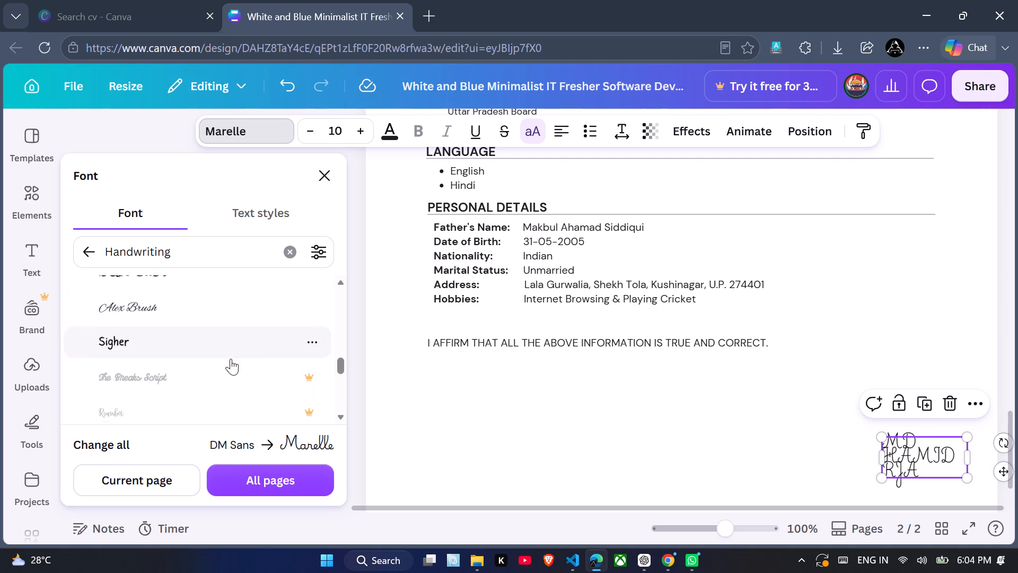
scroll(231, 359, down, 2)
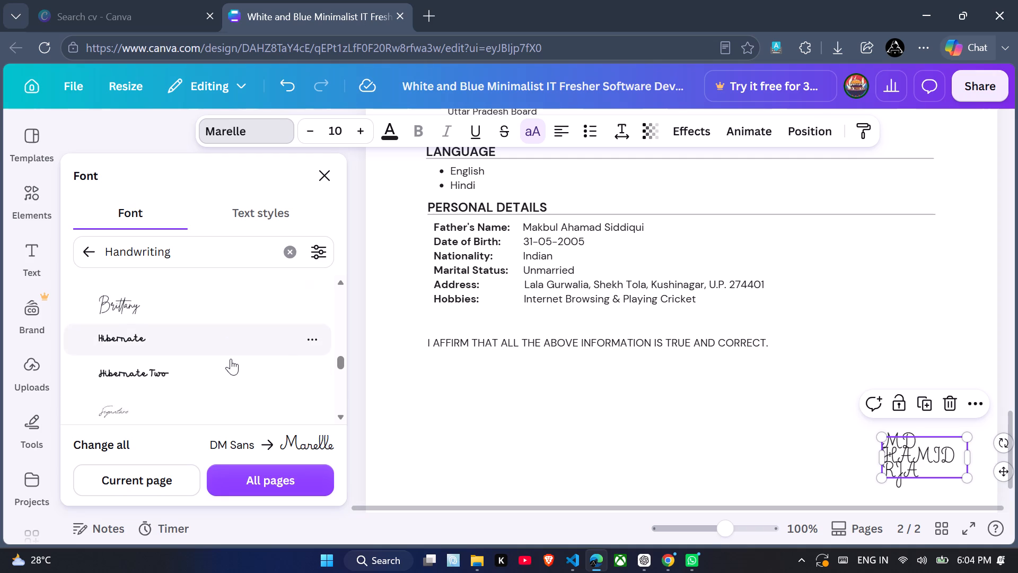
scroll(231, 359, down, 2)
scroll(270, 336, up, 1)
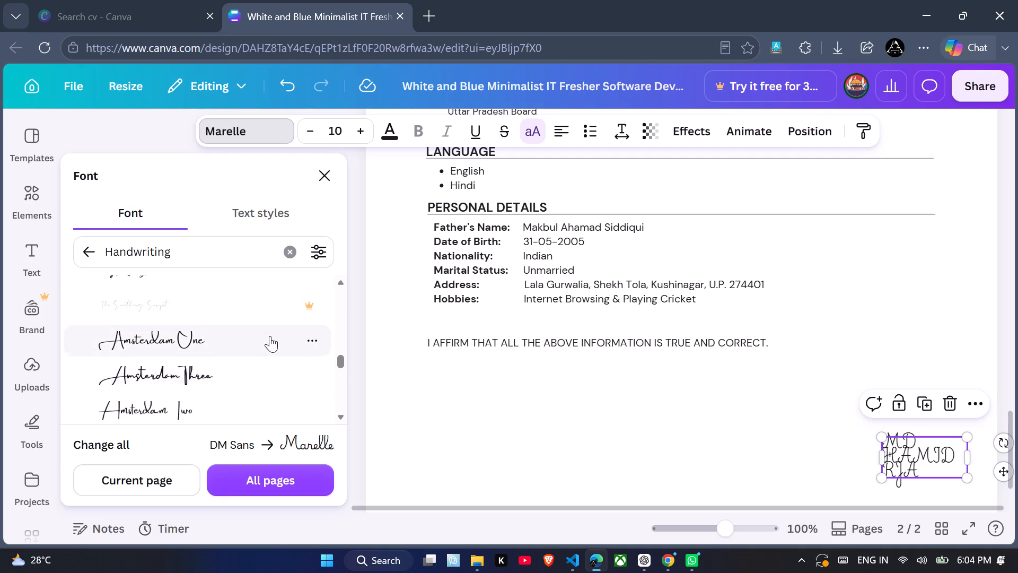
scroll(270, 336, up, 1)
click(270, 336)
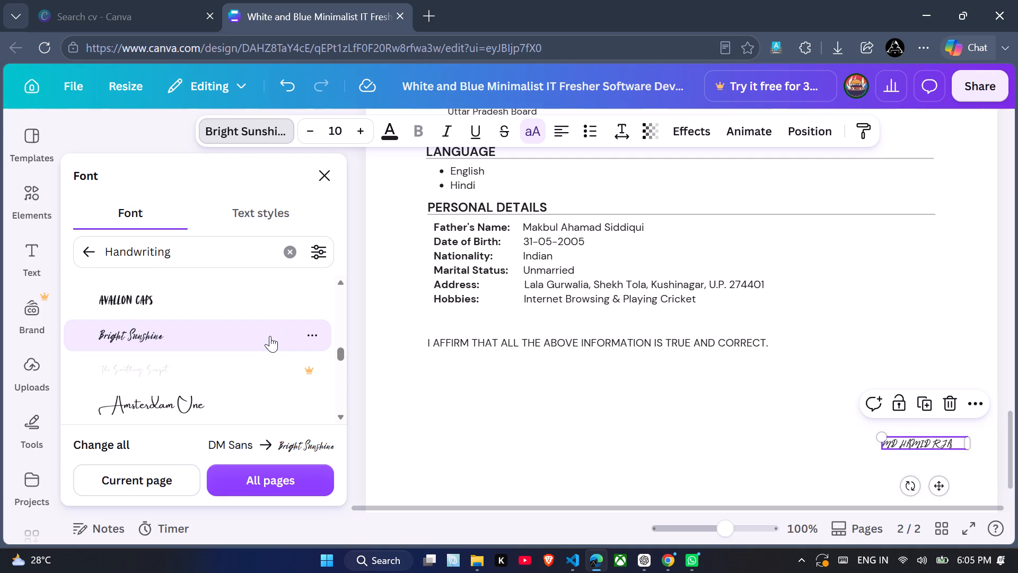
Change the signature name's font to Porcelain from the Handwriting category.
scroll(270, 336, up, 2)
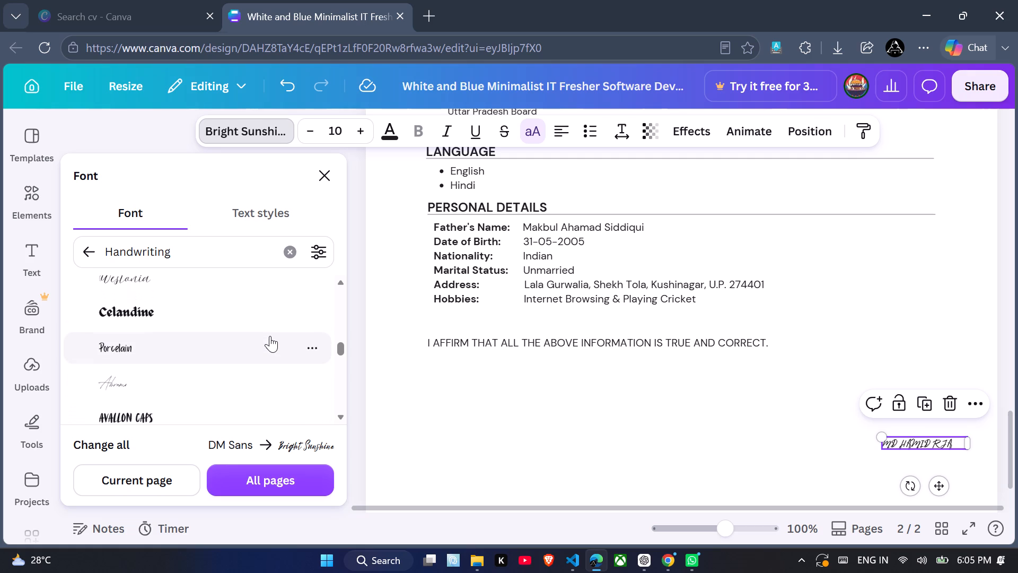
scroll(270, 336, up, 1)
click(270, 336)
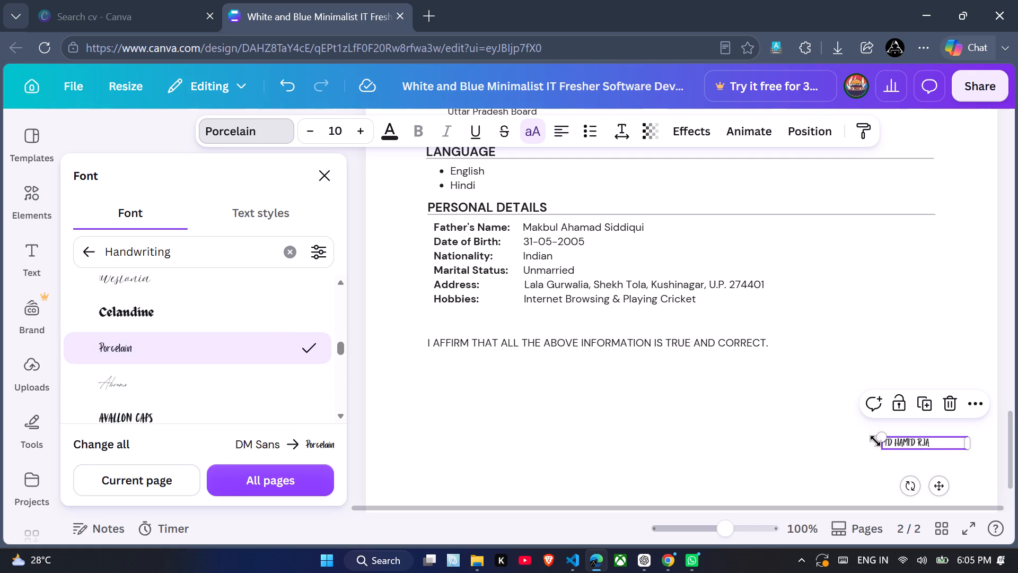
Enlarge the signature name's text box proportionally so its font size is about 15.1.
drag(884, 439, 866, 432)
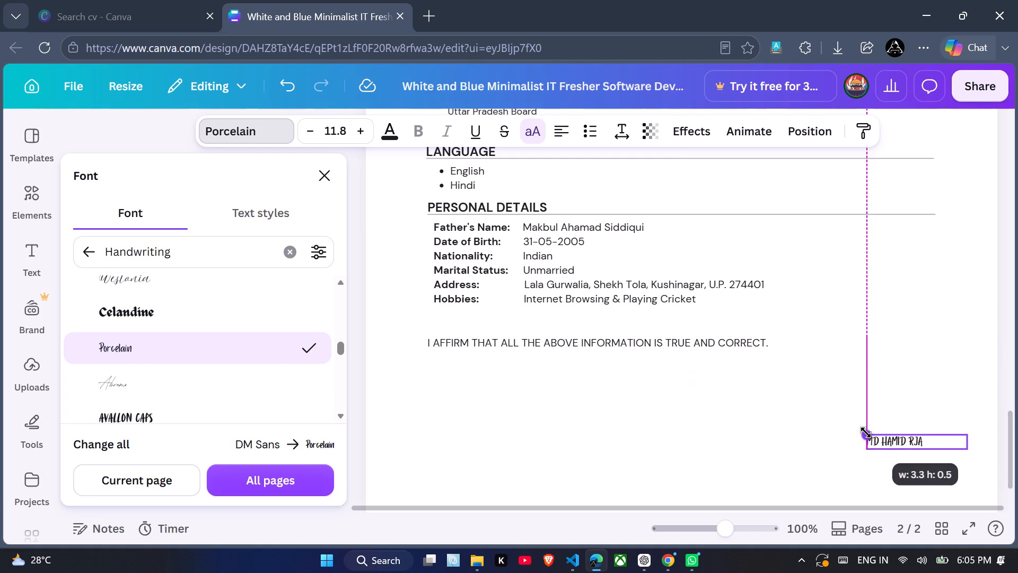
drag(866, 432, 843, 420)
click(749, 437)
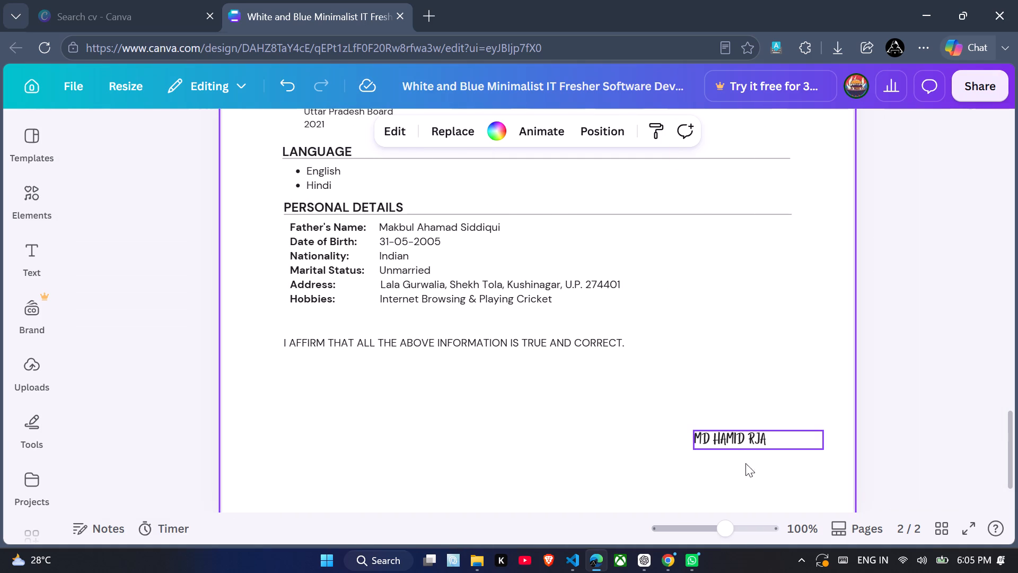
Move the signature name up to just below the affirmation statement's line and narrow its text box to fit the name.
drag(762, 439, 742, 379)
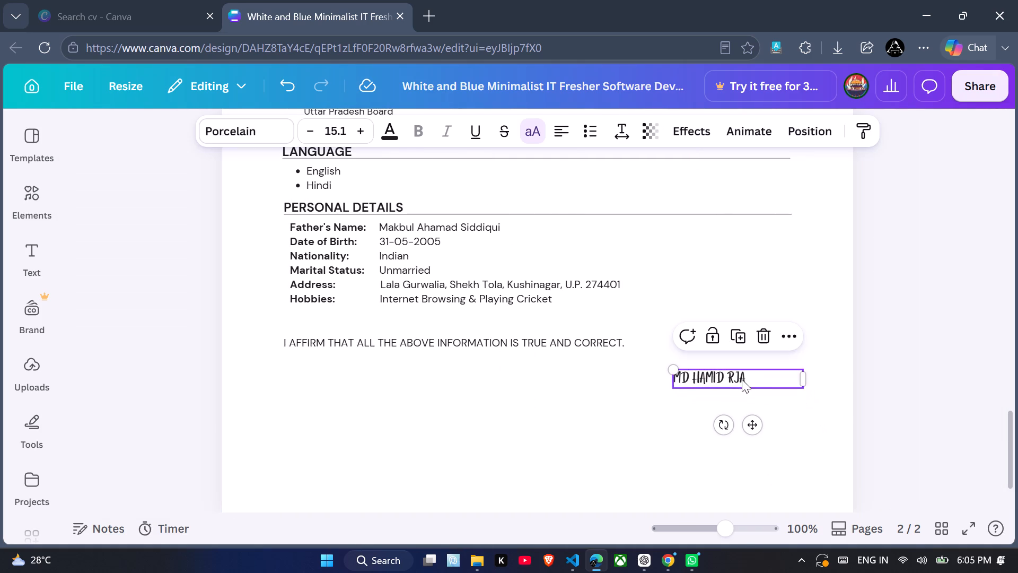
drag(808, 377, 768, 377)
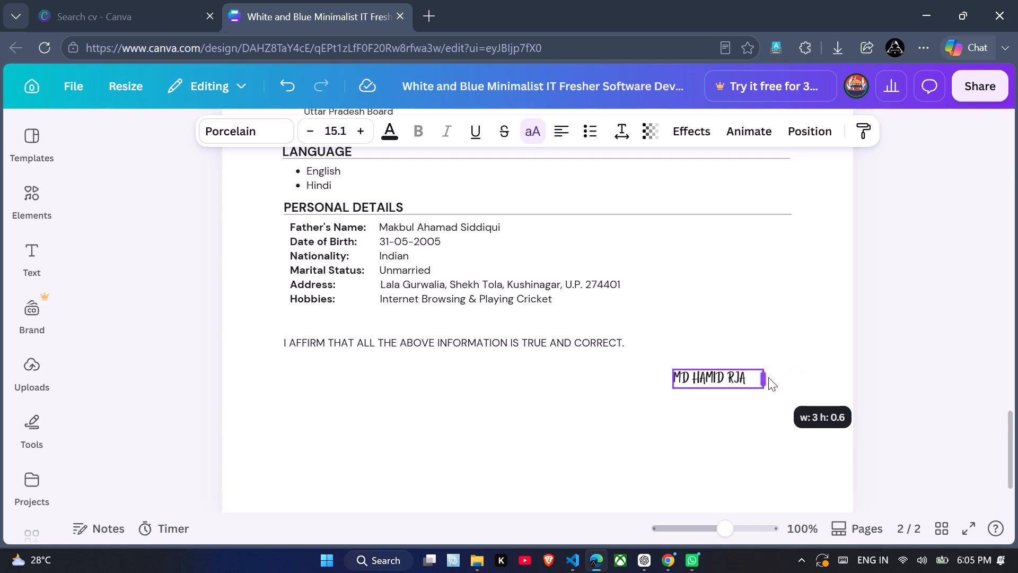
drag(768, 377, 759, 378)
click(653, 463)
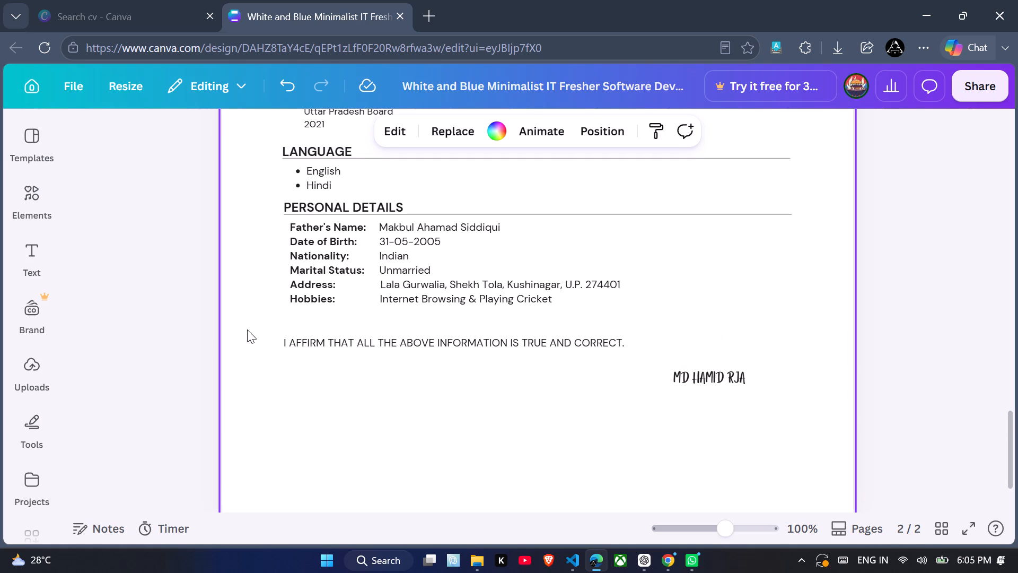
Delete the affirmation statement and the signature name together from the bottom of page 2.
drag(257, 334, 813, 410)
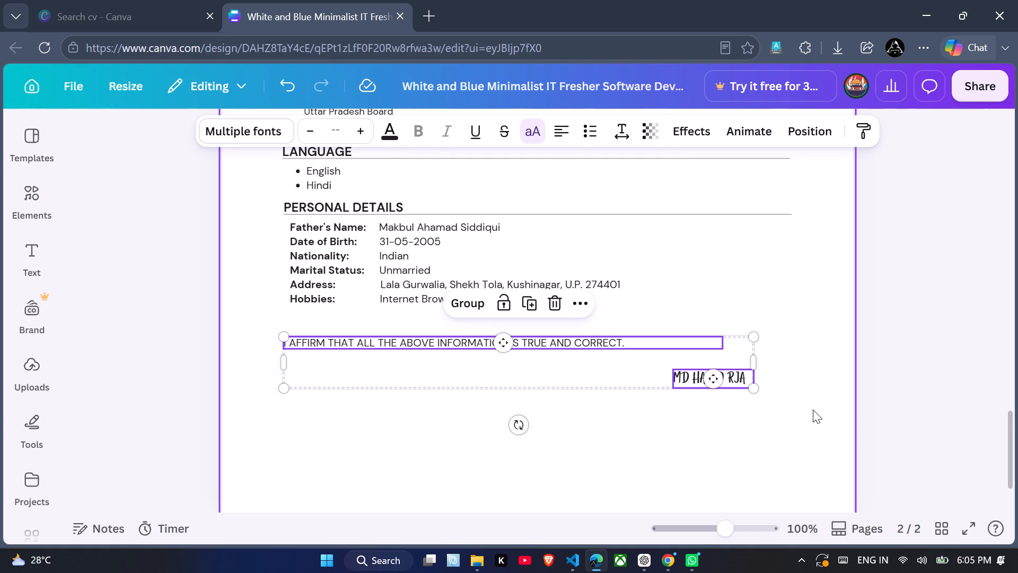
click(546, 305)
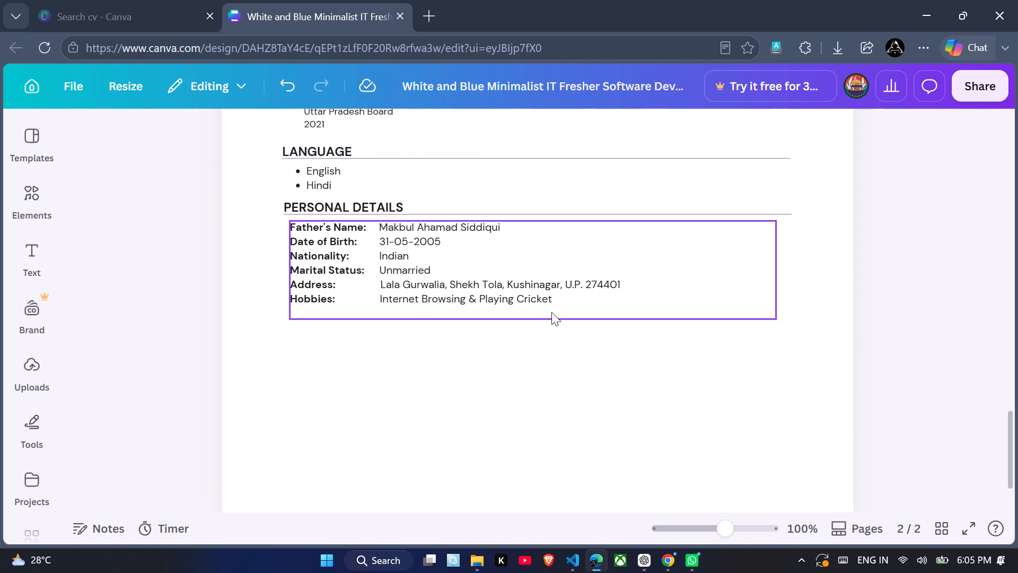
Review both pages of the CV from the header on page 1 through the personal details on page 2.
scroll(736, 422, up, 10)
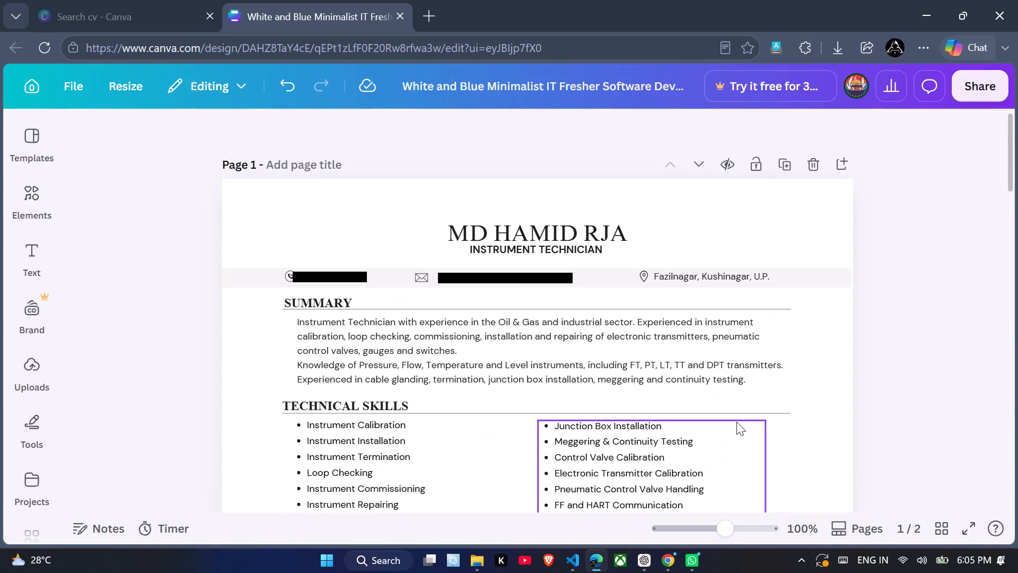
scroll(736, 422, down, 3)
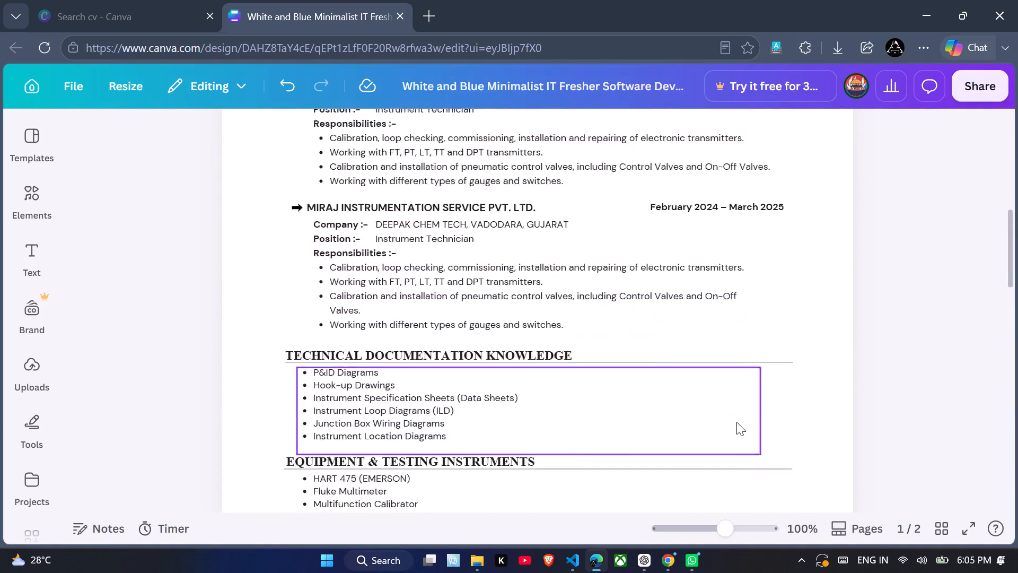
scroll(736, 422, down, 5)
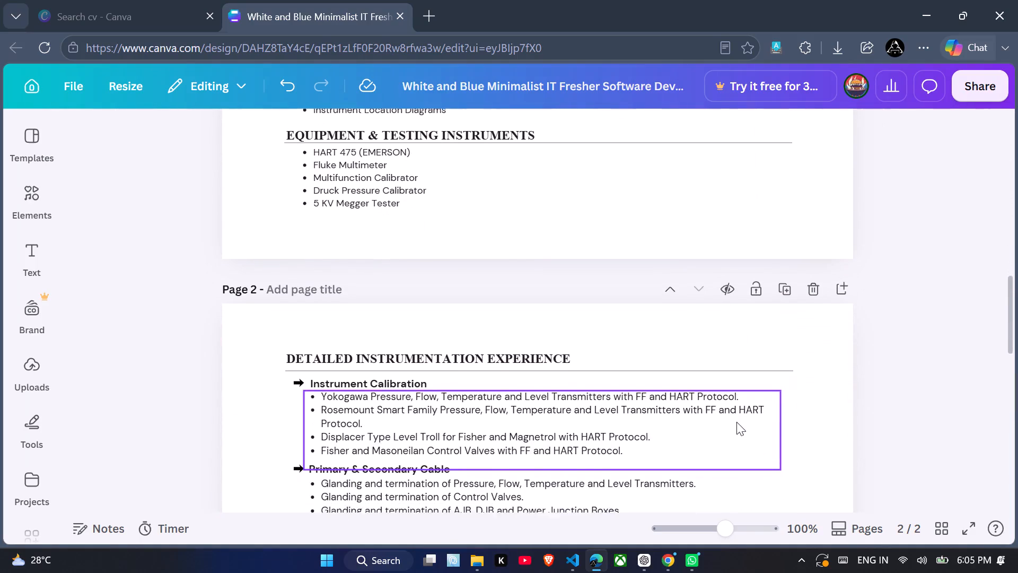
scroll(736, 422, down, 5)
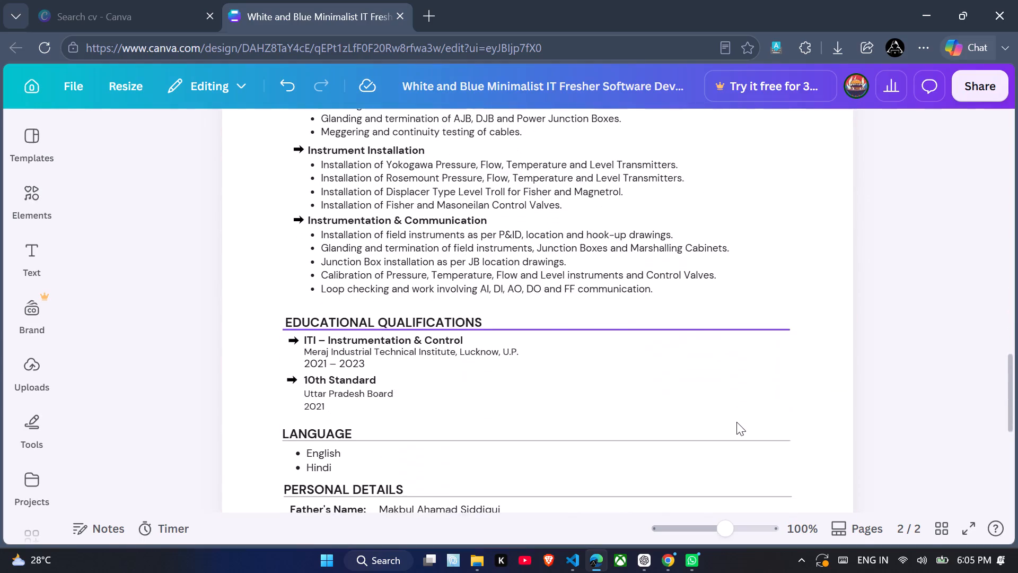
scroll(736, 422, down, 4)
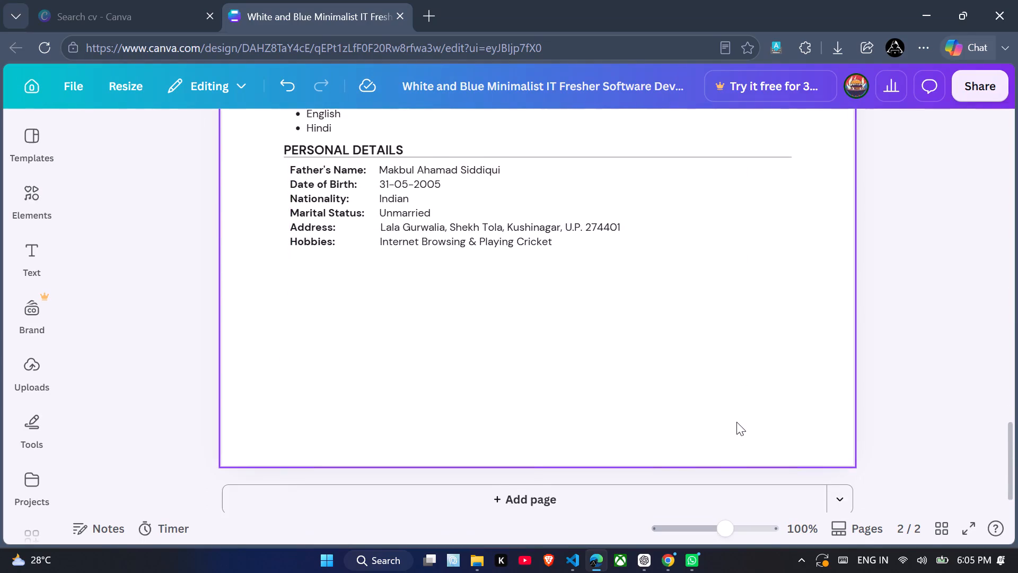
scroll(736, 422, down, 2)
scroll(736, 422, up, 14)
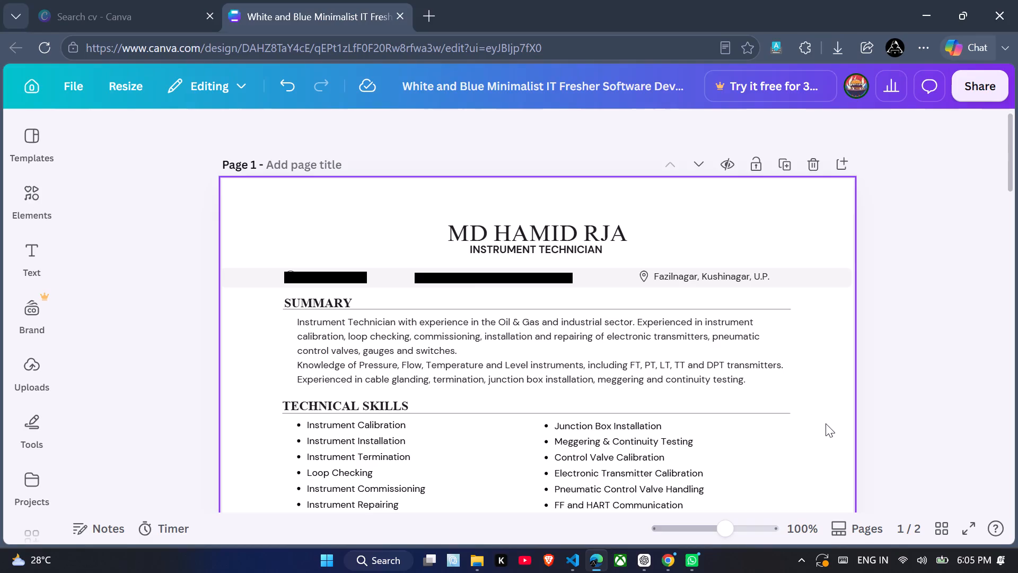
Check the page 1 header, summary, technical skills and the start of the experience section.
scroll(826, 423, down, 1)
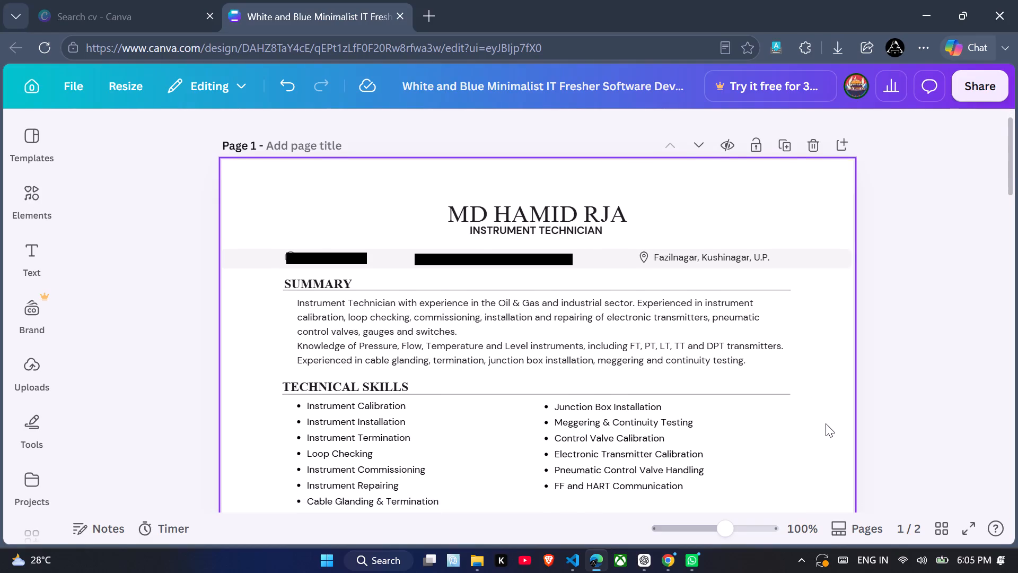
scroll(826, 423, down, 2)
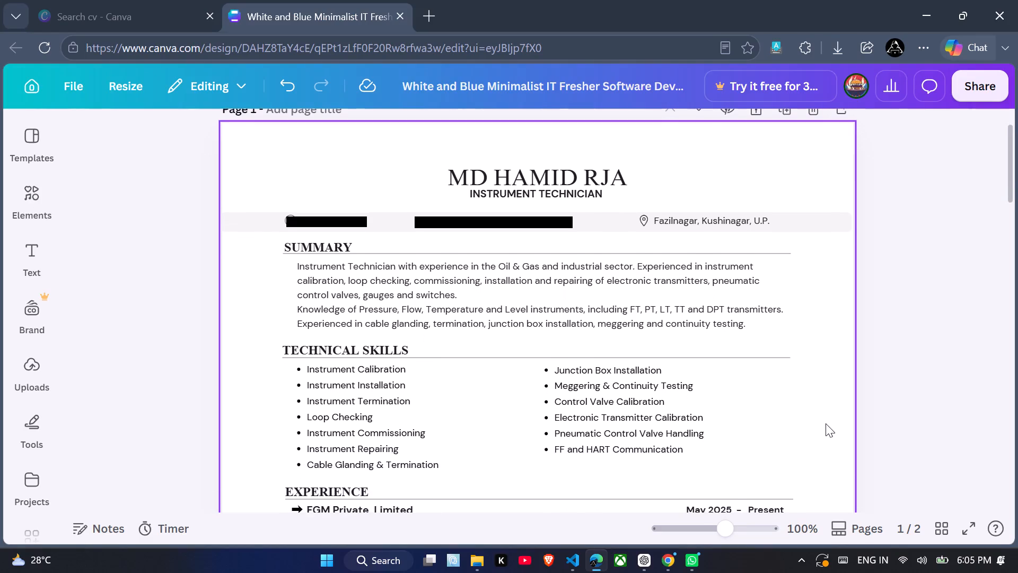
scroll(826, 423, down, 1)
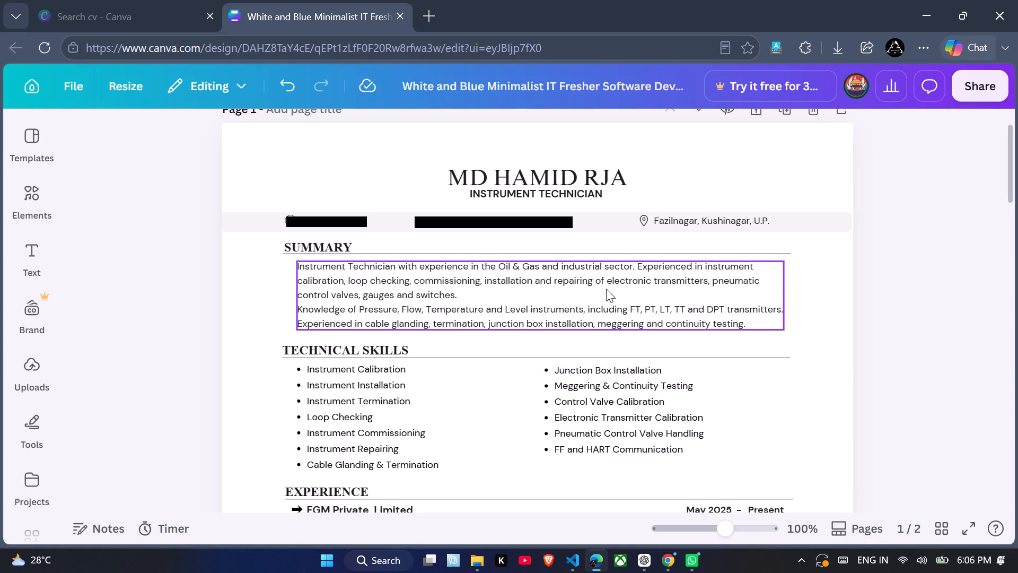
scroll(606, 289, down, 1)
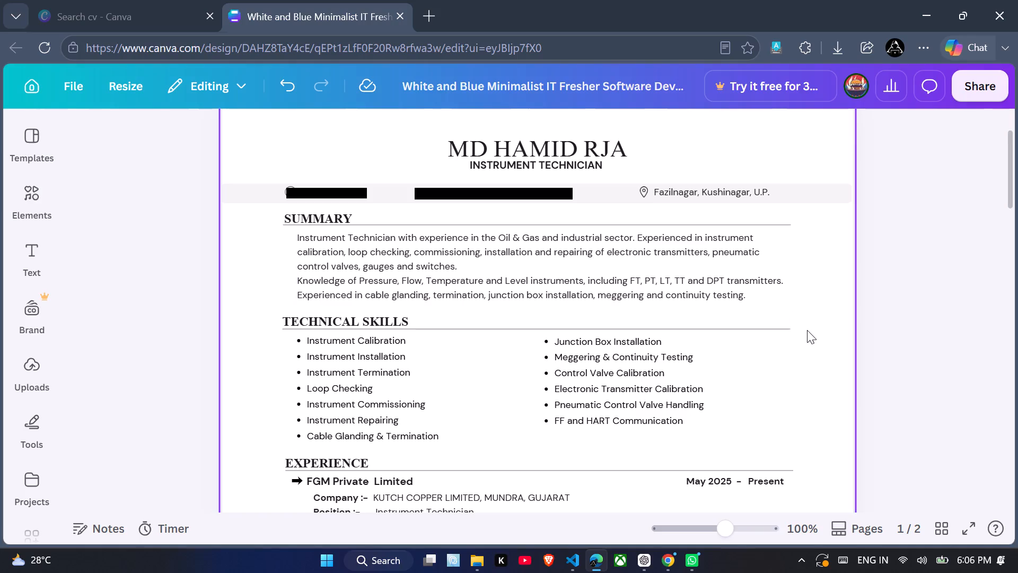
scroll(807, 330, down, 1)
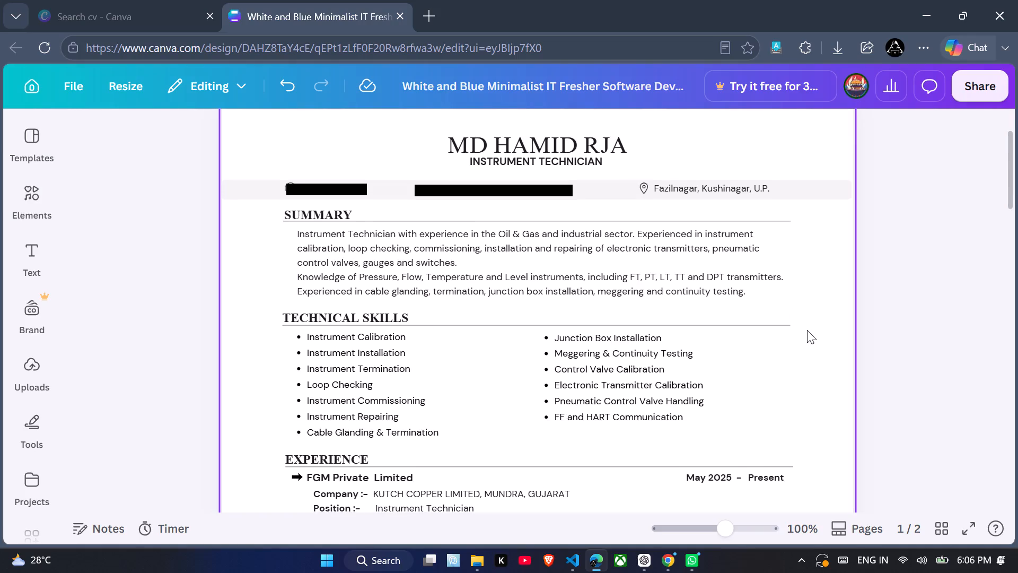
scroll(807, 330, down, 1)
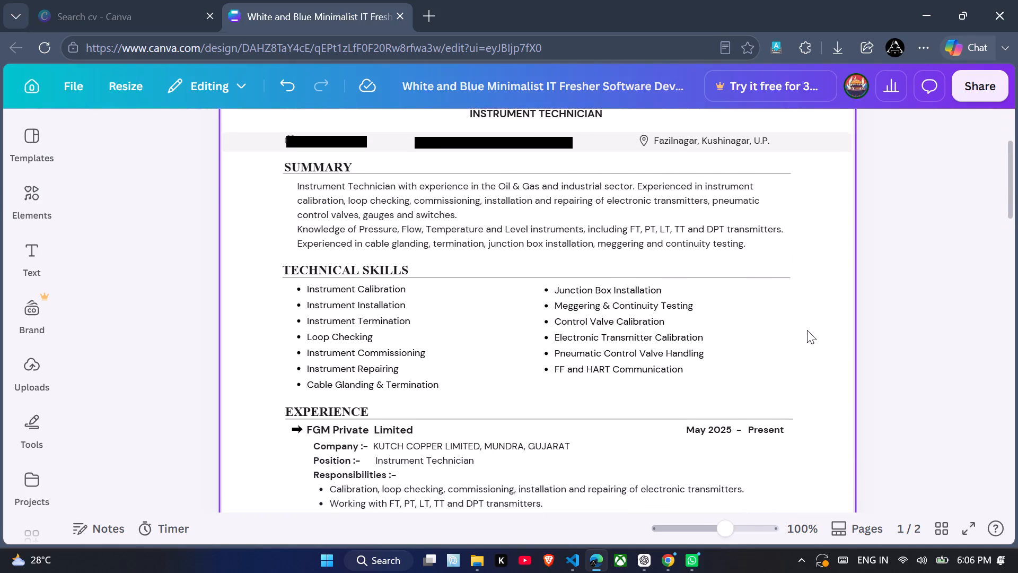
scroll(807, 330, down, 2)
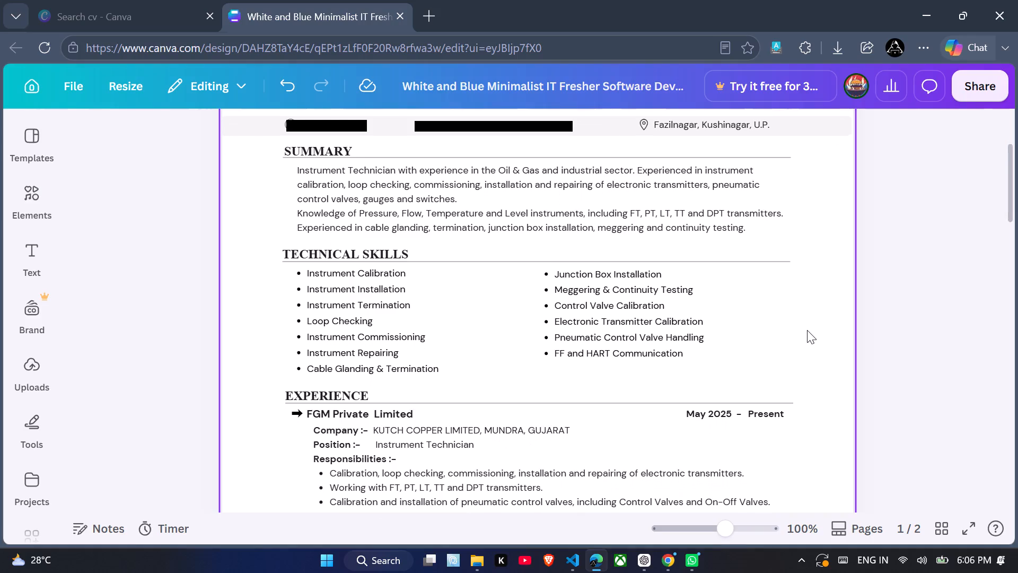
scroll(807, 330, down, 1)
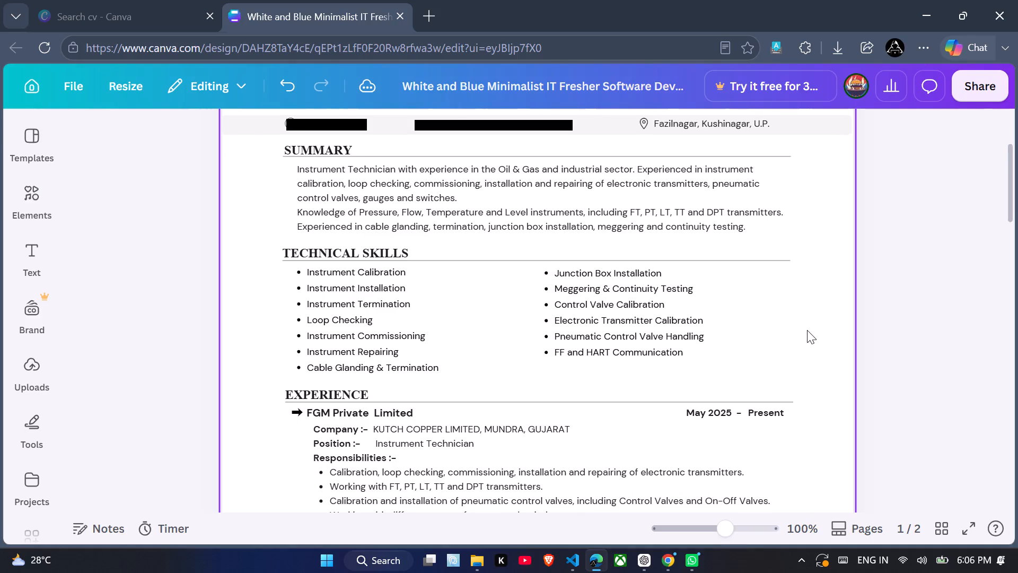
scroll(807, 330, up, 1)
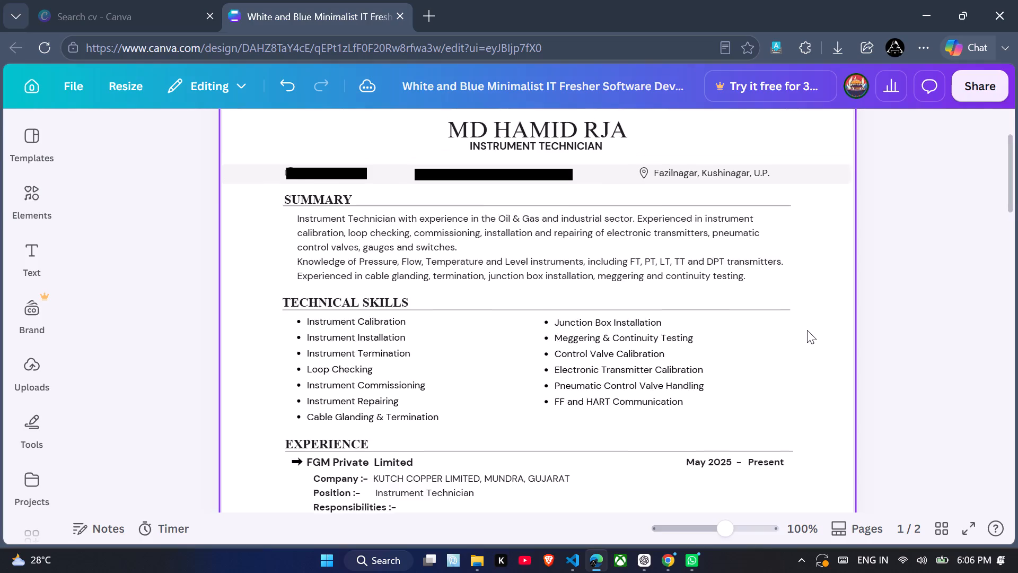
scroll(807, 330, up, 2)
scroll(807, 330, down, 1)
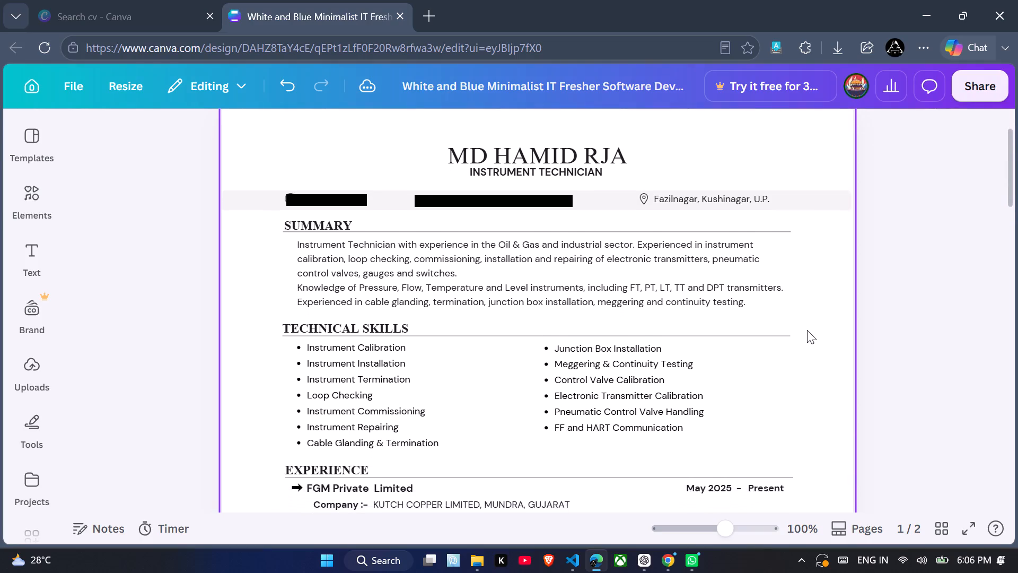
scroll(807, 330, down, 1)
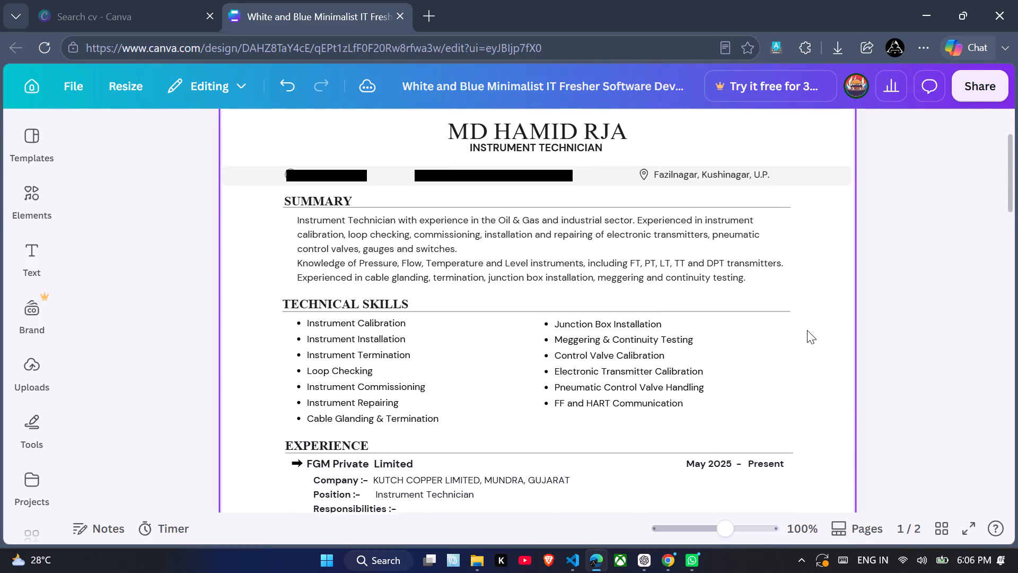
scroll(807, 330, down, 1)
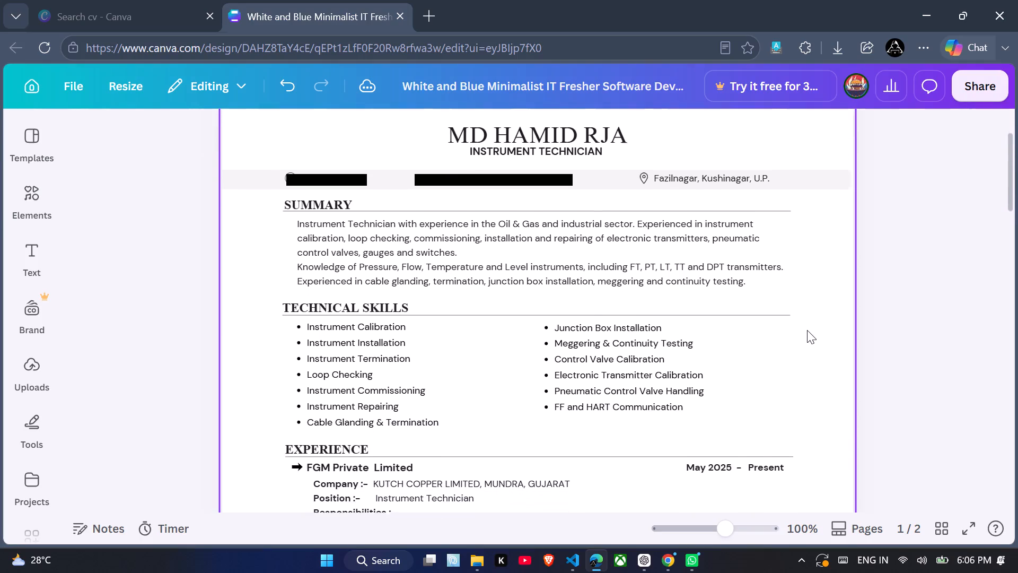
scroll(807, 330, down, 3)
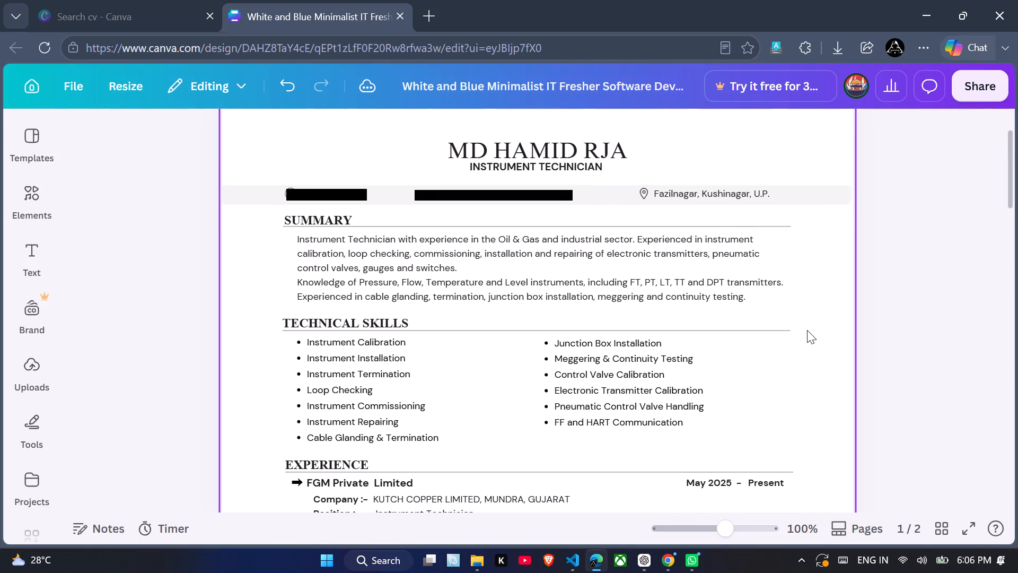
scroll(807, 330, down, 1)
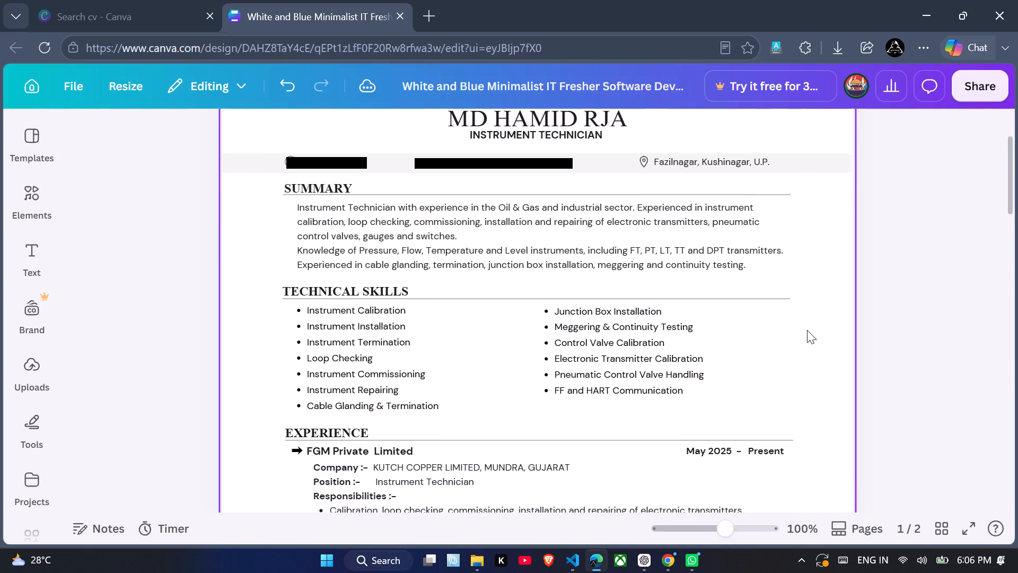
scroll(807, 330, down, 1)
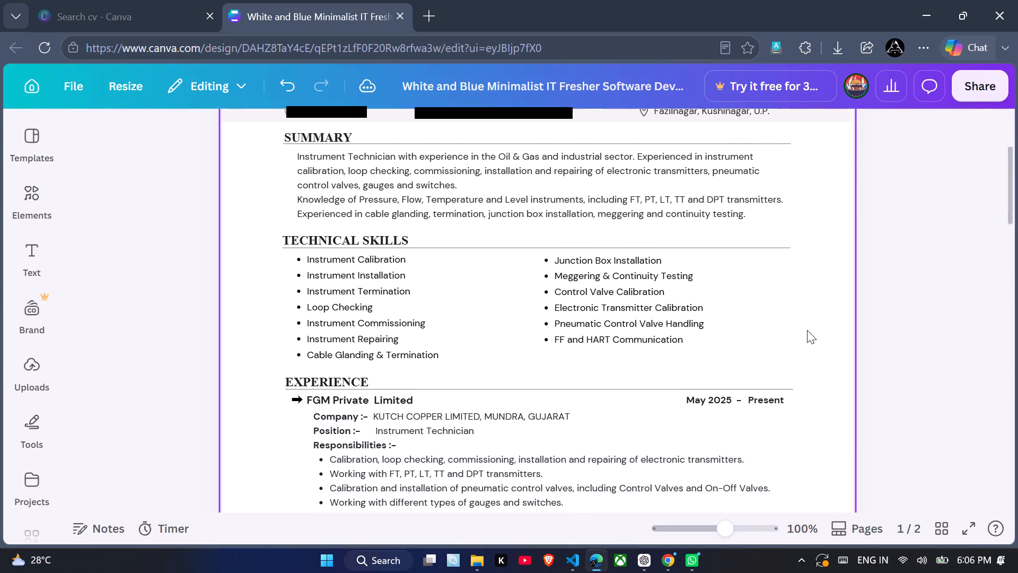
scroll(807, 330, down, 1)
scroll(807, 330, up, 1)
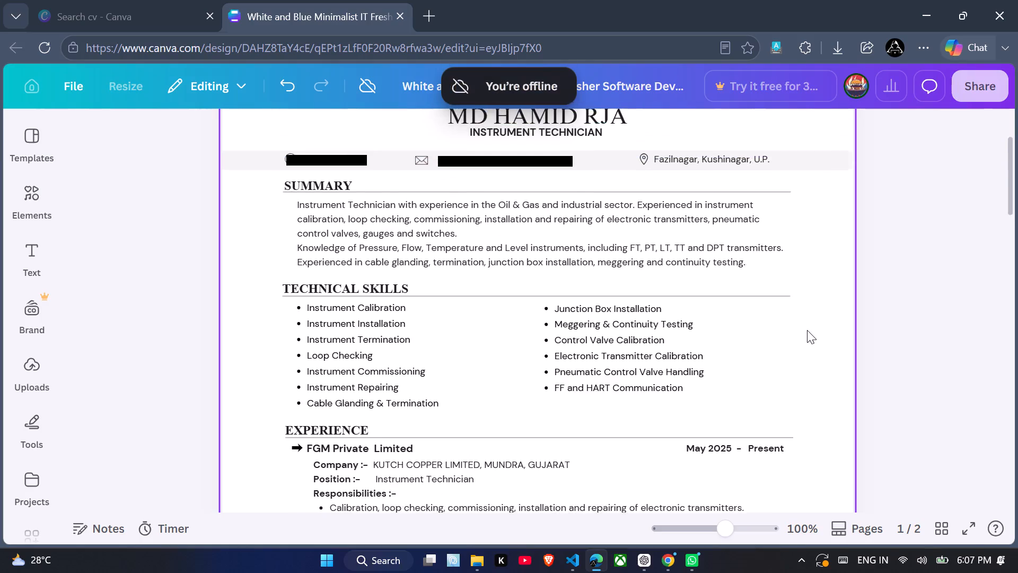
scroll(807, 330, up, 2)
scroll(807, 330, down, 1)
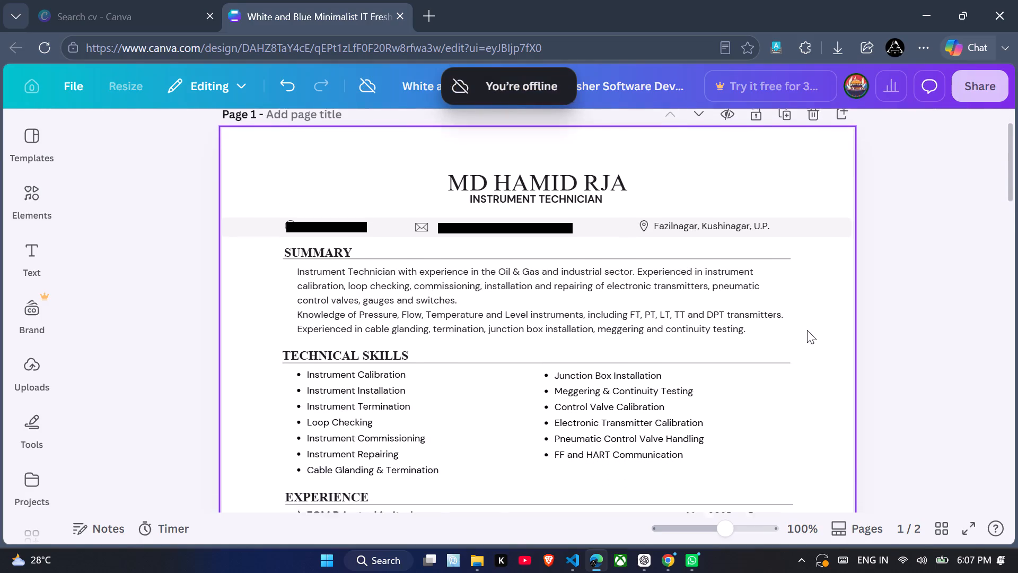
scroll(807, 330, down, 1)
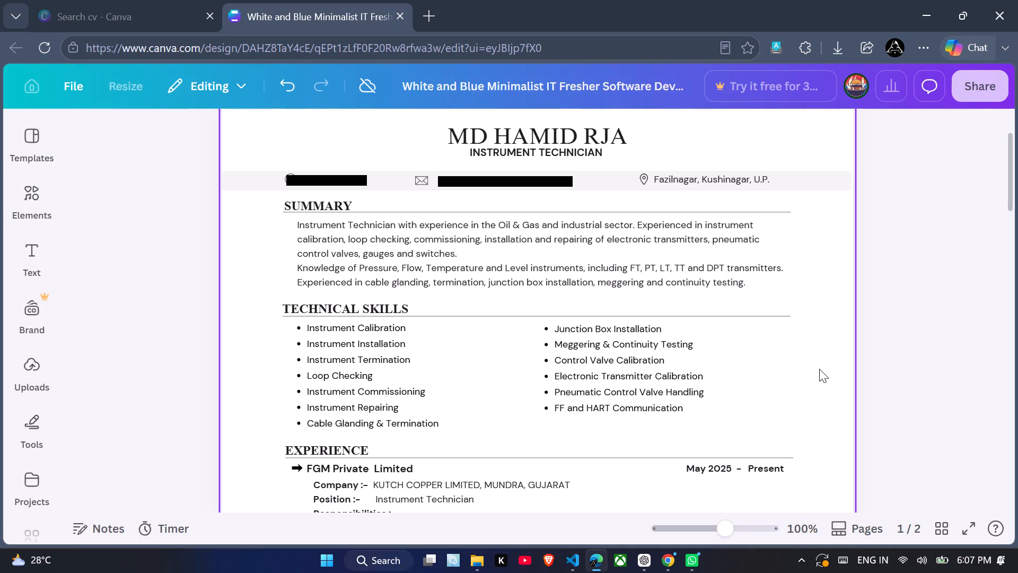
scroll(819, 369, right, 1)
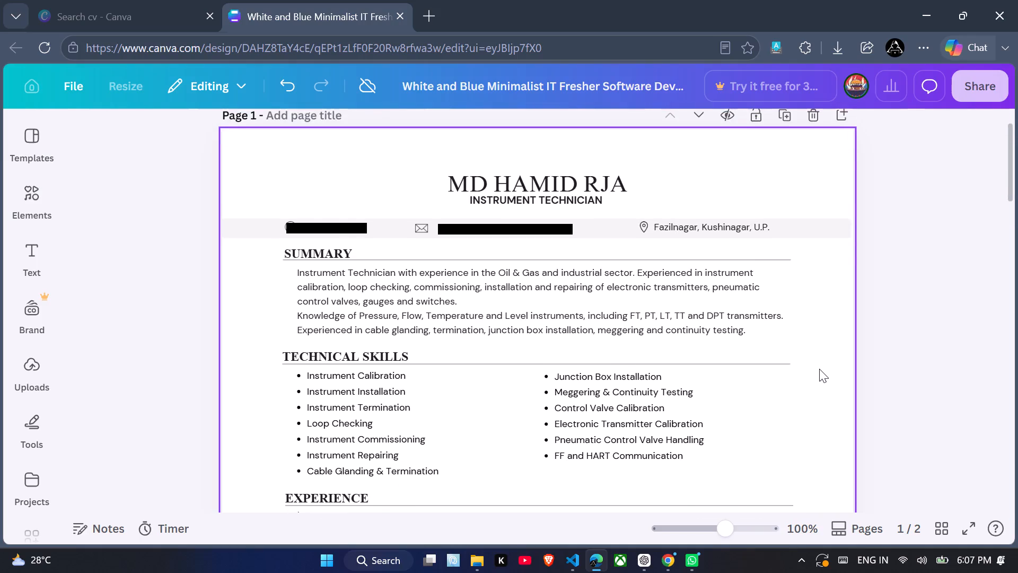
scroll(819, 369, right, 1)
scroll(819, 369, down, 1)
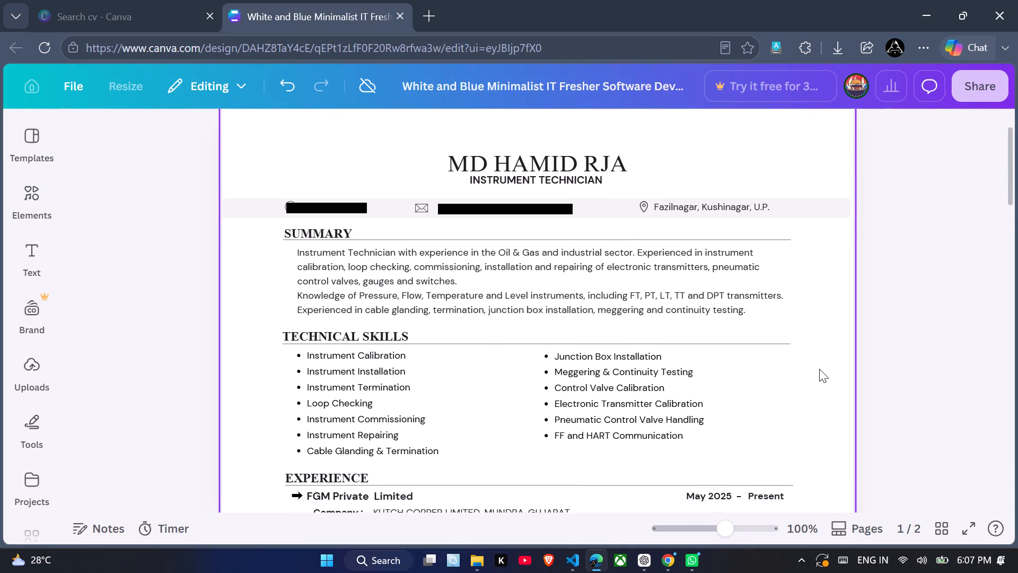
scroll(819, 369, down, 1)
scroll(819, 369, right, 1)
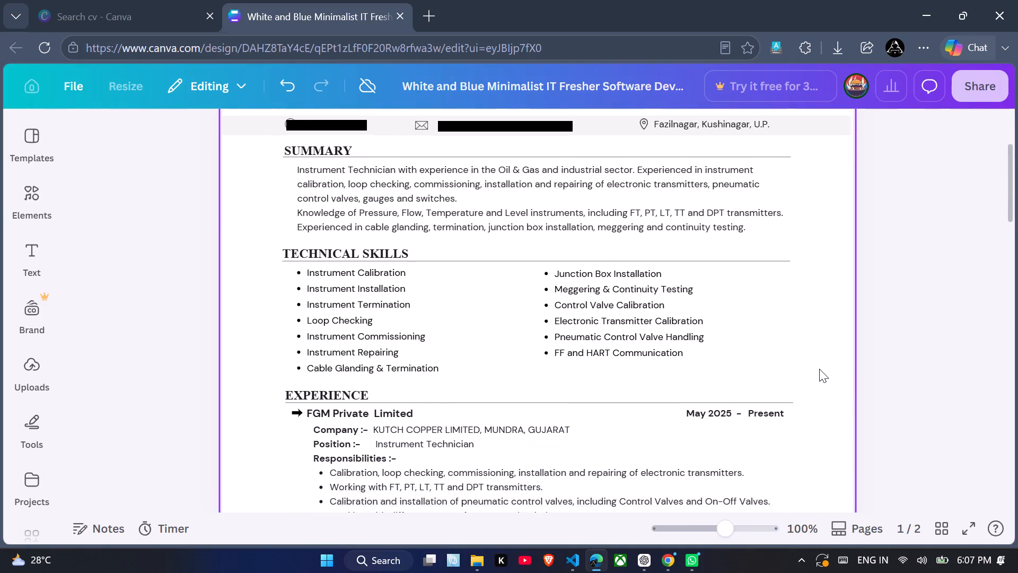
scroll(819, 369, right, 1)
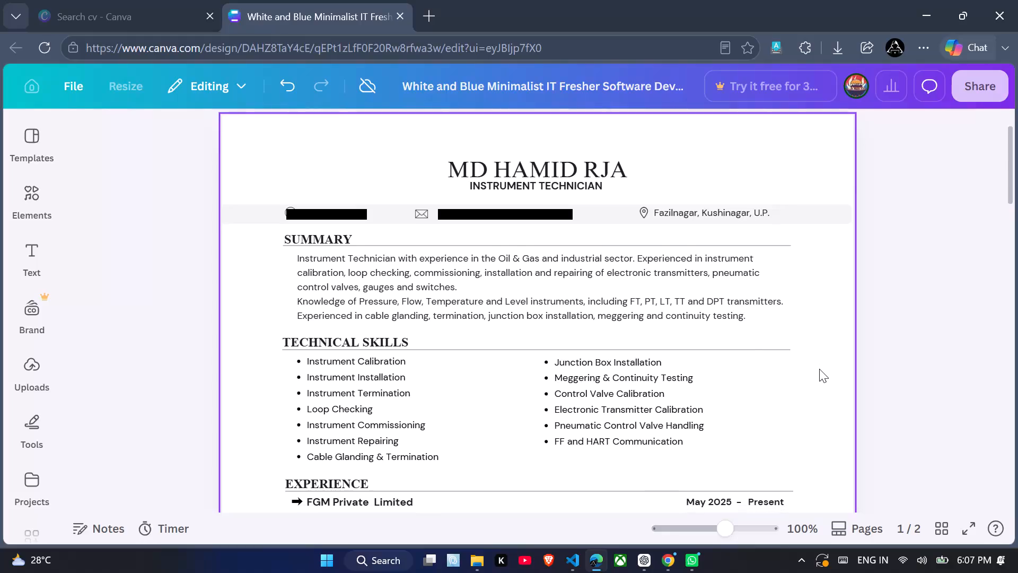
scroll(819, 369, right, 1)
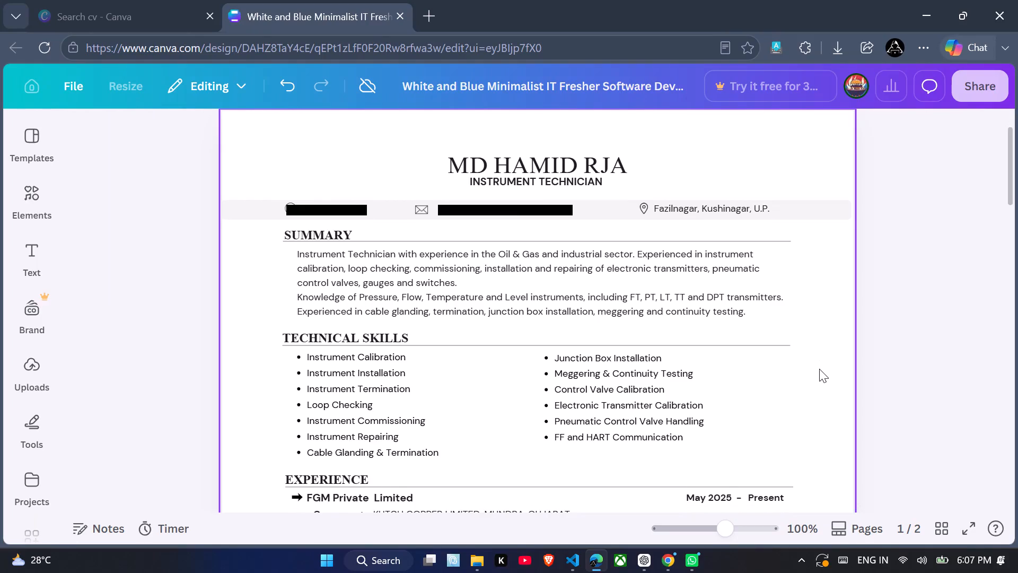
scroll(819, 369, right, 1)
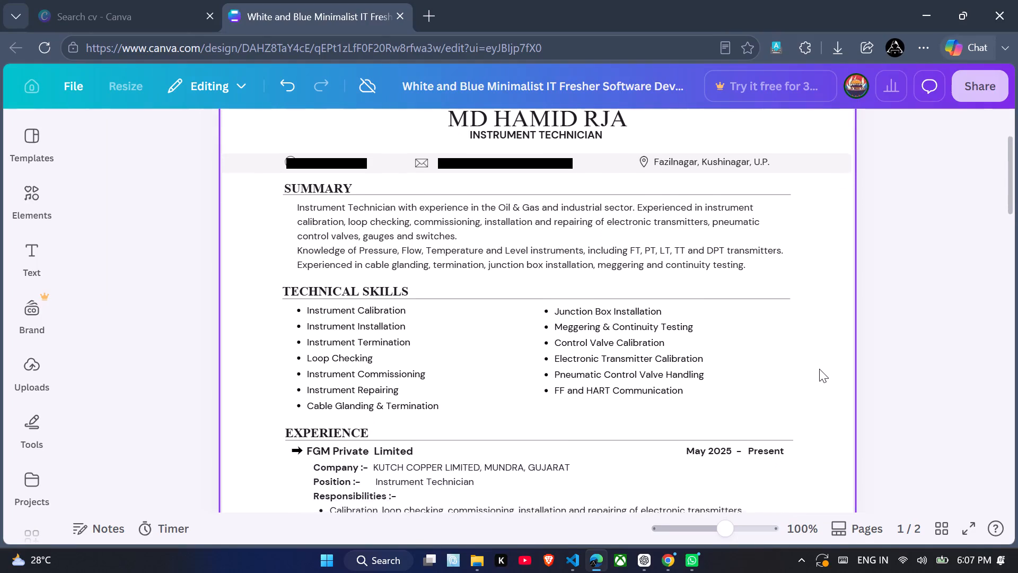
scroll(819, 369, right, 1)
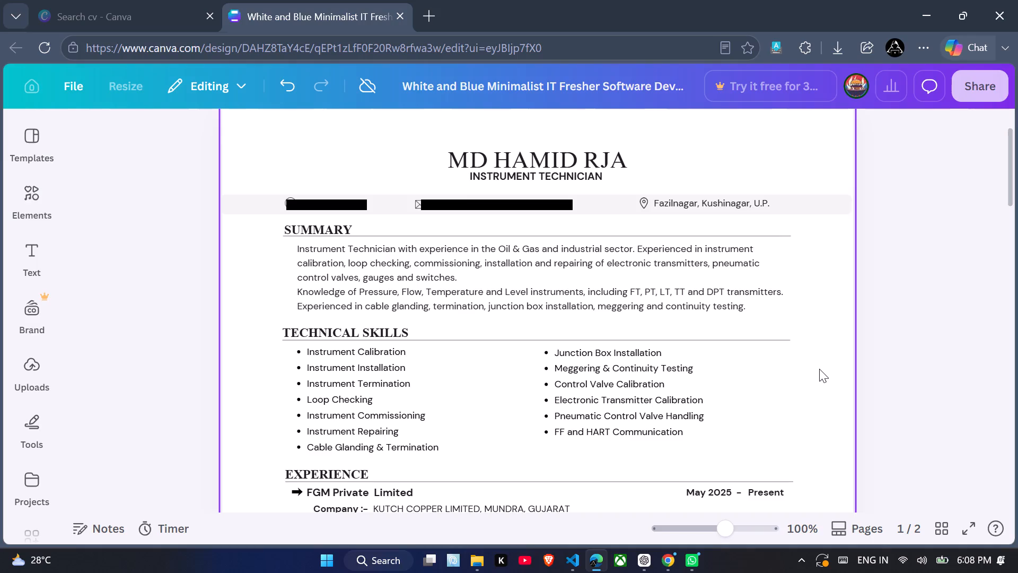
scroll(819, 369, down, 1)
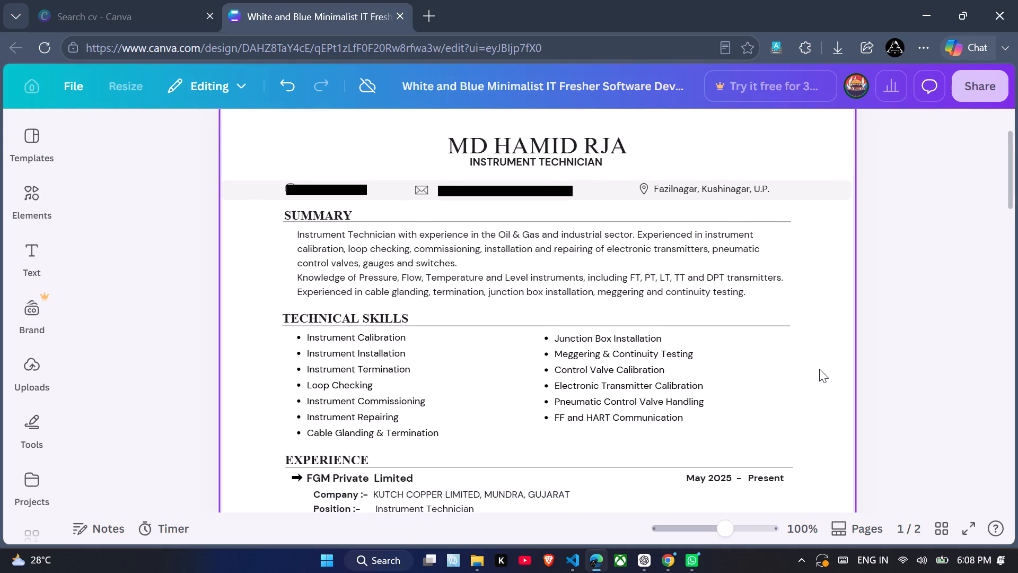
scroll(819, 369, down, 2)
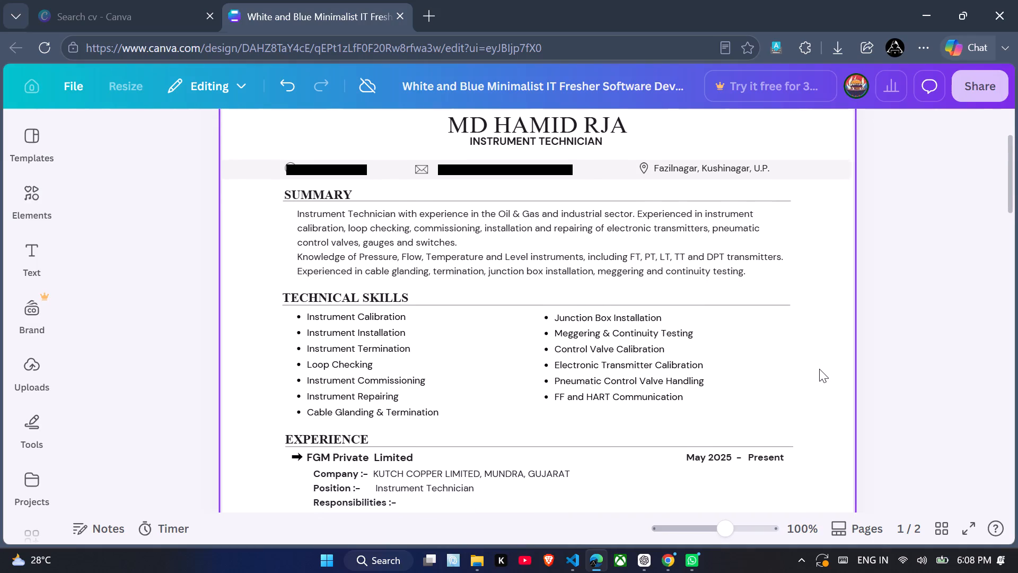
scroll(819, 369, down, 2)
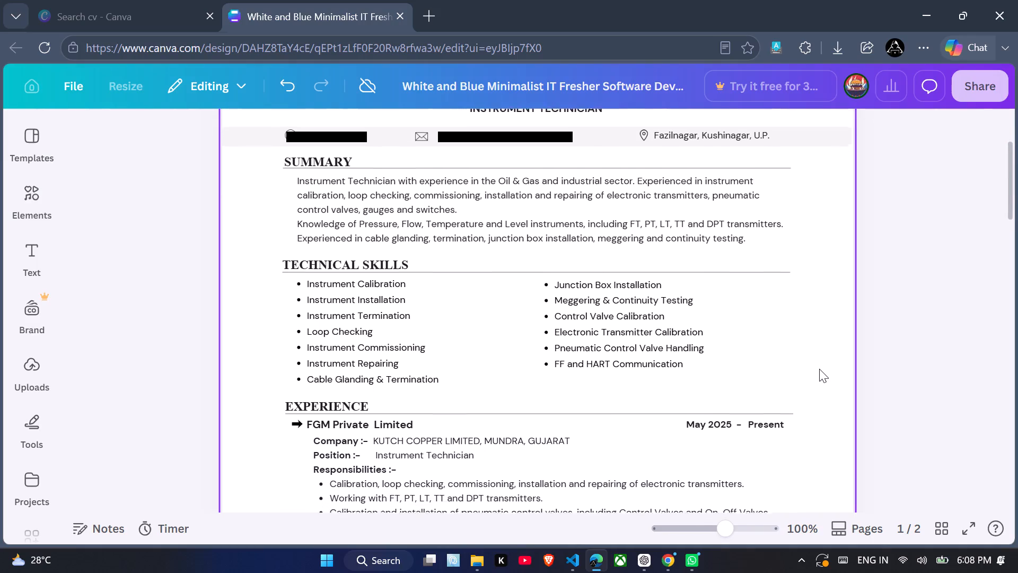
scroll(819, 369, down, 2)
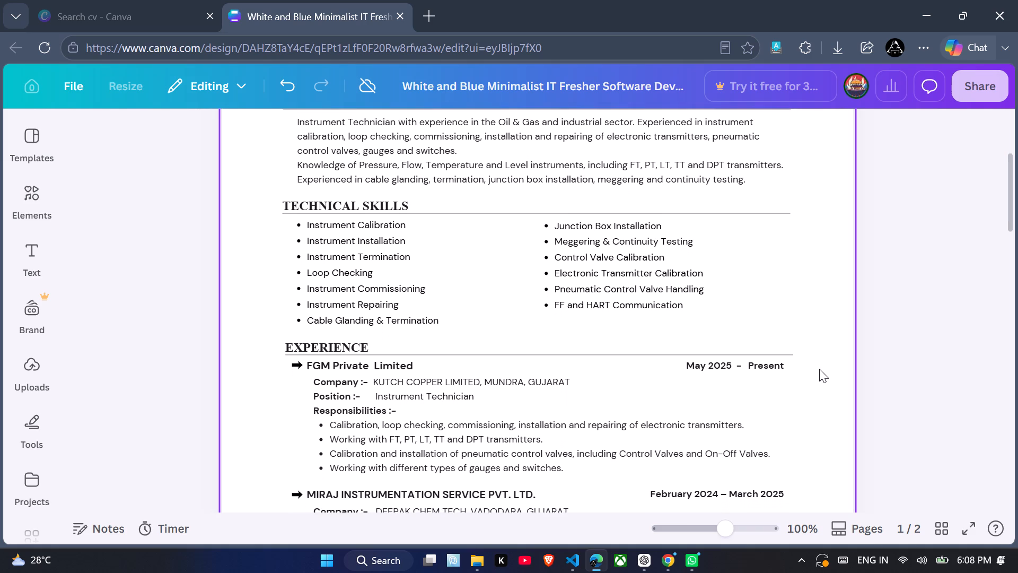
Review the CV from the technical skills and experience on page 1 through the personal details at the end of page 2.
scroll(819, 369, down, 3)
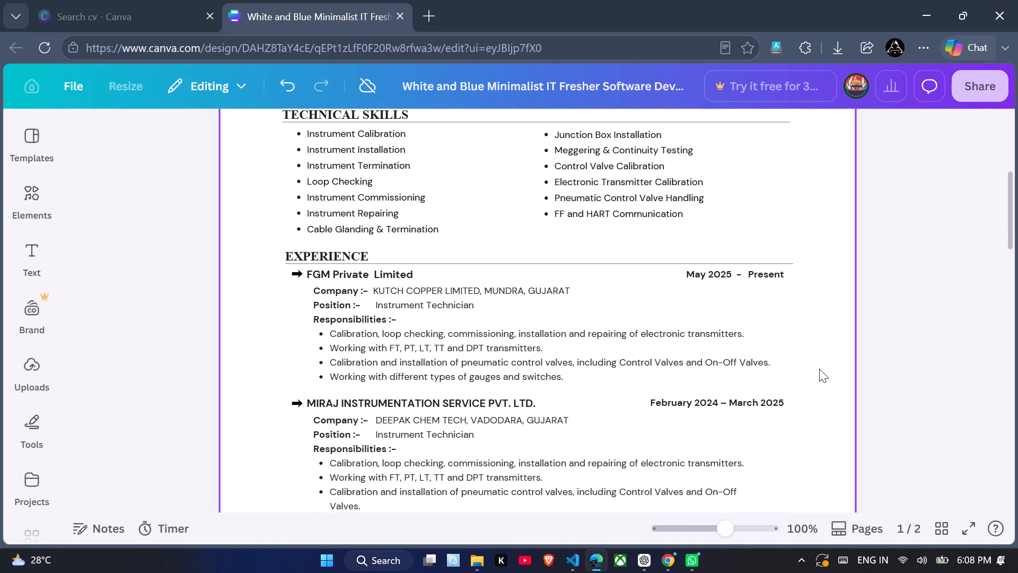
scroll(819, 369, down, 1)
scroll(819, 369, up, 1)
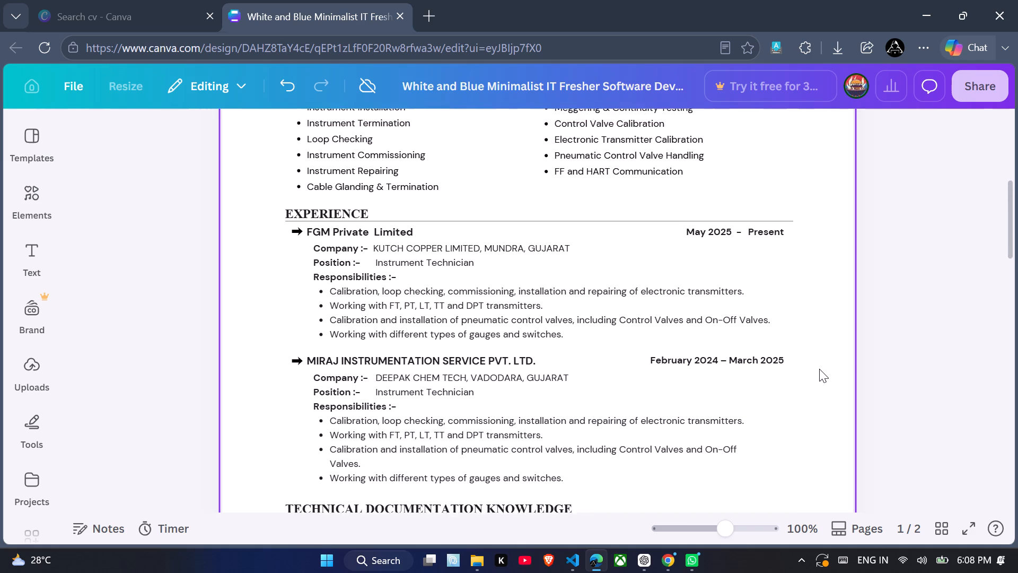
scroll(819, 369, up, 1)
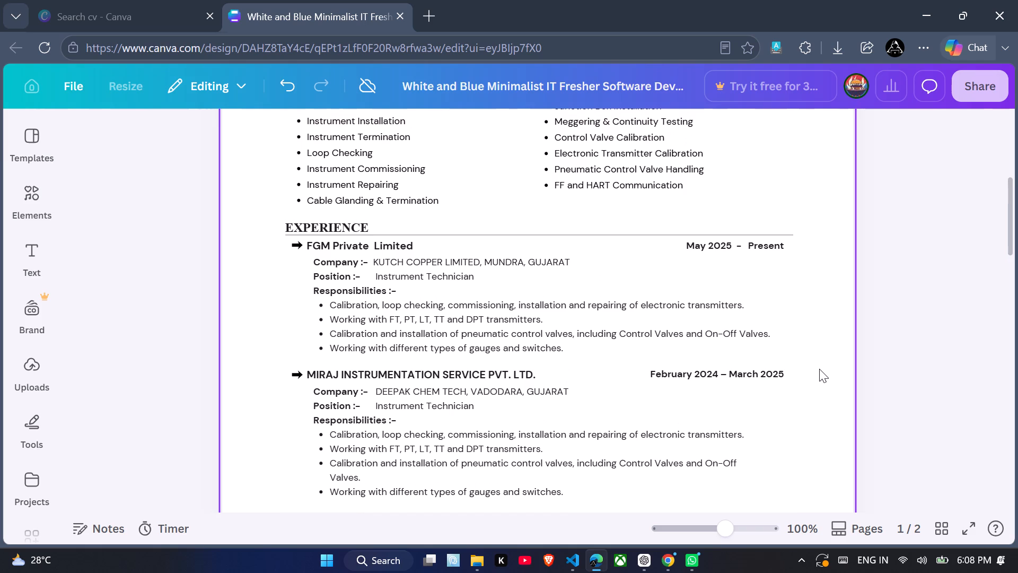
scroll(819, 369, up, 1)
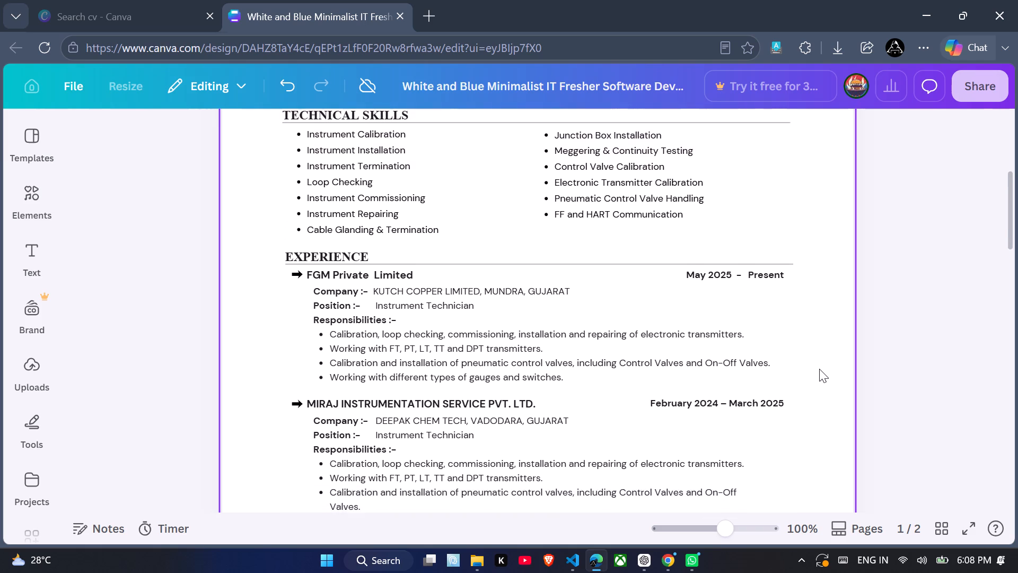
scroll(819, 369, down, 3)
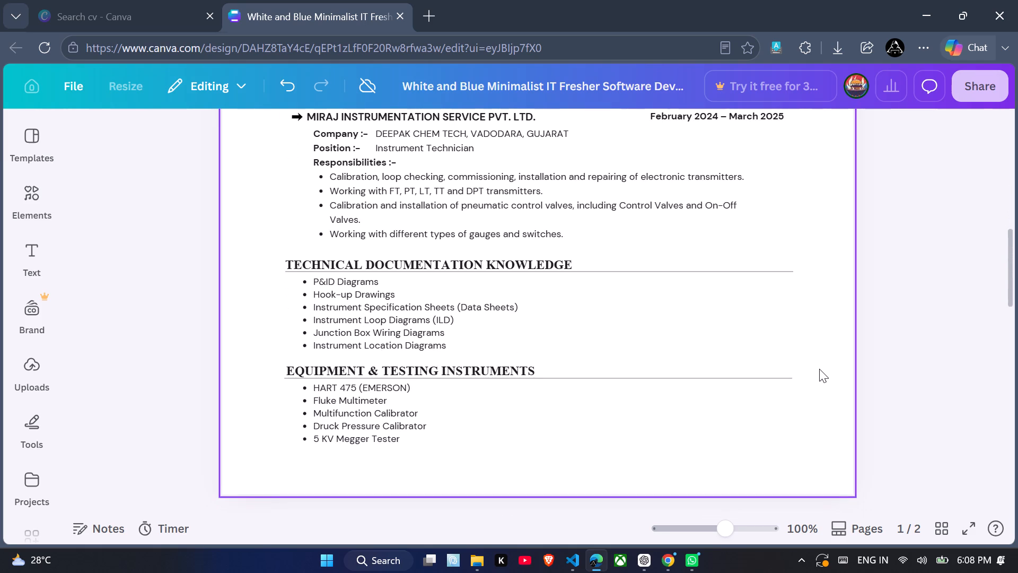
scroll(819, 369, down, 4)
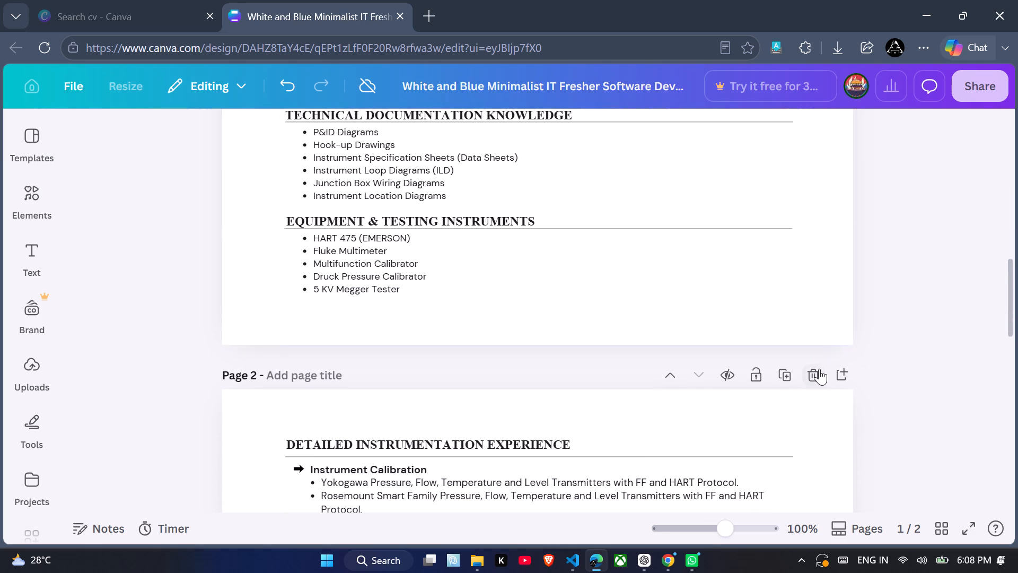
scroll(819, 369, down, 4)
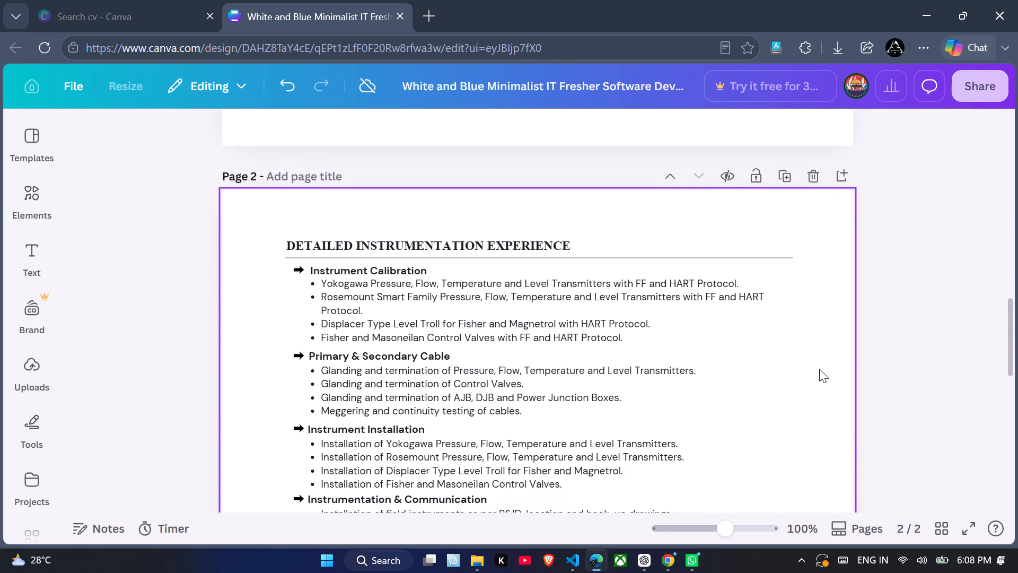
scroll(819, 369, down, 4)
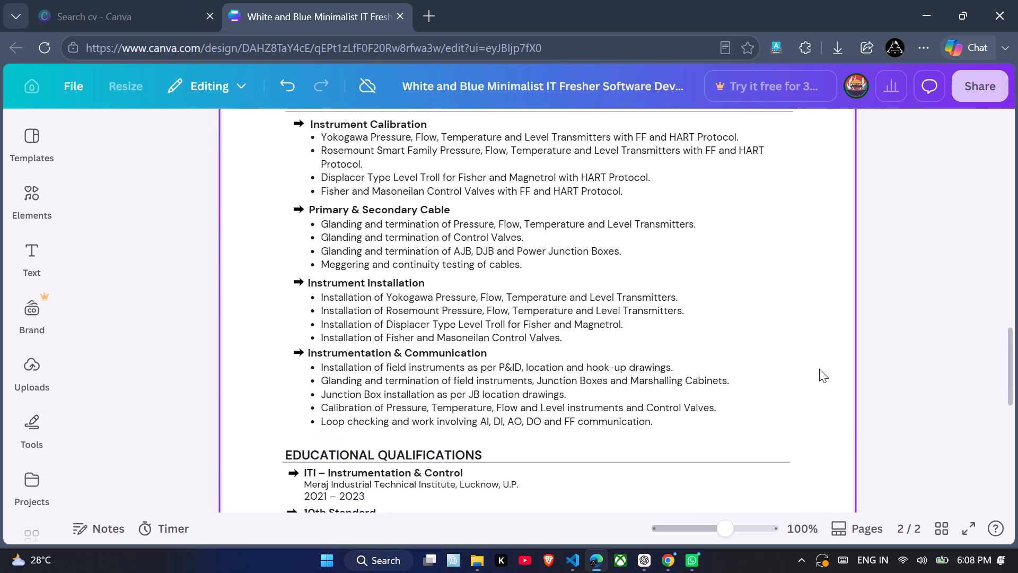
scroll(819, 369, down, 4)
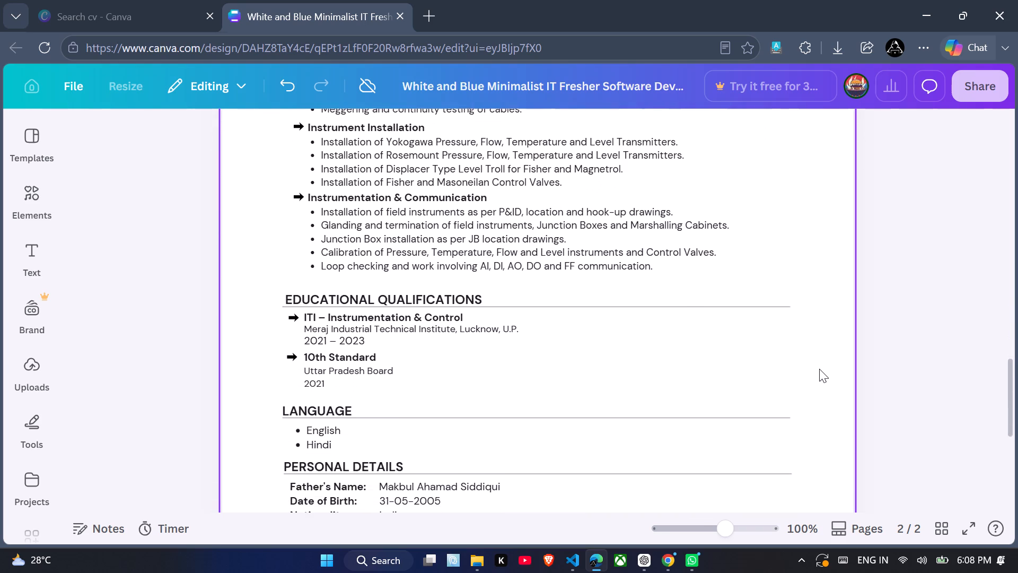
scroll(819, 369, down, 4)
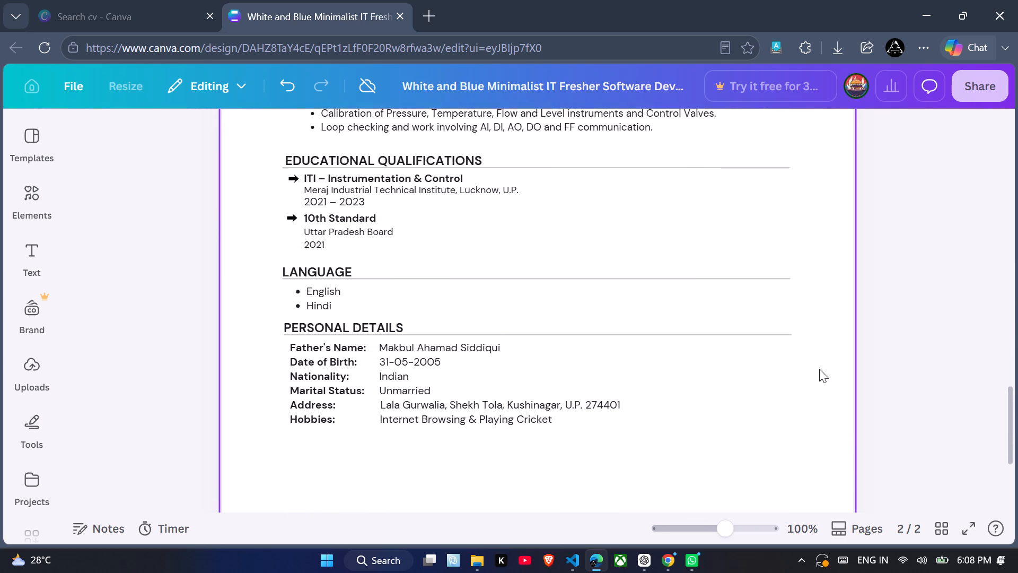
scroll(819, 369, down, 3)
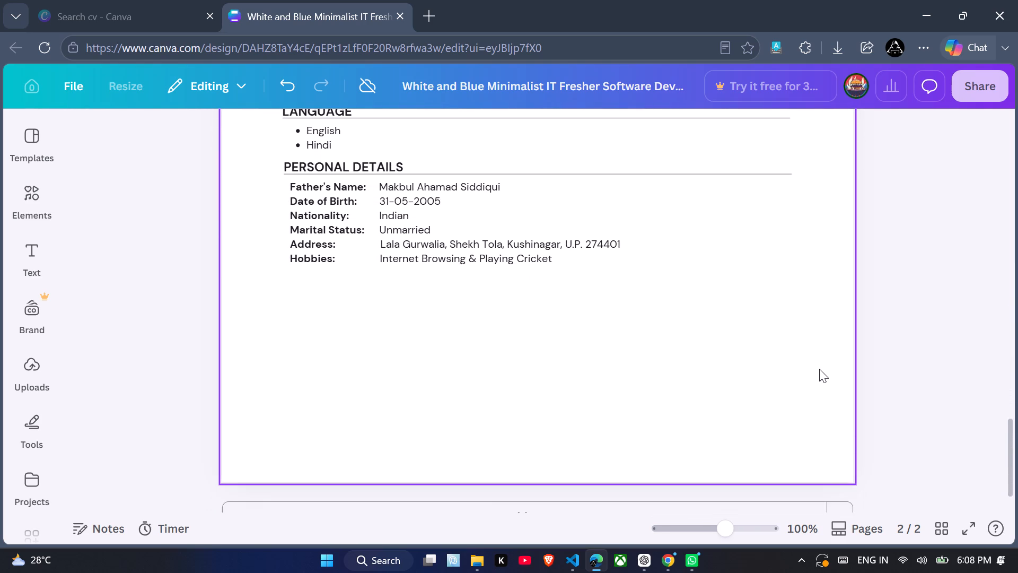
scroll(819, 369, down, 2)
Recheck page 2 from the personal details back to the instrumentation experience, along with the header and experience section on page 1.
scroll(819, 369, up, 2)
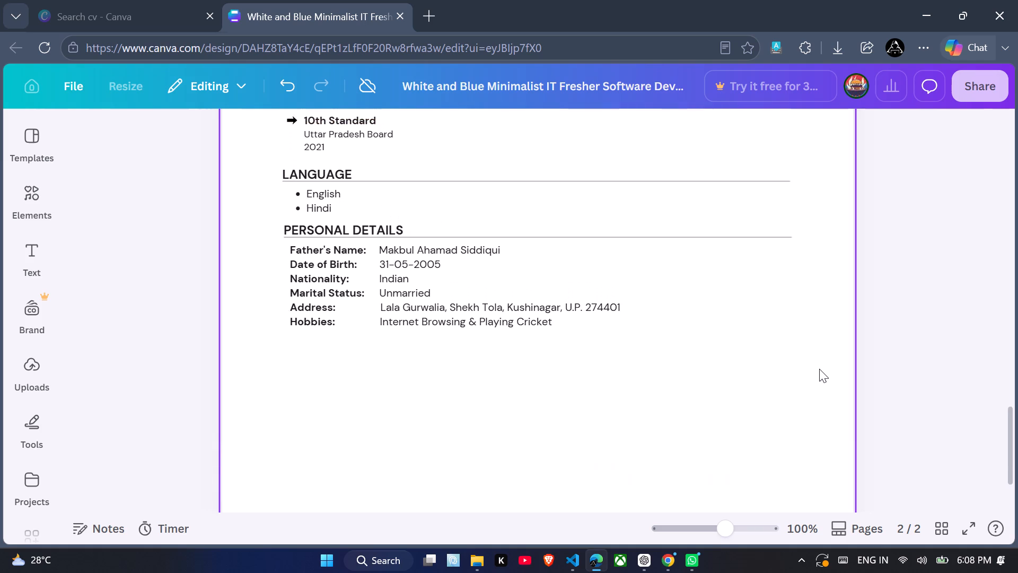
scroll(819, 369, up, 3)
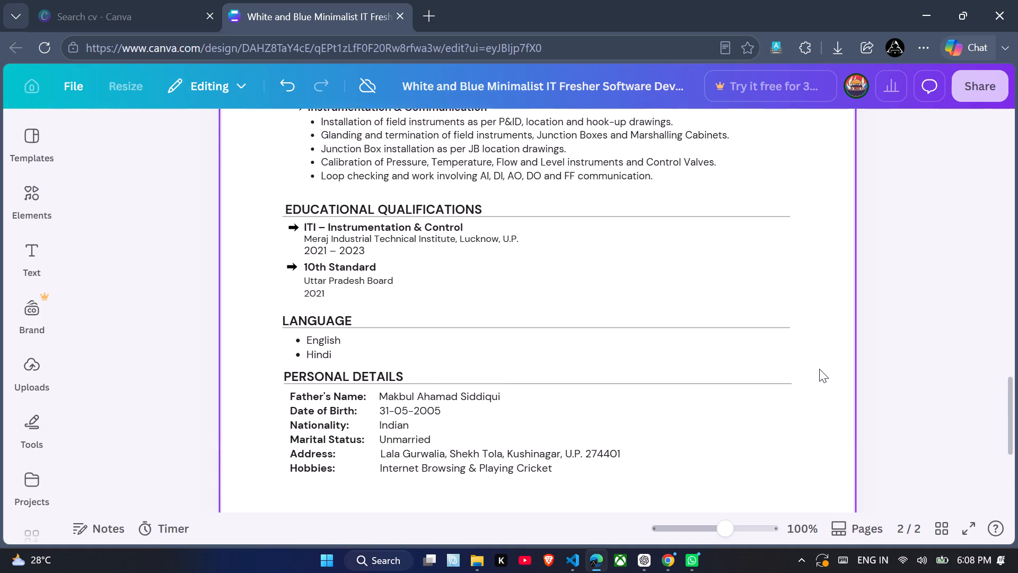
scroll(819, 369, up, 2)
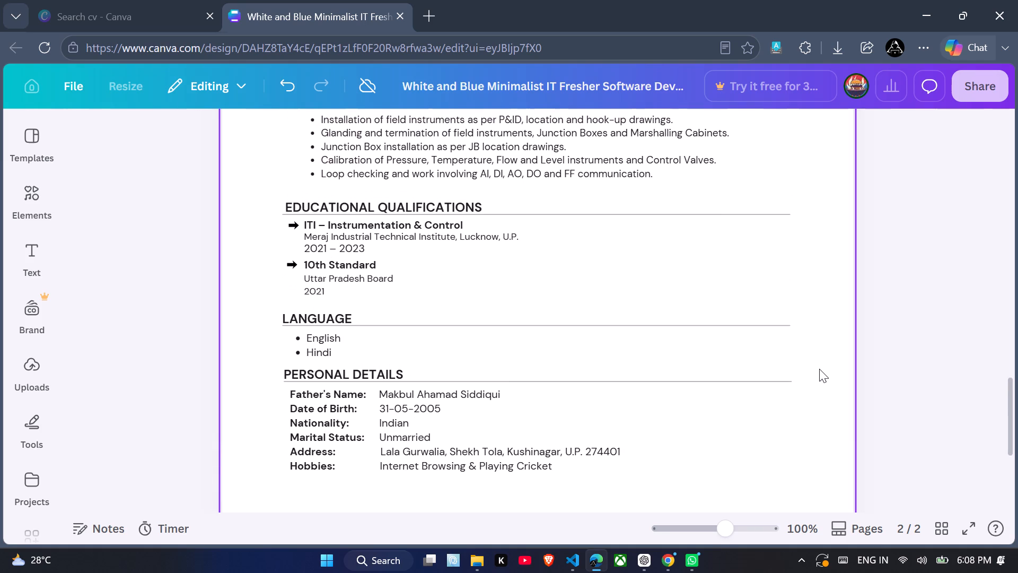
scroll(819, 369, up, 1)
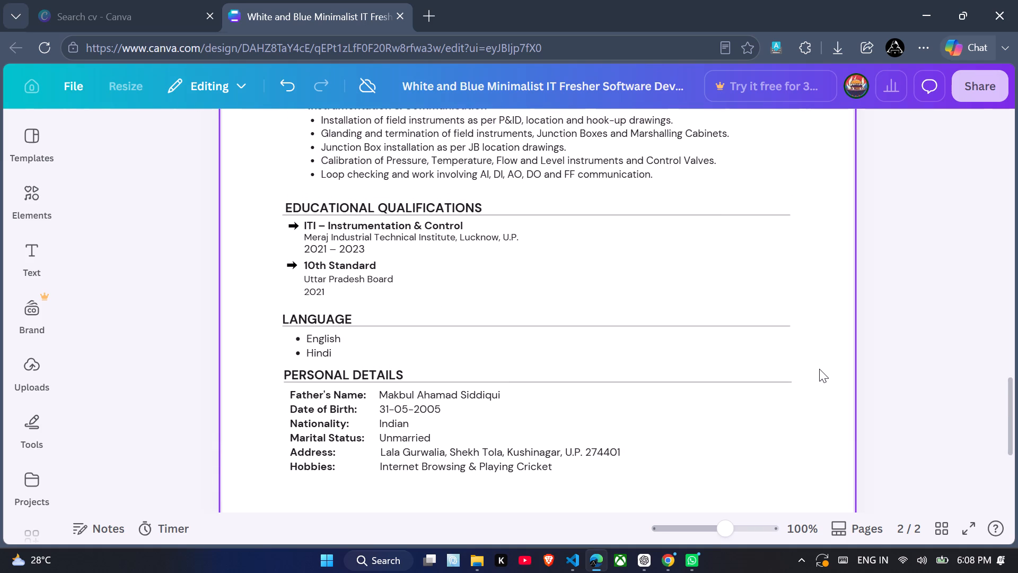
scroll(819, 369, up, 1)
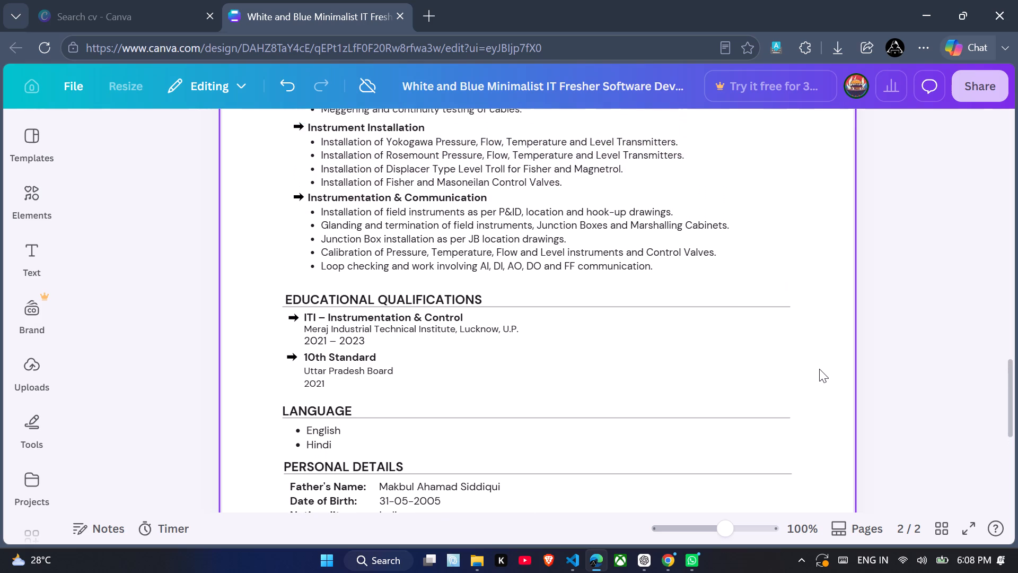
scroll(819, 369, up, 1)
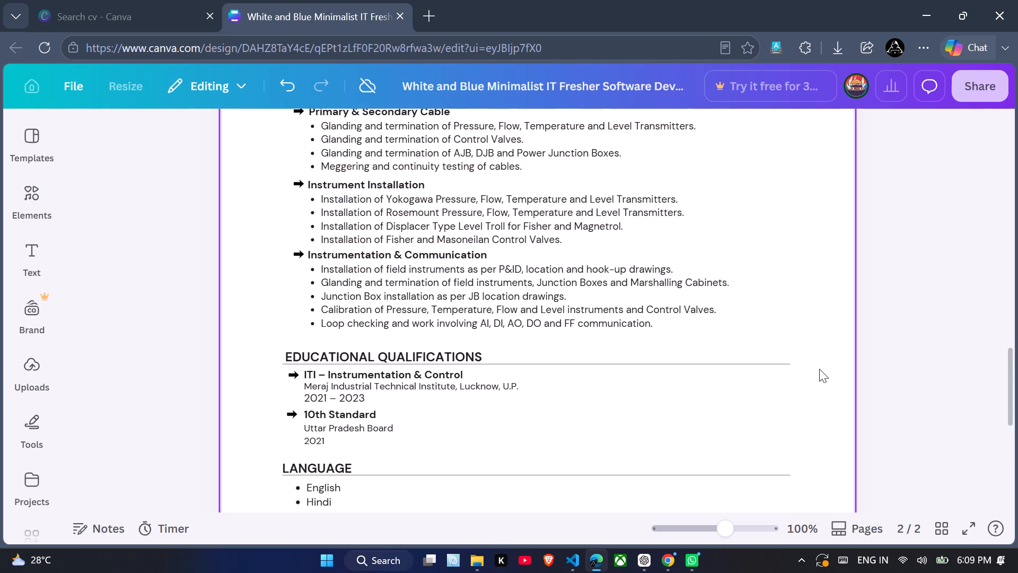
scroll(819, 369, up, 2)
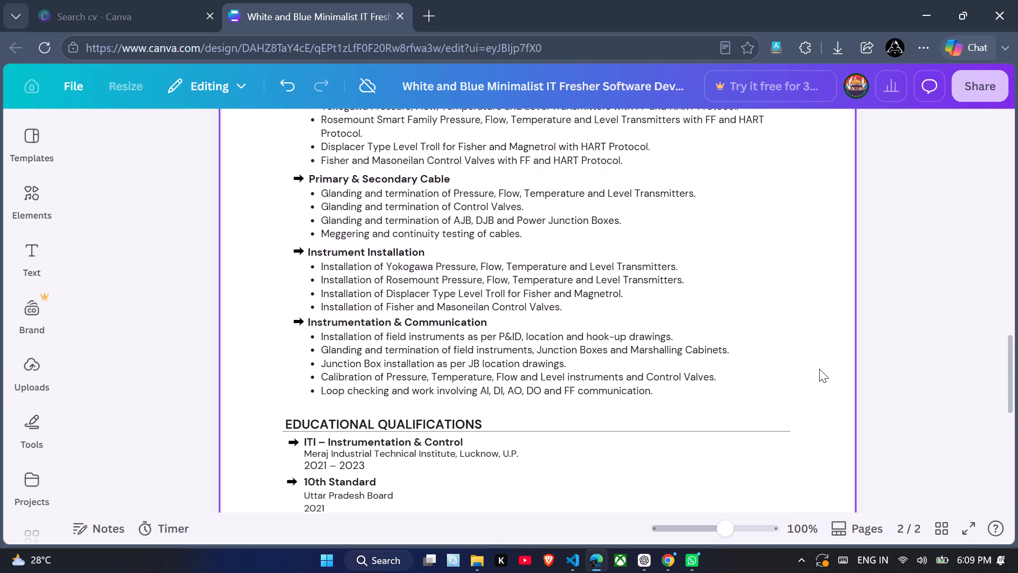
scroll(819, 369, up, 1)
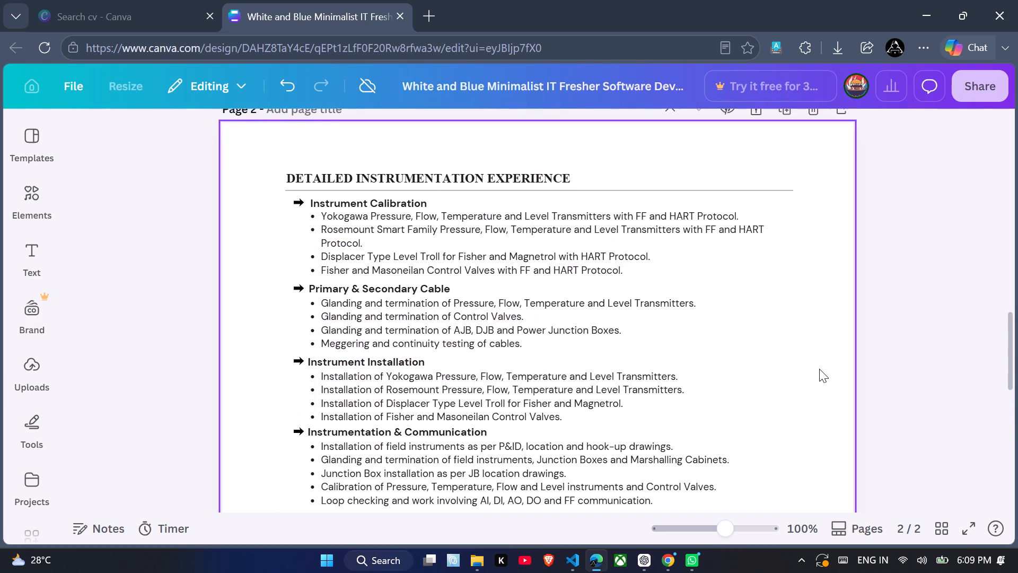
scroll(819, 369, up, 13)
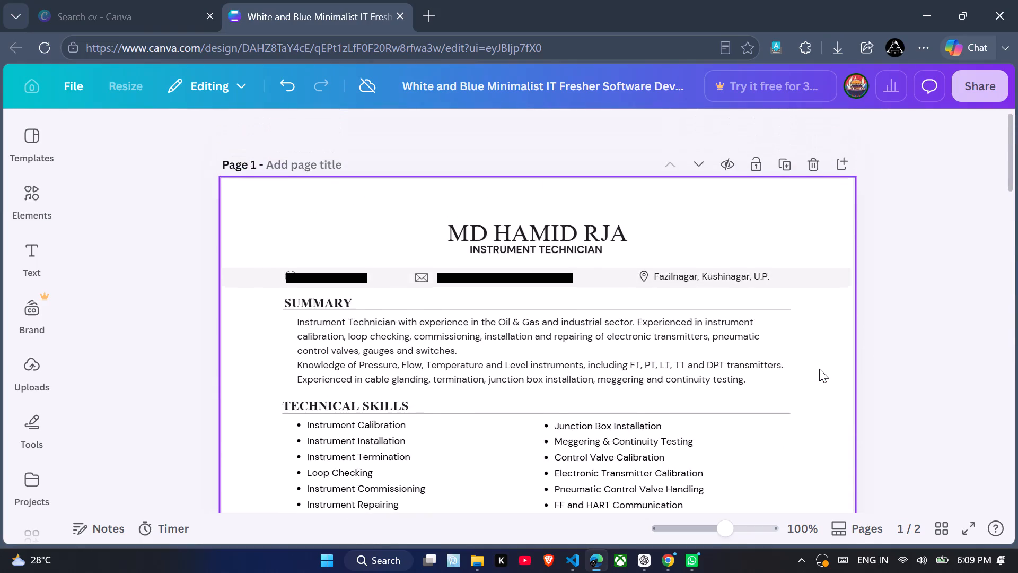
scroll(819, 369, up, 2)
scroll(819, 369, down, 9)
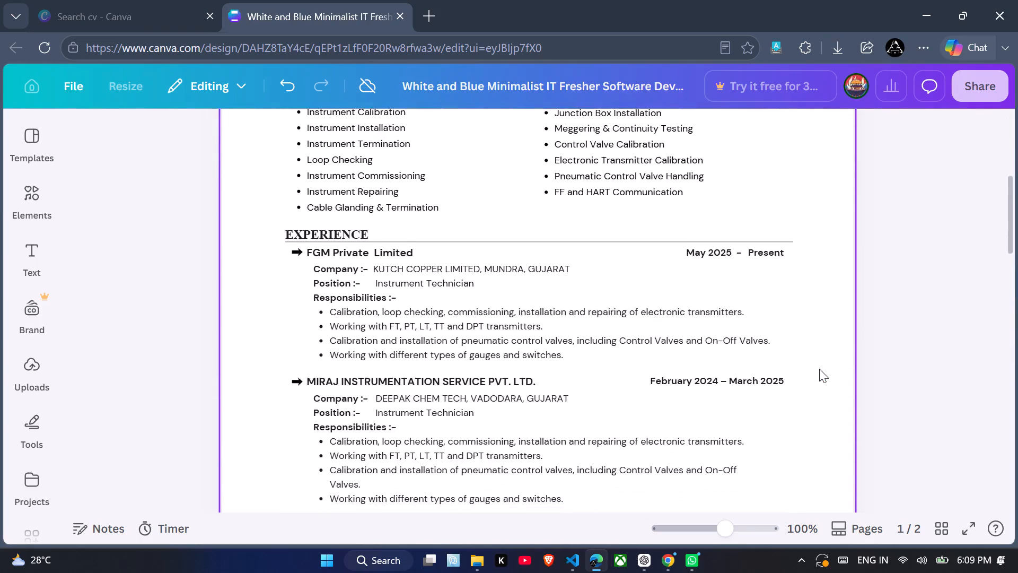
scroll(819, 369, down, 7)
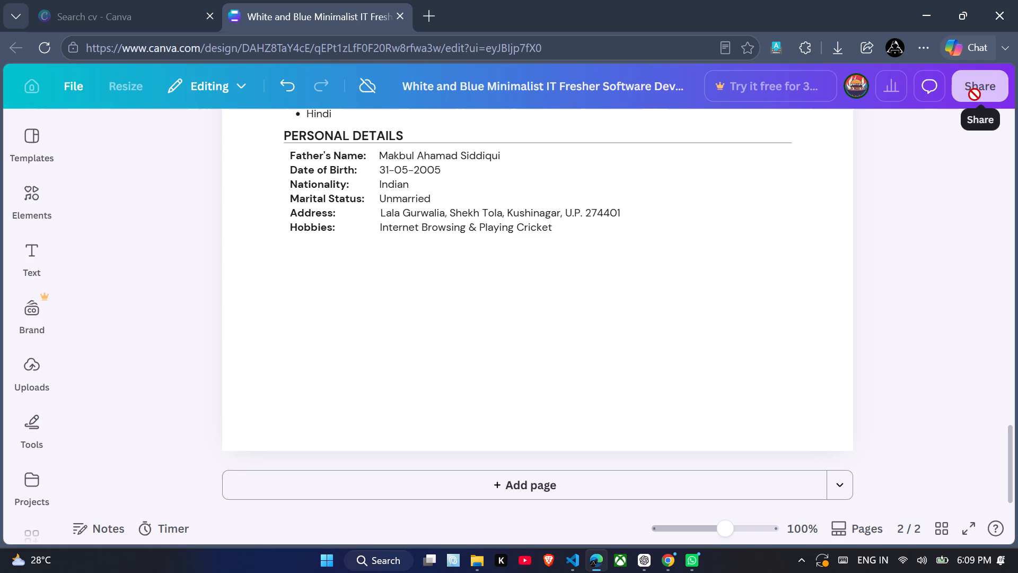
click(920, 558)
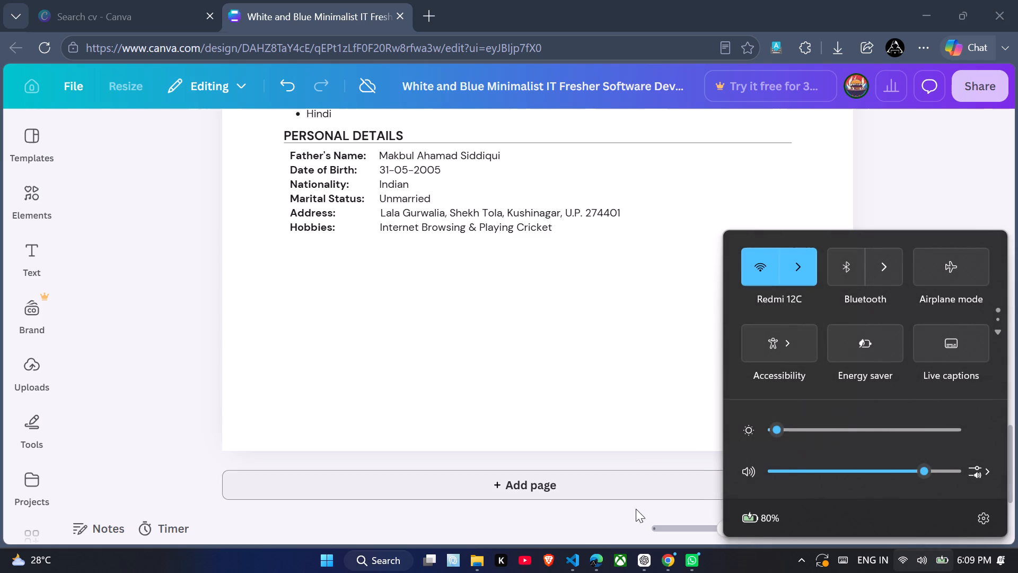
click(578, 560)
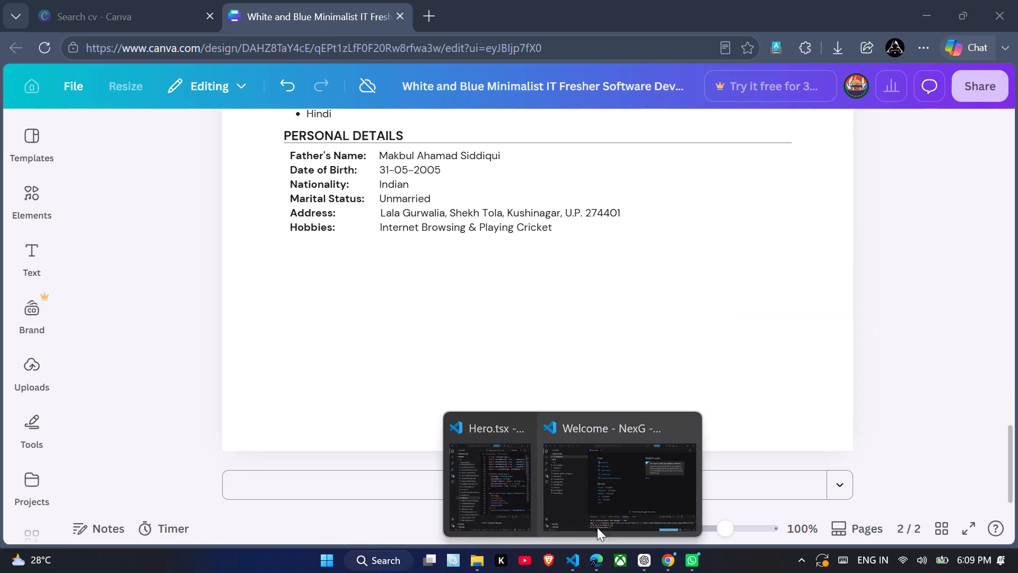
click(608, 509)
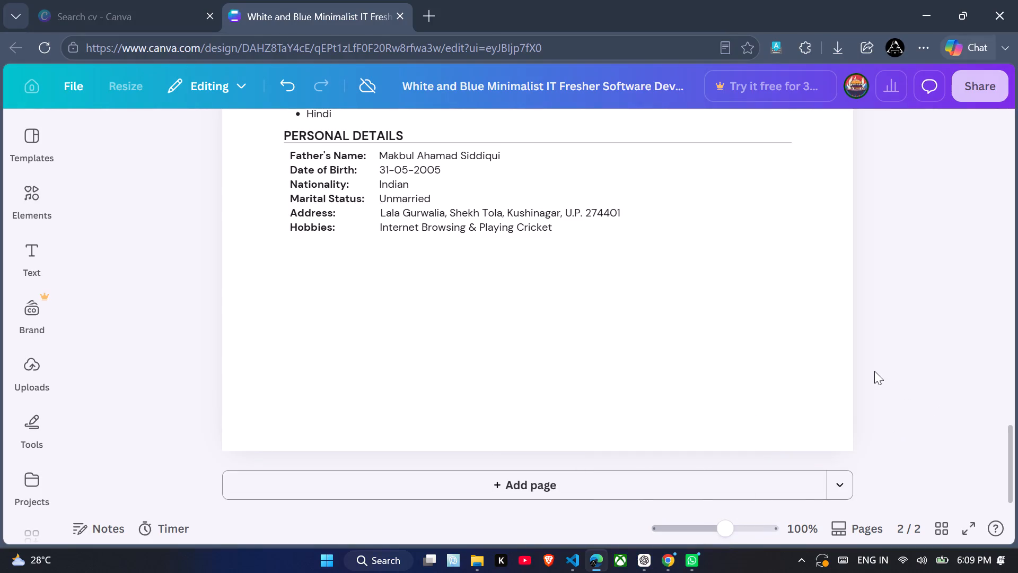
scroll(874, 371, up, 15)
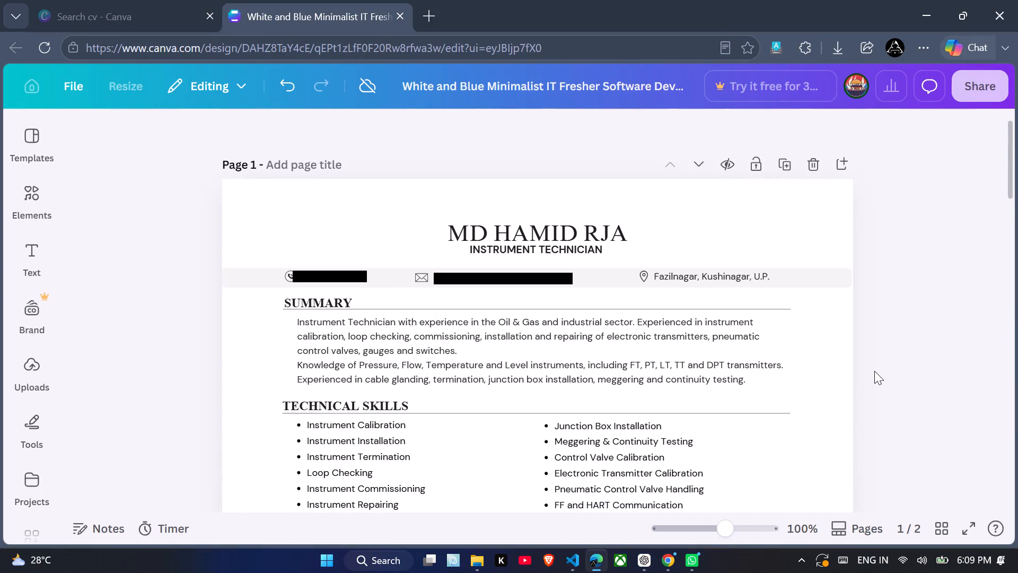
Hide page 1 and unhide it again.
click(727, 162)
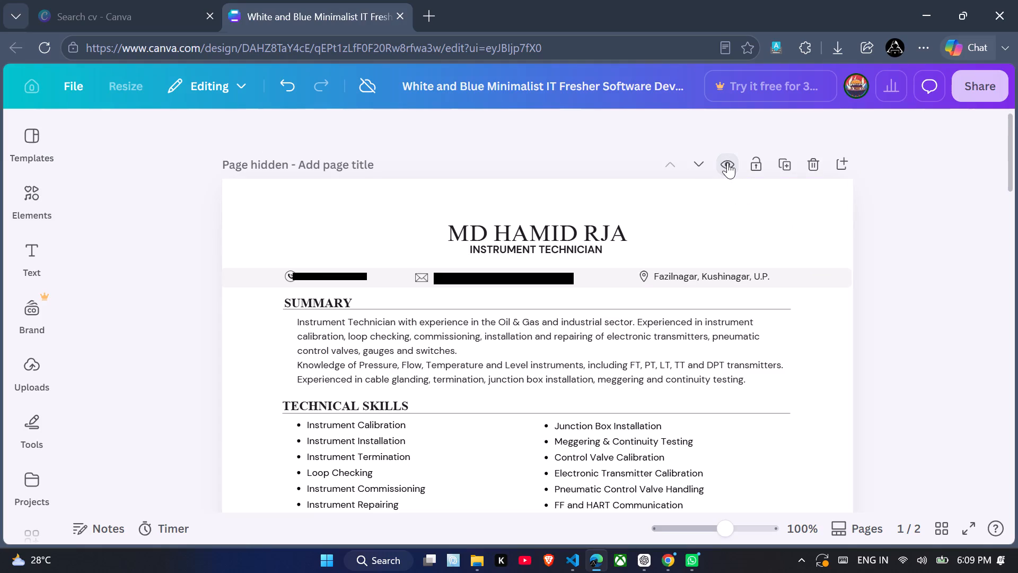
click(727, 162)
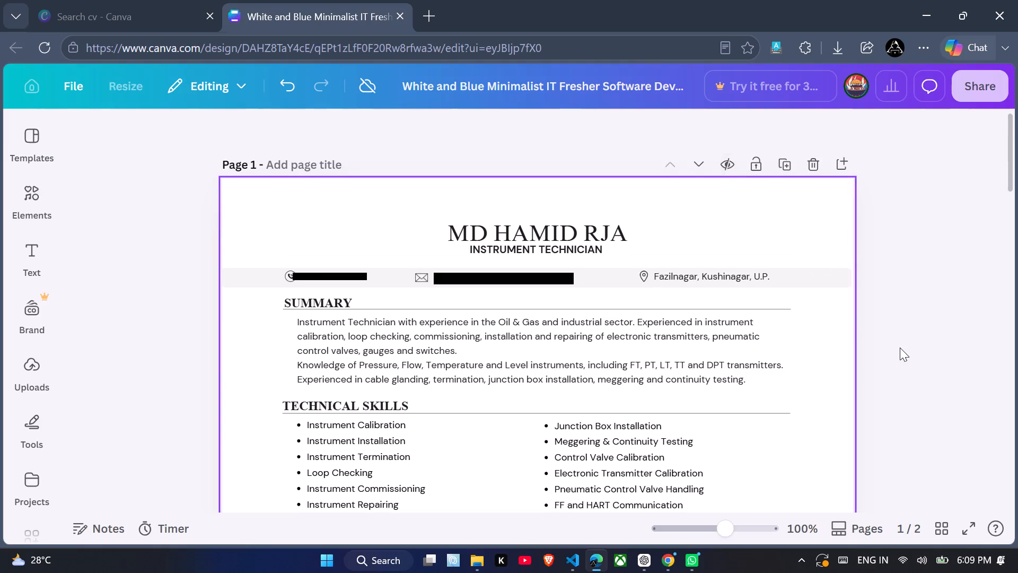
Narrow the email text box in the page 1 header to about 5.3 wide and shift it just past the envelope icon.
scroll(900, 348, down, 1)
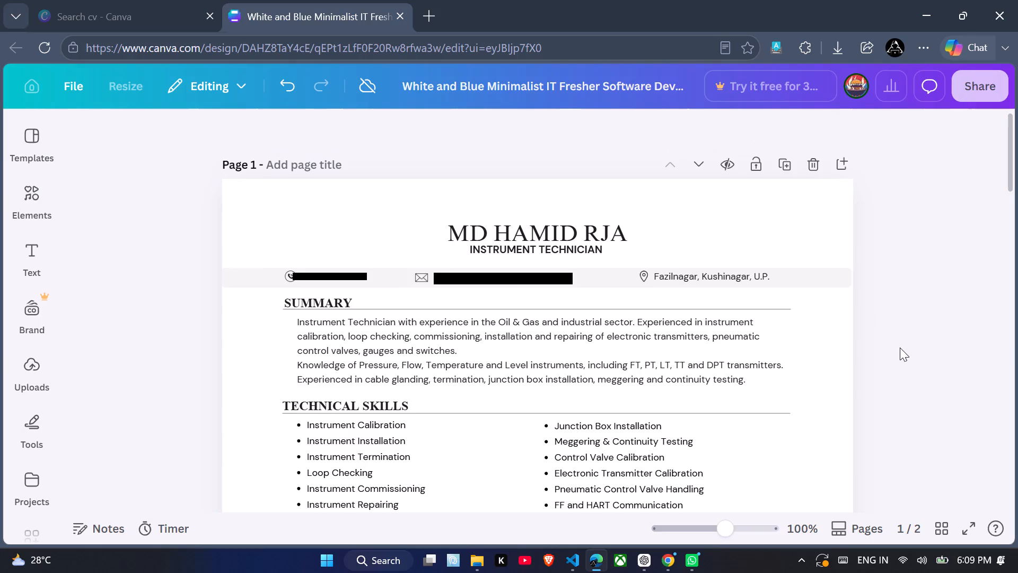
scroll(900, 348, down, 1)
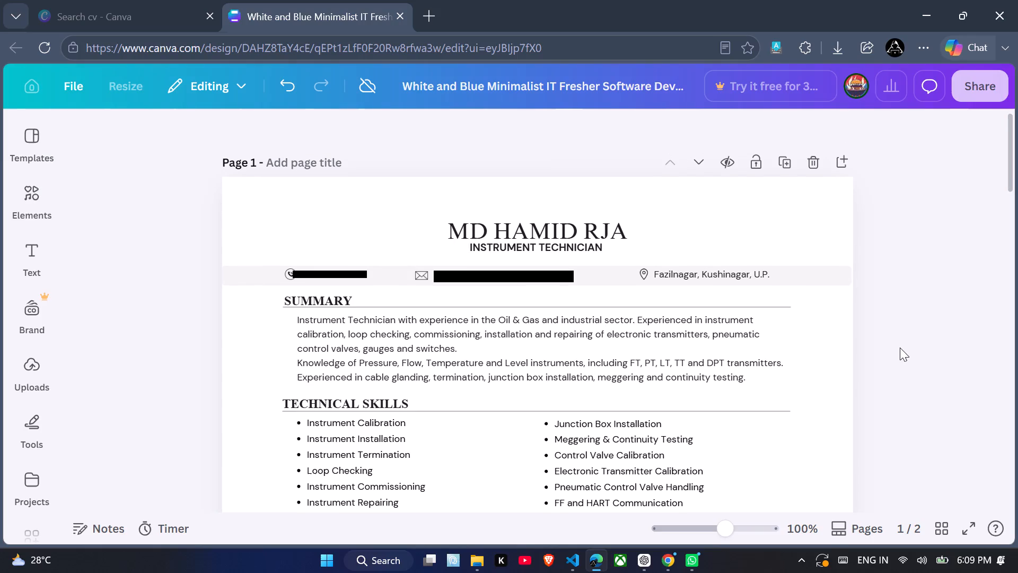
scroll(900, 348, down, 3)
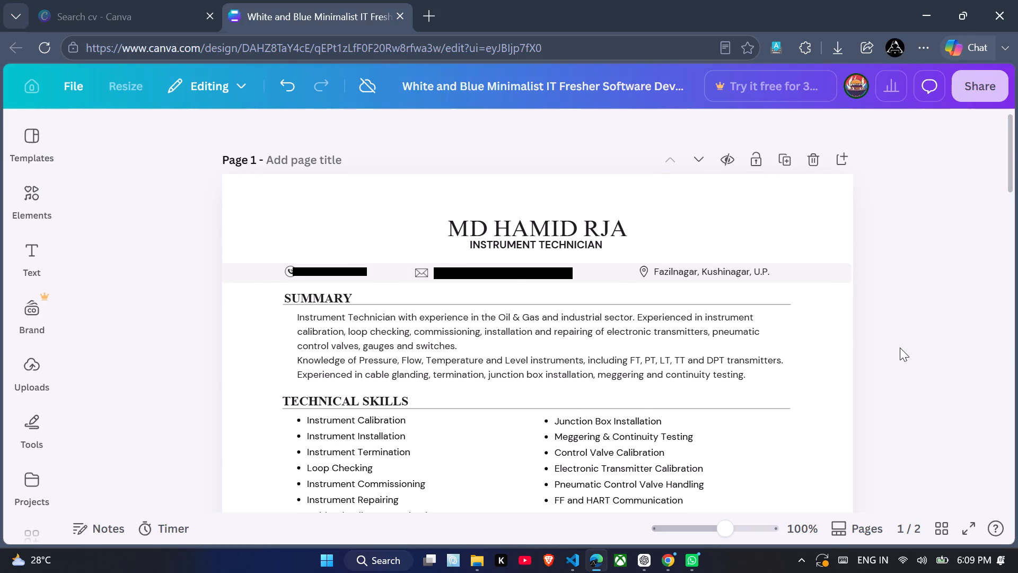
scroll(900, 348, down, 1)
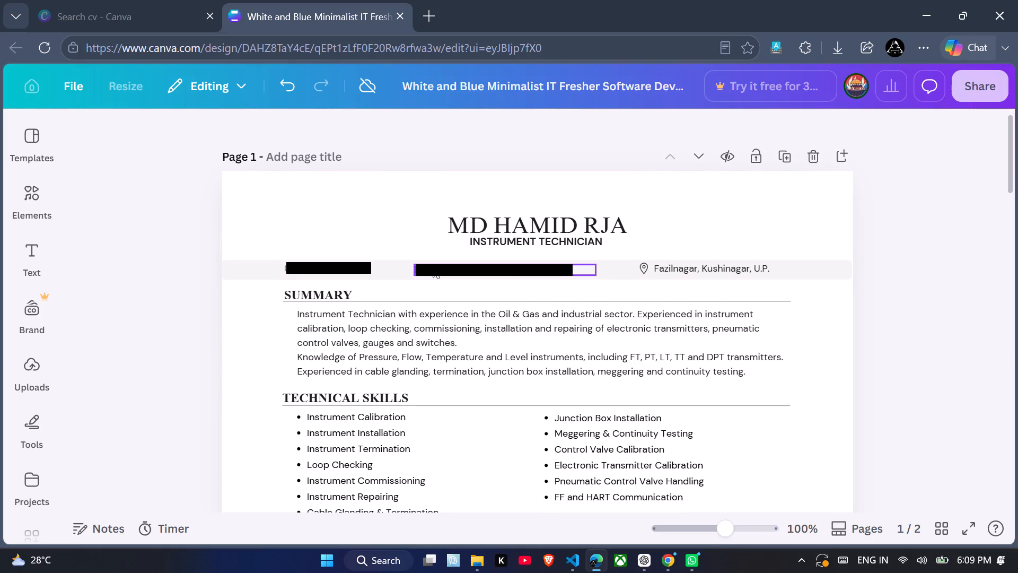
click(428, 267)
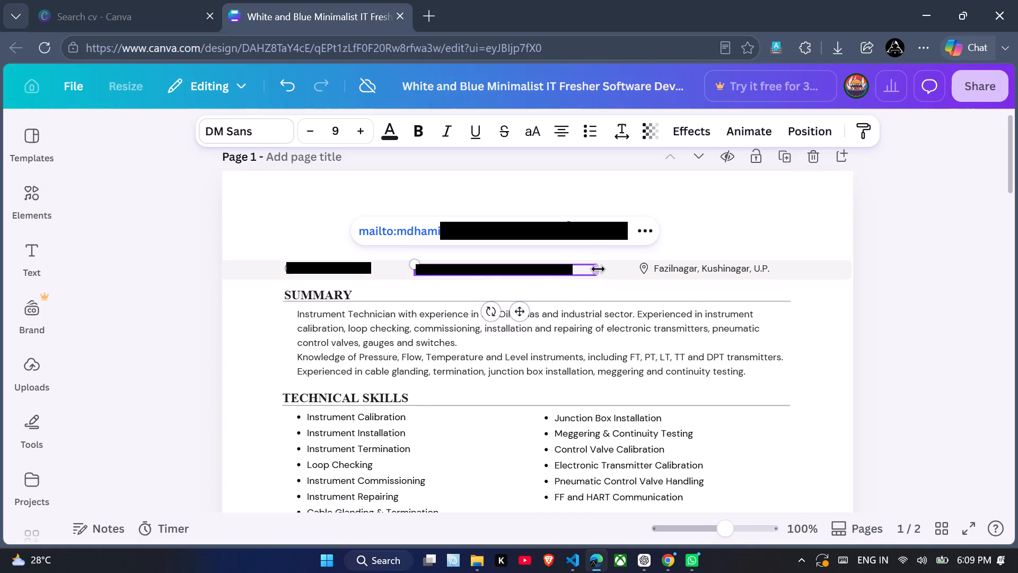
drag(603, 271, 576, 274)
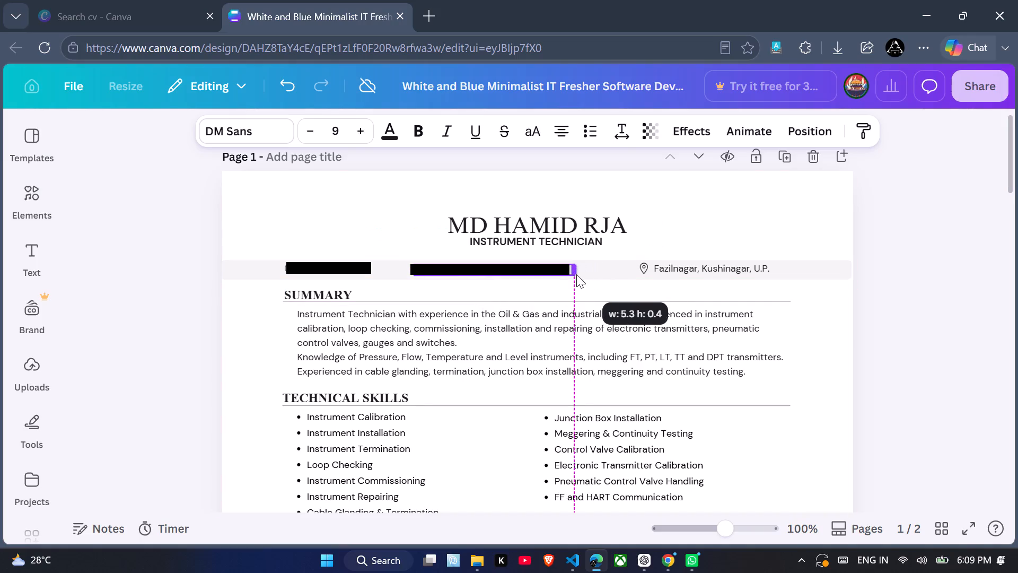
drag(576, 274, 577, 274)
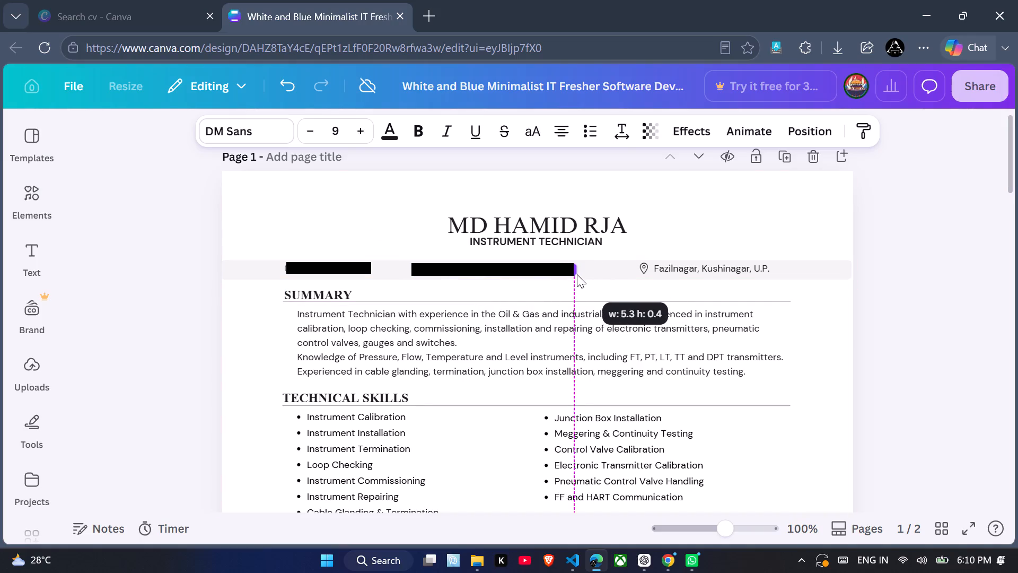
drag(577, 274, 577, 273)
drag(508, 313, 525, 314)
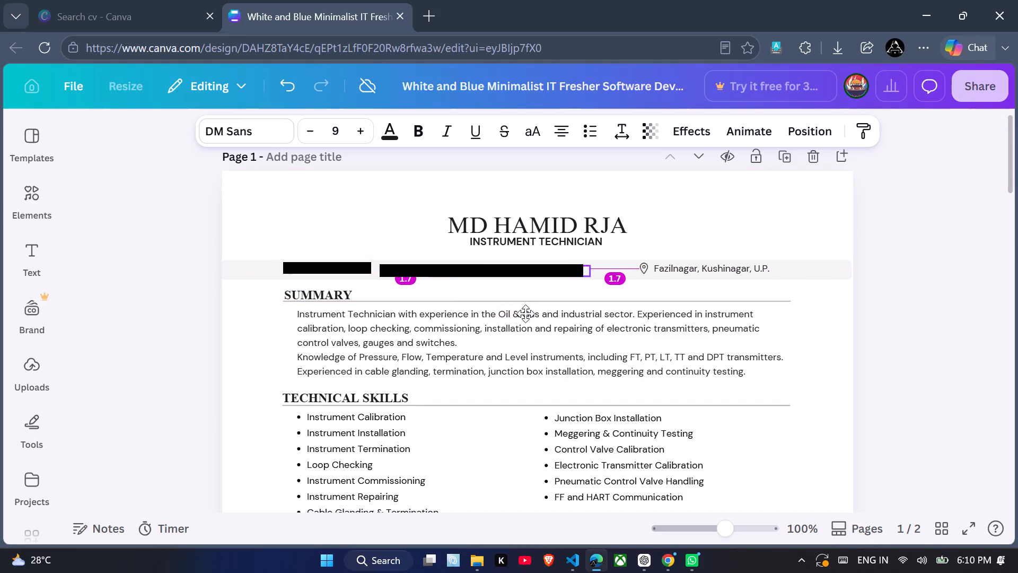
drag(525, 314, 526, 314)
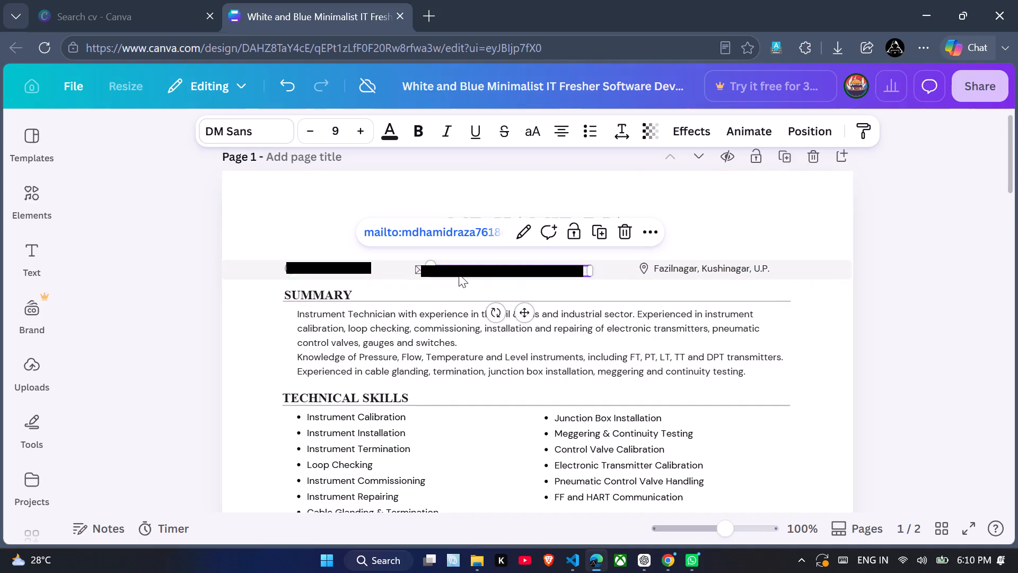
Left-align the email text in the page 1 header and narrow its text box to about 5.1 wide.
click(561, 137)
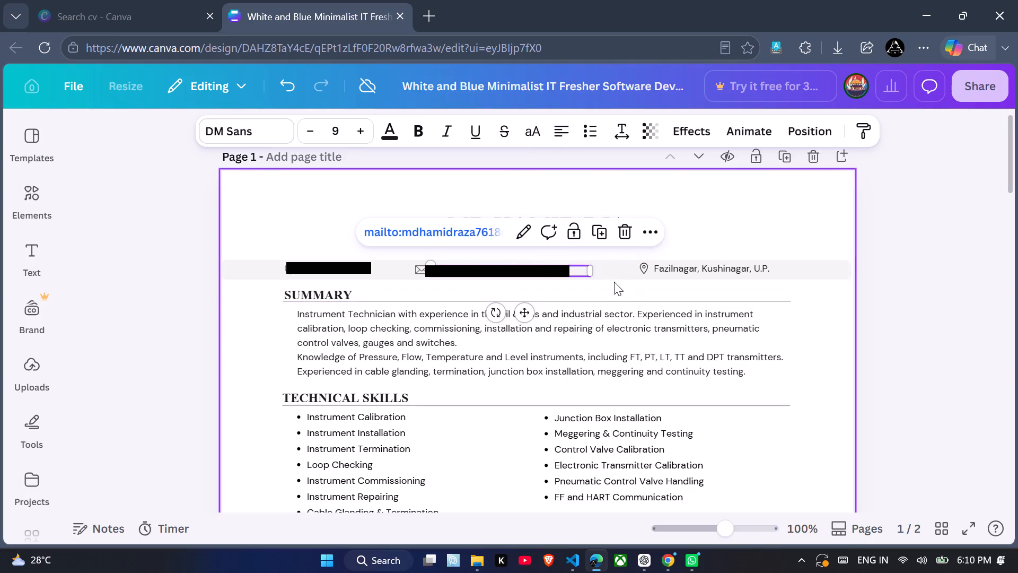
drag(591, 273, 583, 273)
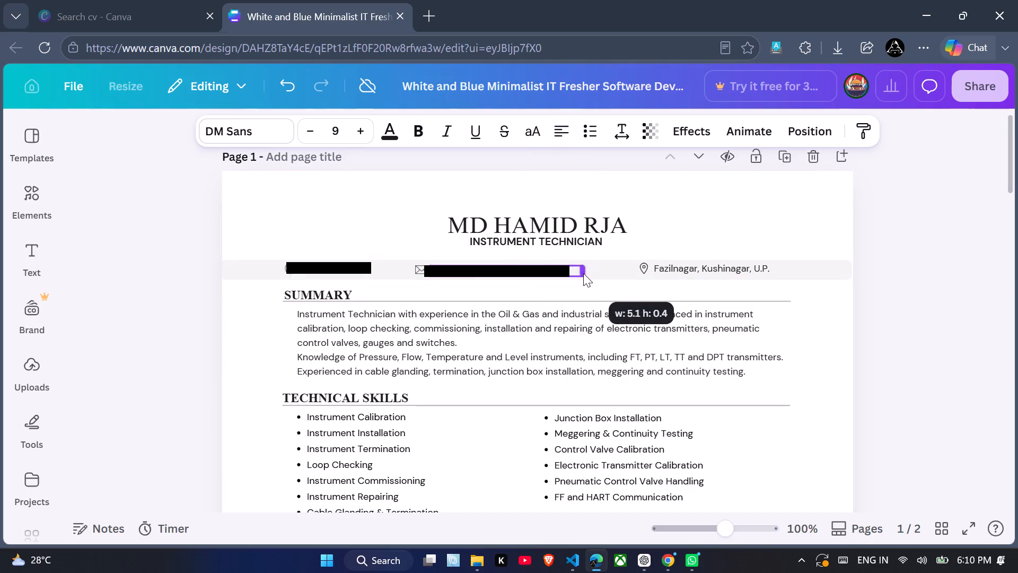
drag(583, 273, 581, 274)
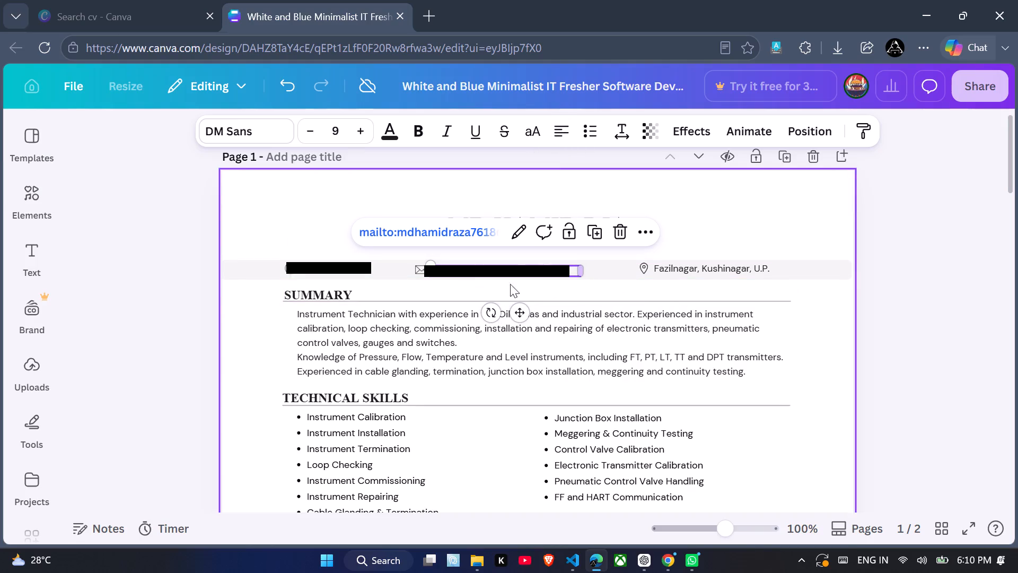
Nudge the envelope icon slightly left, away from the email text in the page 1 header, and check the spacing.
click(418, 270)
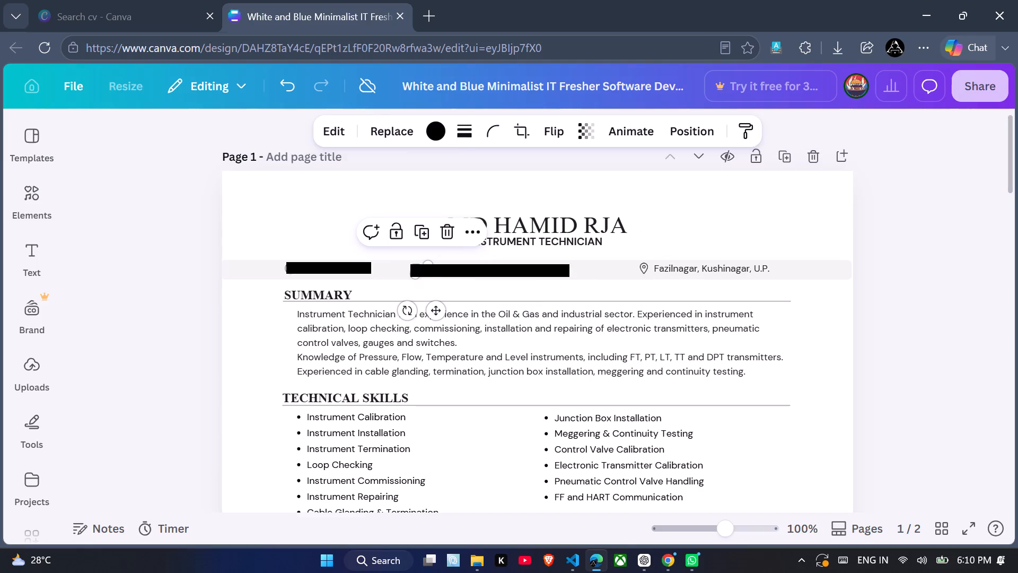
click(425, 267)
click(438, 310)
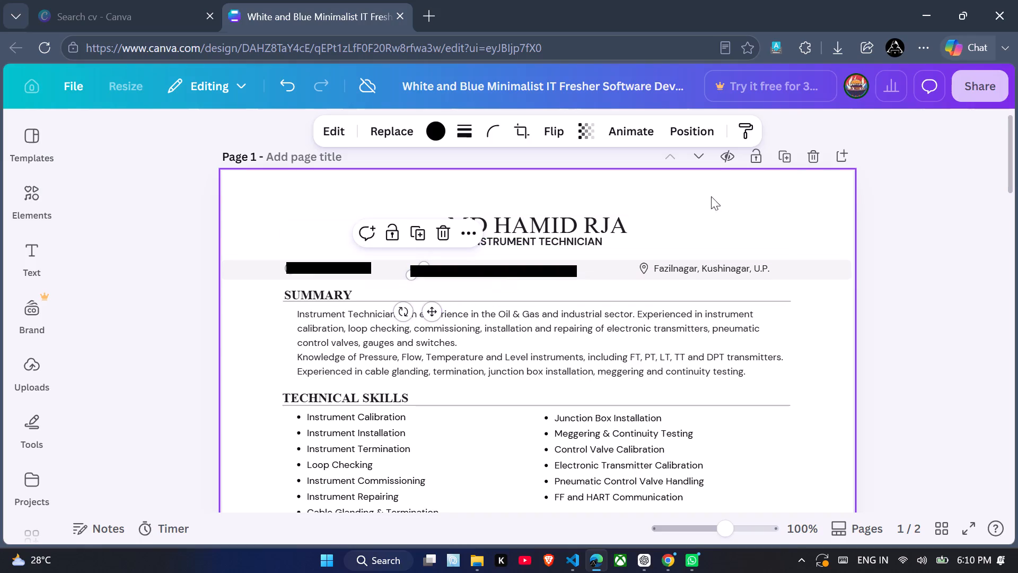
click(754, 203)
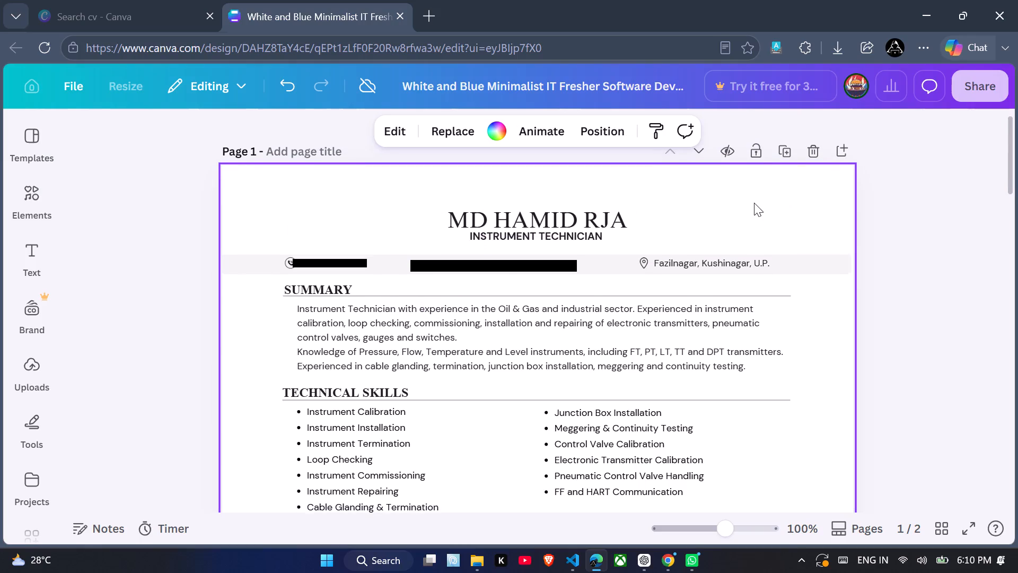
click(561, 262)
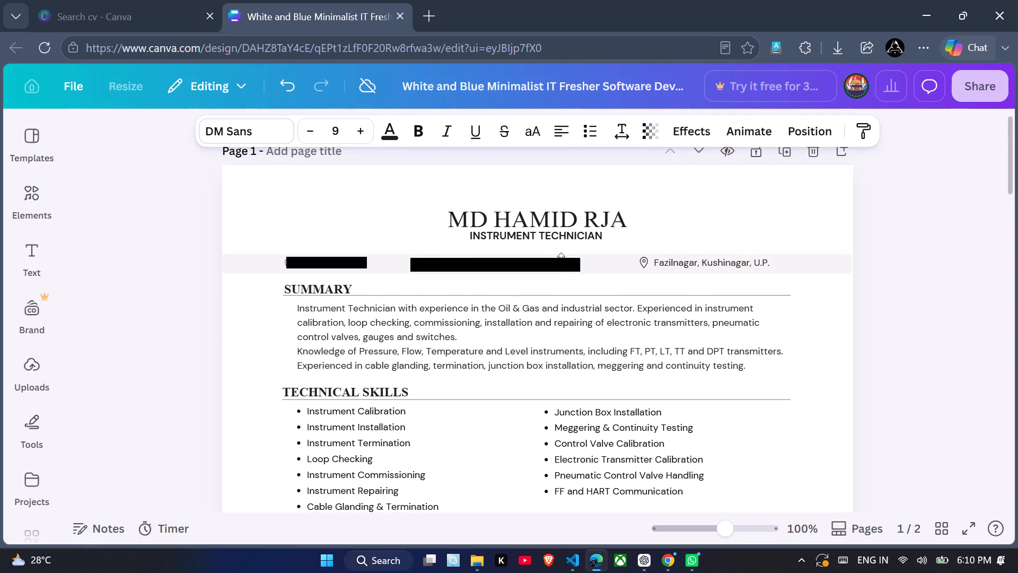
click(914, 232)
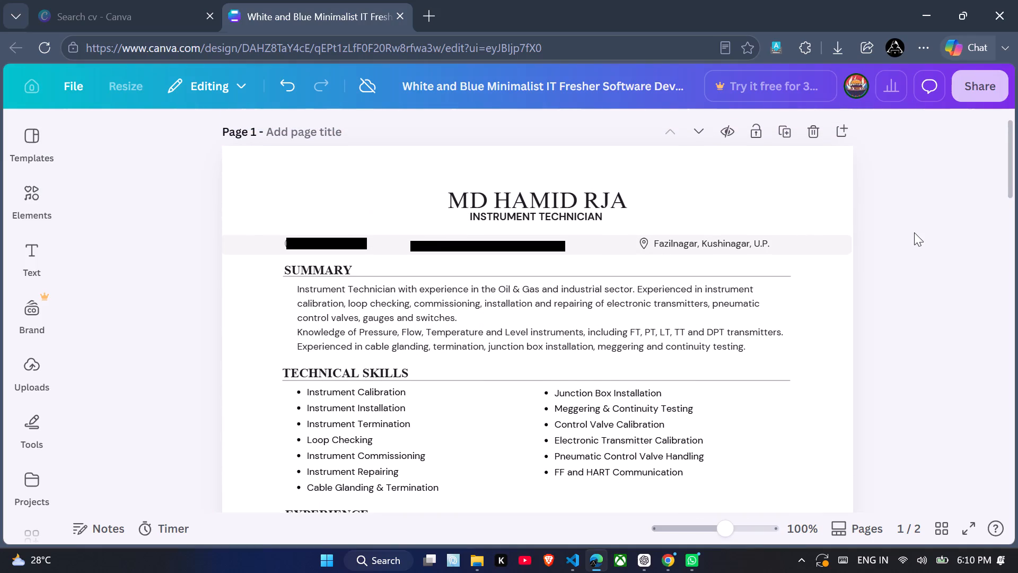
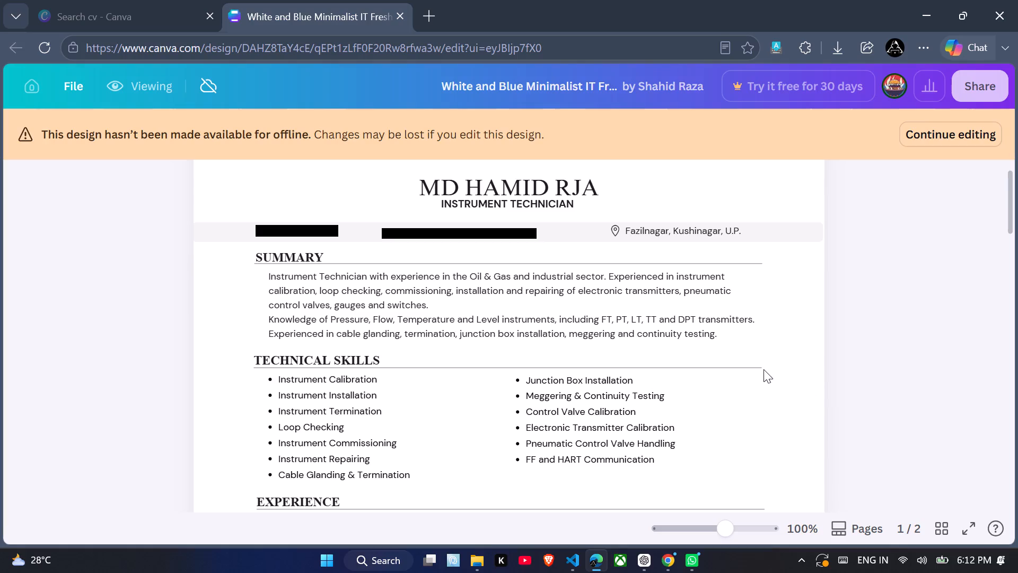
Switch the CV design from viewing back to editing and review page 1 from the header to the technical skills.
scroll(763, 368, up, 1)
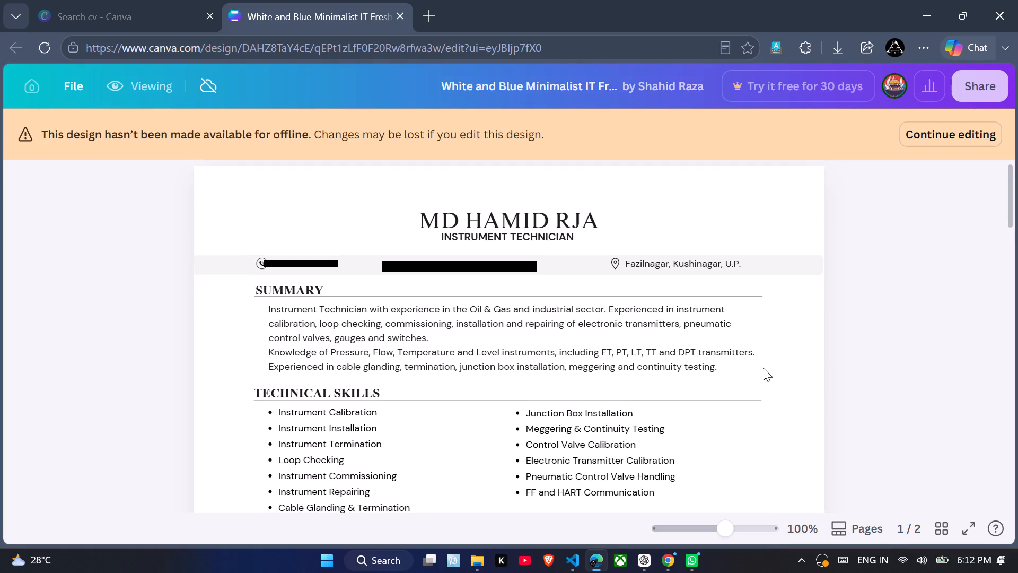
scroll(763, 368, up, 1)
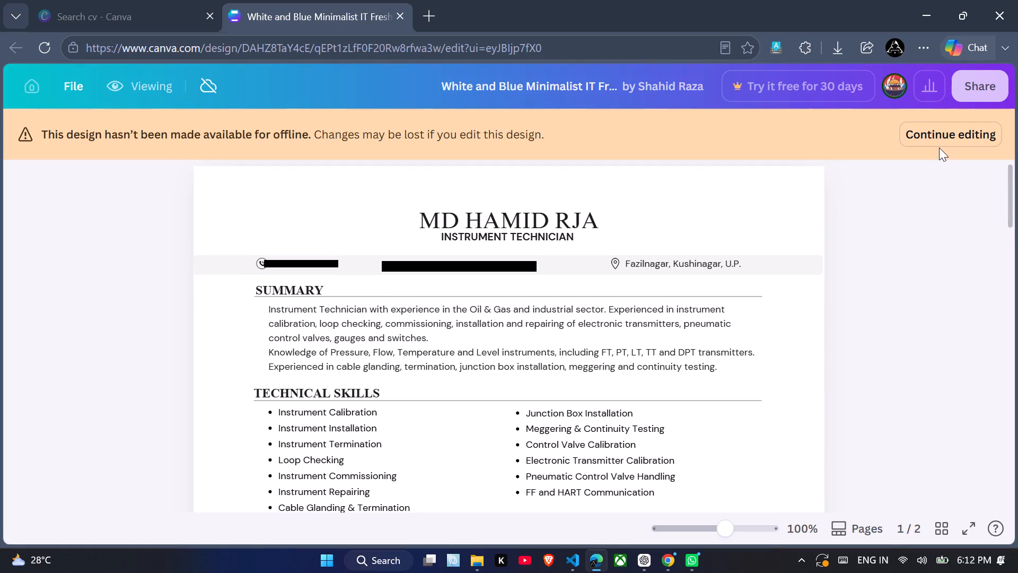
click(938, 137)
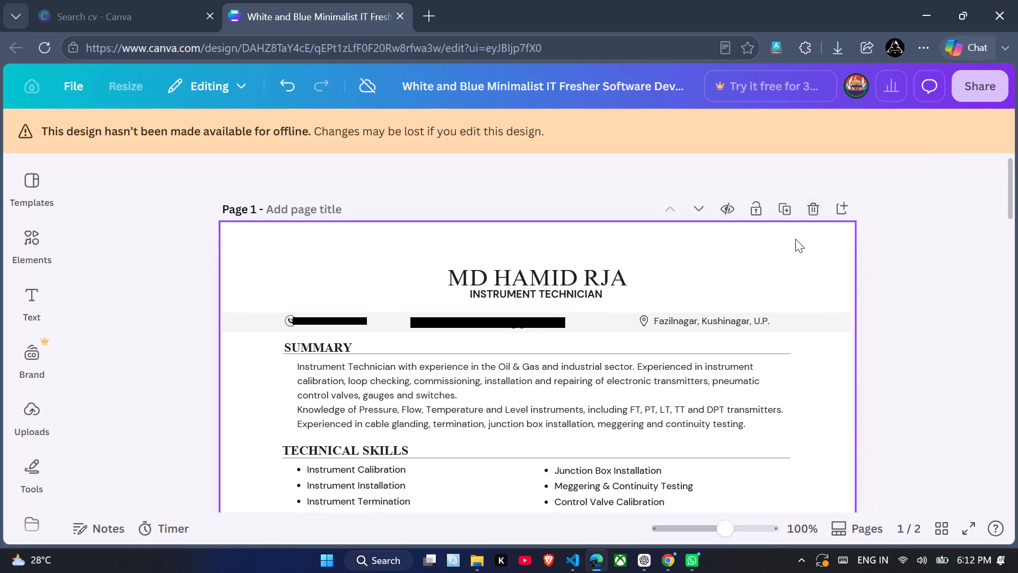
scroll(820, 353, down, 1)
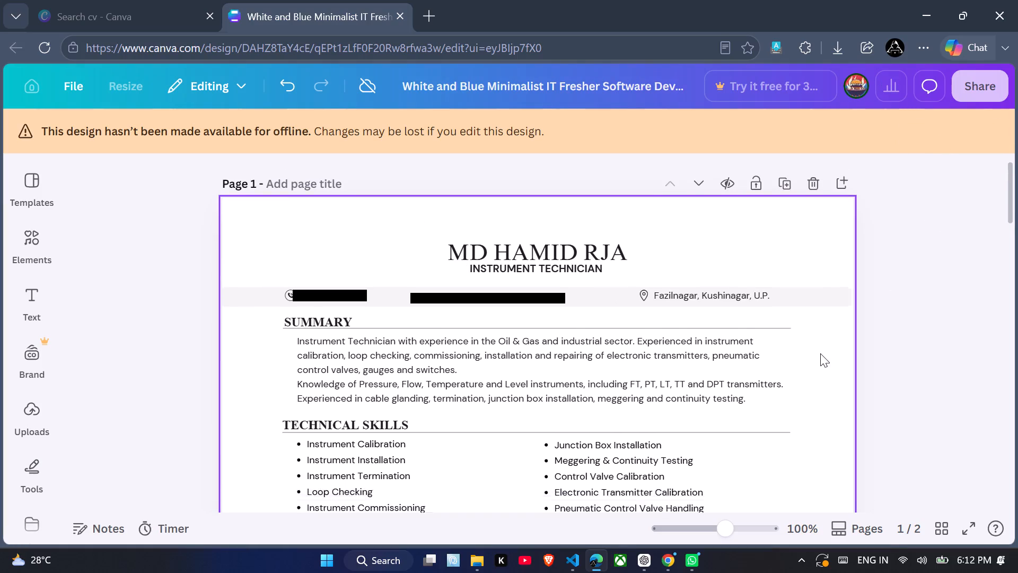
scroll(820, 353, down, 2)
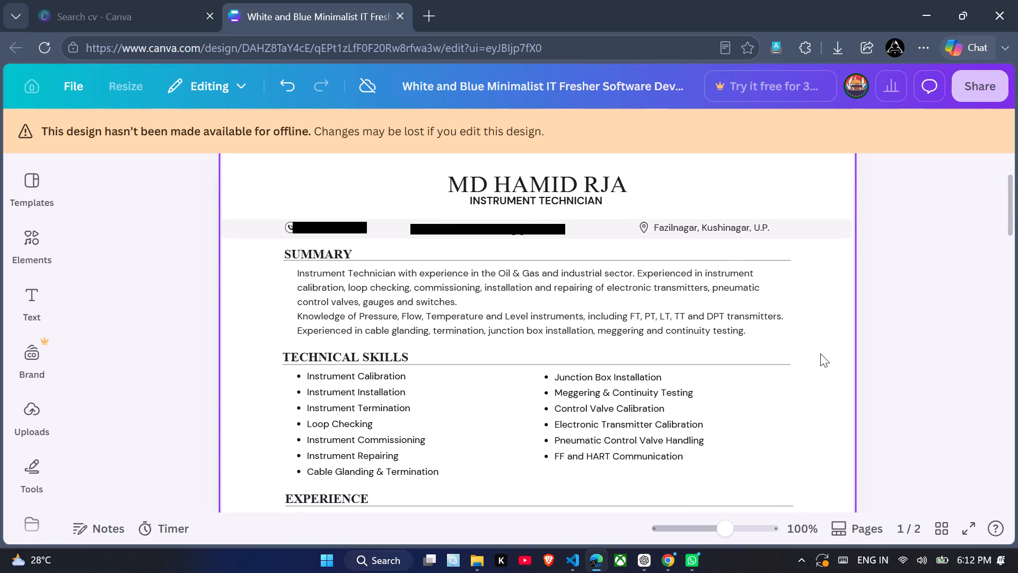
scroll(820, 353, down, 1)
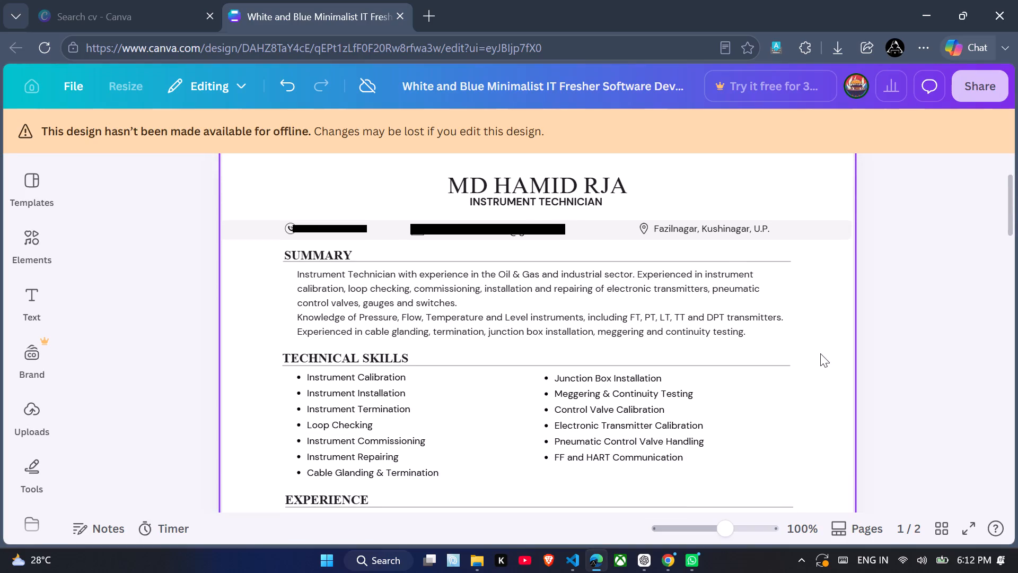
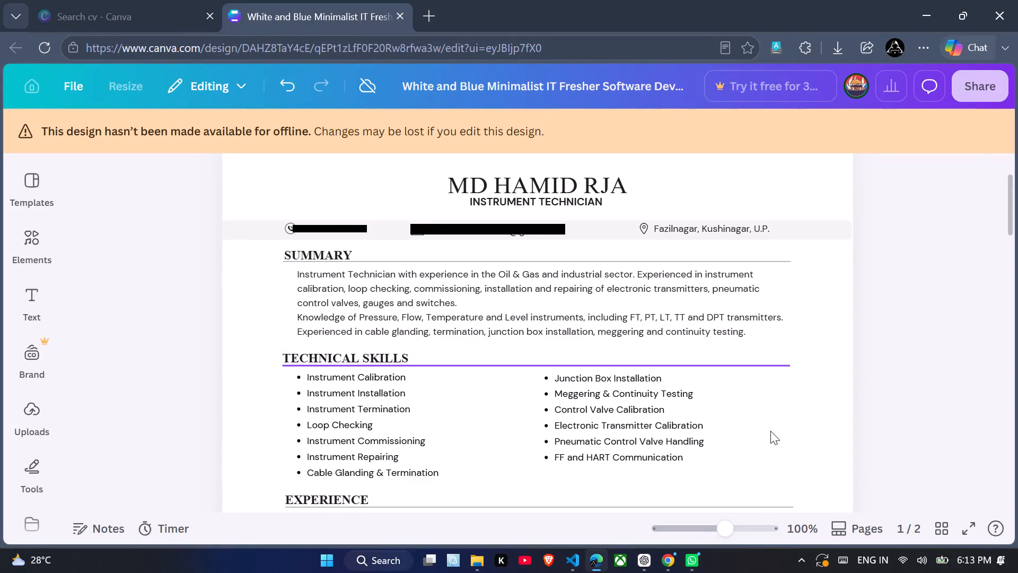
Review page 1 of the CV from the header through the experience, technical documentation and equipment sections, checking the header layout.
scroll(770, 431, up, 1)
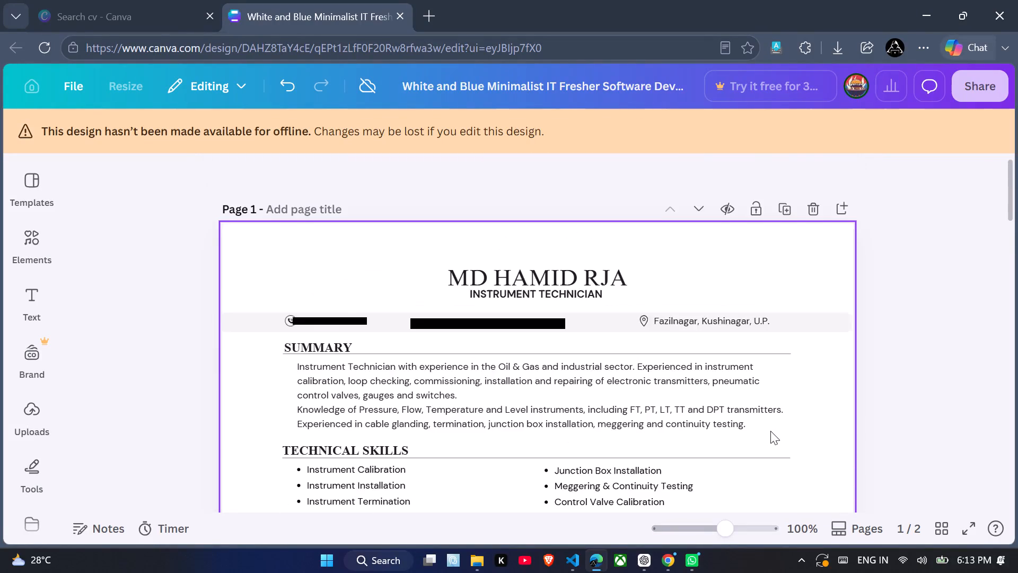
scroll(770, 431, up, 4)
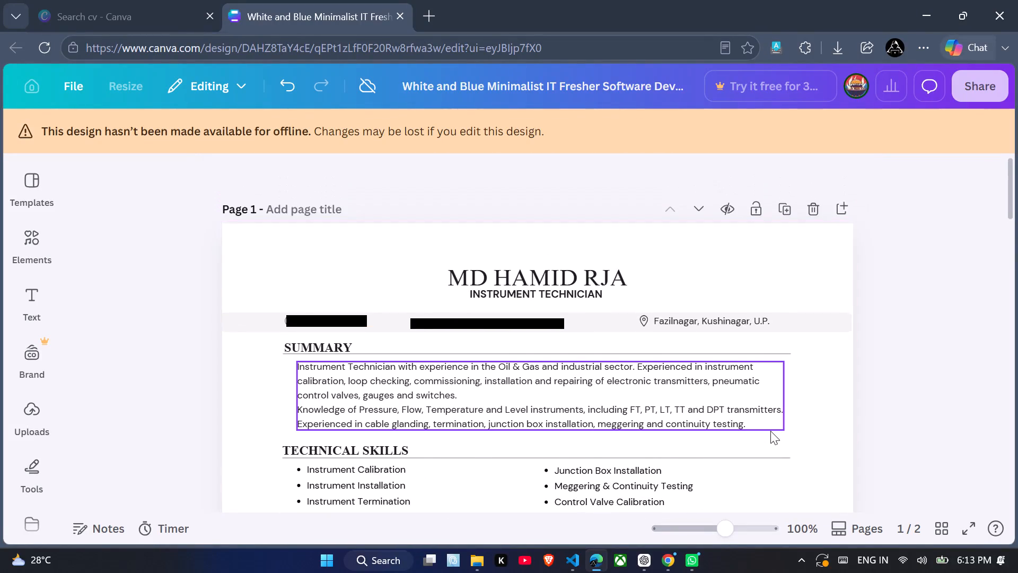
scroll(770, 431, up, 1)
scroll(886, 487, down, 1)
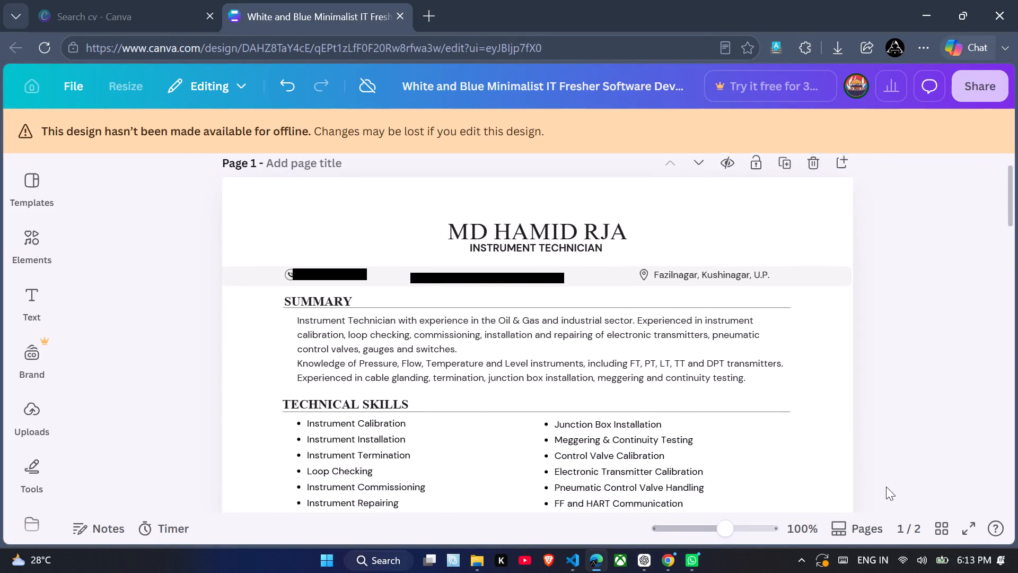
scroll(886, 487, down, 4)
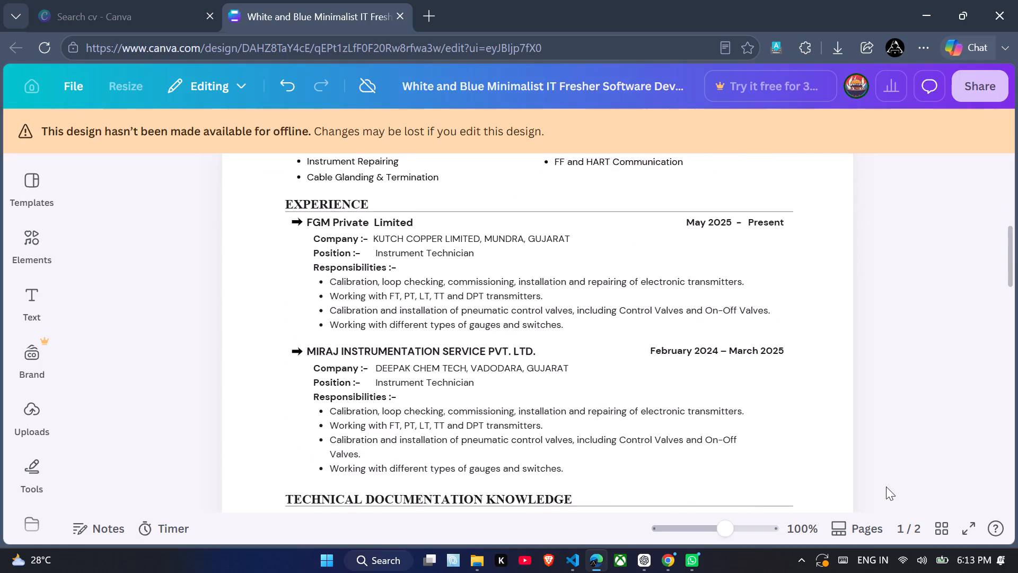
scroll(886, 487, down, 2)
scroll(886, 487, up, 1)
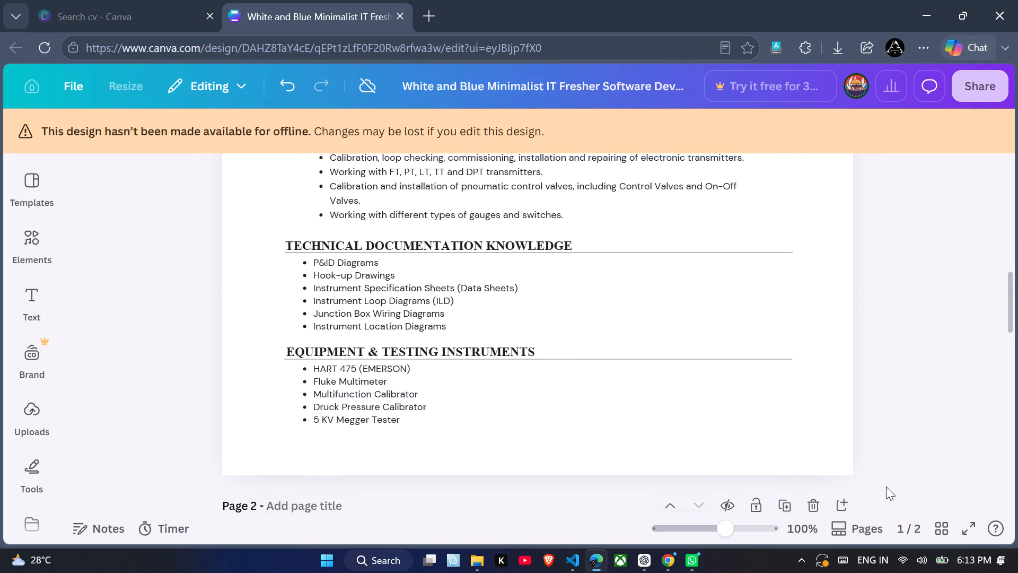
scroll(886, 487, up, 11)
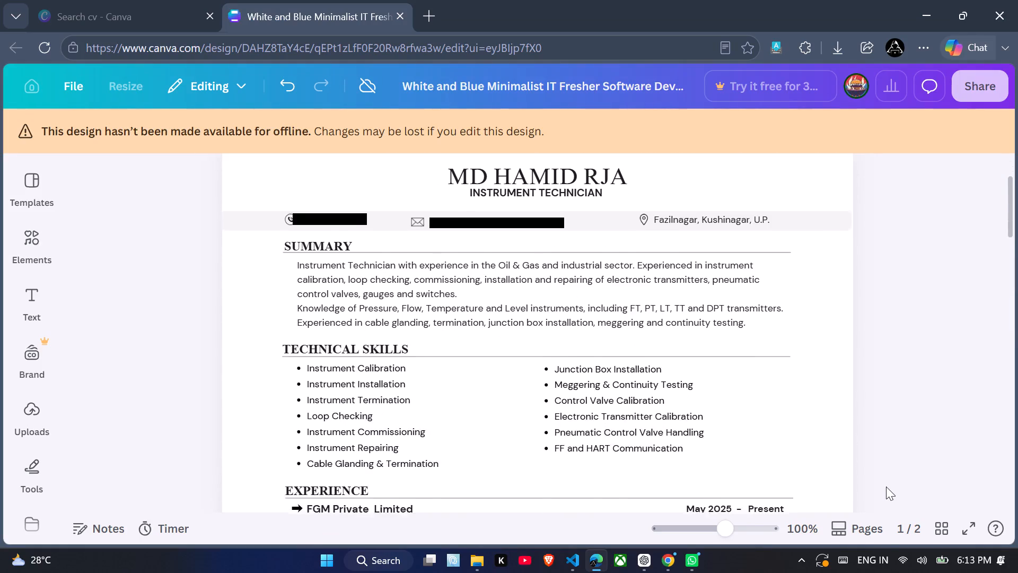
scroll(886, 487, up, 2)
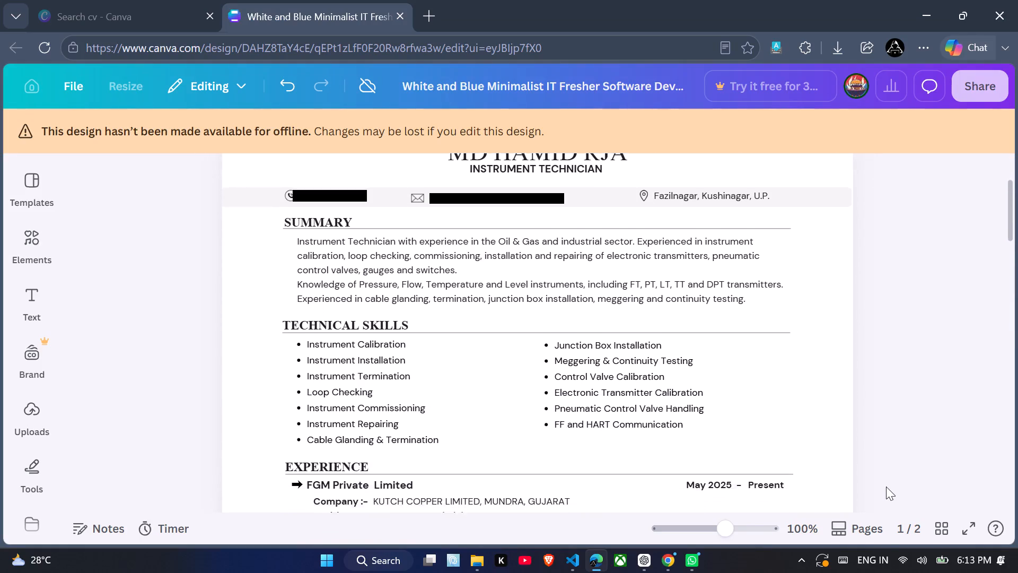
scroll(886, 487, up, 2)
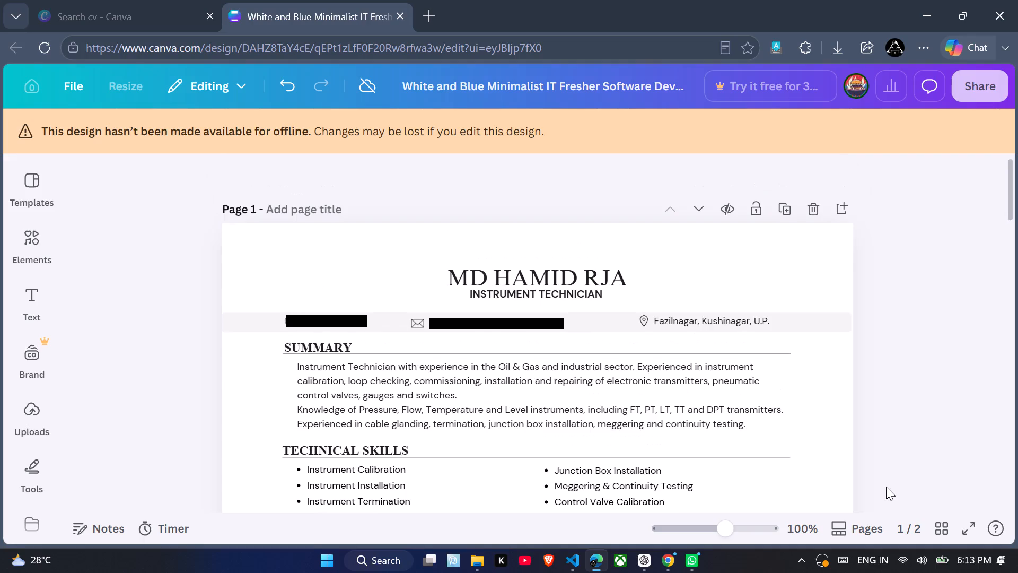
scroll(886, 487, up, 2)
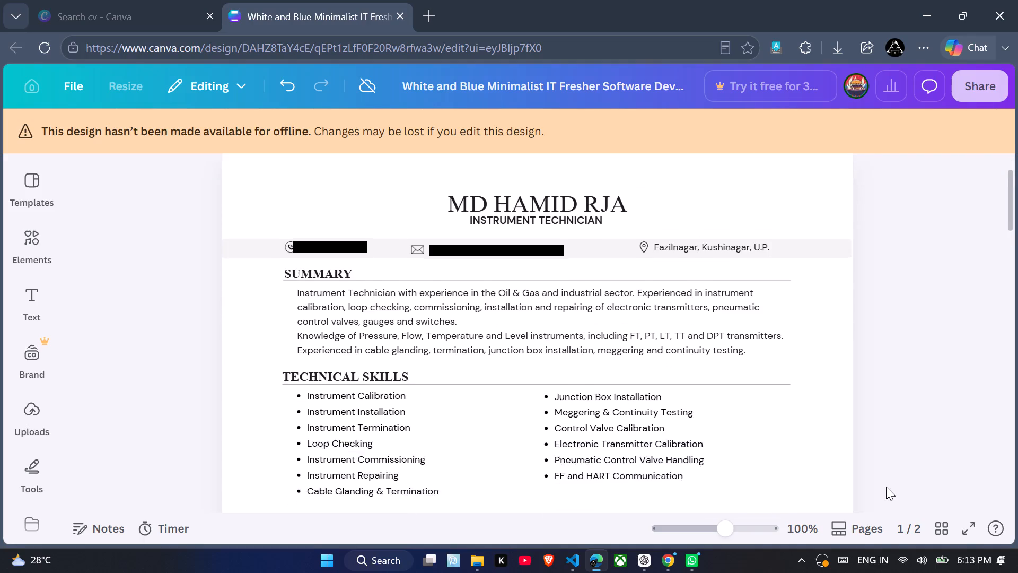
scroll(886, 487, up, 2)
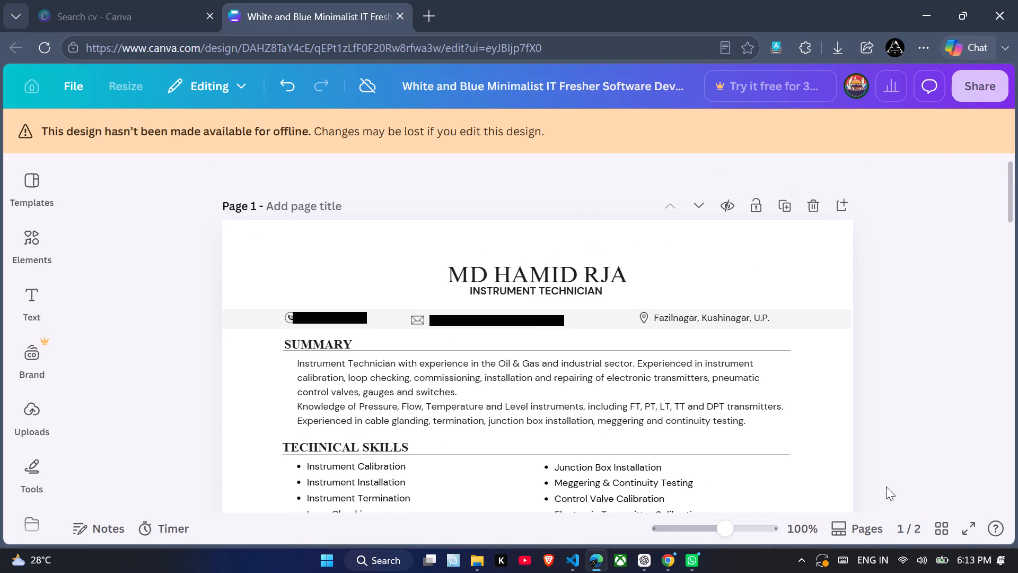
scroll(886, 487, up, 3)
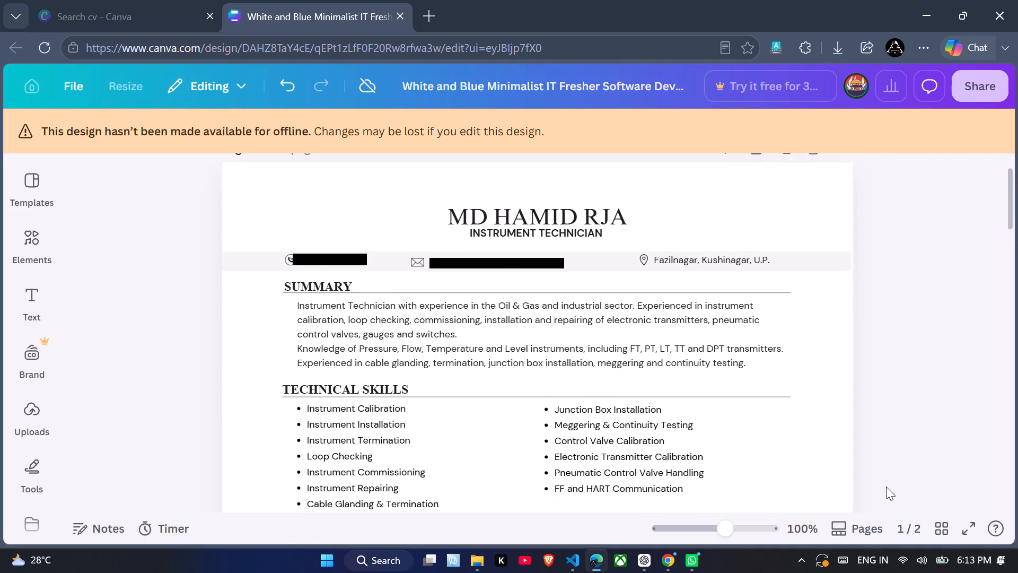
scroll(886, 487, up, 2)
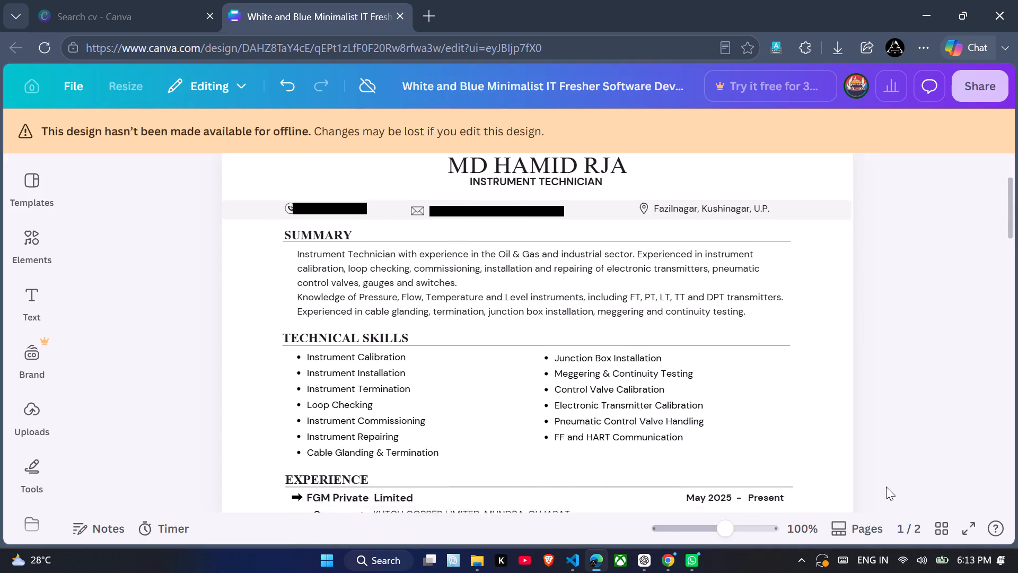
scroll(886, 487, up, 2)
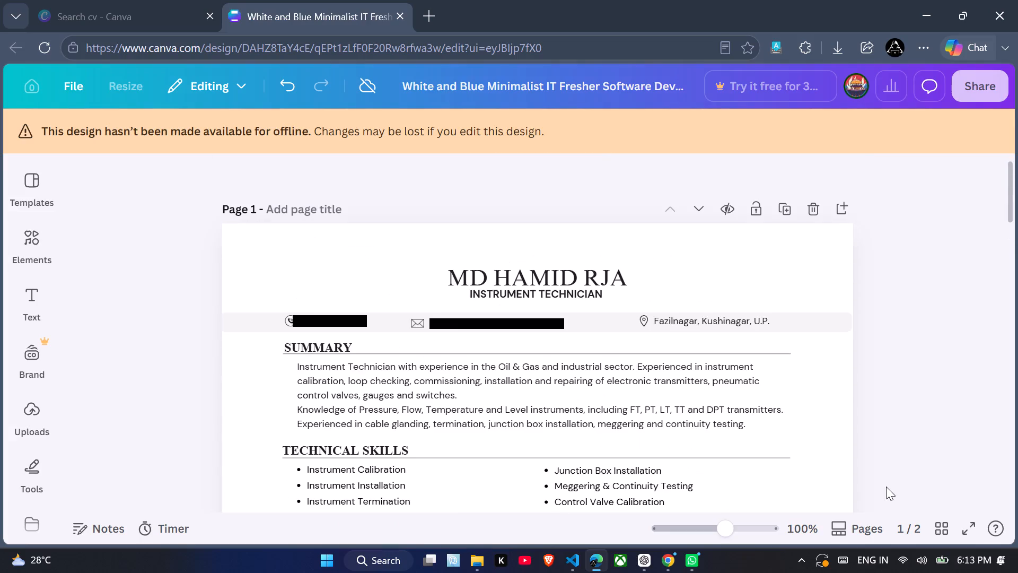
scroll(886, 487, down, 2)
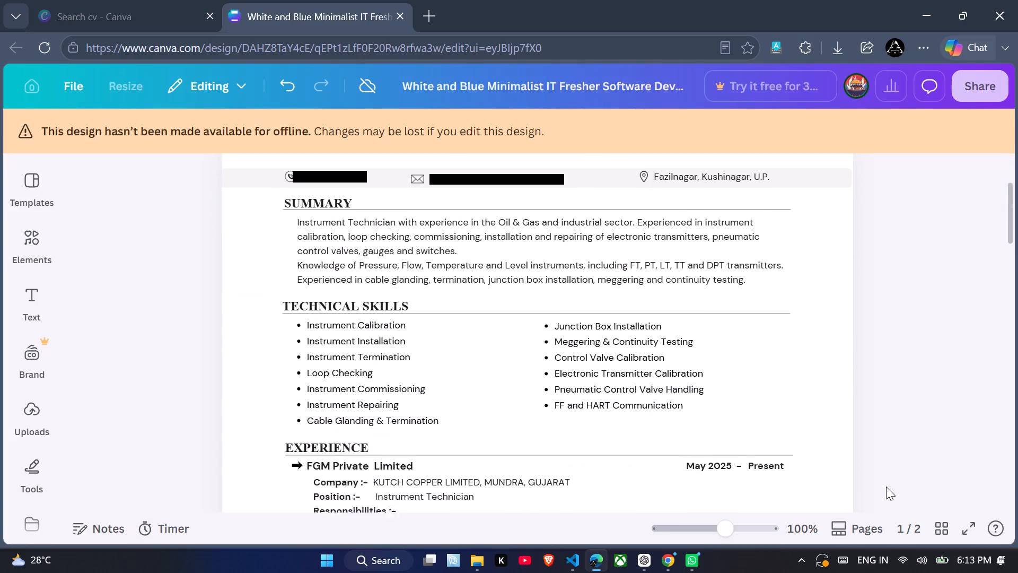
scroll(886, 487, down, 2)
scroll(886, 487, up, 1)
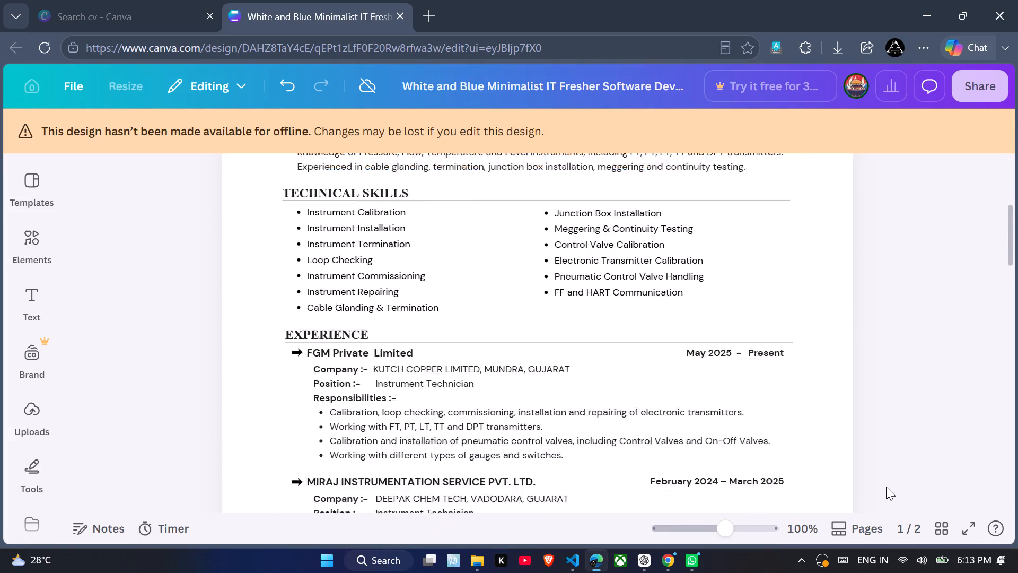
scroll(886, 487, up, 4)
Look through both CV pages, comparing the page 1 header with the personal details at the end of page 2.
scroll(886, 487, down, 2)
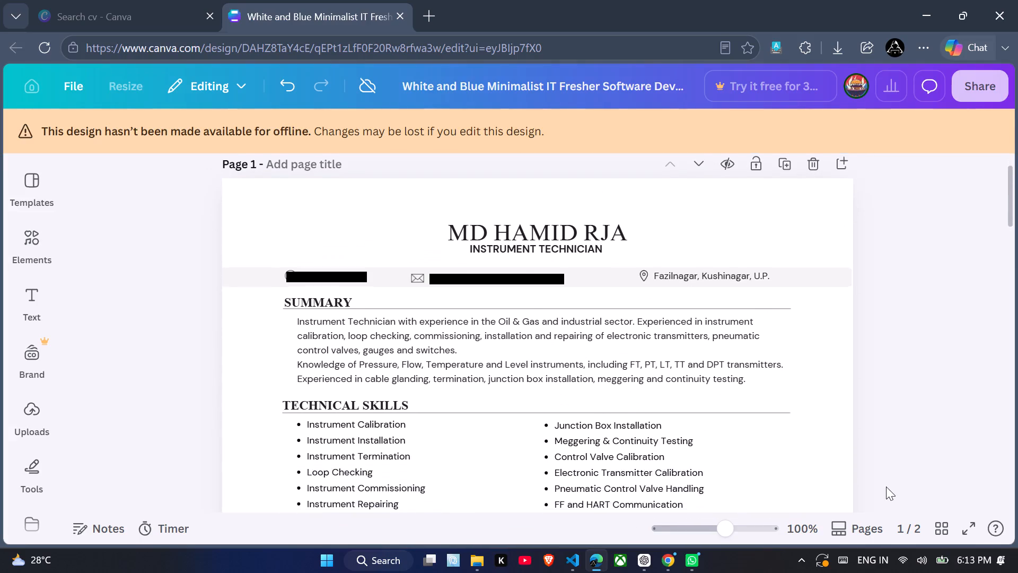
scroll(886, 487, down, 16)
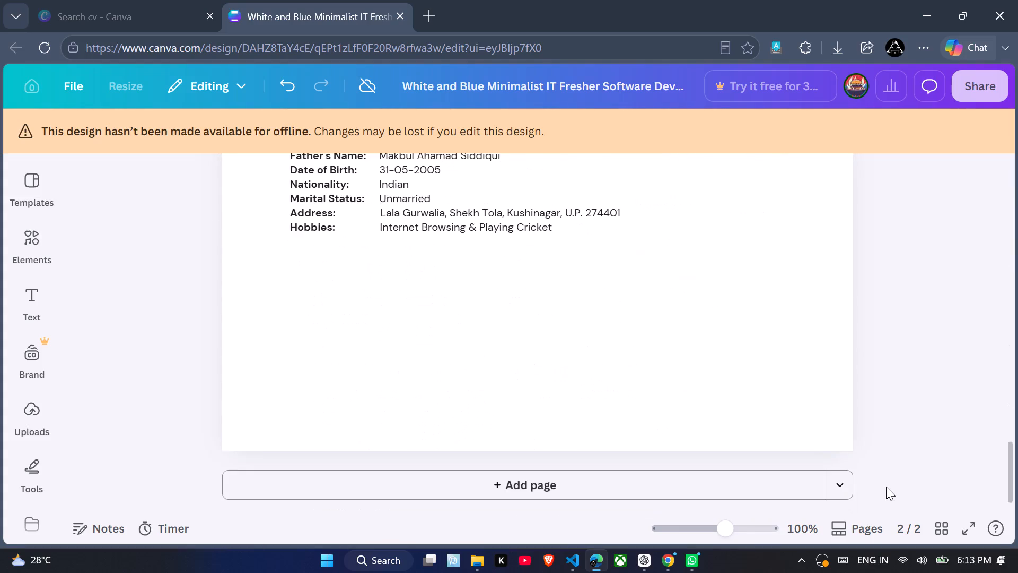
scroll(886, 487, down, 2)
scroll(886, 487, up, 14)
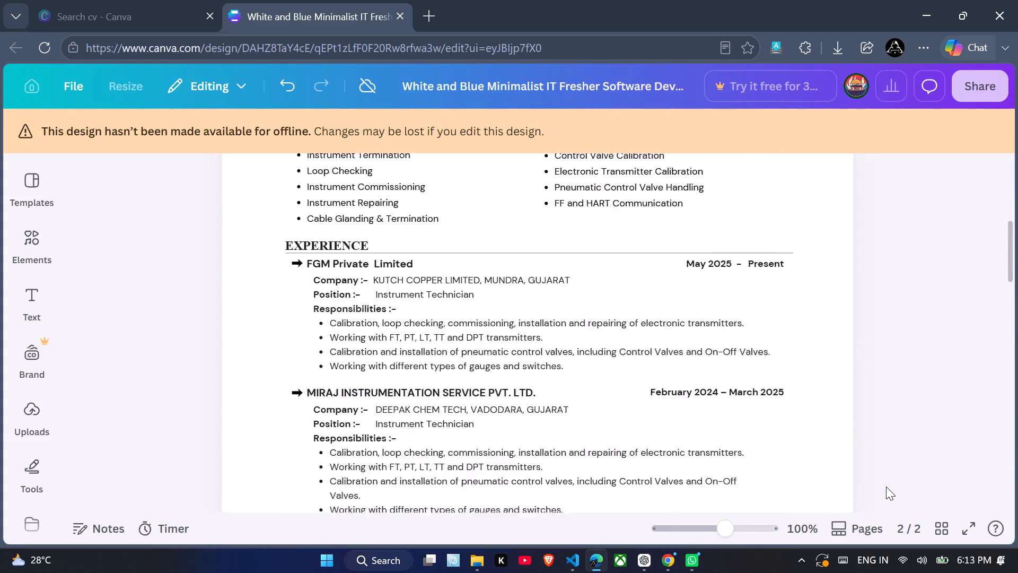
scroll(886, 487, up, 8)
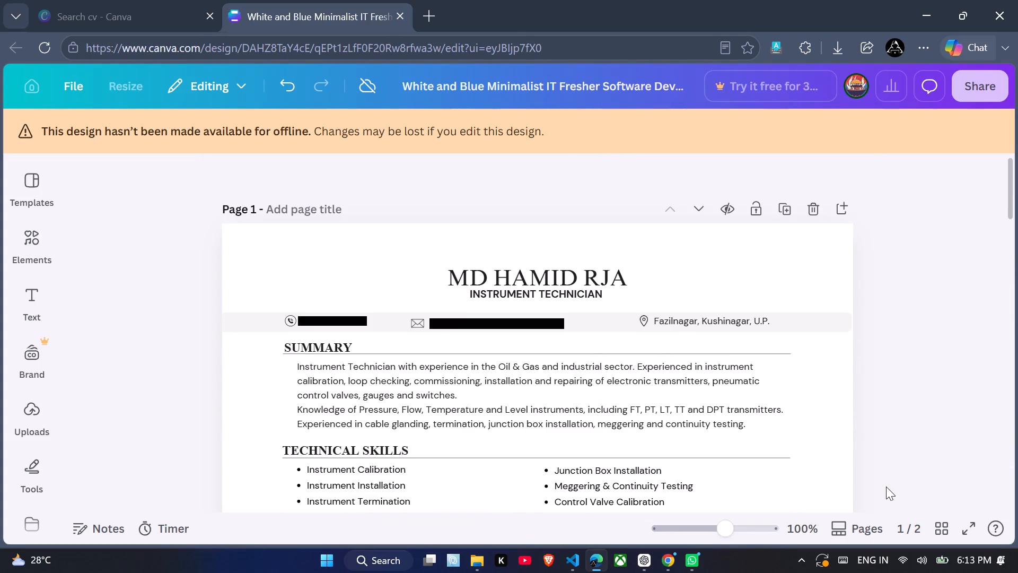
scroll(886, 487, down, 15)
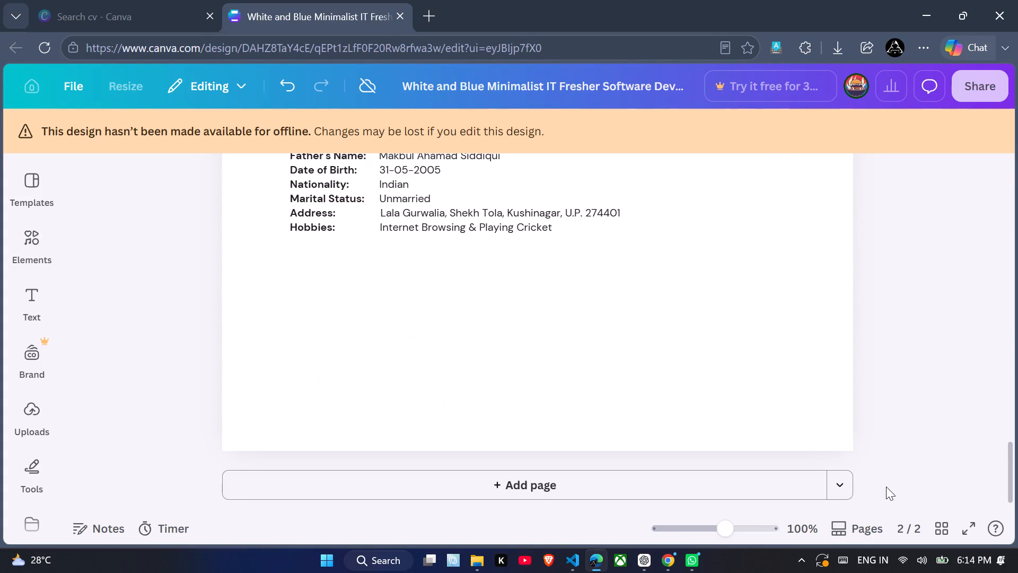
scroll(886, 487, up, 12)
scroll(886, 487, up, 9)
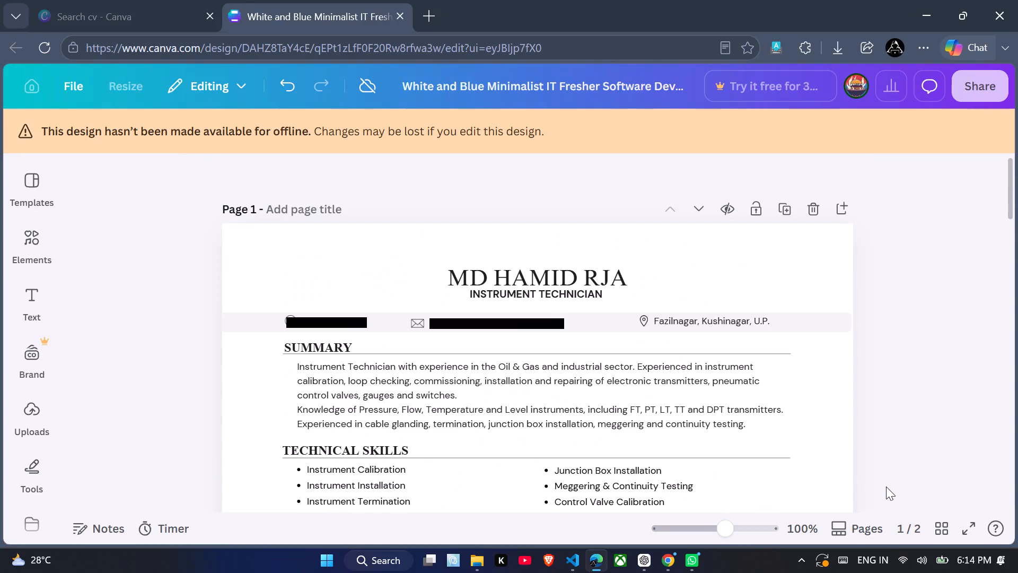
scroll(886, 487, up, 3)
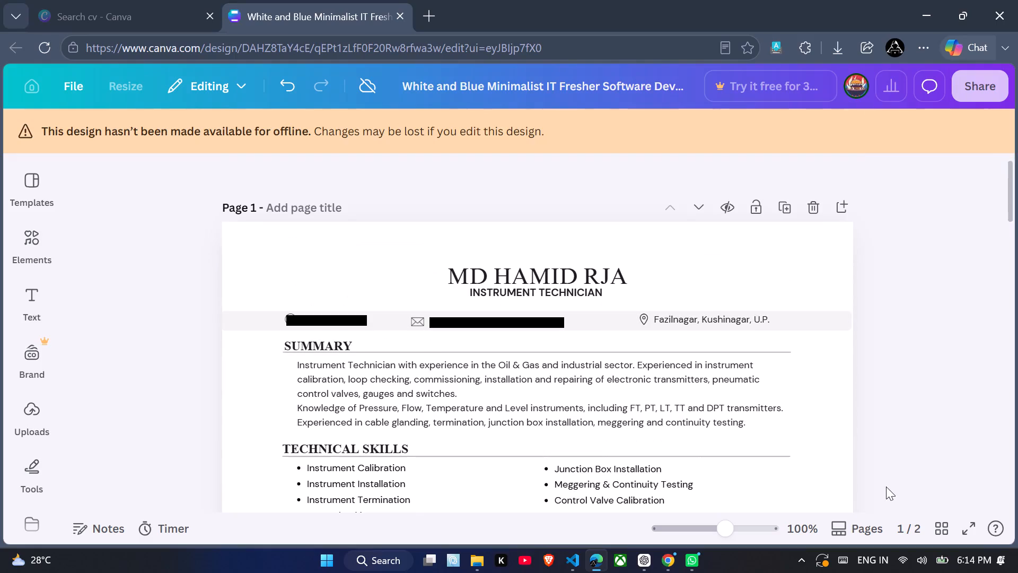
scroll(886, 487, up, 1)
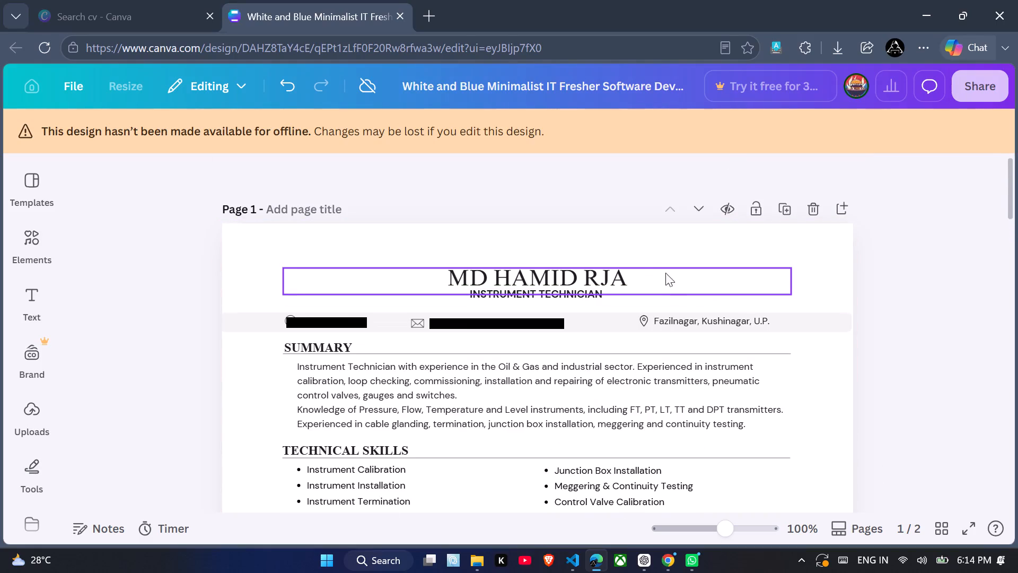
Increase the name heading at the top of page 1 to font size 24 and move it slightly upward.
click(653, 266)
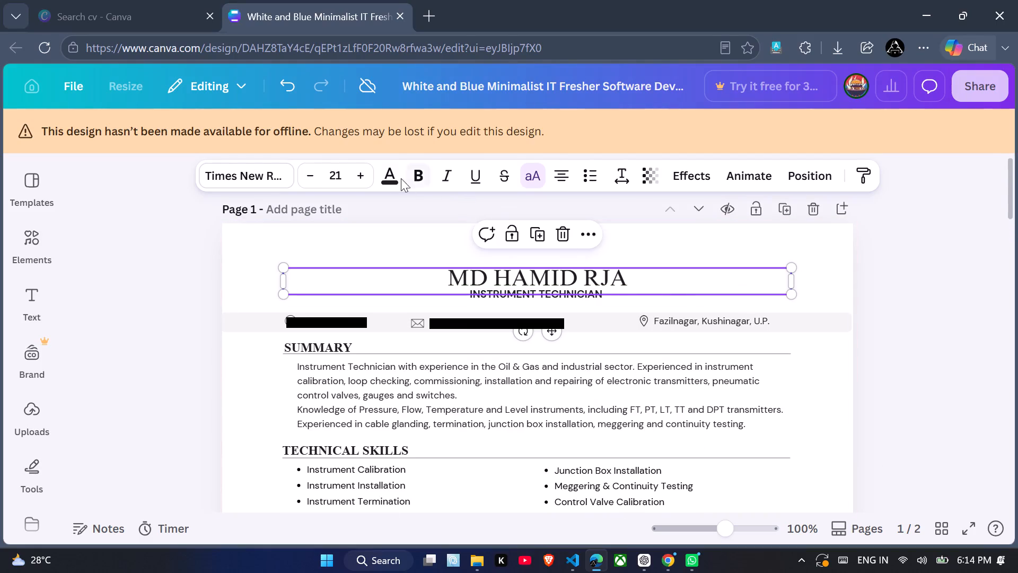
click(364, 174)
click(364, 174)
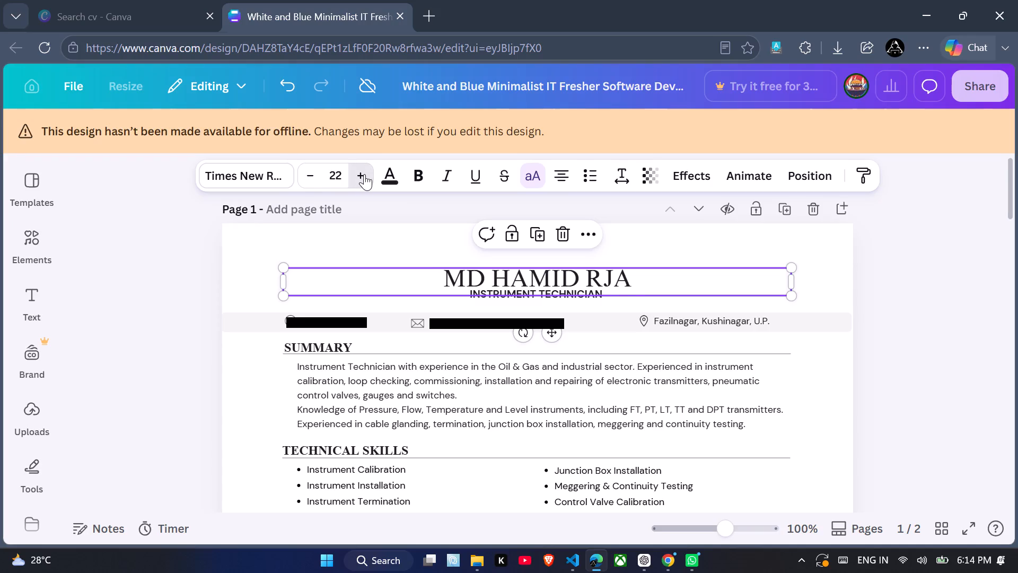
click(364, 174)
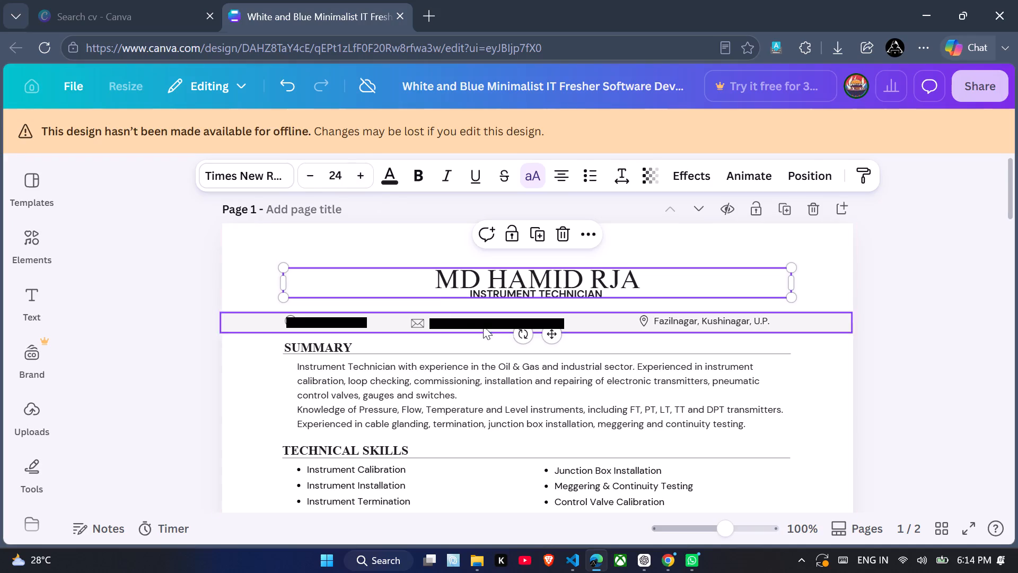
click(550, 335)
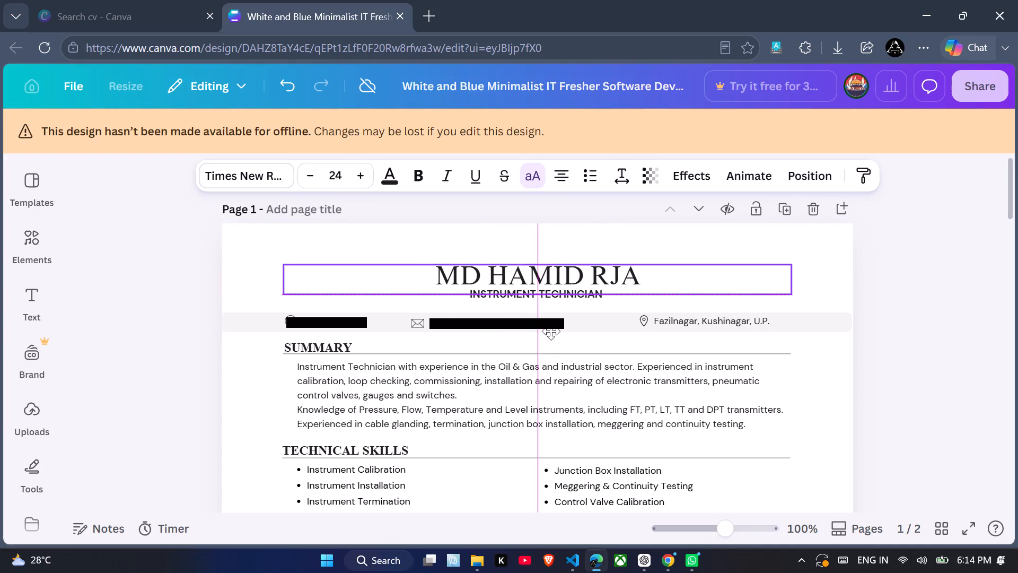
click(920, 378)
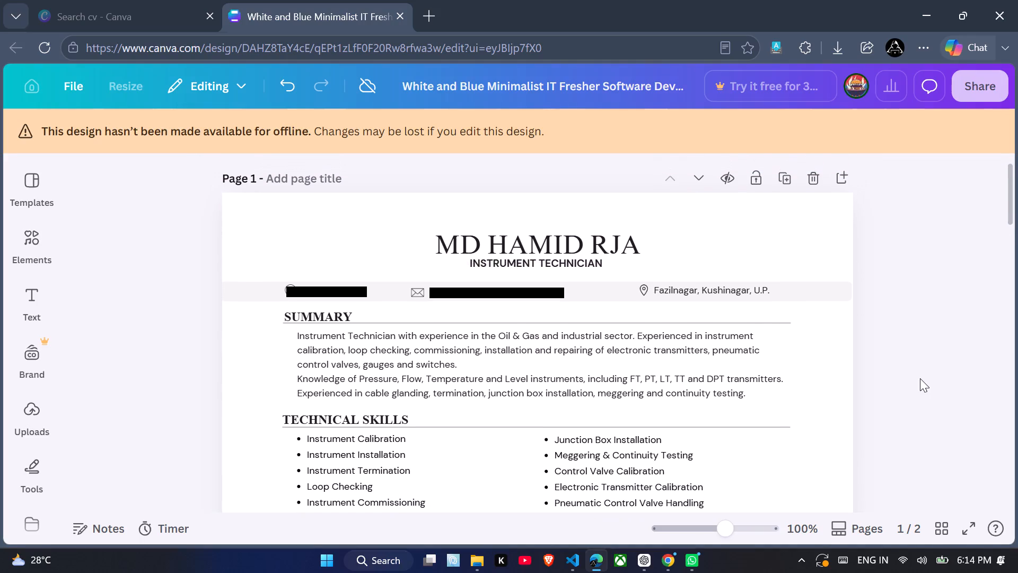
Set the INSTRUMENT TECHNICIAN job title under the name to font size 11 and check the page 1 header.
click(591, 266)
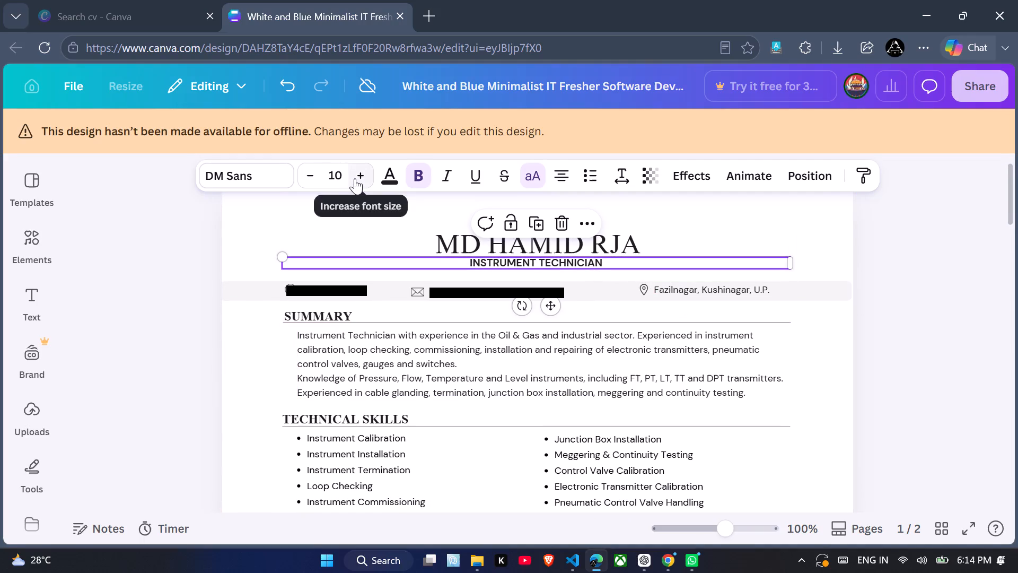
click(355, 178)
click(355, 178)
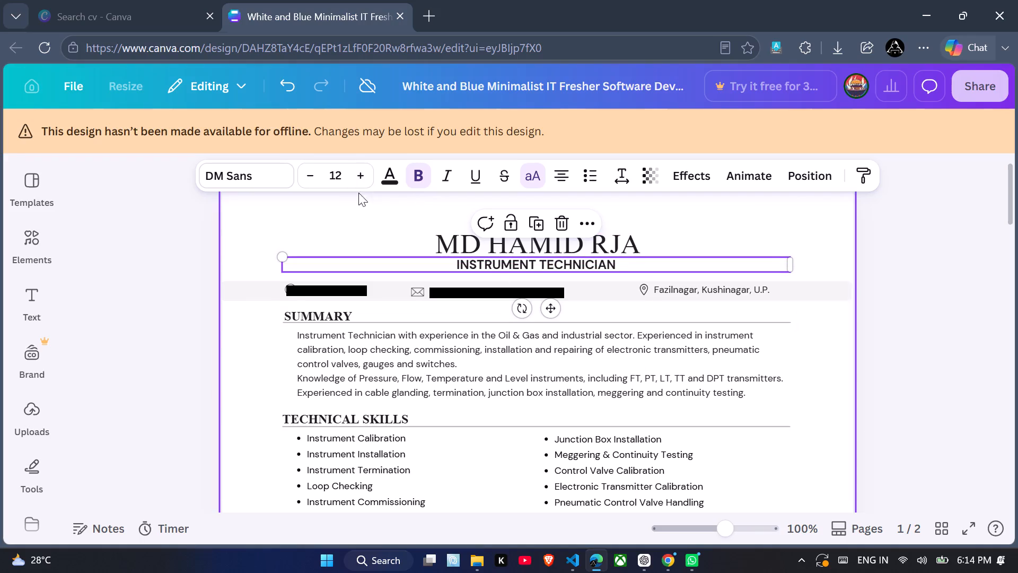
click(314, 178)
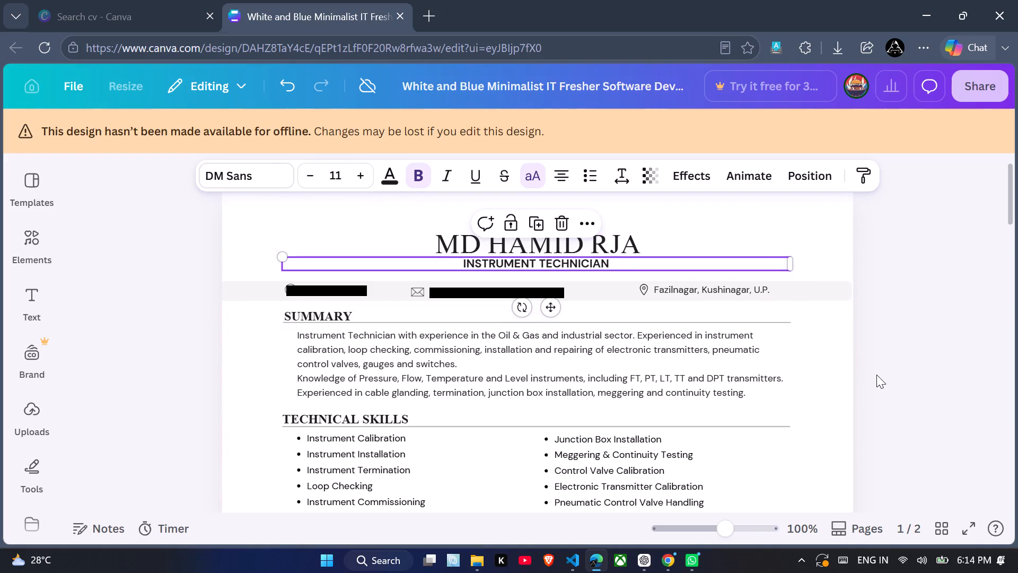
click(878, 383)
scroll(878, 383, up, 1)
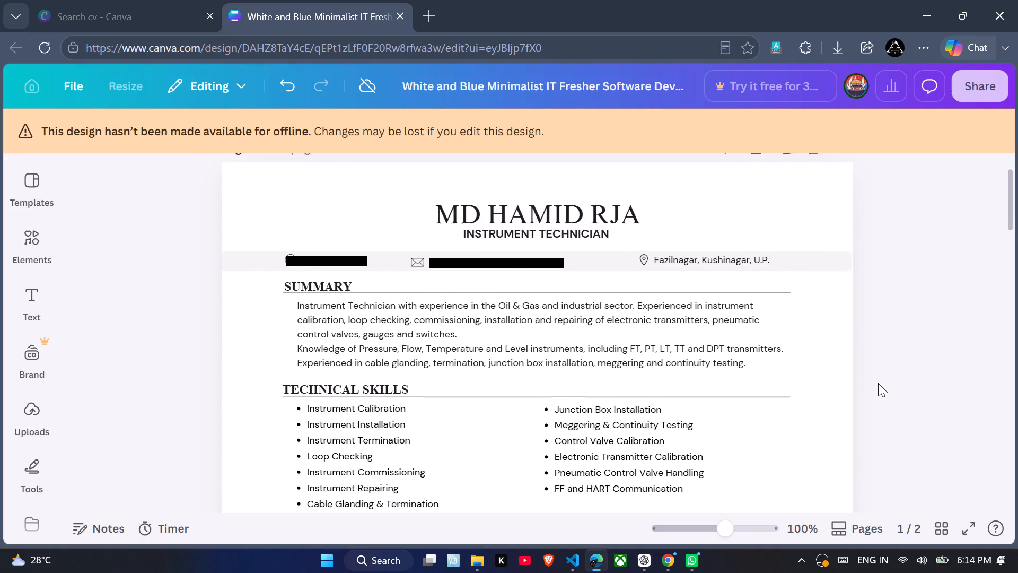
scroll(878, 383, up, 3)
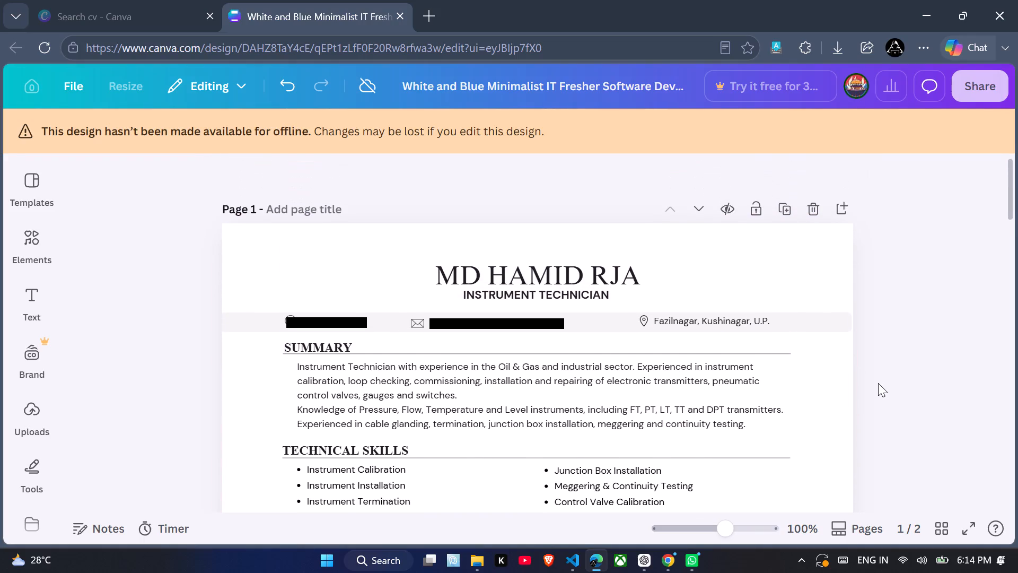
Look through both CV pages from the page 1 header to the page 2 education section and back.
scroll(878, 383, up, 1)
scroll(878, 383, down, 6)
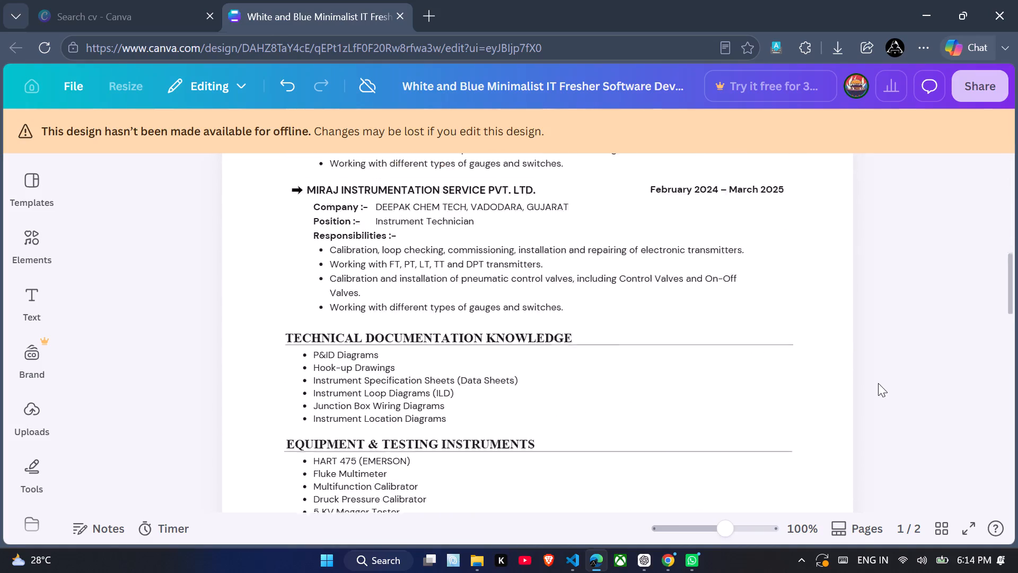
scroll(878, 383, down, 9)
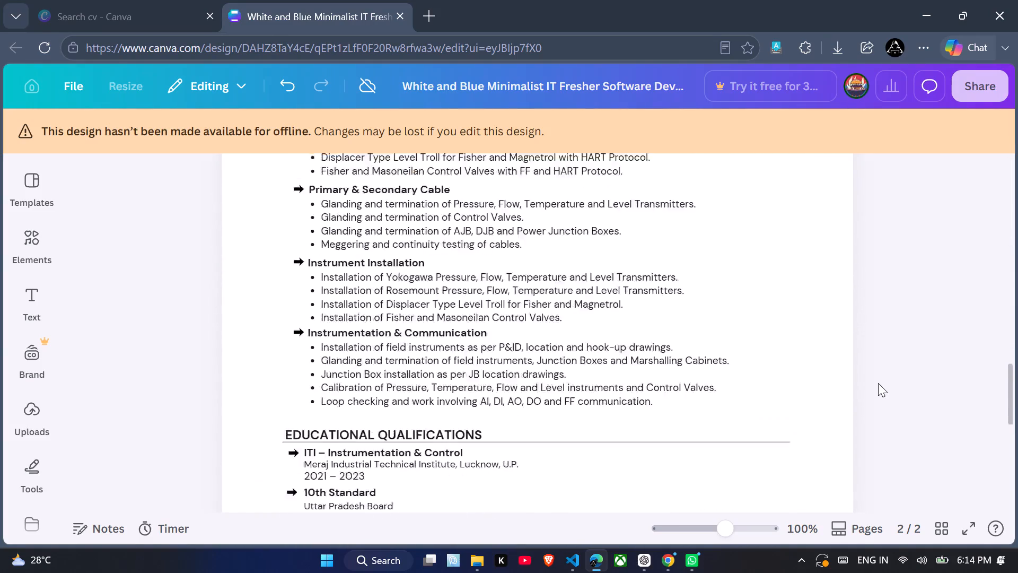
scroll(878, 383, down, 7)
scroll(878, 383, up, 10)
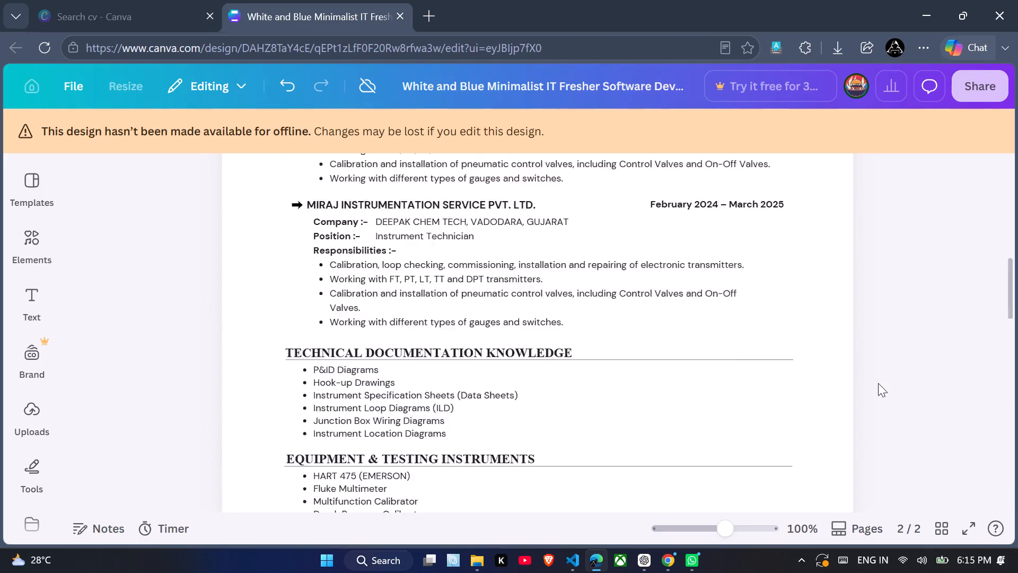
scroll(878, 383, up, 13)
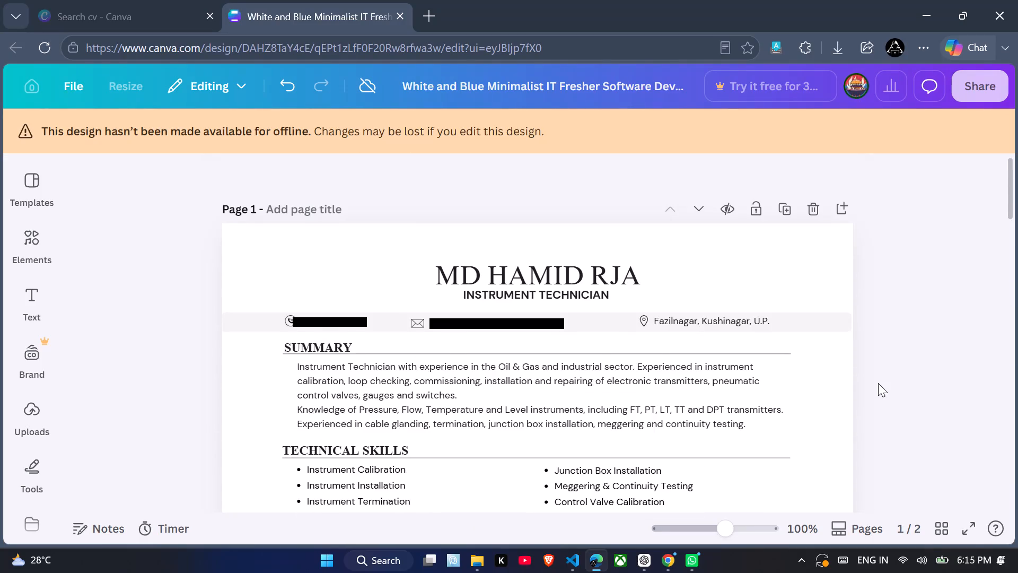
Examine the page 1 header, contact bar, summary and technical skills for spacing and alignment.
scroll(878, 383, up, 1)
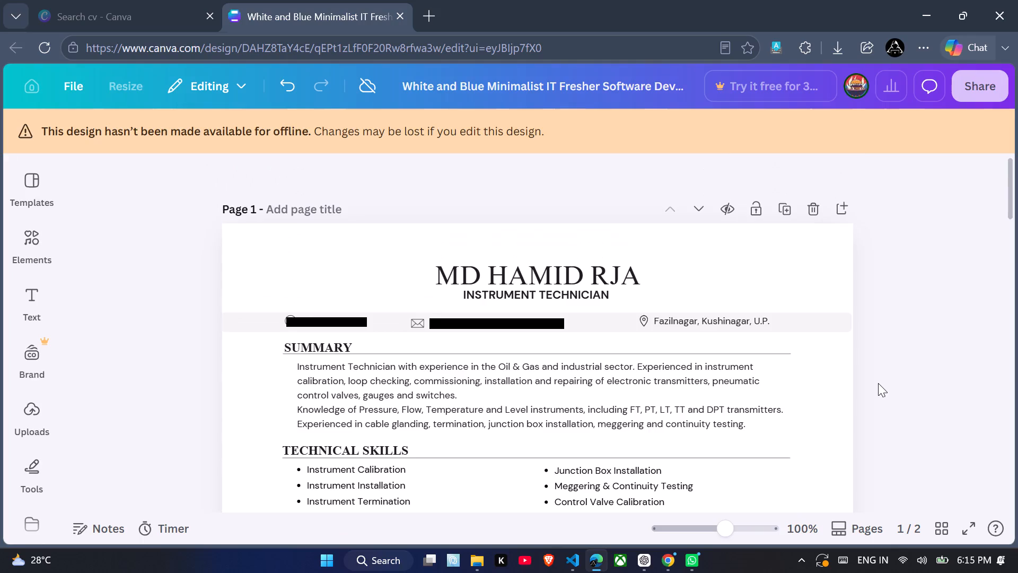
scroll(878, 383, up, 1)
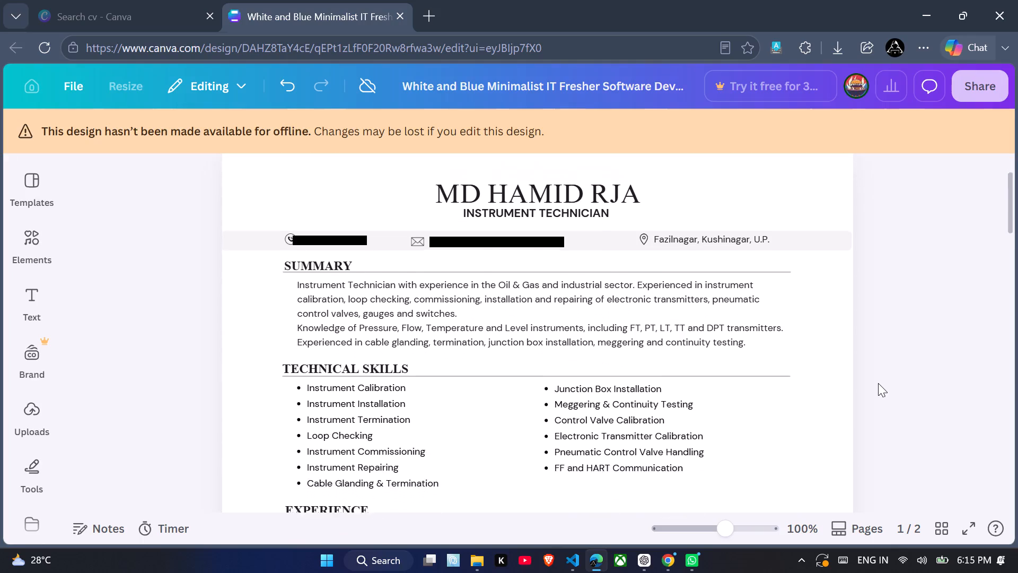
scroll(878, 383, up, 1)
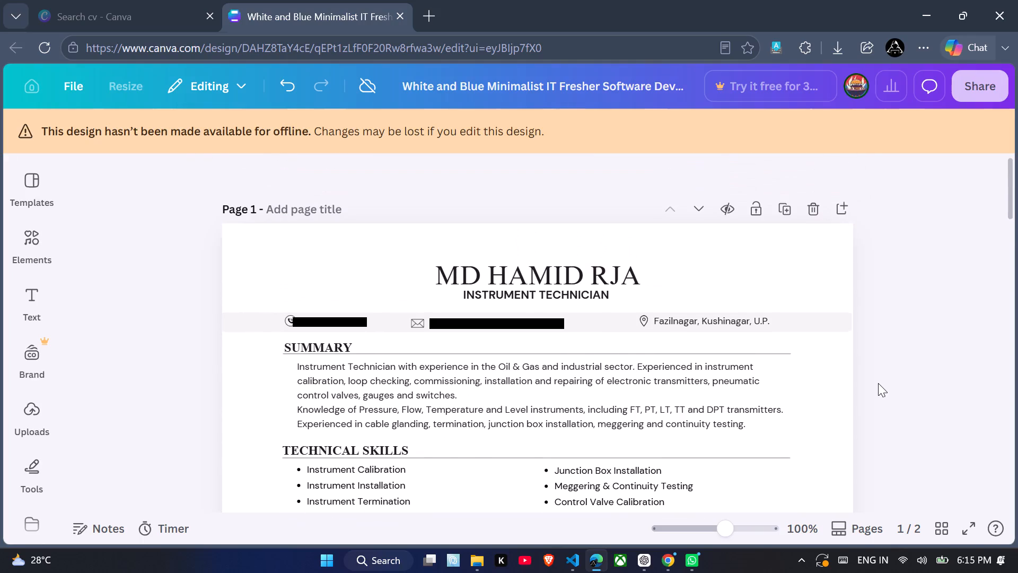
scroll(878, 383, left, 1)
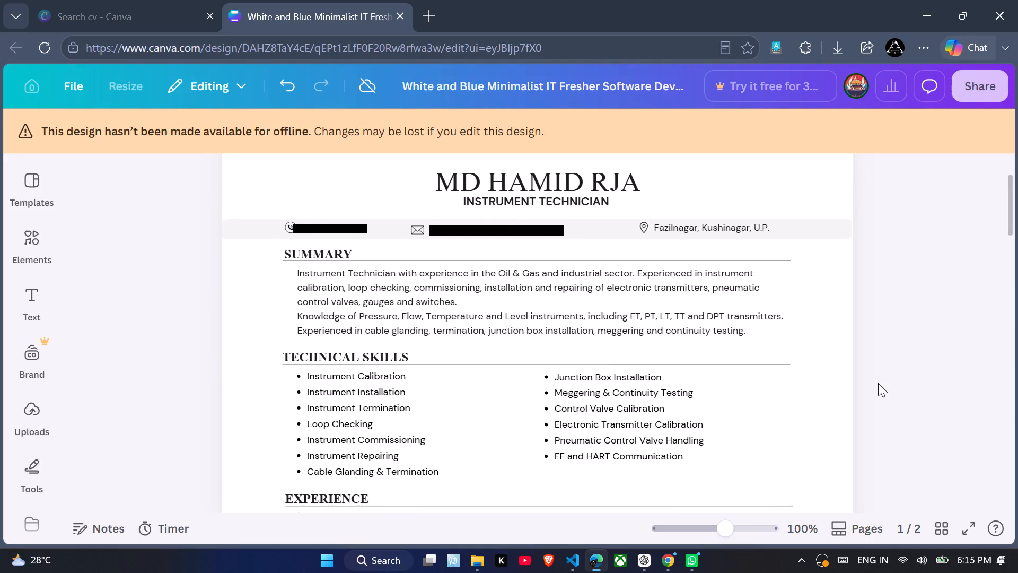
scroll(878, 383, left, 2)
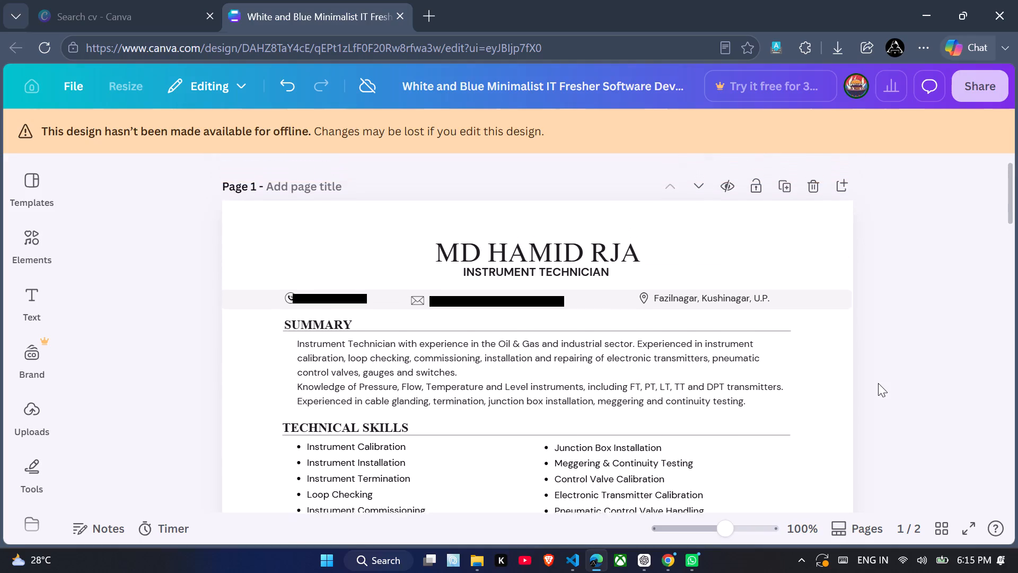
scroll(878, 383, left, 1)
scroll(878, 383, down, 1)
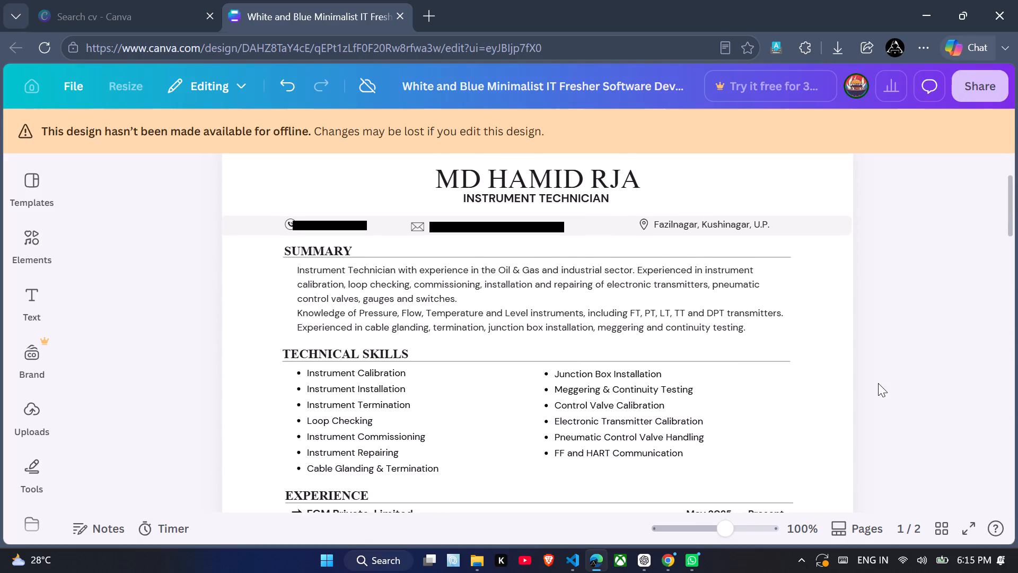
scroll(878, 383, down, 1)
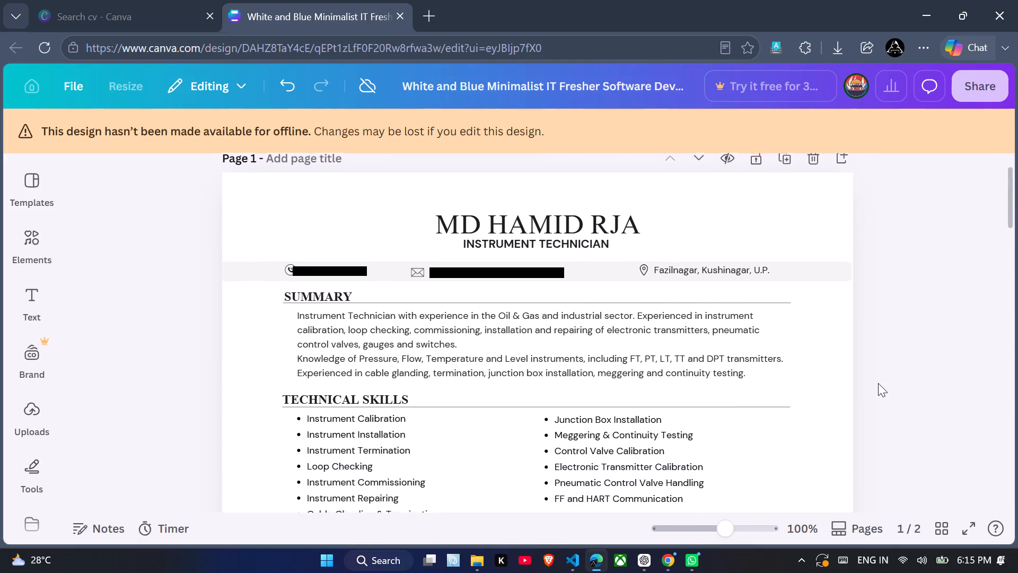
scroll(878, 383, down, 1)
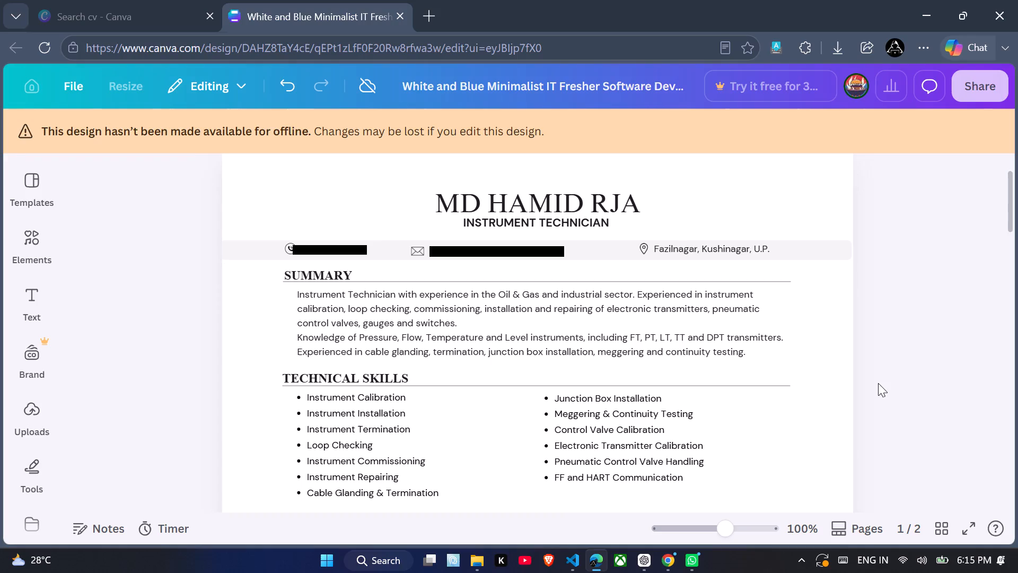
scroll(878, 383, up, 1)
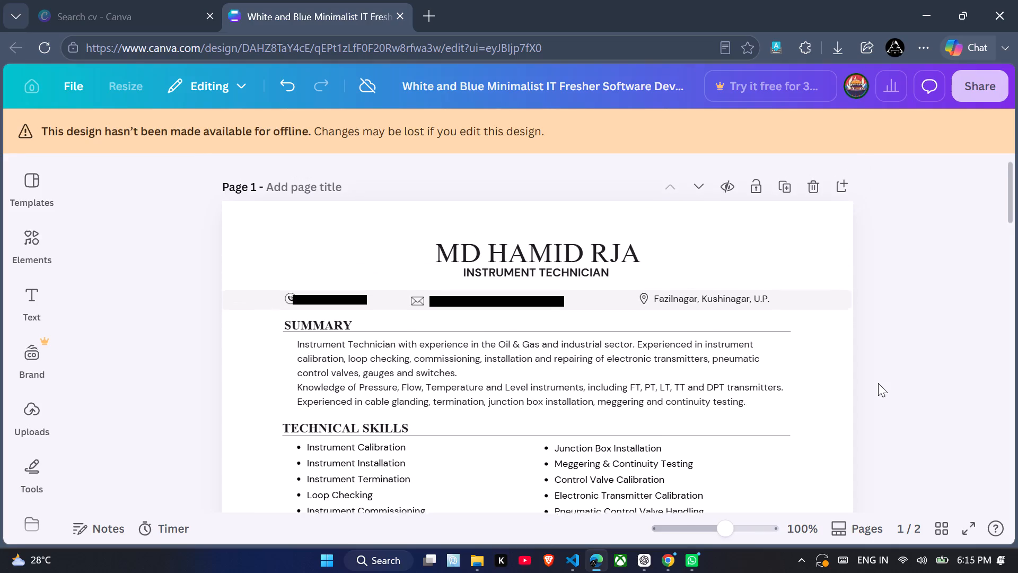
scroll(878, 383, up, 1)
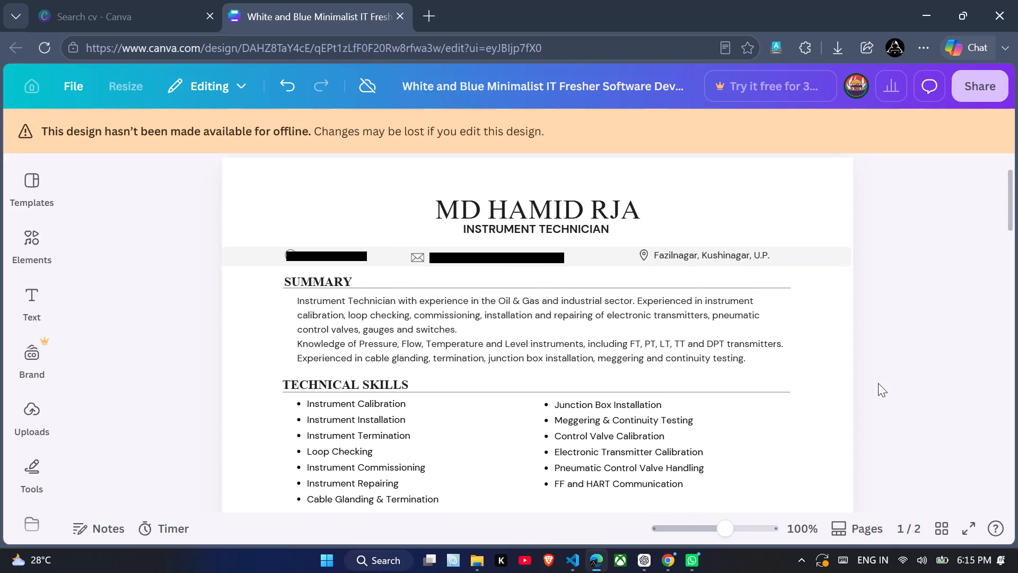
scroll(878, 383, up, 1)
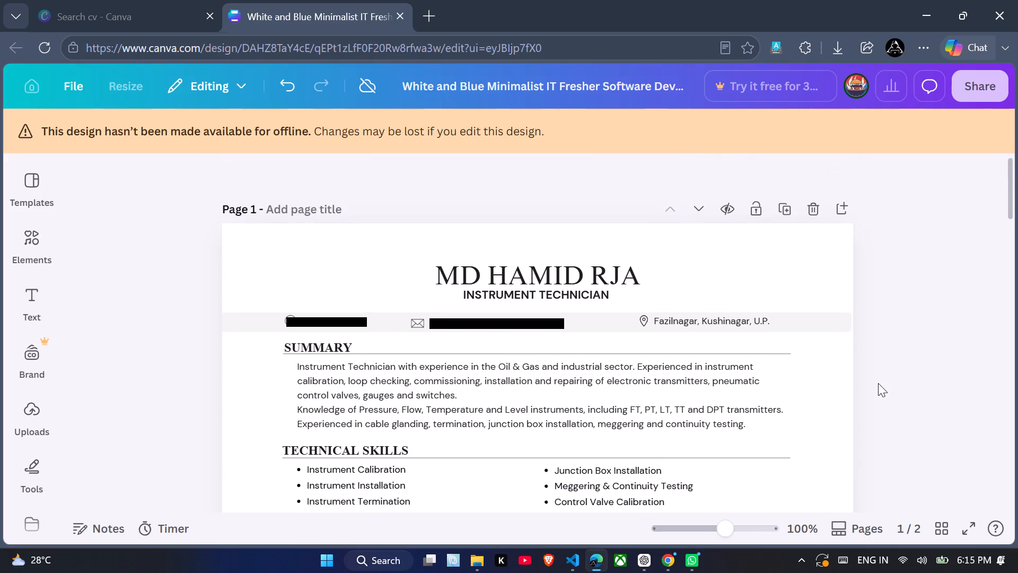
Review both CV pages again, from the experience section to the personal details, ending at the page 1 contact bar.
scroll(878, 383, down, 9)
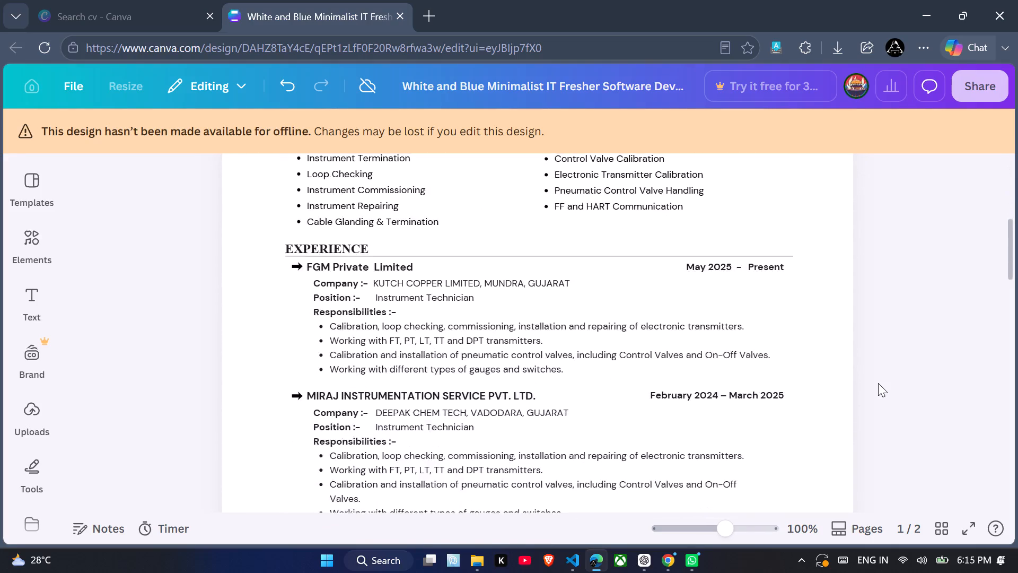
scroll(878, 383, down, 8)
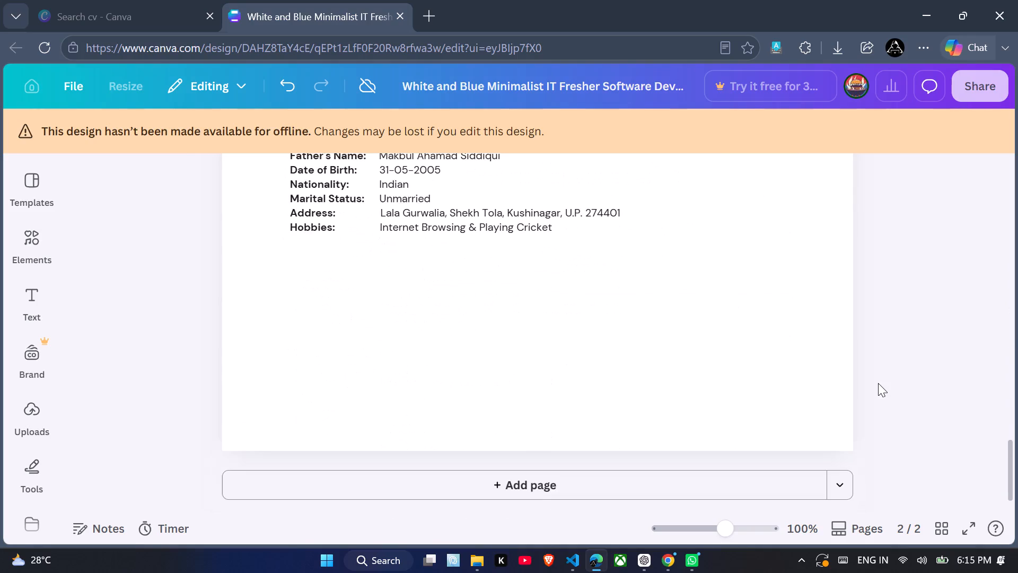
scroll(878, 383, down, 2)
scroll(878, 383, up, 9)
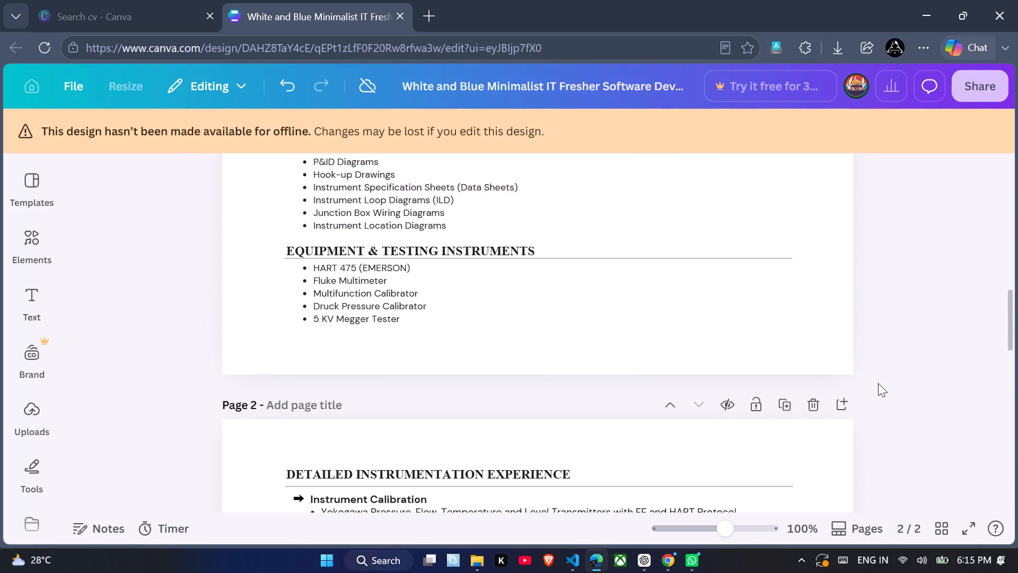
scroll(878, 383, up, 10)
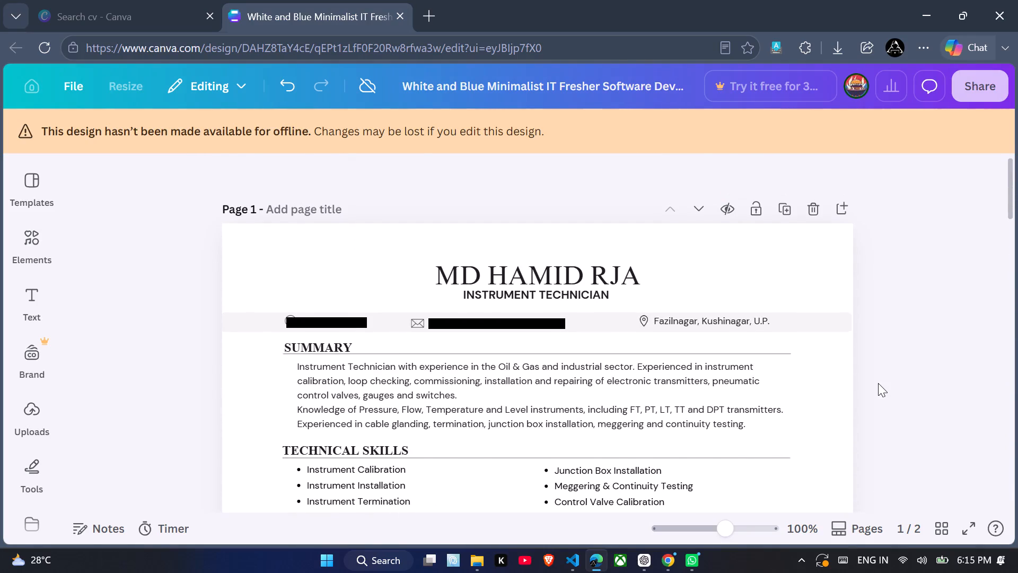
scroll(878, 383, right, 1)
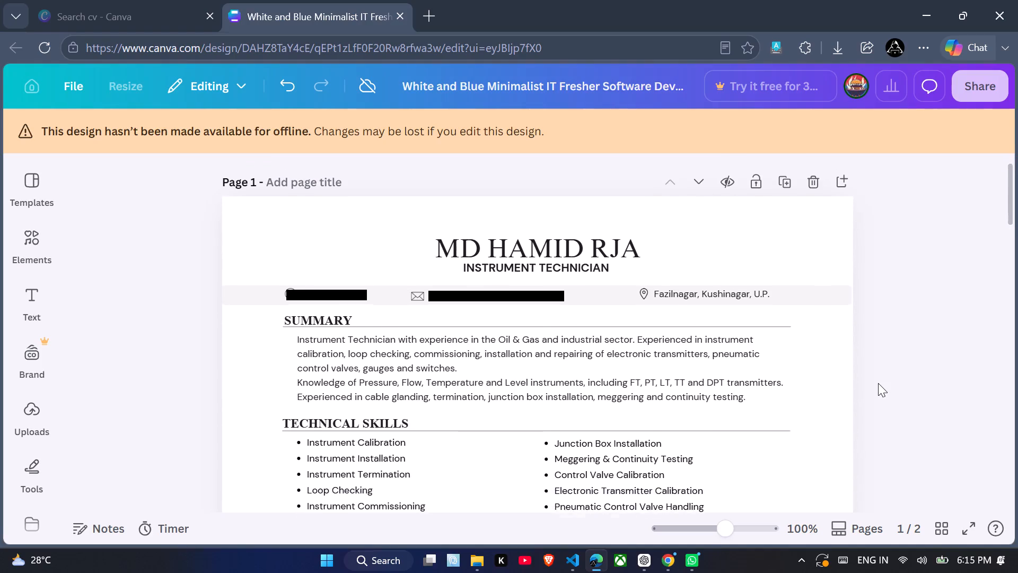
scroll(878, 383, right, 1)
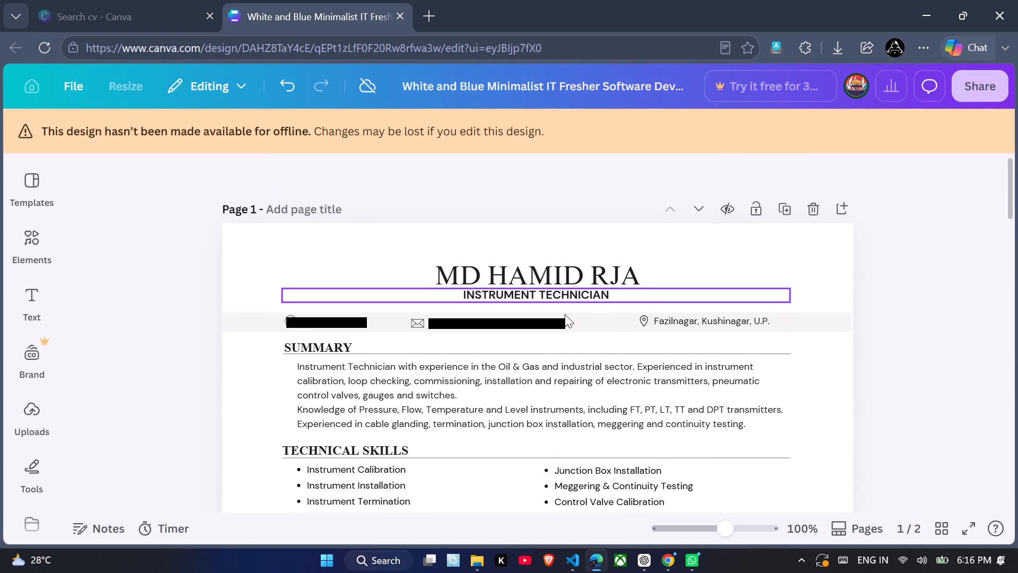
Shift the email text in the page 1 contact bar slightly toward the location entry, keeping it level with the envelope icon.
click(589, 324)
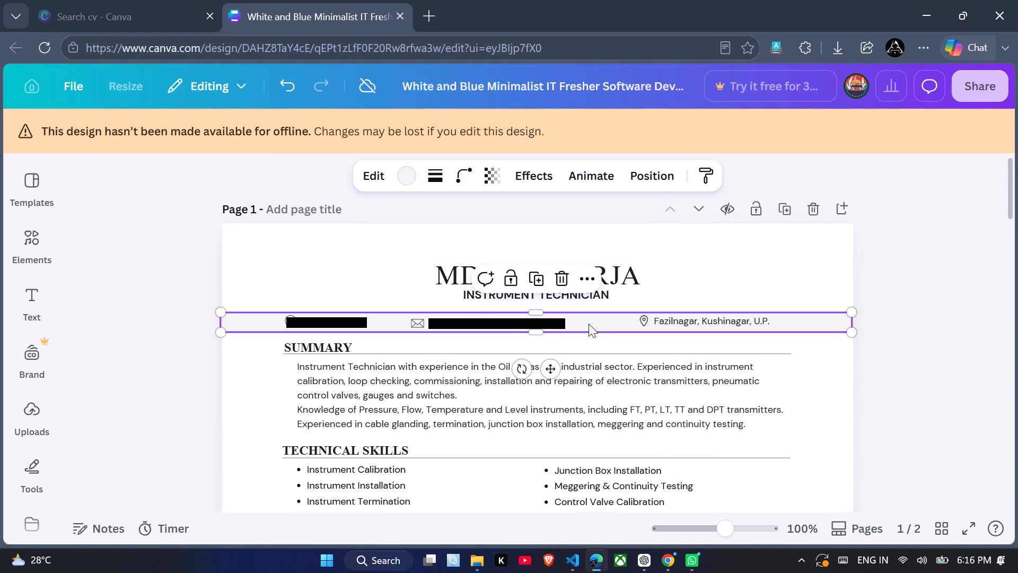
click(407, 322)
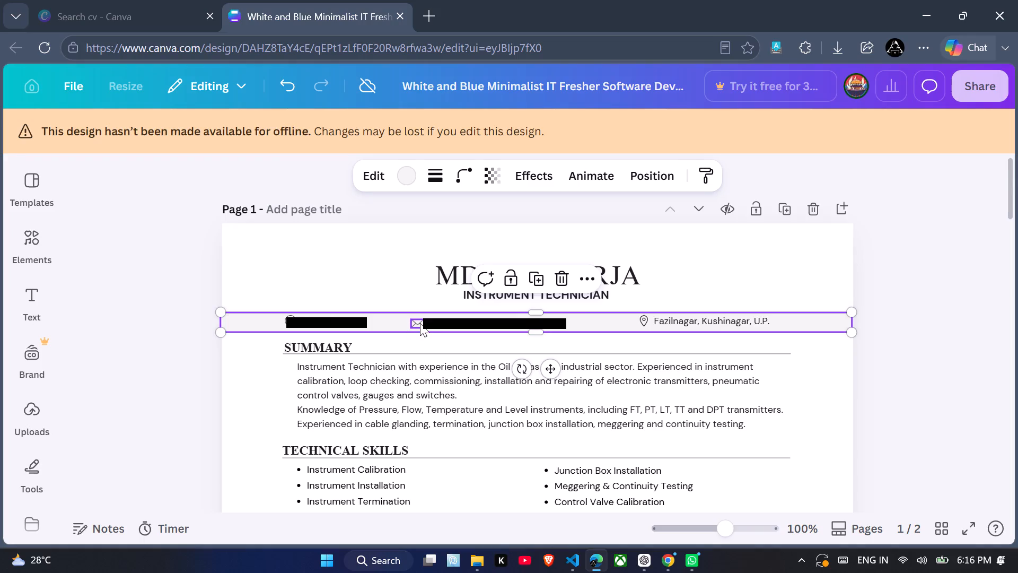
click(563, 322)
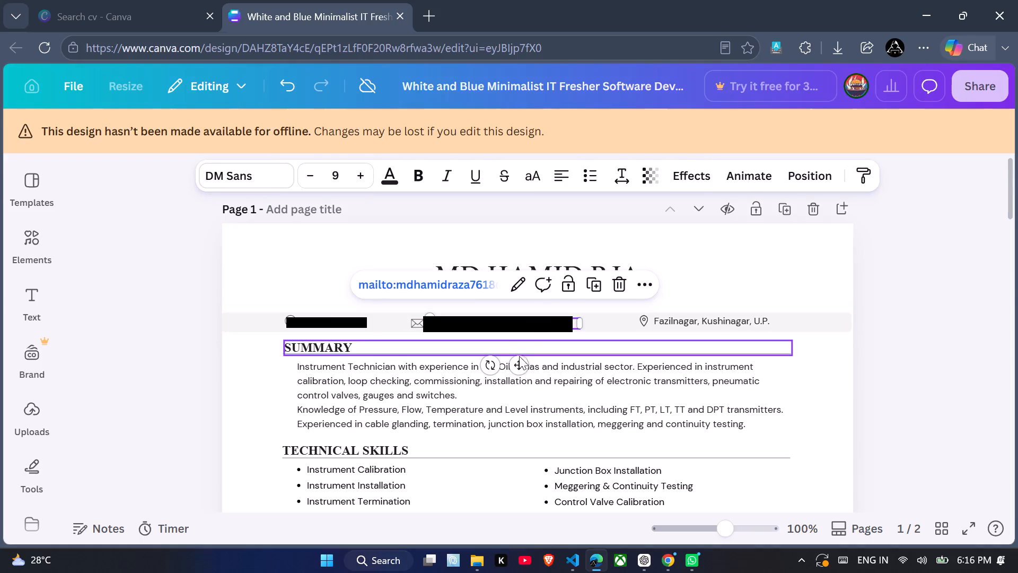
drag(519, 361, 533, 361)
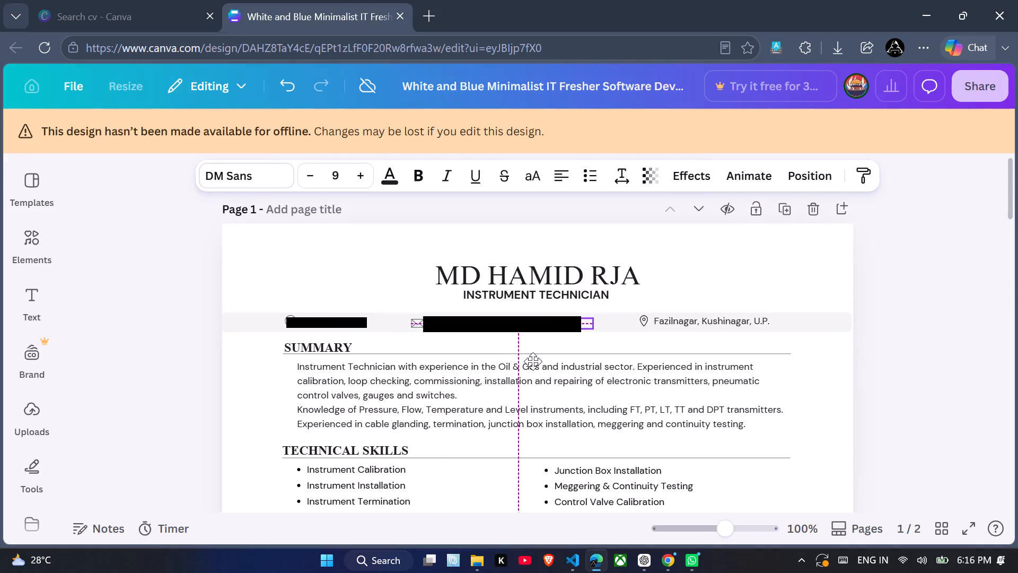
drag(533, 361, 542, 362)
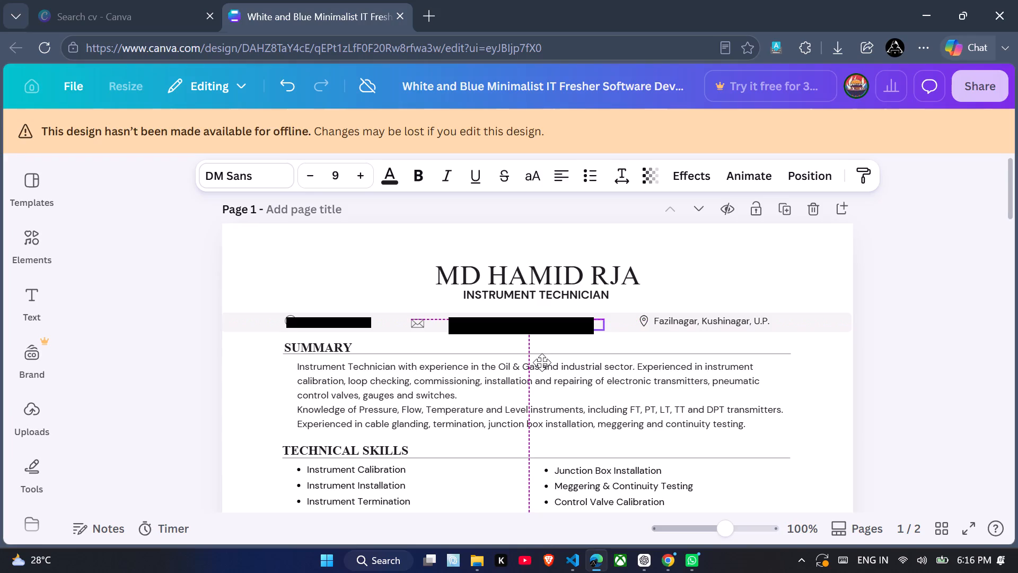
drag(542, 362, 543, 361)
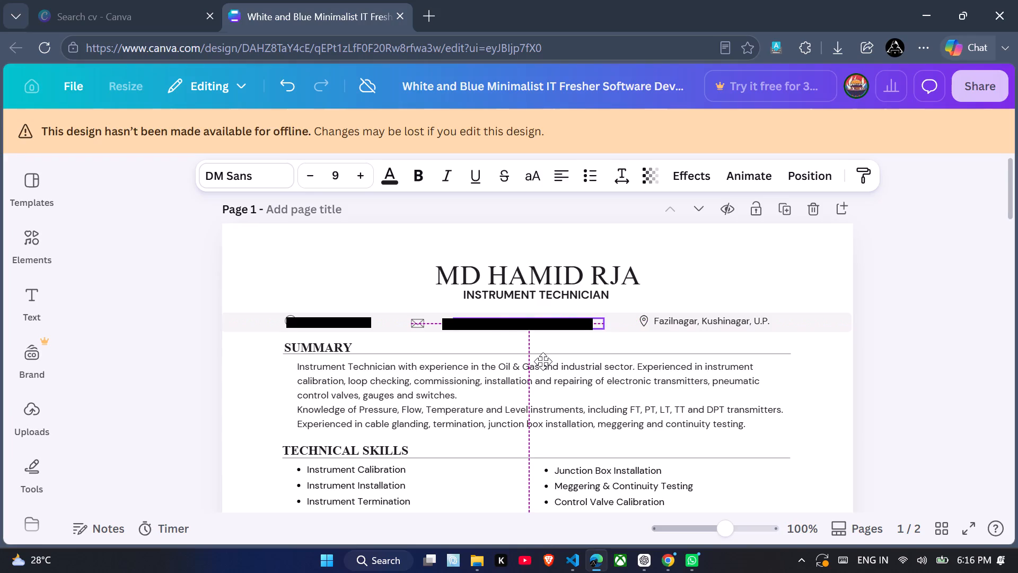
drag(543, 361, 546, 361)
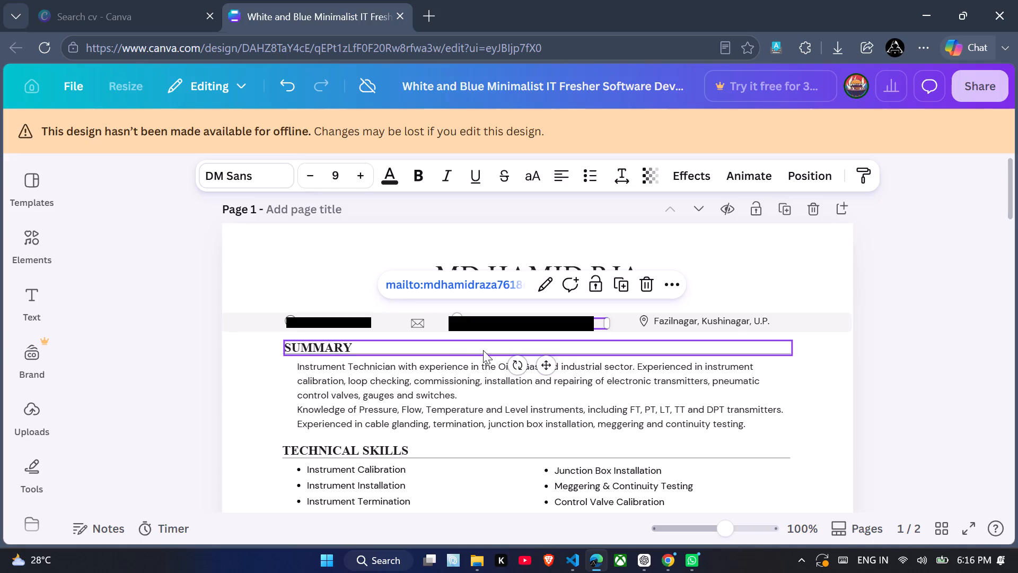
Move the envelope icon in the contact bar toward the location entry so it sits just before the email text.
click(420, 323)
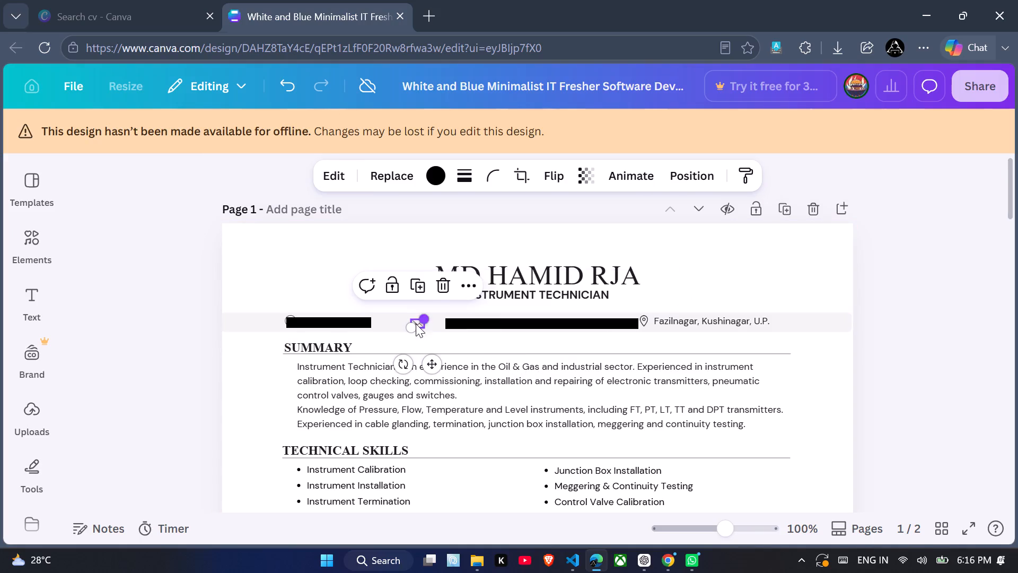
drag(431, 360, 459, 367)
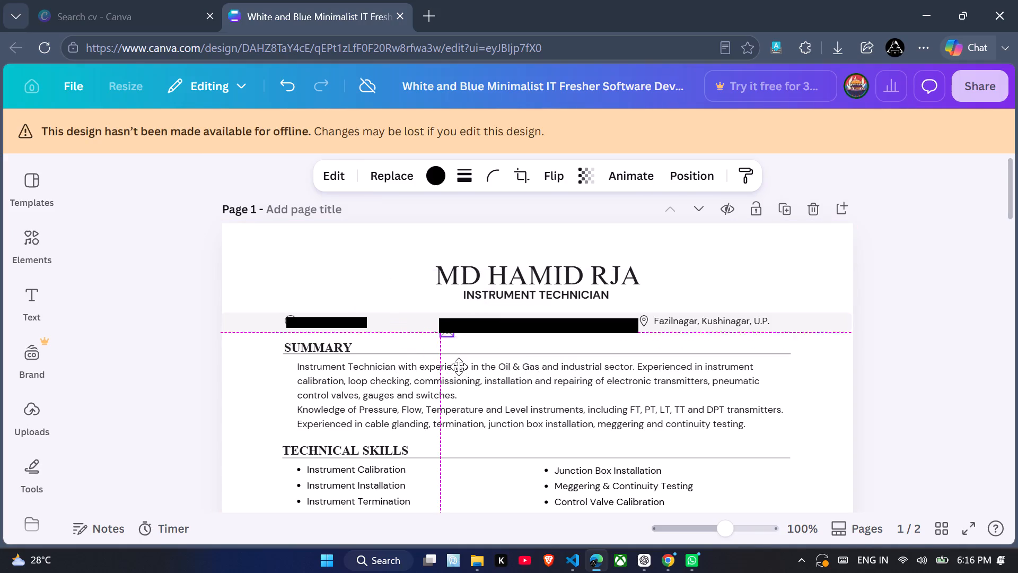
drag(459, 367, 461, 363)
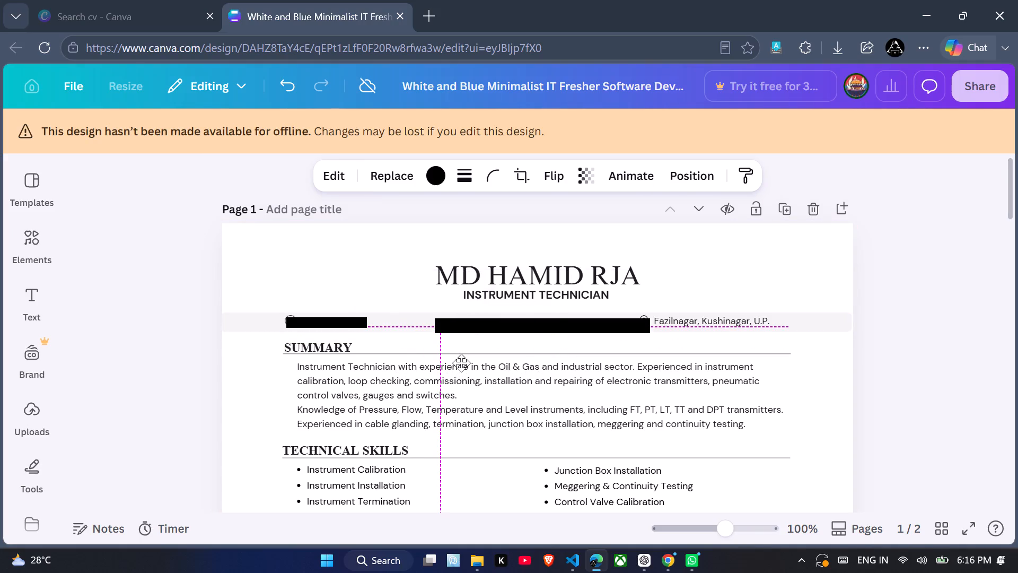
drag(461, 363, 462, 360)
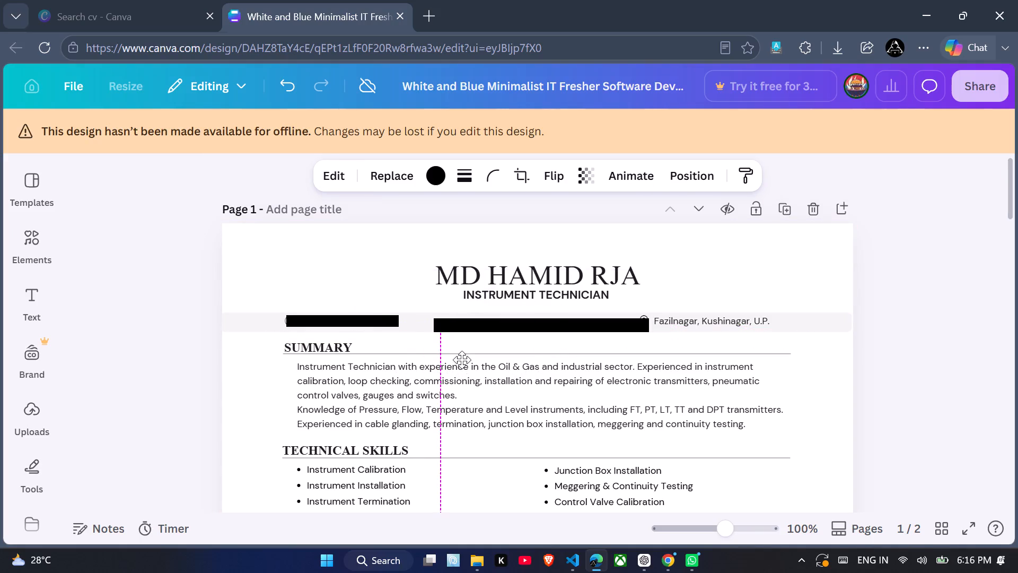
drag(462, 360, 461, 360)
click(321, 254)
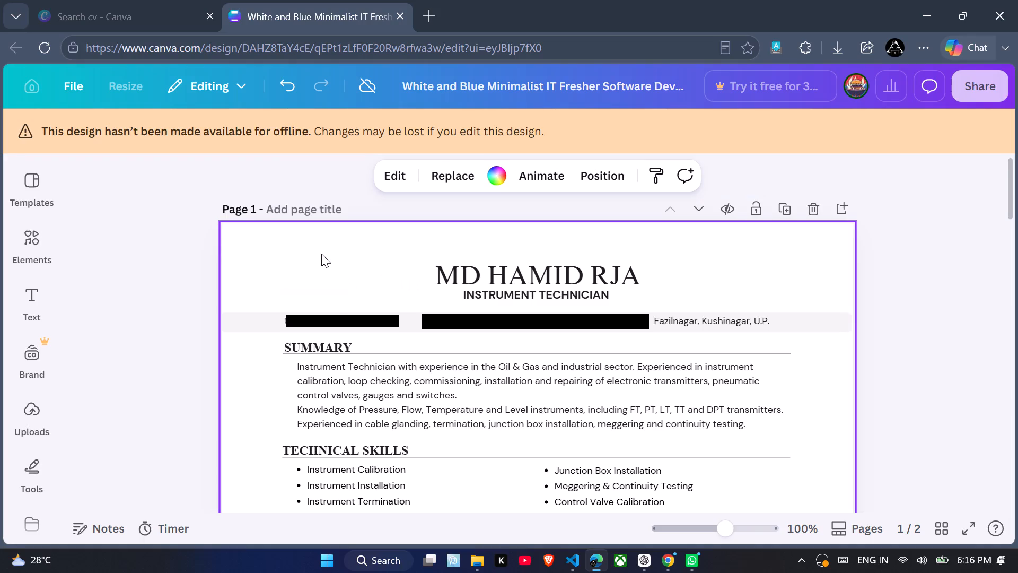
Shift the phone number text in the page 1 contact bar slightly toward the email entry, keeping it level with the email text.
click(328, 322)
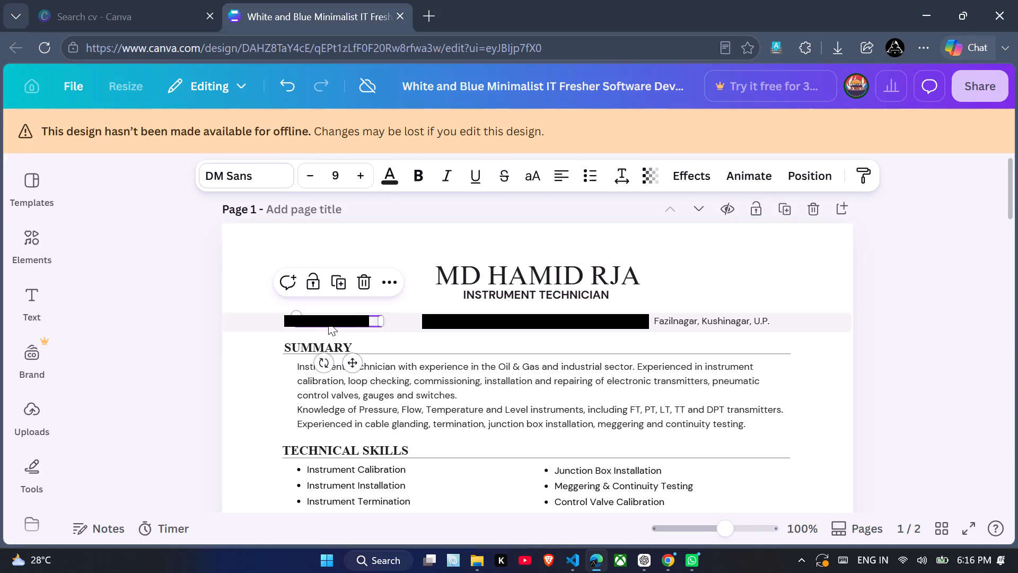
drag(351, 359, 354, 359)
drag(354, 359, 363, 361)
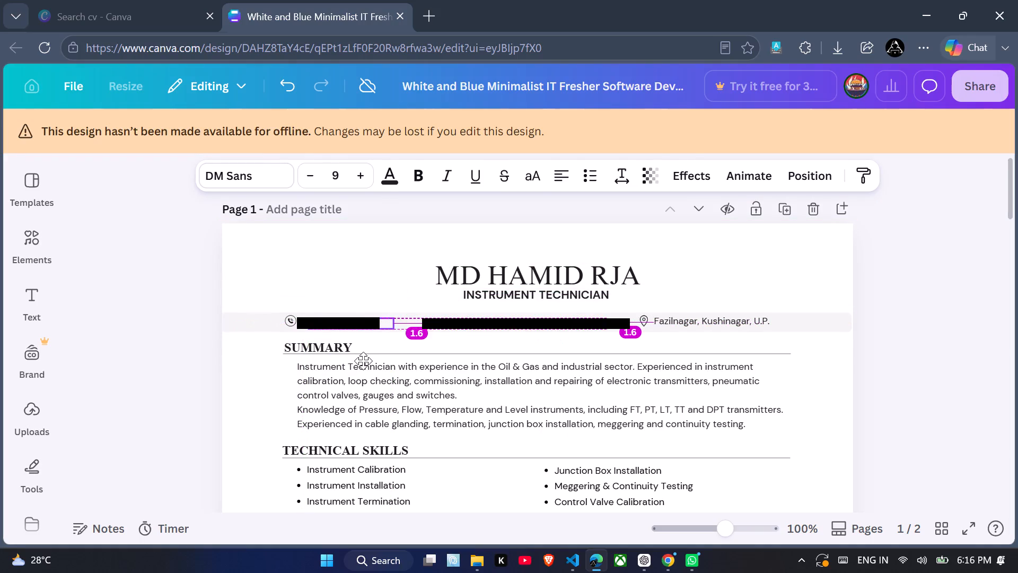
drag(363, 361, 364, 360)
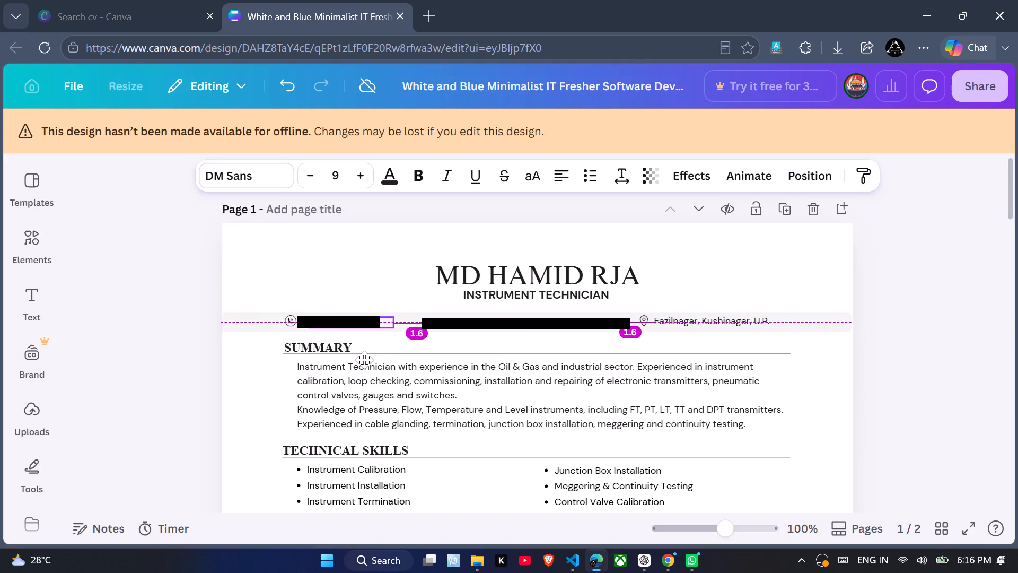
drag(364, 360, 364, 362)
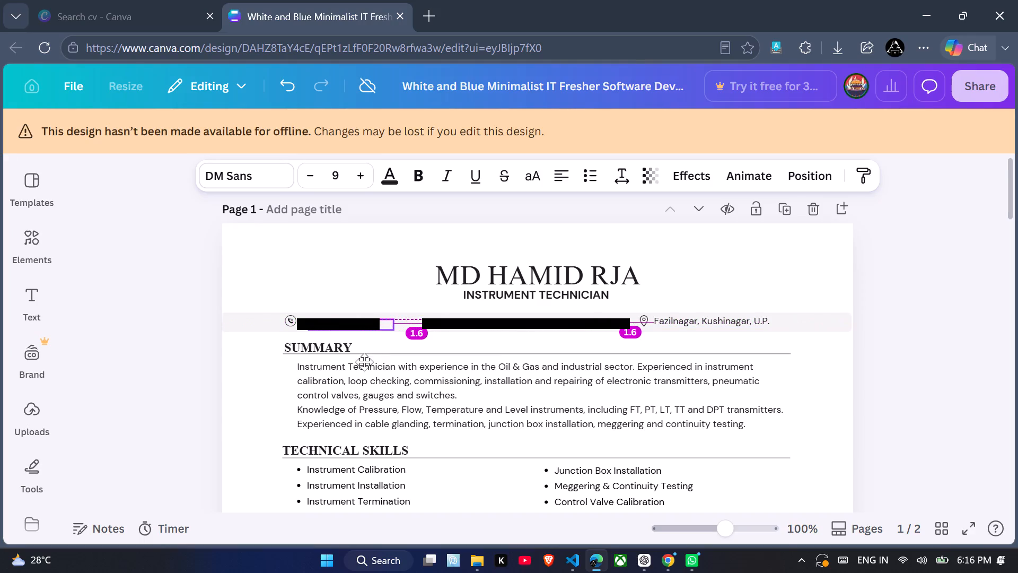
drag(364, 362, 364, 361)
drag(364, 361, 364, 360)
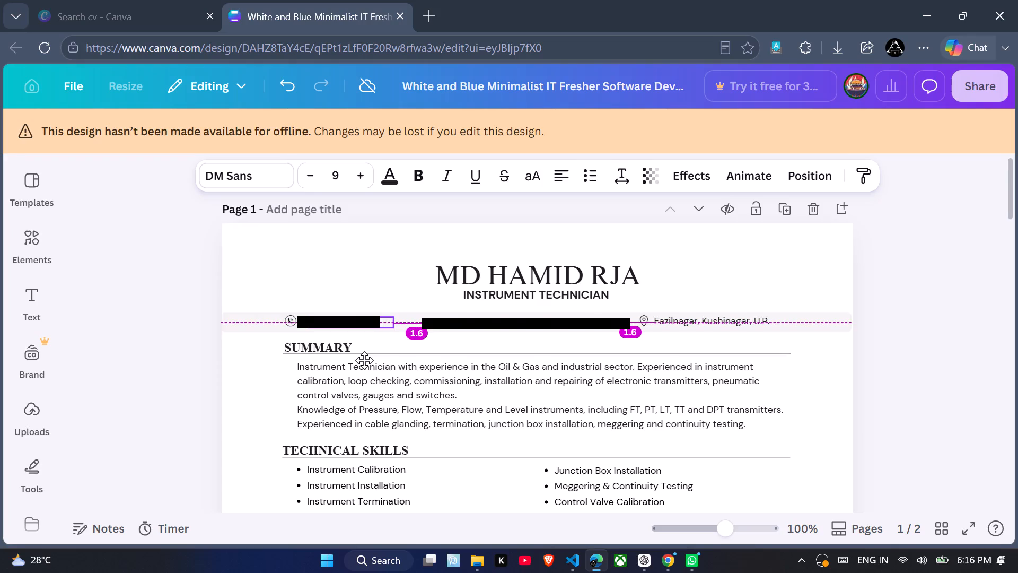
drag(364, 360, 364, 361)
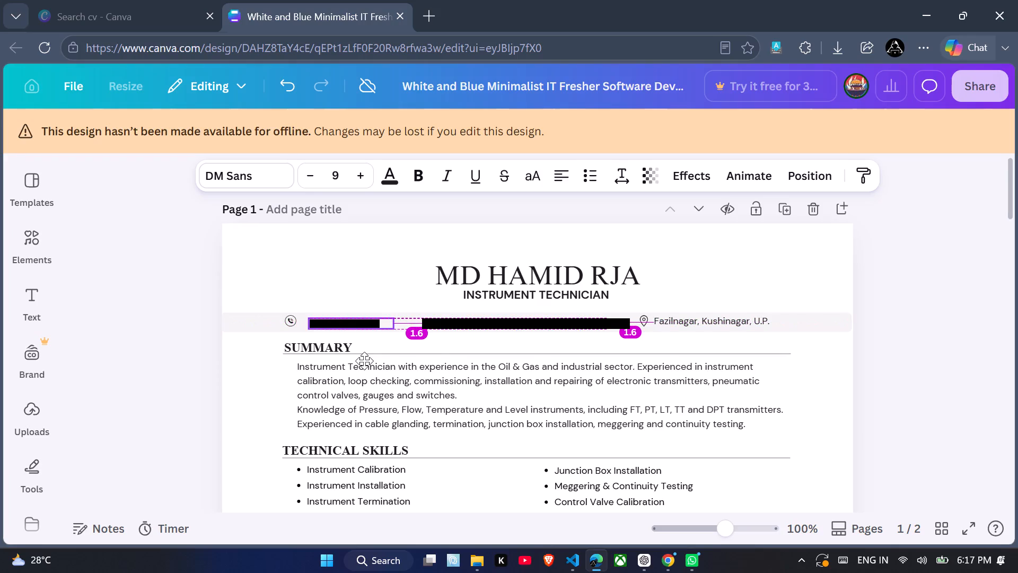
drag(364, 361, 364, 361)
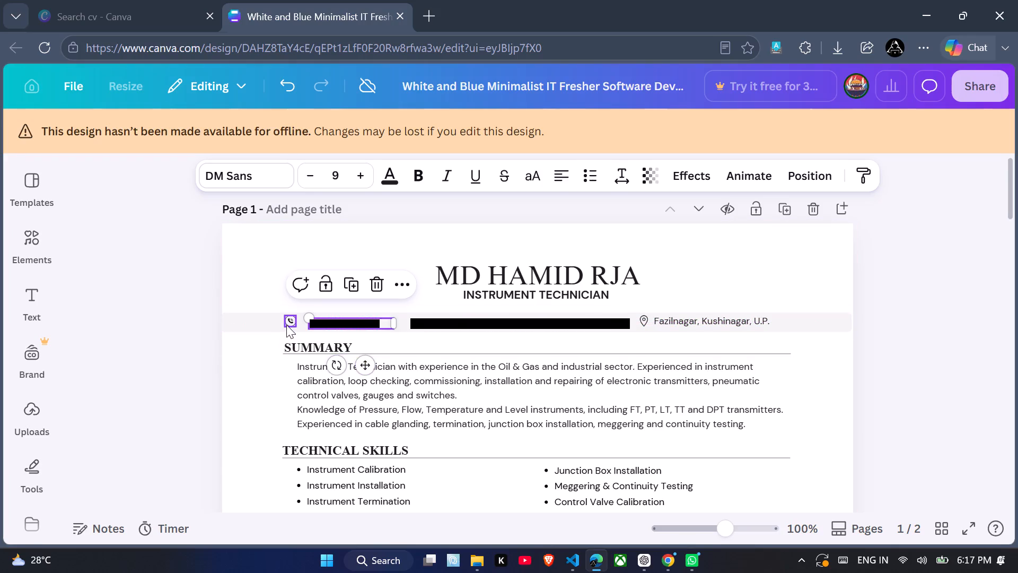
Move the phone icon in the contact bar toward the phone number so it sits just before it, at the same height.
click(287, 325)
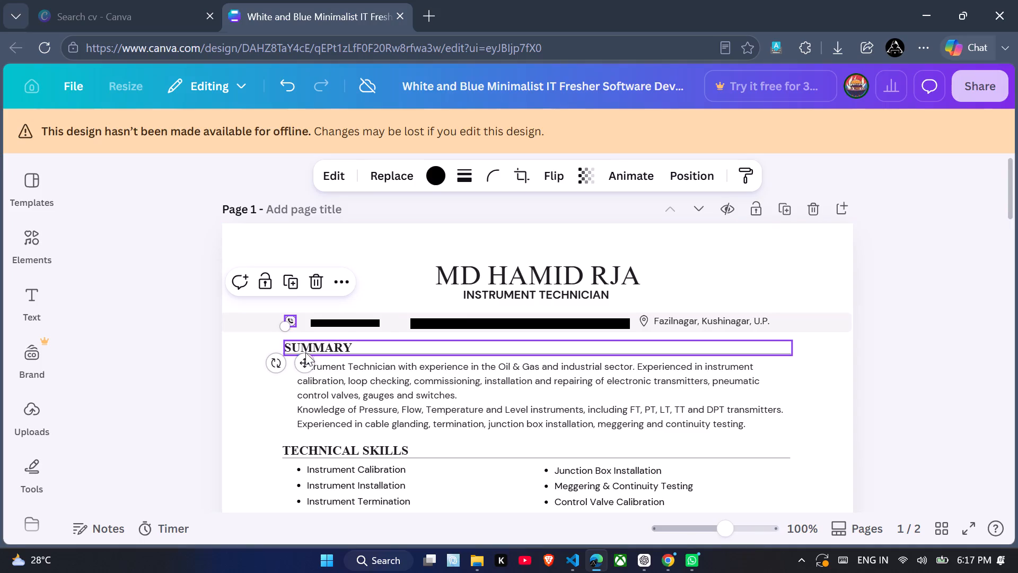
drag(305, 358, 312, 360)
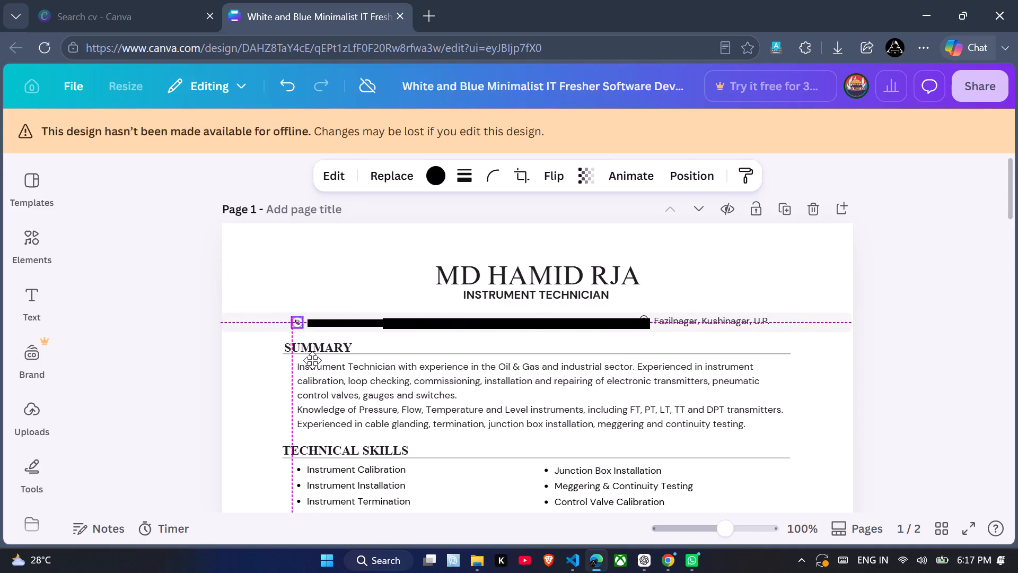
drag(312, 360, 315, 362)
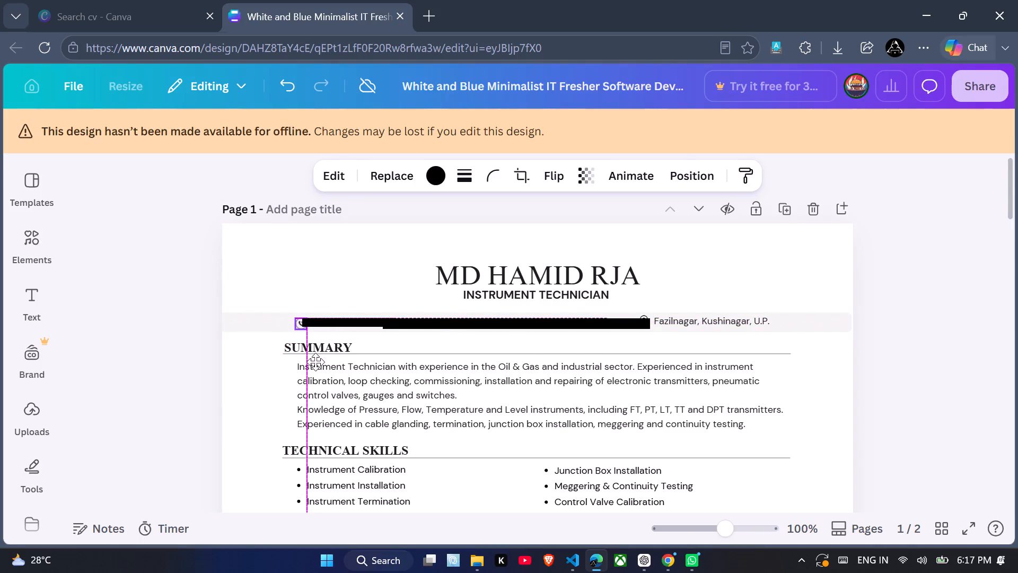
drag(315, 362, 317, 361)
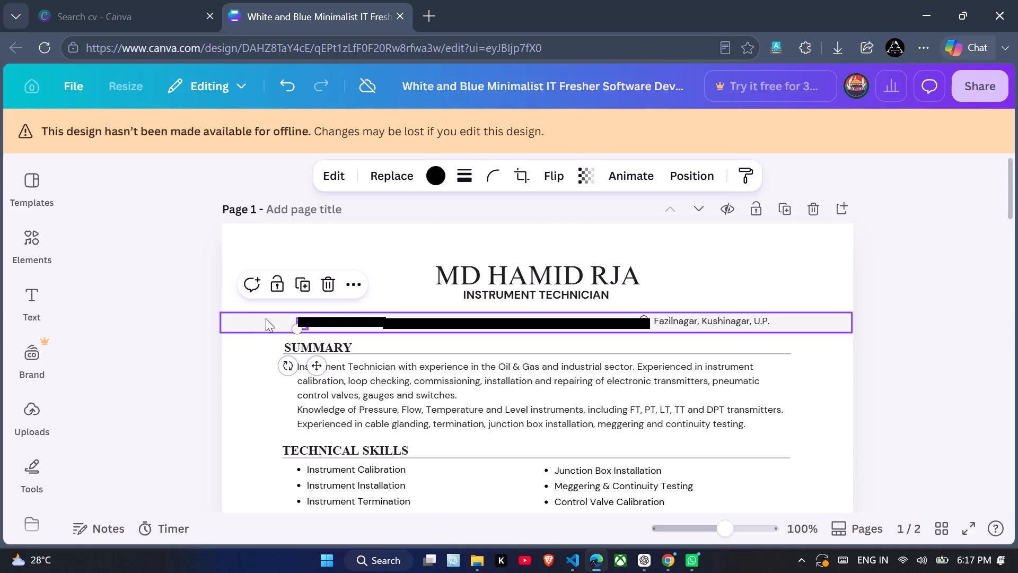
click(285, 258)
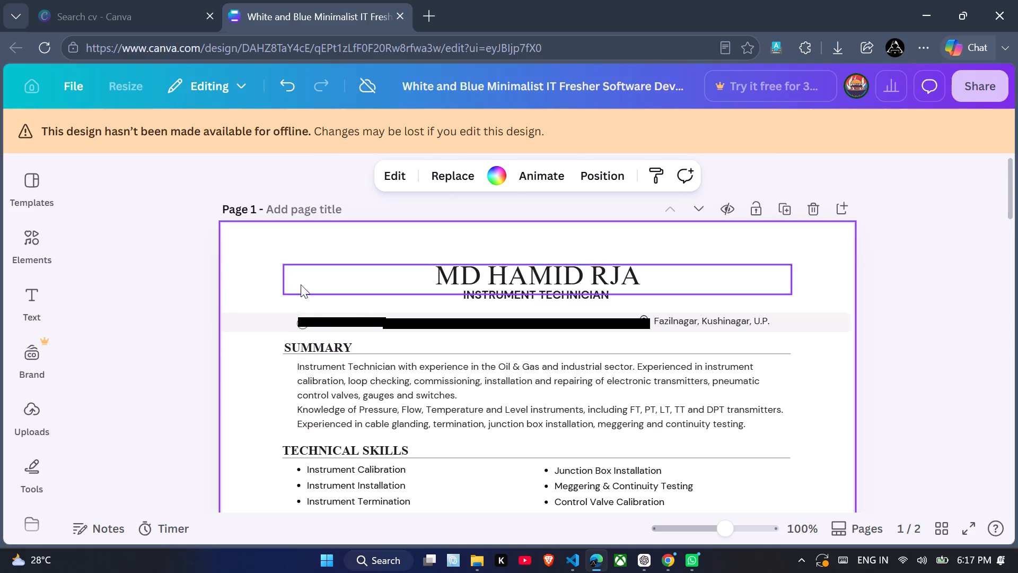
click(301, 320)
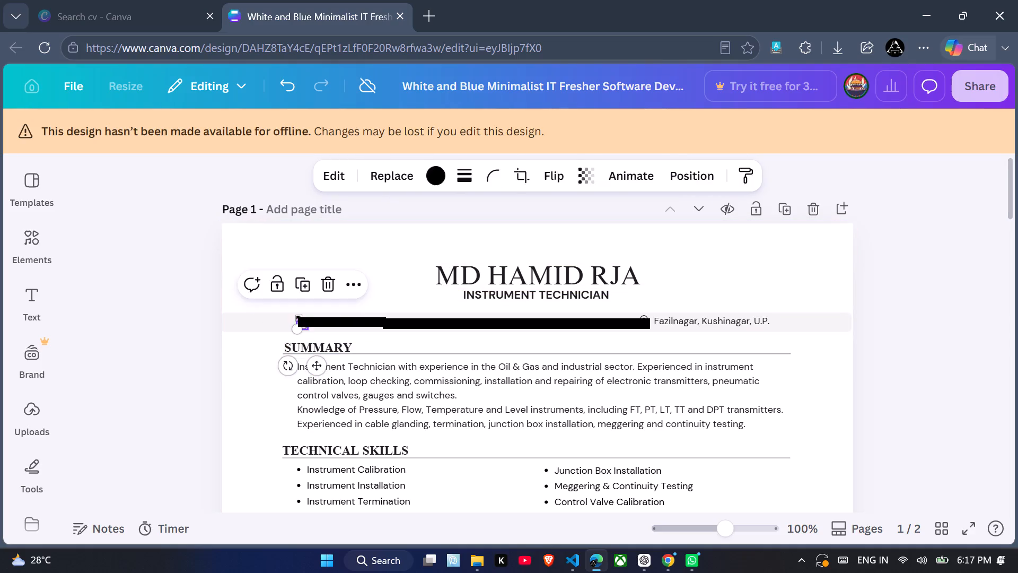
click(313, 364)
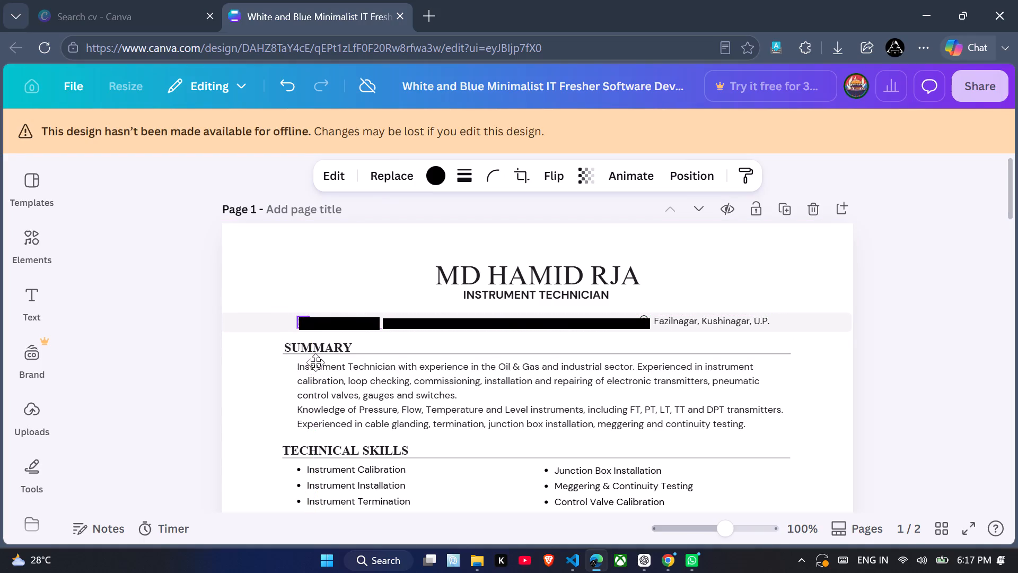
click(294, 246)
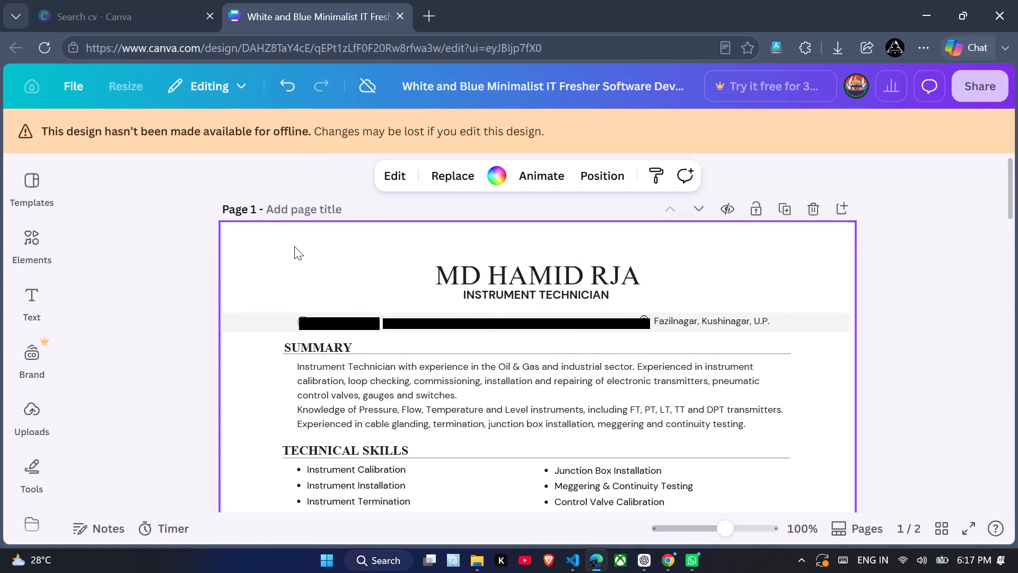
click(299, 318)
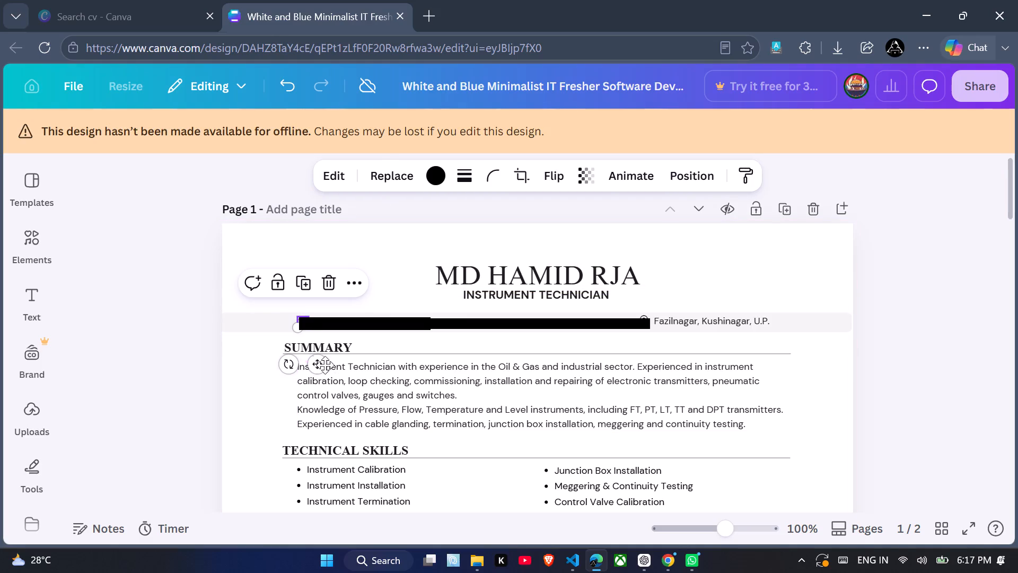
click(319, 362)
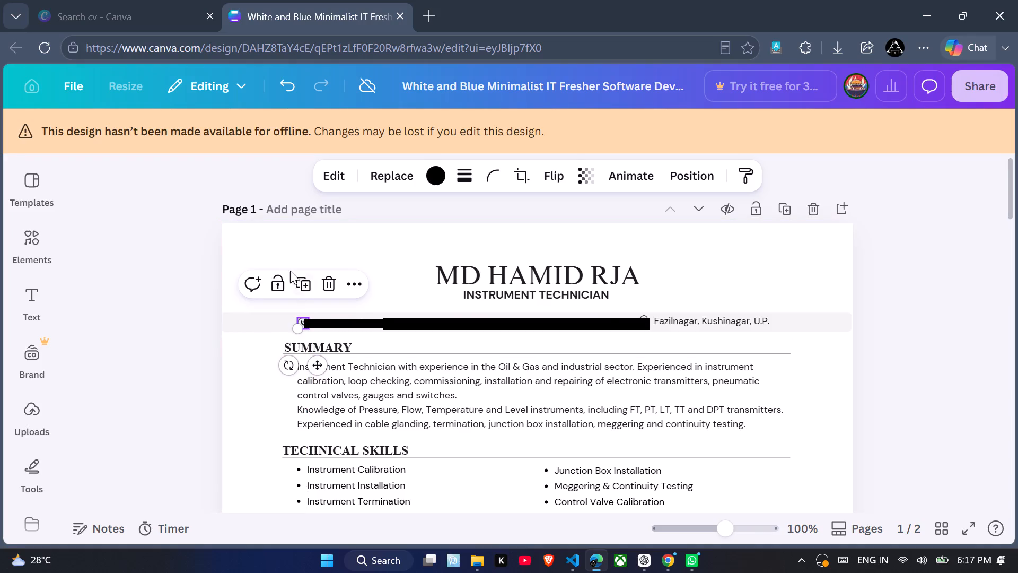
click(284, 248)
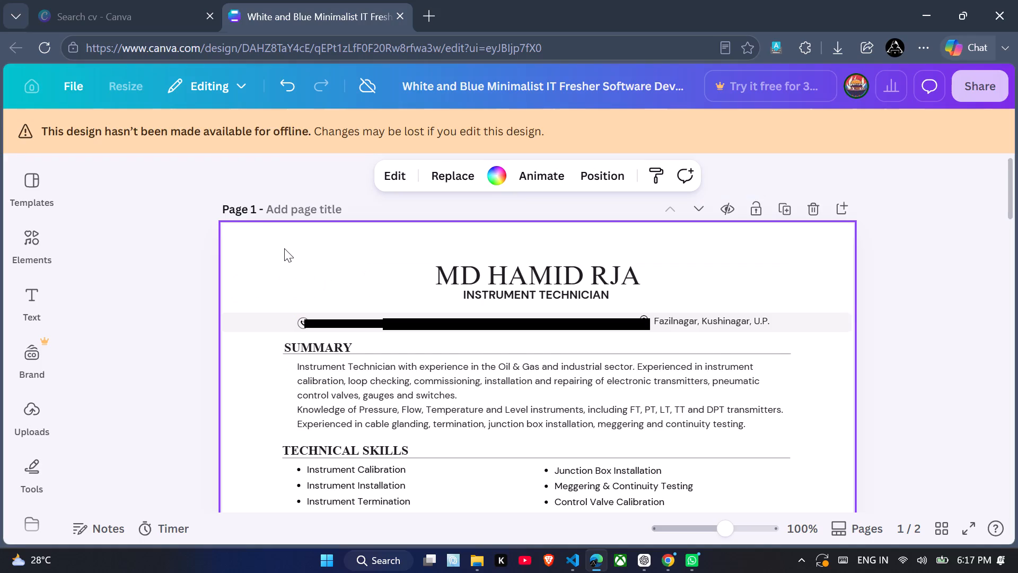
Review both CV pages from the experience section to the educational qualifications, ending at the page 1 contact bar.
scroll(284, 248, up, 1)
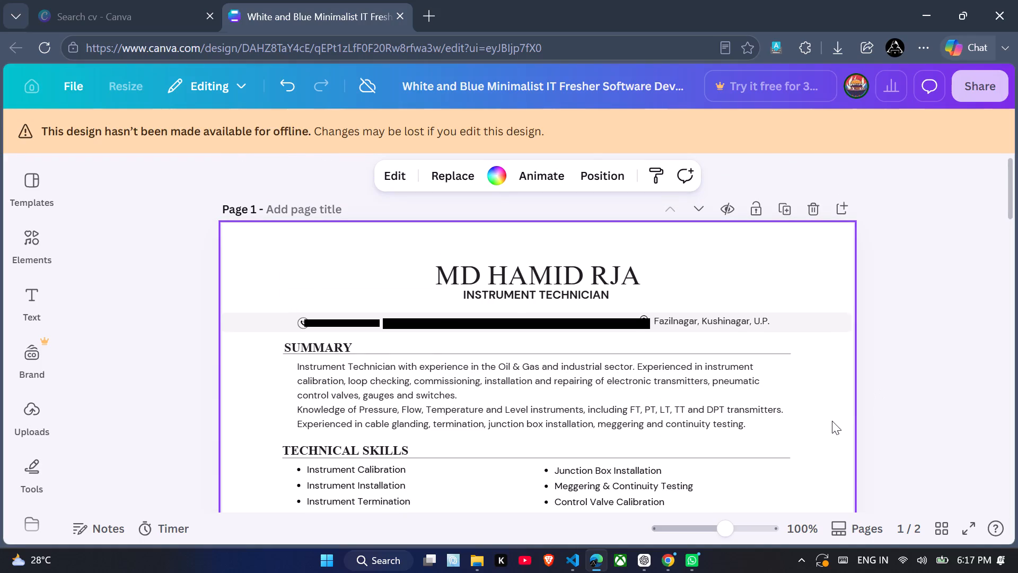
scroll(835, 422, up, 1)
scroll(835, 422, down, 7)
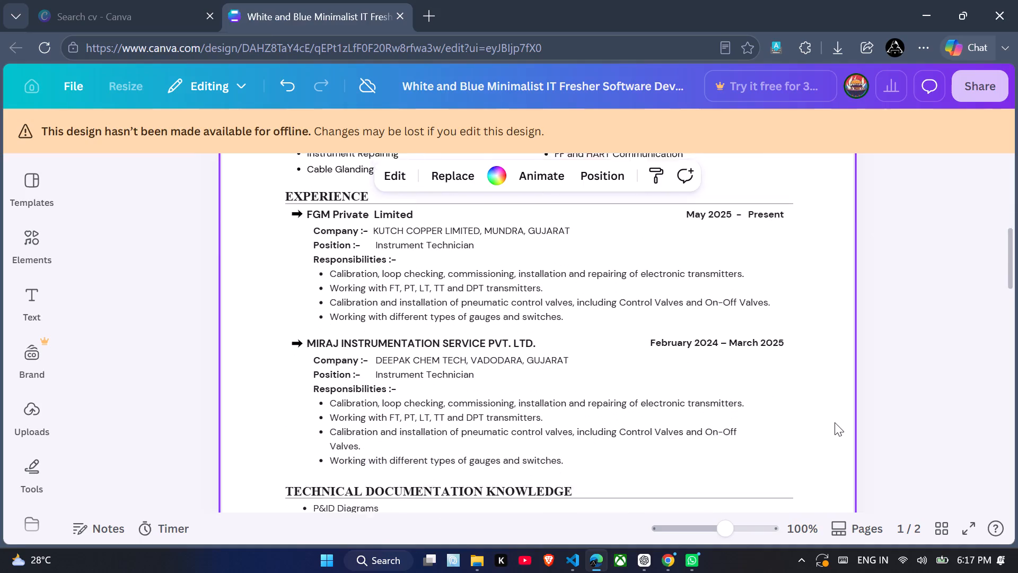
scroll(835, 422, down, 9)
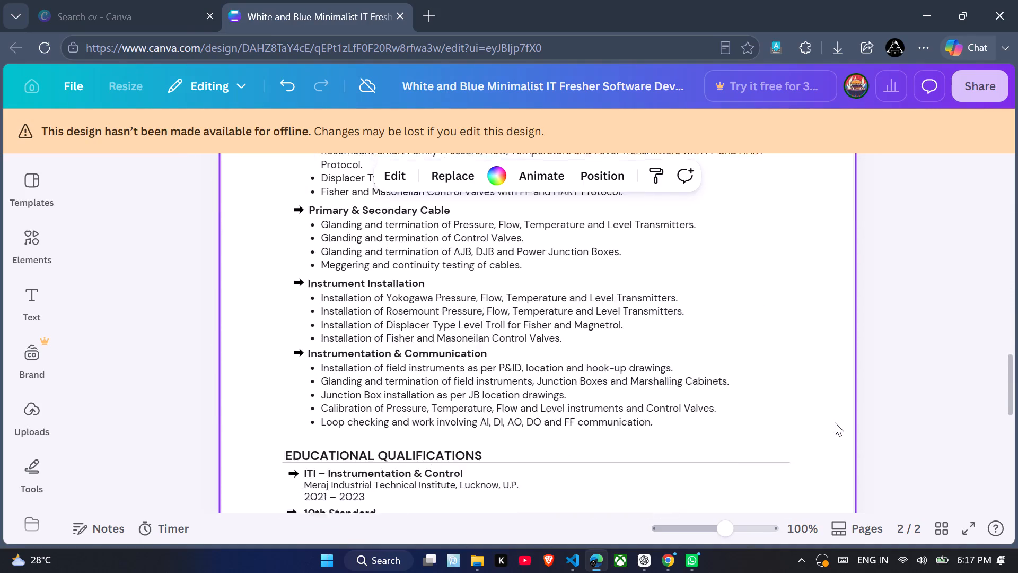
scroll(835, 422, down, 6)
scroll(835, 422, up, 16)
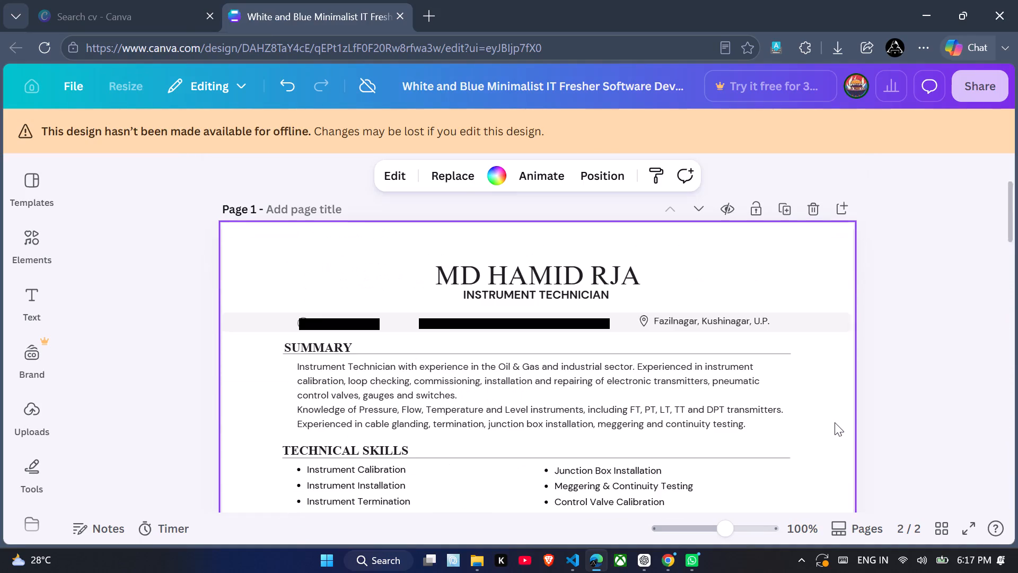
scroll(835, 422, left, 1)
scroll(835, 422, up, 1)
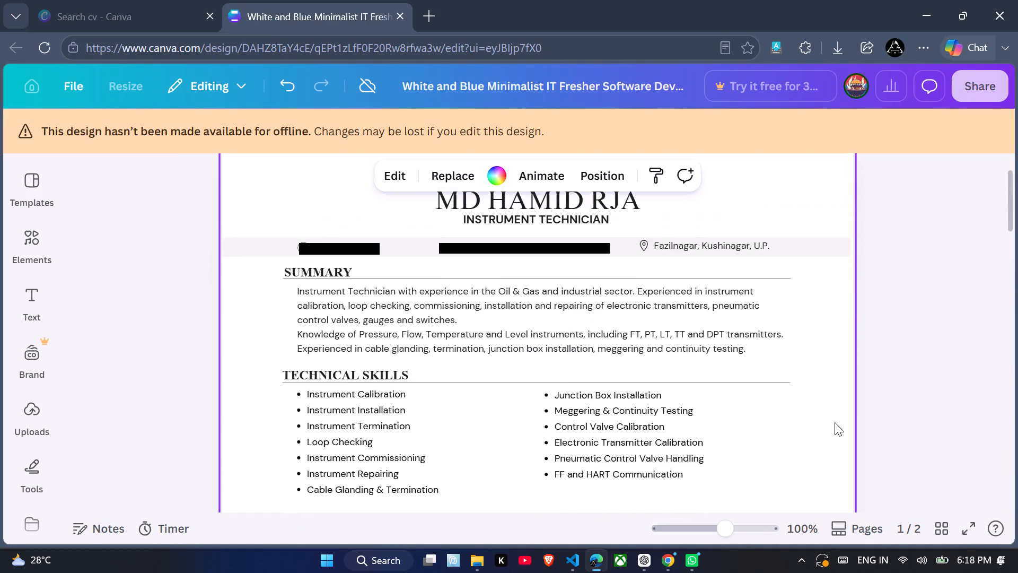
scroll(835, 422, up, 1)
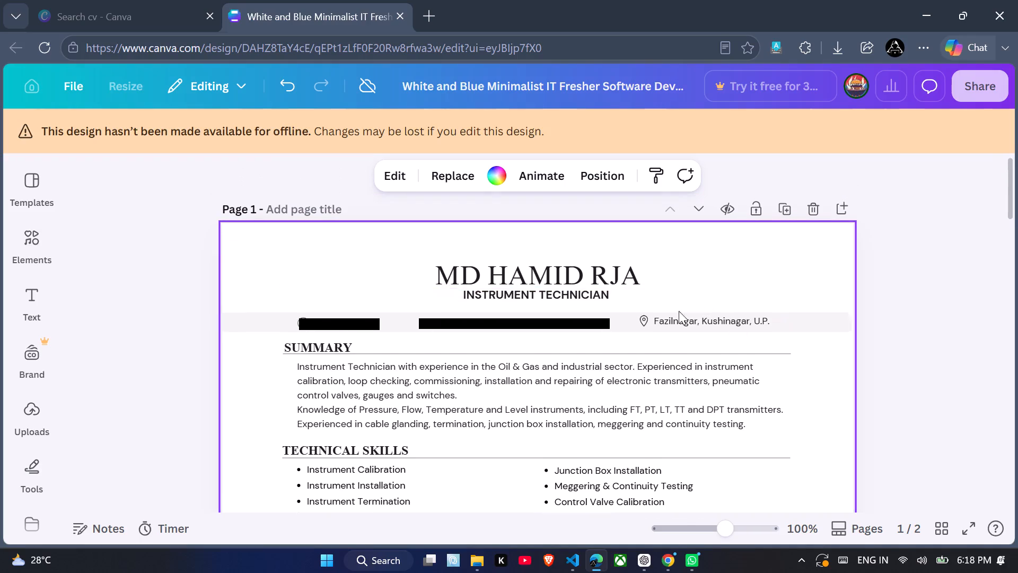
Move the location pin icon in the contact bar closer to the email entry, level with the other contact items.
click(640, 321)
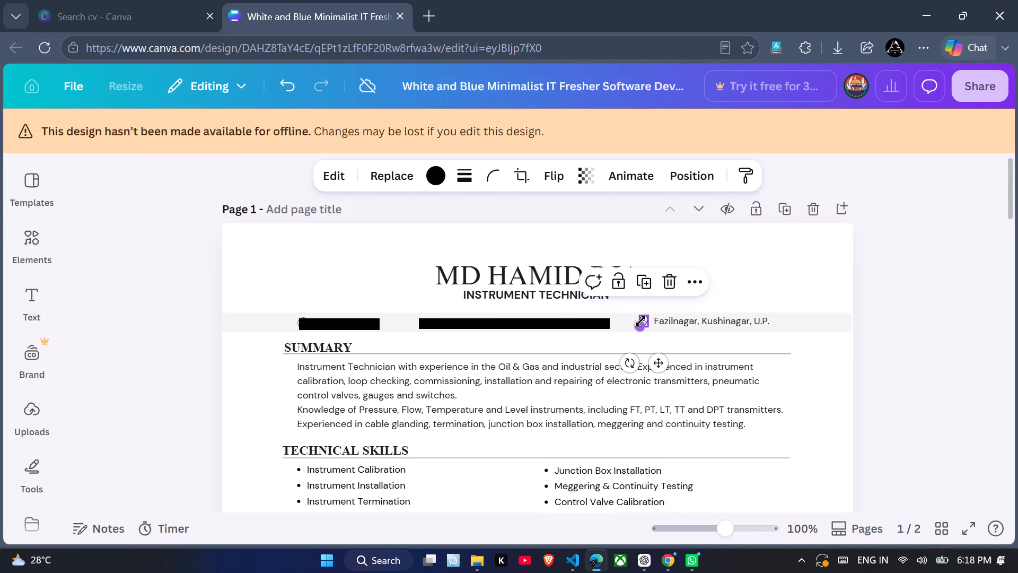
drag(657, 363, 651, 365)
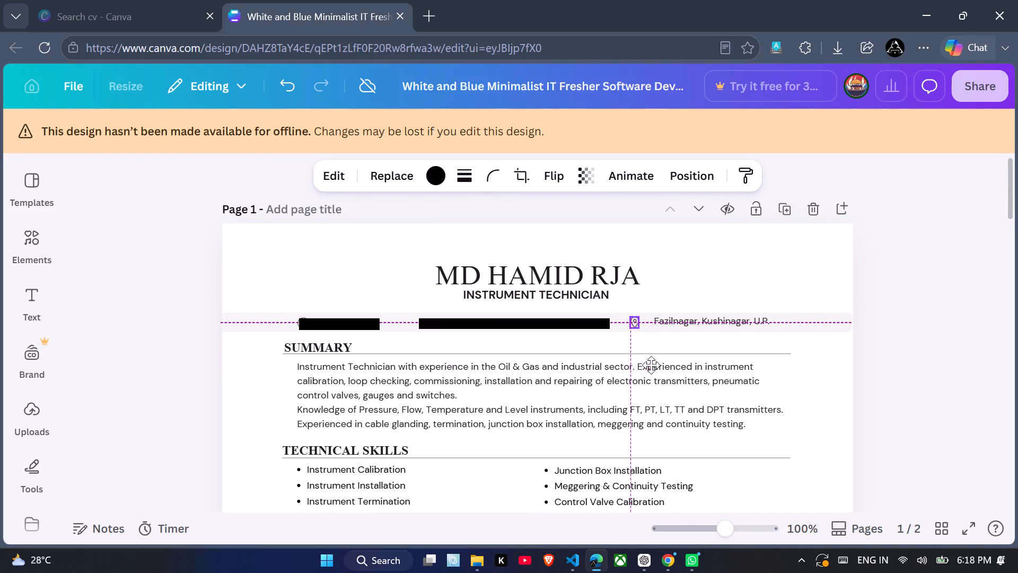
drag(651, 365, 646, 366)
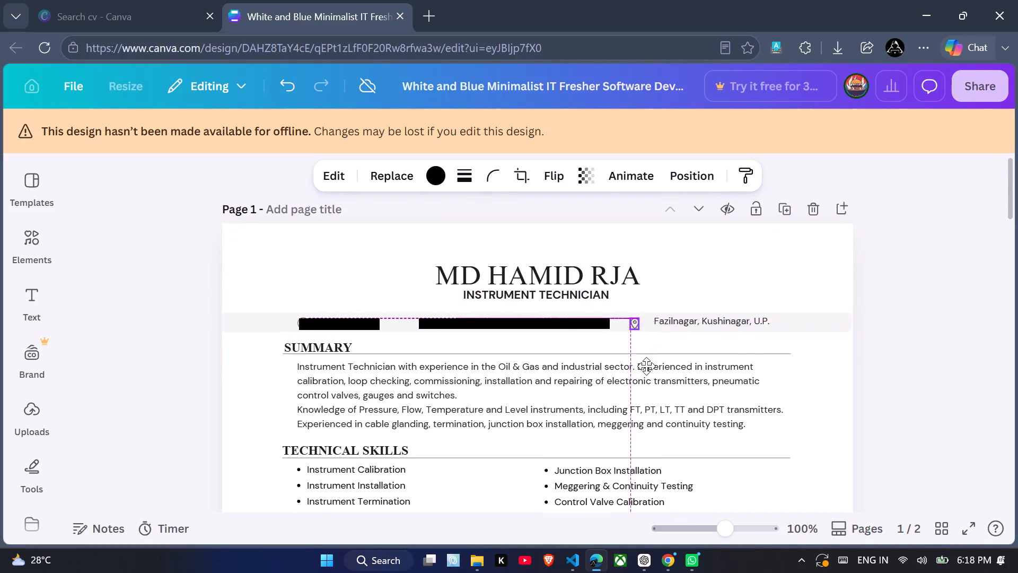
drag(646, 366, 645, 364)
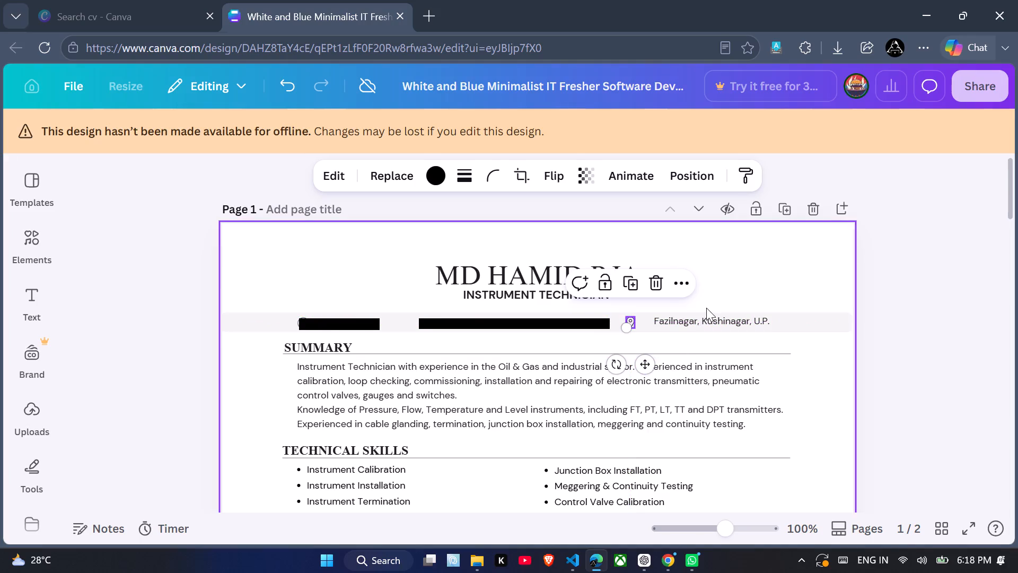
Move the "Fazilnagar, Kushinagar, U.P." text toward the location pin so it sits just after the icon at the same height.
click(708, 322)
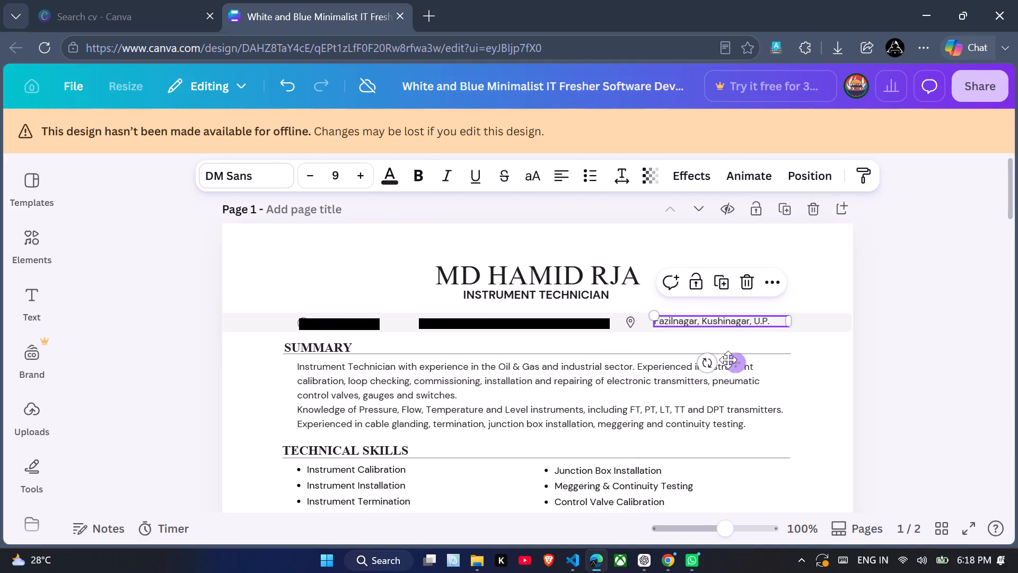
drag(732, 363, 717, 365)
click(819, 375)
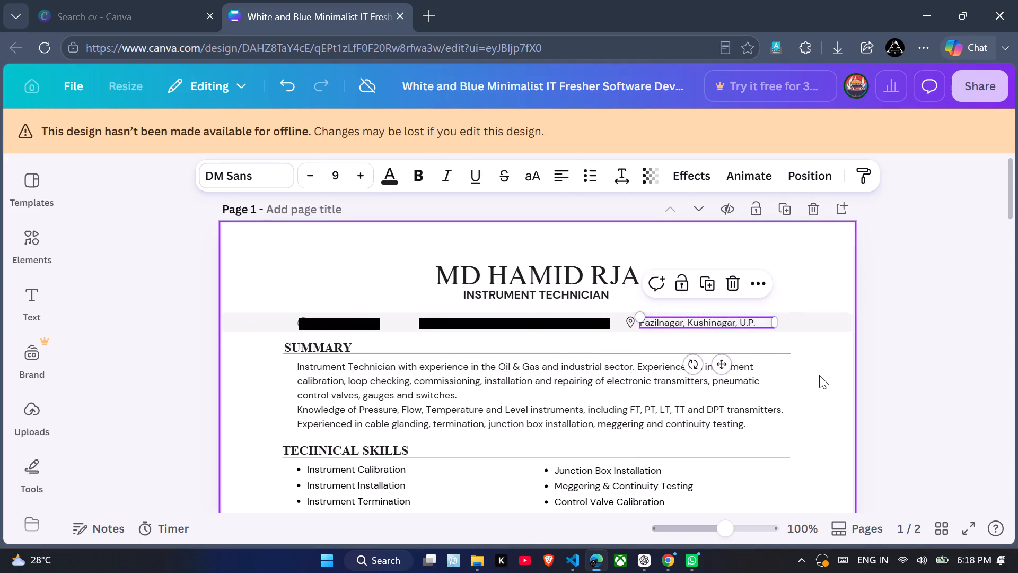
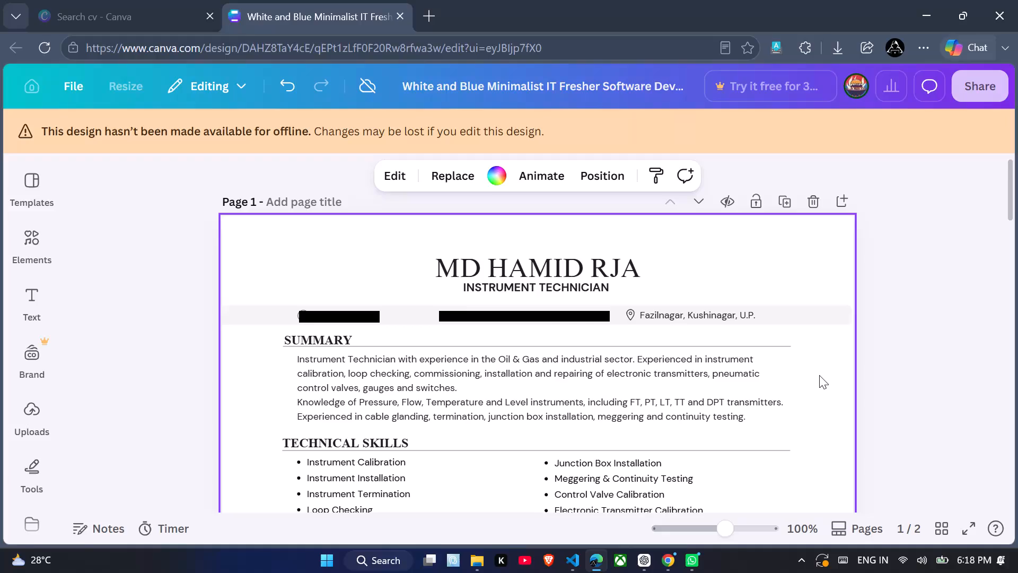
Deselect the location text and review both CV pages from the page 1 header to the personal details, returning to the contact bar.
click(887, 362)
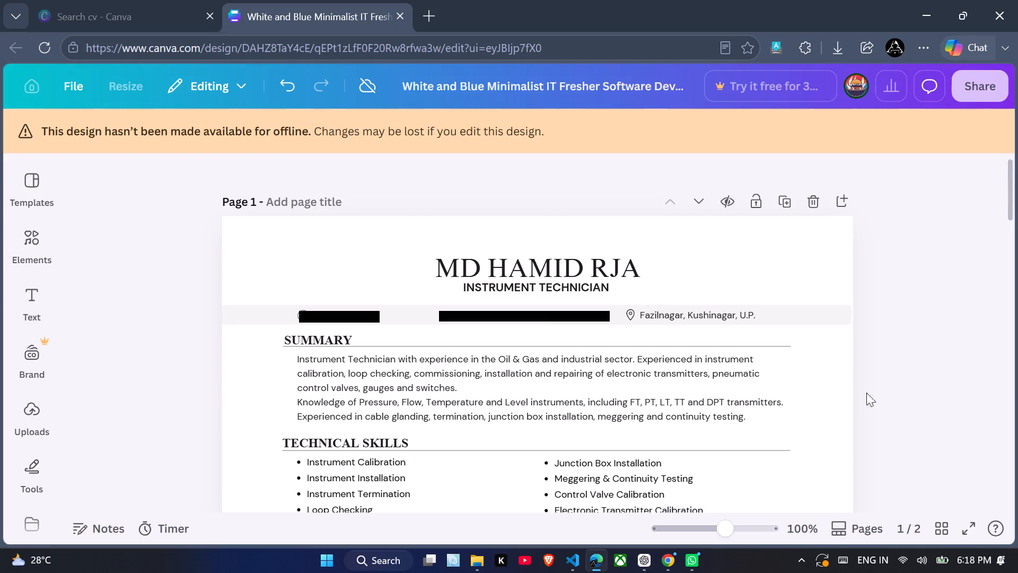
scroll(886, 402, down, 4)
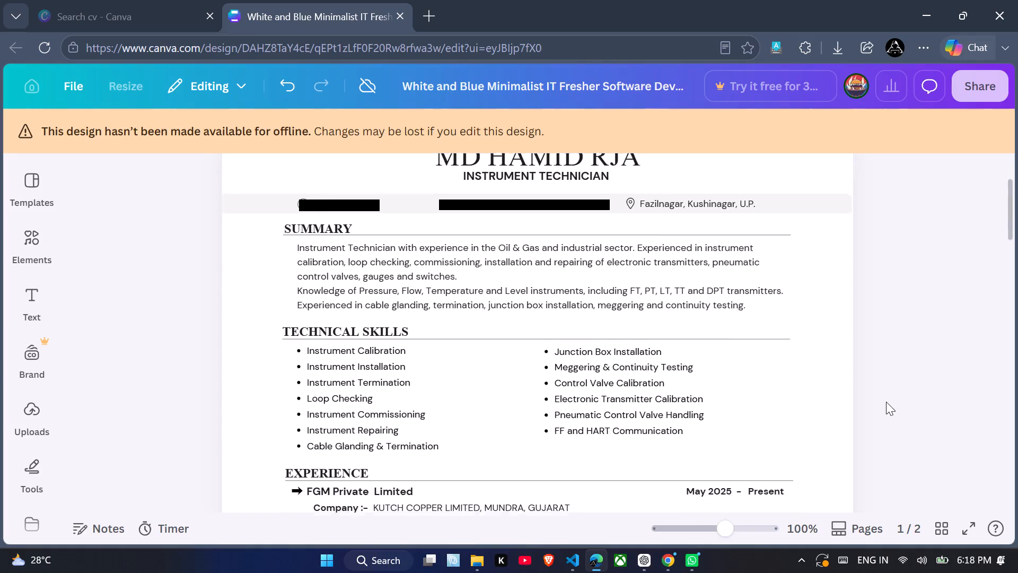
scroll(886, 402, down, 5)
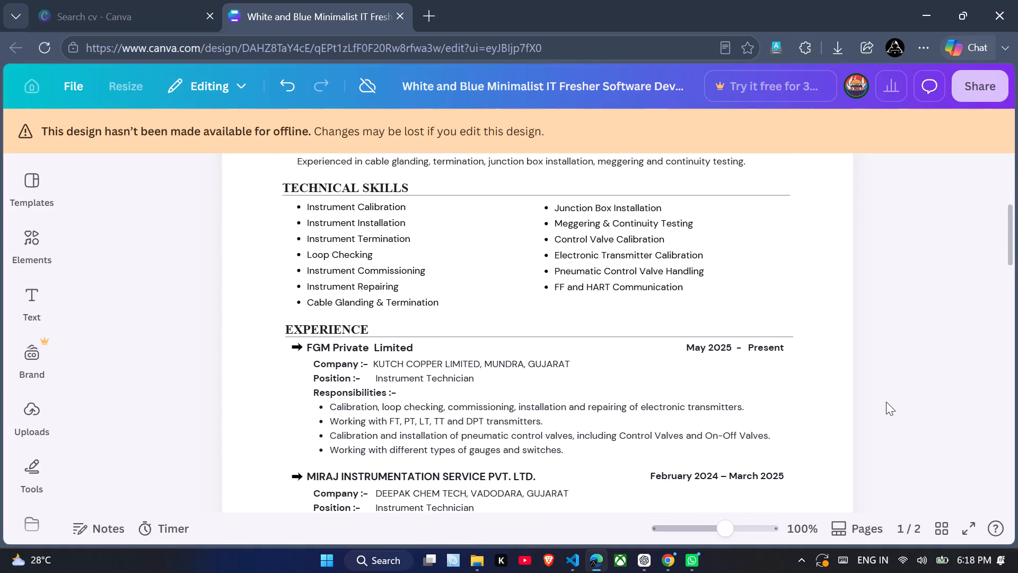
scroll(886, 402, down, 5)
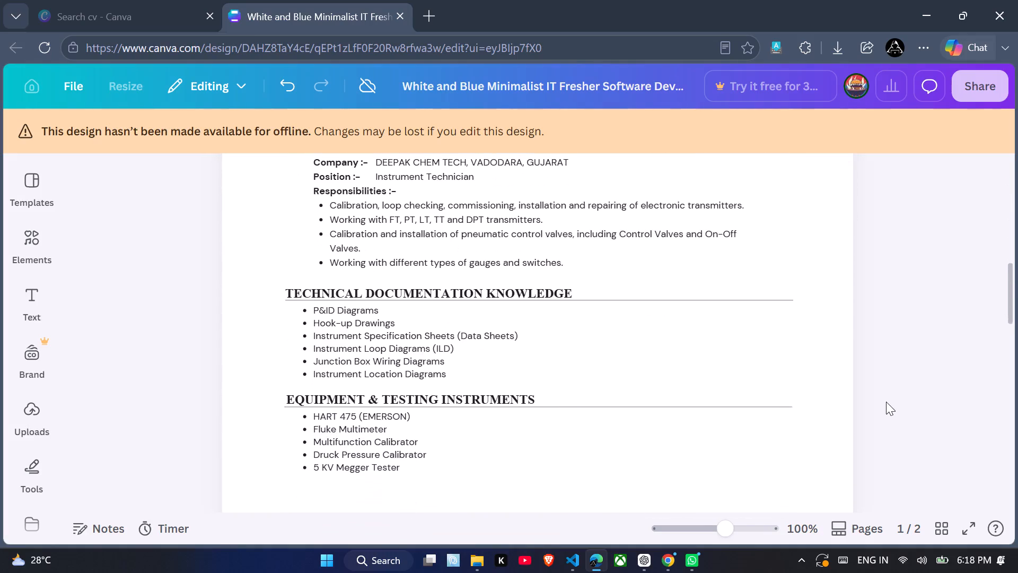
scroll(886, 402, down, 4)
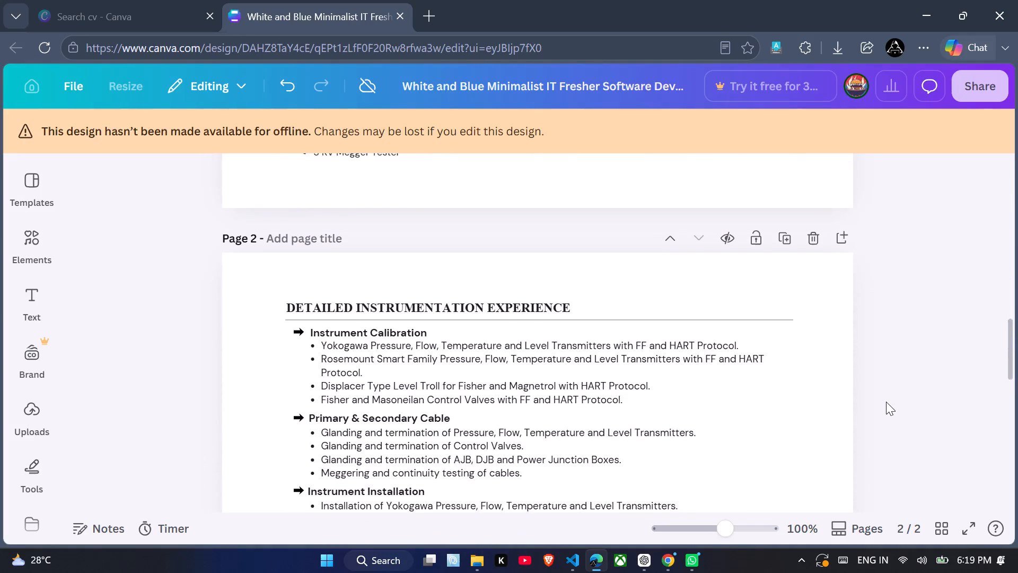
scroll(886, 402, down, 4)
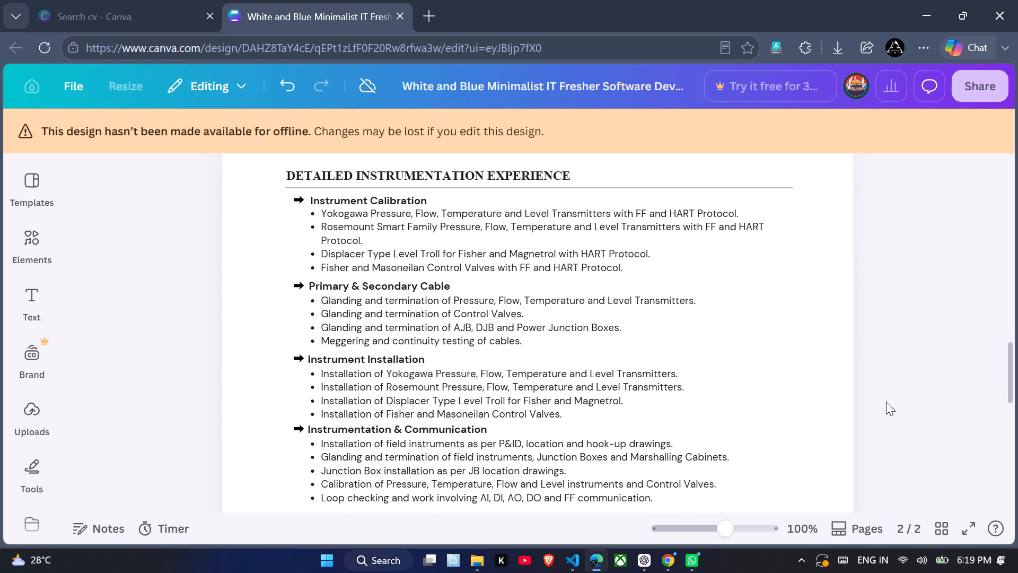
scroll(886, 402, down, 4)
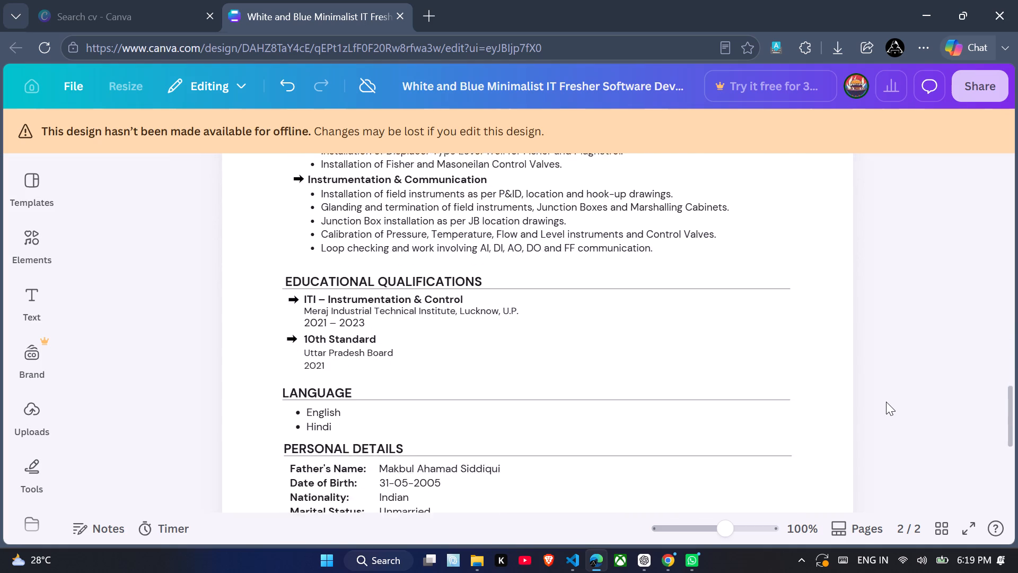
scroll(886, 402, down, 4)
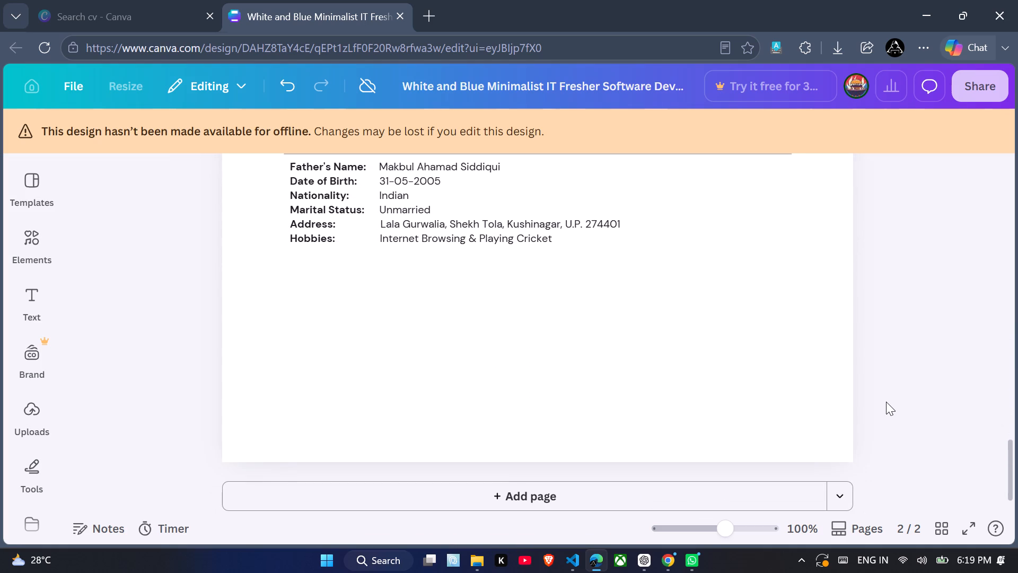
scroll(886, 402, down, 2)
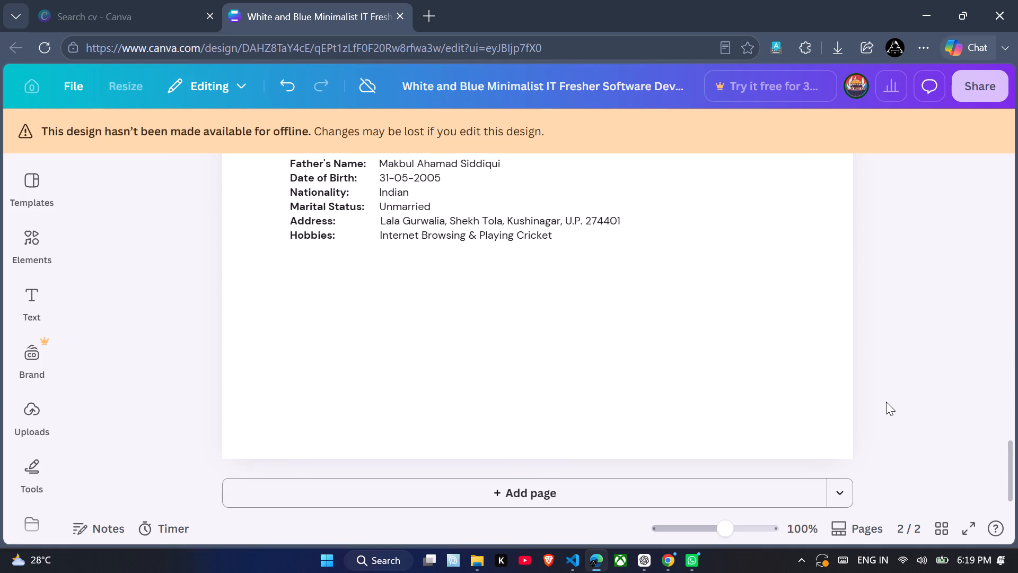
scroll(886, 402, down, 2)
scroll(886, 402, up, 2)
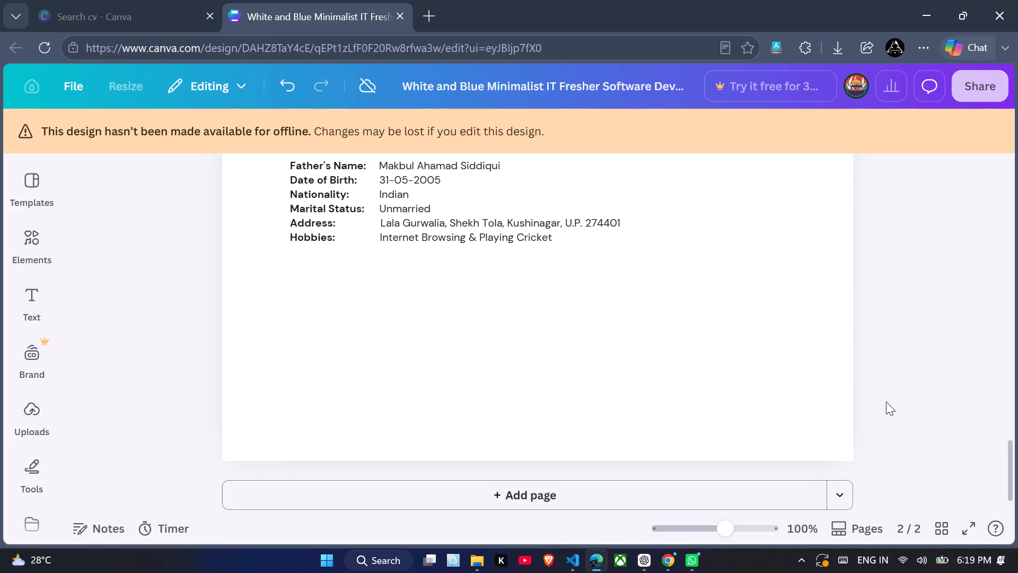
scroll(886, 402, up, 11)
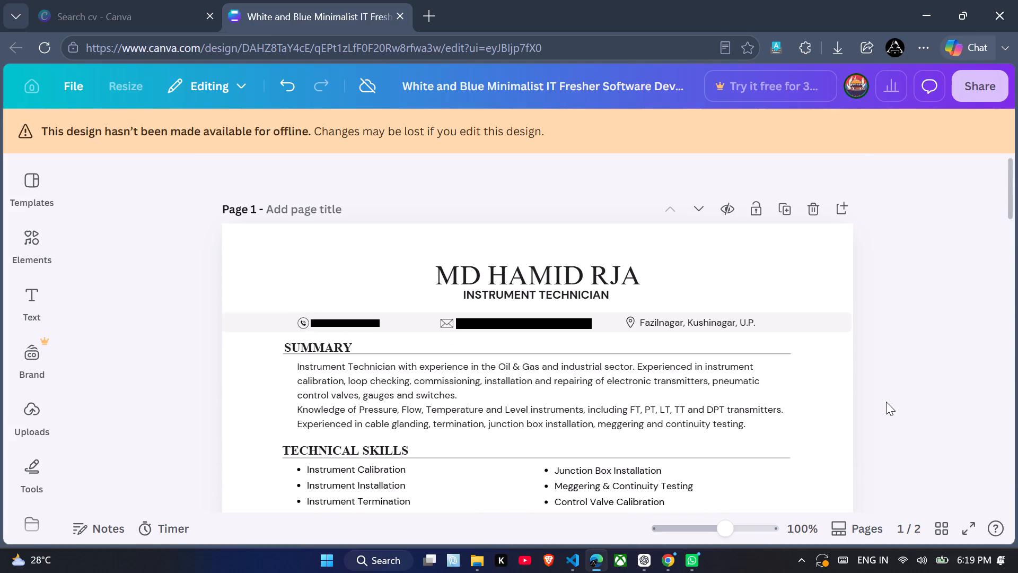
scroll(886, 402, up, 2)
Check both CV pages again from the technical skills down to the personal details, ending back at the page 1 header.
scroll(886, 402, down, 3)
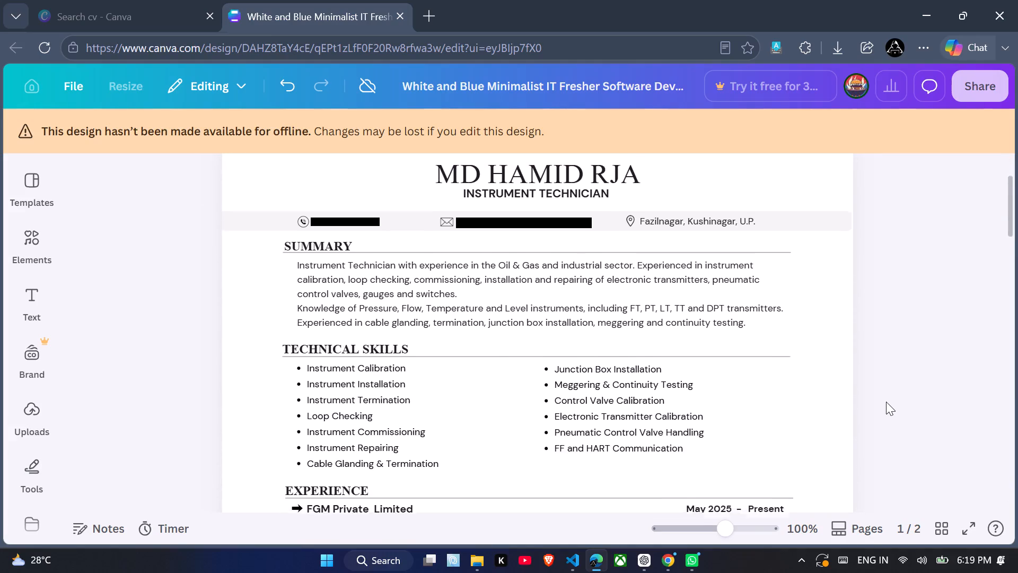
scroll(886, 402, down, 9)
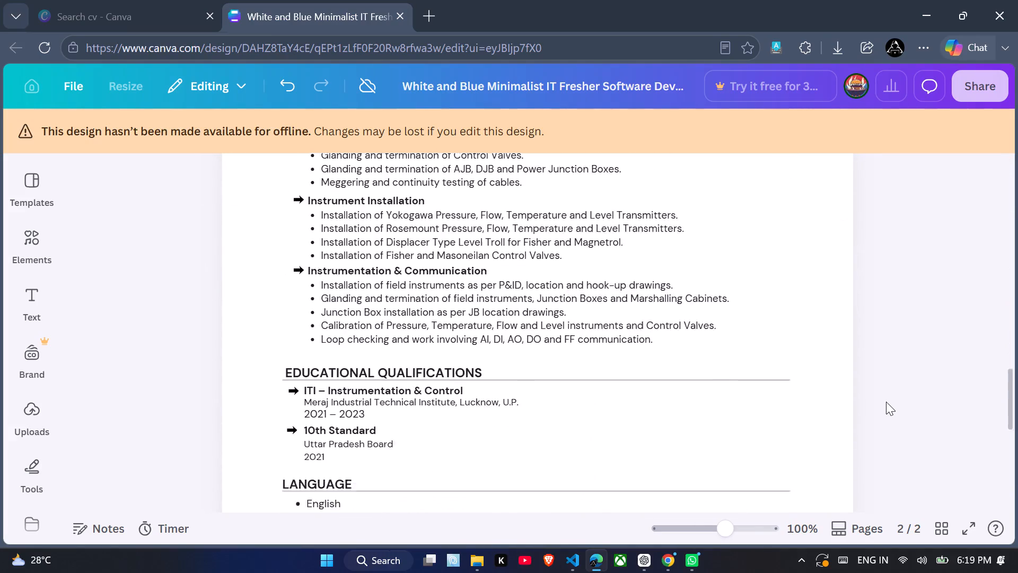
scroll(886, 402, down, 10)
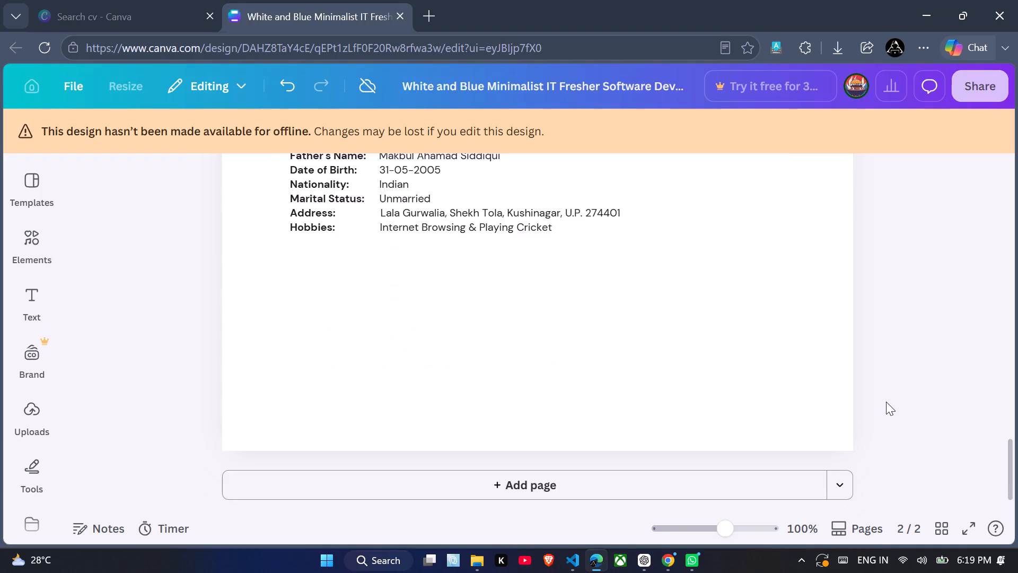
scroll(886, 402, up, 9)
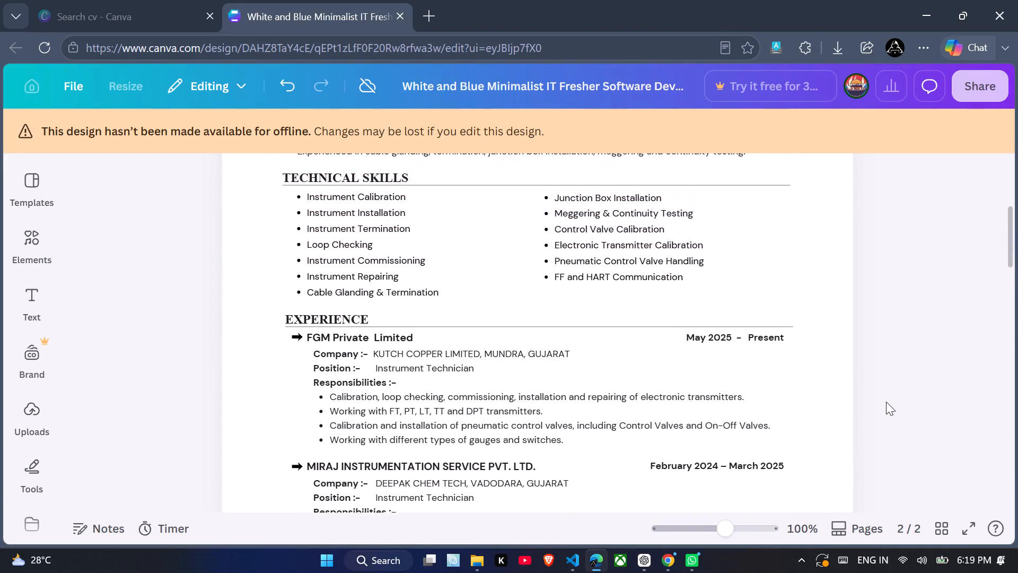
scroll(886, 402, up, 7)
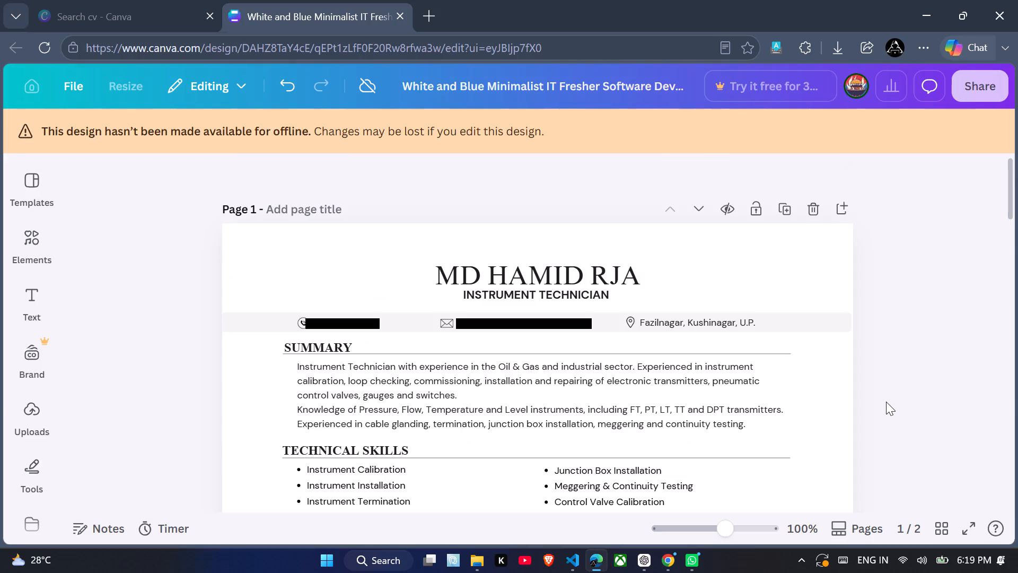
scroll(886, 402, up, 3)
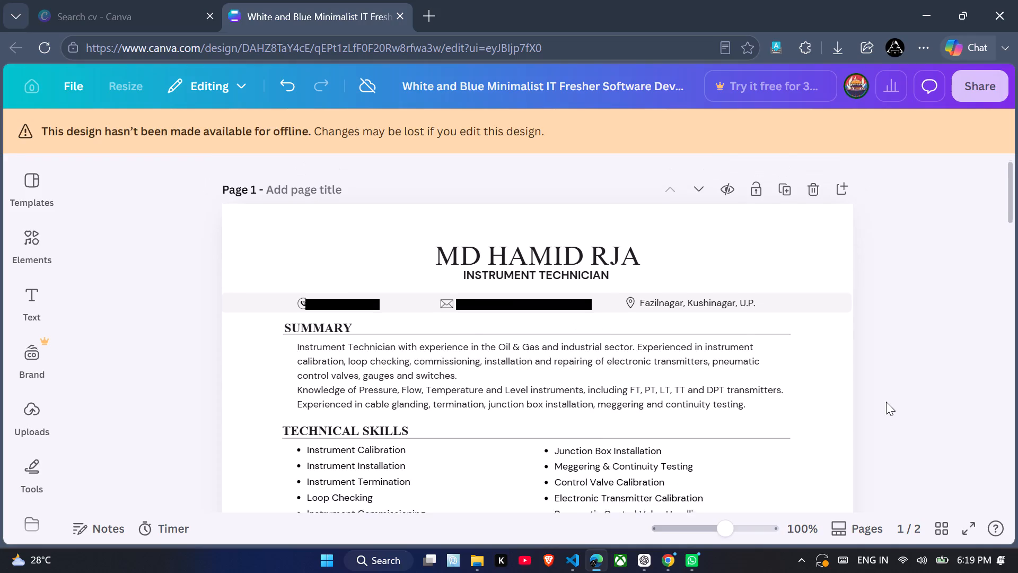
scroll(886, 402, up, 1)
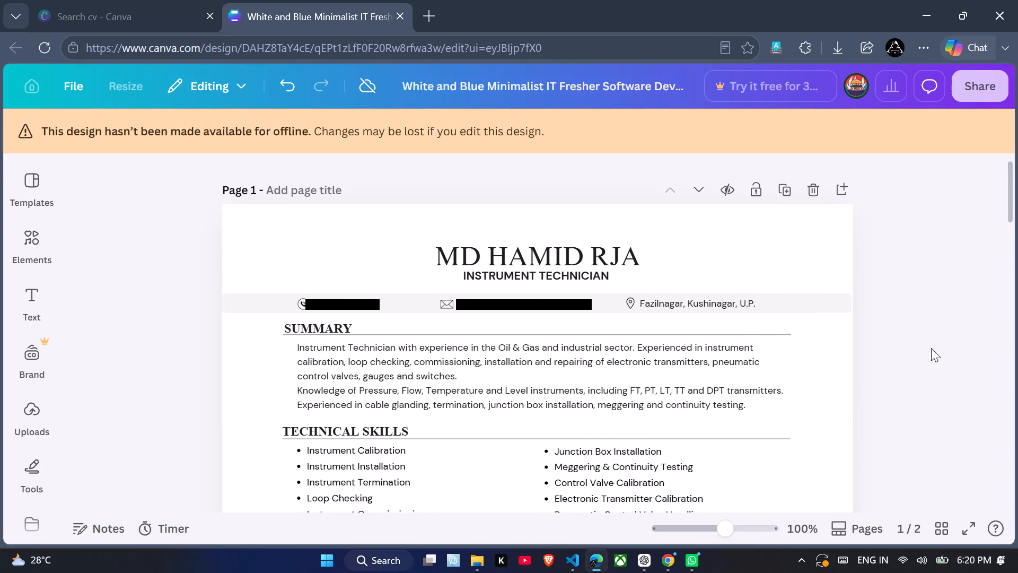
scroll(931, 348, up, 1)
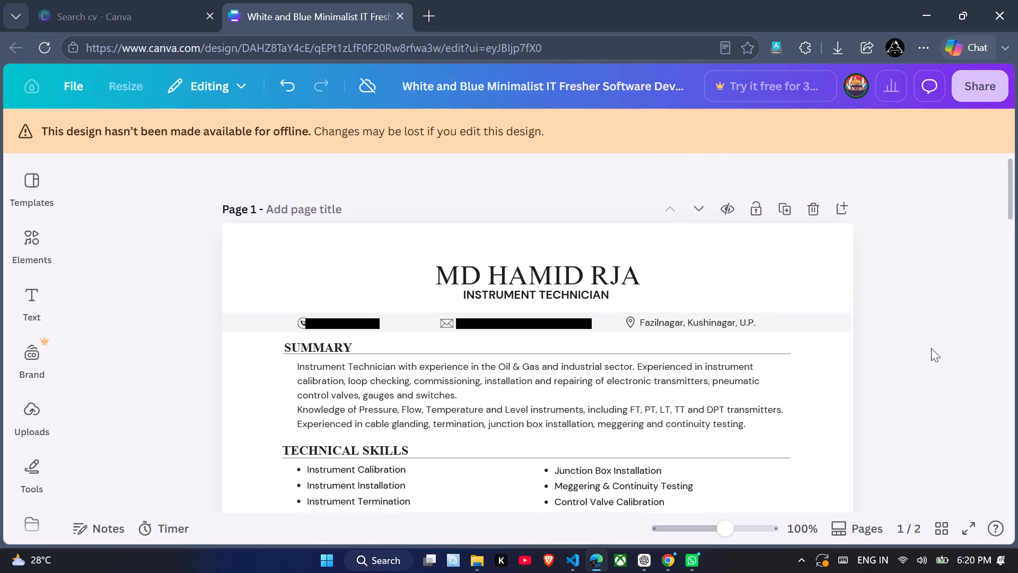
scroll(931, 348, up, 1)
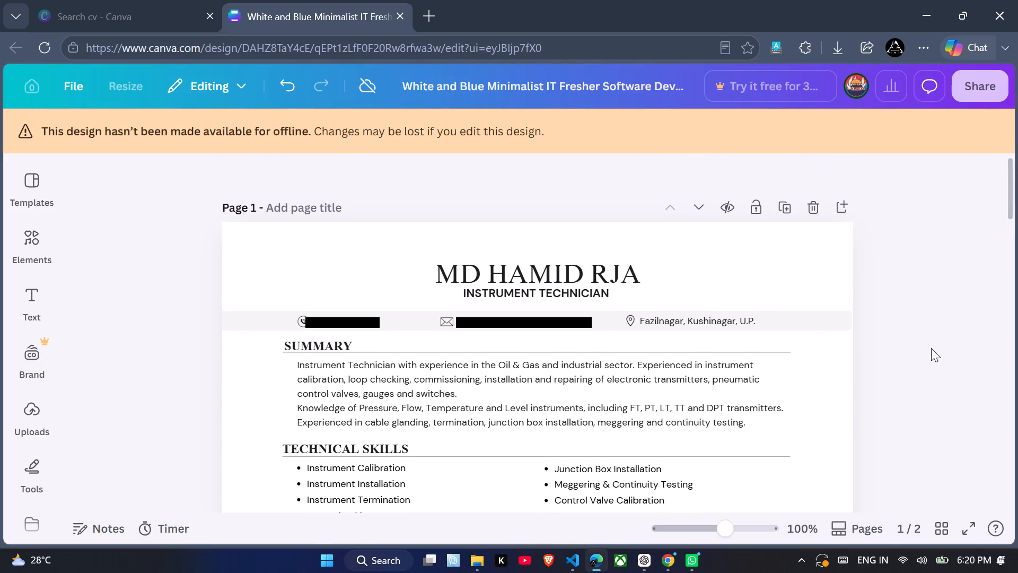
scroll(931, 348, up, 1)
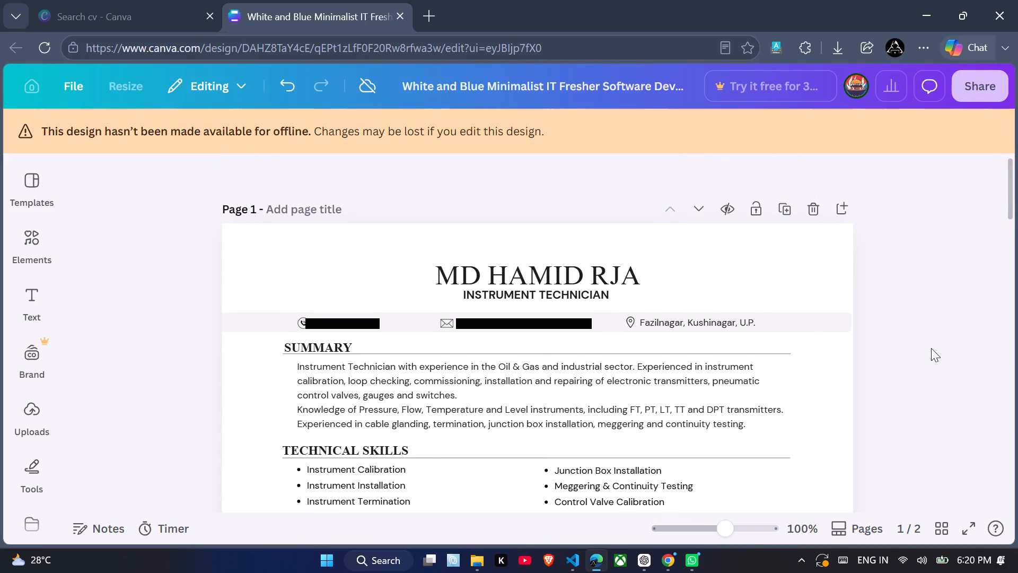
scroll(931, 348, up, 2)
Review the layout of both CV pages from the summary through the experience sections to the personal details, then return to page 1.
scroll(931, 348, down, 2)
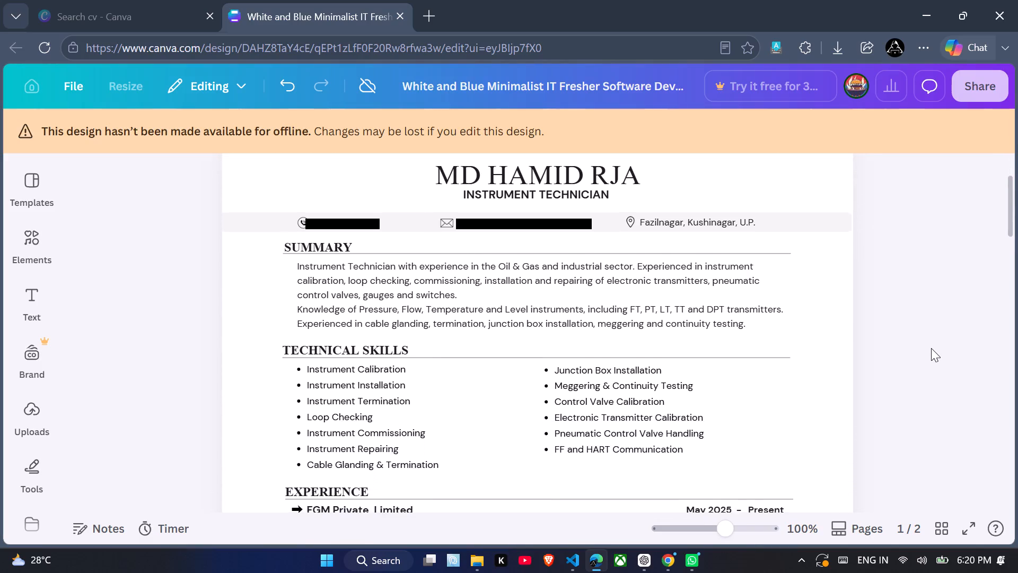
scroll(931, 348, down, 7)
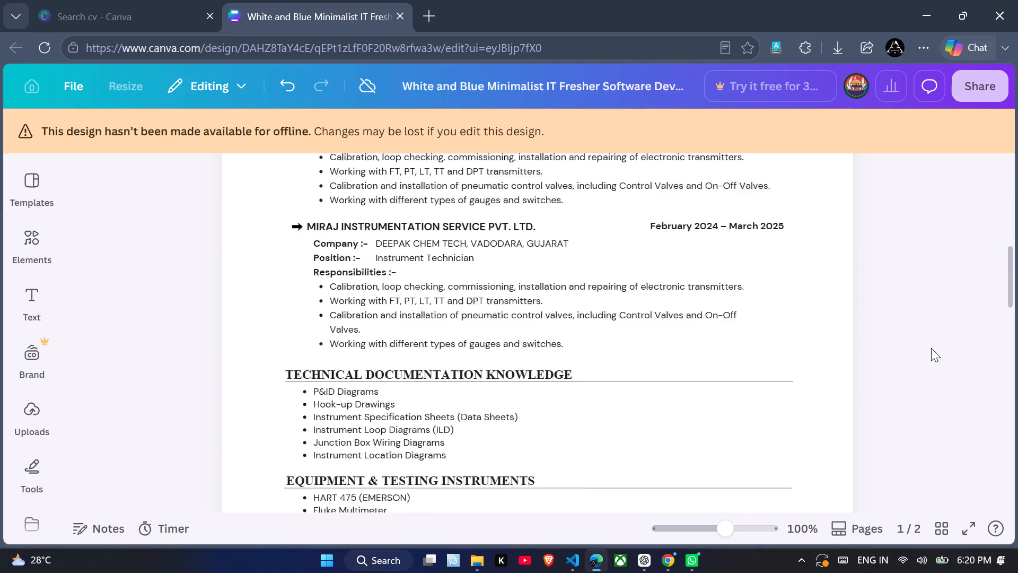
scroll(931, 348, down, 8)
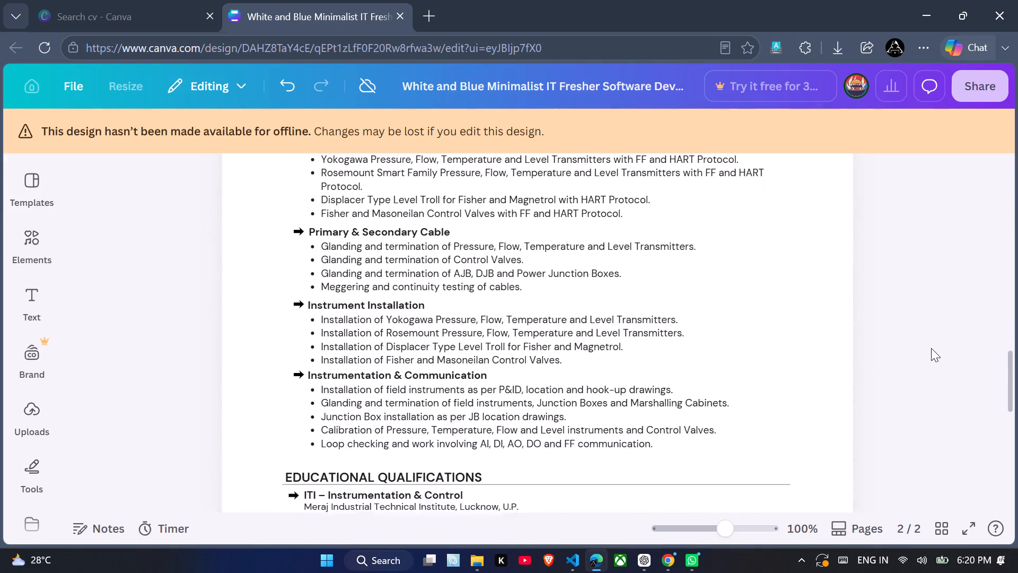
scroll(931, 348, down, 7)
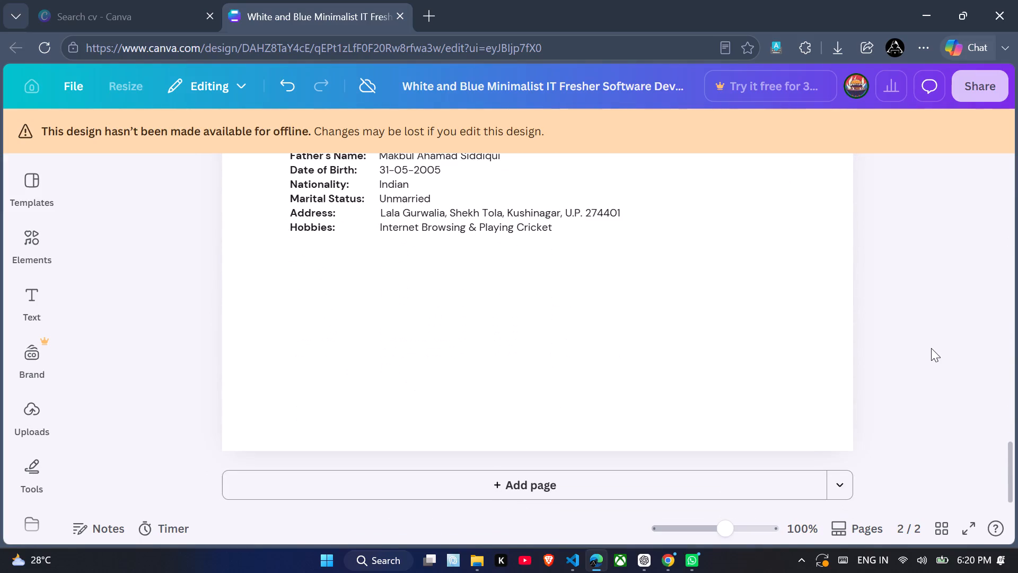
scroll(931, 348, down, 1)
scroll(931, 348, up, 2)
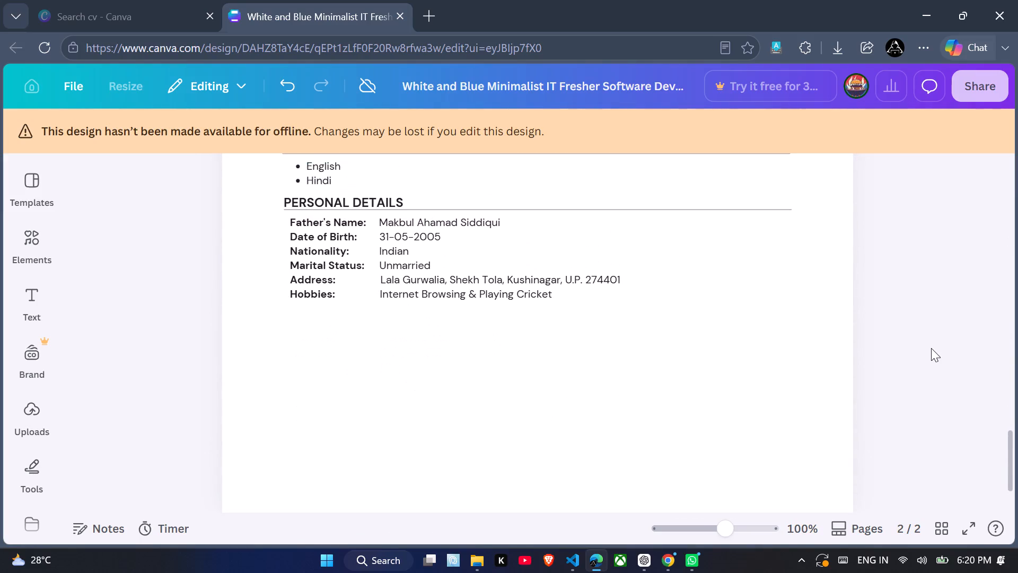
scroll(931, 348, up, 5)
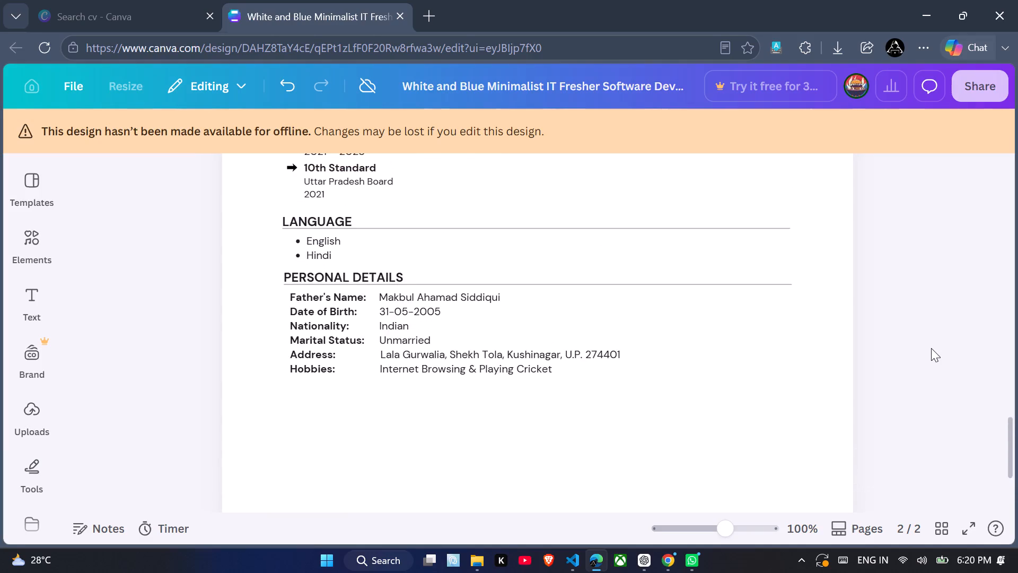
scroll(931, 348, up, 4)
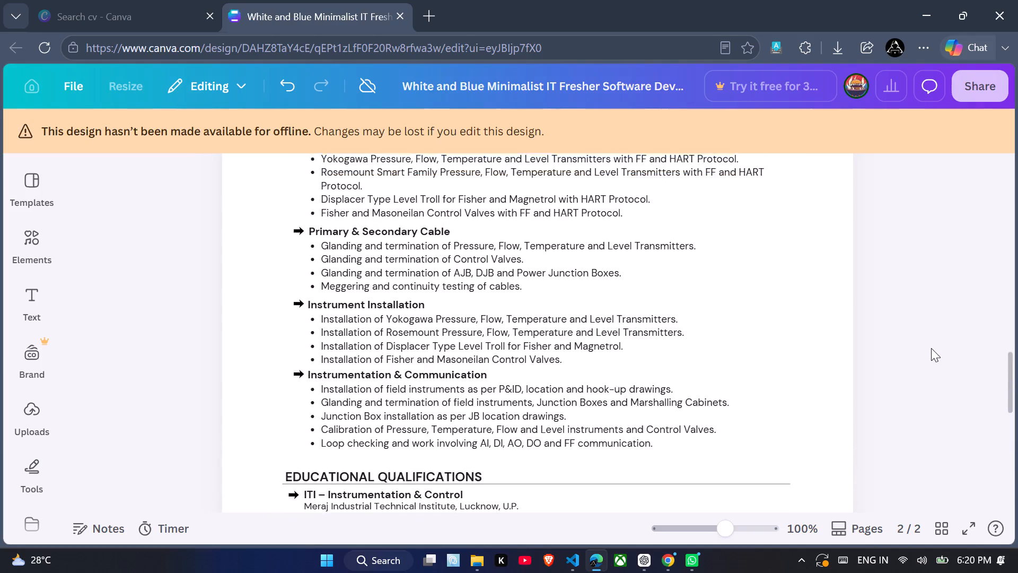
scroll(931, 348, up, 1)
Recheck the page 2 education, language and personal details sections, then look back over the instrumentation experience up to the page 1 experience entries.
scroll(931, 348, down, 4)
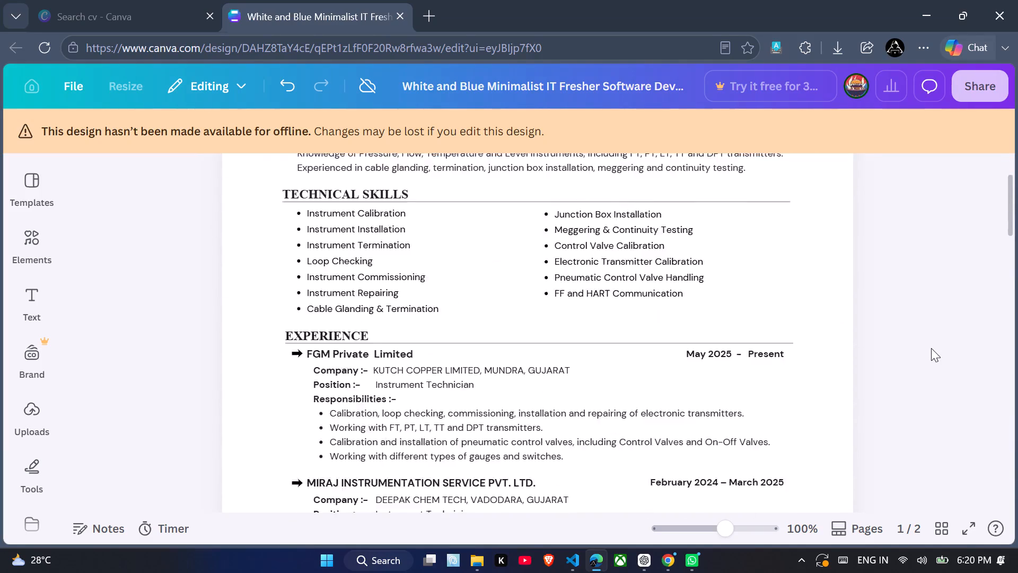
scroll(931, 348, down, 8)
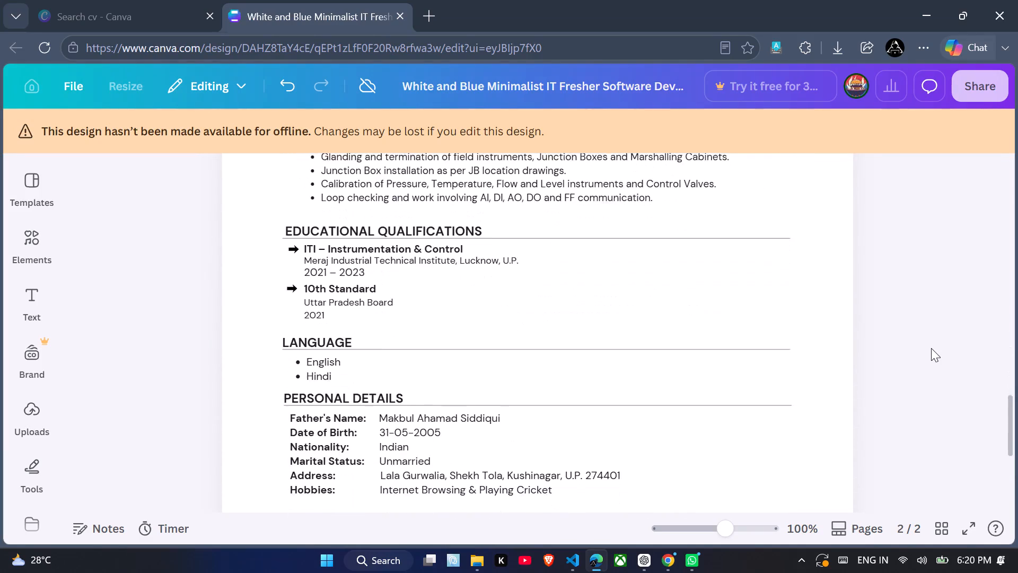
scroll(931, 348, down, 2)
scroll(931, 348, up, 1)
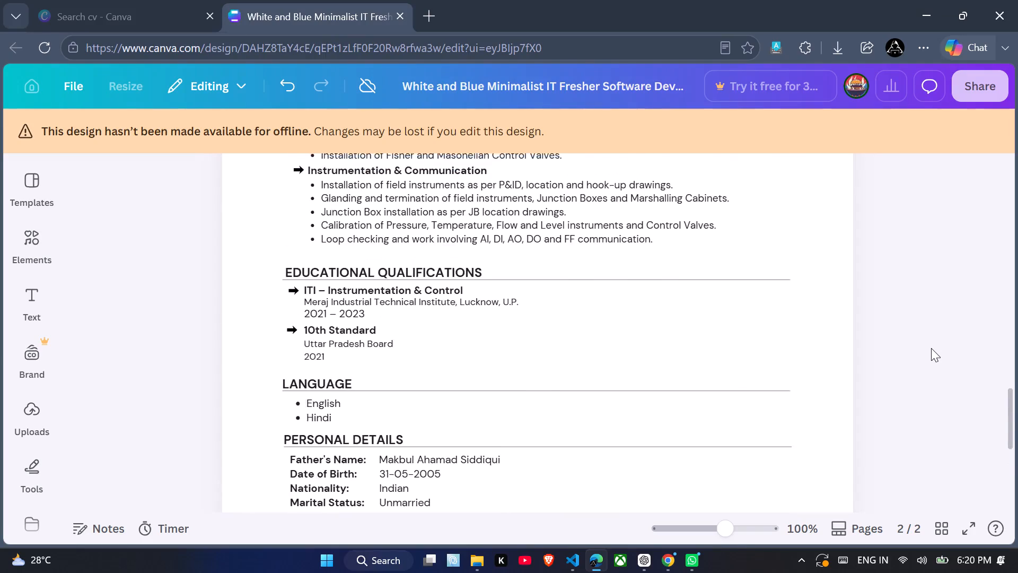
scroll(931, 348, up, 4)
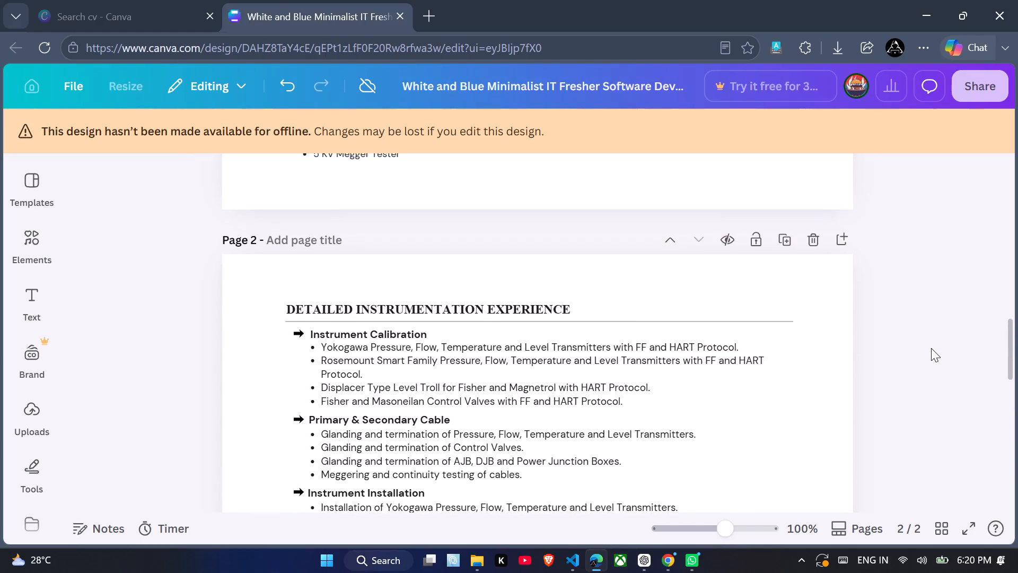
scroll(931, 348, up, 6)
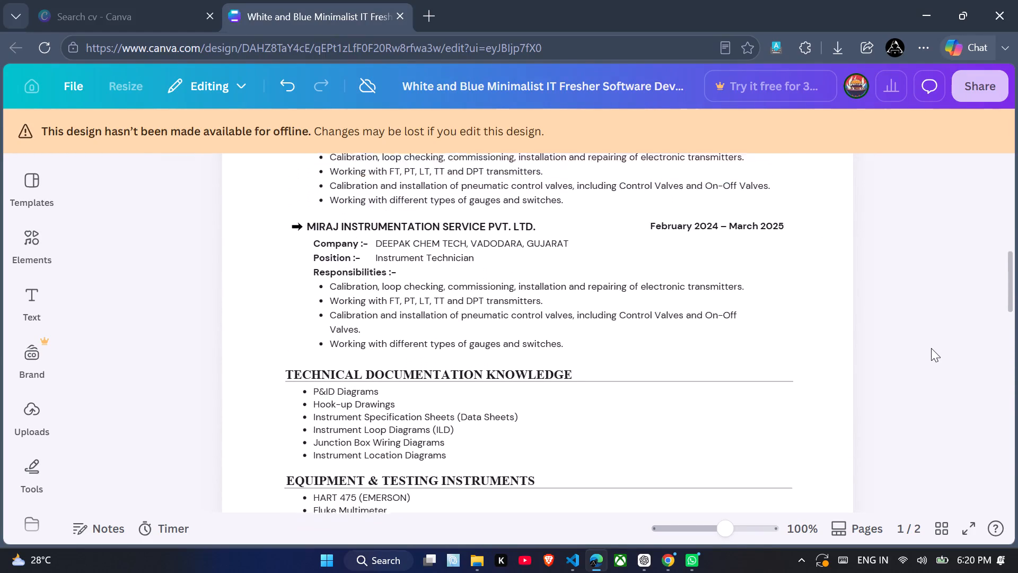
Review the page 1 header, contact bar, summary and technical skills sections of the CV.
scroll(931, 348, up, 8)
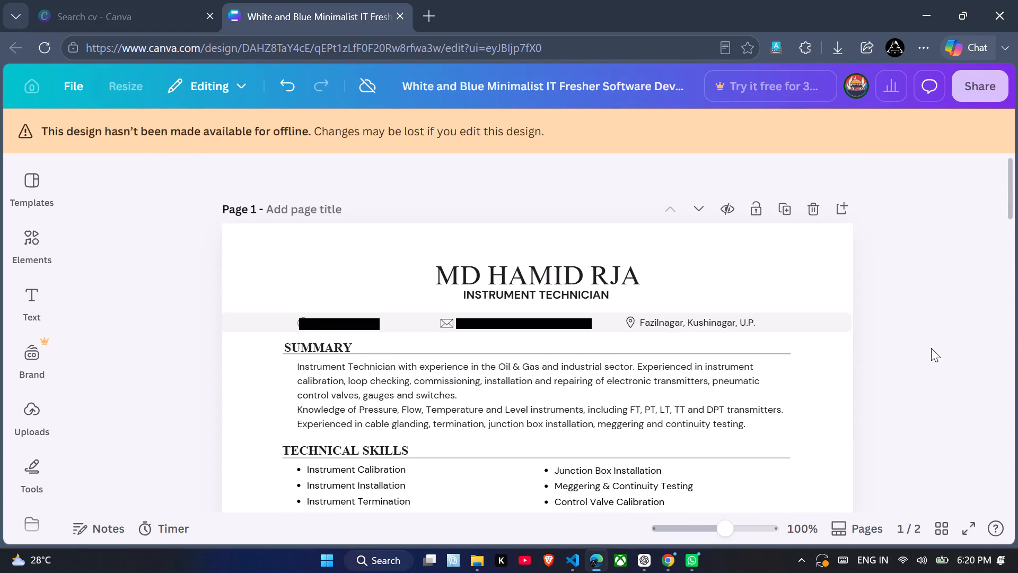
scroll(931, 348, down, 1)
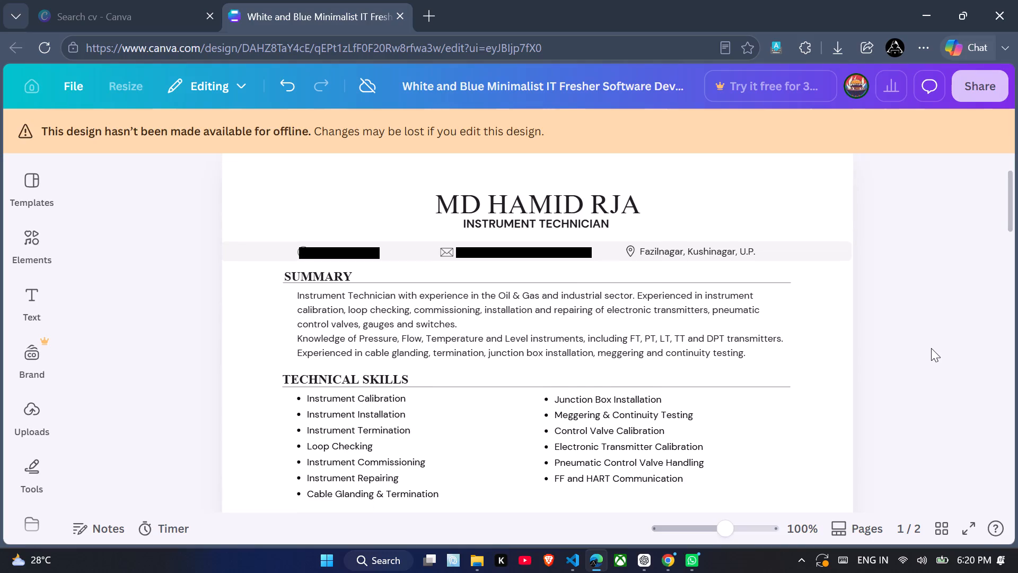
scroll(931, 348, down, 2)
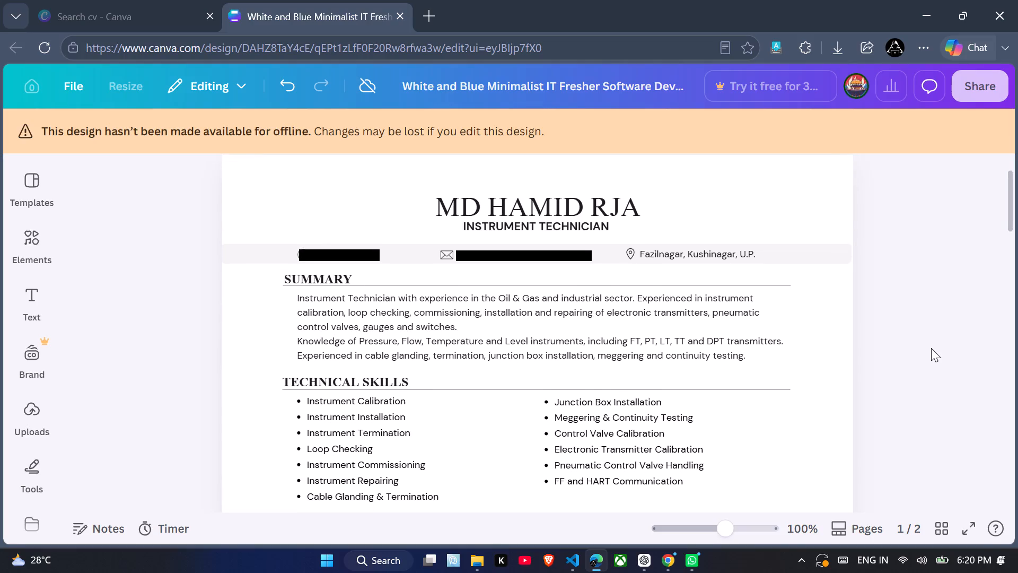
scroll(931, 348, down, 2)
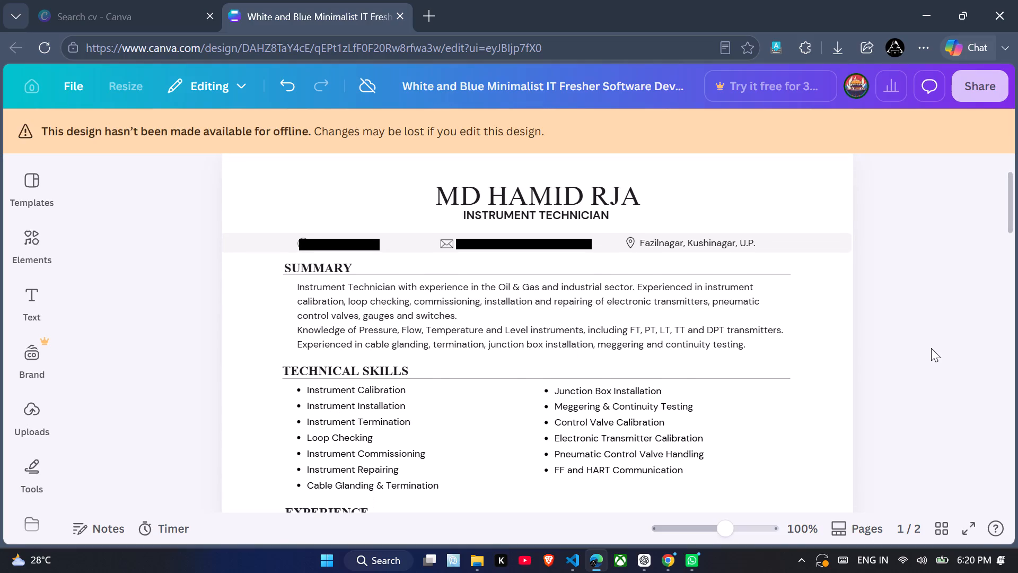
scroll(931, 348, down, 2)
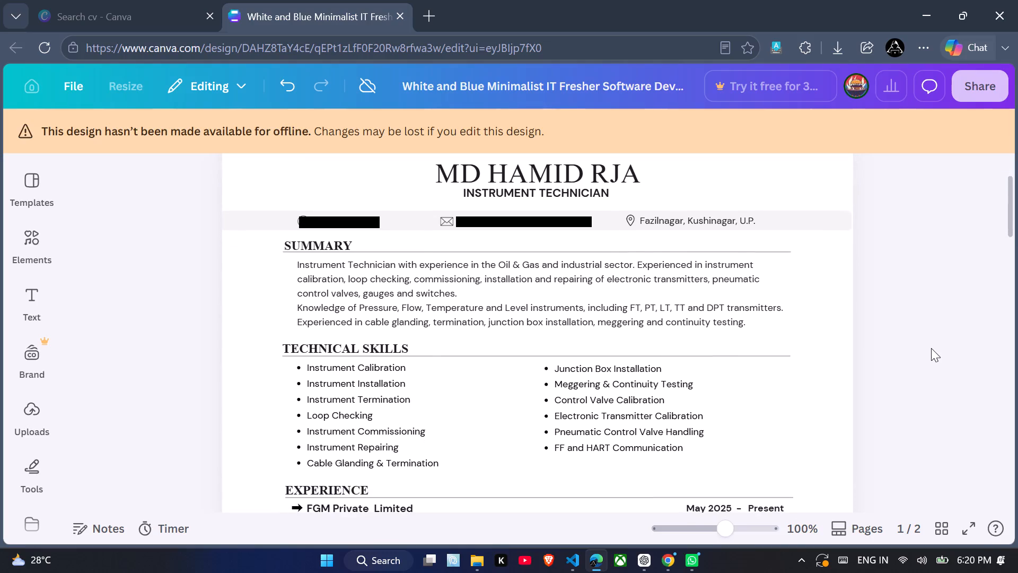
scroll(931, 348, down, 2)
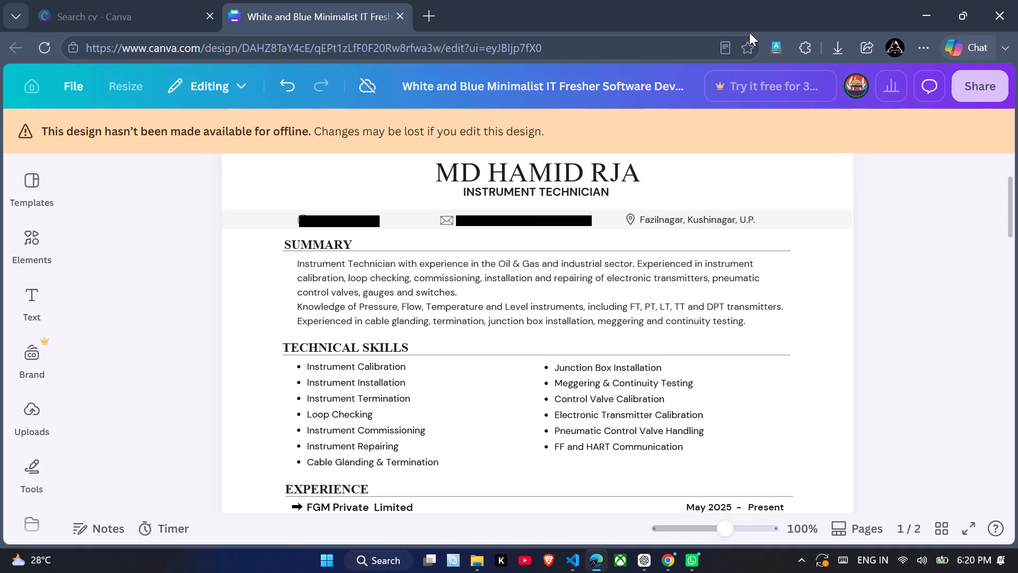
scroll(778, 318, down, 1)
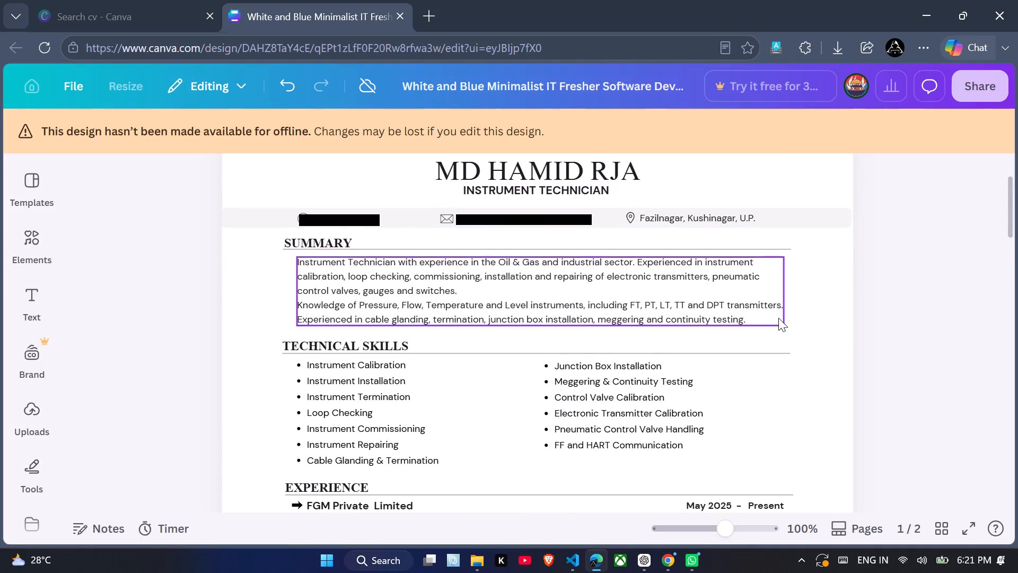
Review the page 1 experience entries, technical documentation knowledge and equipment sections down to the page break.
scroll(778, 318, down, 2)
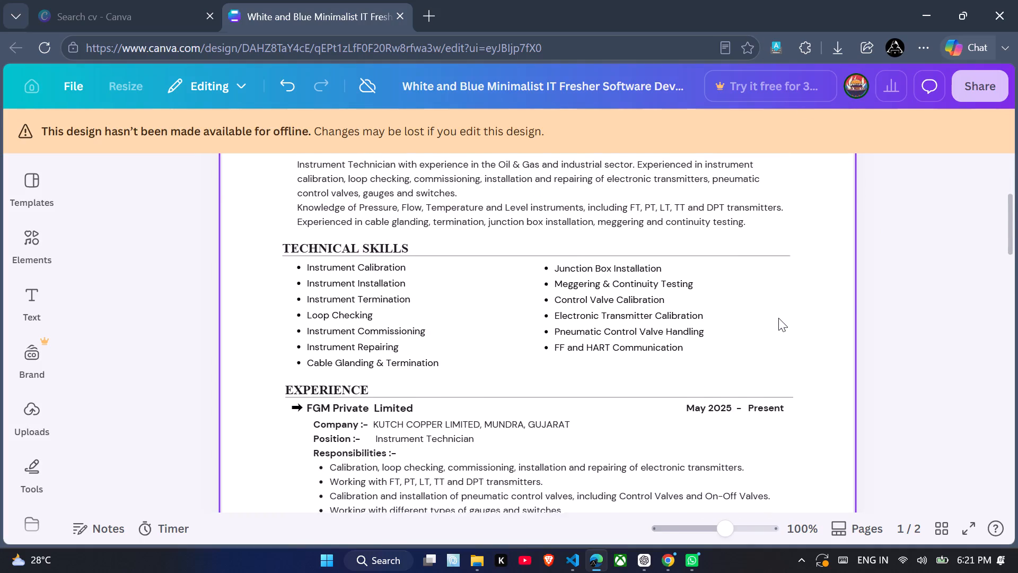
scroll(778, 318, down, 1)
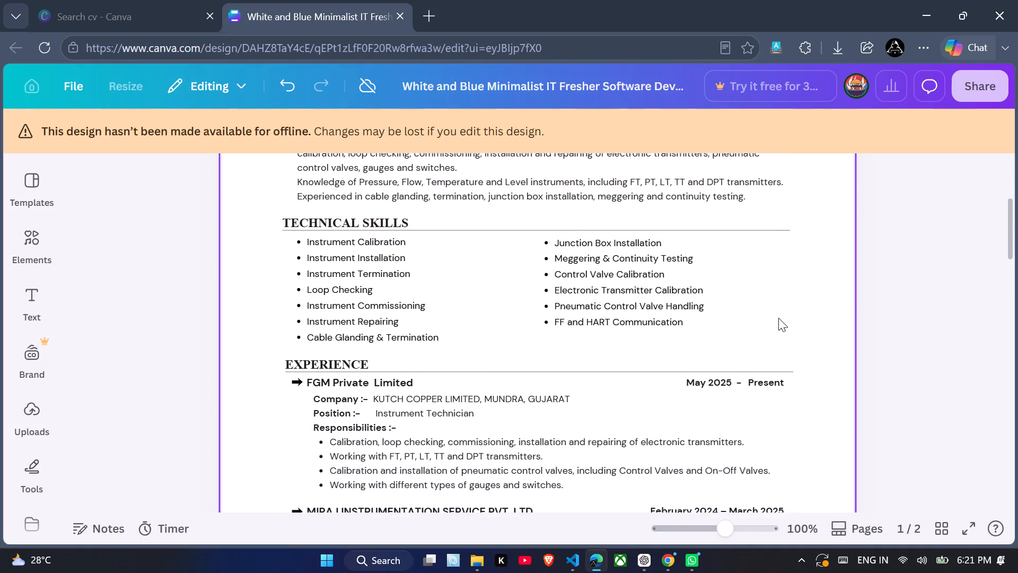
scroll(778, 318, down, 1)
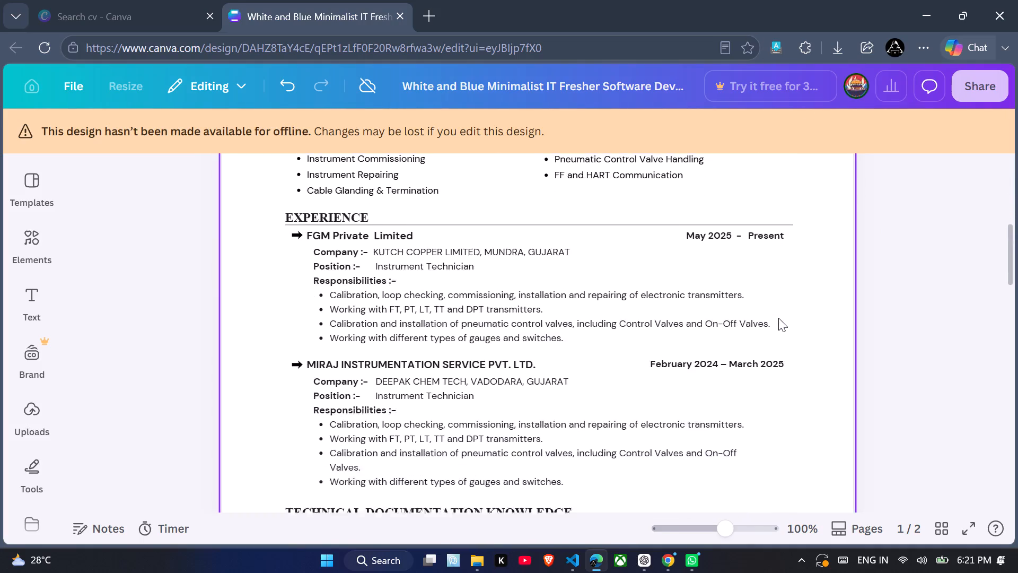
scroll(778, 318, down, 1)
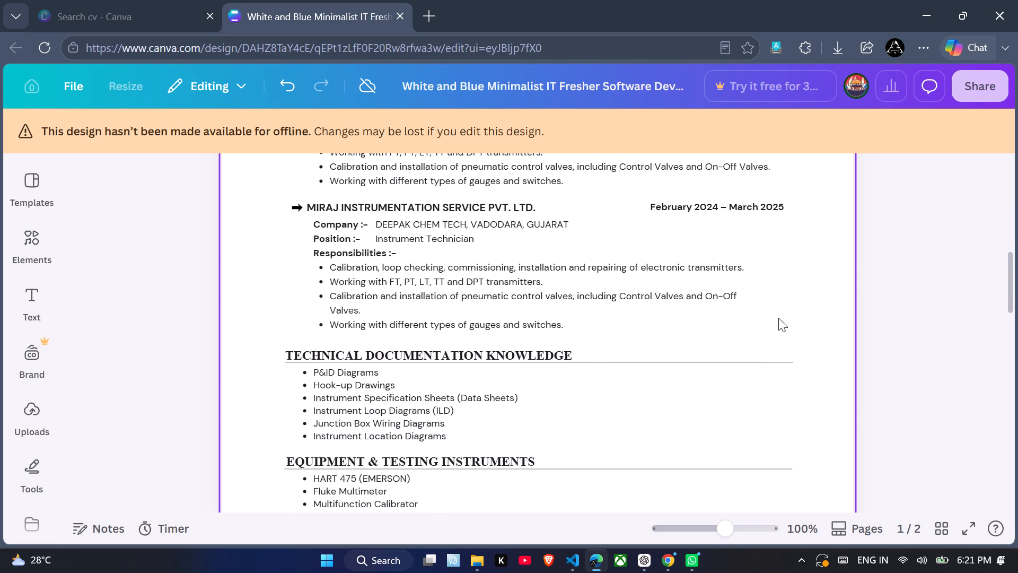
scroll(778, 318, down, 2)
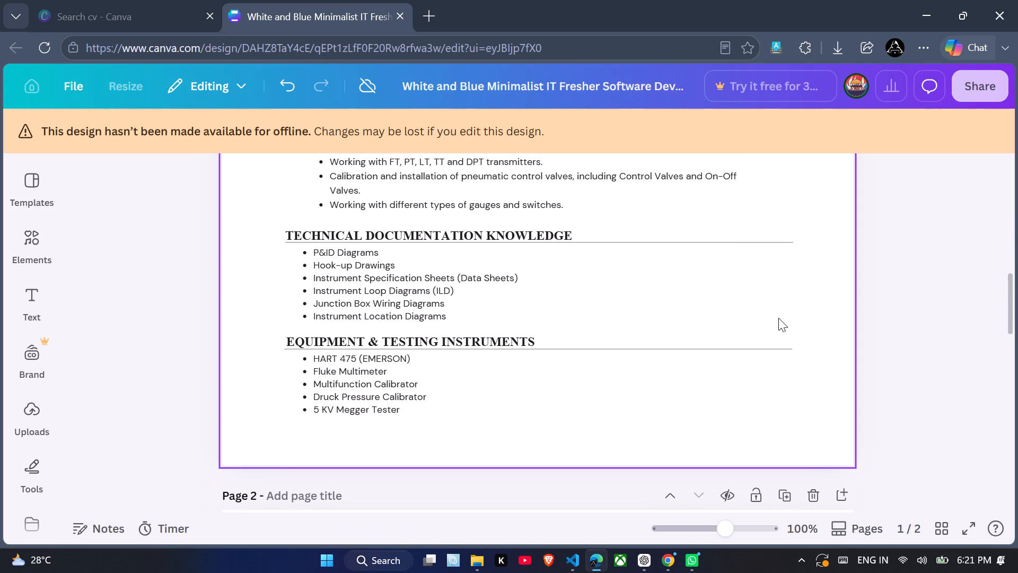
scroll(778, 318, down, 2)
scroll(778, 318, up, 1)
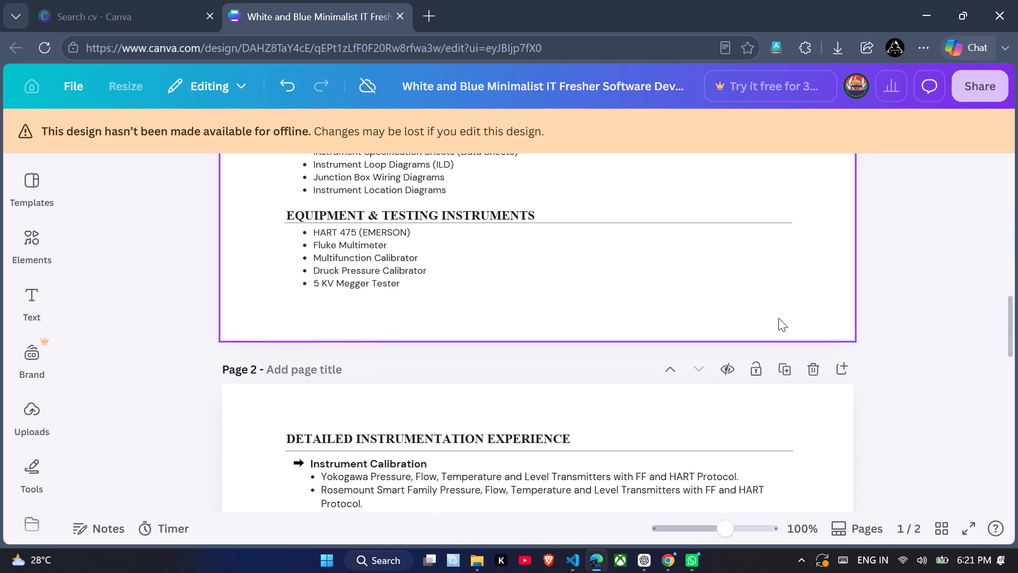
scroll(778, 318, up, 1)
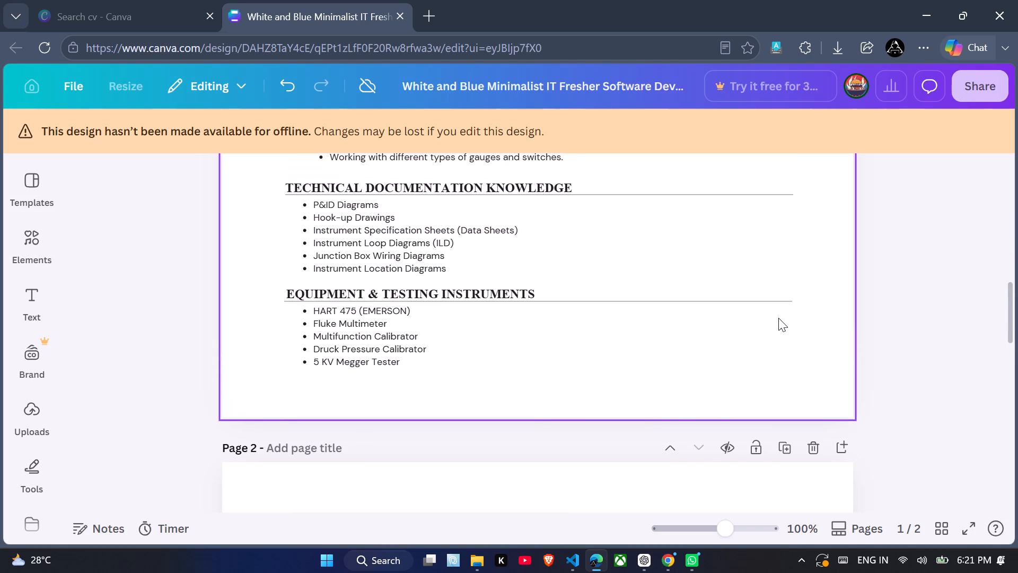
scroll(778, 318, up, 1)
Review page 2 from the detailed instrumentation experience through education and language to the personal details.
scroll(778, 318, down, 2)
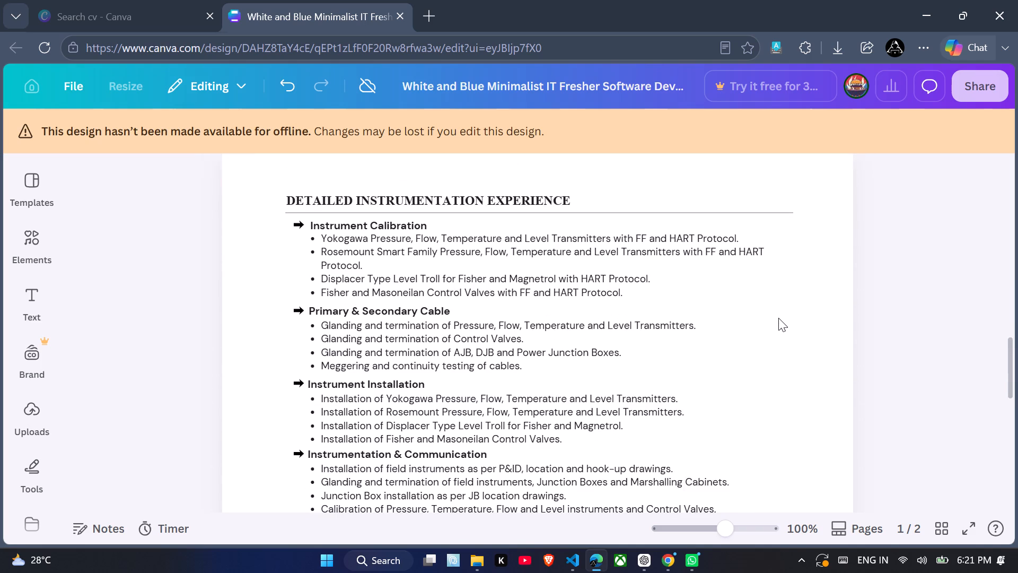
scroll(778, 318, down, 3)
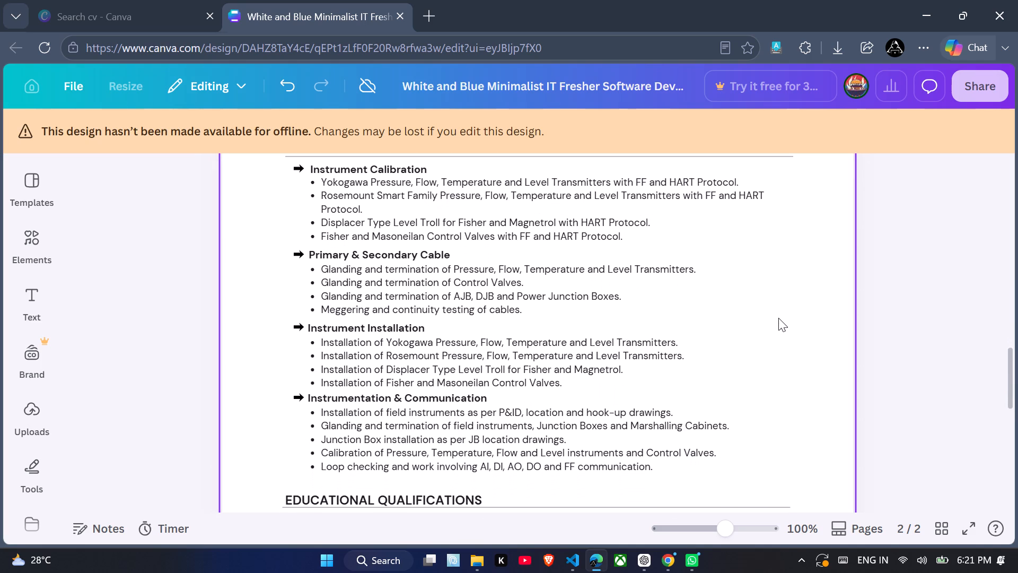
scroll(778, 318, down, 1)
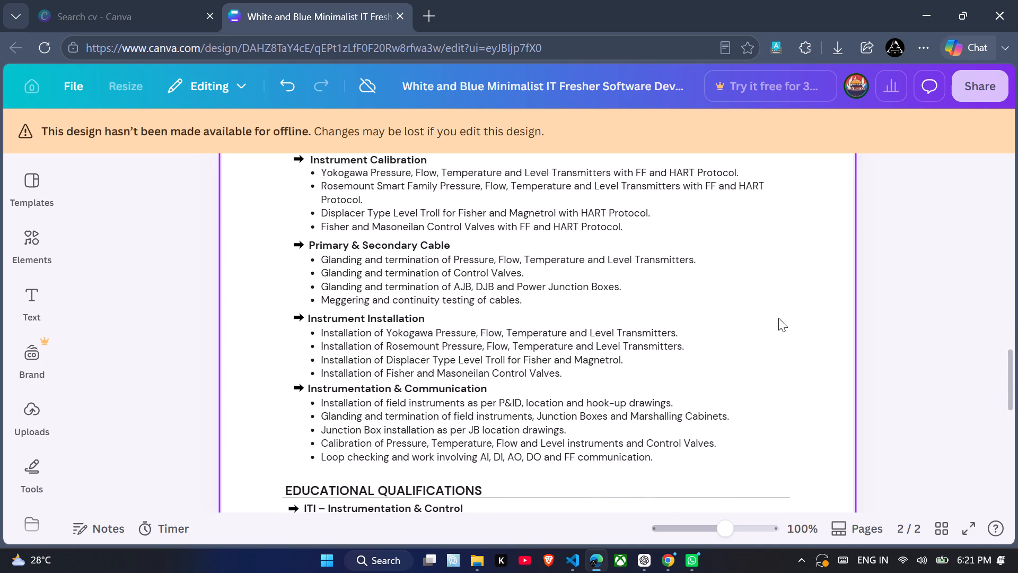
scroll(778, 318, down, 2)
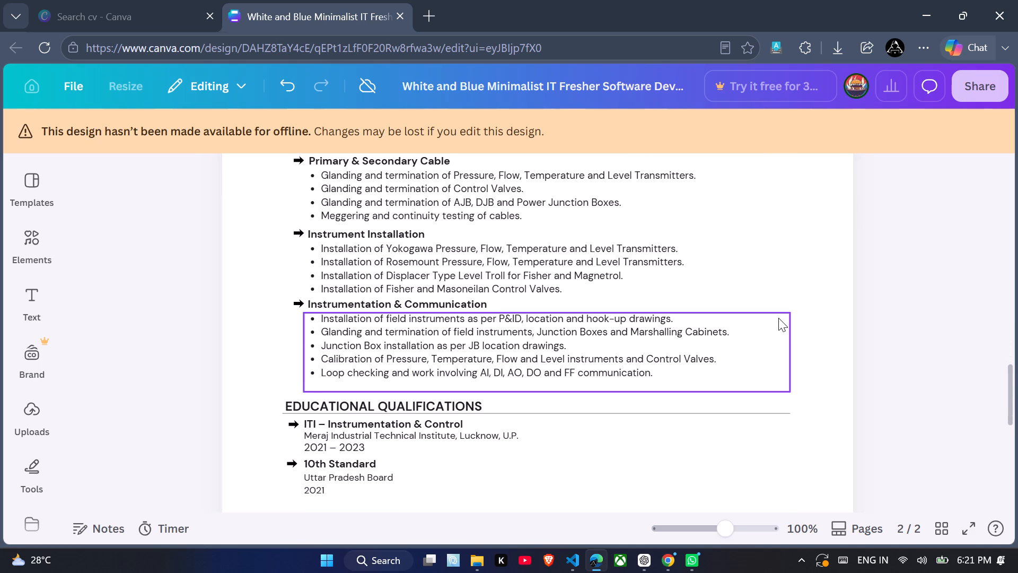
scroll(778, 318, down, 3)
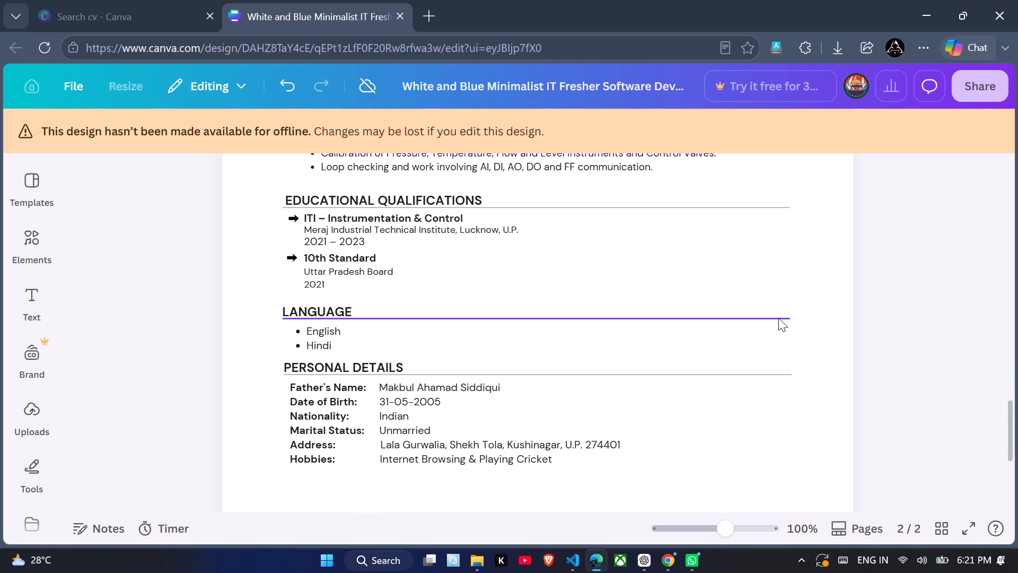
scroll(778, 318, down, 2)
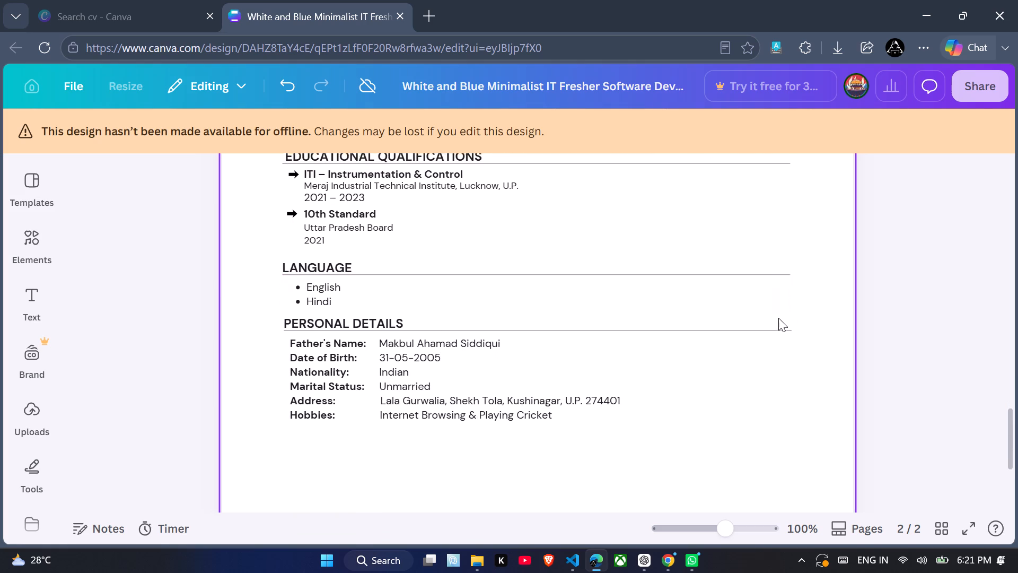
scroll(778, 318, down, 2)
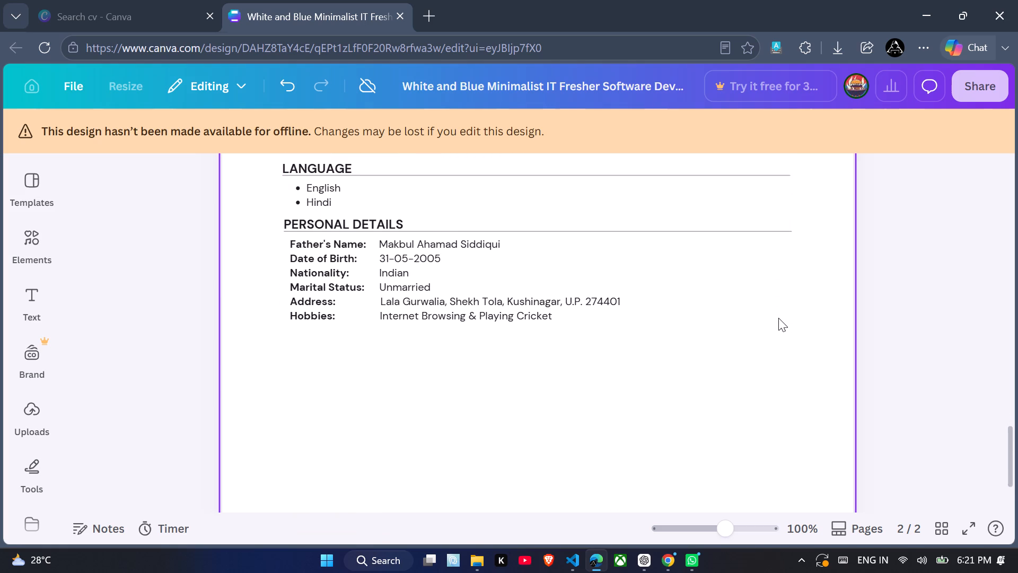
scroll(778, 318, down, 1)
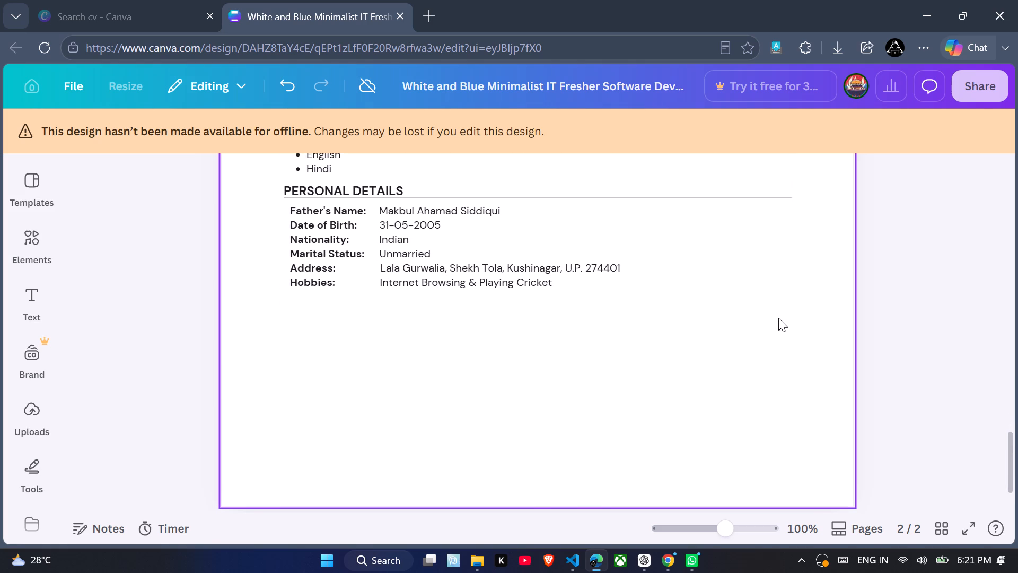
scroll(778, 318, down, 1)
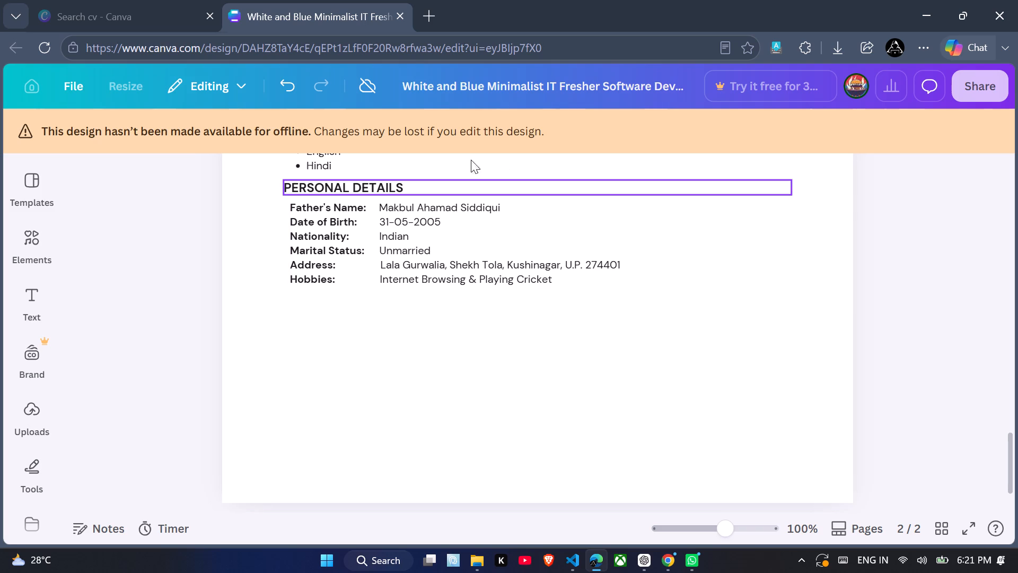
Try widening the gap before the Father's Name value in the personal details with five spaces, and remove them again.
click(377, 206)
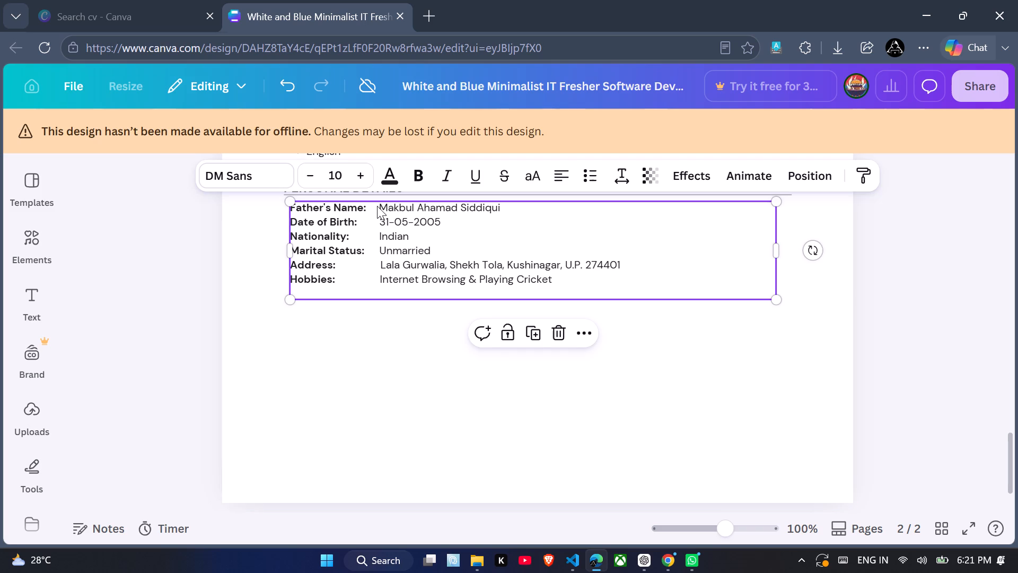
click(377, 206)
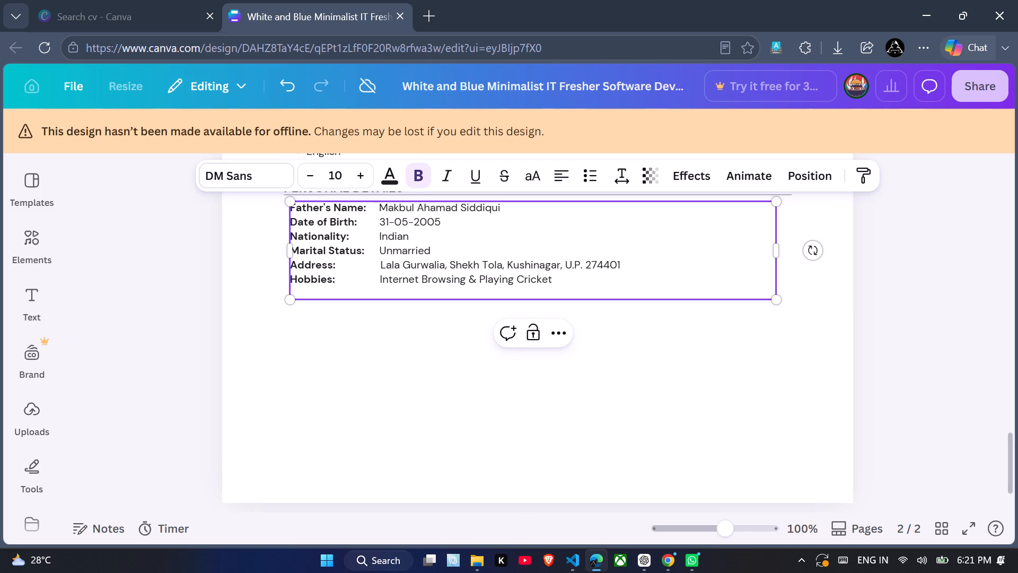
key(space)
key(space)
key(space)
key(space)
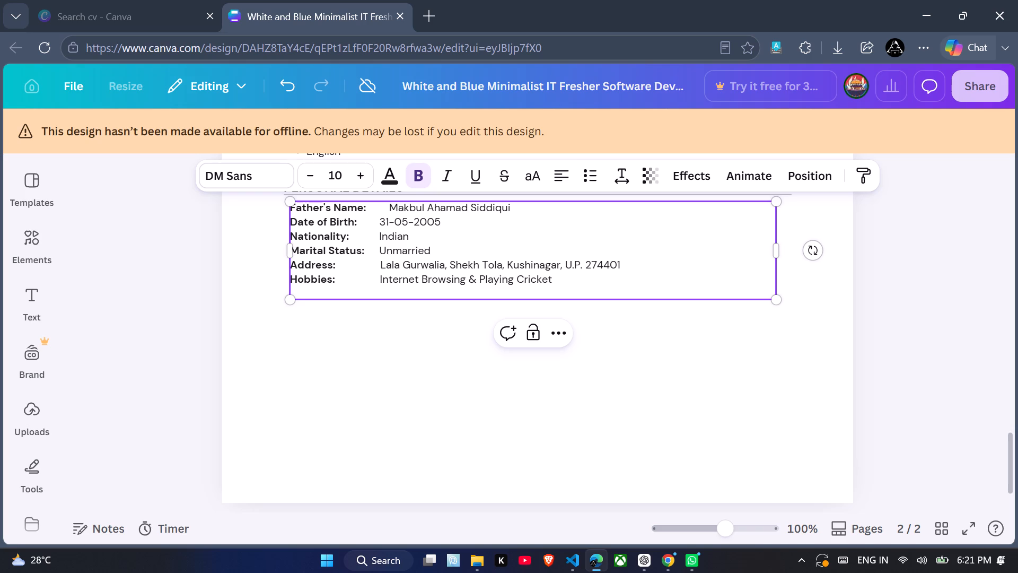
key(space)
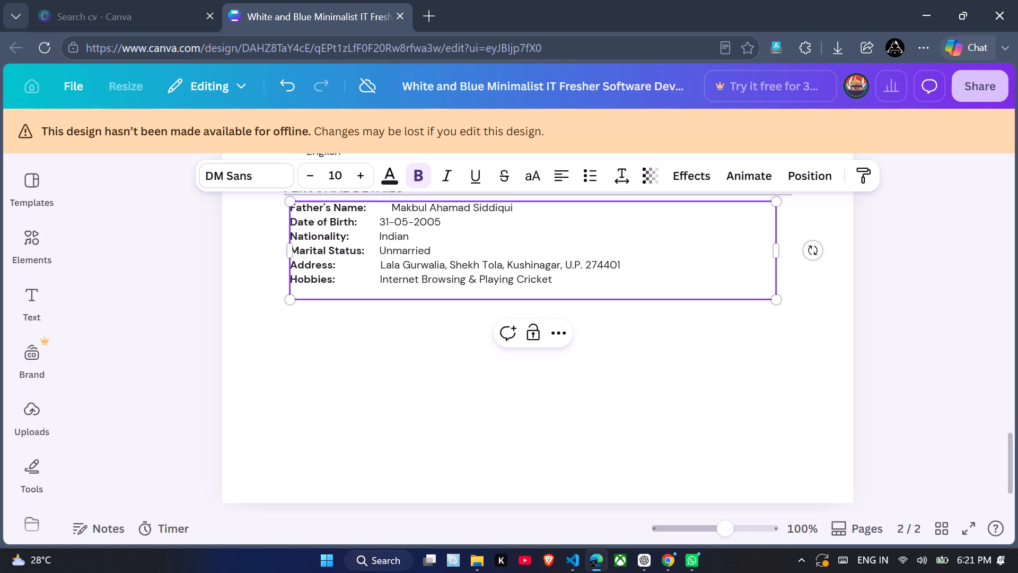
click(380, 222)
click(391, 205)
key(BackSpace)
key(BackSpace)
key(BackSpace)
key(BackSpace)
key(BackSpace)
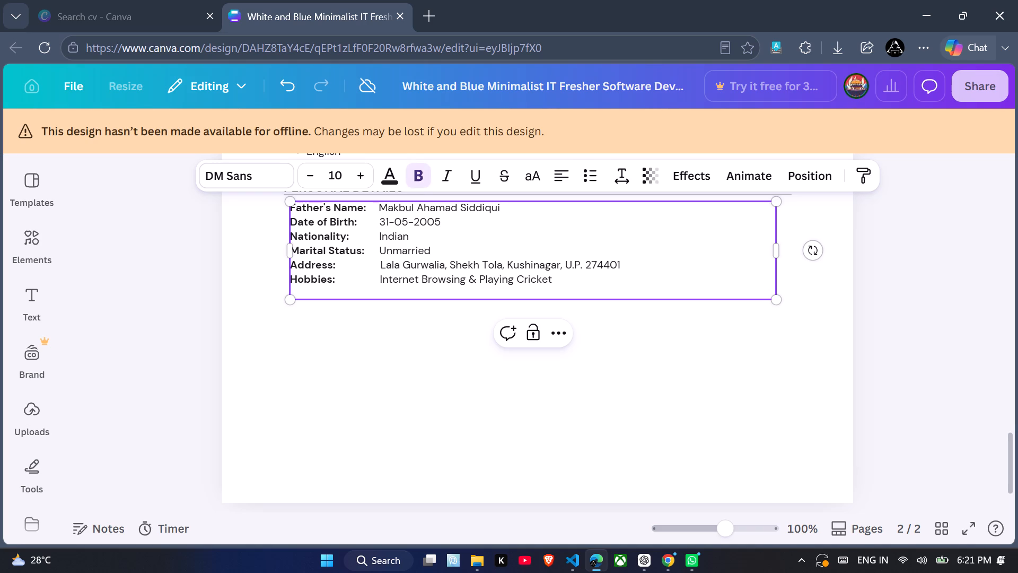
Insert five spaces before the colon of the Father's Name label in the personal details.
click(361, 208)
key(space)
key(space)
key(space)
key(space)
key(space)
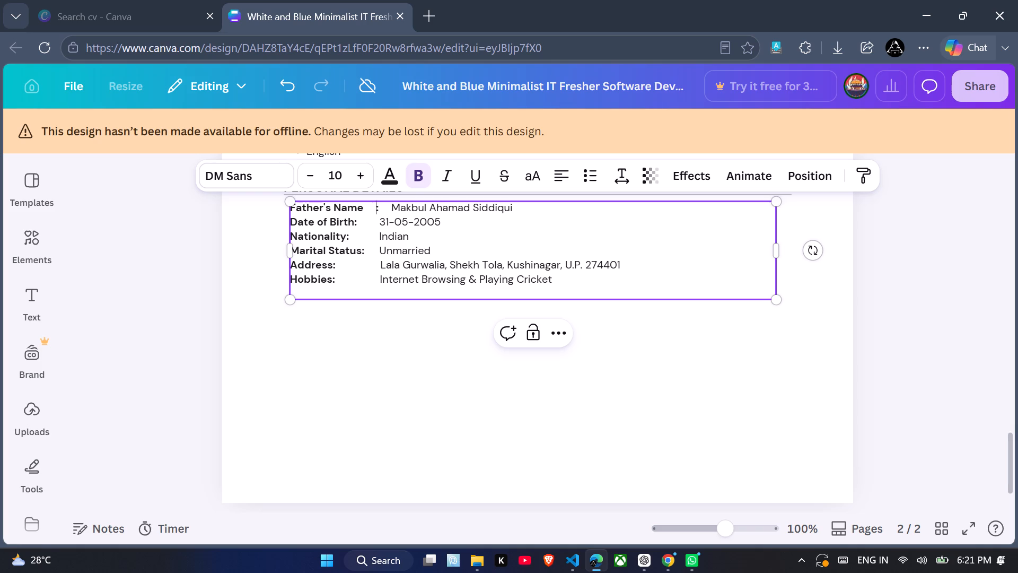
Insert nine spaces before the Date of Birth colon to align it with the Father's Name colon.
click(353, 223)
key(space)
key(space)
key(space)
key(space)
key(space)
key(space)
key(space)
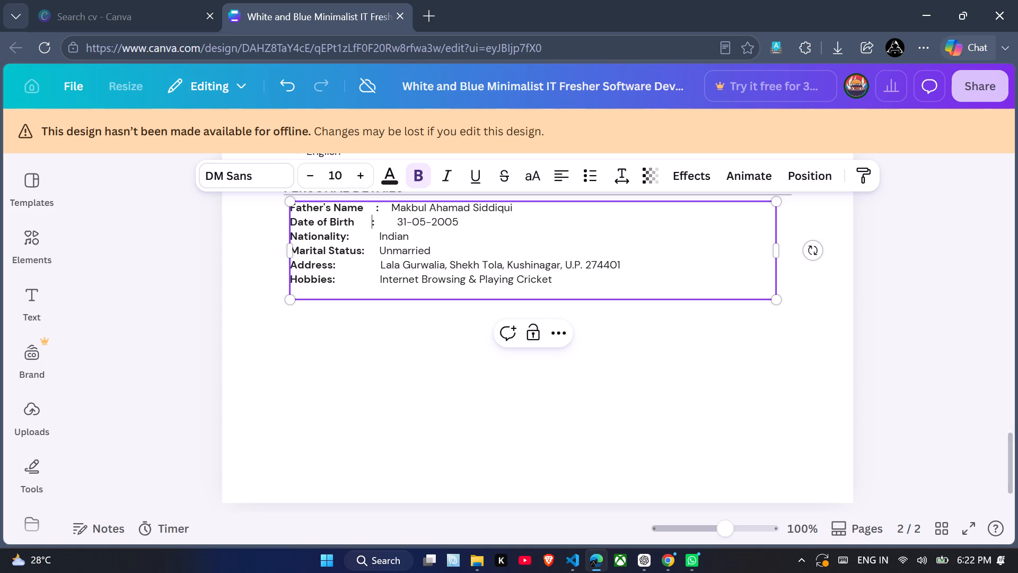
key(space)
key(space)
Insert twelve spaces before the Nationality colon to align it with the colons above.
click(346, 238)
key(space)
key(space)
key(space)
key(space)
key(space)
key(space)
key(space)
key(space)
key(space)
key(space)
key(space)
key(space)
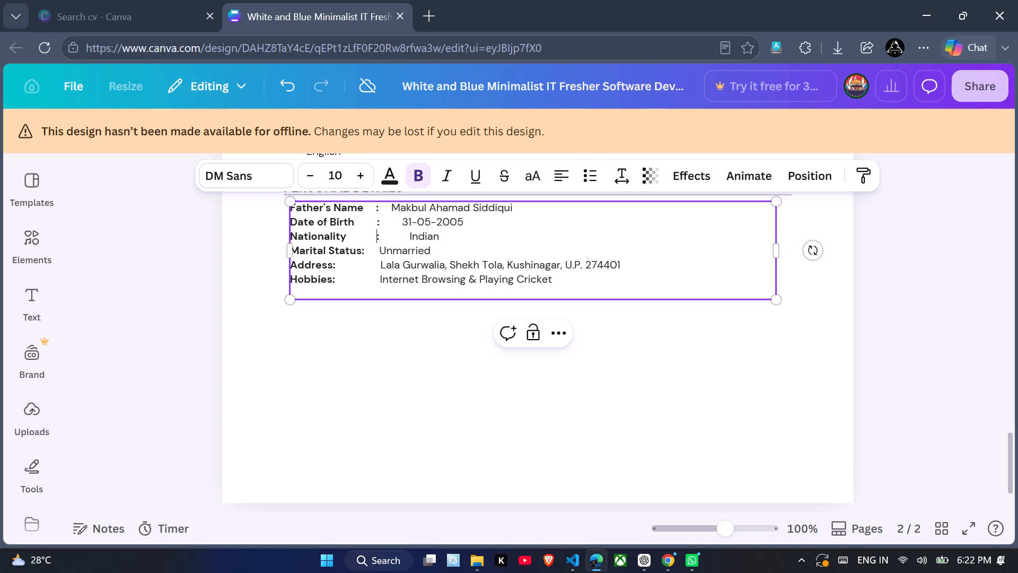
Insert six spaces before the Marital Status colon to align it with the colons above.
click(360, 250)
key(space)
key(space)
key(space)
key(space)
key(space)
key(space)
Insert eighteen spaces before the Address colon to line it up with the other personal details colons.
click(334, 266)
key(space)
key(space)
key(space)
key(space)
key(space)
key(space)
key(space)
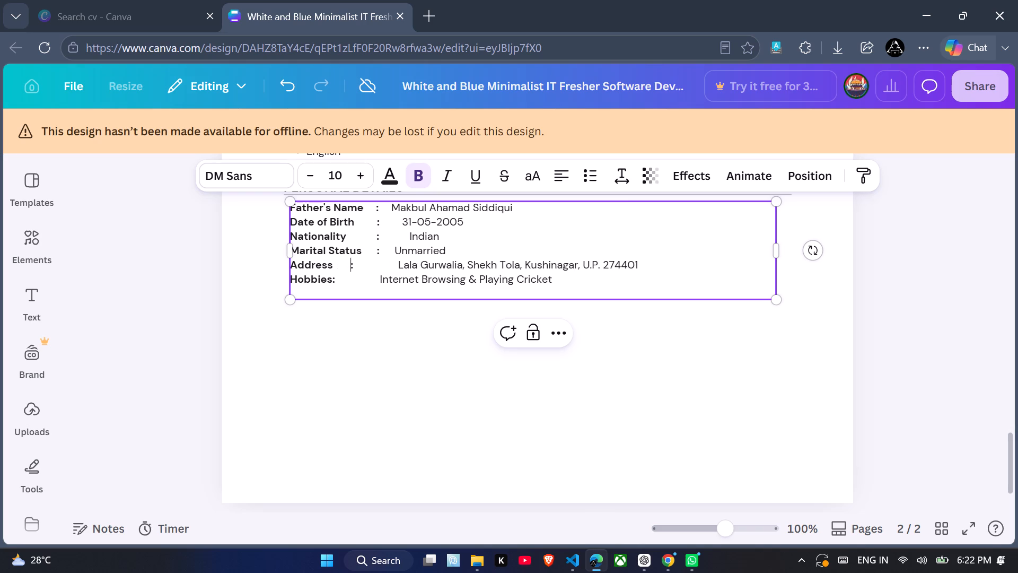
key(space)
key(space)
key(space)
key(space)
key(space)
key(space)
key(space)
key(space)
key(space)
key(space)
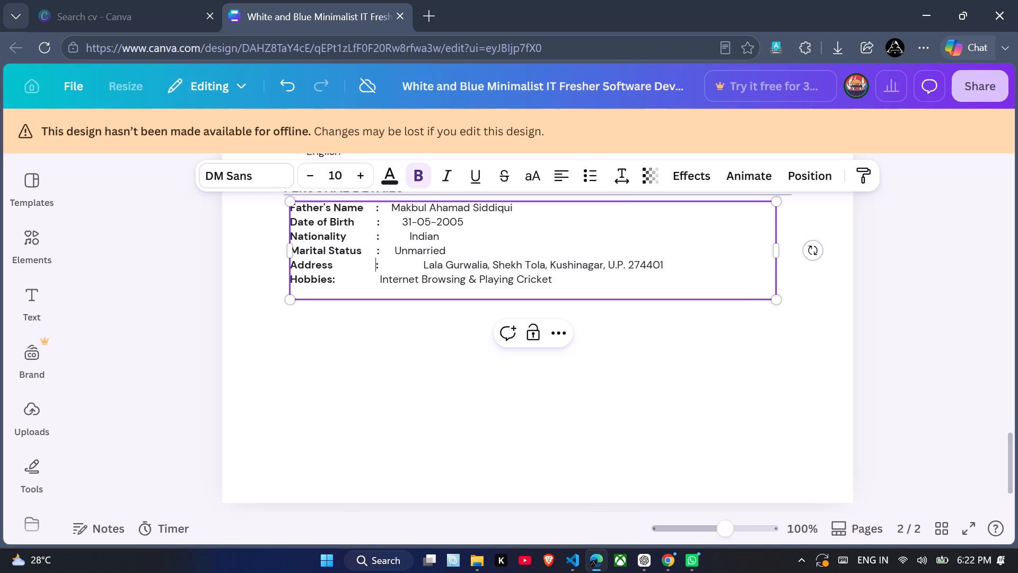
key(space)
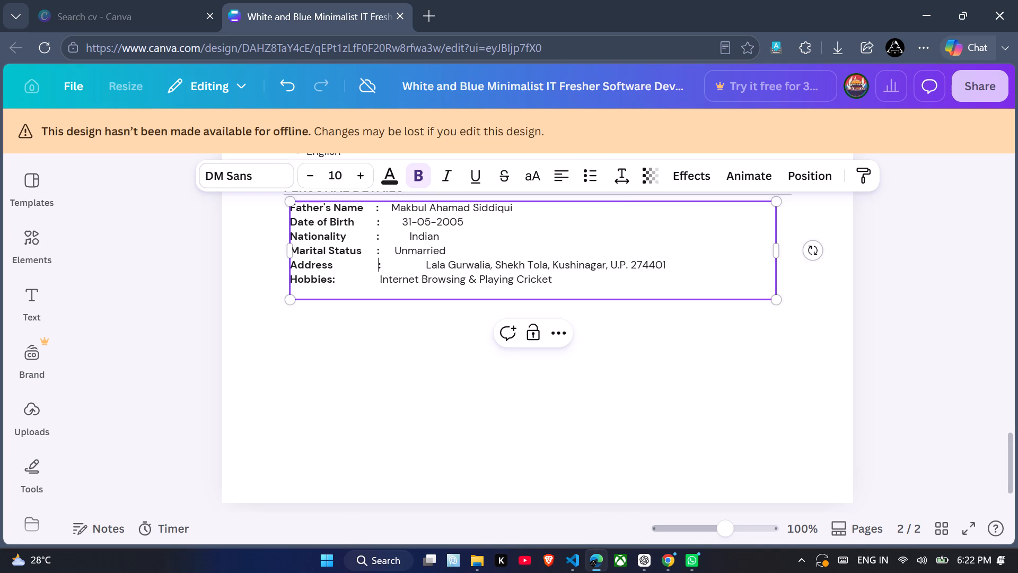
Insert eighteen spaces before the Hobbies colon so it lines up with the Address colon.
click(331, 282)
key(space)
key(space)
key(space)
key(space)
key(space)
key(space)
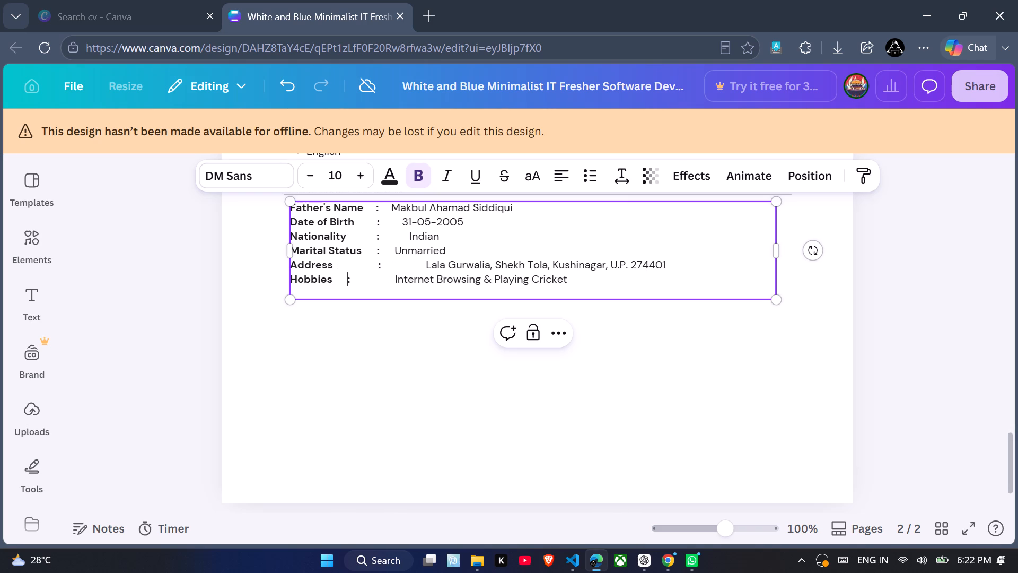
key(space)
key(space)
key(space)
key(space)
key(space)
key(space)
key(space)
key(space)
key(space)
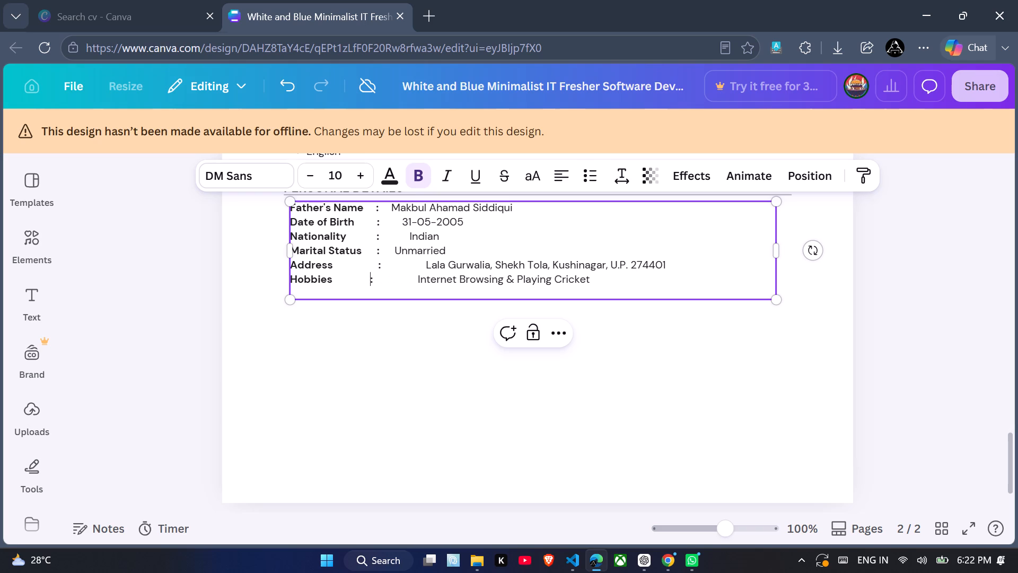
key(space)
key(space)
key(space)
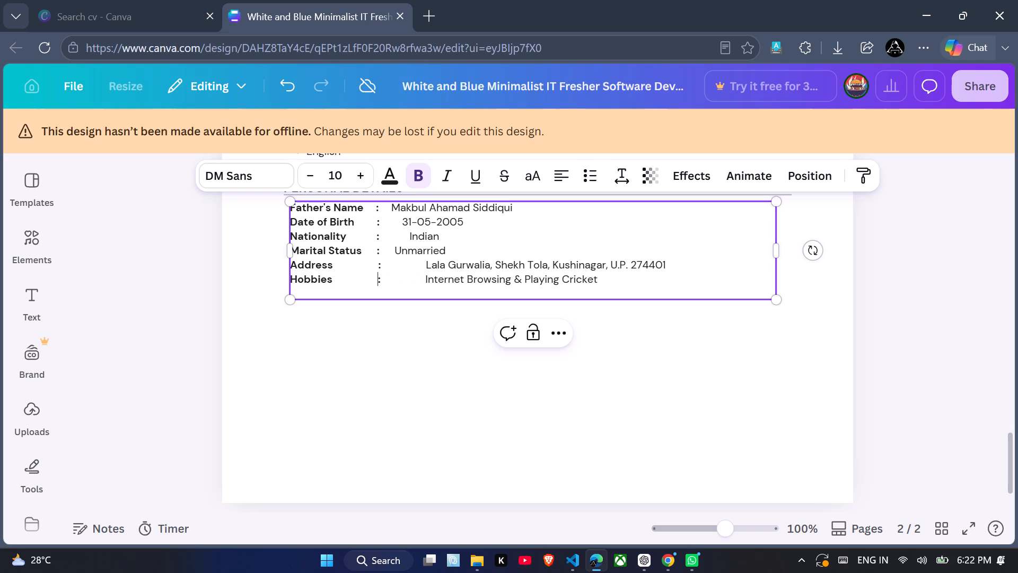
key(space)
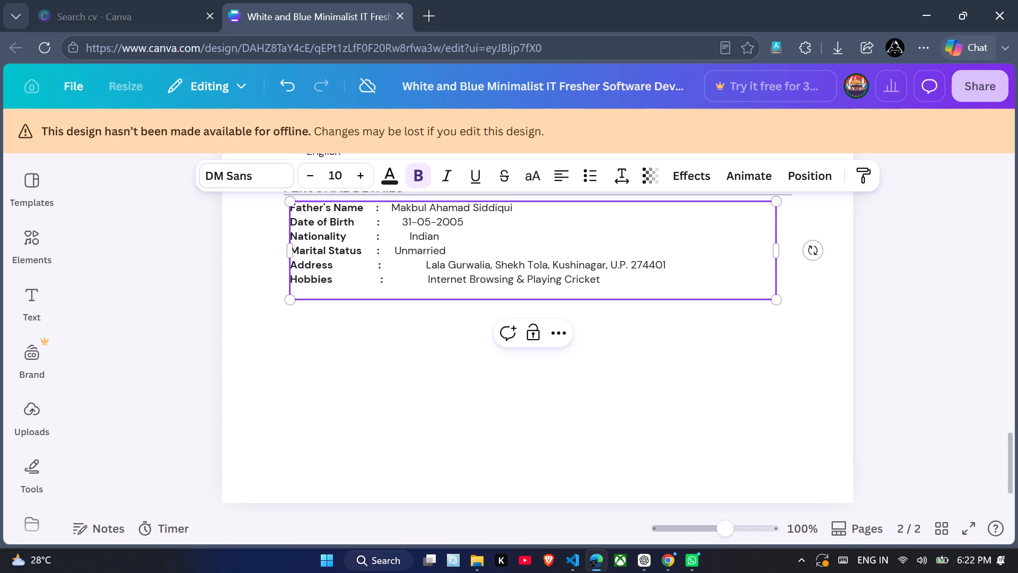
key(BackSpace)
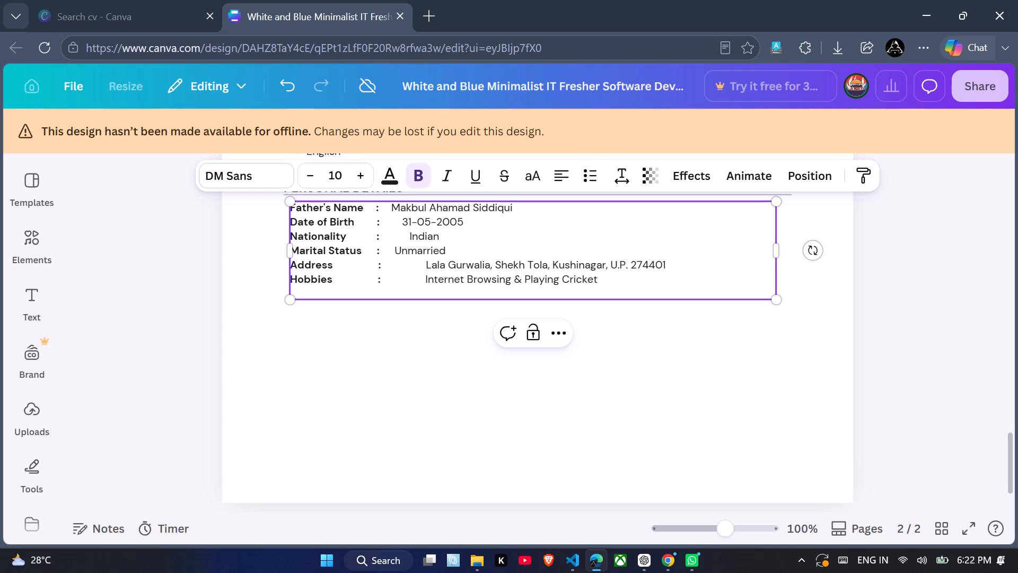
Delete five spaces before the Nationality value in the personal details.
click(408, 237)
key(BackSpace)
key(BackSpace)
key(BackSpace)
key(BackSpace)
key(BackSpace)
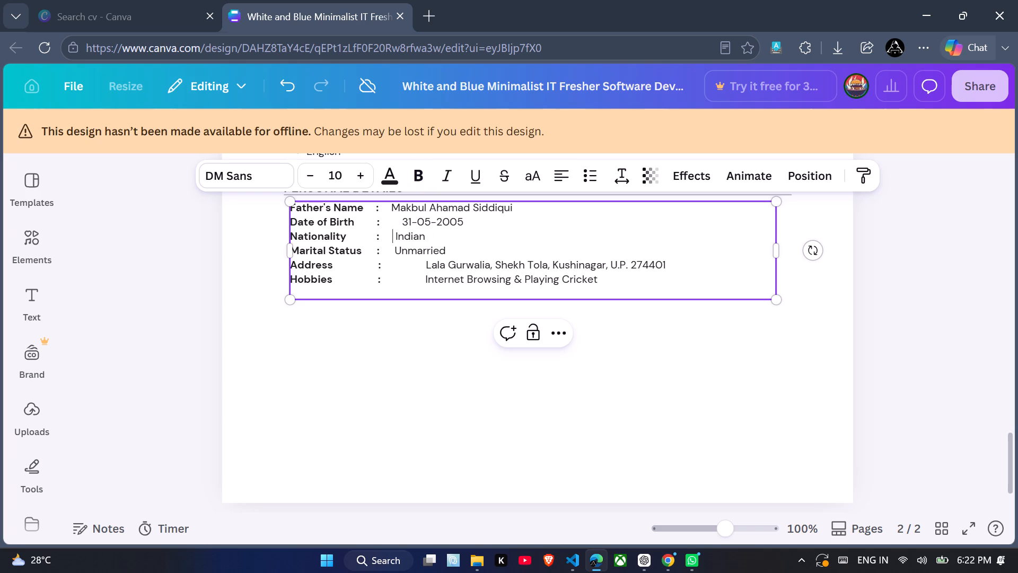
Delete four spaces before the Date of Birth value to align it with the Father's Name value.
key(Up)
key(BackSpace)
key(BackSpace)
key(BackSpace)
key(BackSpace)
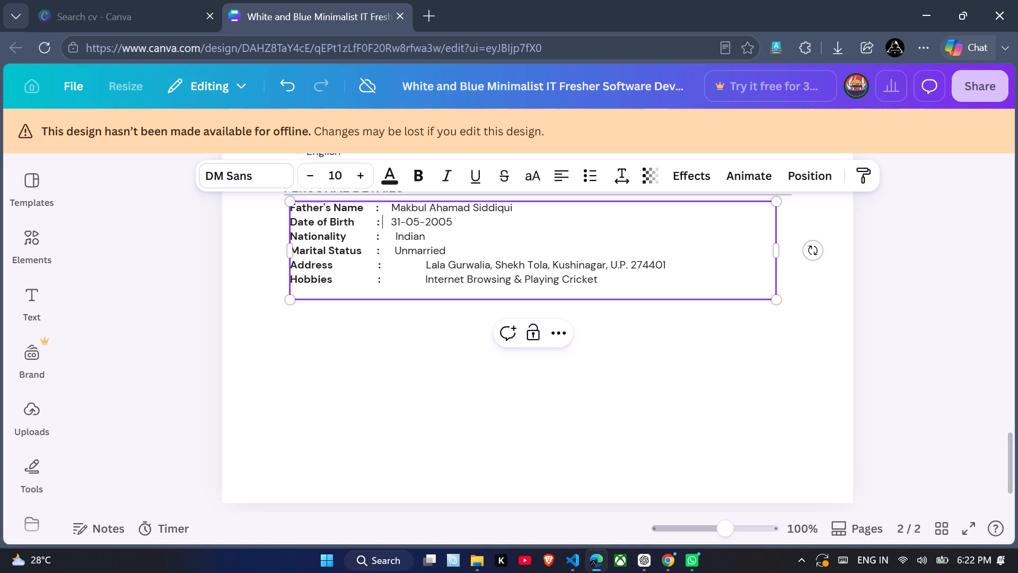
Delete one more space before the Nationality value and one before the Marital Status value.
key(Down)
key(BackSpace)
key(Down)
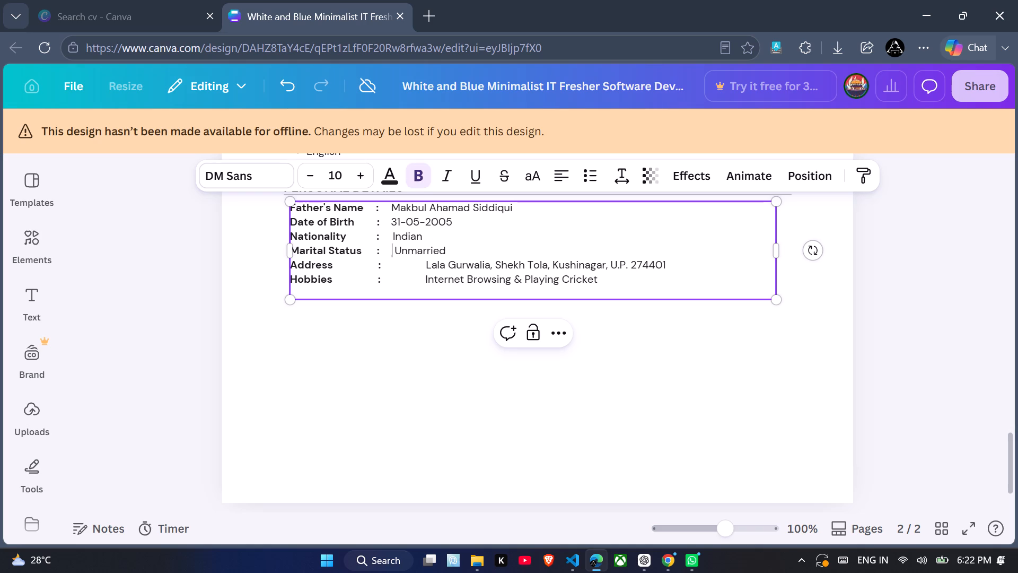
key(BackSpace)
Delete twelve spaces before the Address value to align it with the values above.
key(Down)
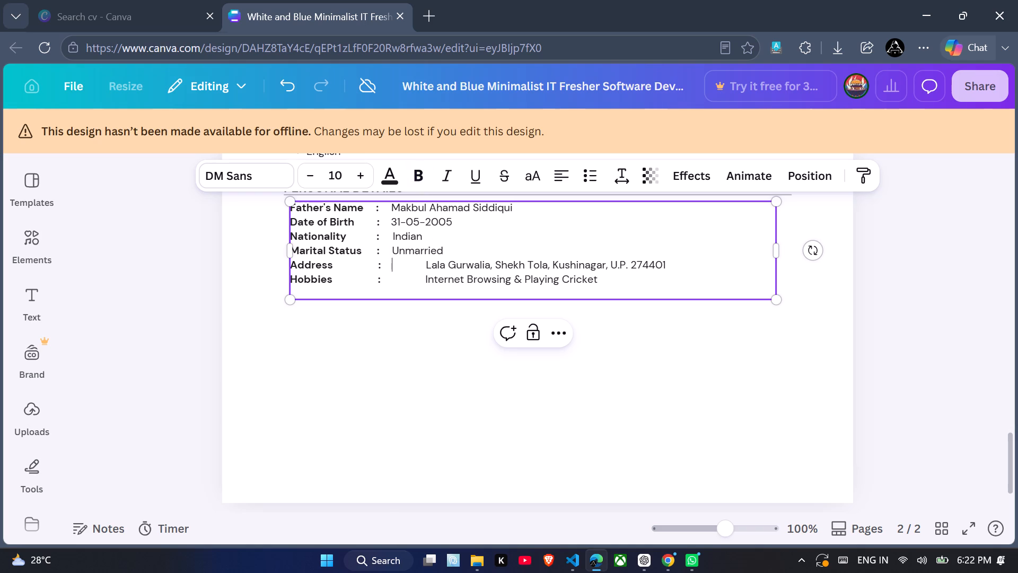
key(Delete)
key(Delete)
key(Delete)
key(Delete)
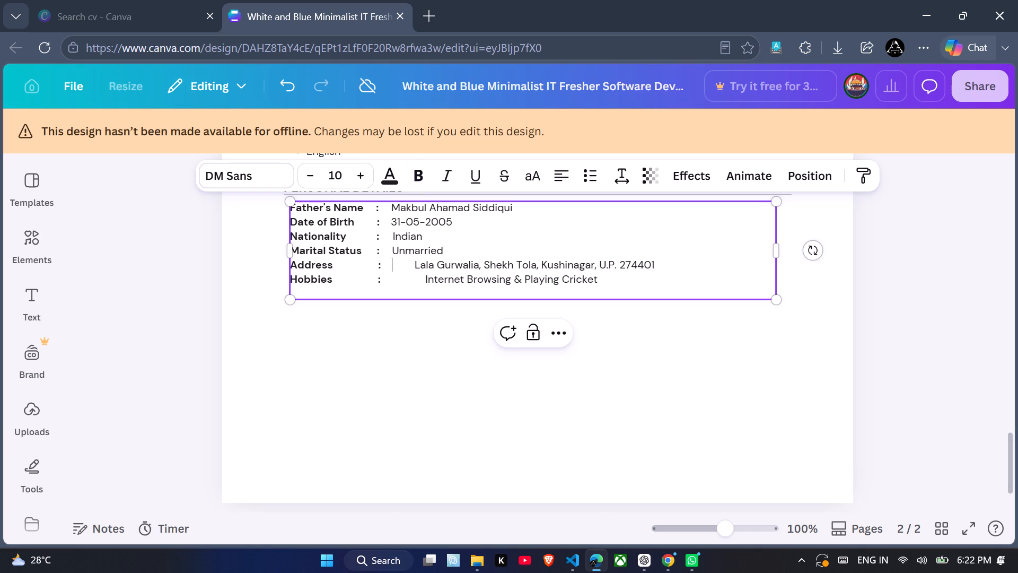
key(Delete)
key(Delete)
key(Delete)
key(Delete)
key(Delete)
key(Delete)
key(Delete)
key(Delete)
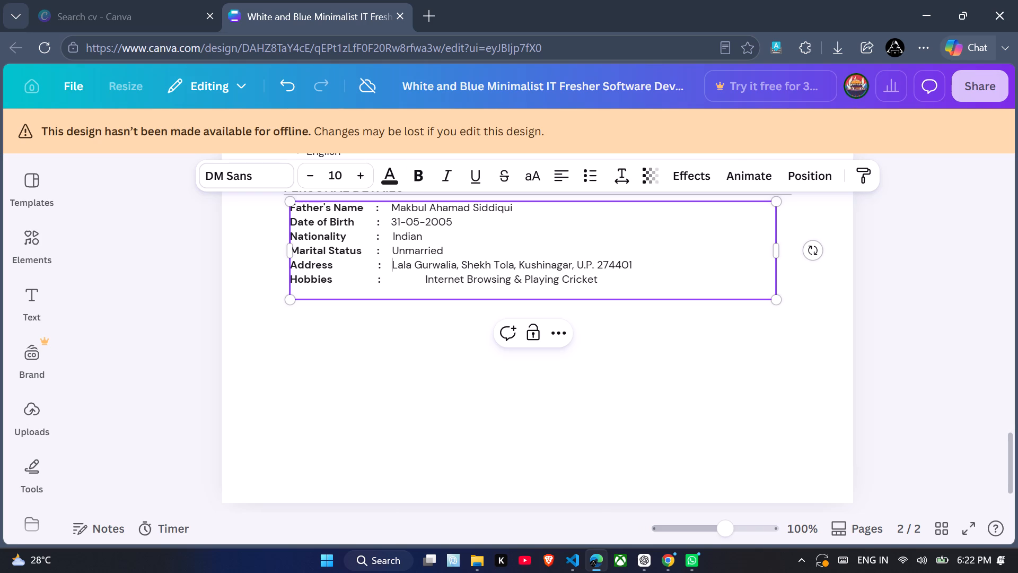
Delete twelve spaces before the Hobbies value to align it with the Address value.
key(Down)
key(Delete)
key(Delete)
key(Delete)
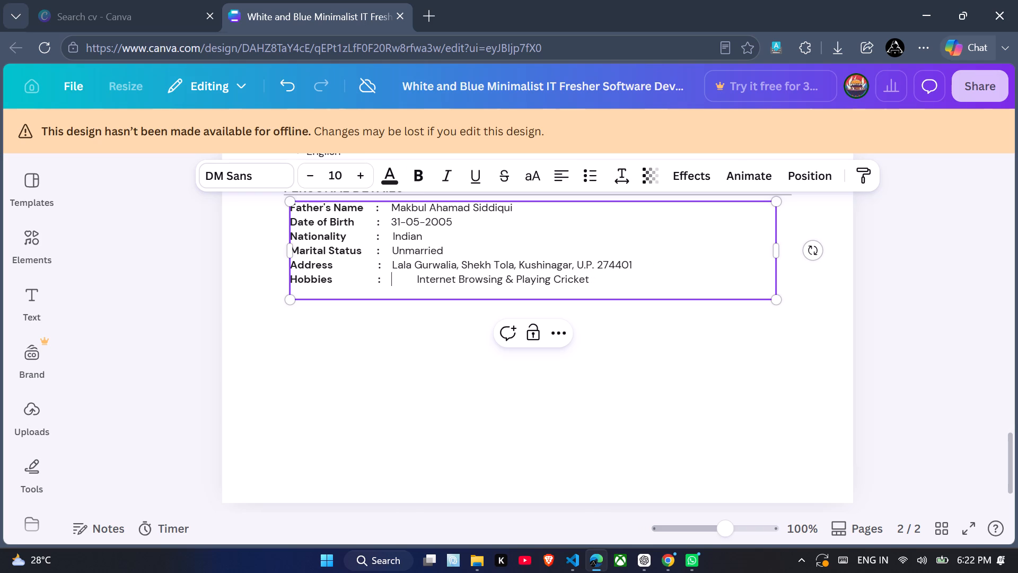
key(Delete)
key(Delete)
key(Delete)
key(Delete)
key(Delete)
key(Delete)
key(Delete)
key(Delete)
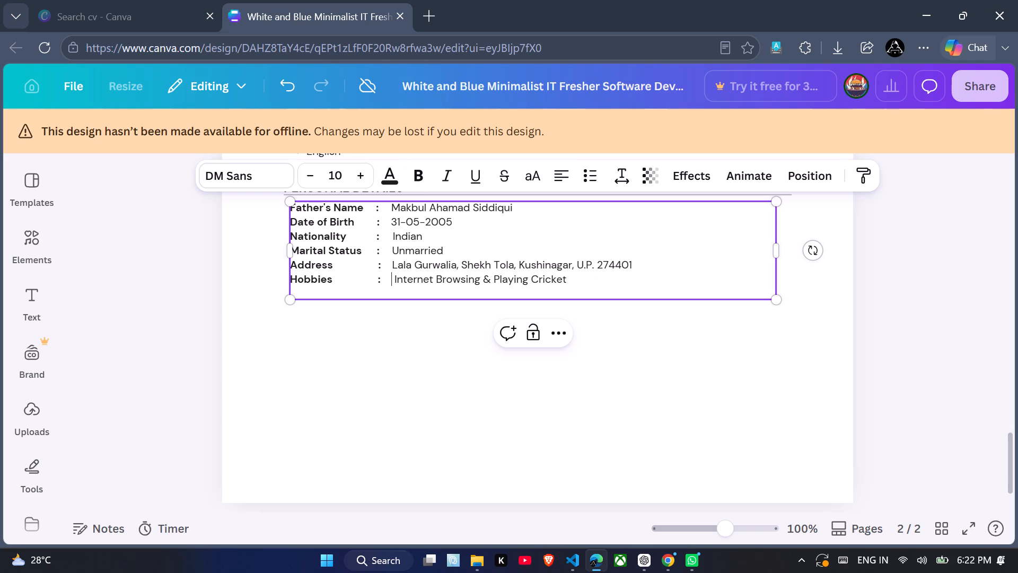
key(Delete)
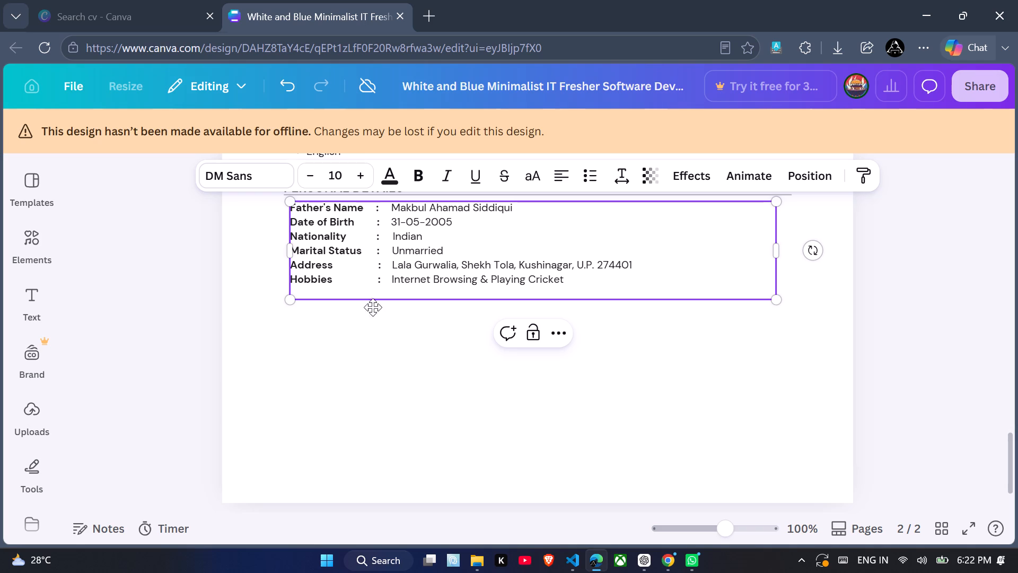
Review the CV from the page 2 personal details back up to the page 1 header, summary and technical skills.
scroll(416, 345, up, 1)
click(698, 419)
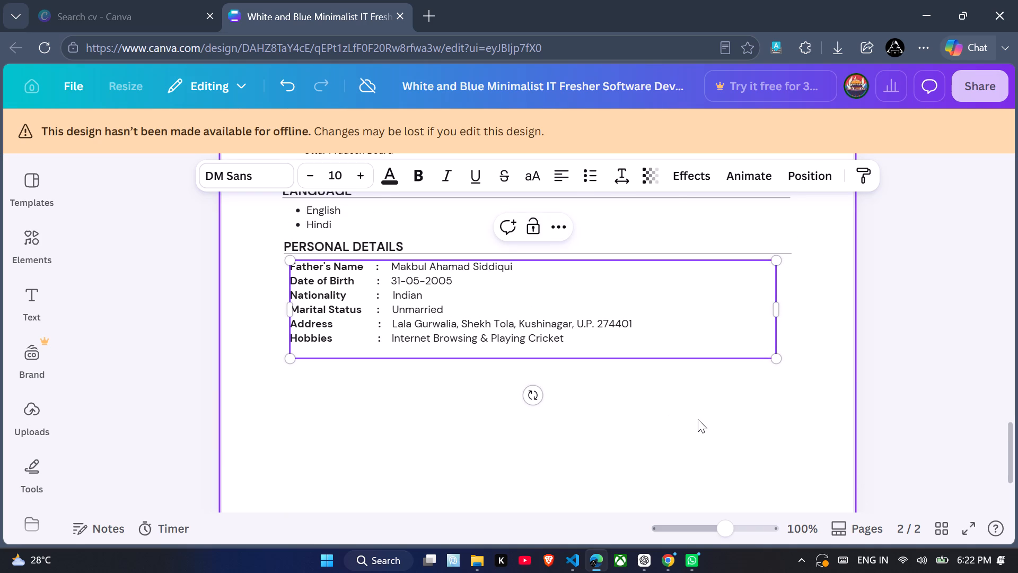
scroll(698, 419, up, 2)
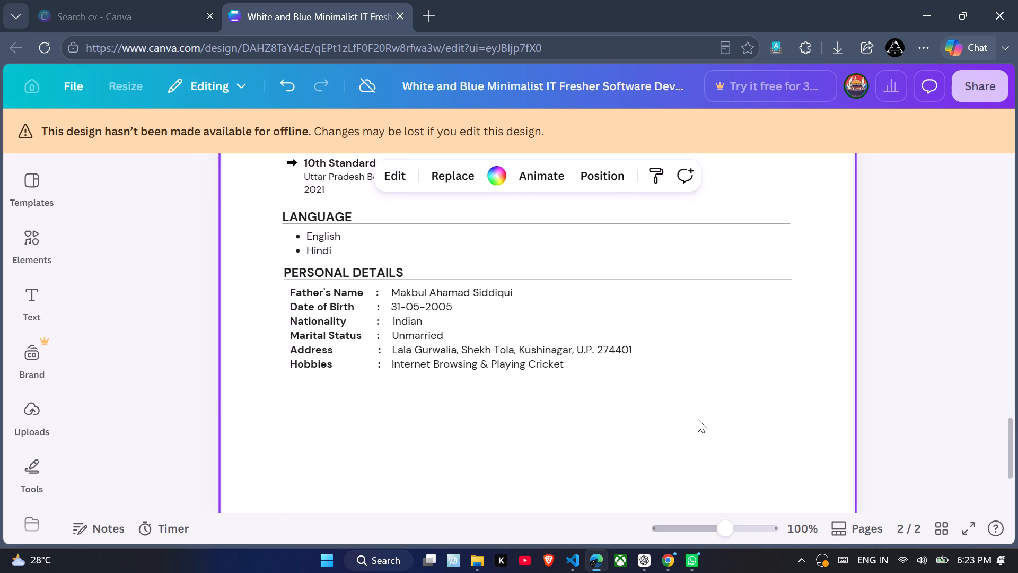
scroll(698, 419, up, 3)
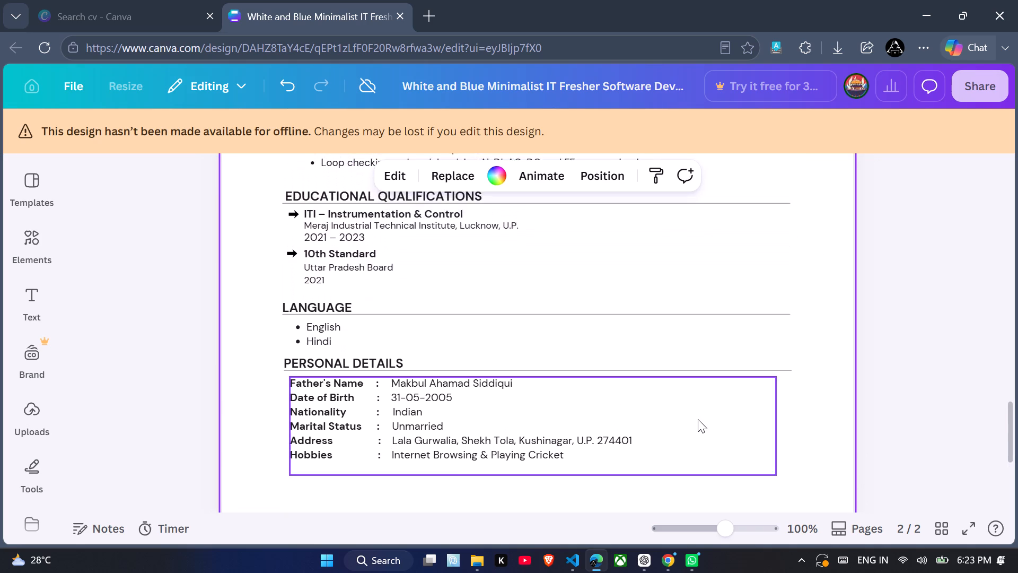
scroll(698, 419, up, 2)
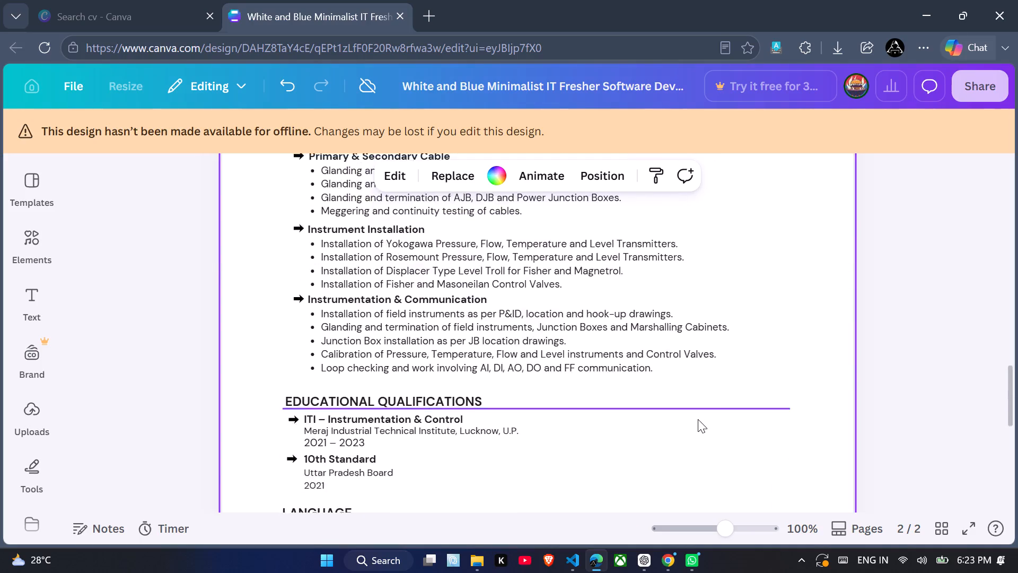
scroll(698, 419, up, 7)
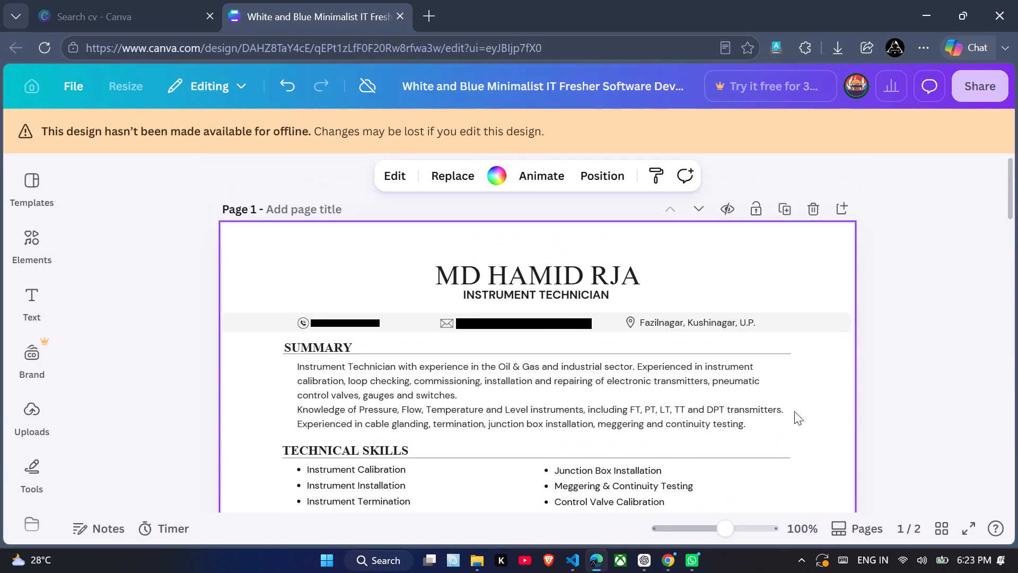
scroll(838, 423, up, 1)
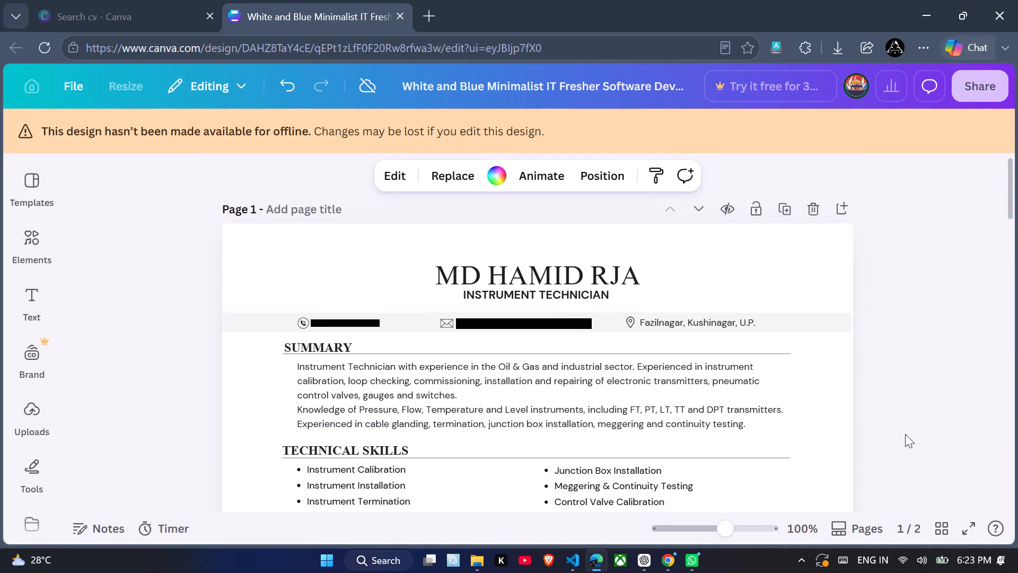
click(905, 434)
scroll(905, 434, up, 1)
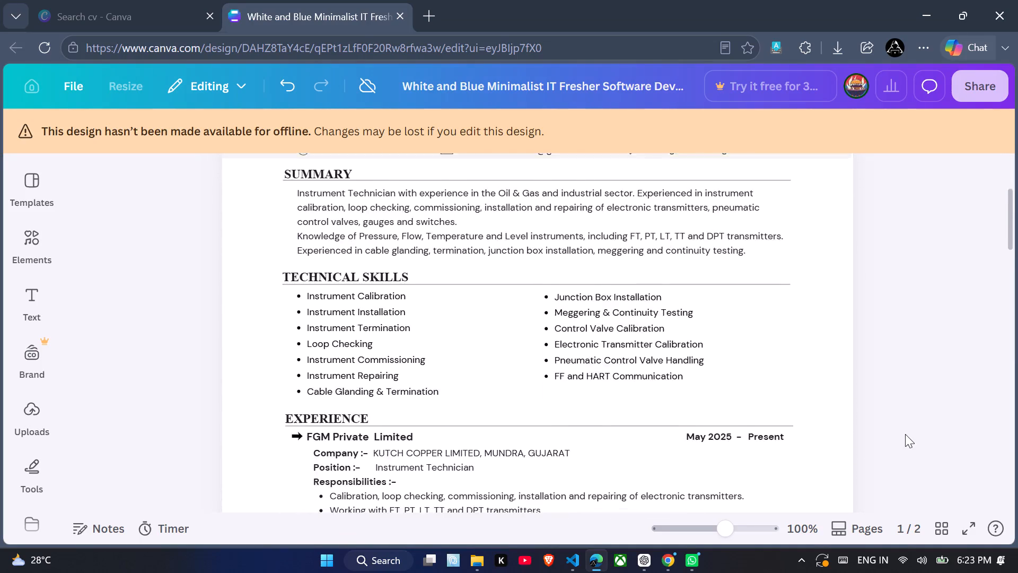
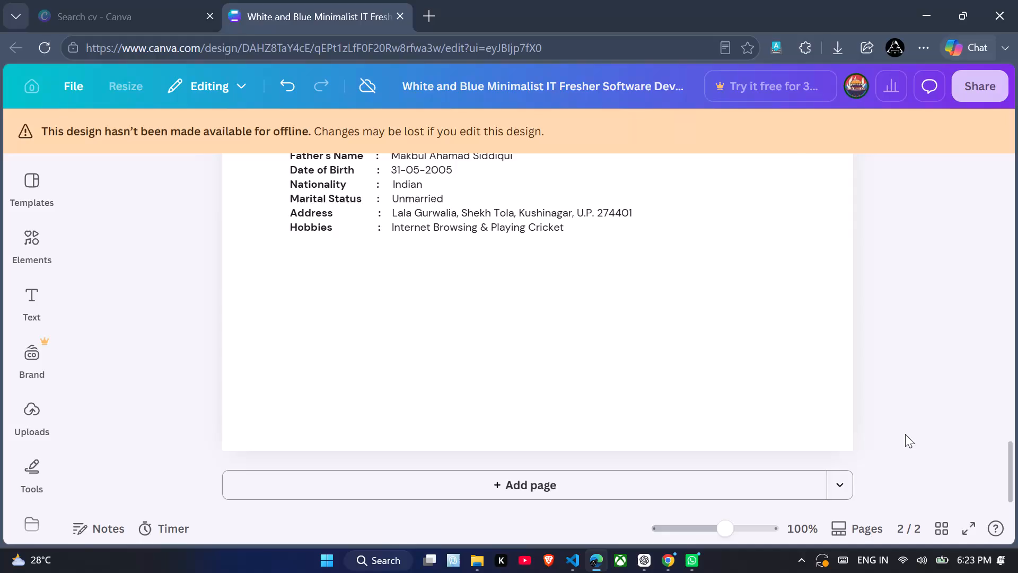
Review the résumé from the personal details on page 2 back to the header on page 1.
scroll(905, 434, up, 3)
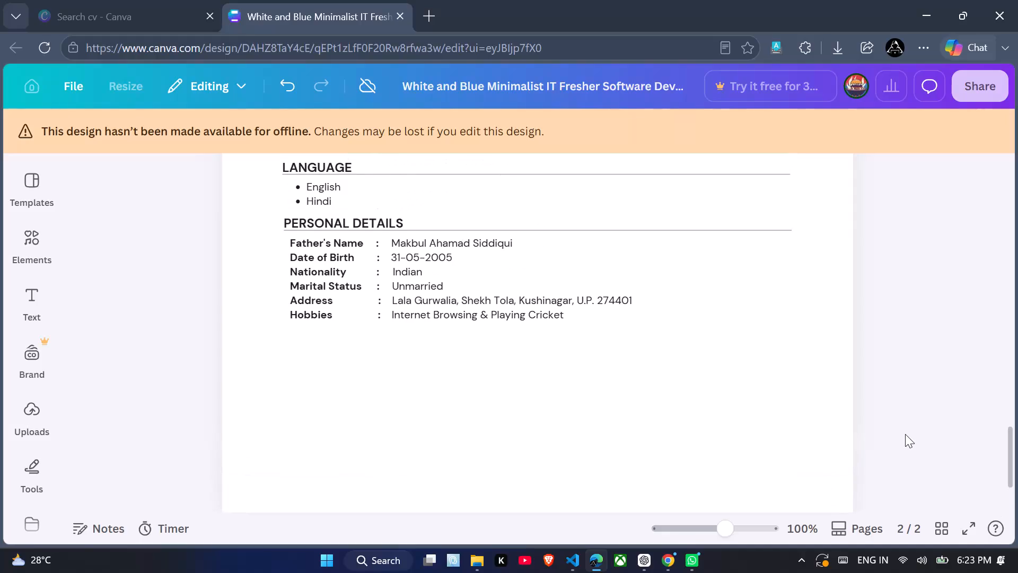
scroll(905, 434, up, 9)
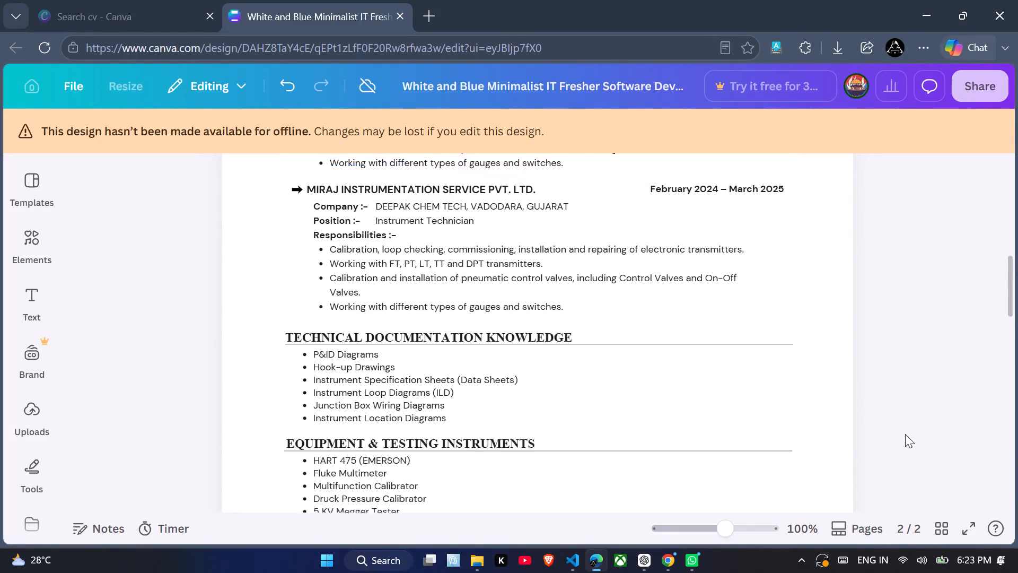
scroll(905, 434, up, 4)
scroll(905, 434, down, 4)
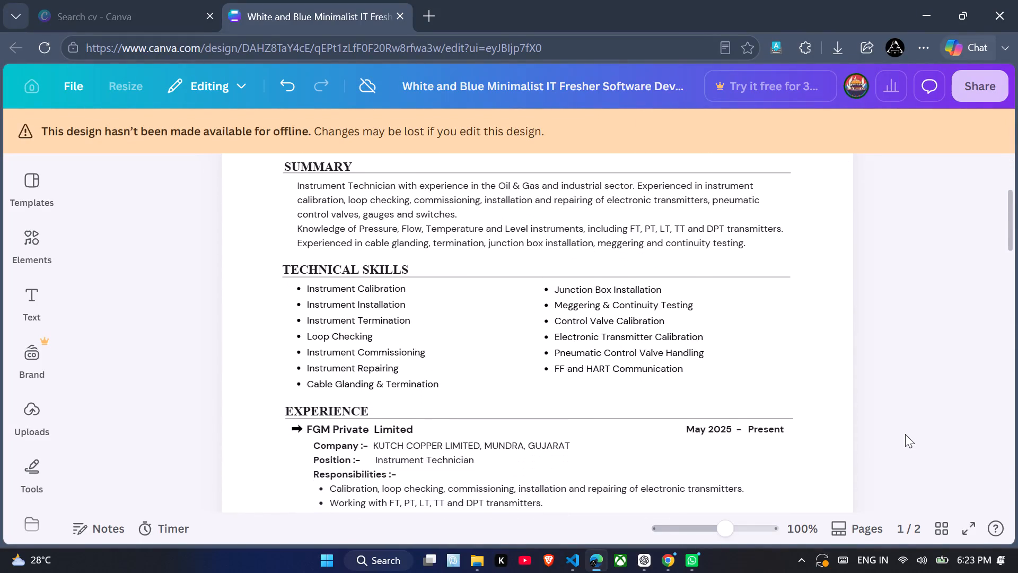
scroll(905, 434, down, 2)
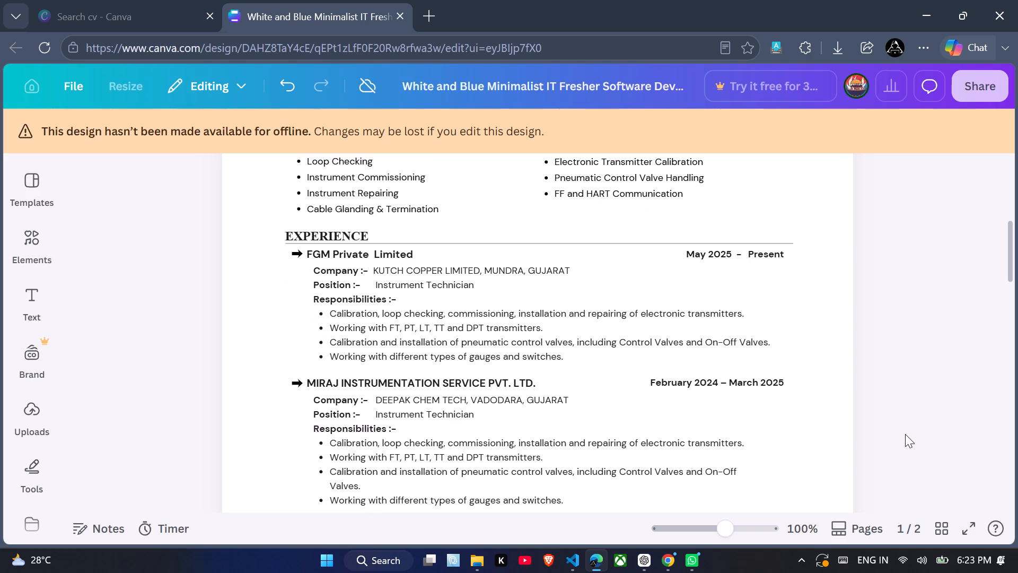
scroll(905, 434, up, 1)
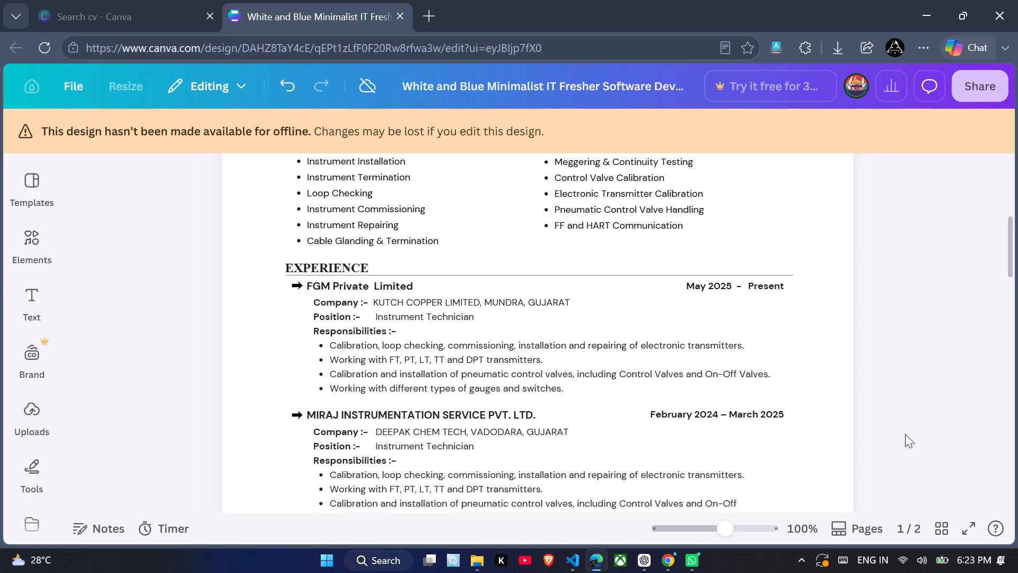
scroll(905, 434, up, 1)
scroll(836, 239, up, 5)
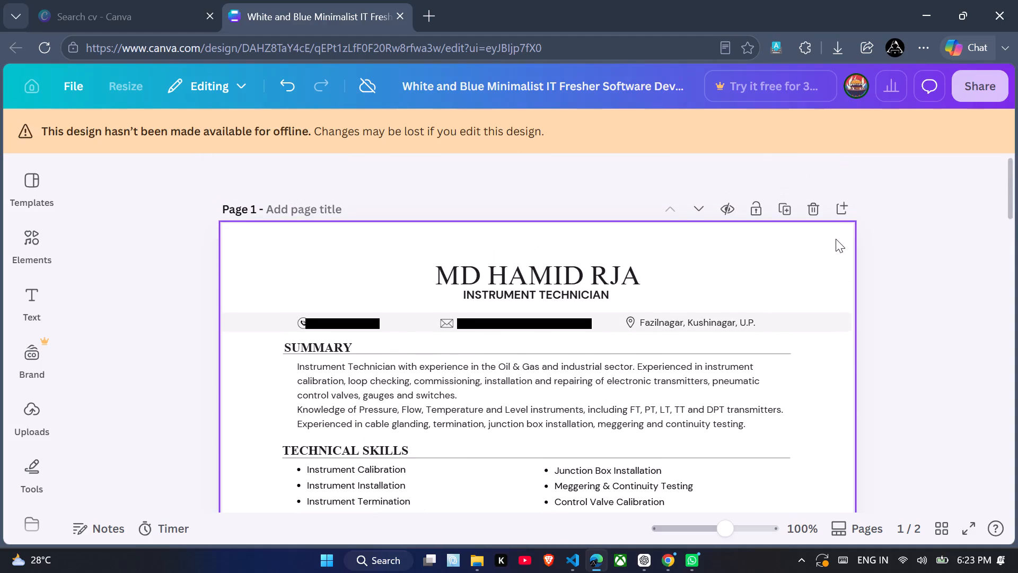
scroll(836, 239, up, 1)
Examine the header, contact line, summary and technical skills layout on page 1 of the résumé.
scroll(836, 239, down, 1)
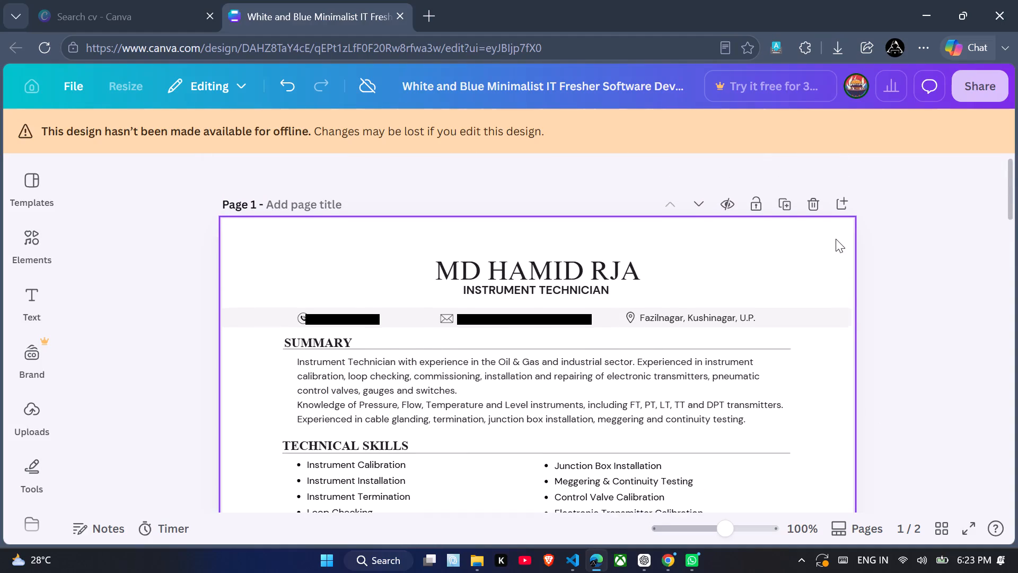
scroll(836, 239, down, 2)
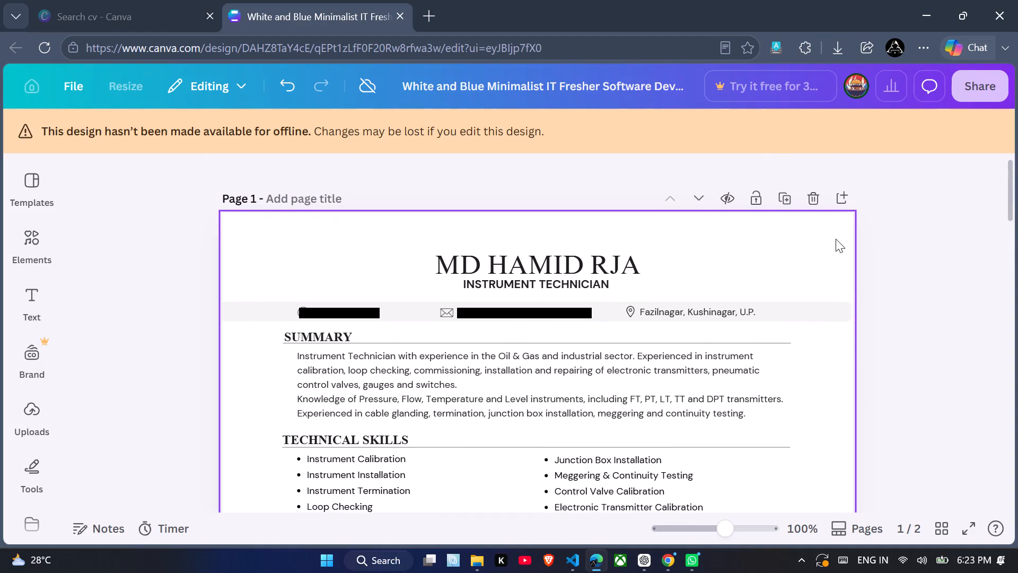
scroll(836, 239, down, 2)
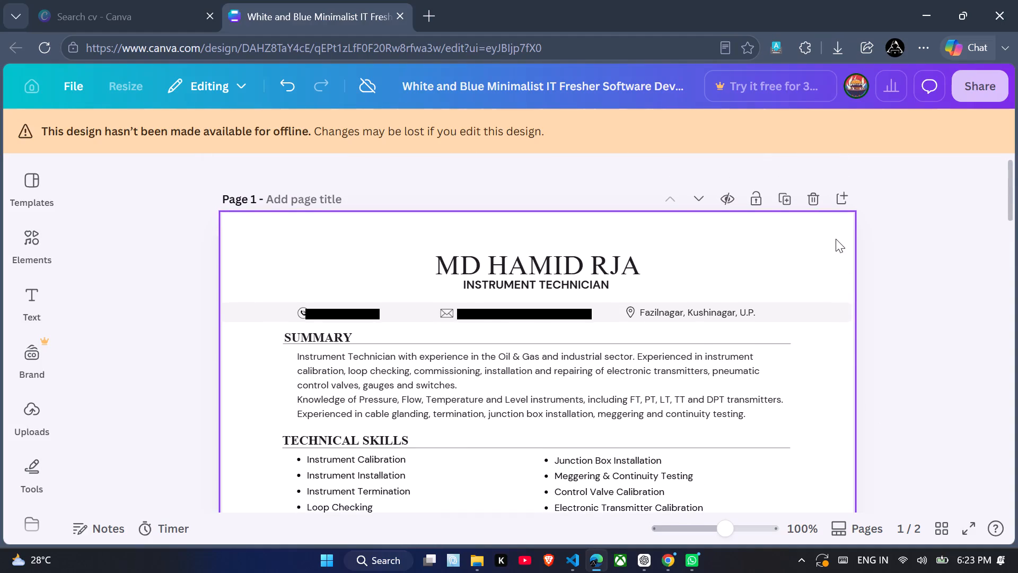
scroll(836, 239, down, 2)
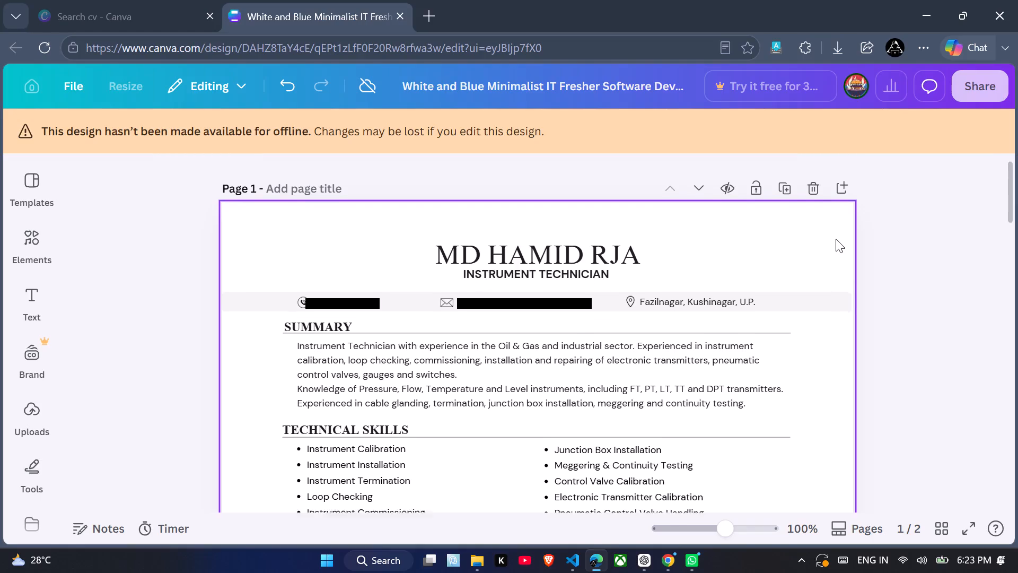
scroll(836, 239, down, 1)
scroll(836, 239, up, 1)
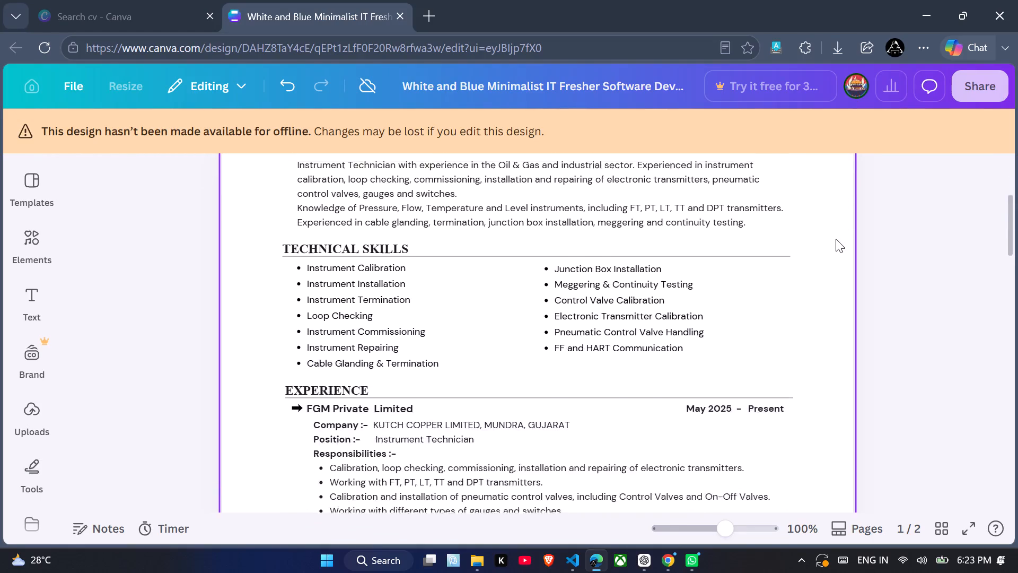
scroll(836, 239, up, 1)
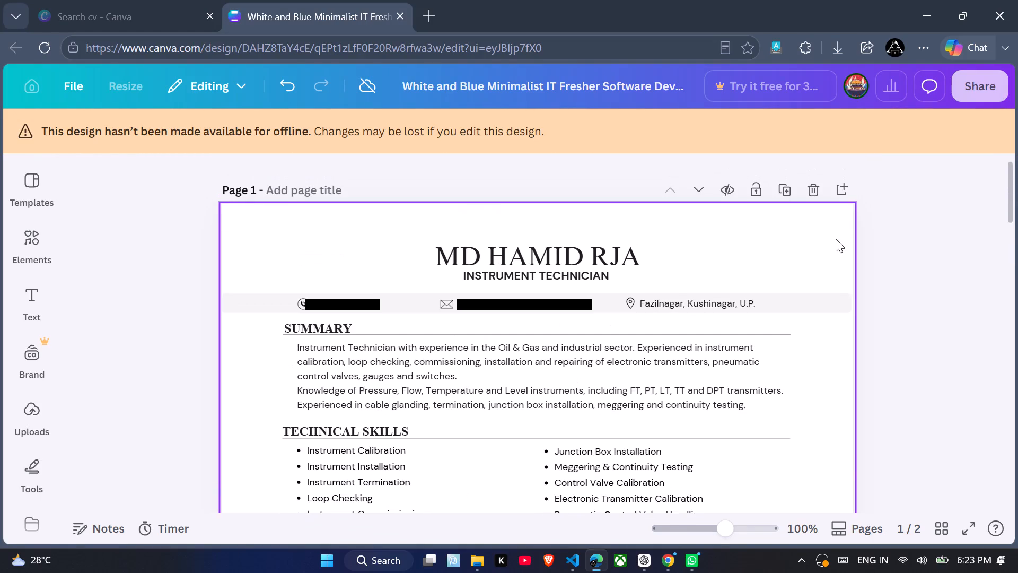
scroll(836, 239, up, 1)
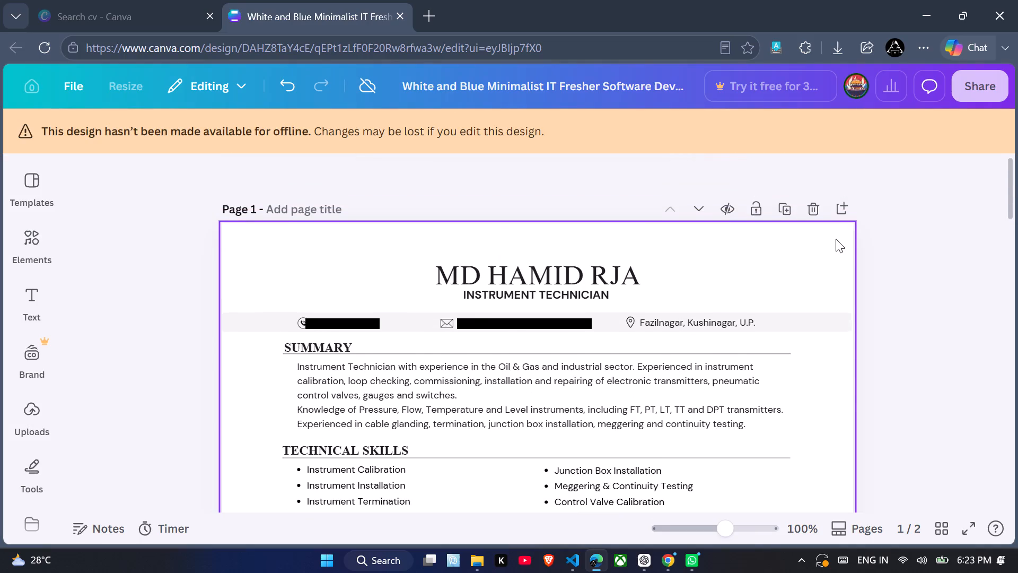
scroll(836, 239, up, 1)
scroll(836, 239, down, 1)
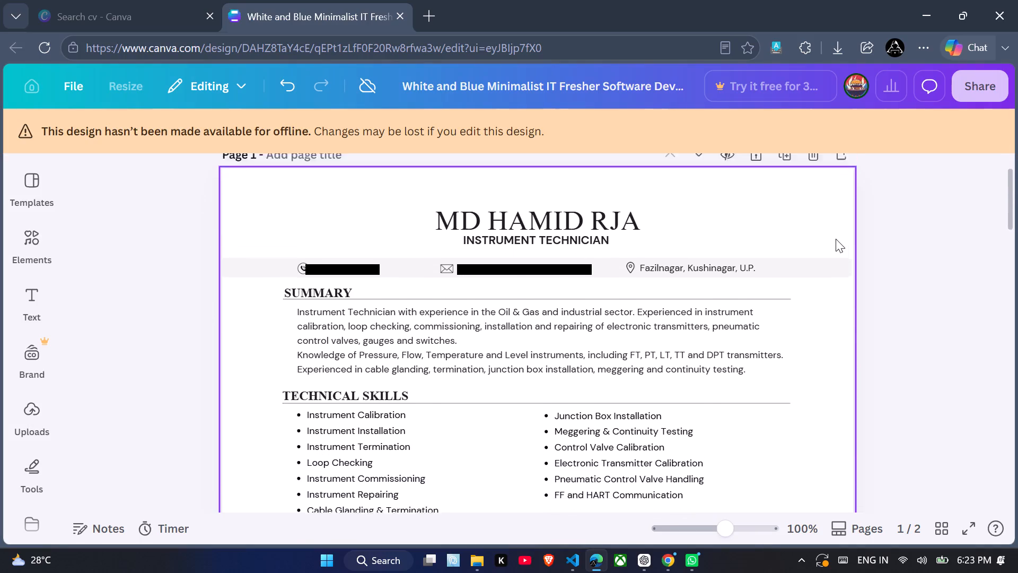
scroll(836, 239, down, 1)
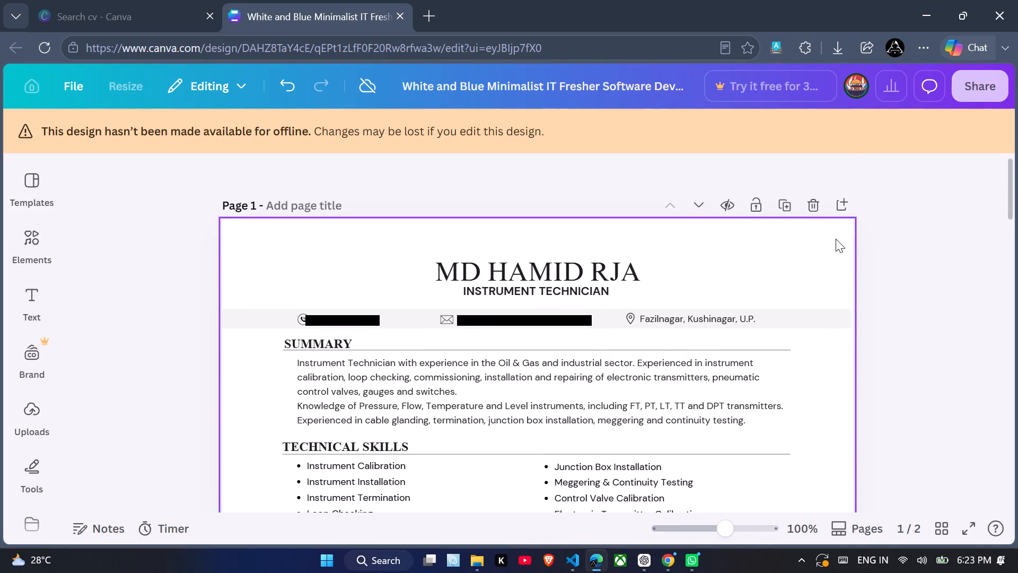
scroll(836, 239, down, 3)
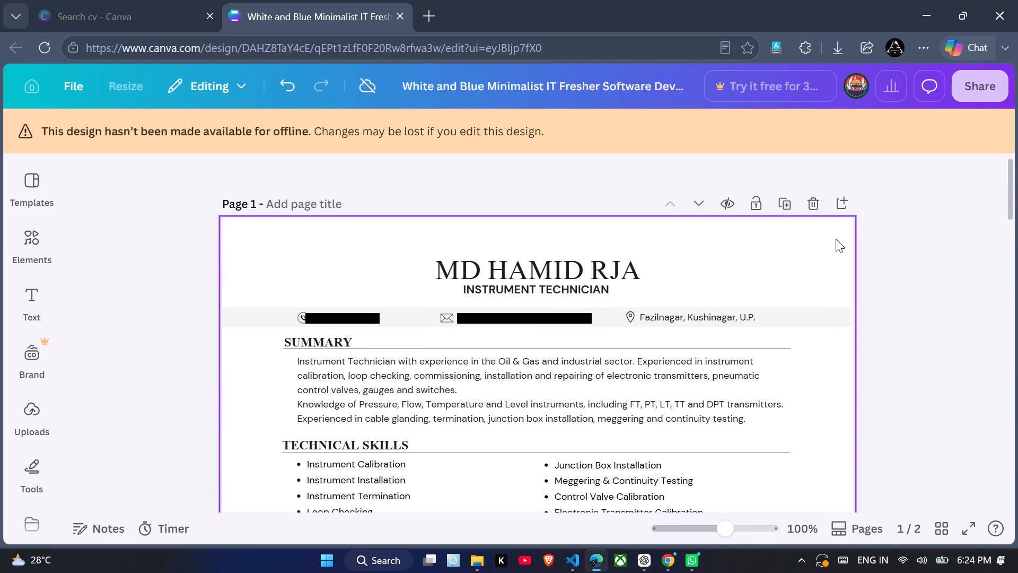
scroll(836, 239, down, 4)
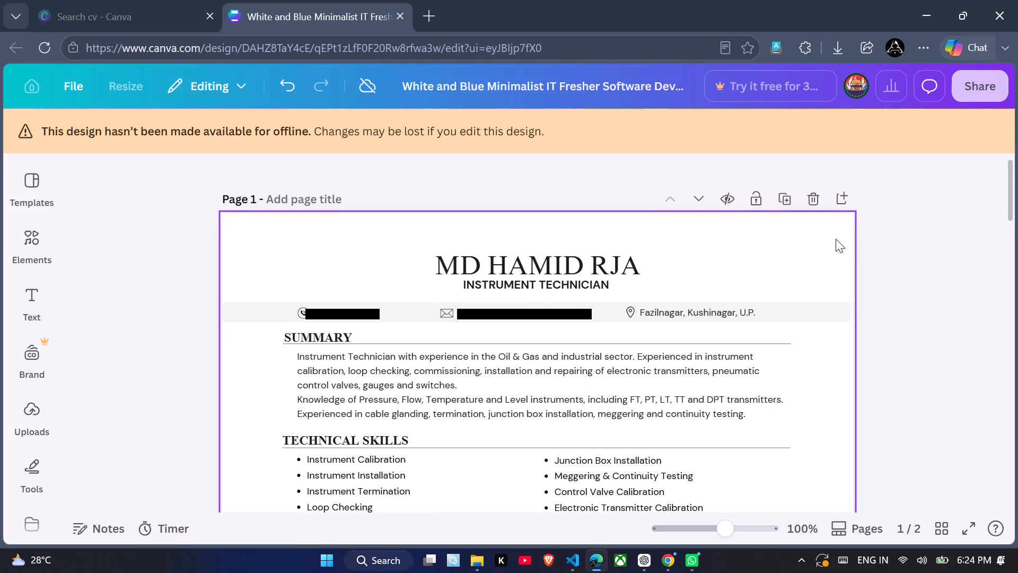
Examine page 2 of the résumé, covering personal details, language, educational qualifications and detailed instrumentation experience.
scroll(836, 239, down, 6)
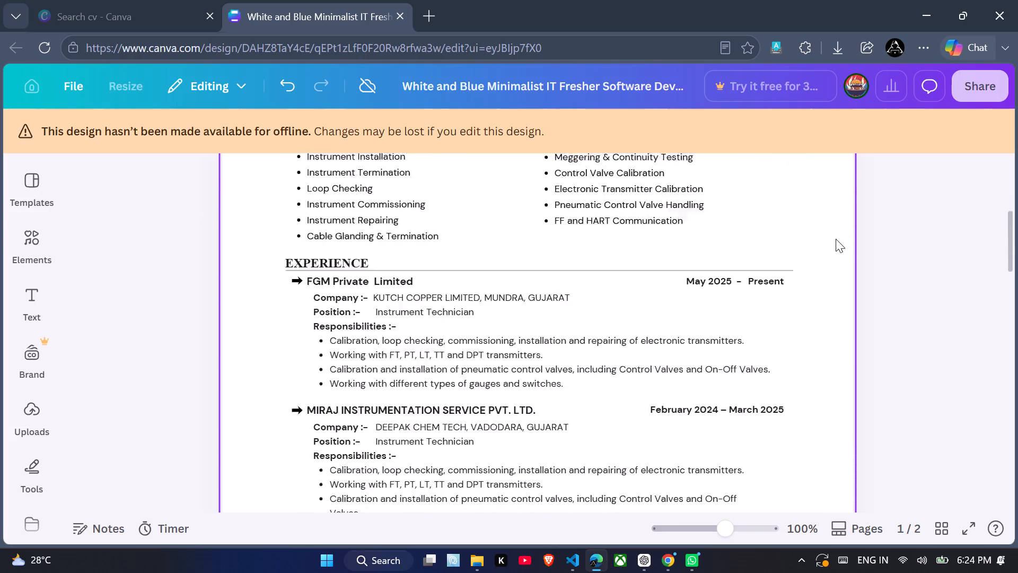
scroll(836, 239, down, 6)
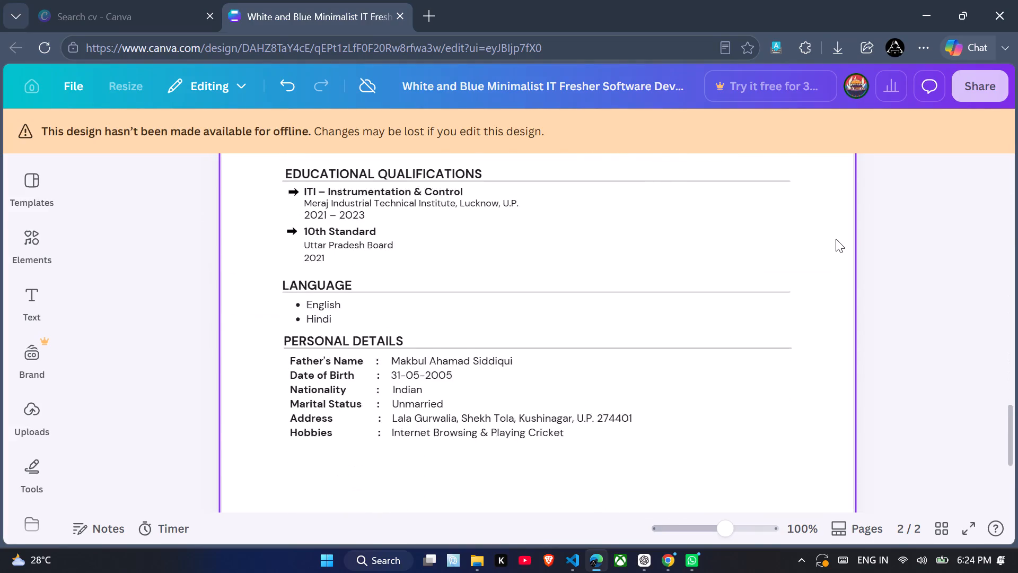
scroll(836, 239, down, 2)
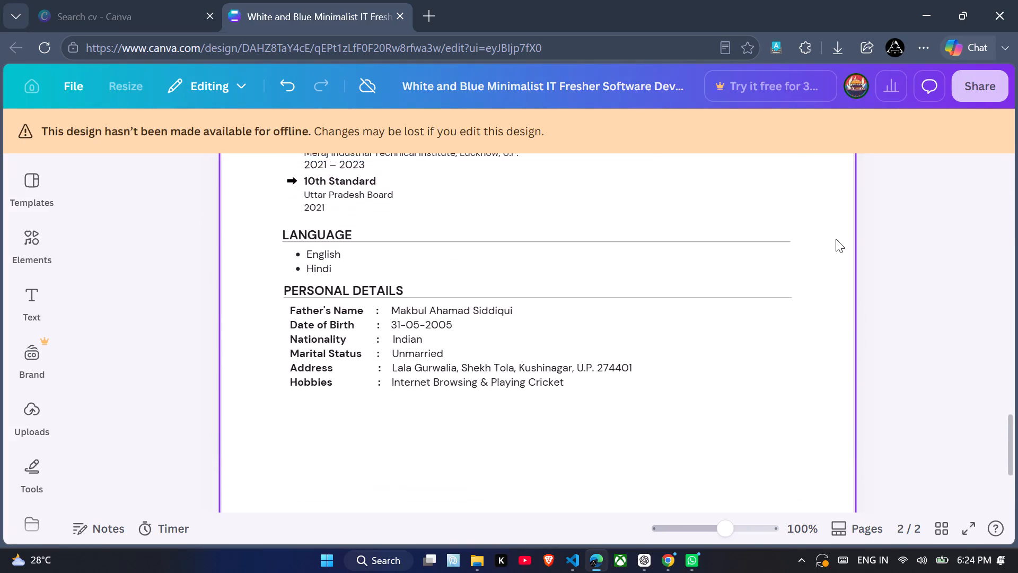
scroll(836, 239, up, 3)
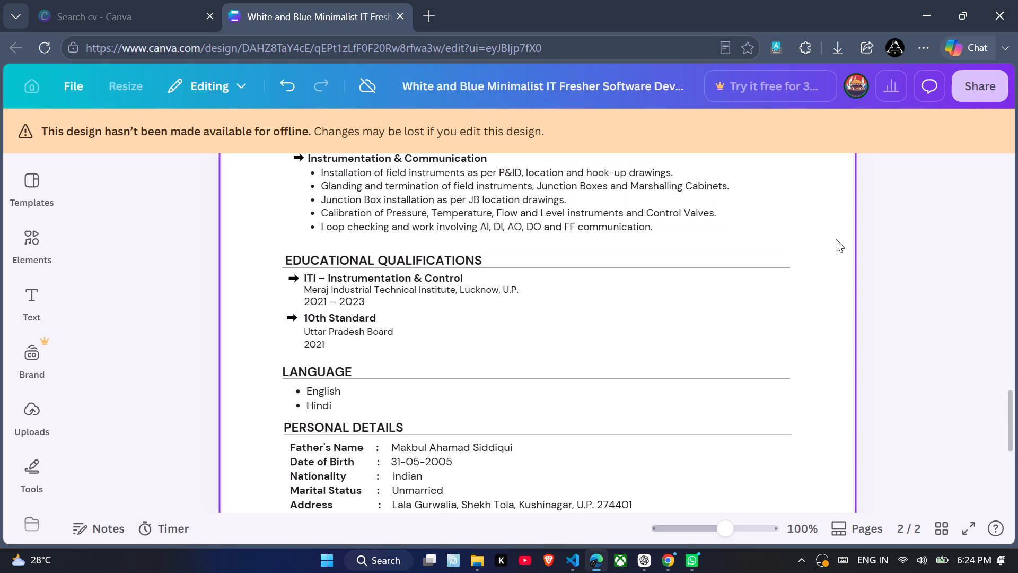
scroll(836, 239, up, 1)
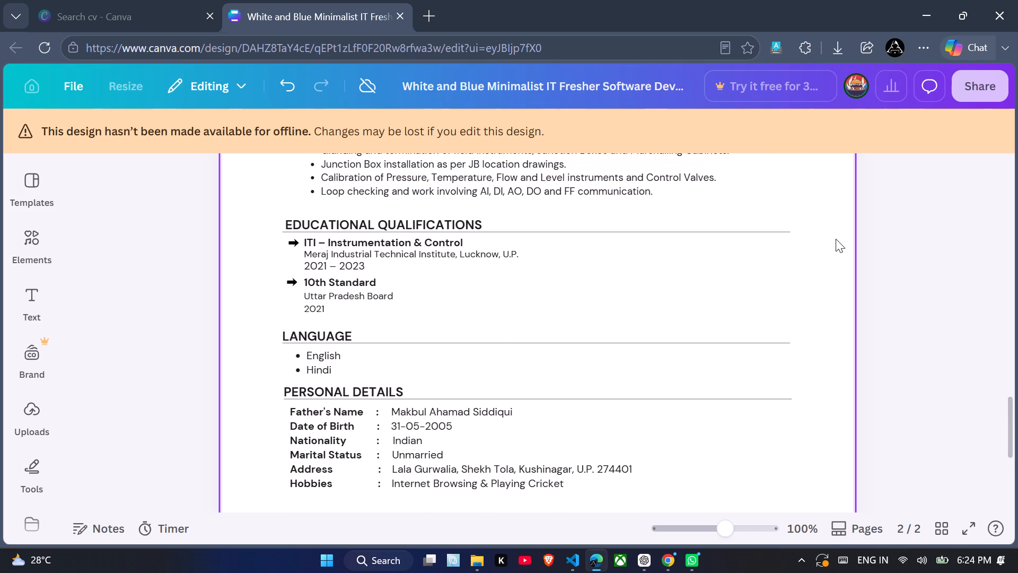
scroll(836, 239, up, 1)
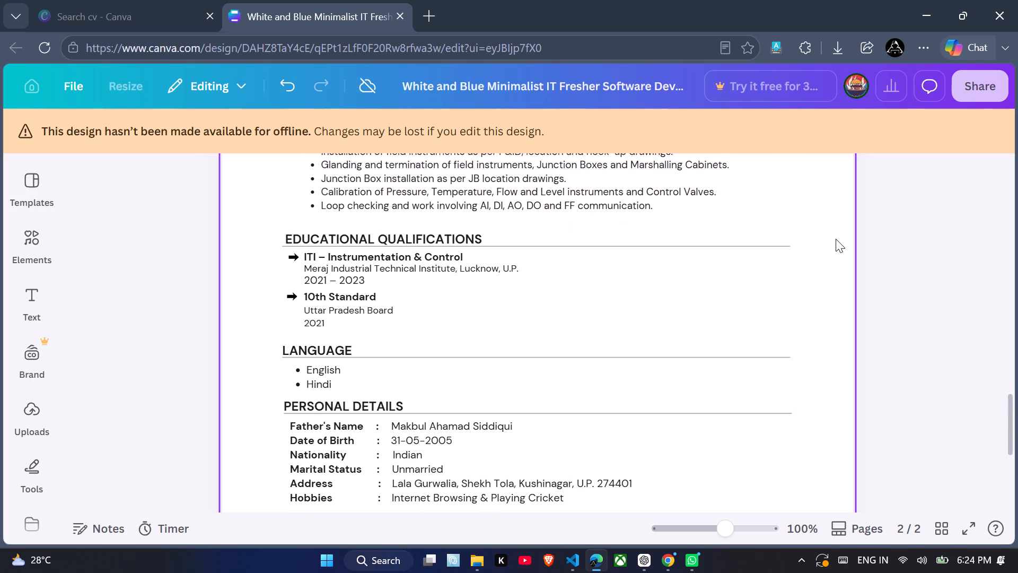
scroll(836, 239, up, 1)
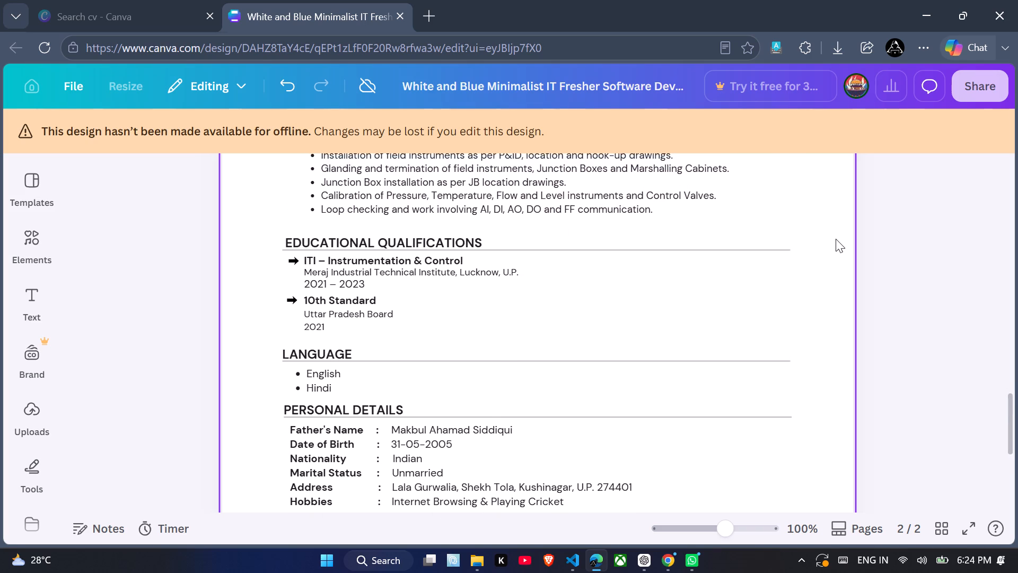
scroll(836, 239, up, 1)
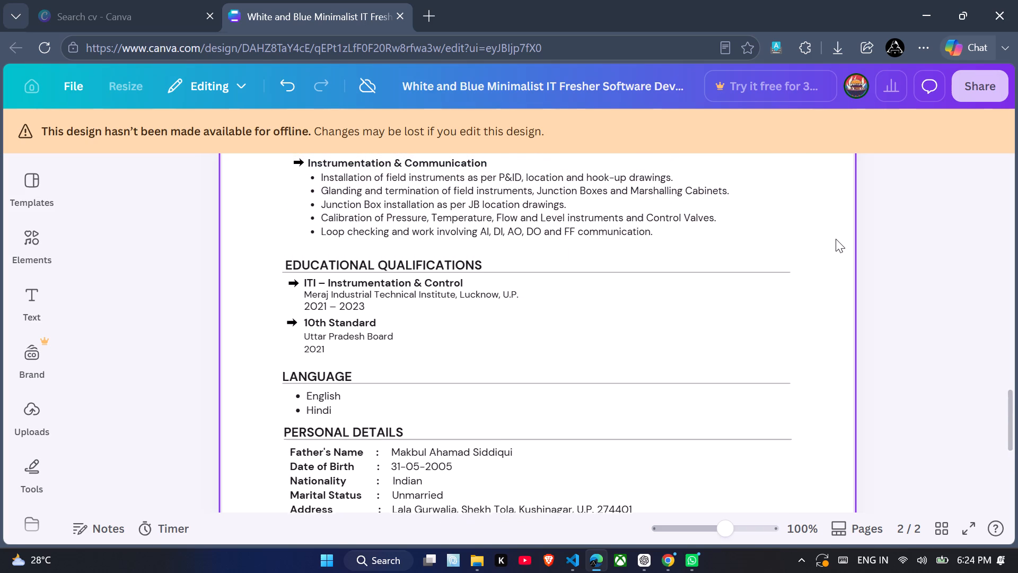
scroll(836, 239, up, 2)
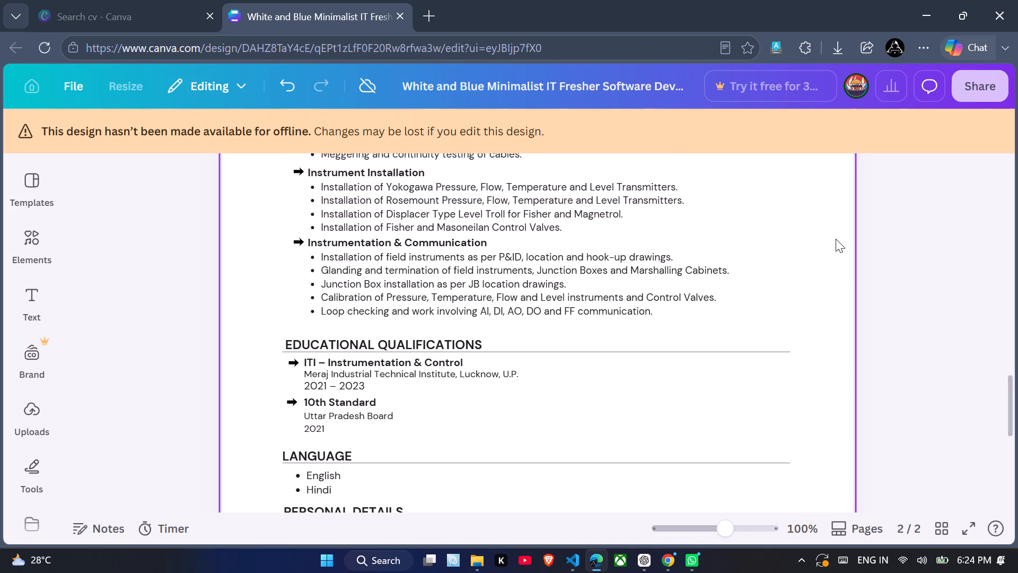
scroll(836, 239, up, 3)
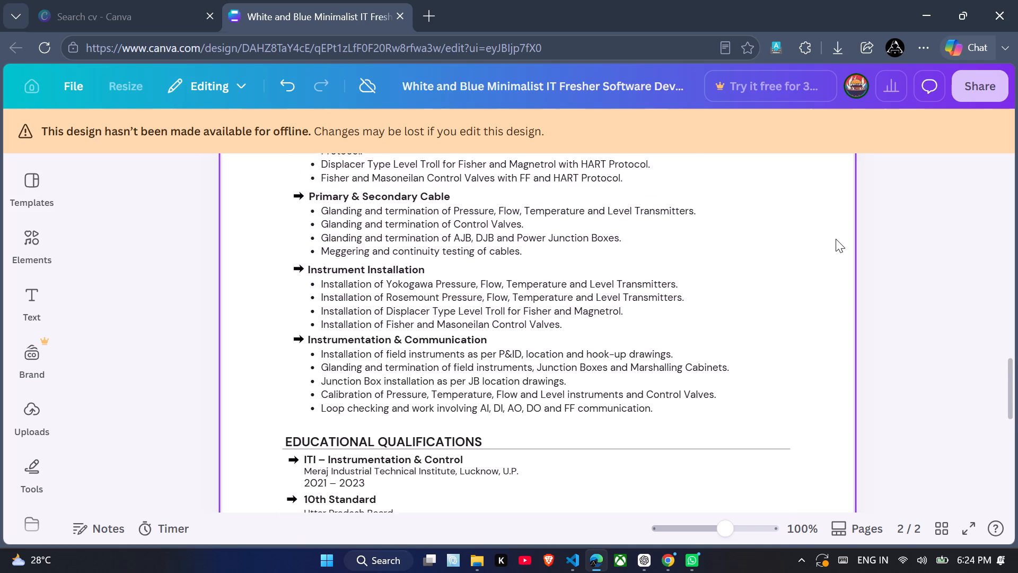
scroll(836, 239, up, 2)
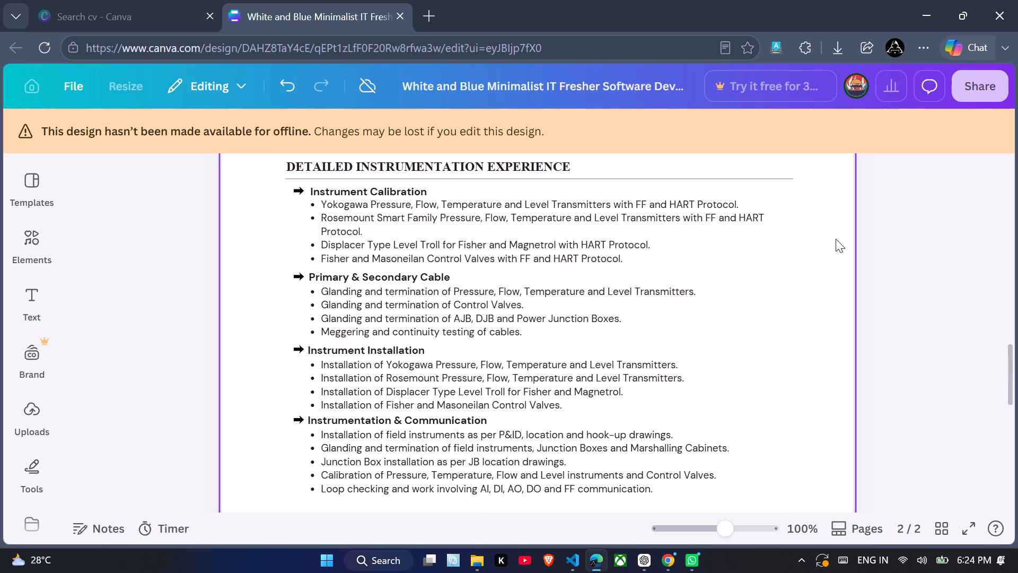
scroll(836, 239, up, 4)
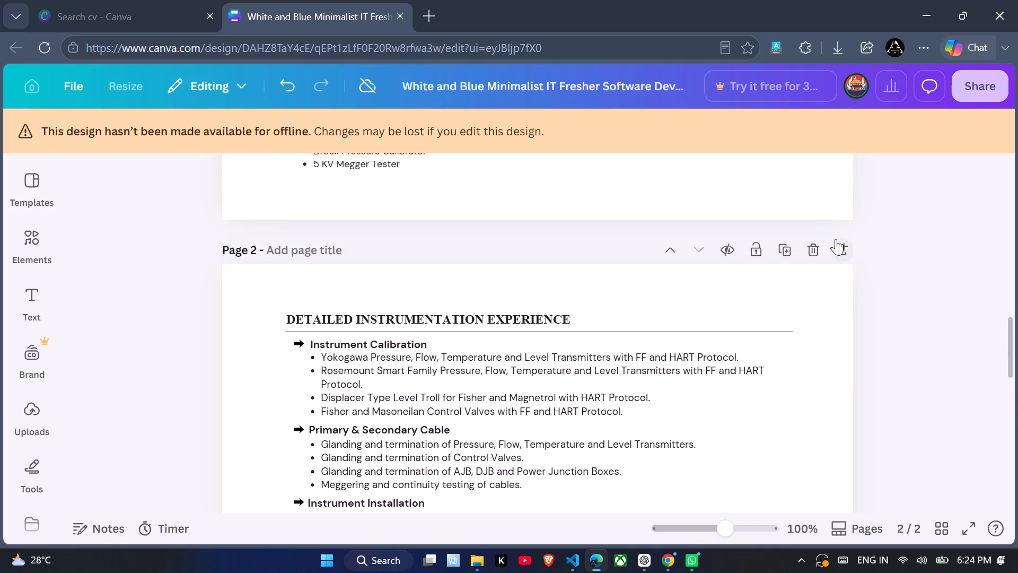
Recheck page 1 of the résumé, covering equipment, technical documentation, experience, technical skills, summary and header.
scroll(836, 239, up, 5)
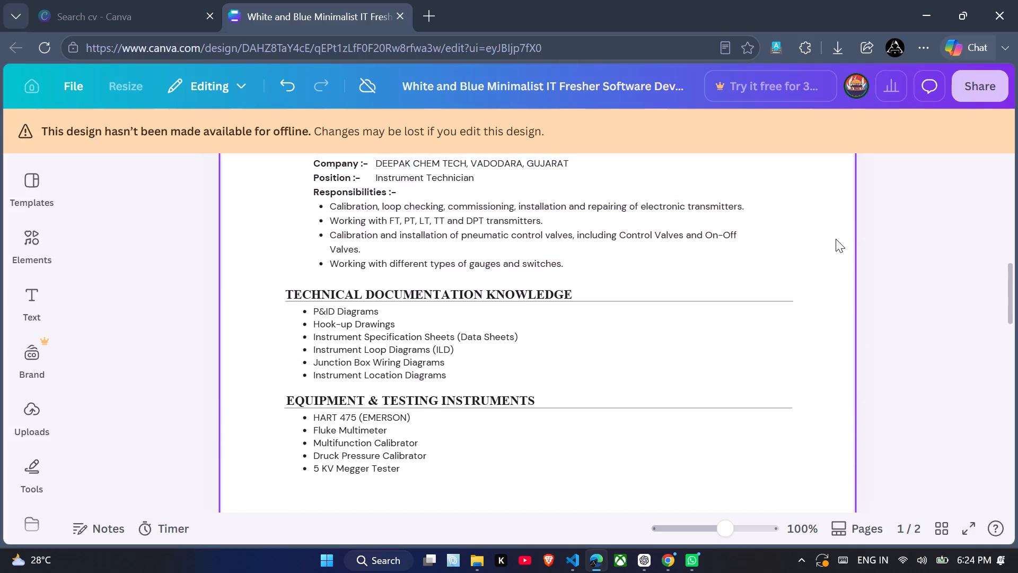
scroll(836, 239, up, 3)
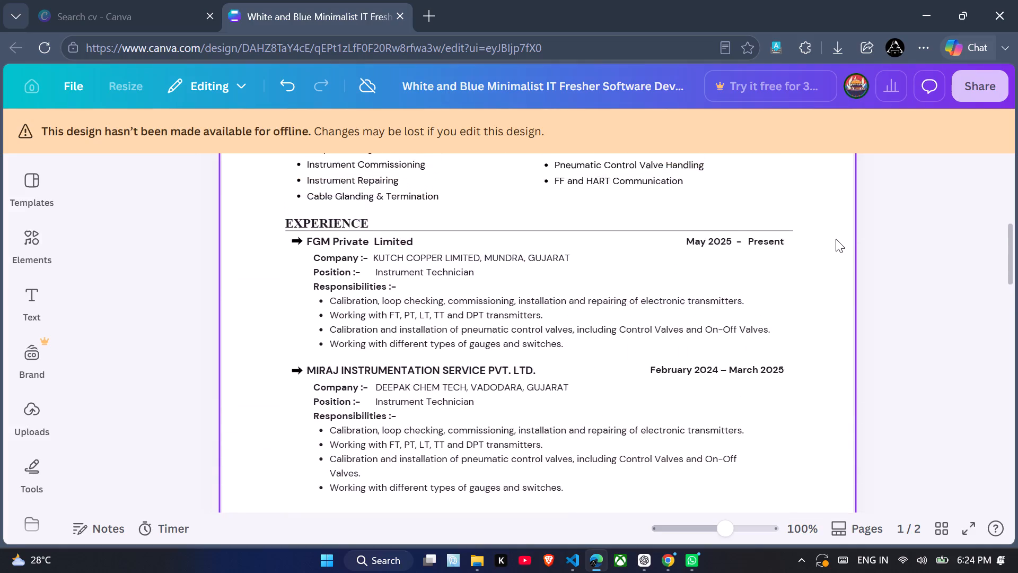
scroll(836, 239, up, 3)
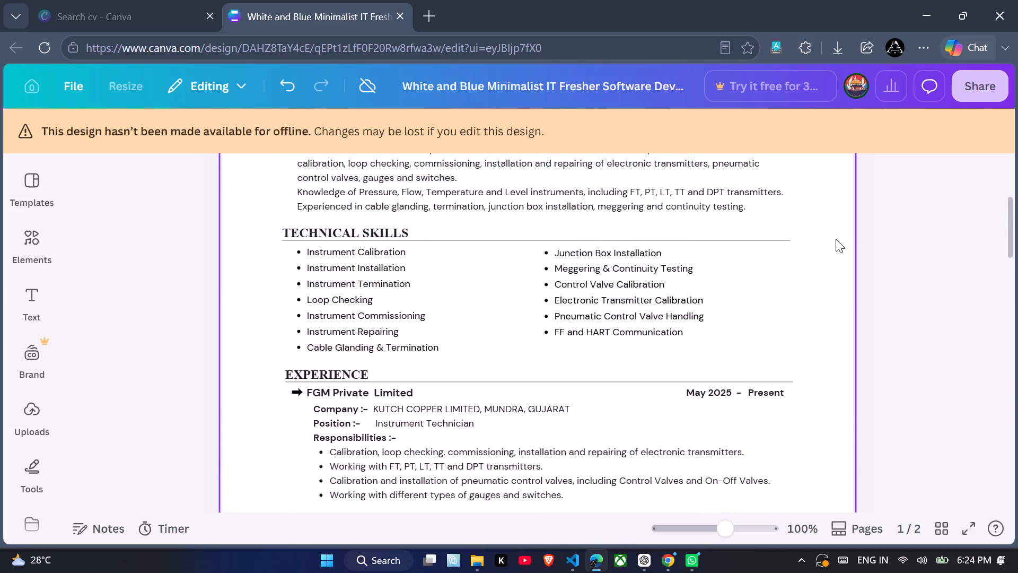
scroll(836, 239, up, 4)
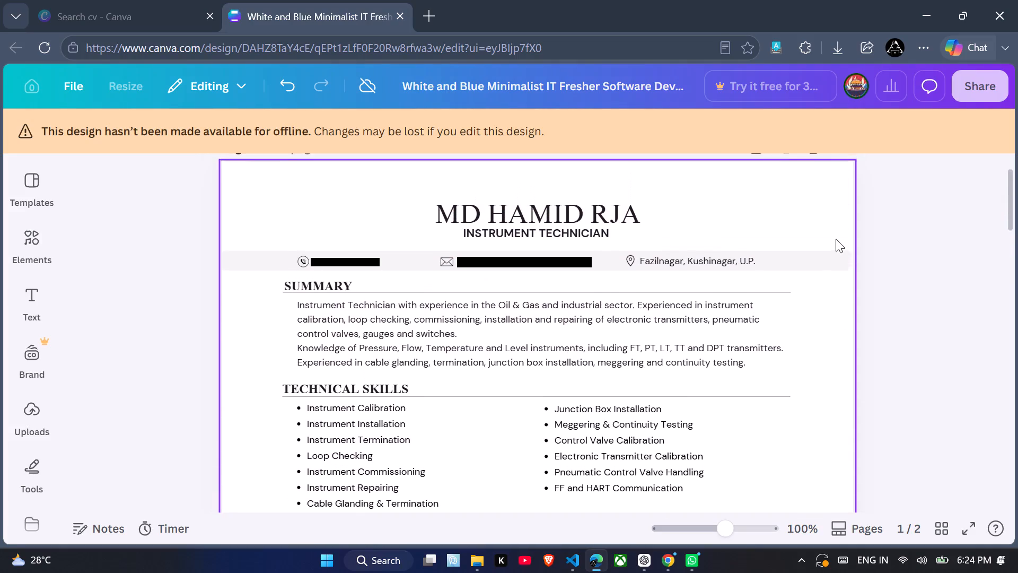
scroll(836, 239, up, 4)
scroll(836, 239, down, 2)
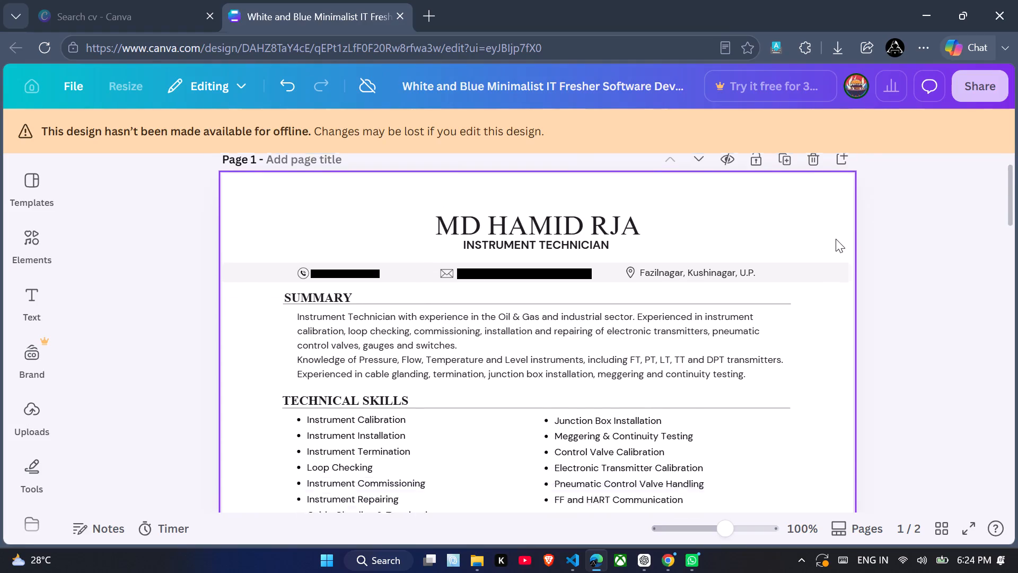
scroll(836, 239, down, 7)
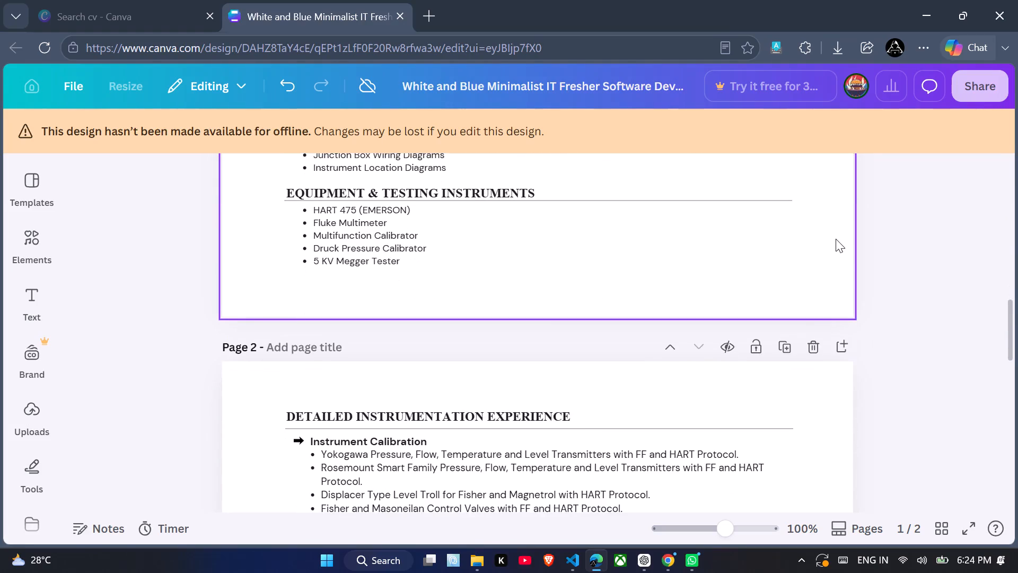
Review page 2 of the résumé from the detailed instrumentation experience through educational qualifications and language to the personal details.
scroll(836, 239, down, 4)
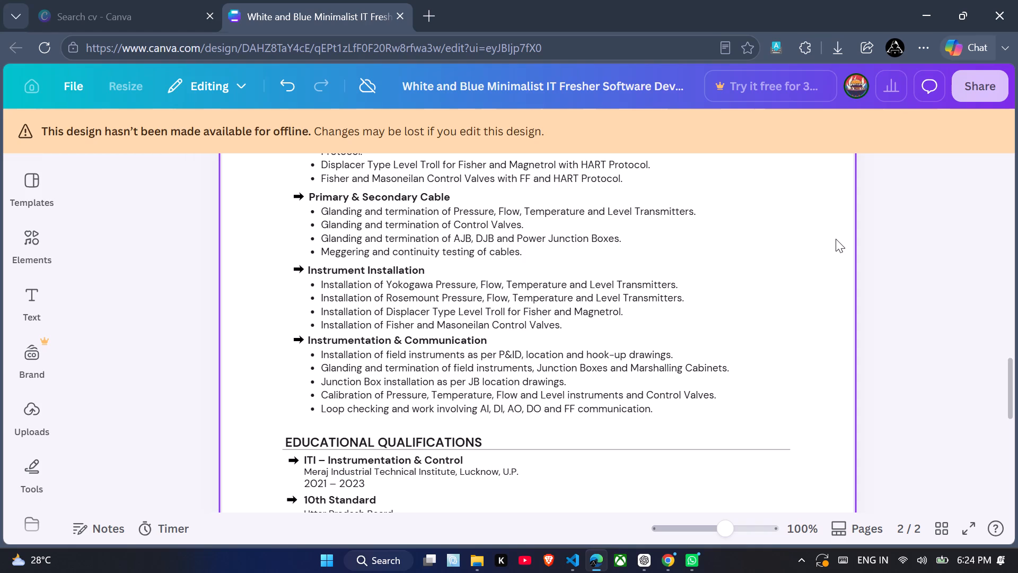
scroll(836, 239, down, 1)
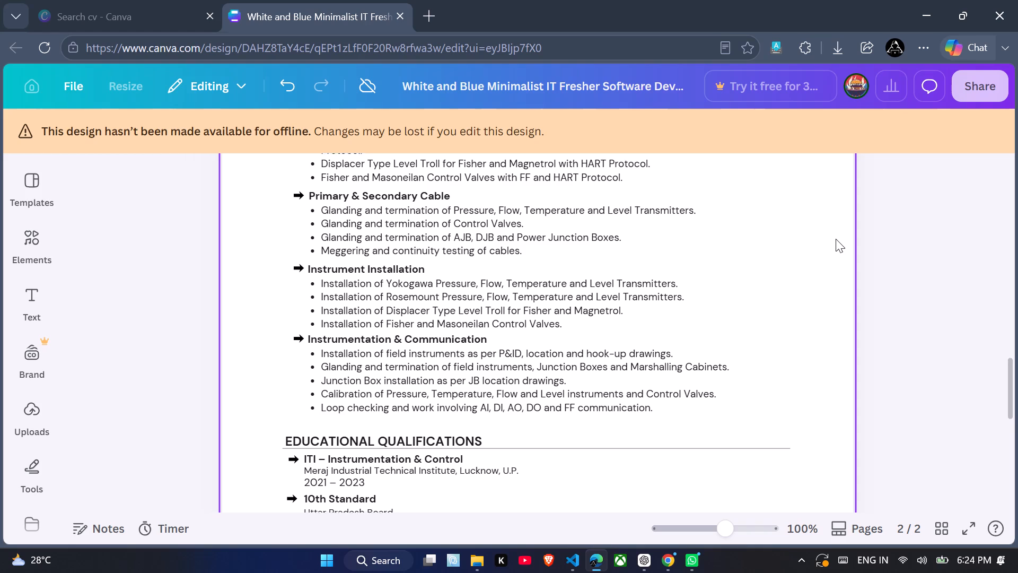
scroll(836, 239, down, 1)
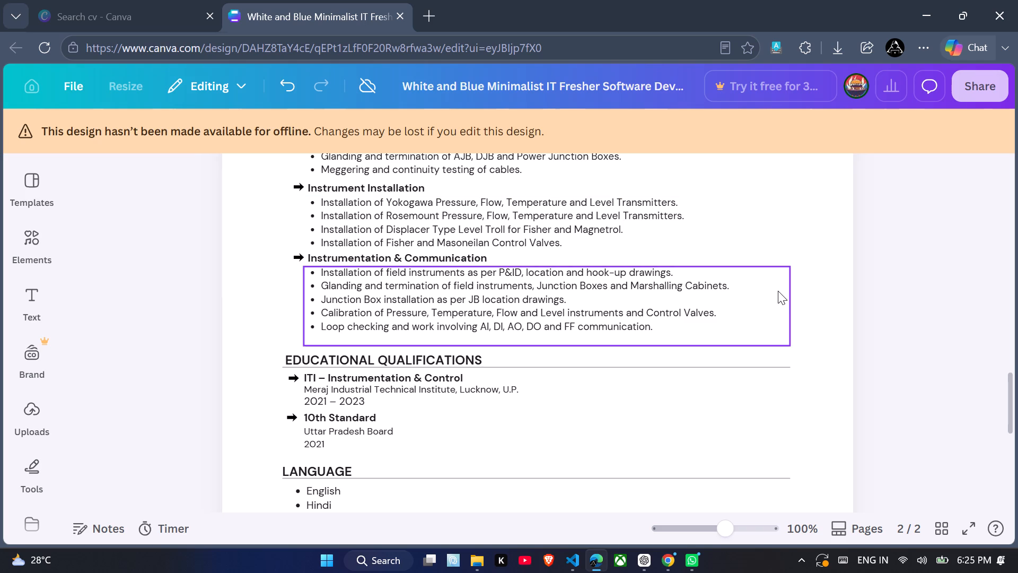
scroll(778, 291, down, 1)
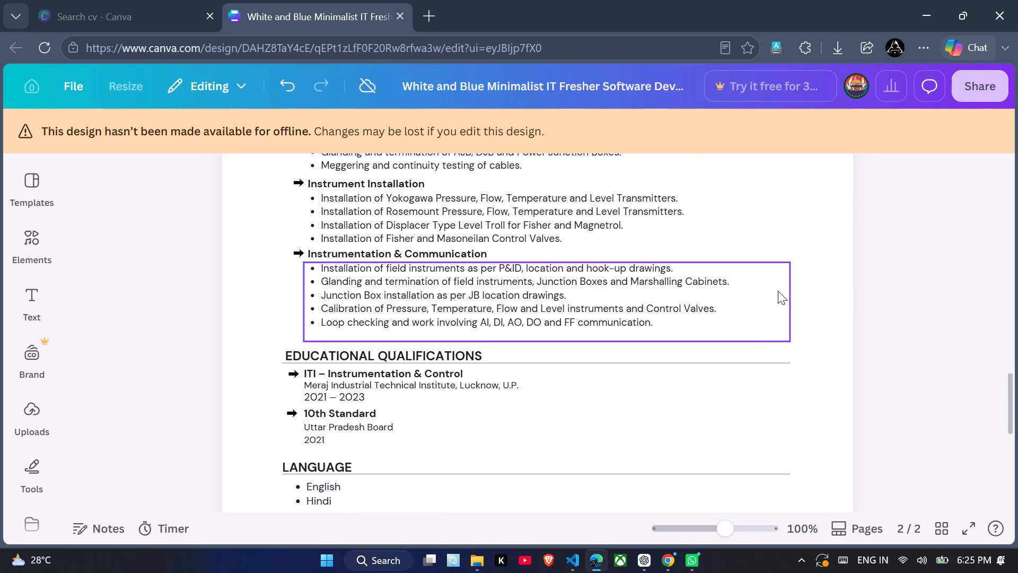
scroll(778, 291, down, 1)
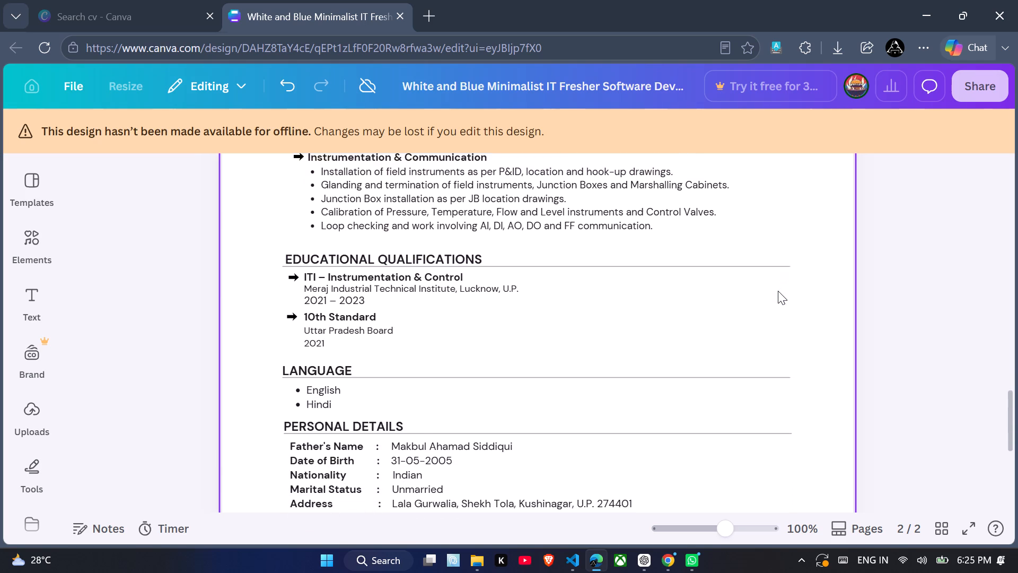
scroll(778, 291, down, 2)
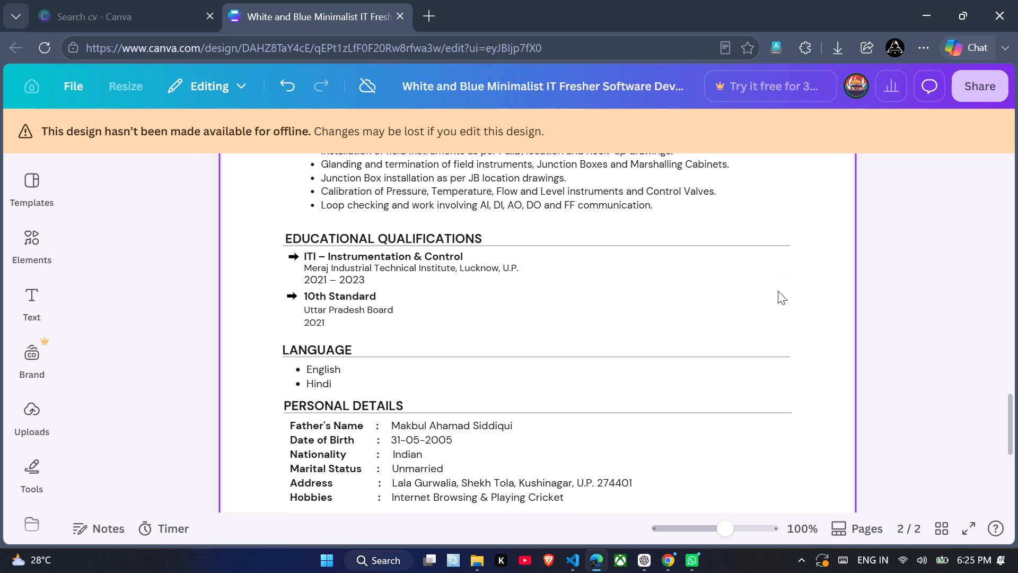
scroll(778, 291, down, 2)
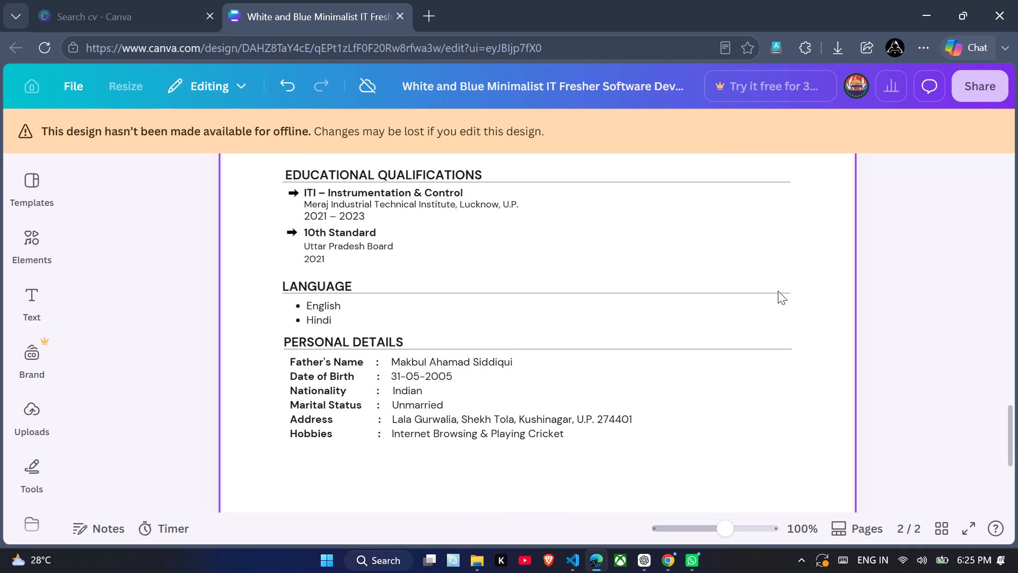
scroll(778, 291, down, 2)
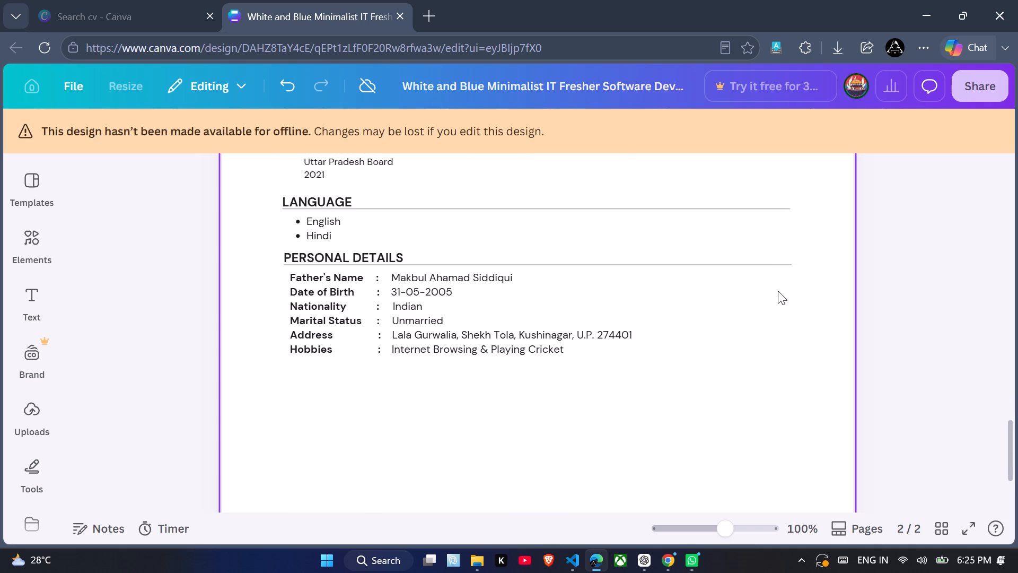
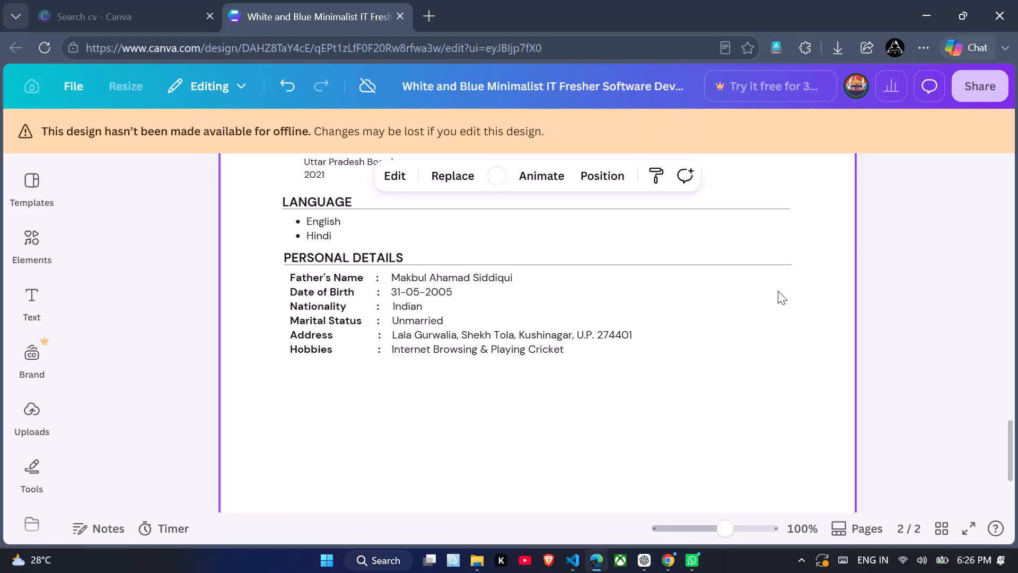
Recheck the résumé from page 2's personal details back to page 1's header, summary and technical skills.
scroll(692, 399, up, 2)
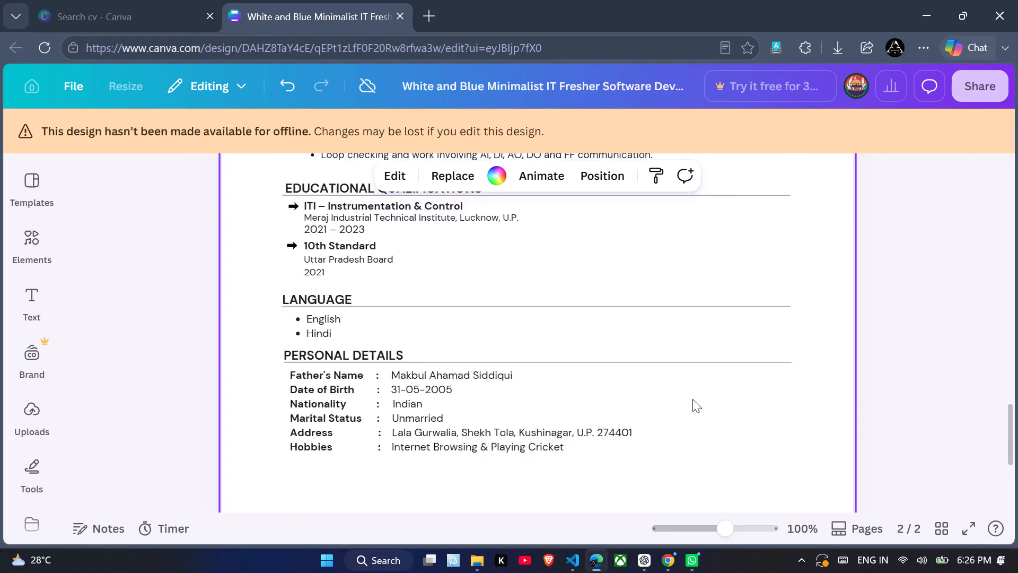
scroll(692, 399, up, 15)
scroll(692, 399, down, 1)
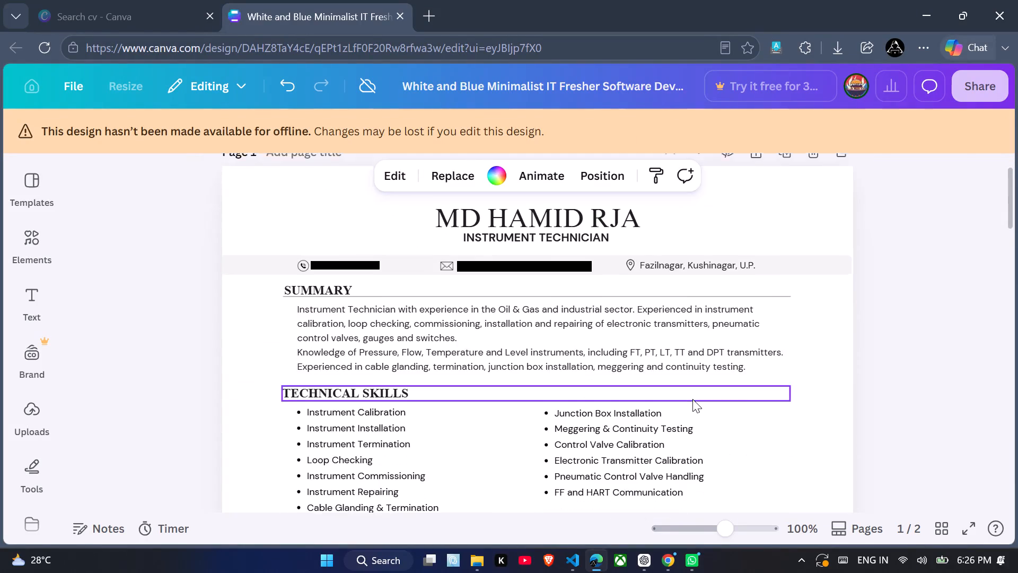
scroll(692, 399, down, 1)
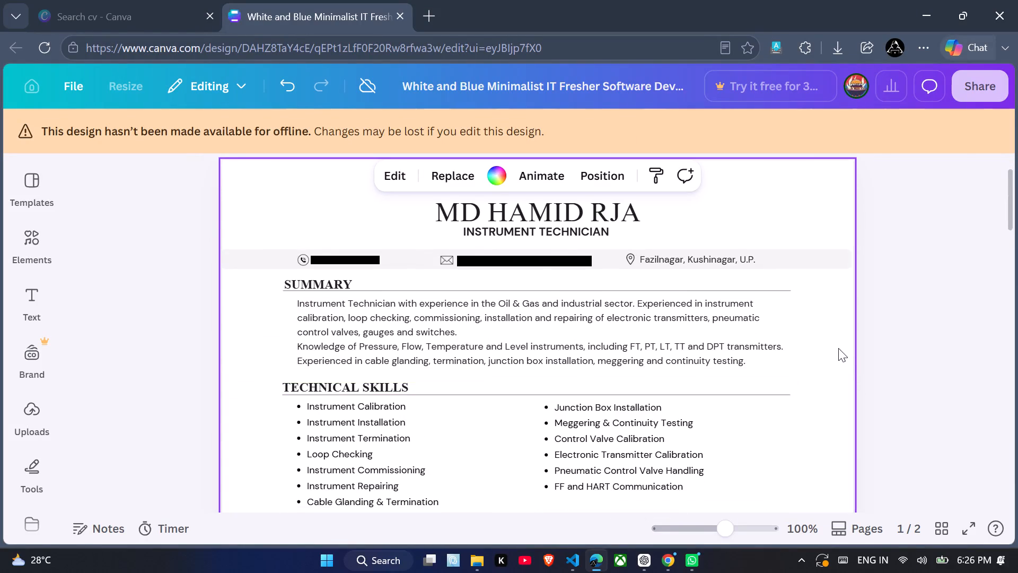
scroll(838, 348, up, 2)
scroll(838, 348, down, 5)
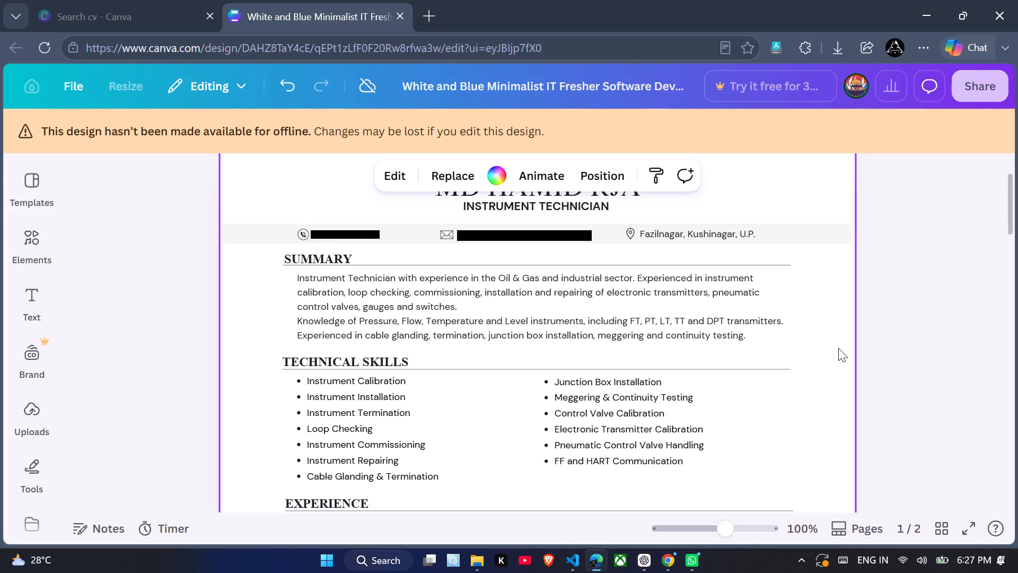
Compare page 2's educational qualifications, language and personal details with the header, summary and technical skills on page 1.
scroll(838, 348, down, 9)
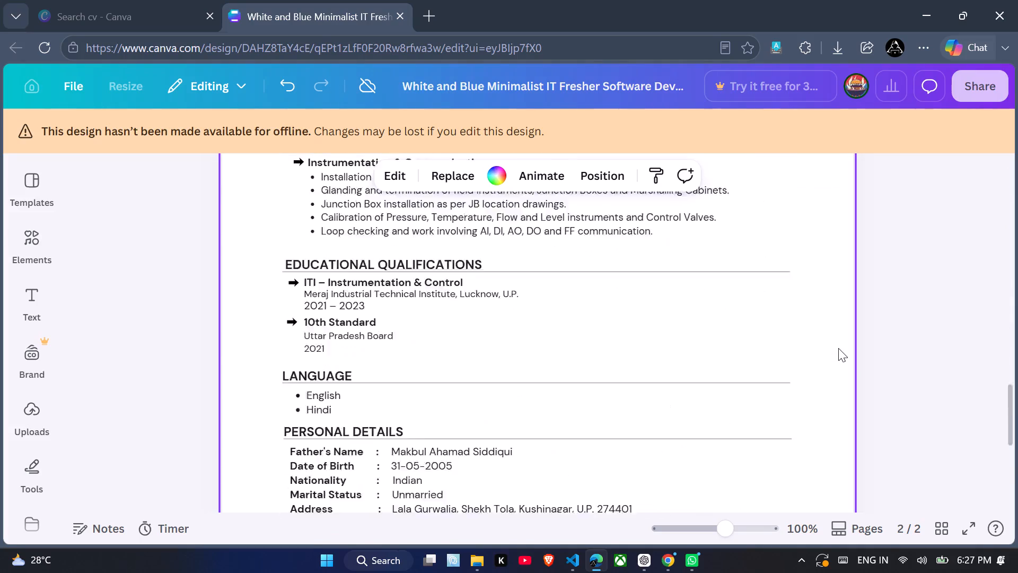
scroll(838, 348, down, 4)
scroll(838, 348, up, 5)
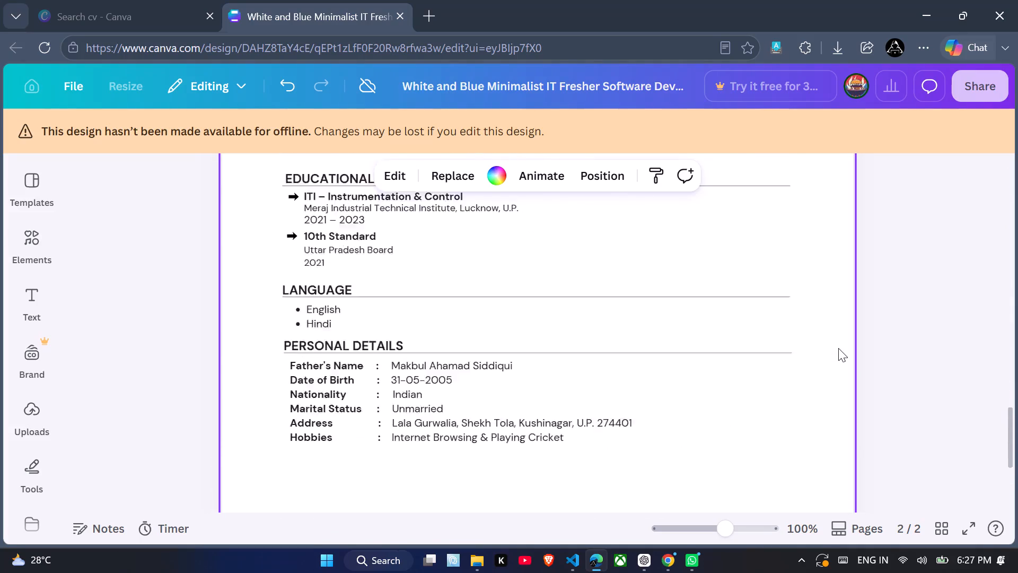
scroll(838, 348, up, 11)
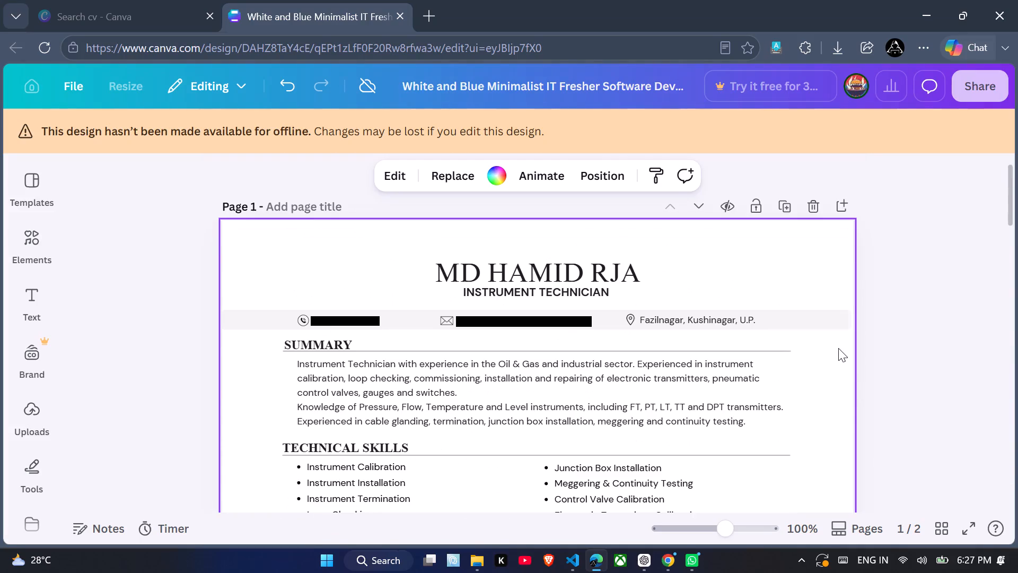
scroll(838, 348, up, 3)
scroll(838, 348, down, 1)
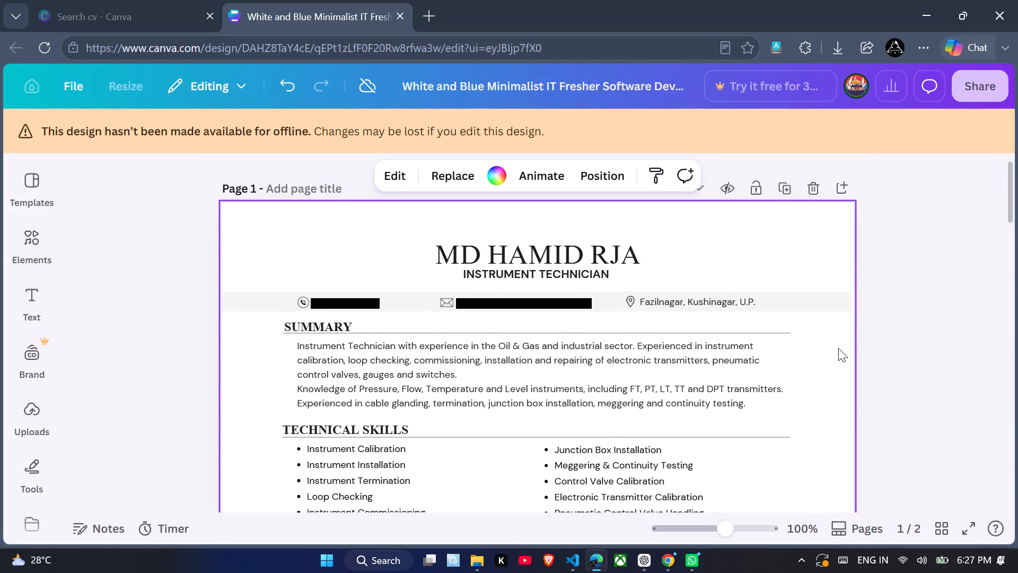
scroll(838, 348, down, 1)
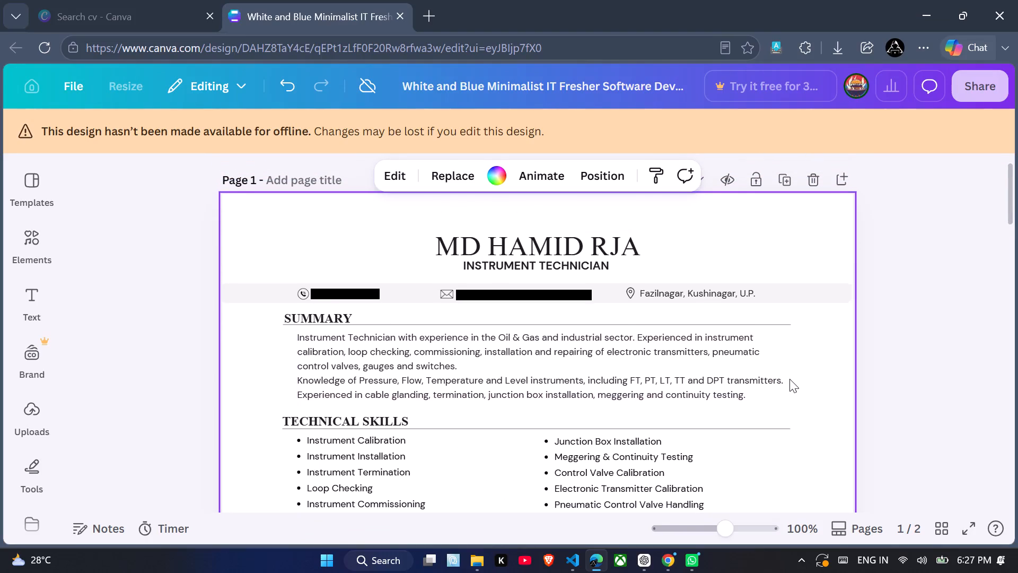
Skim both résumé pages from the page 1 header to page 2's personal details and back, and clear the page background selection.
click(851, 225)
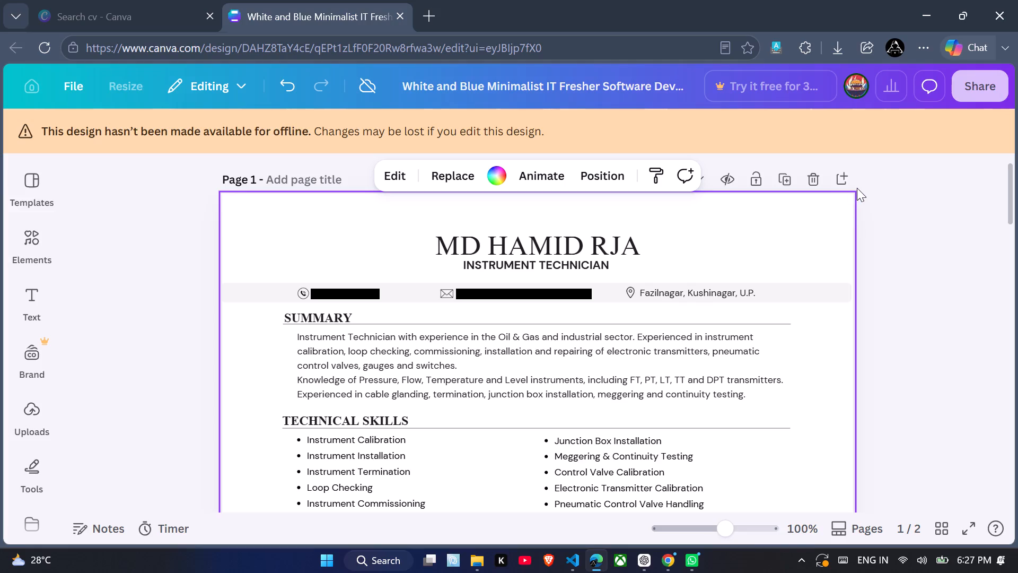
scroll(865, 270, down, 9)
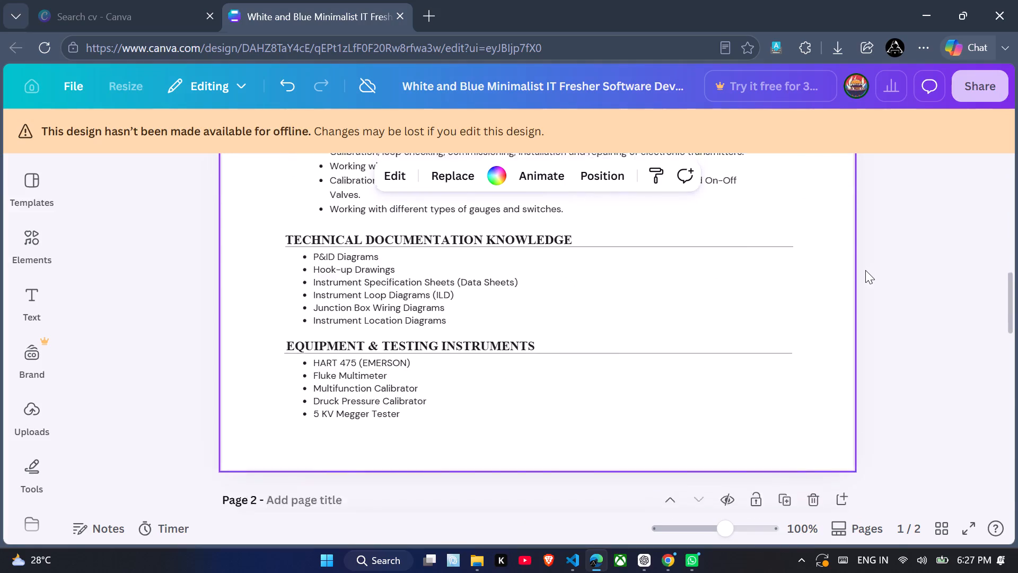
scroll(865, 270, down, 11)
scroll(865, 270, up, 5)
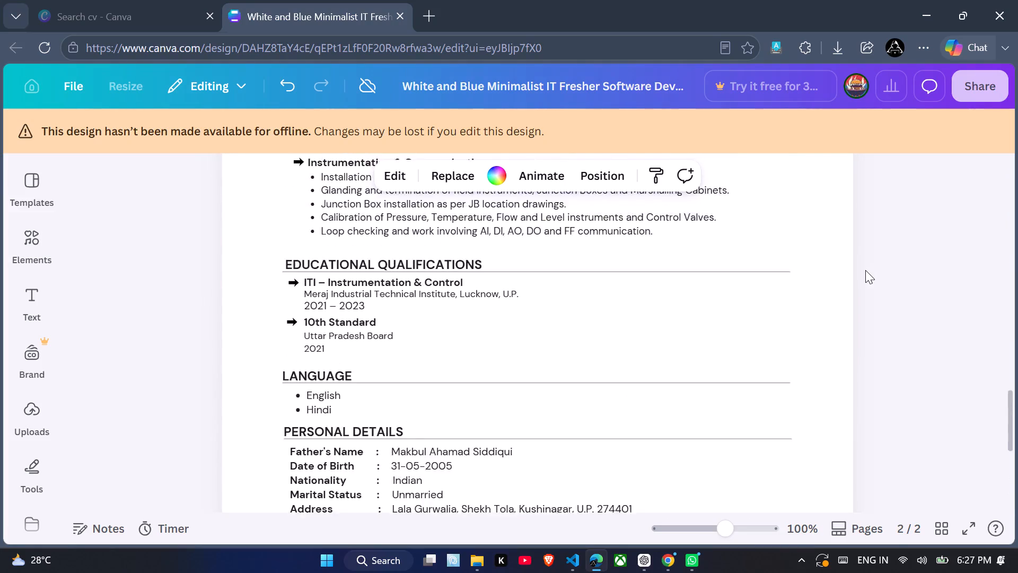
scroll(865, 270, up, 9)
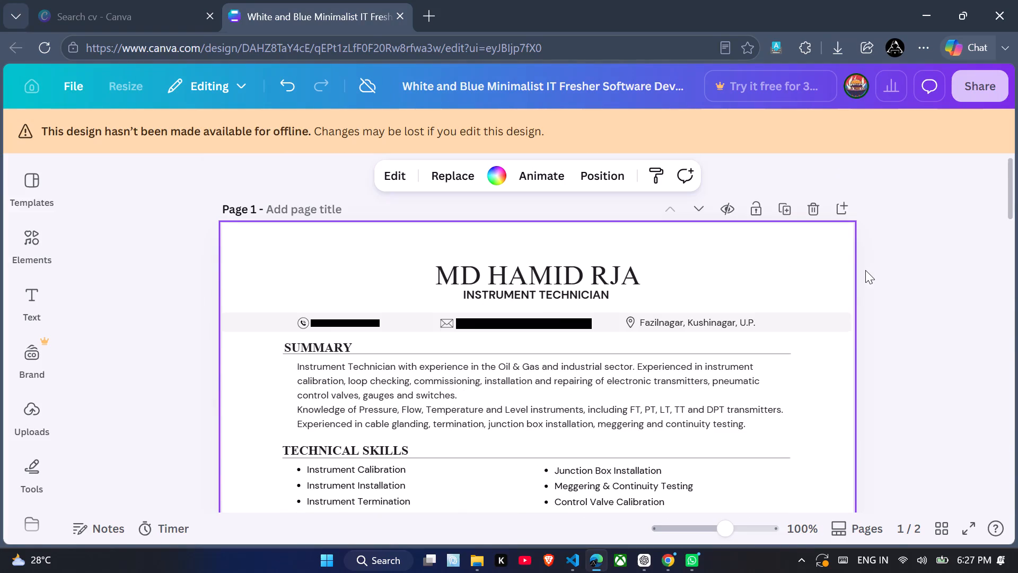
click(865, 270)
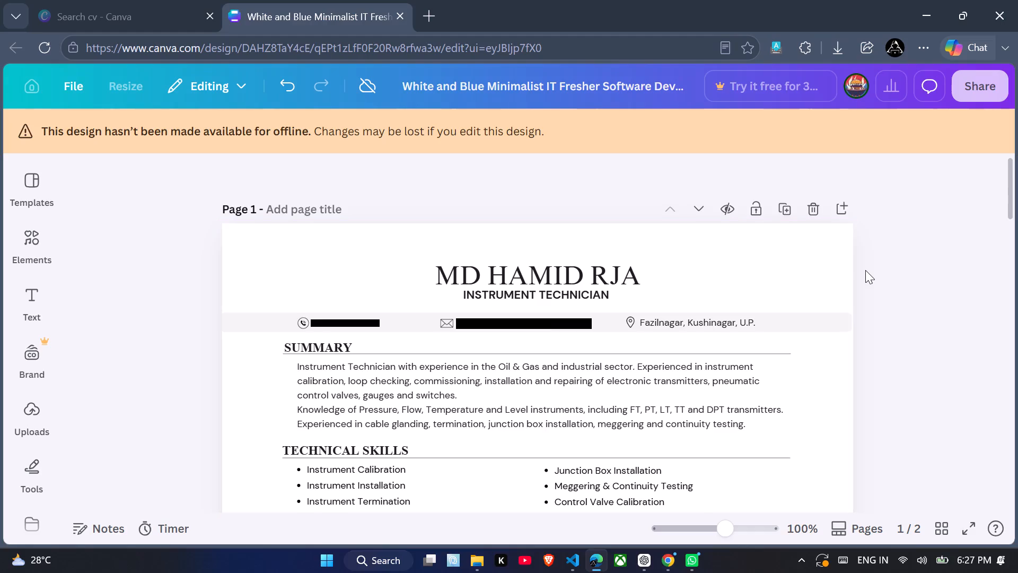
Review the résumé from page 1's experience and documentation sections through page 2's instrumentation experience, education, language and personal details.
scroll(865, 270, down, 5)
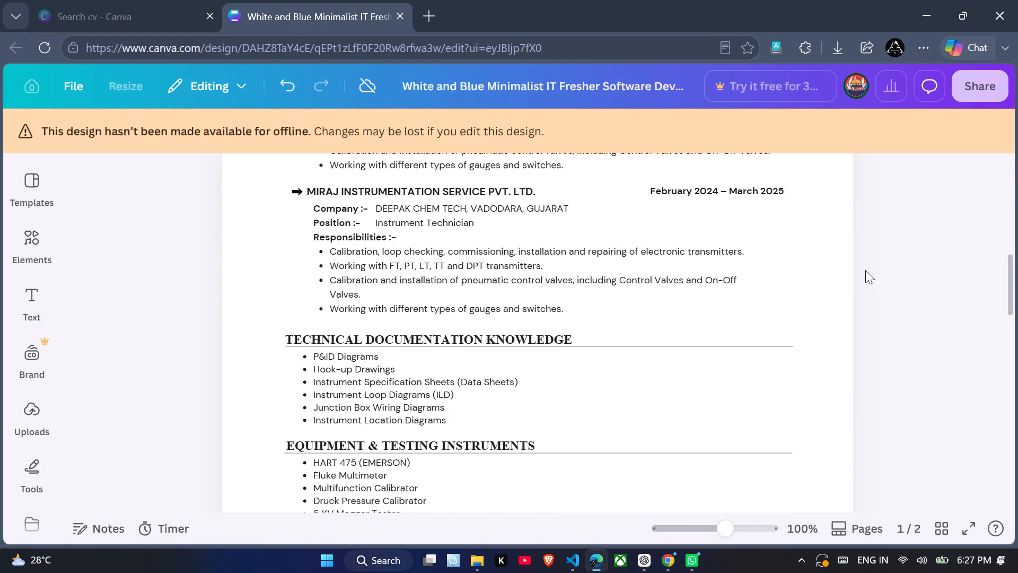
scroll(865, 270, down, 6)
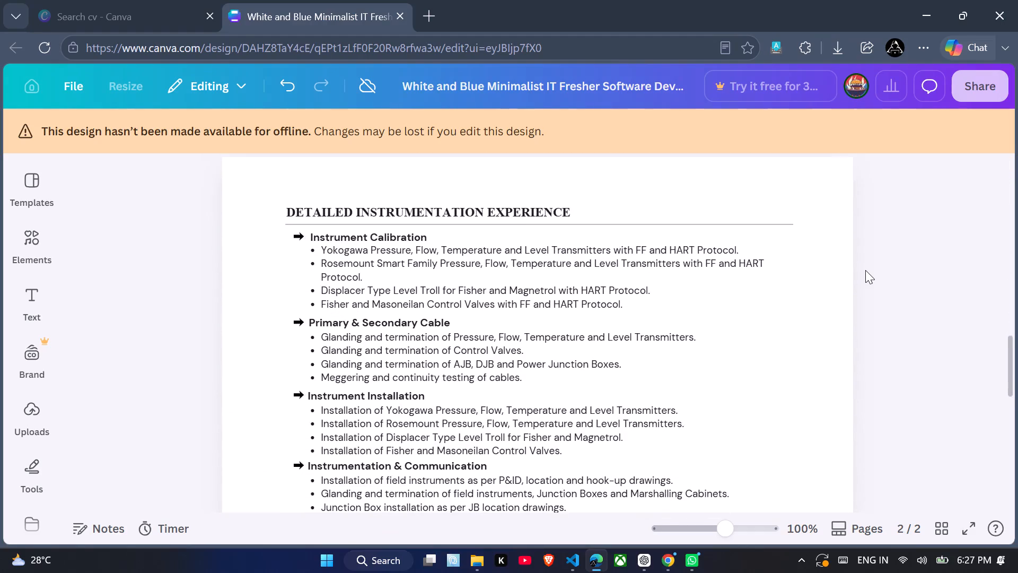
scroll(865, 270, down, 5)
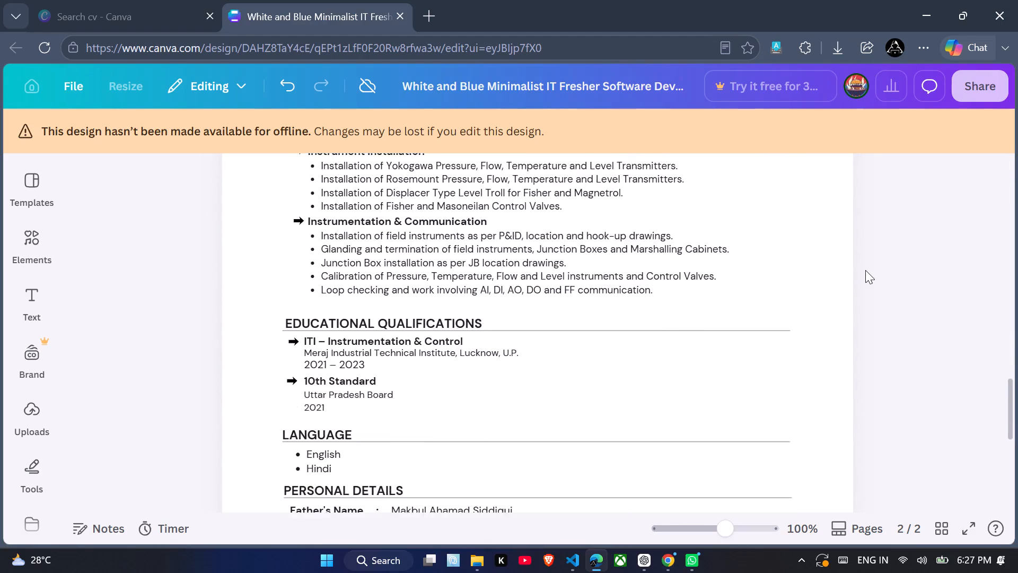
scroll(865, 270, down, 5)
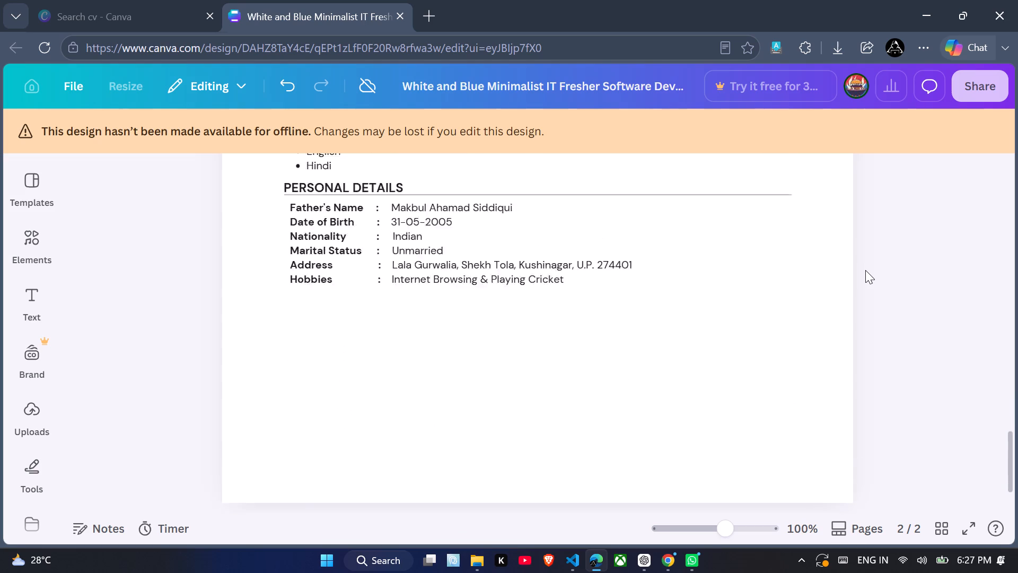
scroll(865, 270, down, 2)
scroll(865, 270, up, 2)
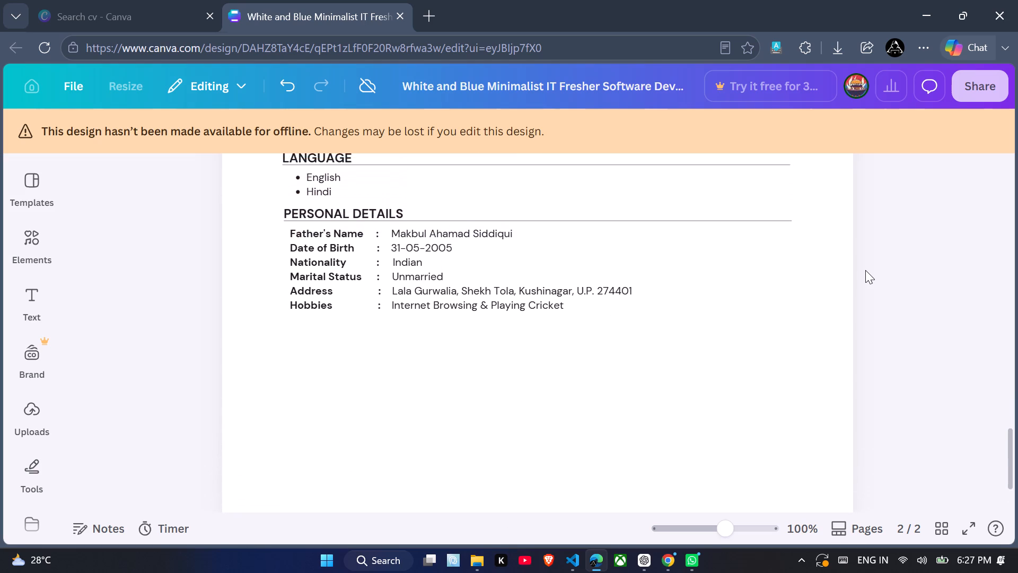
scroll(865, 270, up, 1)
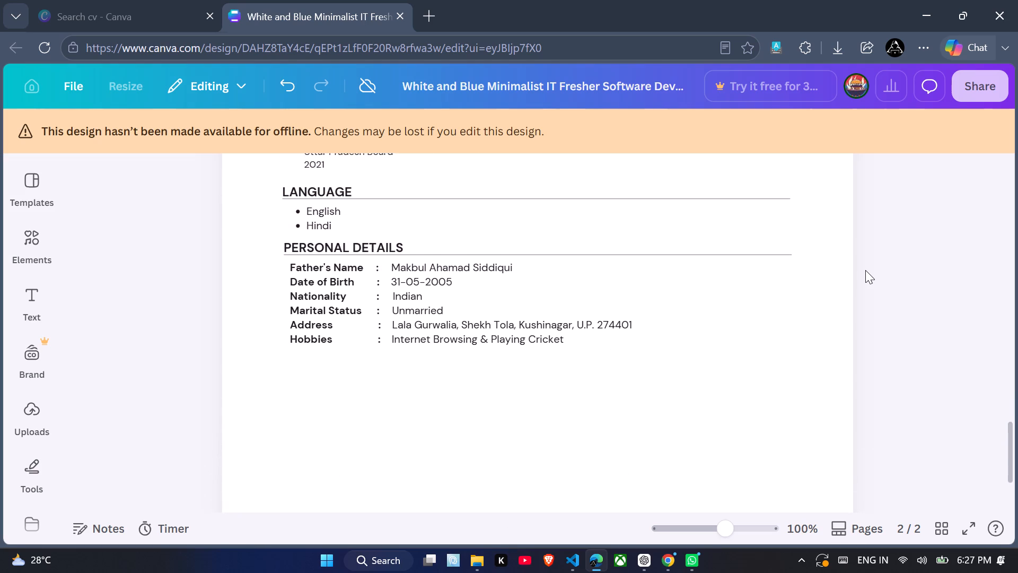
scroll(865, 270, up, 1)
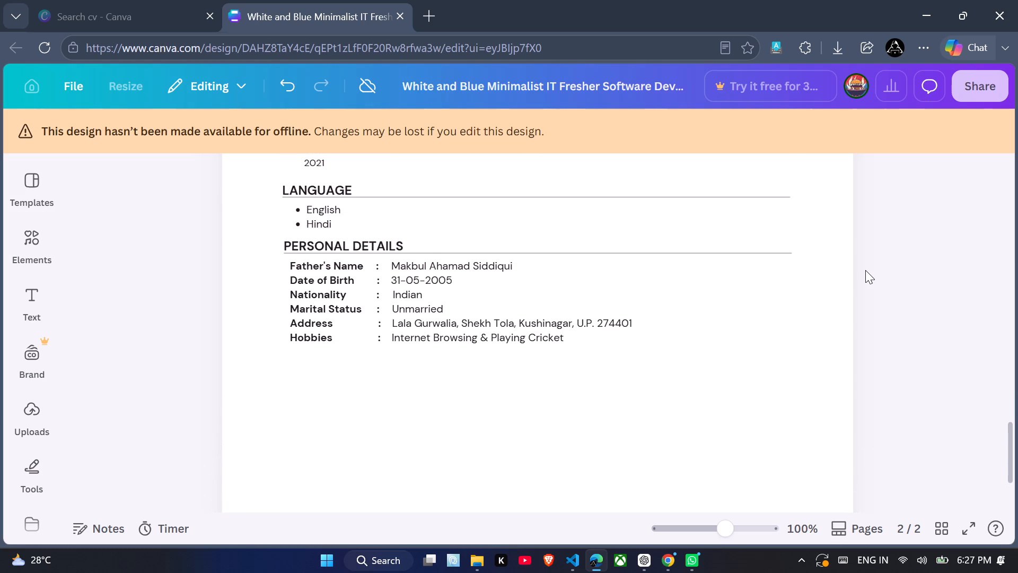
scroll(865, 270, up, 1)
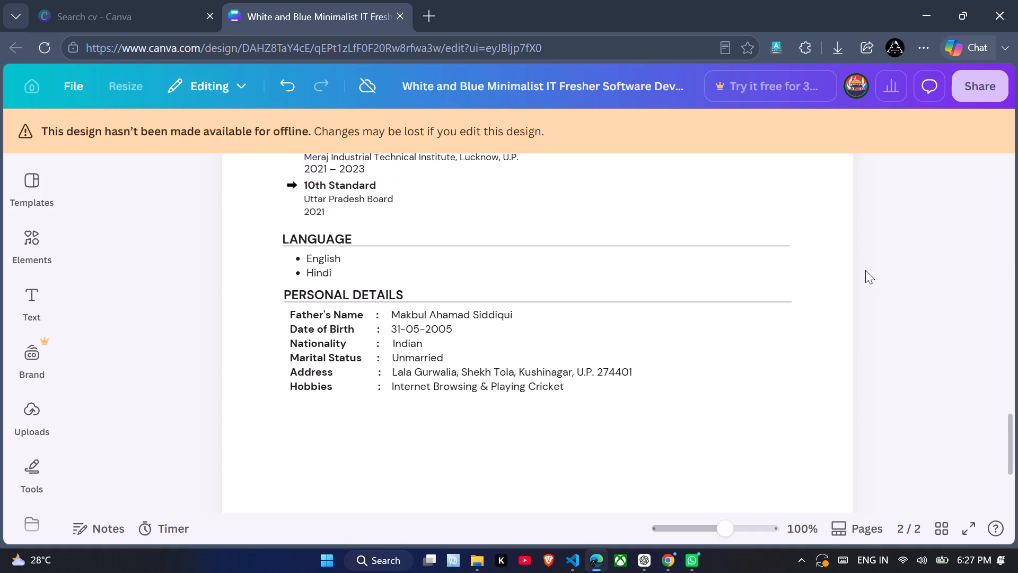
scroll(865, 270, up, 2)
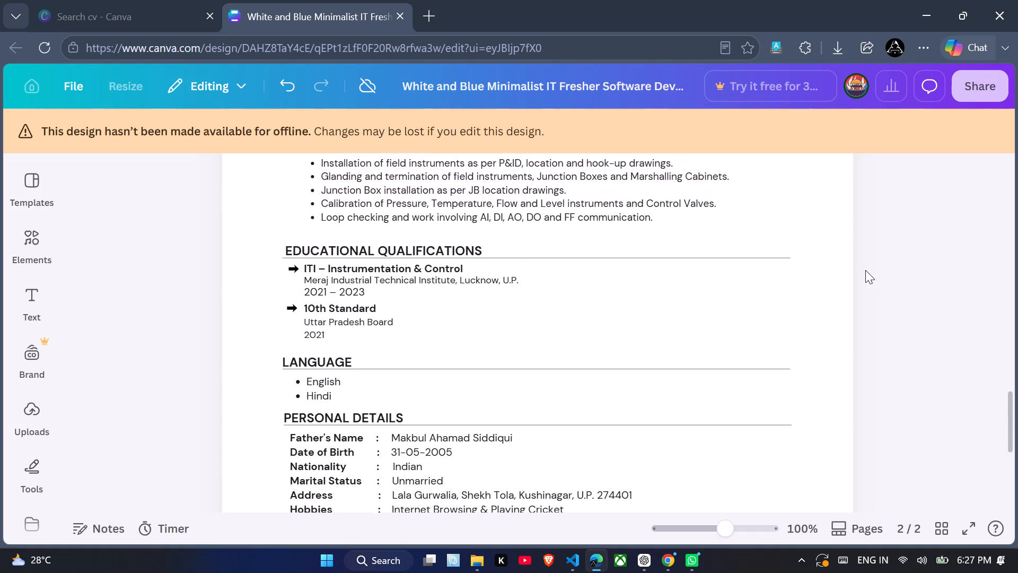
Review the résumé from page 2's personal details and education back to page 1's header, summary, technical skills and experience heading.
scroll(865, 270, up, 1)
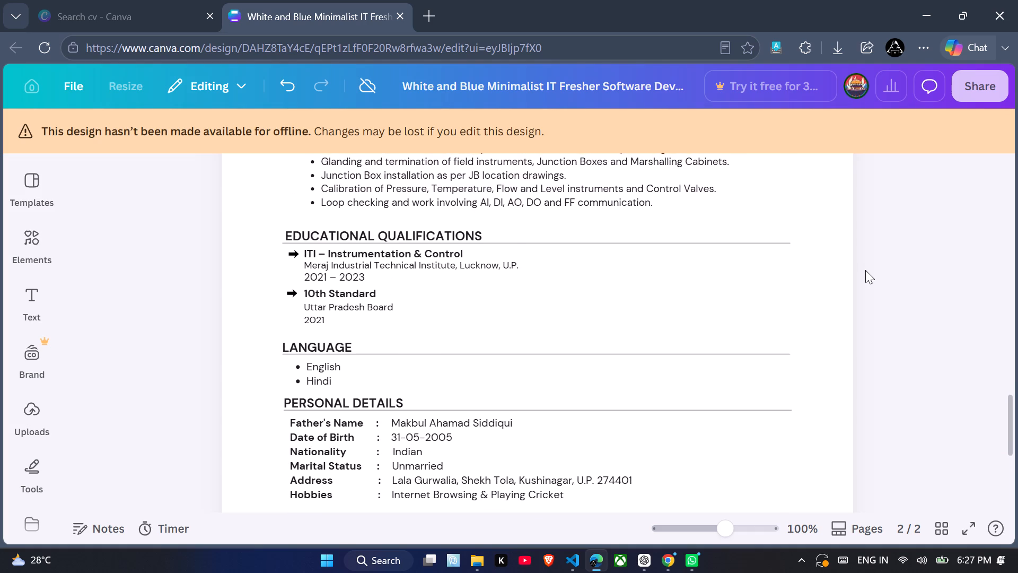
scroll(865, 270, up, 1)
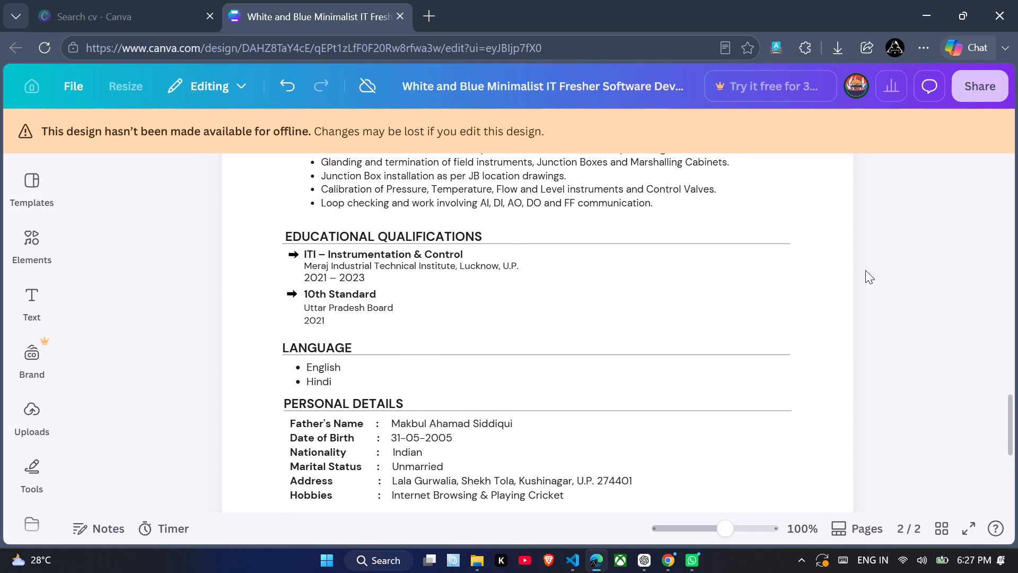
scroll(865, 270, up, 3)
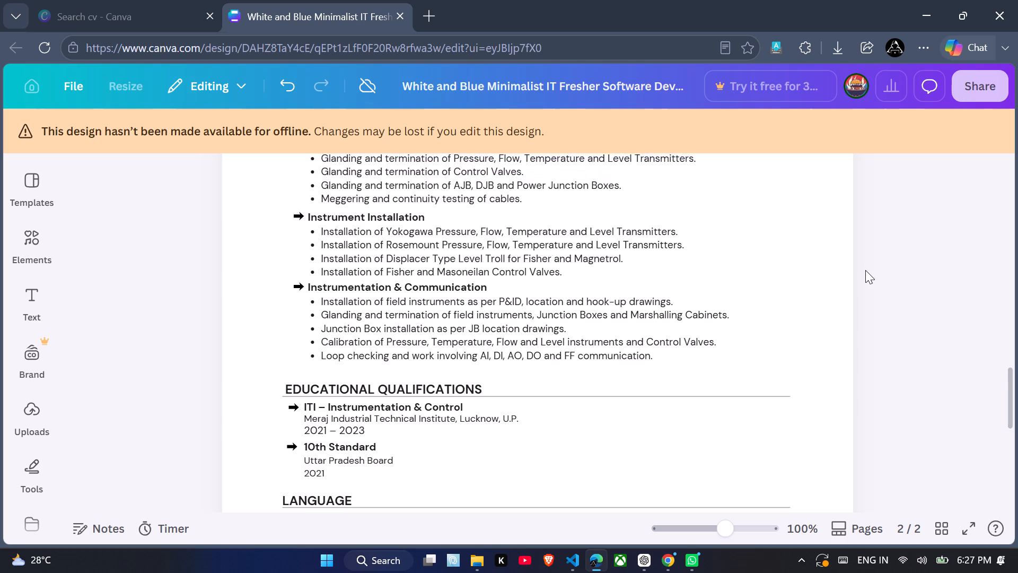
scroll(865, 270, up, 1)
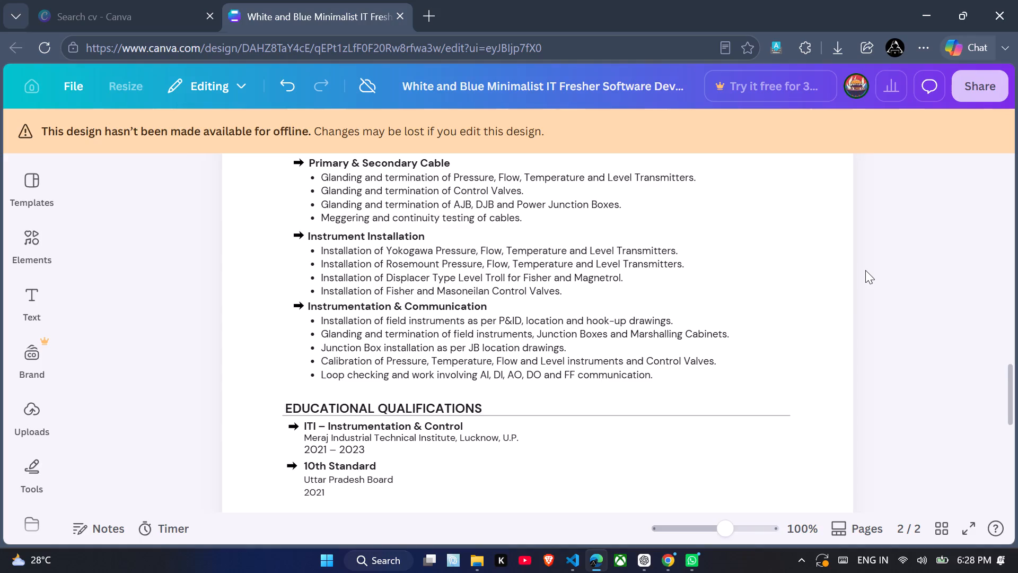
scroll(694, 245, up, 3)
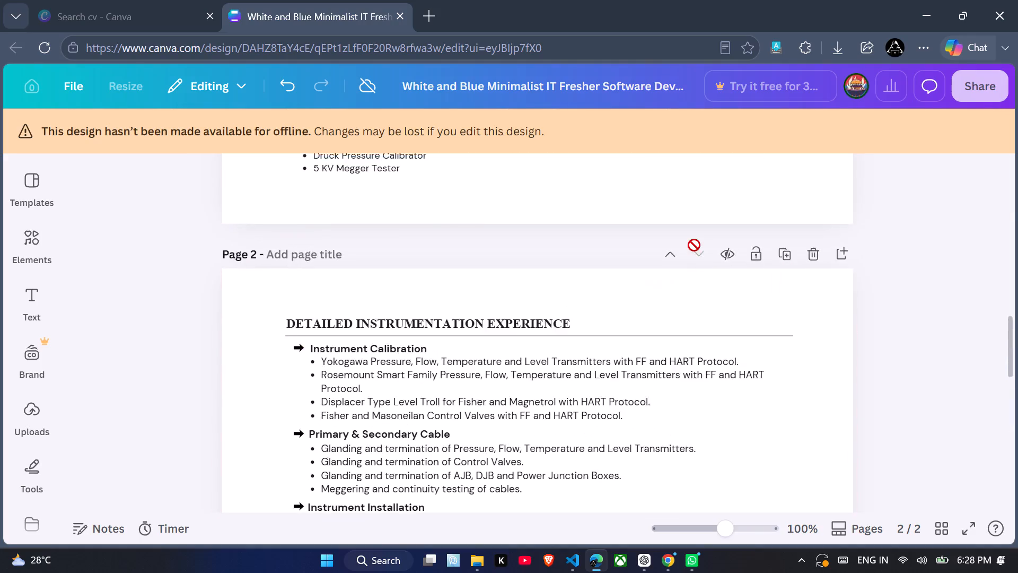
scroll(694, 245, up, 6)
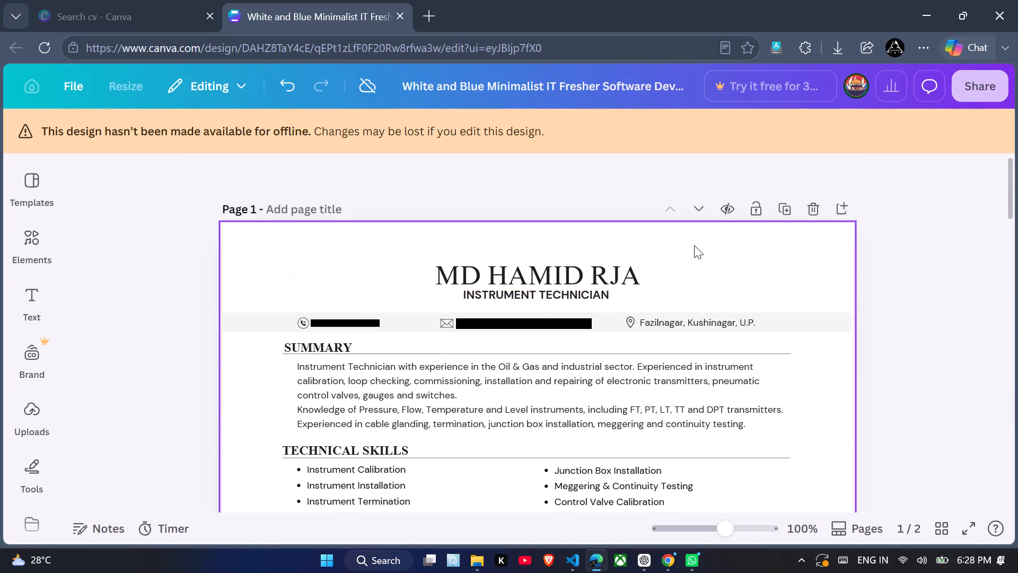
scroll(694, 245, up, 1)
scroll(694, 245, down, 1)
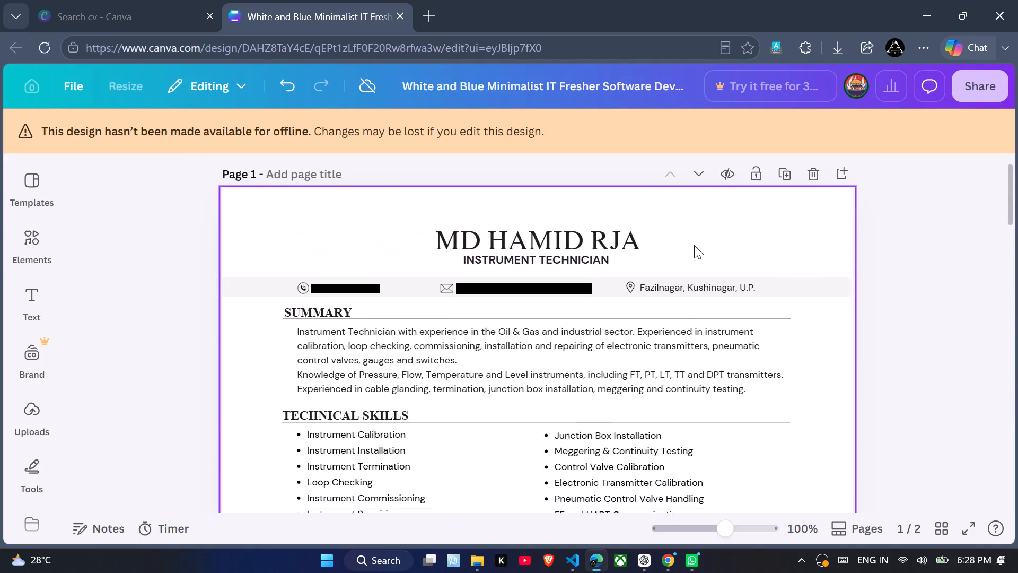
scroll(694, 245, down, 1)
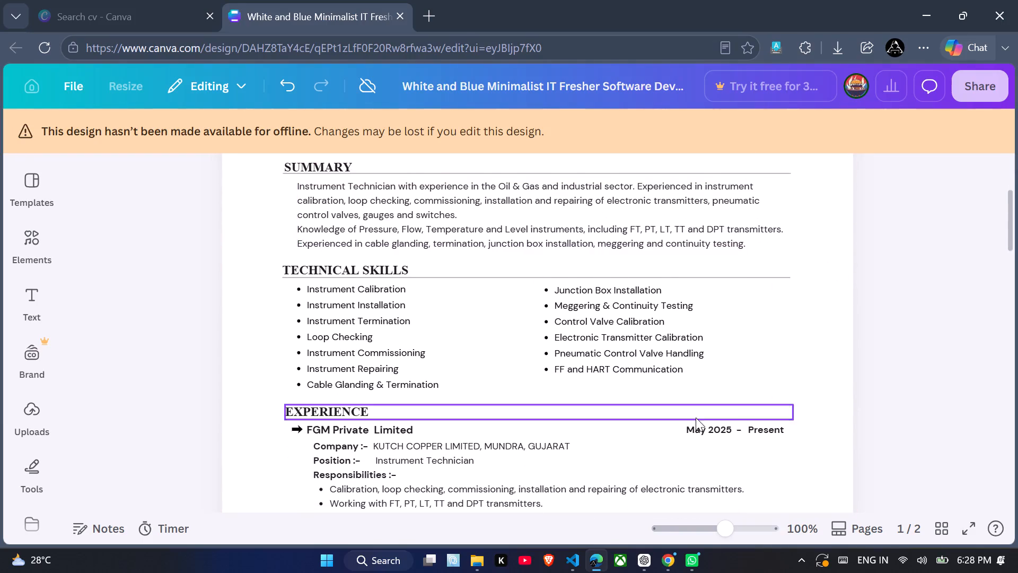
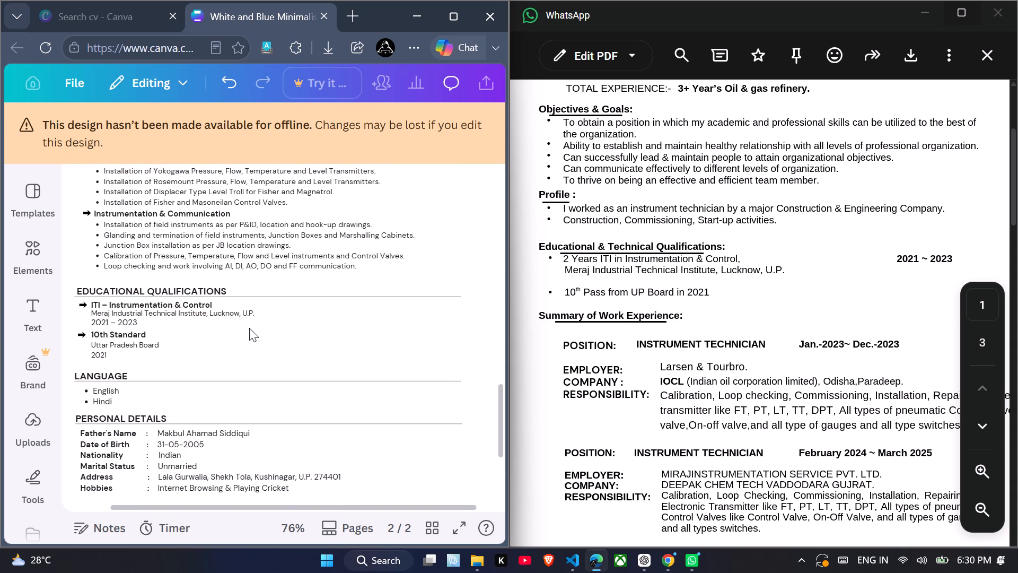
click(236, 303)
click(236, 303)
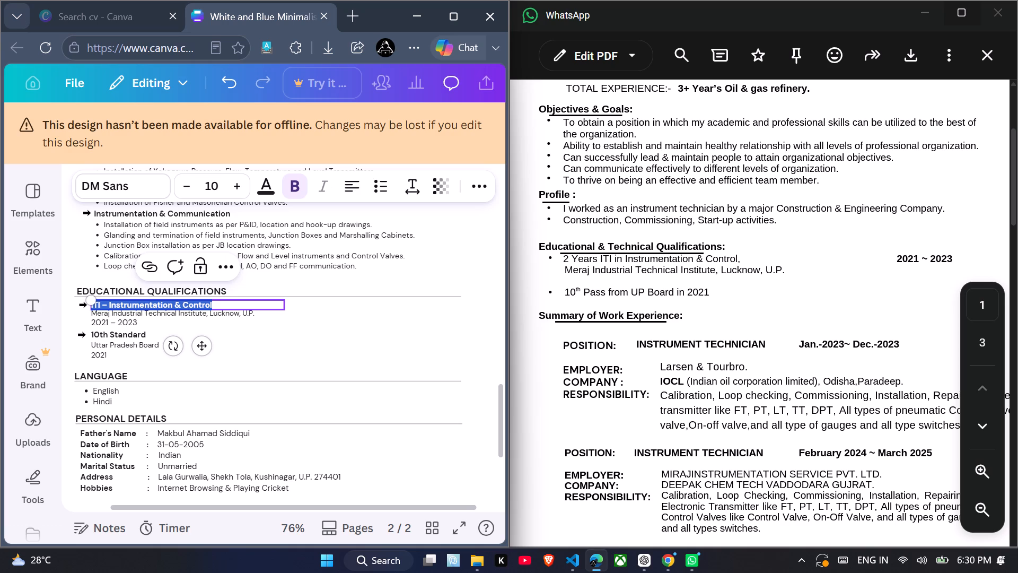
click(236, 303)
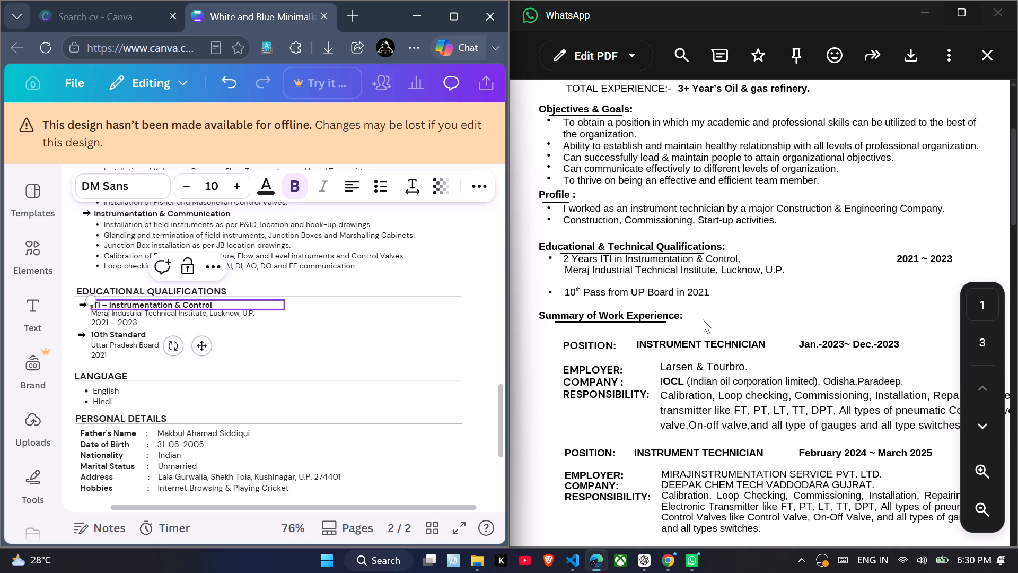
Compare the work experience entries in the source PDF in WhatsApp with the Experience section on page 1 of the Canva résumé.
scroll(703, 319, down, 1)
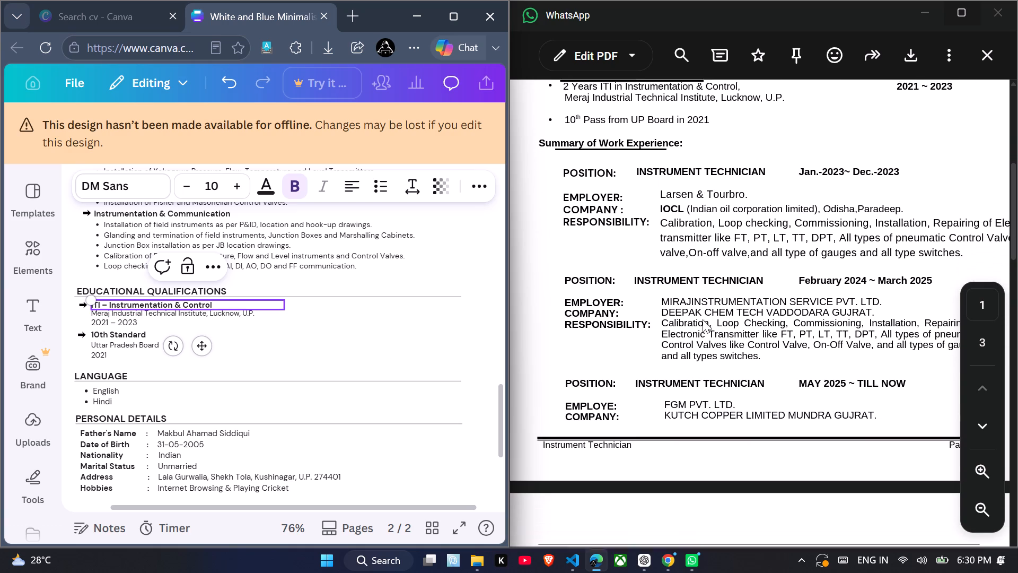
scroll(703, 319, down, 2)
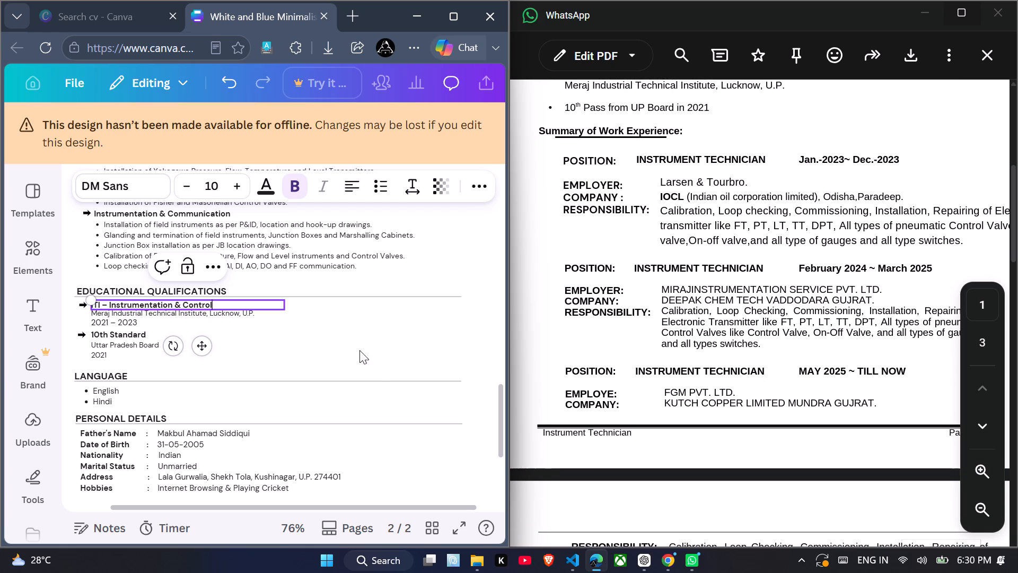
scroll(374, 360, up, 6)
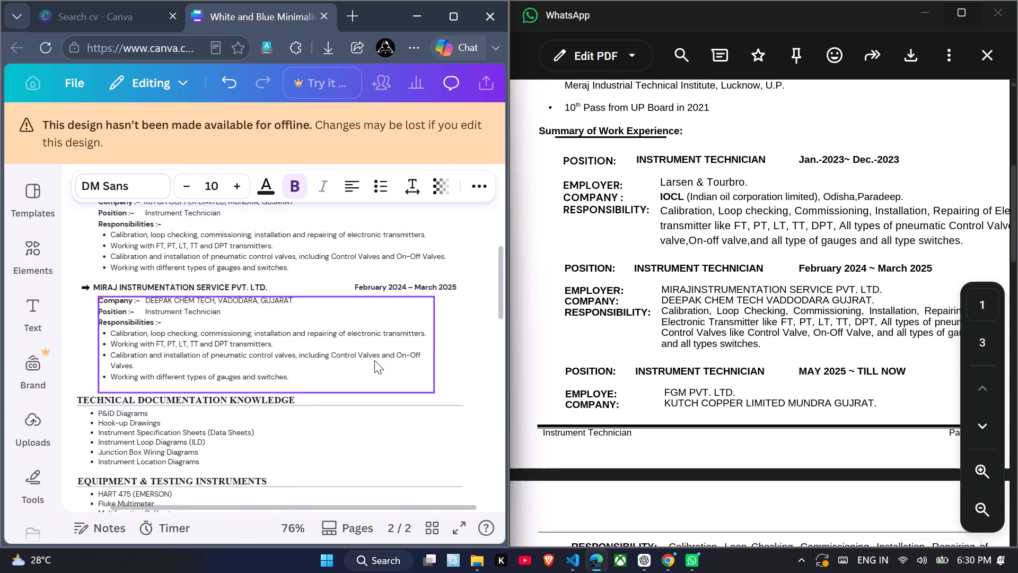
scroll(374, 360, up, 1)
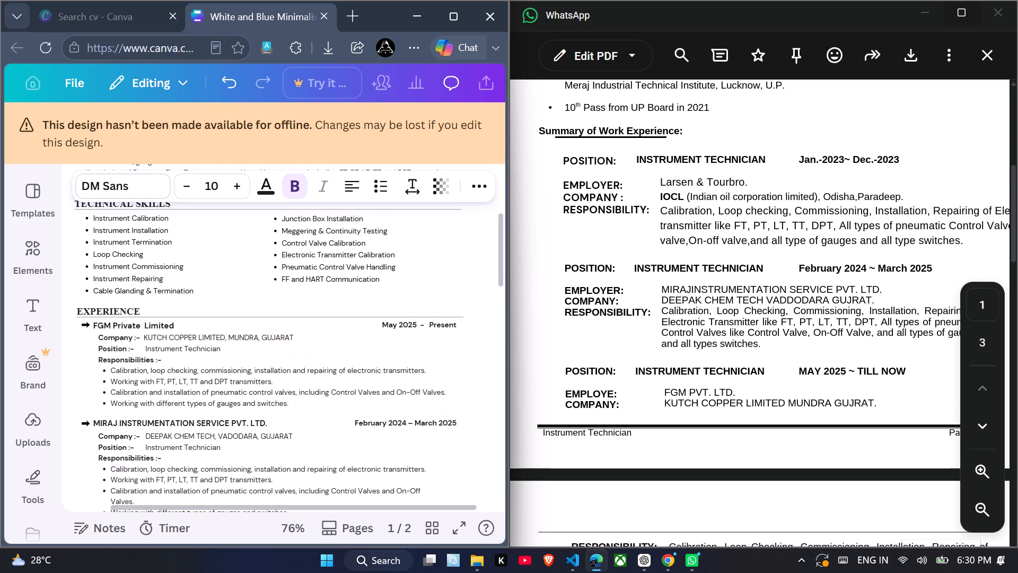
scroll(701, 362, down, 1)
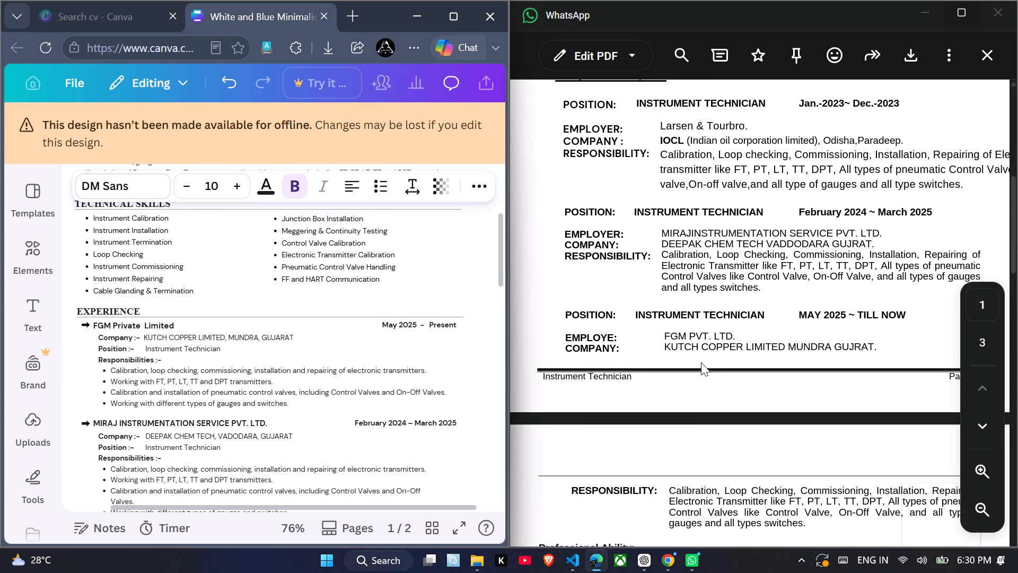
scroll(701, 362, left, 2)
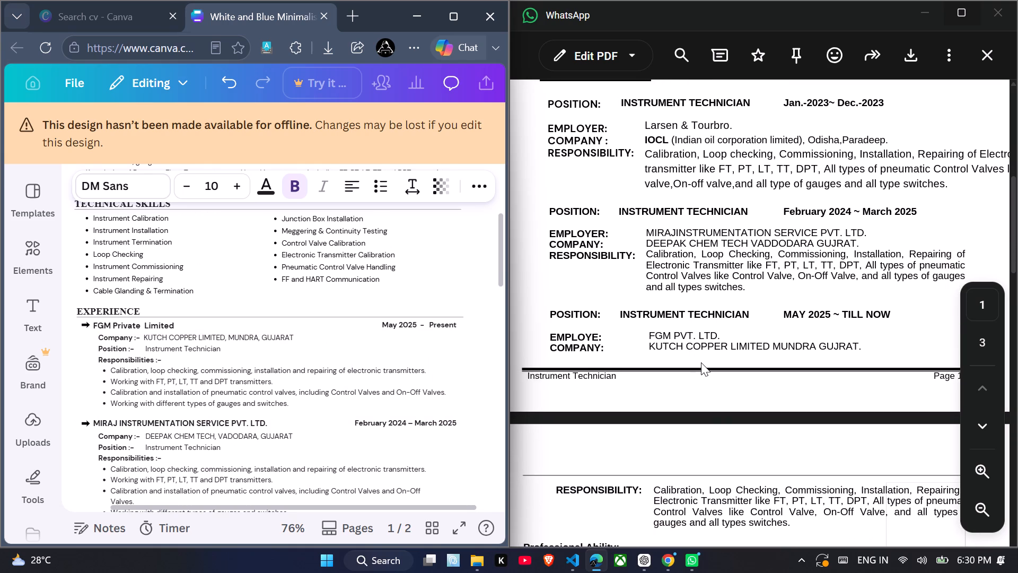
scroll(701, 362, left, 3)
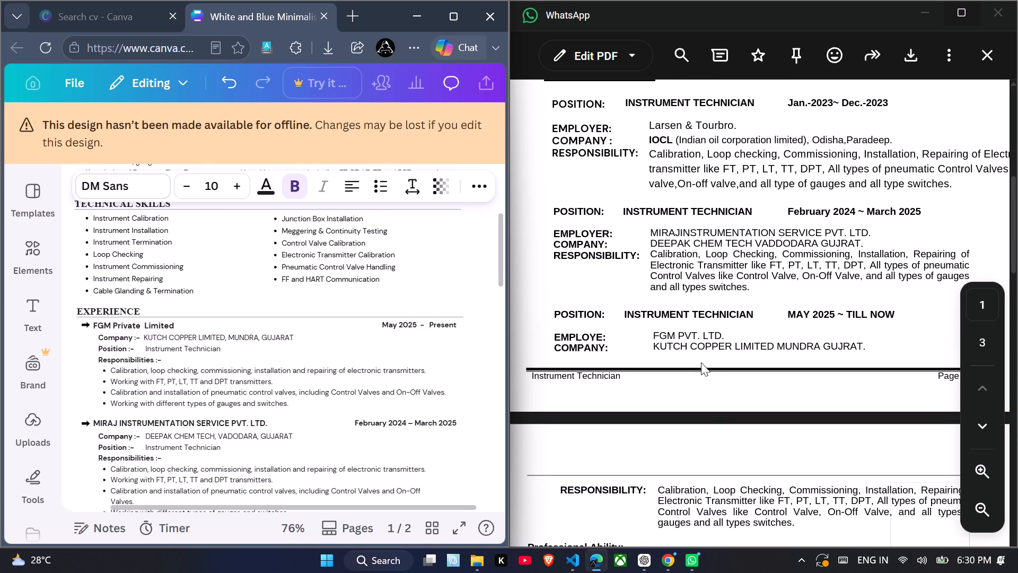
scroll(701, 362, left, 1)
Check the source PDF's professional ability, equipment, knowledge and nature of work sections against the résumé's page 1 experience, documentation and equipment sections.
scroll(701, 362, down, 1)
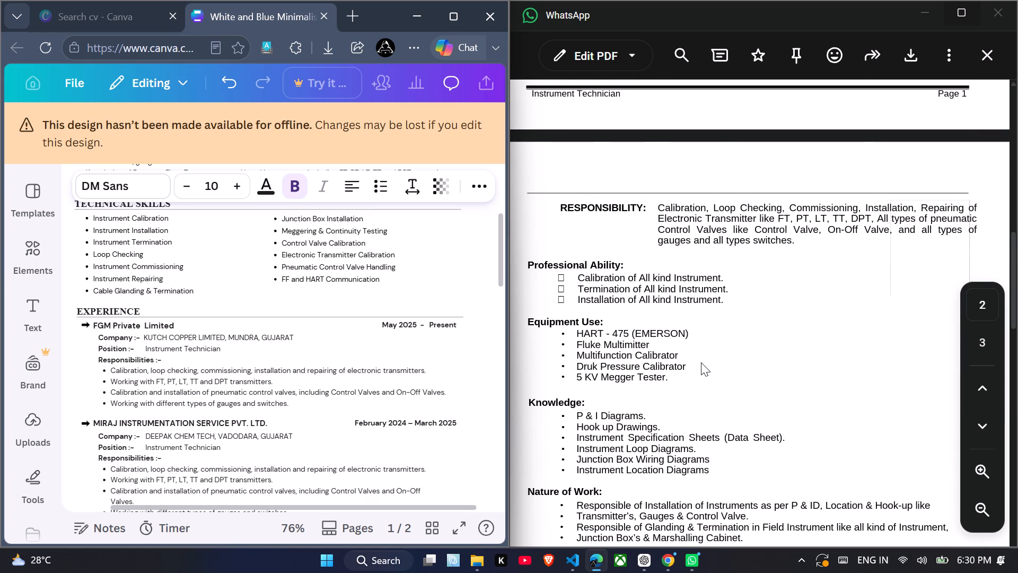
scroll(701, 362, down, 4)
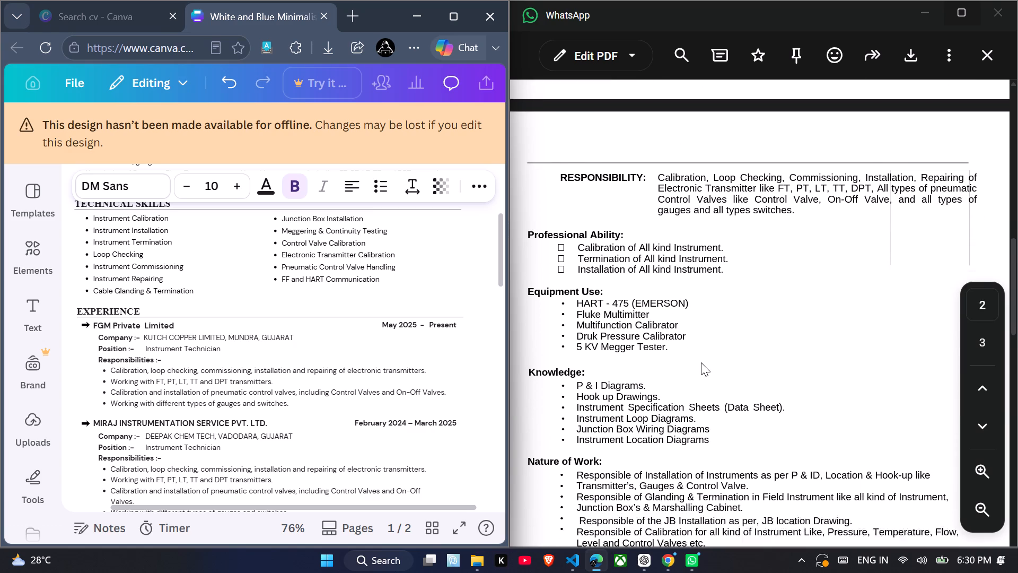
scroll(701, 362, down, 1)
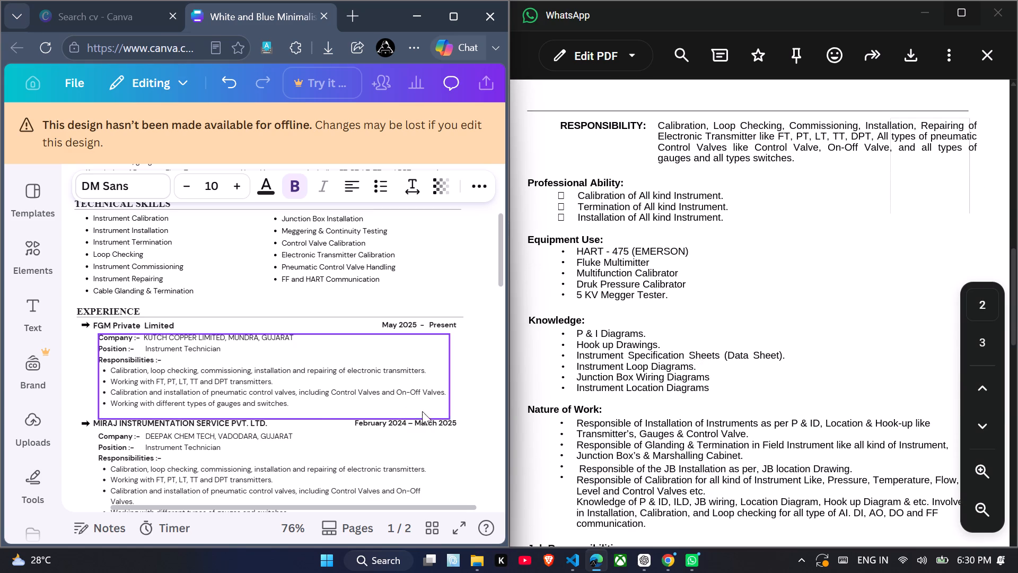
scroll(483, 431, down, 1)
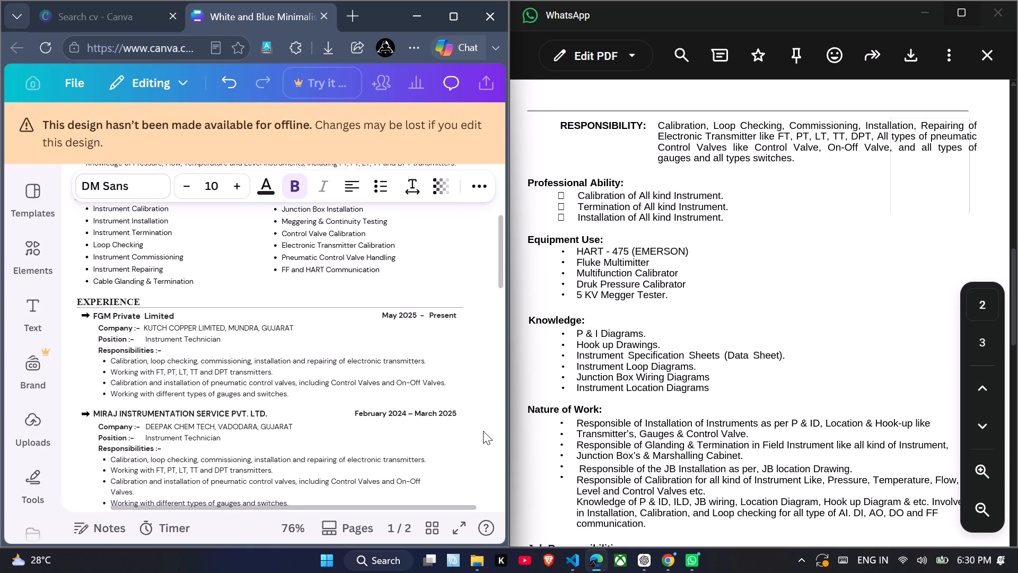
scroll(483, 431, down, 2)
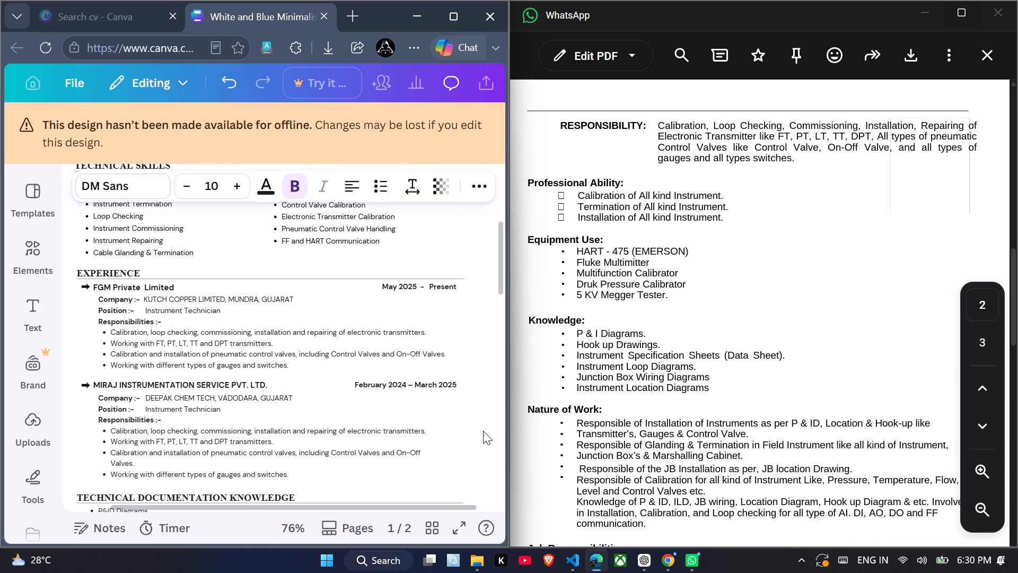
scroll(483, 431, down, 2)
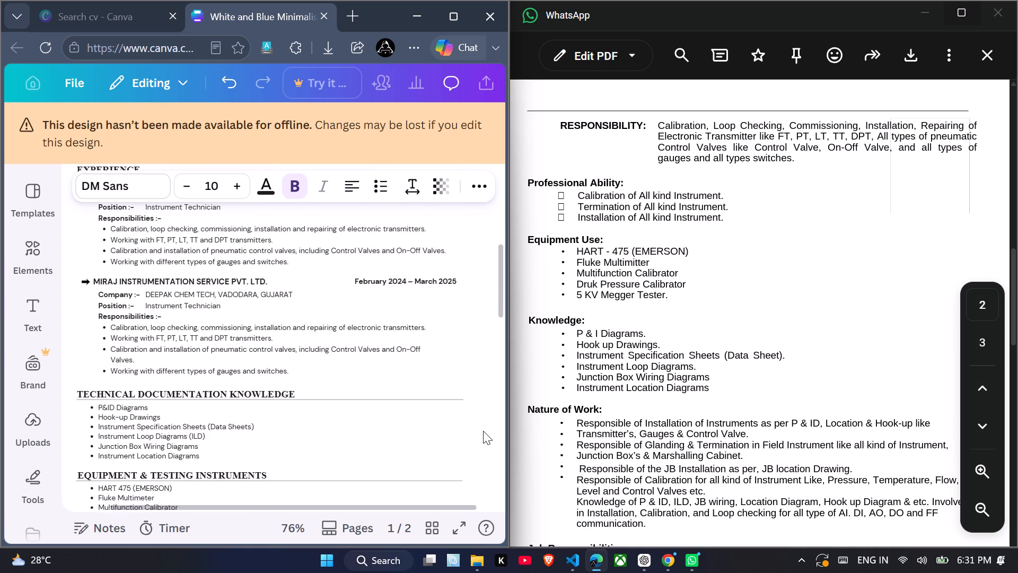
scroll(483, 431, down, 4)
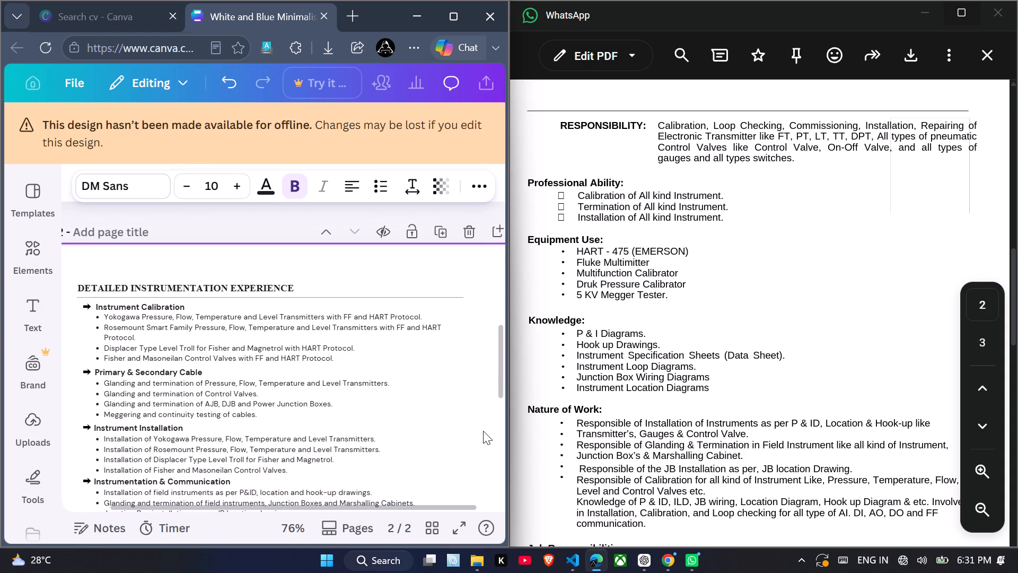
Compare the PDF's nature of work and job responsibilities with the résumé's equipment list and page 2 instrumentation experience, through to personal details.
scroll(483, 431, down, 2)
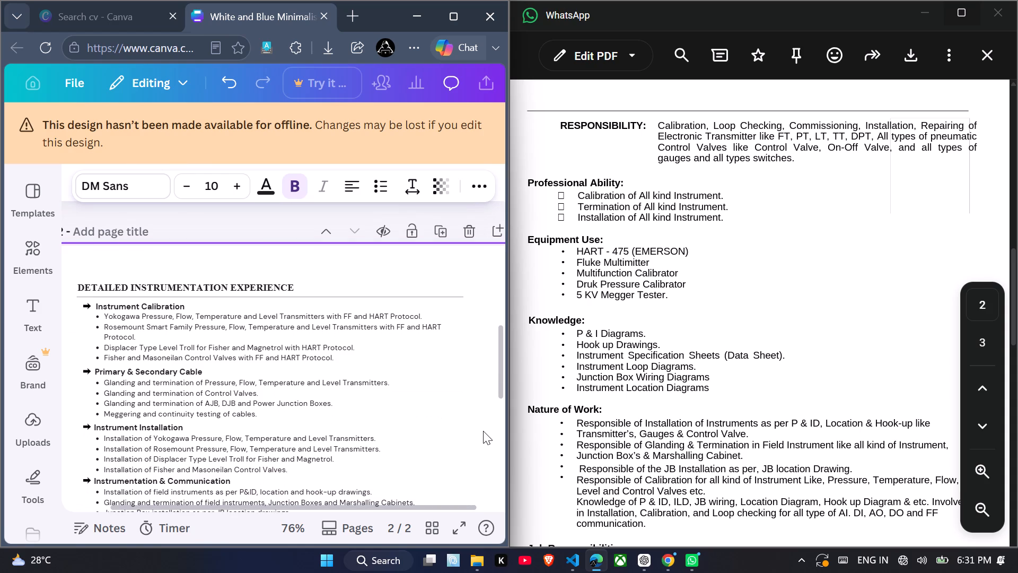
scroll(483, 431, down, 2)
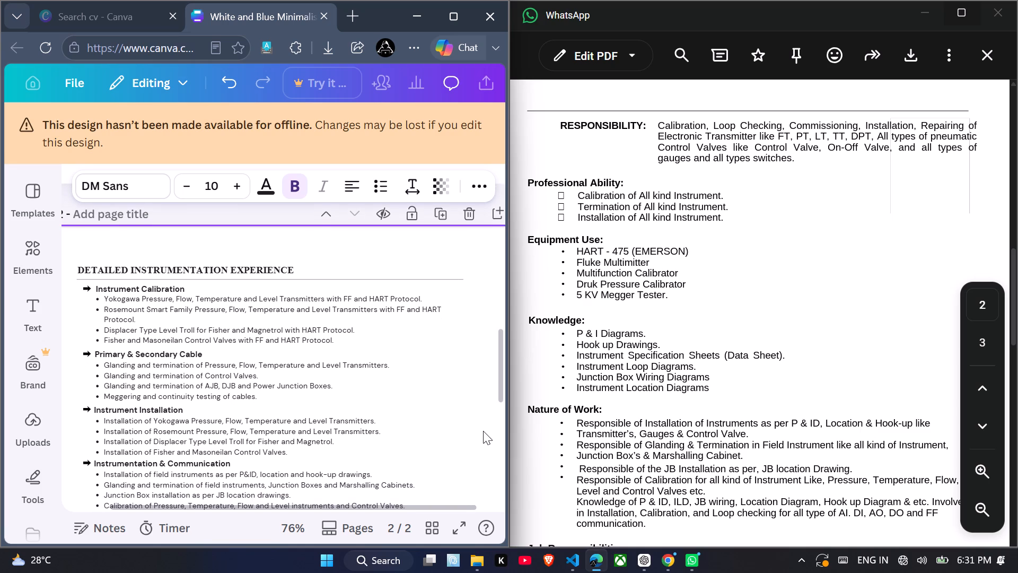
scroll(483, 431, down, 3)
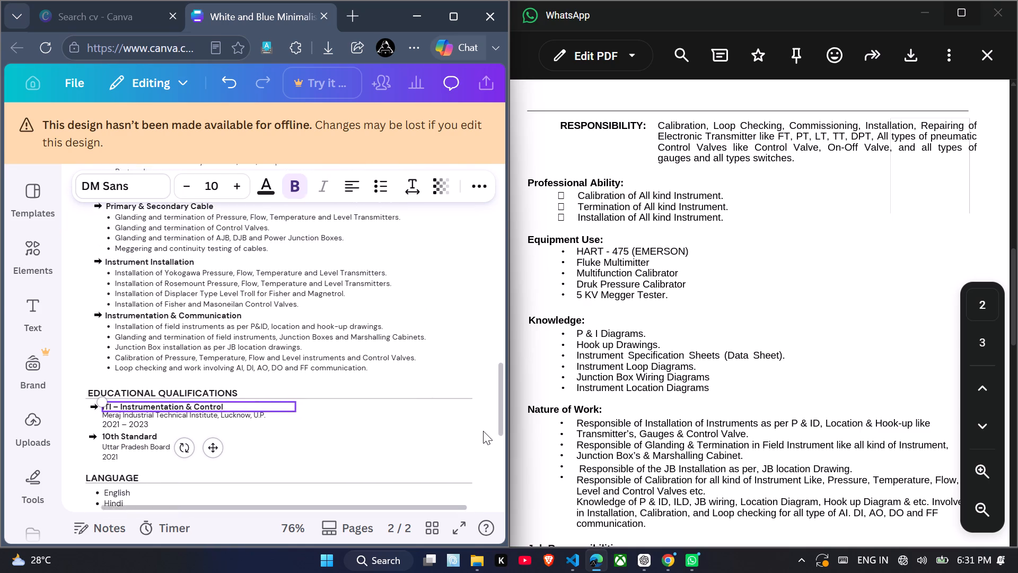
scroll(483, 431, up, 4)
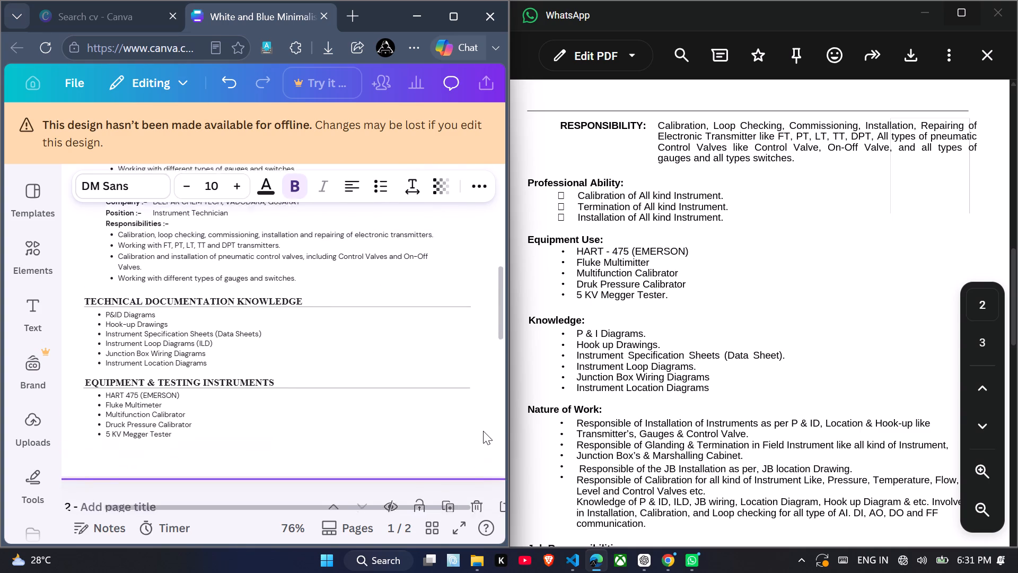
click(260, 436)
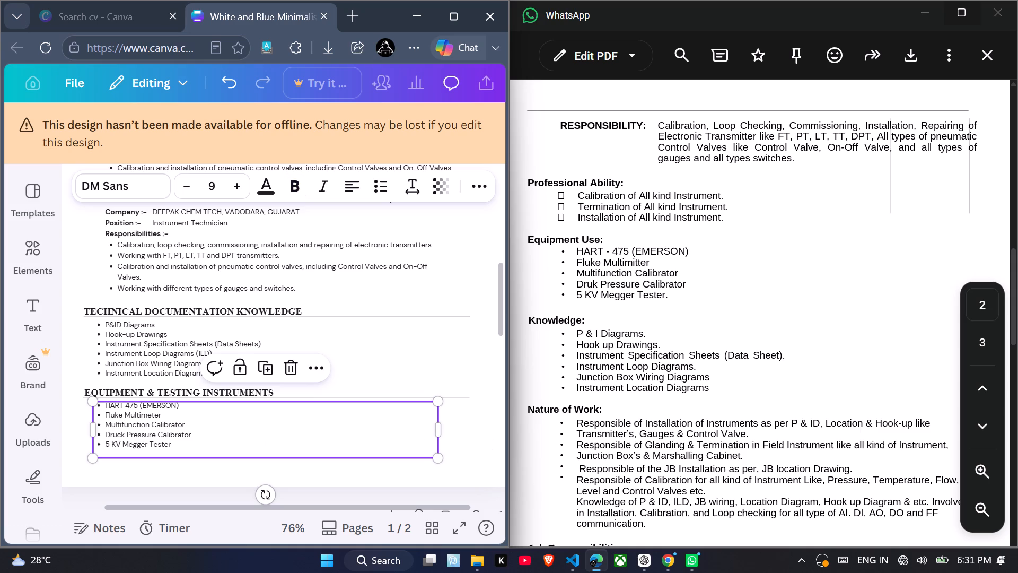
scroll(676, 448, down, 2)
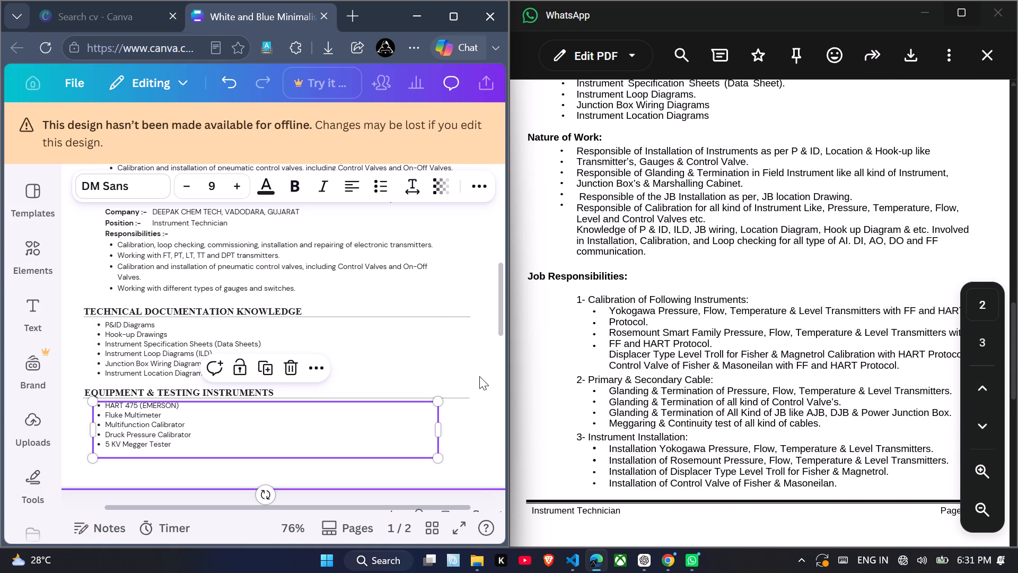
scroll(479, 376, down, 1)
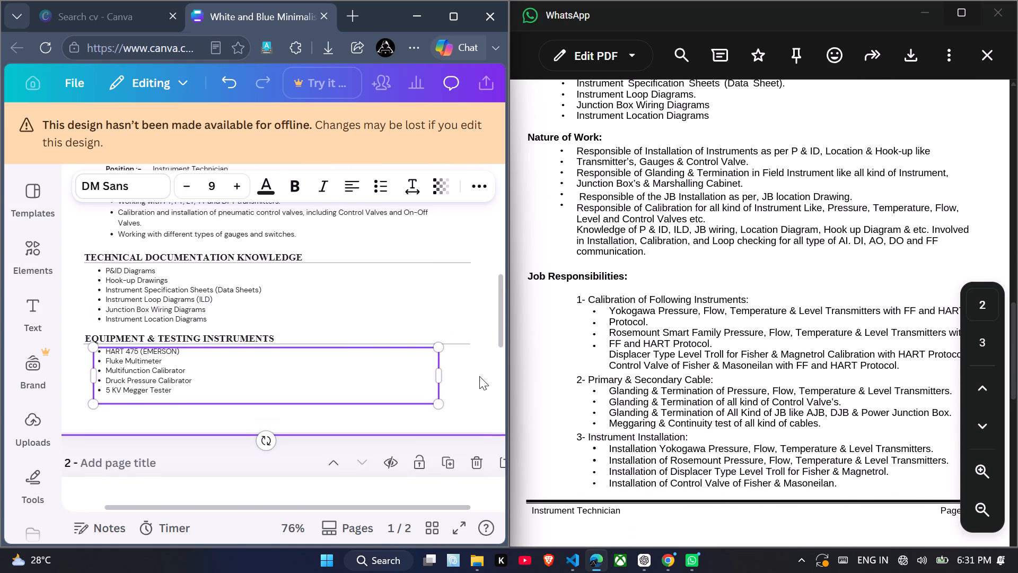
scroll(479, 376, down, 3)
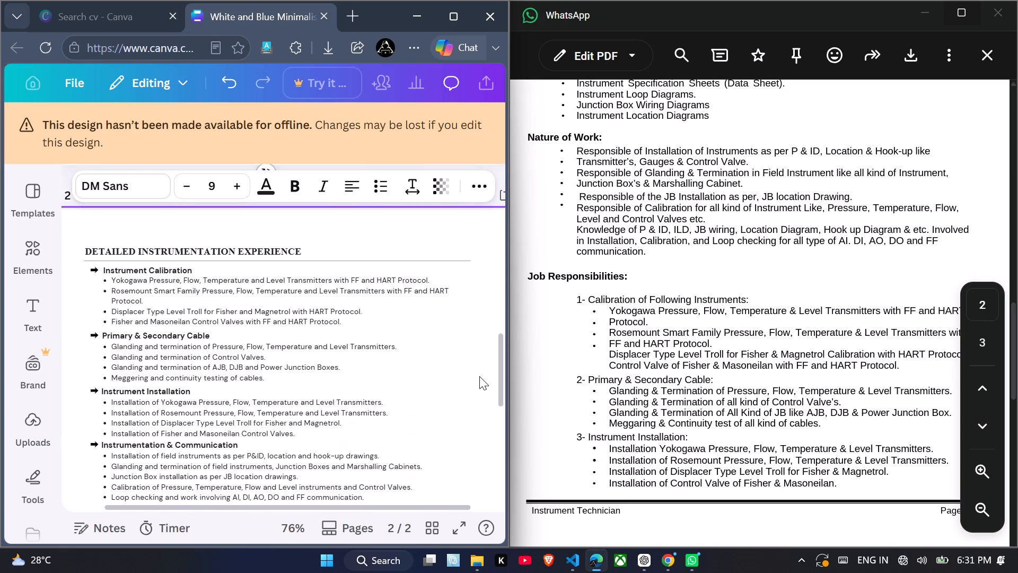
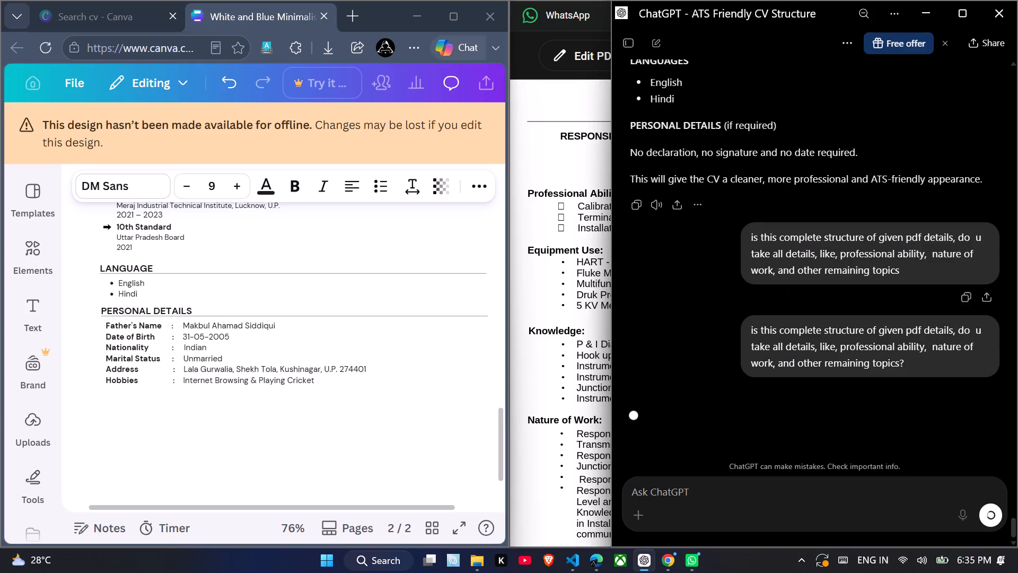
In the résumé's FGM Private Limited entry, add spaces before the Position colon and even up the company and position values.
scroll(380, 380, up, 5)
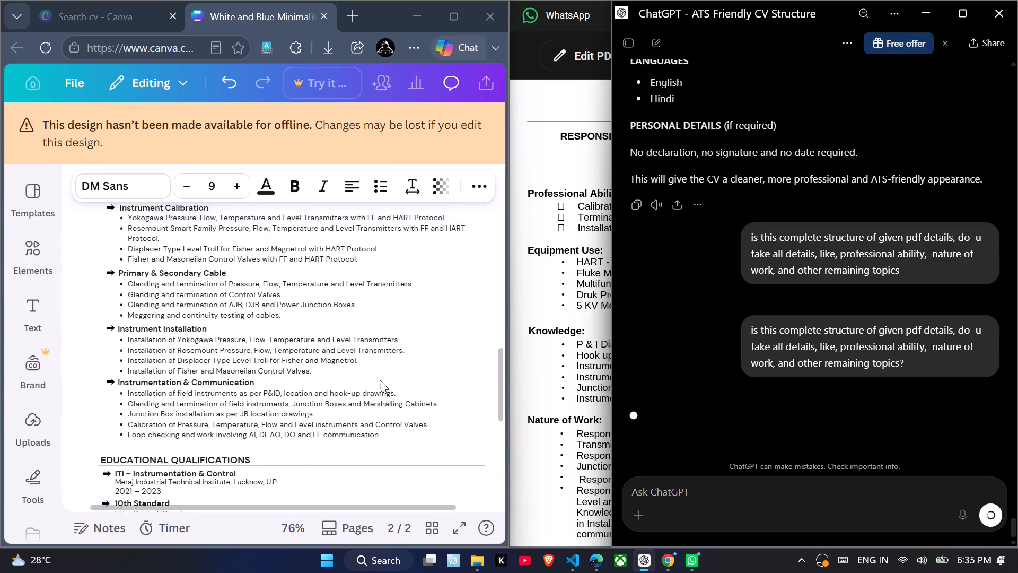
scroll(380, 380, up, 6)
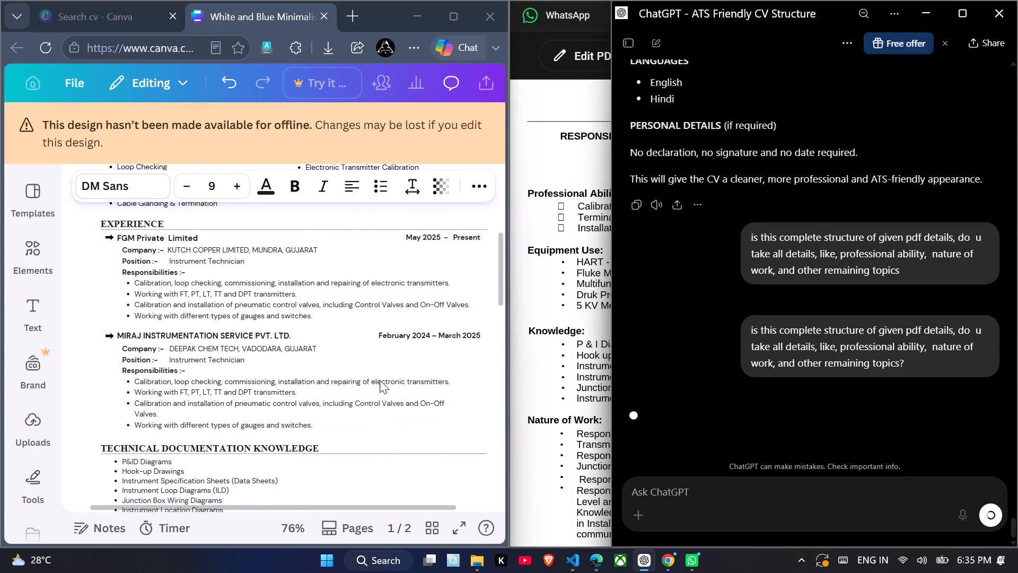
scroll(380, 380, up, 2)
scroll(380, 380, down, 1)
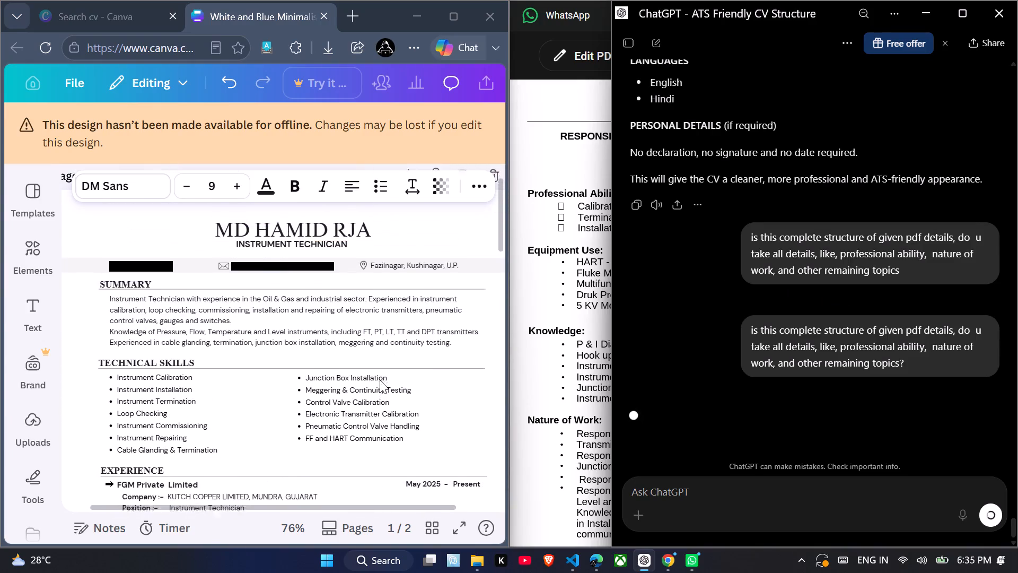
scroll(380, 380, down, 1)
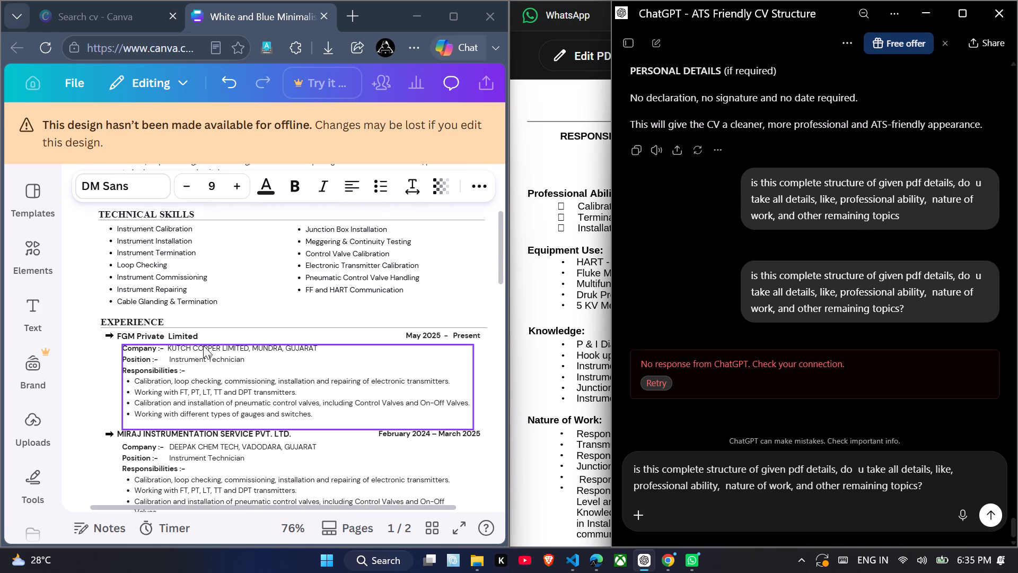
click(153, 358)
click(153, 358)
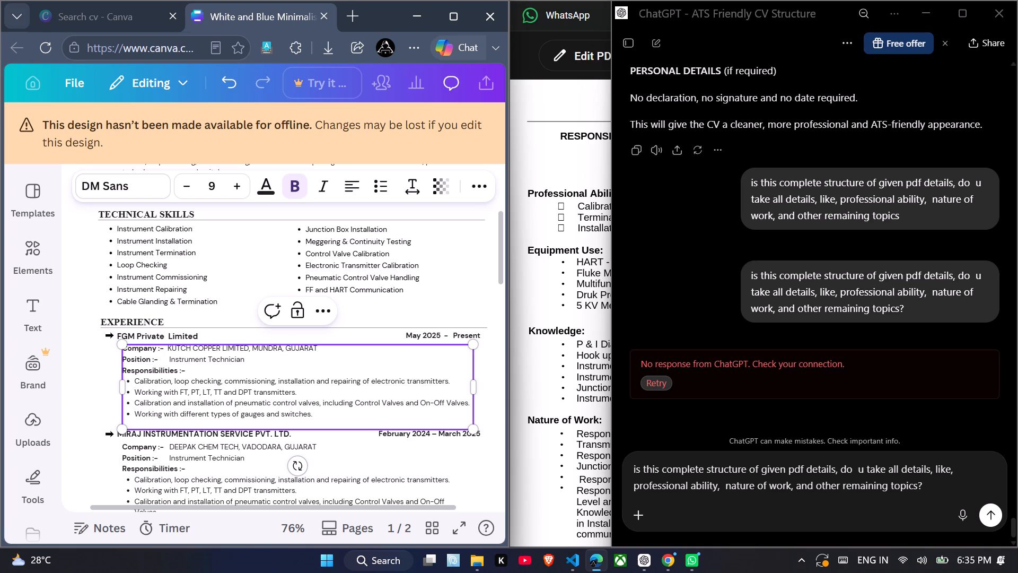
key(space)
key(space)
key(space)
key(space)
click(168, 349)
key(space)
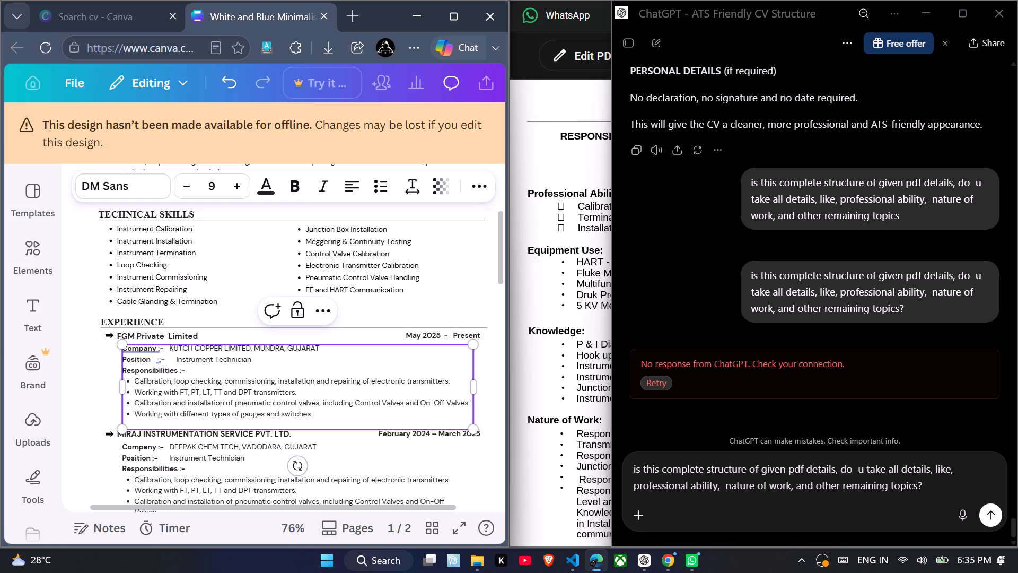
click(177, 359)
key(BackSpace)
key(BackSpace)
key(BackSpace)
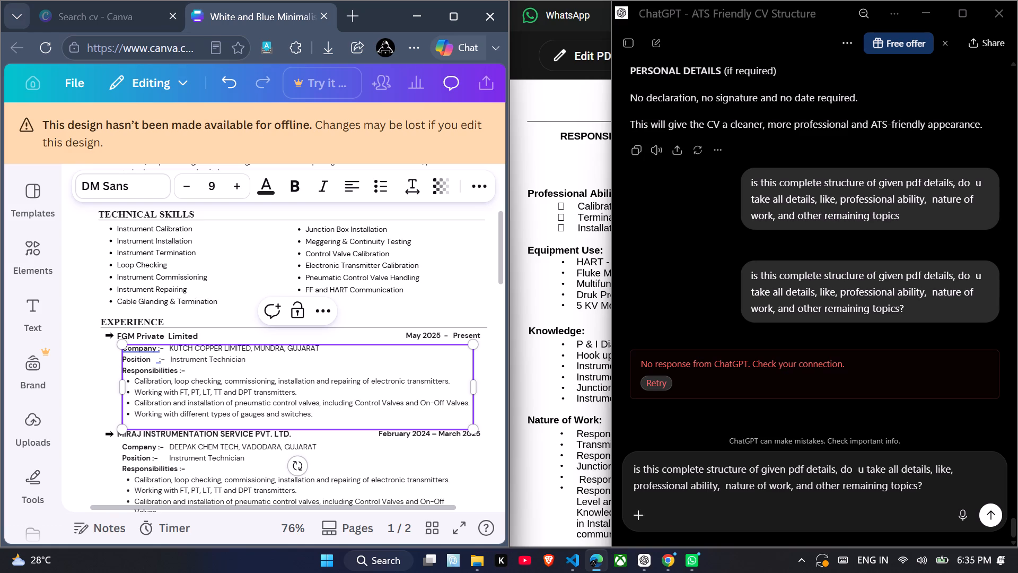
click(257, 360)
Add spaces before the Company colon in the FGM Private Limited entry to bring it near the Responsibilities colon.
click(157, 350)
key(space)
key(space)
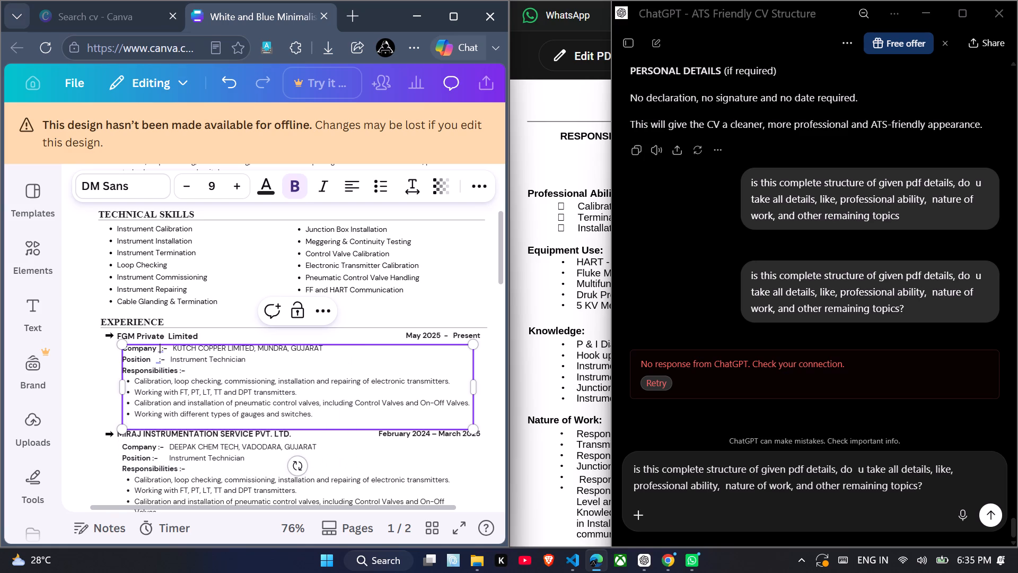
key(space)
key(space)
key(space)
key(space)
key(space)
key(space)
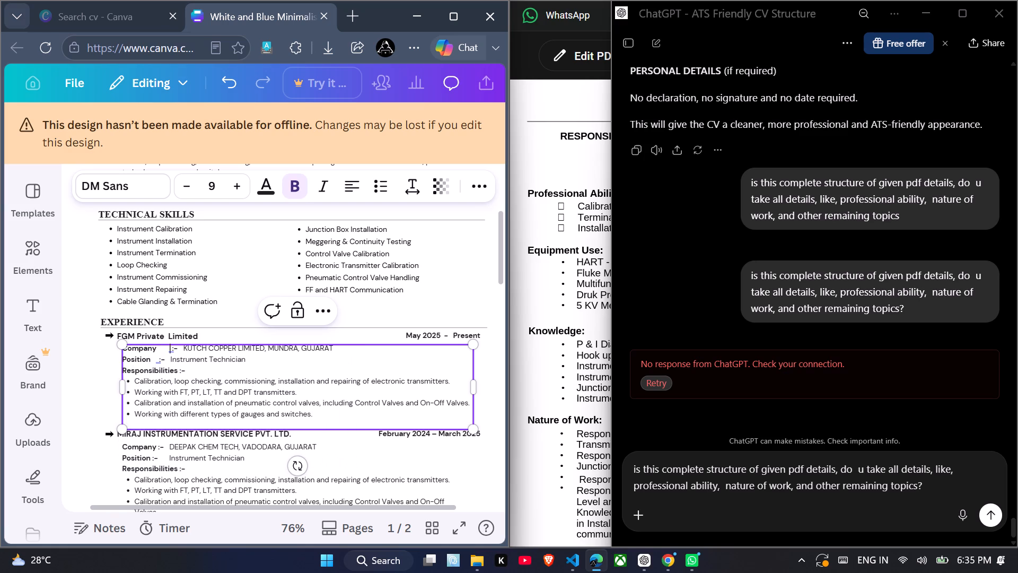
key(space)
key(space)
key(space)
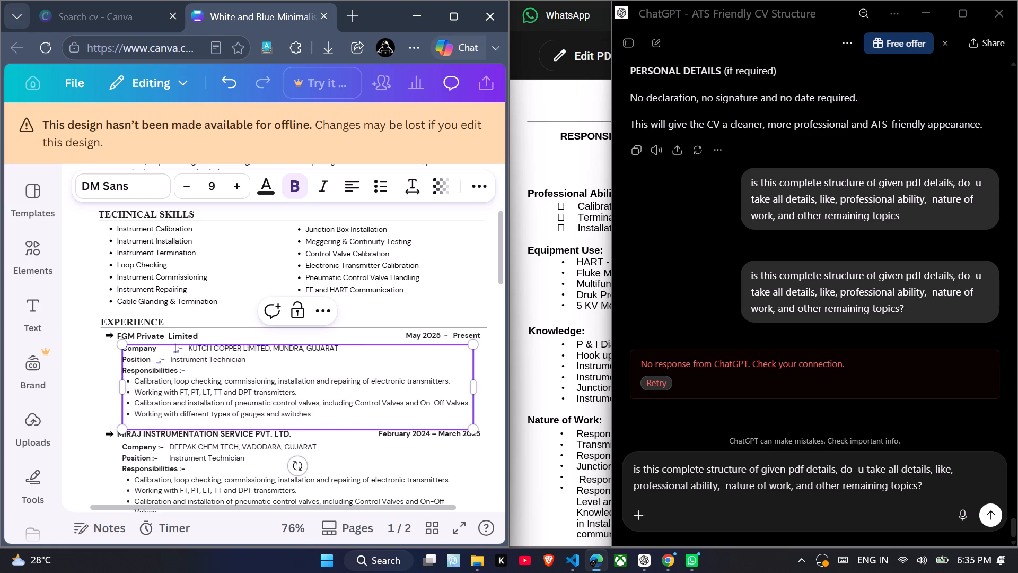
Add spaces before the Position colon to line it up with the Company colon, plus one extra space before Company's.
click(157, 358)
key(space)
key(space)
key(space)
key(space)
key(space)
key(space)
key(space)
key(space)
key(space)
key(space)
key(space)
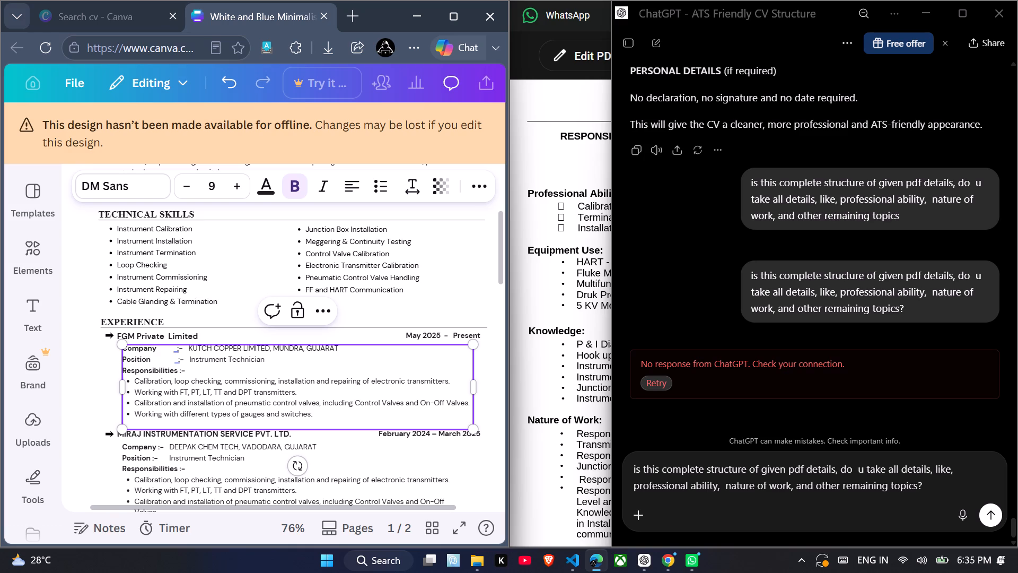
key(space)
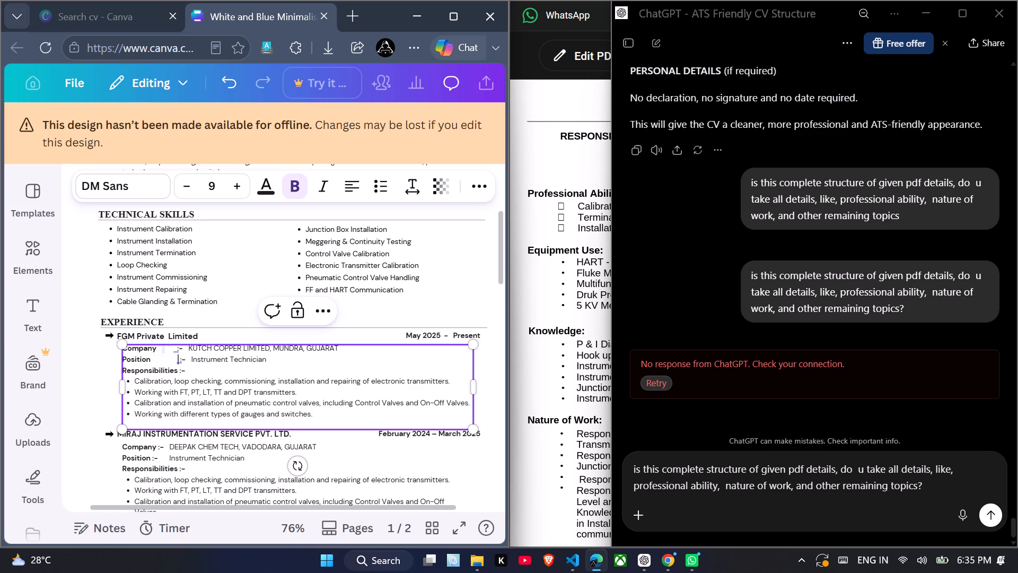
click(161, 349)
key(space)
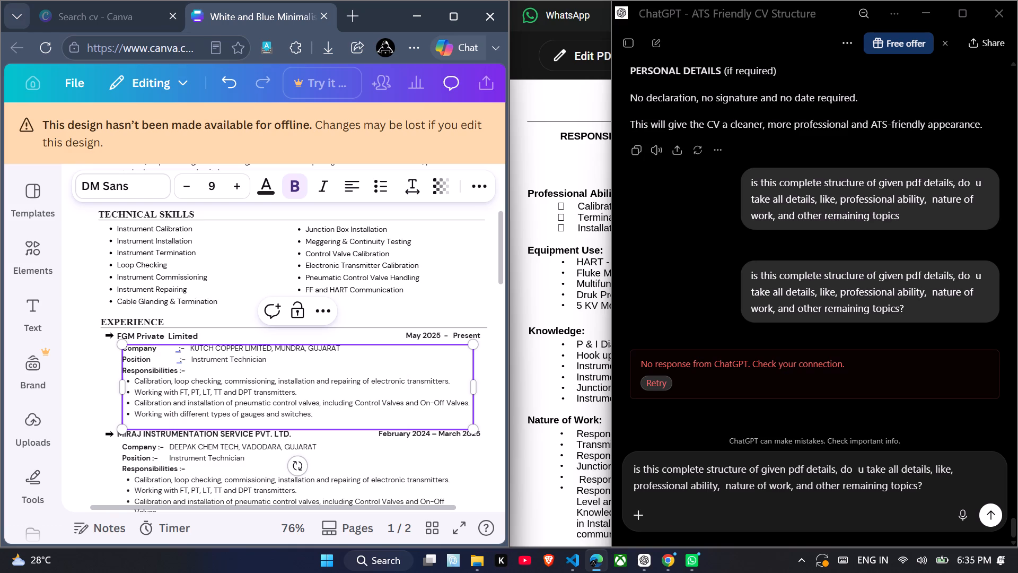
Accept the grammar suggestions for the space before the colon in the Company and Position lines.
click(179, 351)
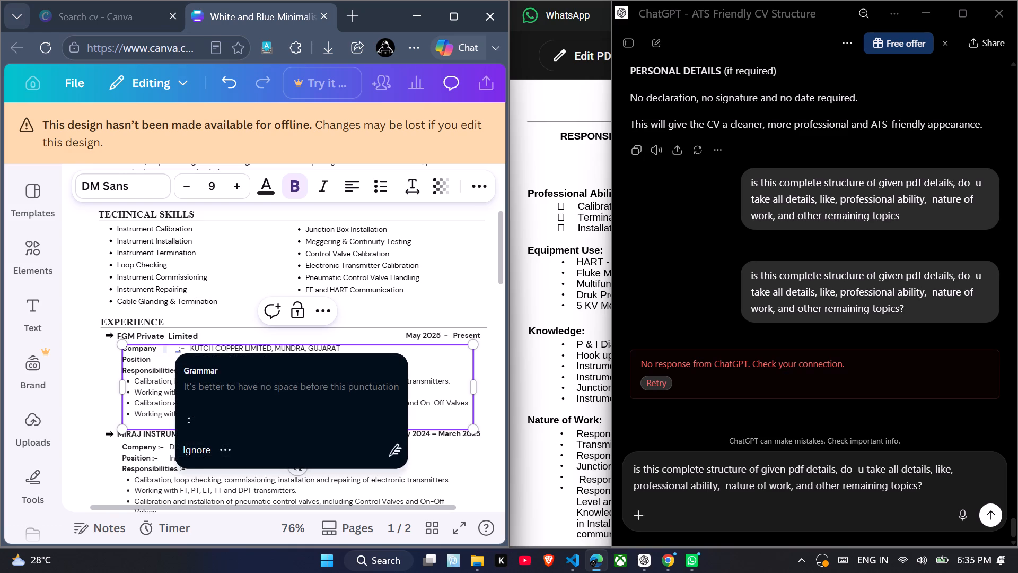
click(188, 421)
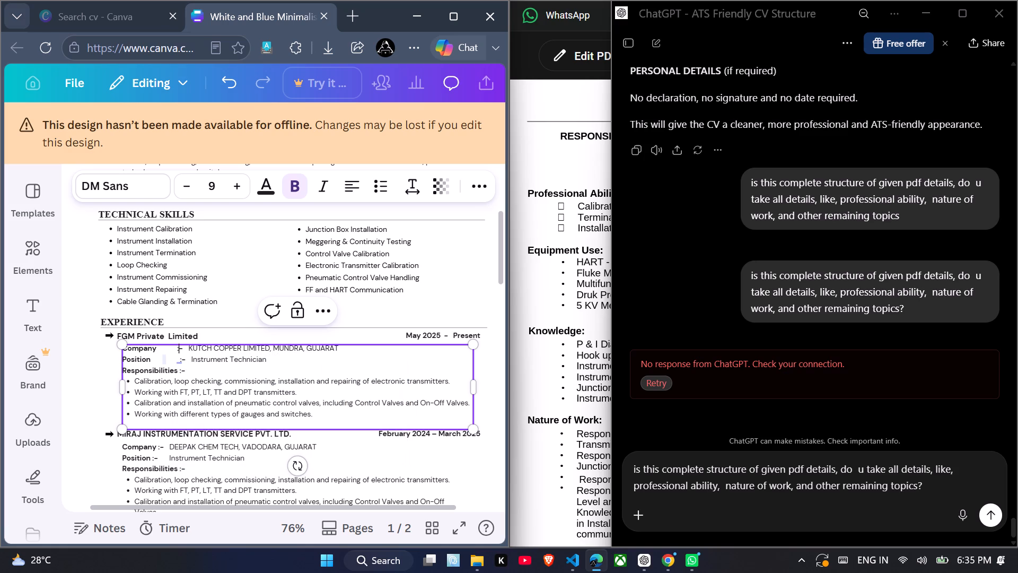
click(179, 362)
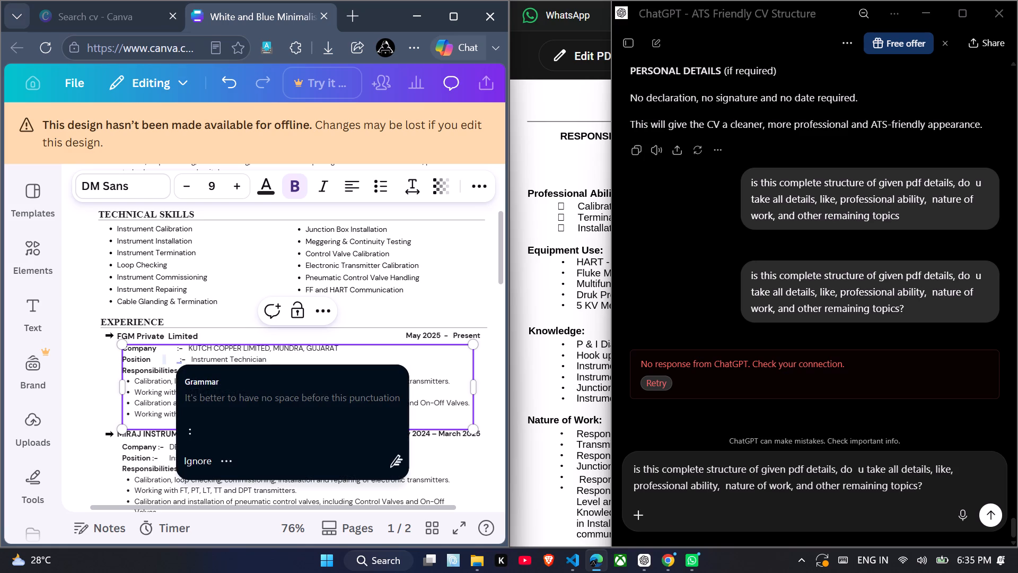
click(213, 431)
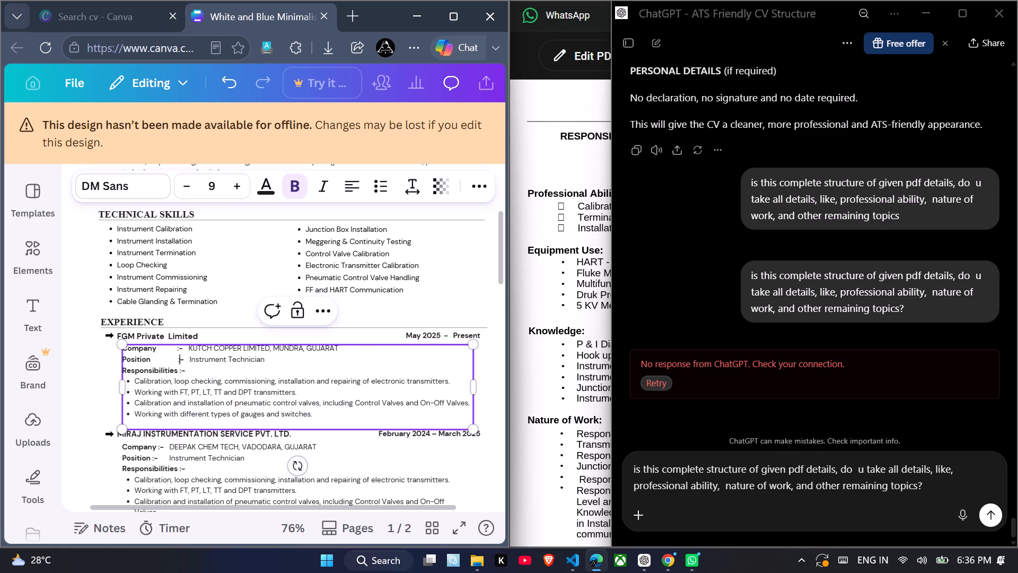
In the FGM Private Limited entry, add one space before the Responsibilities colon and two each before the Position and Company colons.
click(179, 373)
key(space)
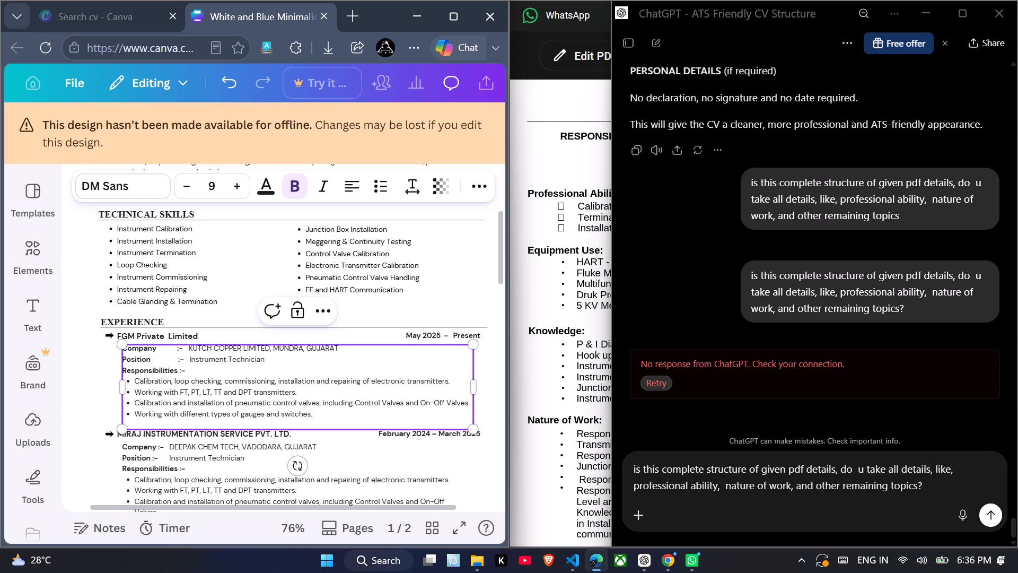
click(176, 361)
key(space)
key(space)
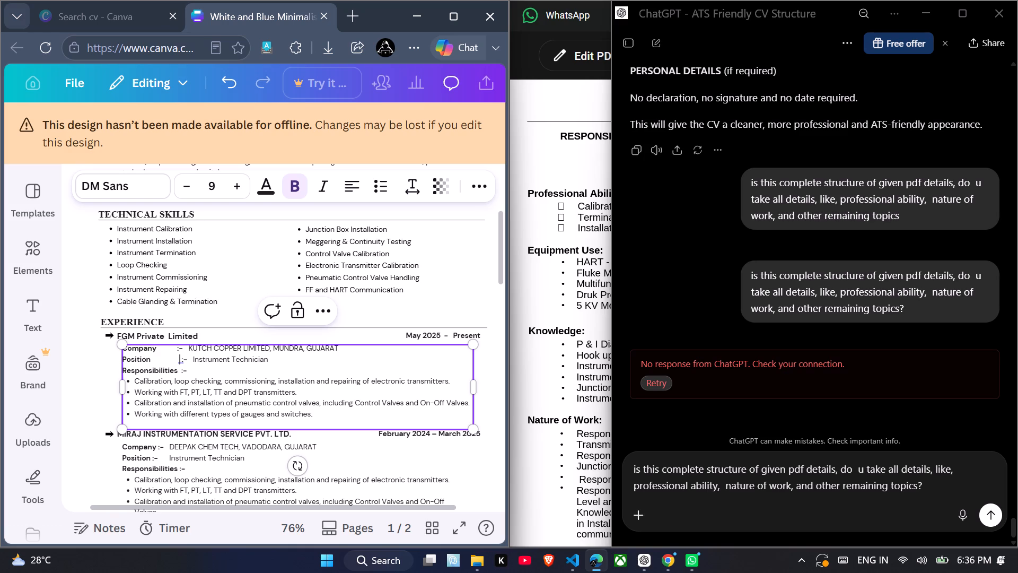
click(176, 349)
key(space)
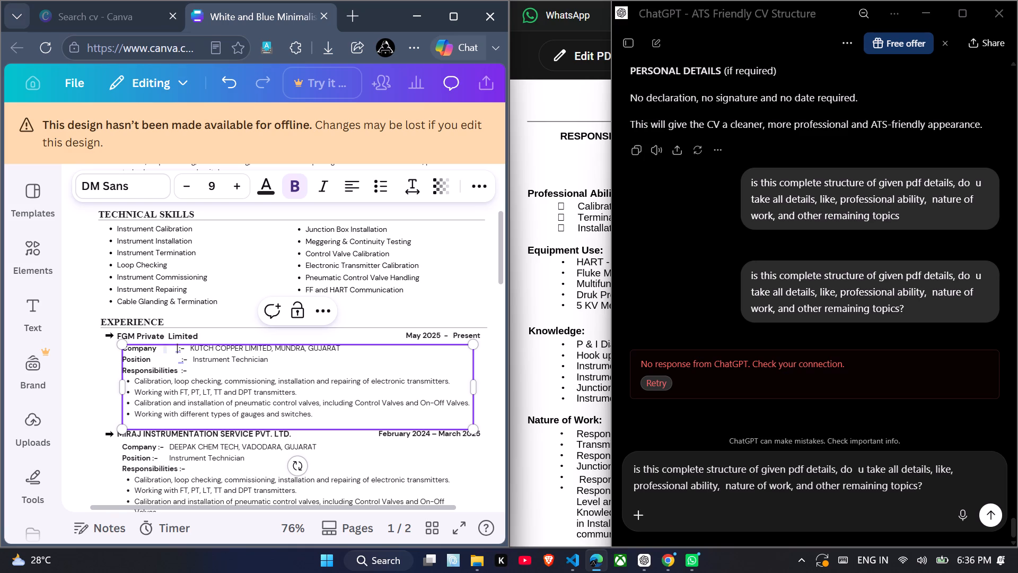
key(space)
Accept the grammar suggestions for the space before the colon in the FGM entry's Company and Position lines.
click(182, 349)
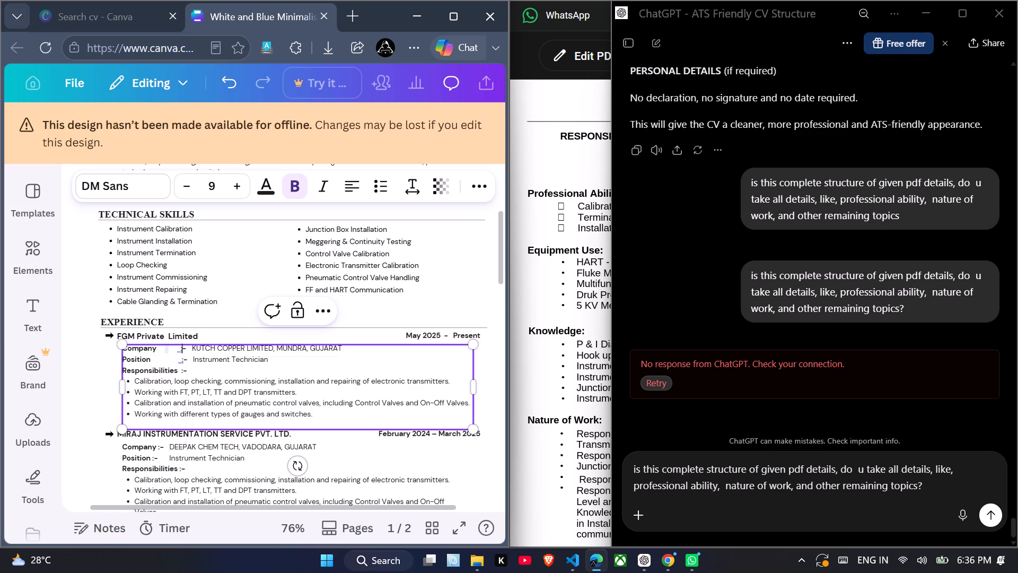
click(209, 421)
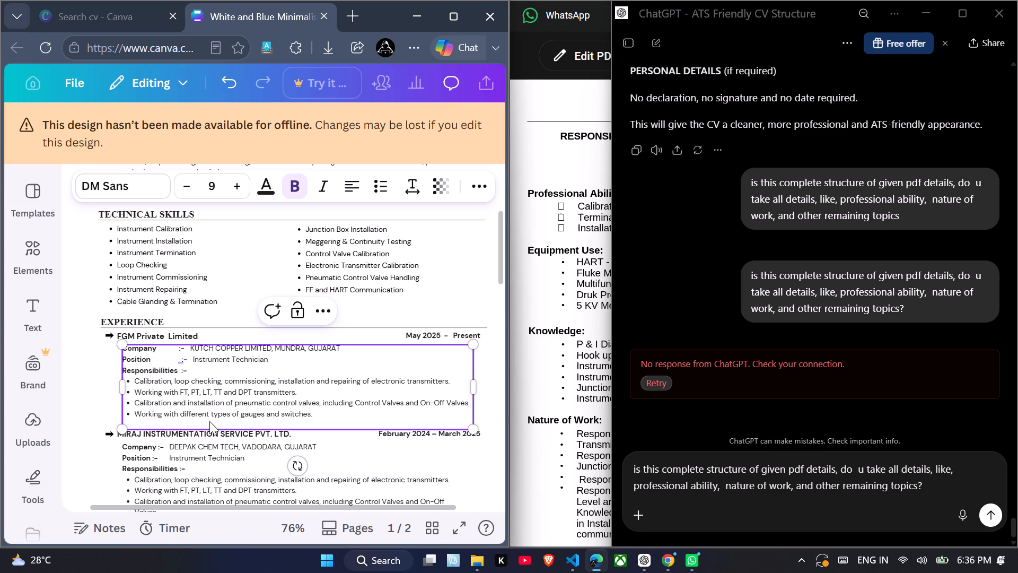
click(181, 361)
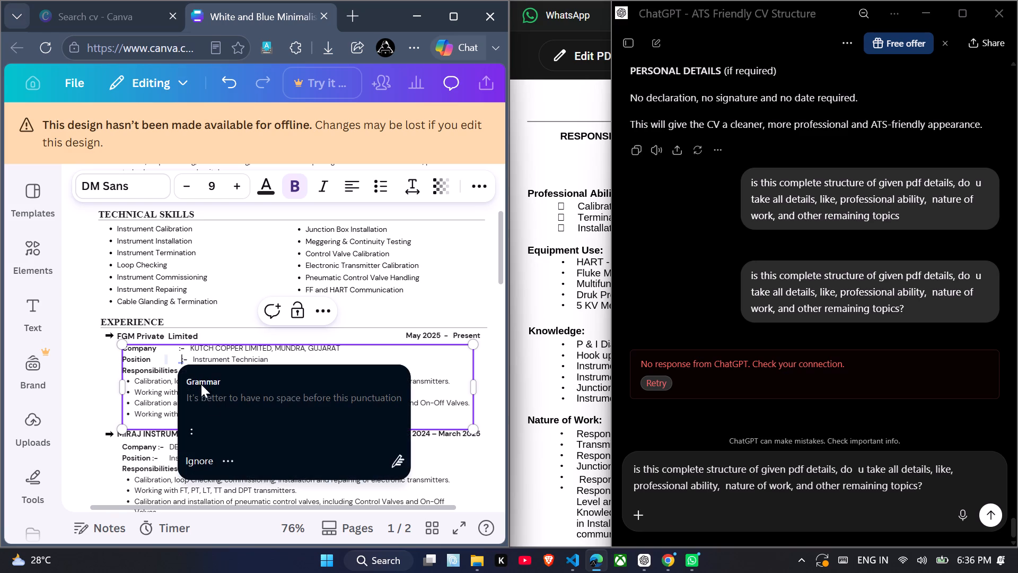
click(214, 434)
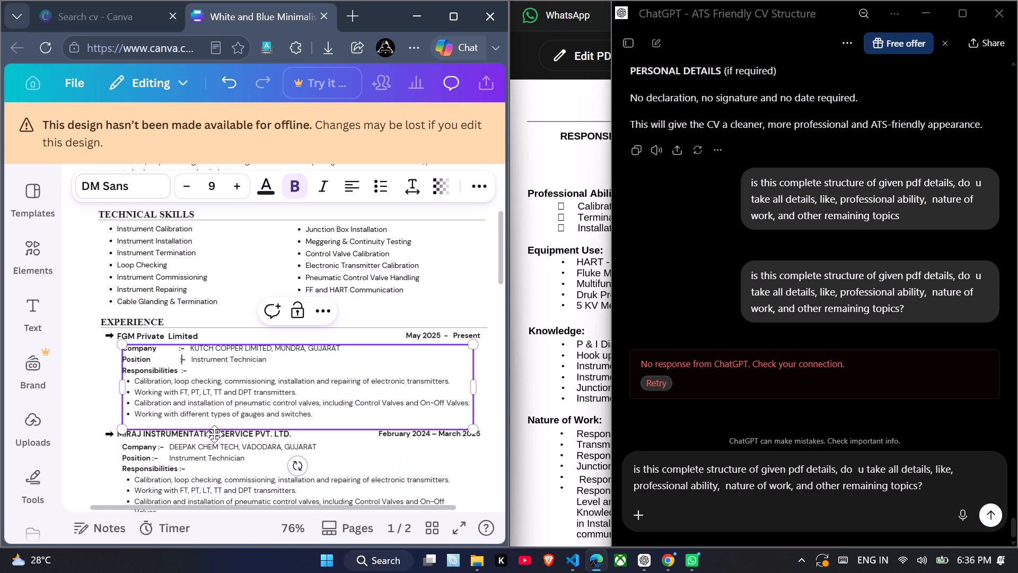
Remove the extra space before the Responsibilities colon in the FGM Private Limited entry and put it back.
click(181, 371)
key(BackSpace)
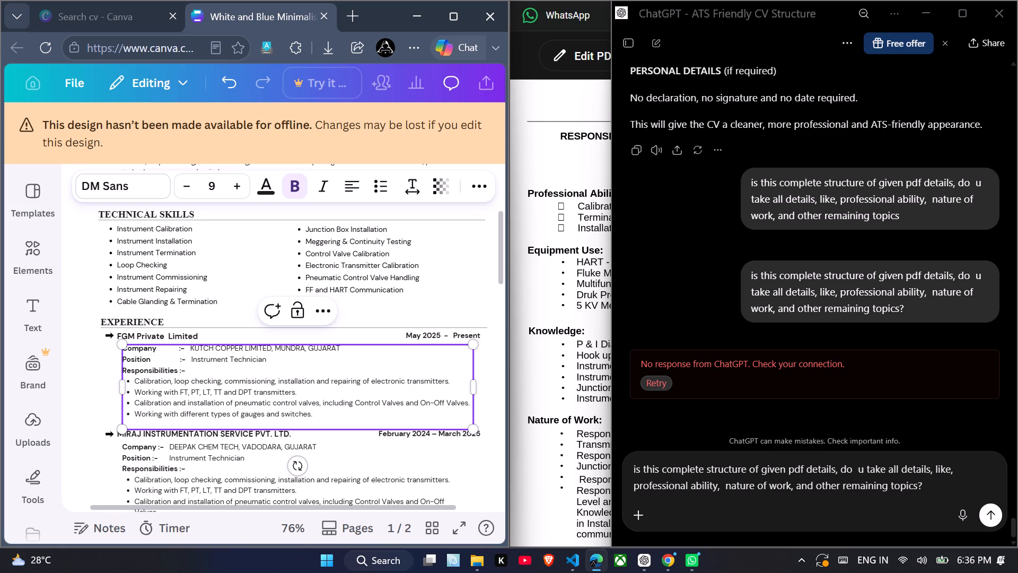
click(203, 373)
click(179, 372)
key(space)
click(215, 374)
Add two spaces before the Company colon and two before the Position colon to line them up with the Responsibilities colon.
scroll(215, 374, down, 2)
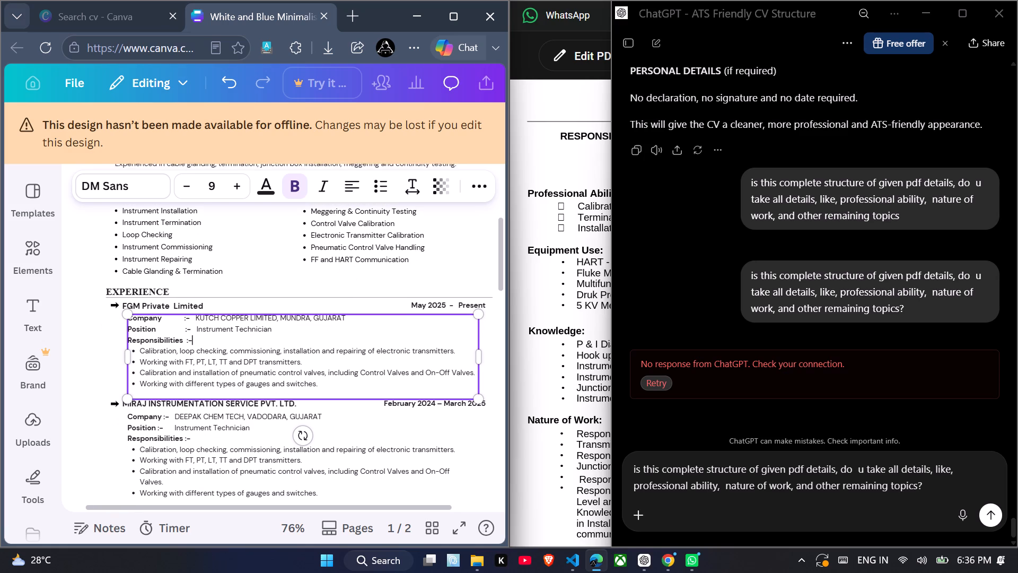
scroll(215, 374, down, 1)
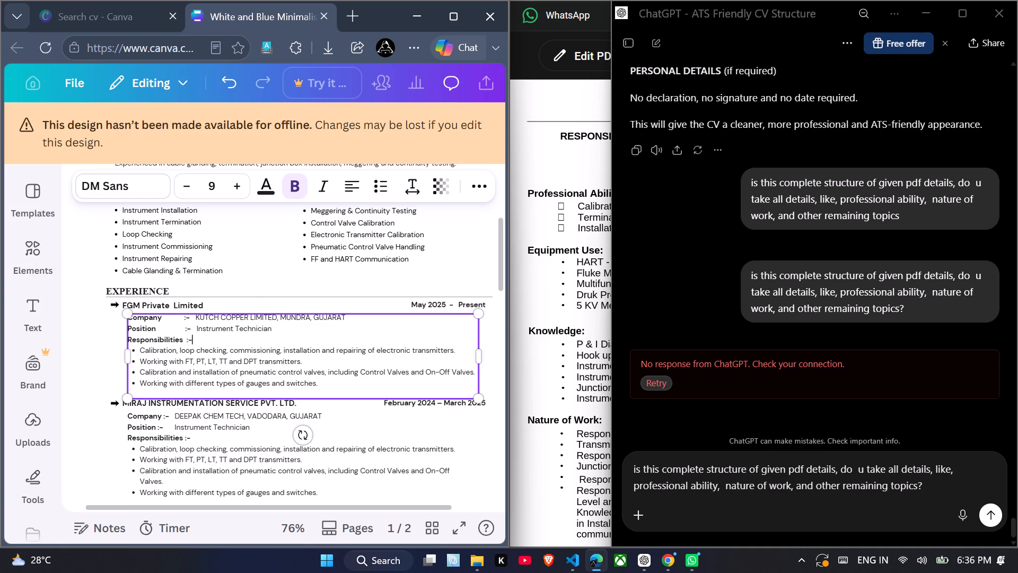
scroll(215, 374, down, 1)
click(180, 317)
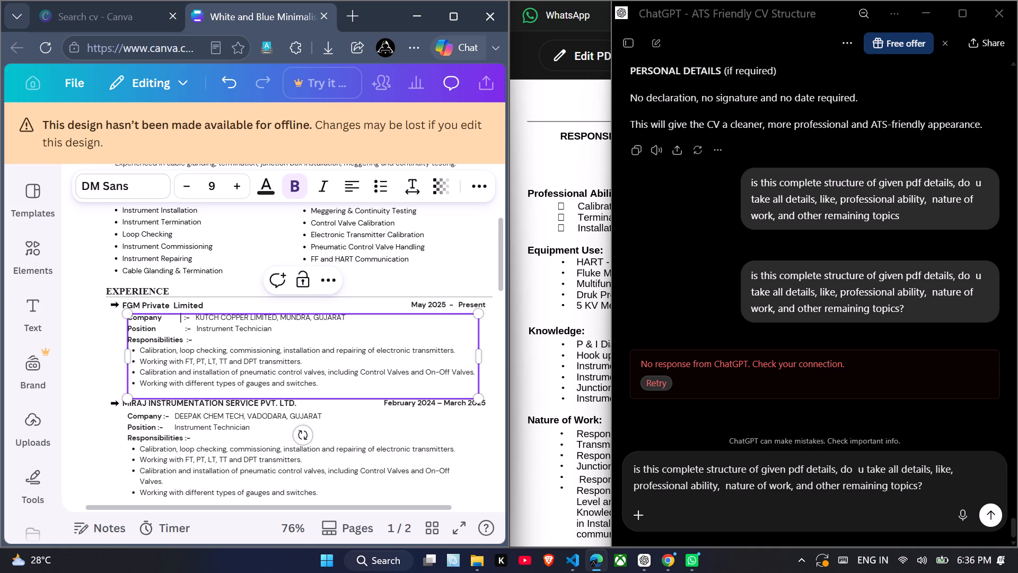
key(space)
key(space)
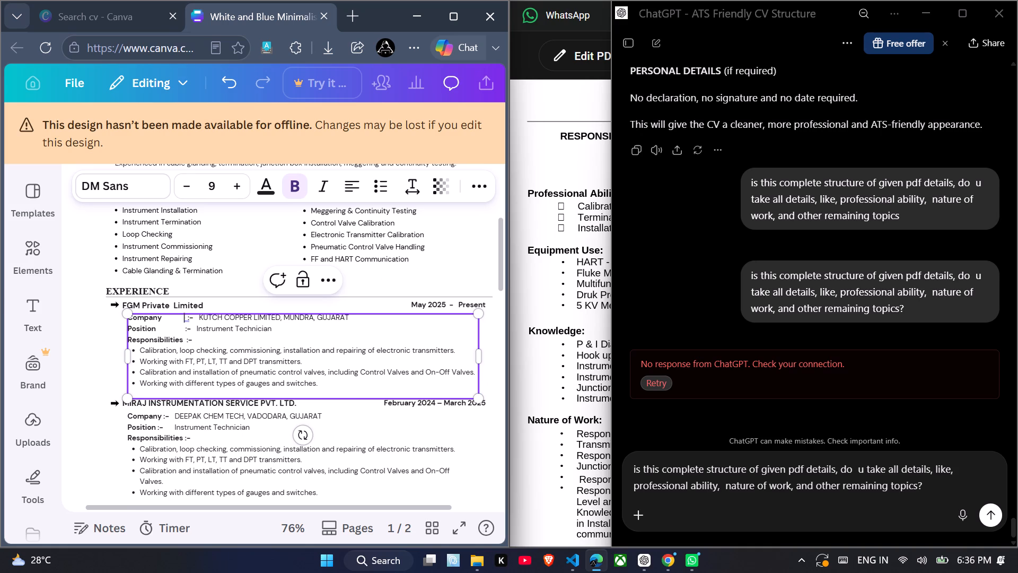
click(185, 328)
key(space)
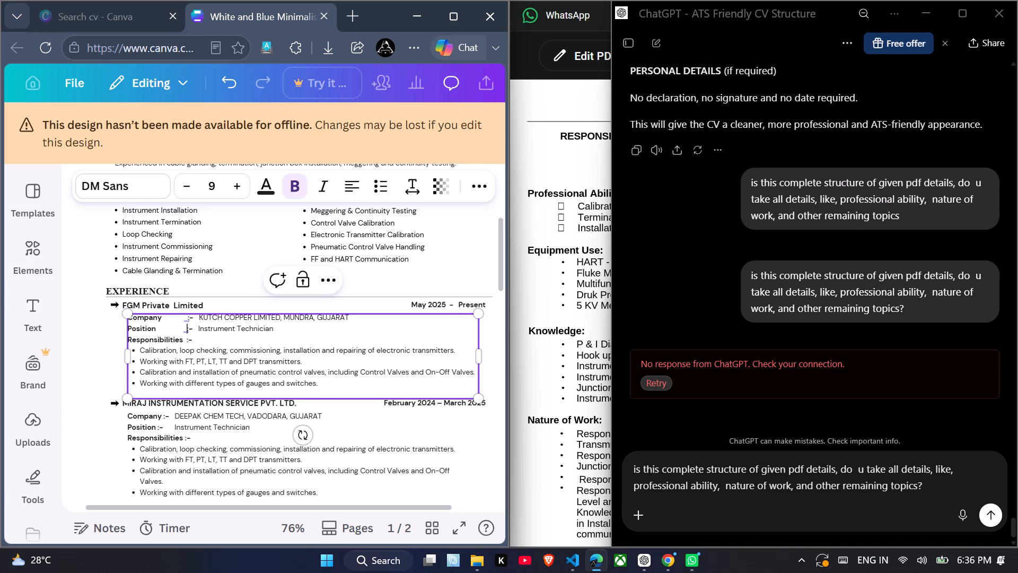
key(space)
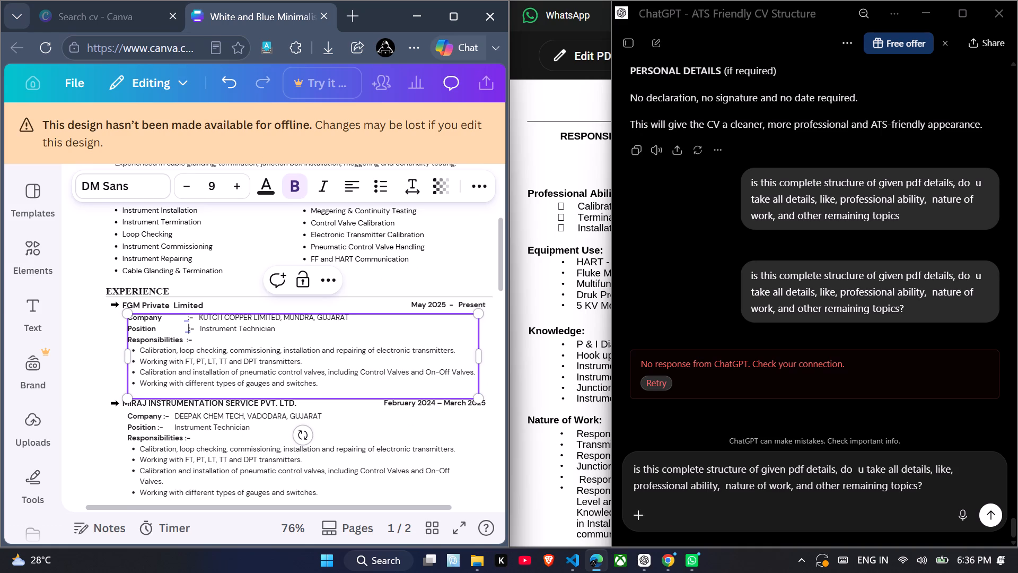
Accept the grammar suggestions on the newly spaced Company and Position colons, and place the cursor before the Position colon.
click(186, 319)
click(210, 385)
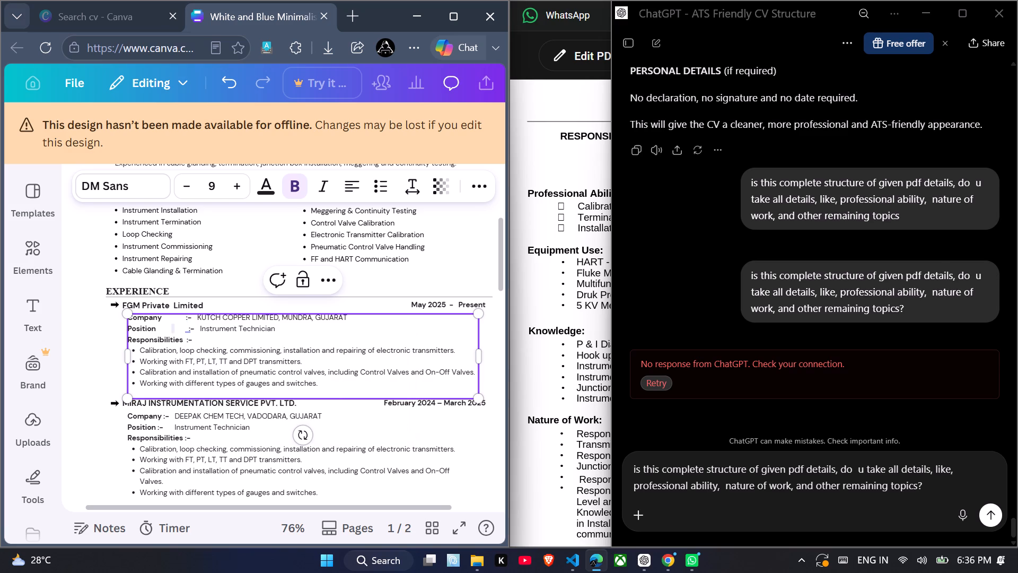
click(189, 332)
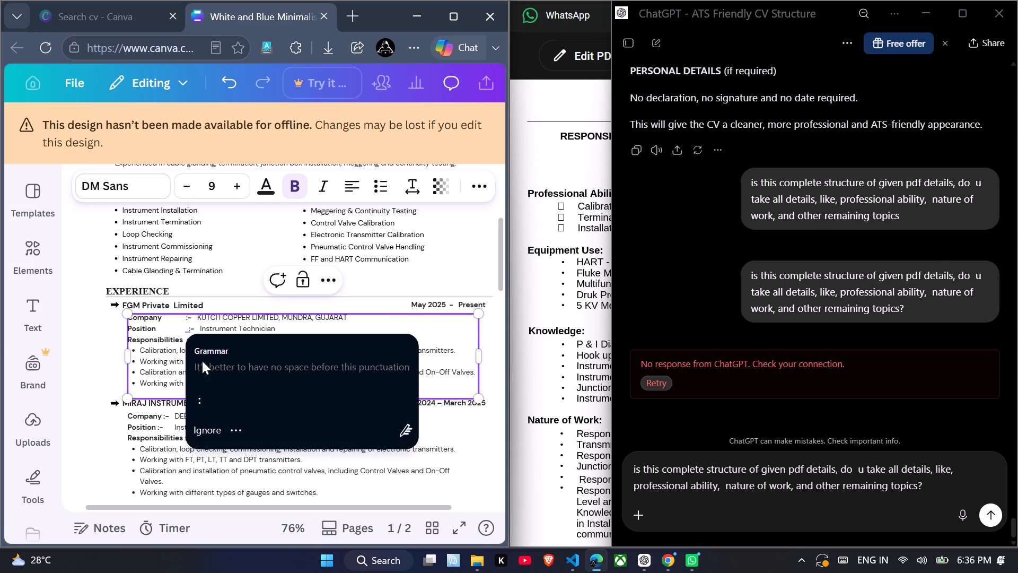
click(215, 396)
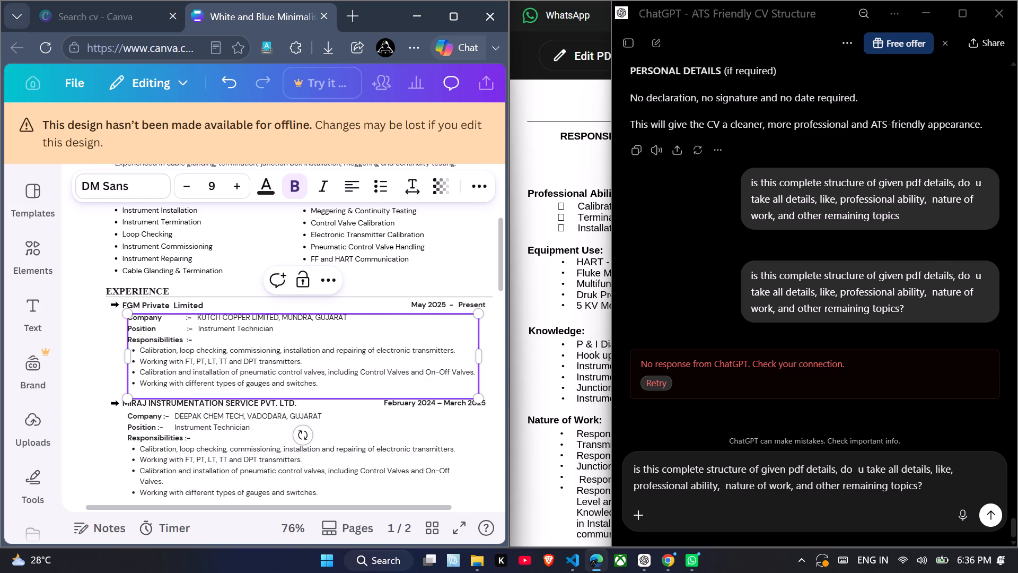
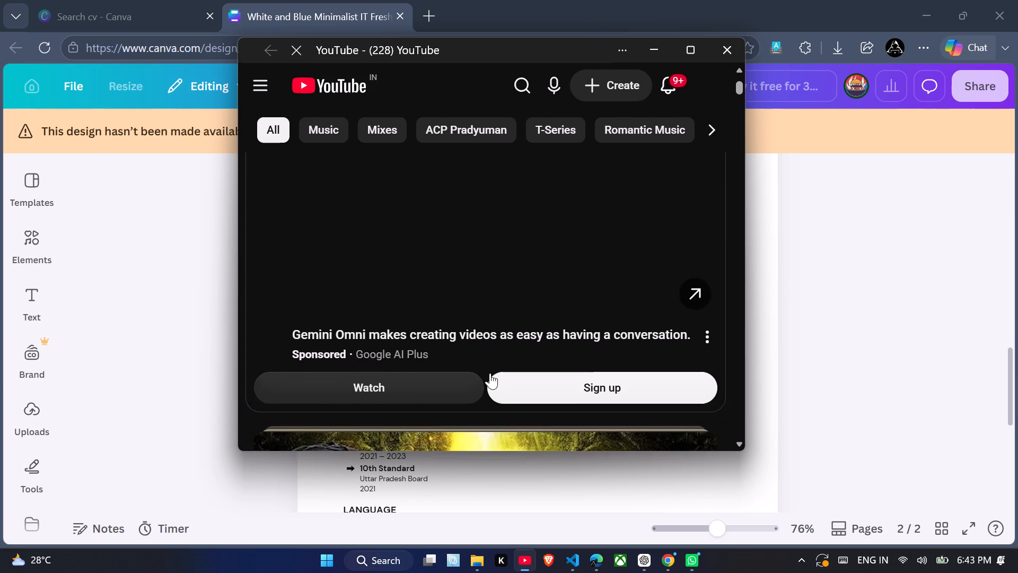
scroll(490, 373, down, 2)
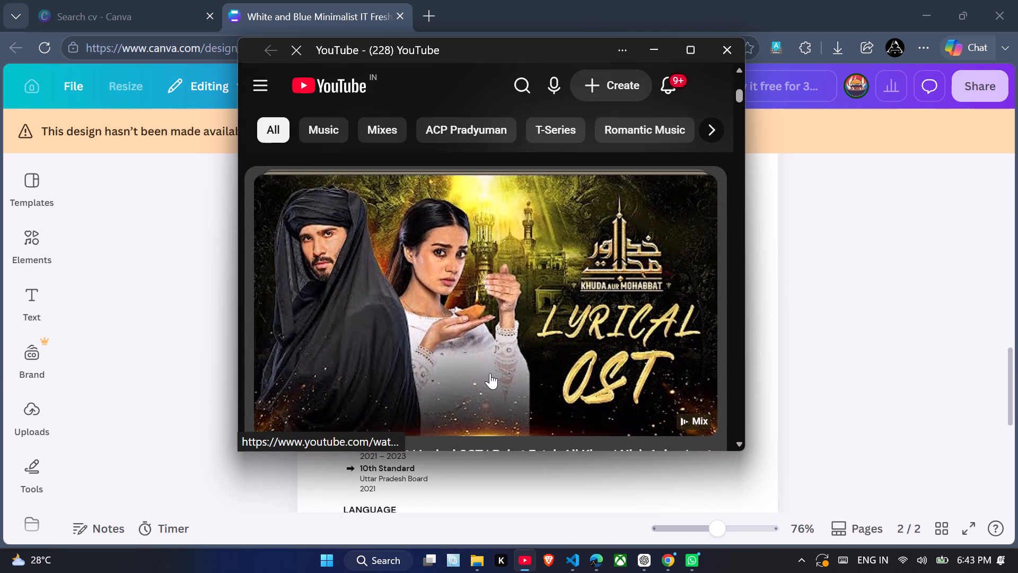
scroll(490, 373, down, 2)
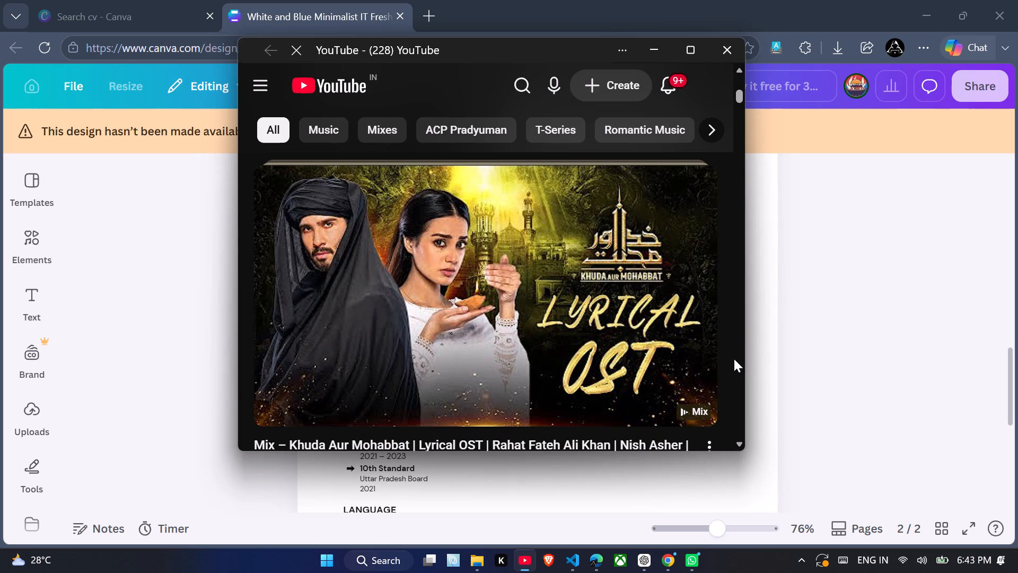
scroll(734, 359, down, 1)
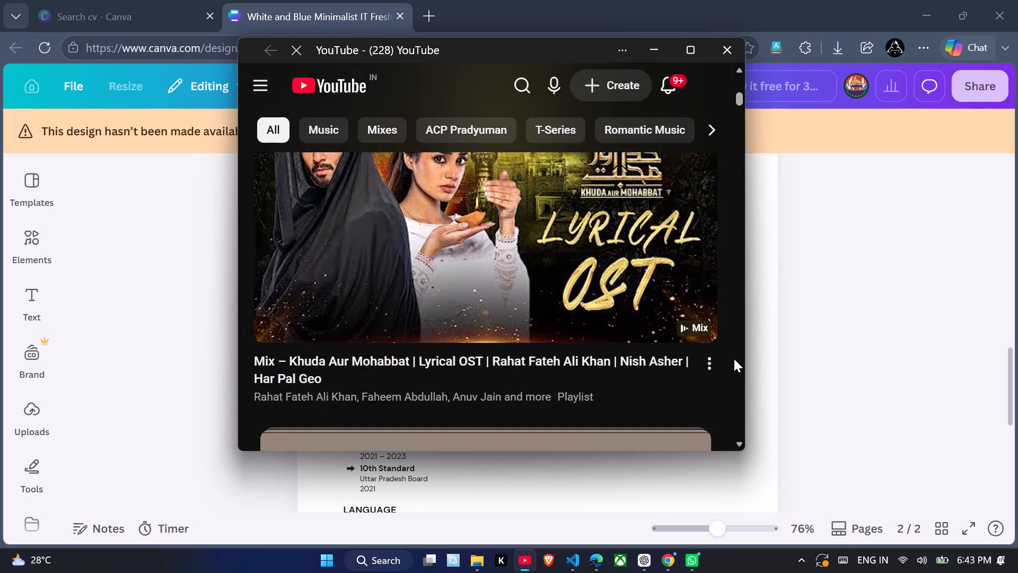
scroll(734, 359, down, 3)
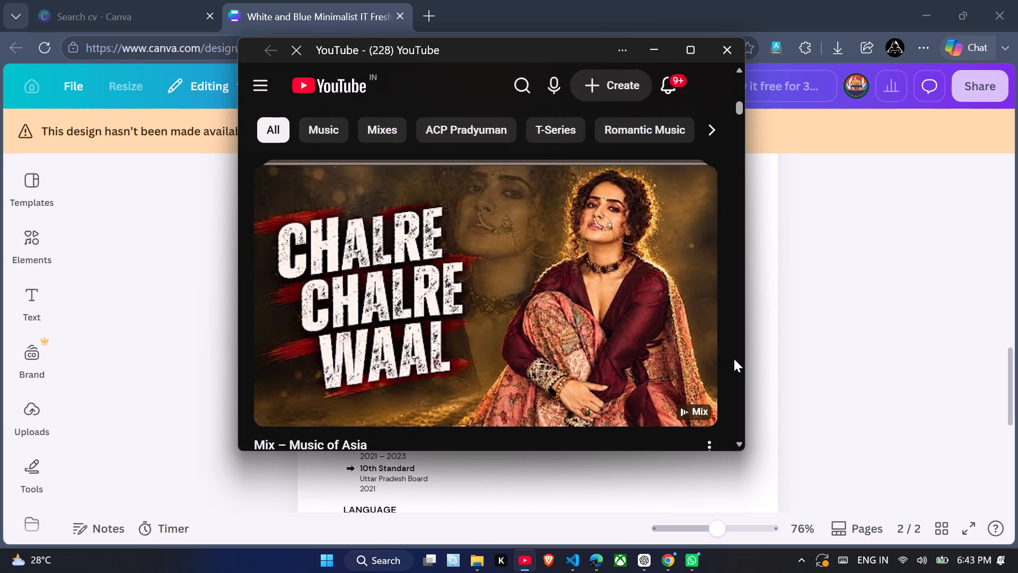
scroll(734, 359, down, 2)
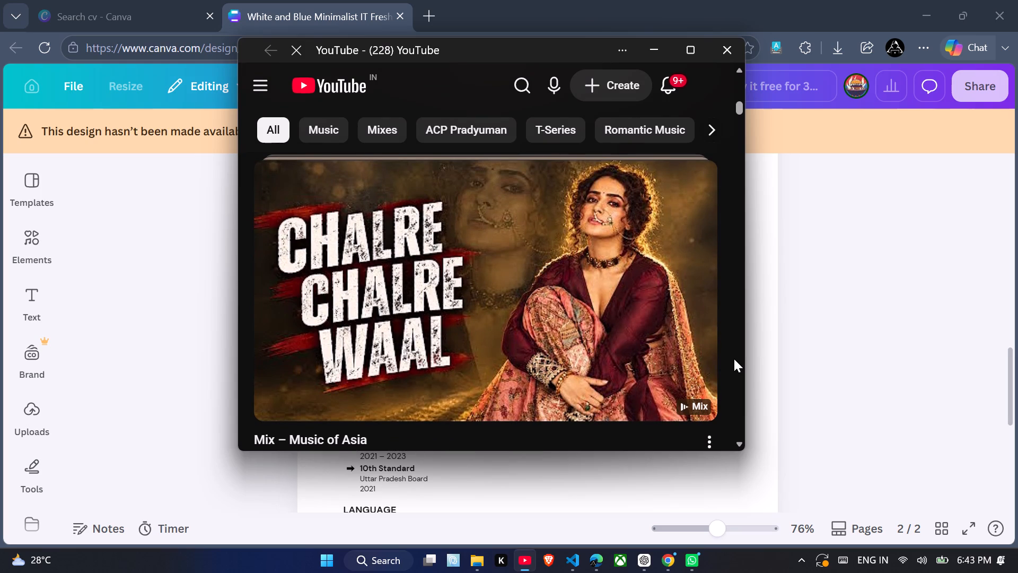
scroll(734, 359, down, 2)
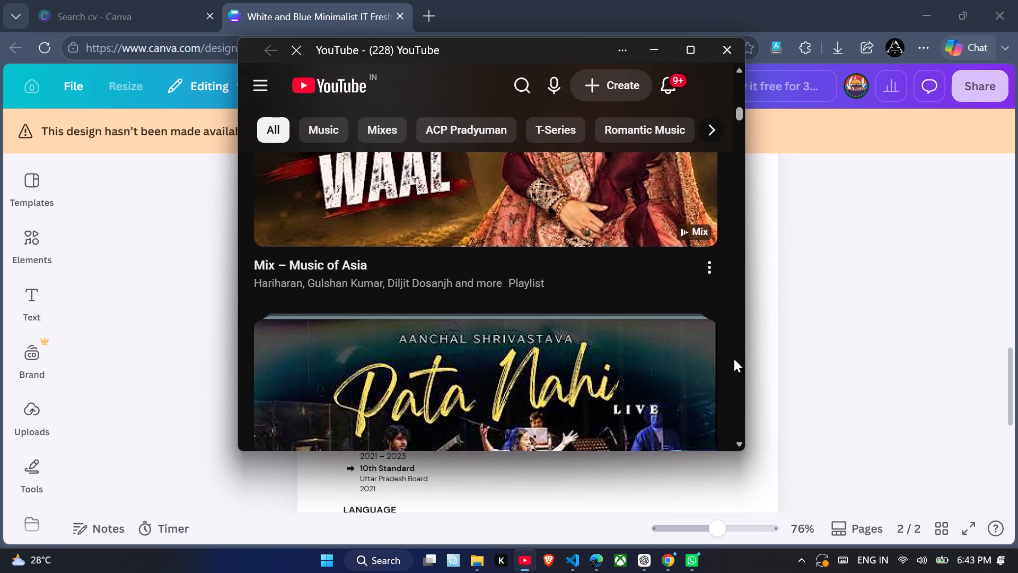
scroll(734, 359, down, 2)
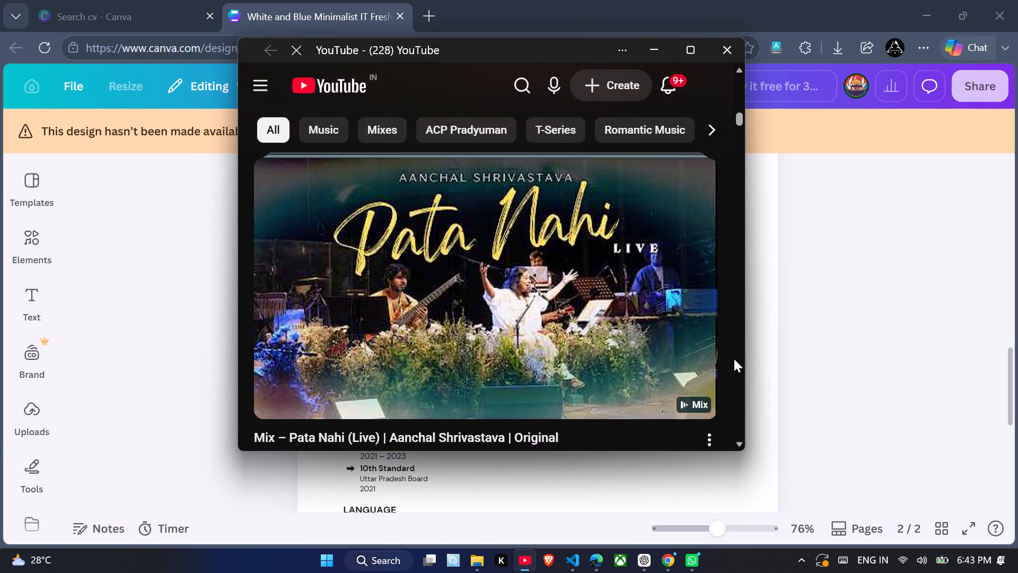
scroll(734, 359, down, 3)
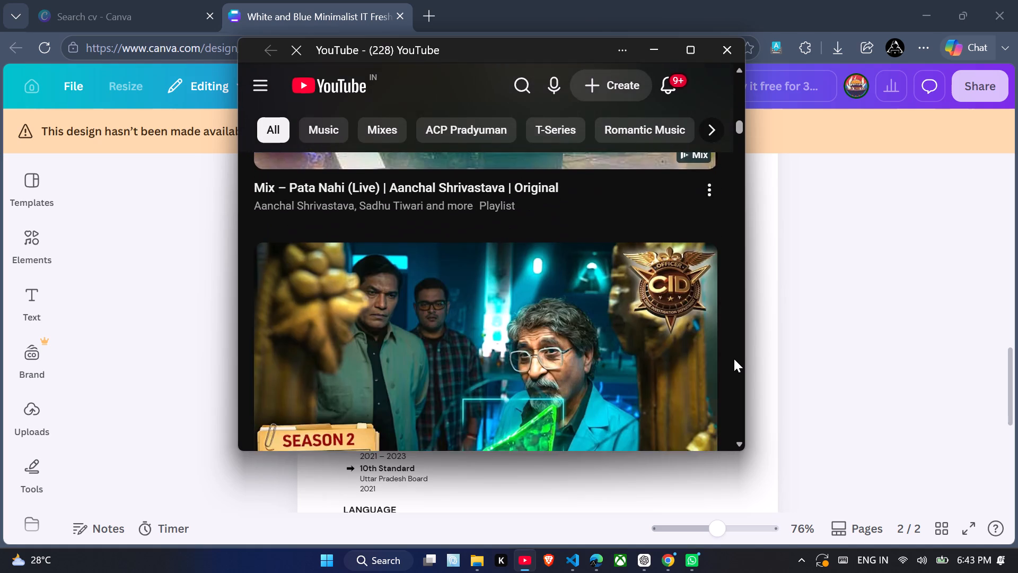
scroll(734, 359, down, 4)
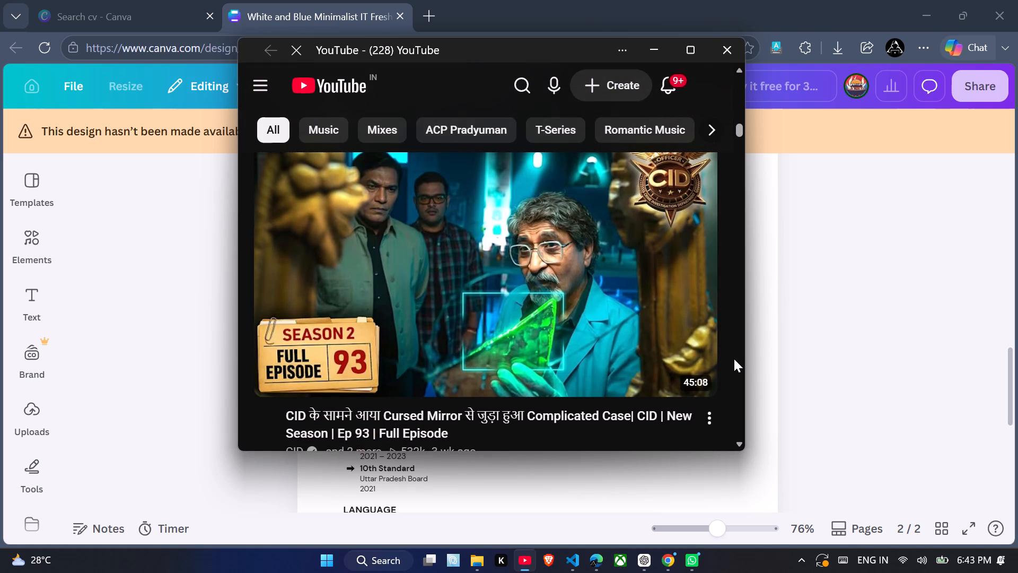
scroll(734, 359, down, 4)
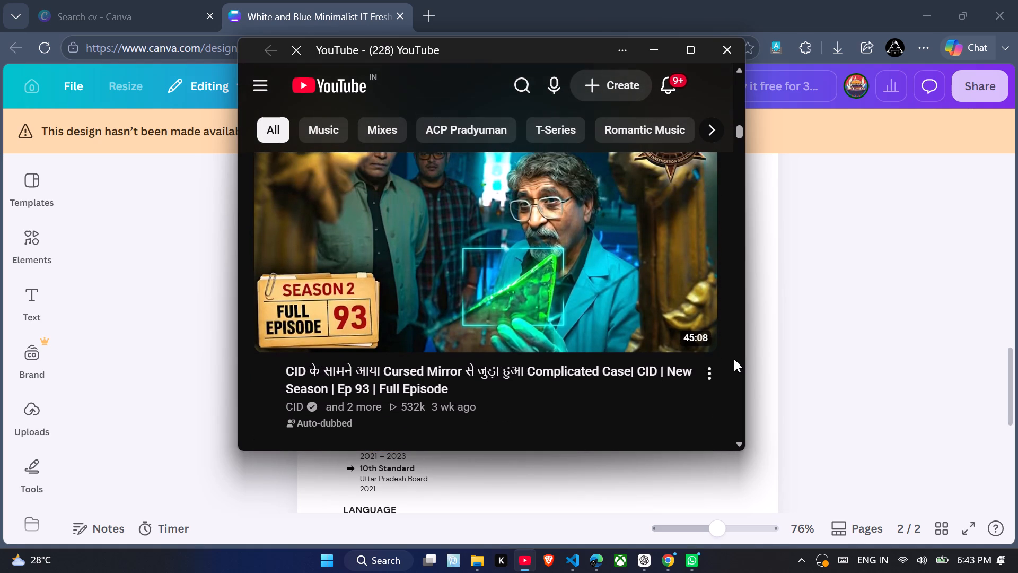
scroll(734, 359, down, 4)
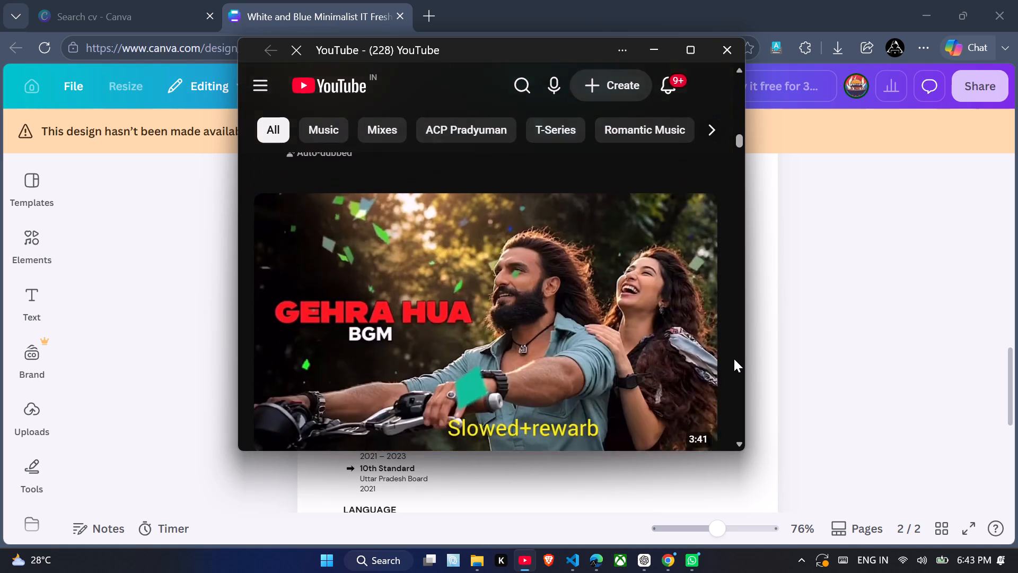
scroll(734, 359, down, 3)
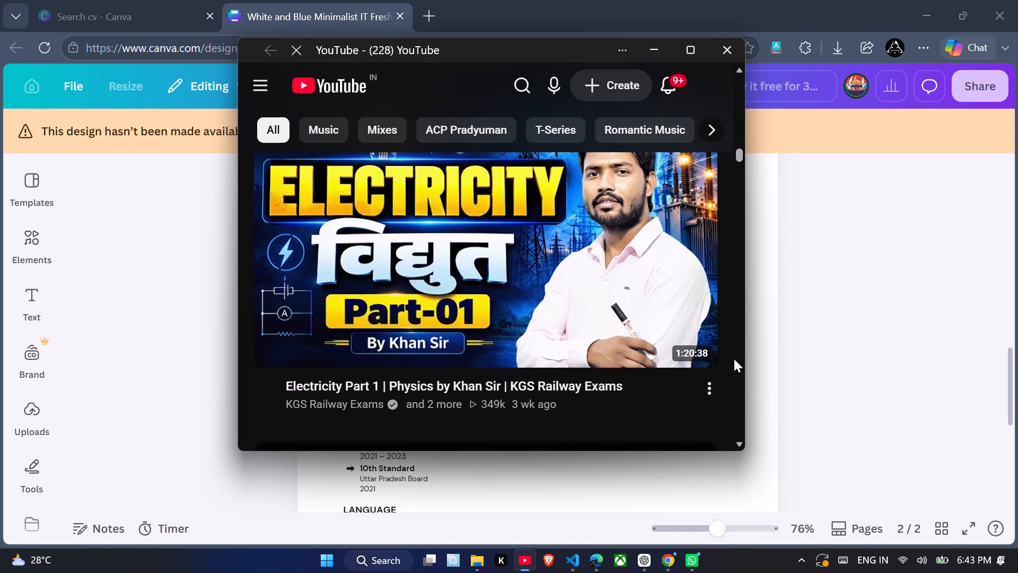
scroll(734, 359, down, 3)
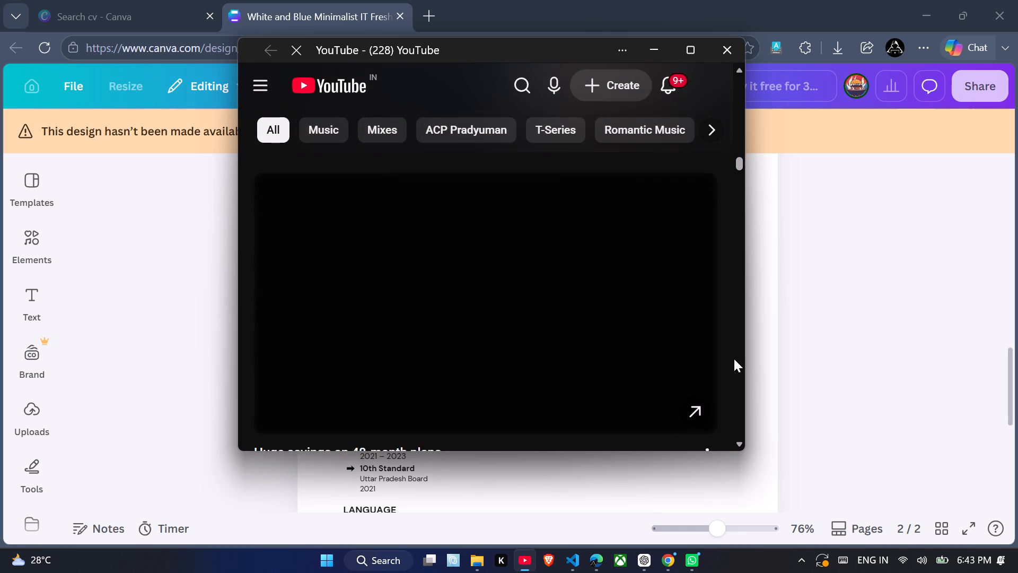
scroll(734, 359, down, 3)
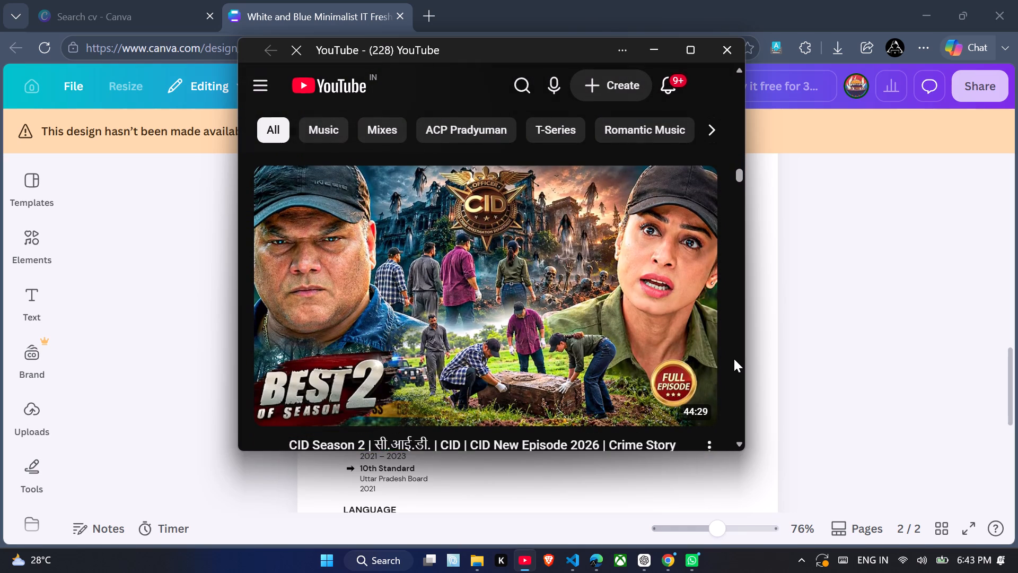
scroll(734, 359, down, 4)
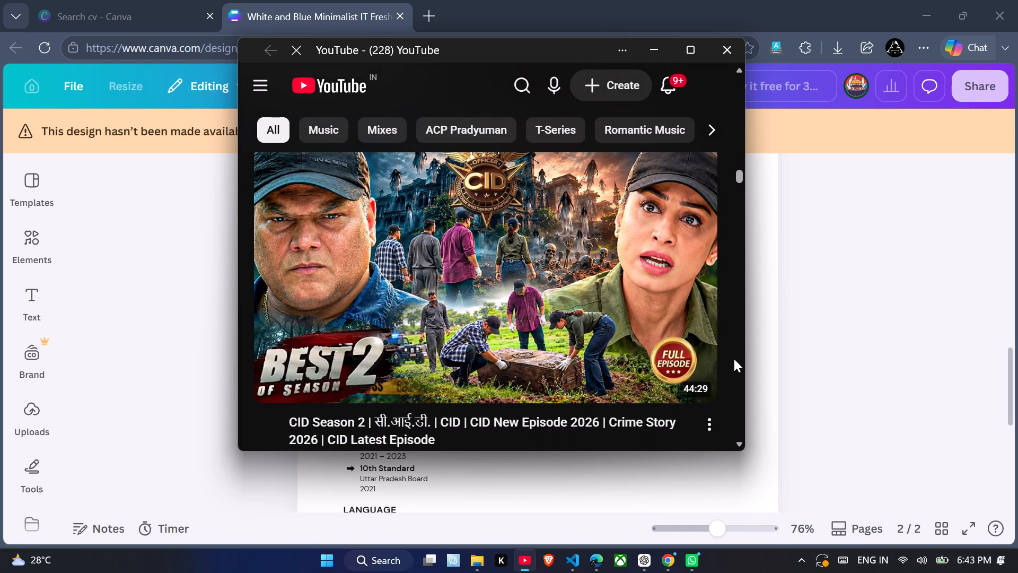
click(907, 388)
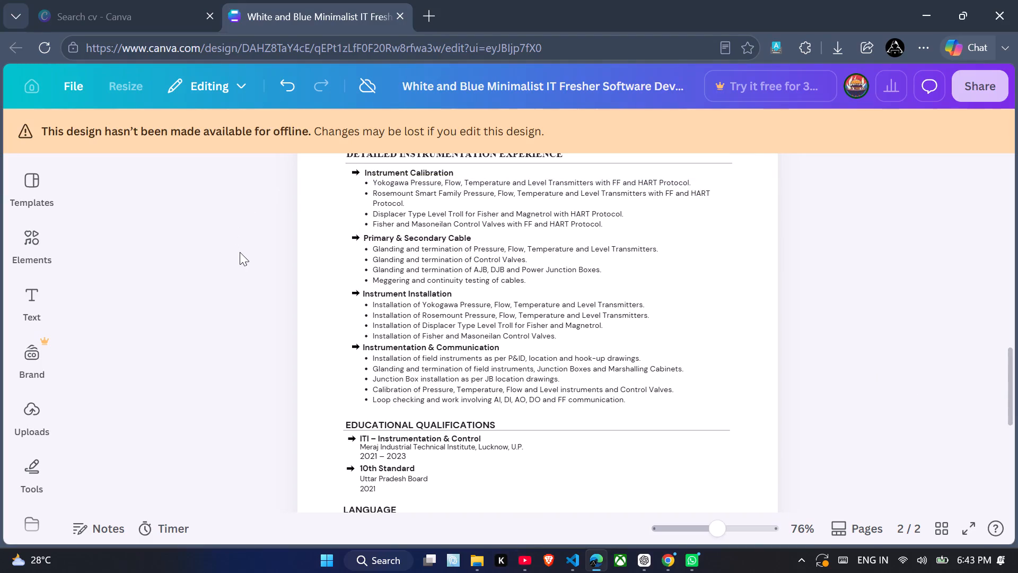
Go back to the résumé's first page and open Canva's template library beside it.
scroll(390, 294, up, 6)
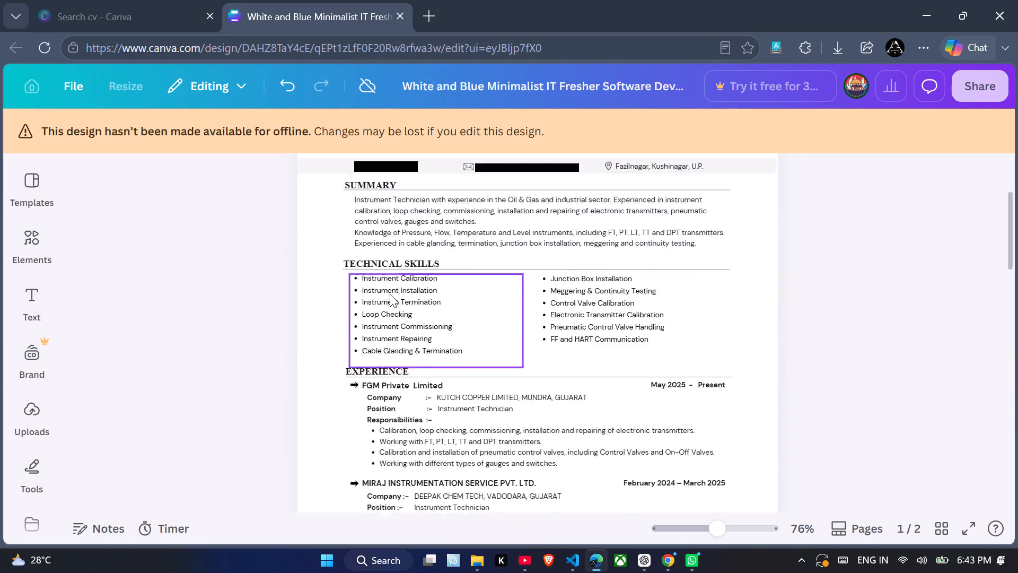
scroll(390, 294, up, 3)
click(36, 184)
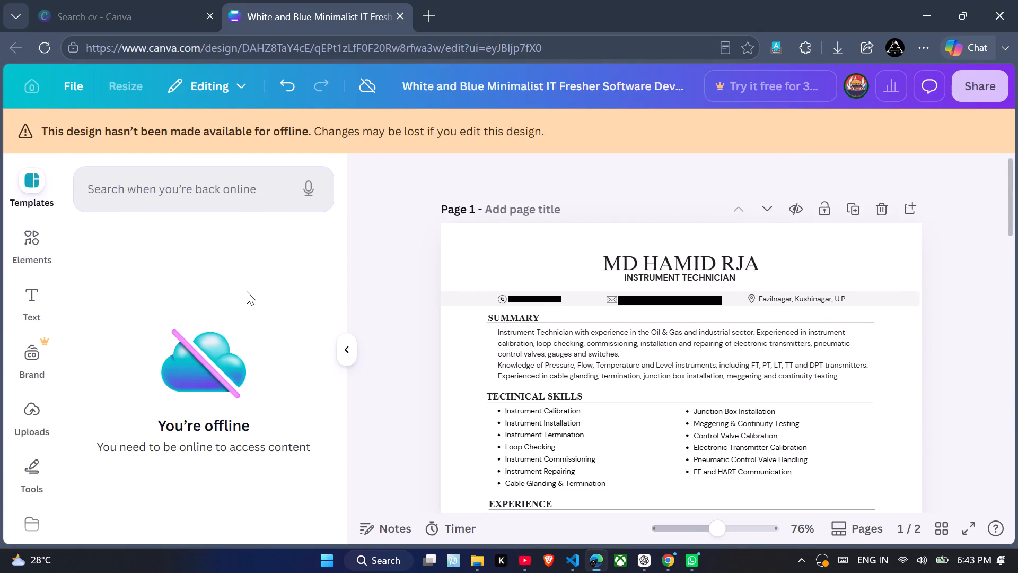
Switch to the Canva home page with the template search for cv.
click(143, 7)
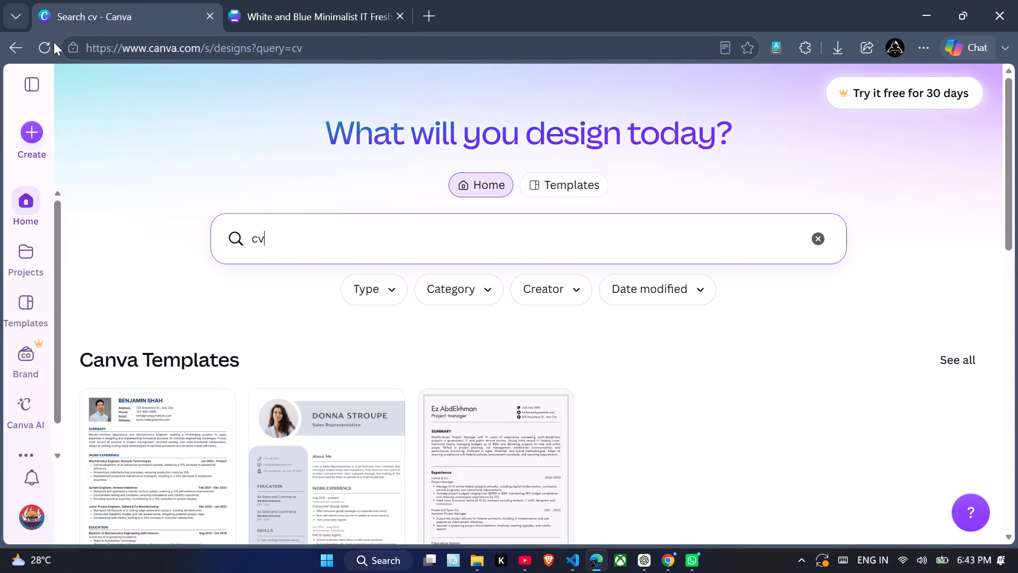
Reload the Canva template search page and clear the cv query from the search field.
click(45, 48)
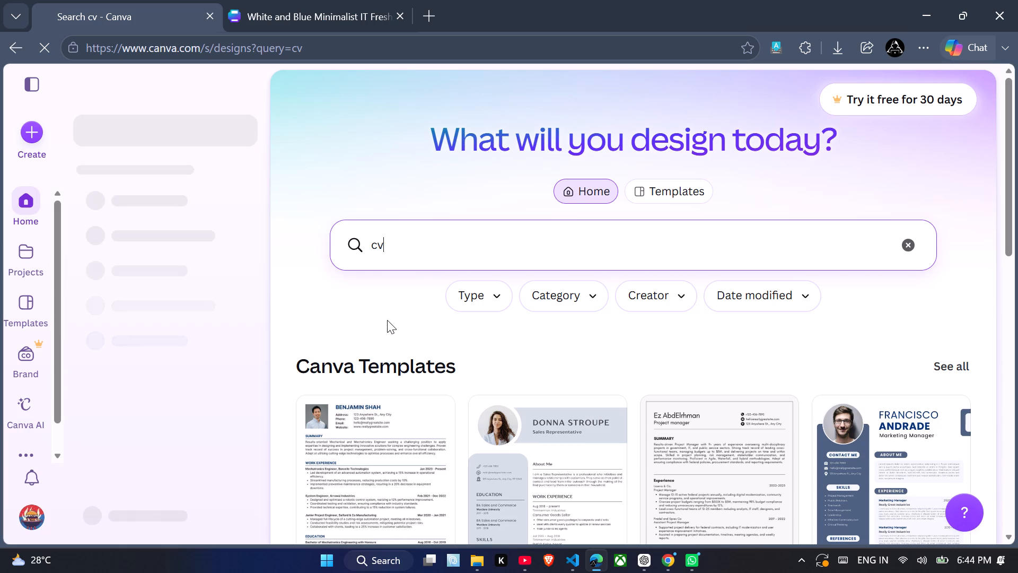
click(915, 245)
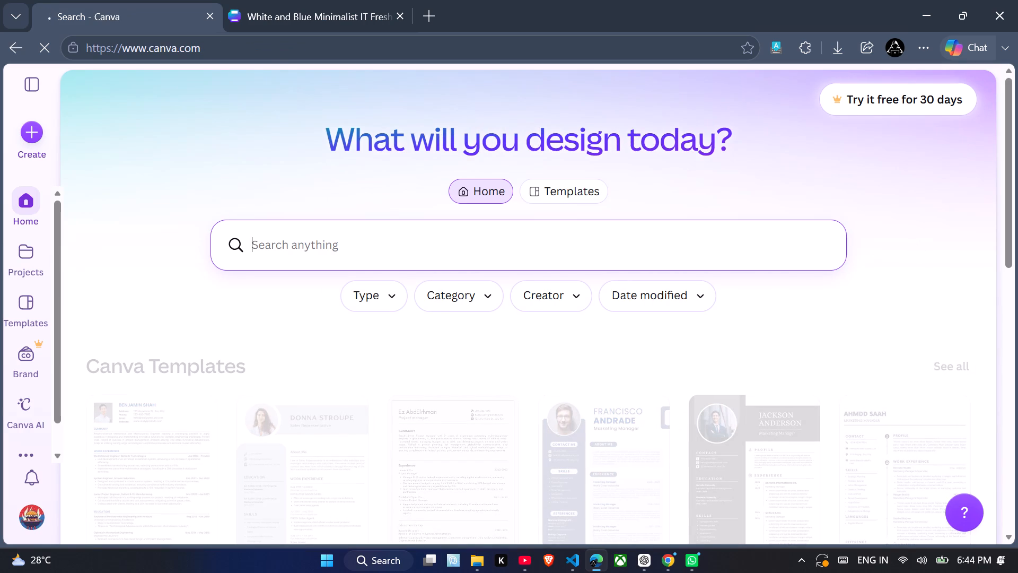
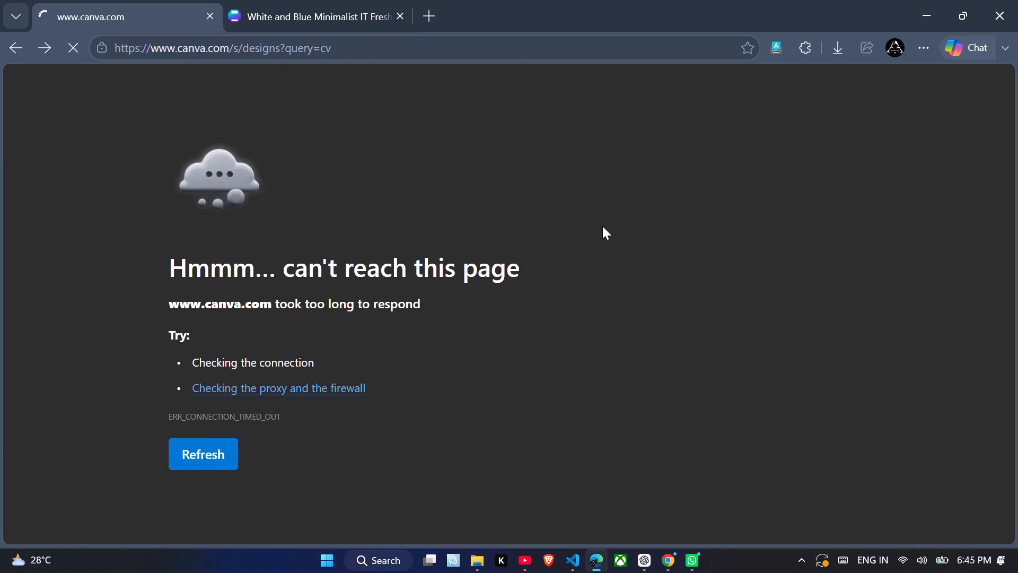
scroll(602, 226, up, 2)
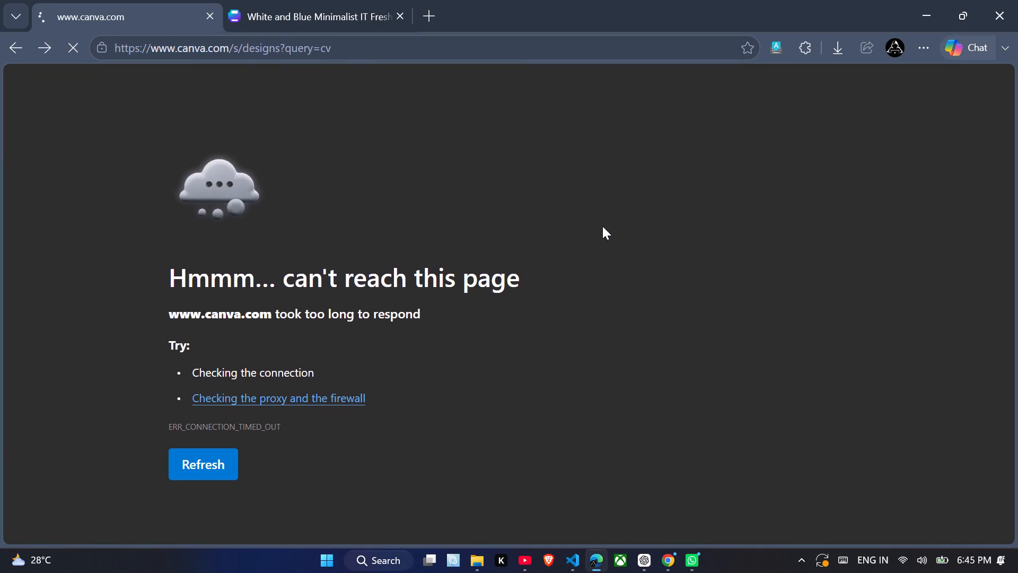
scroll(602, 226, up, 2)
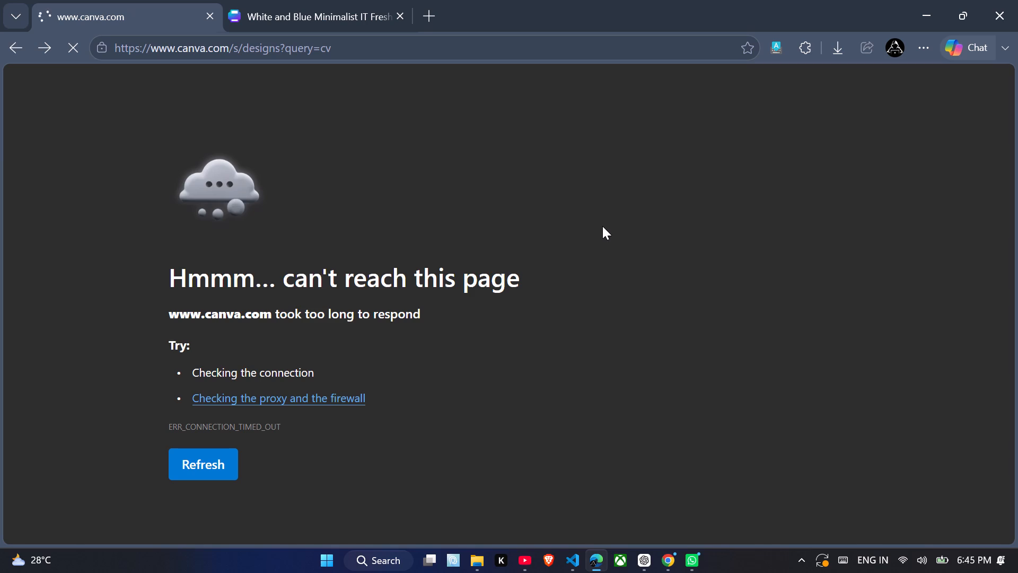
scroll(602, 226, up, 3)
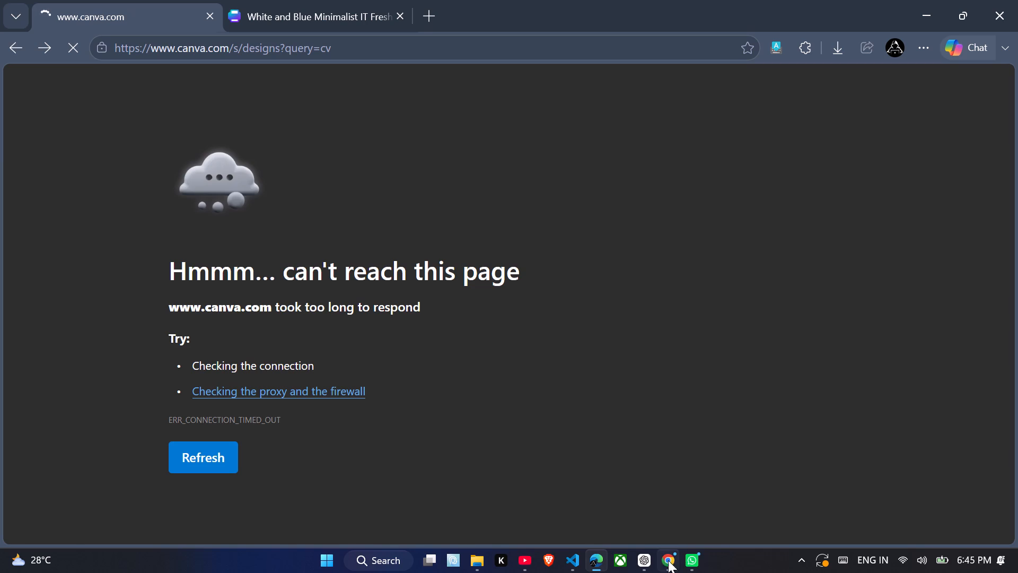
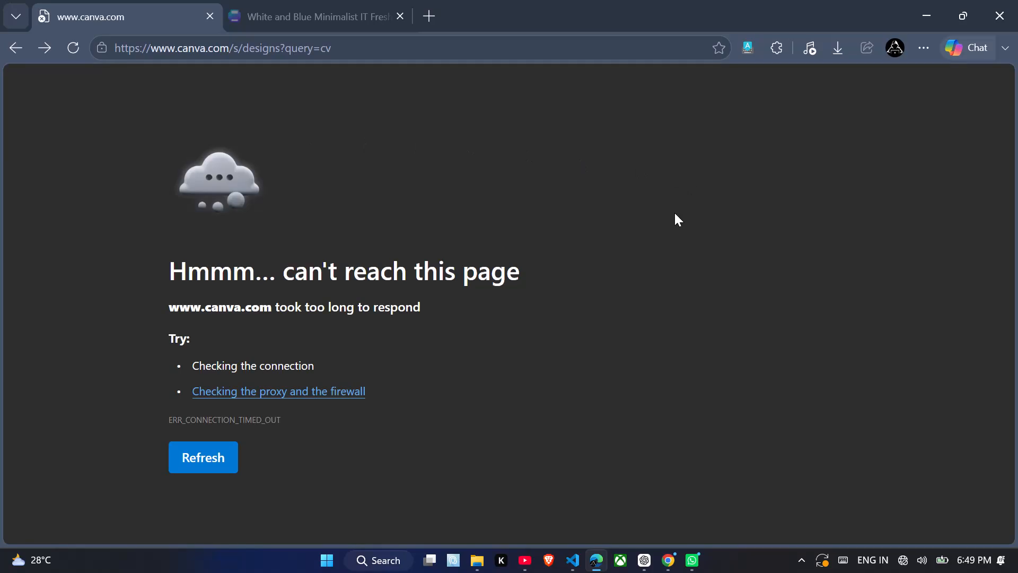
Raise the system volume slightly.
click(931, 559)
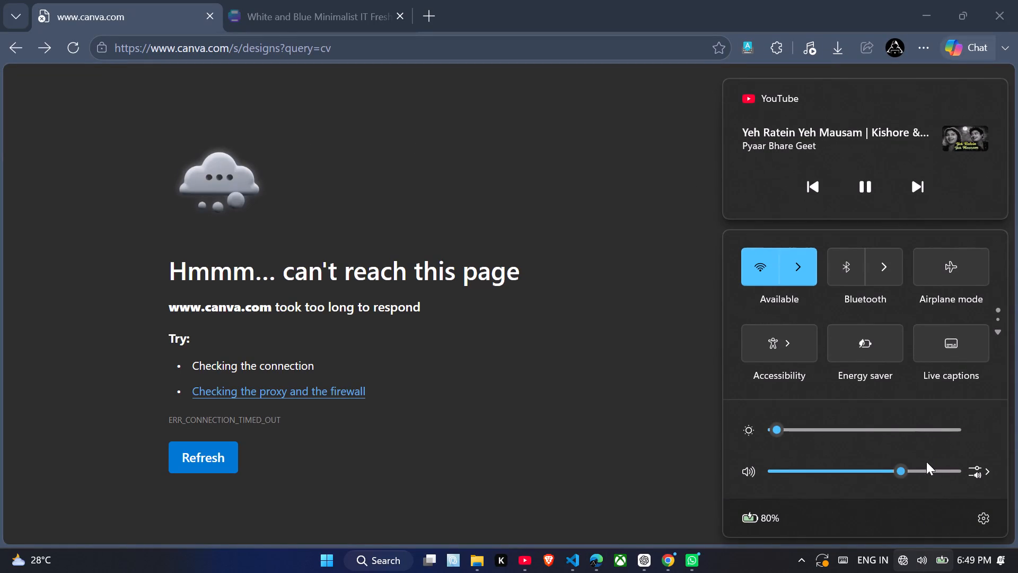
click(923, 468)
click(650, 333)
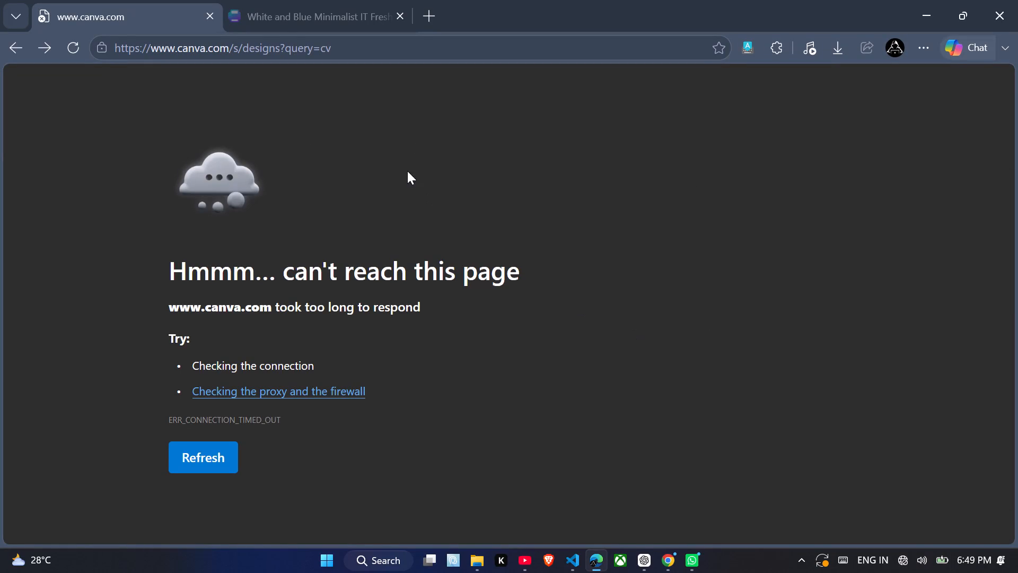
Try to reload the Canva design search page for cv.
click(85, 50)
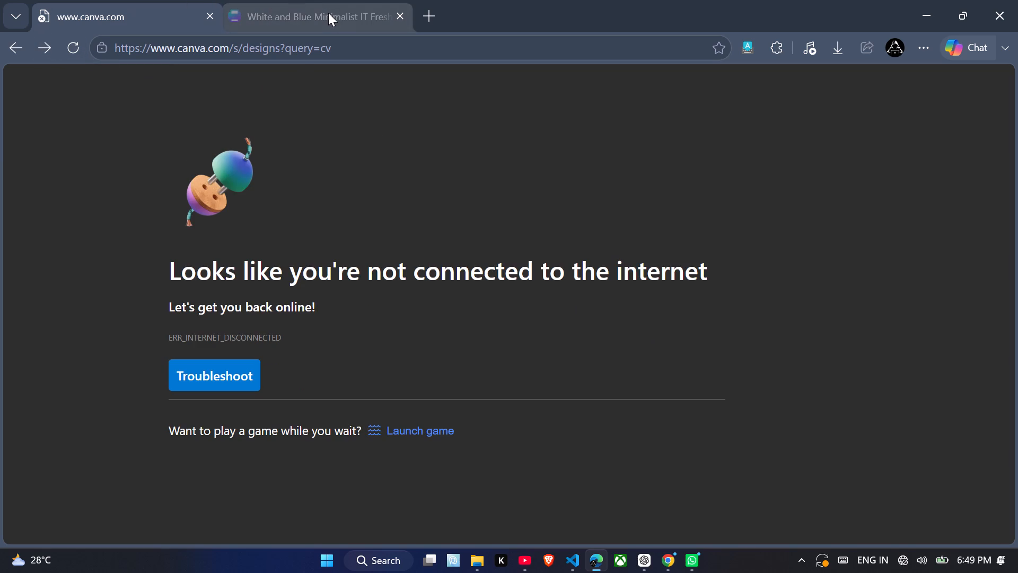
Restart the computer's Wi-Fi by switching it off and on again, and rescan for available networks.
click(919, 554)
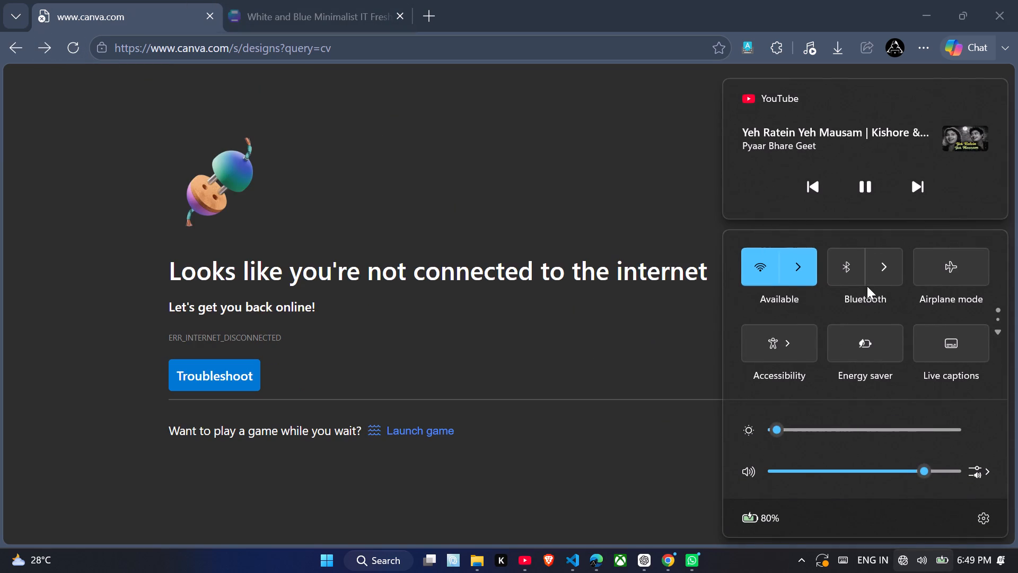
click(804, 263)
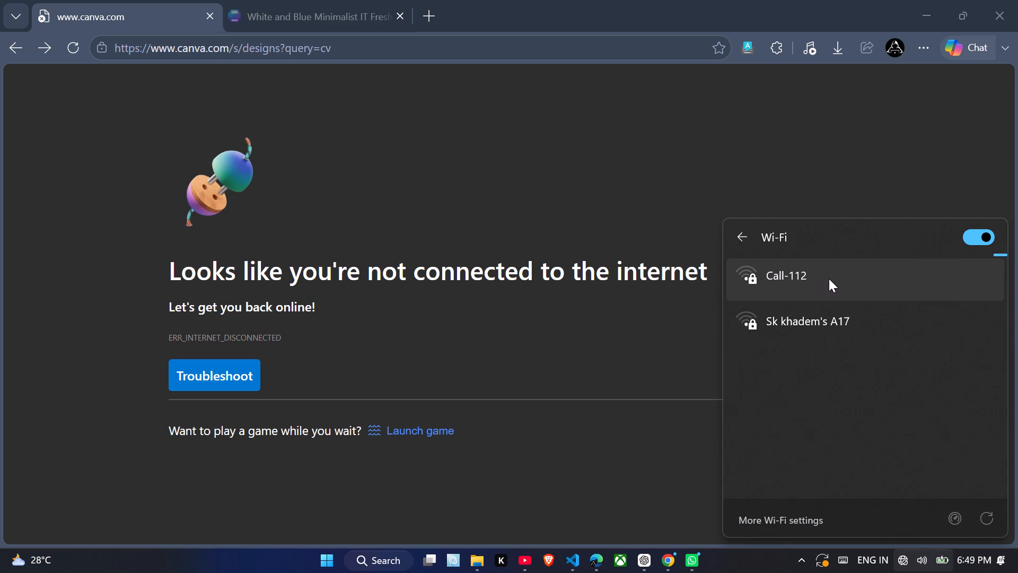
scroll(841, 279, up, 1)
click(989, 232)
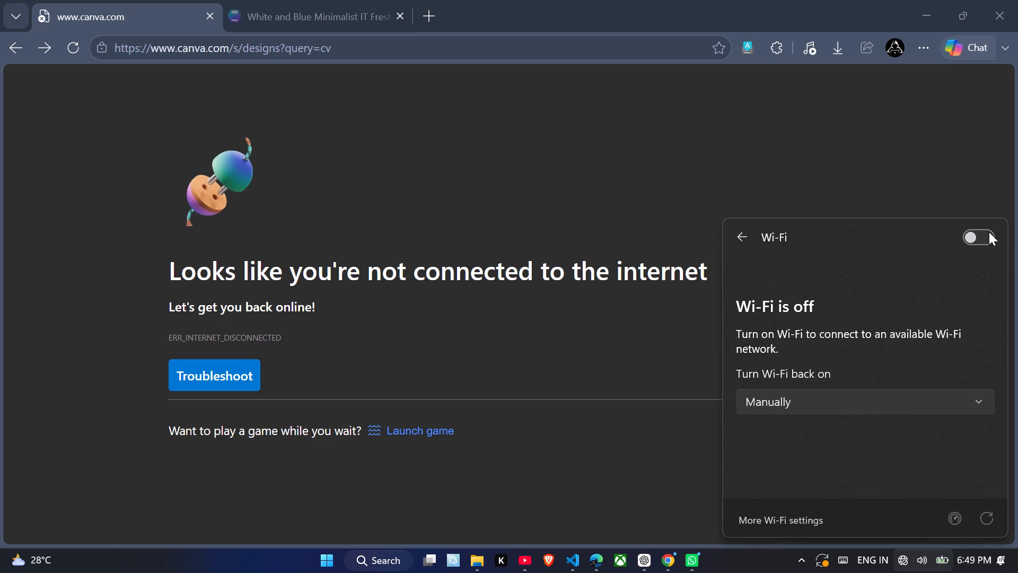
click(989, 232)
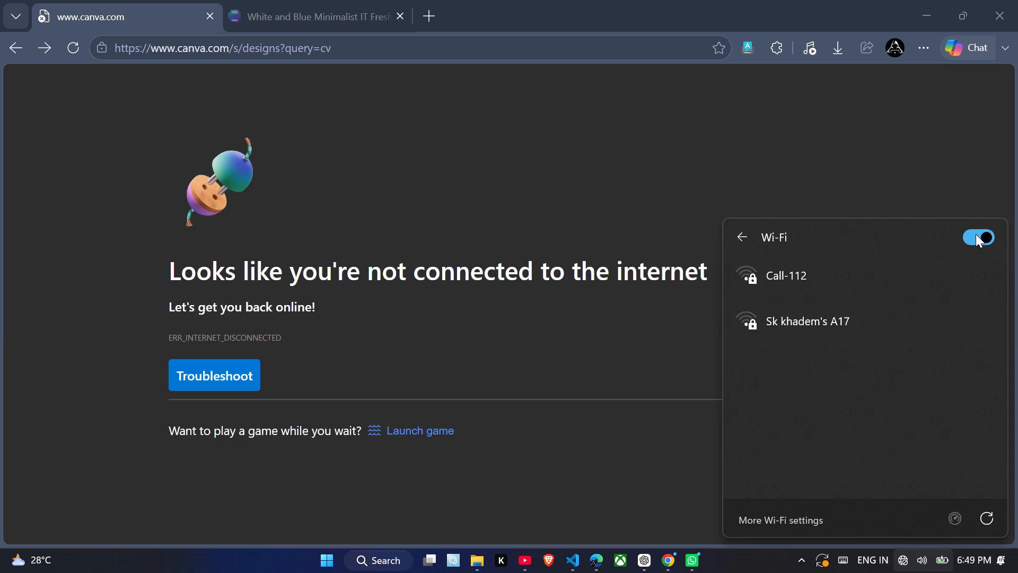
scroll(827, 274, up, 1)
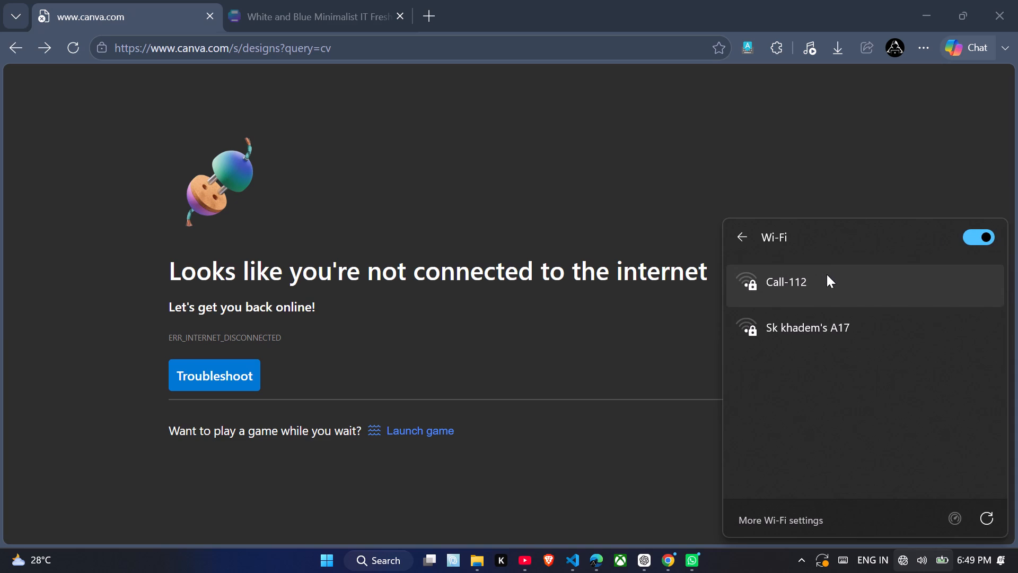
scroll(827, 274, up, 1)
scroll(827, 274, down, 2)
scroll(827, 274, up, 1)
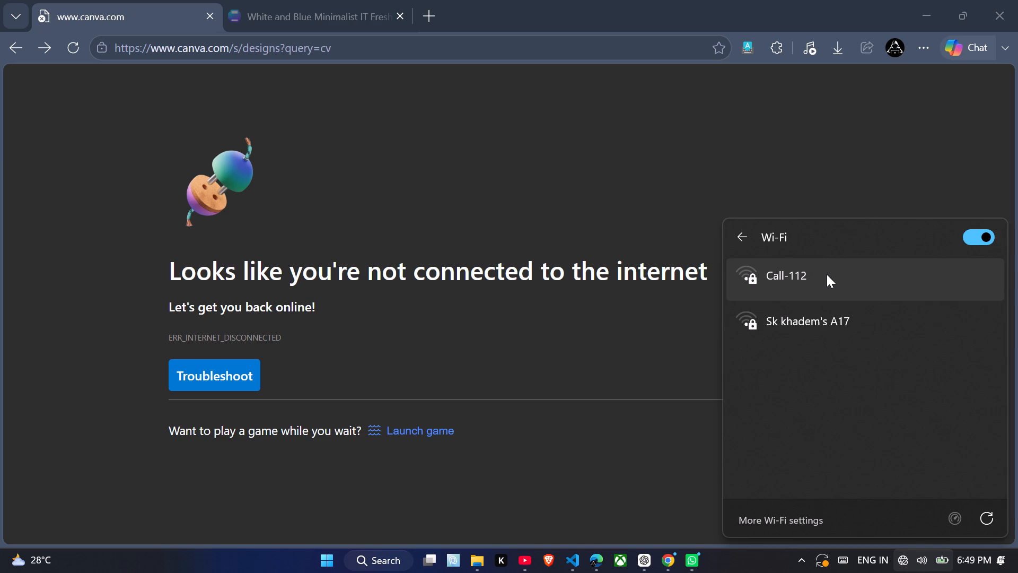
click(980, 515)
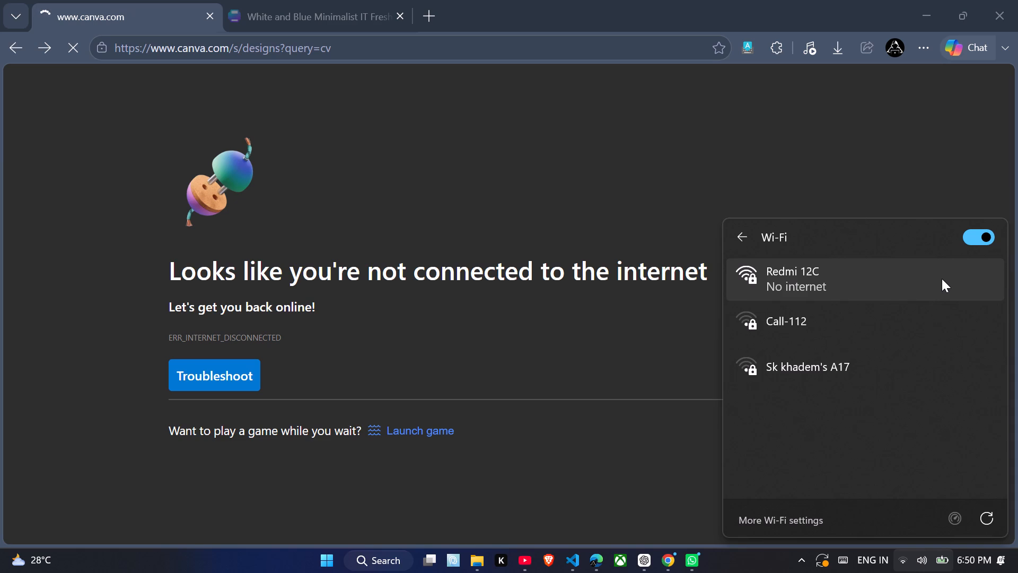
Disconnect from the Redmi 12C Wi-Fi network and reconnect to it.
click(942, 279)
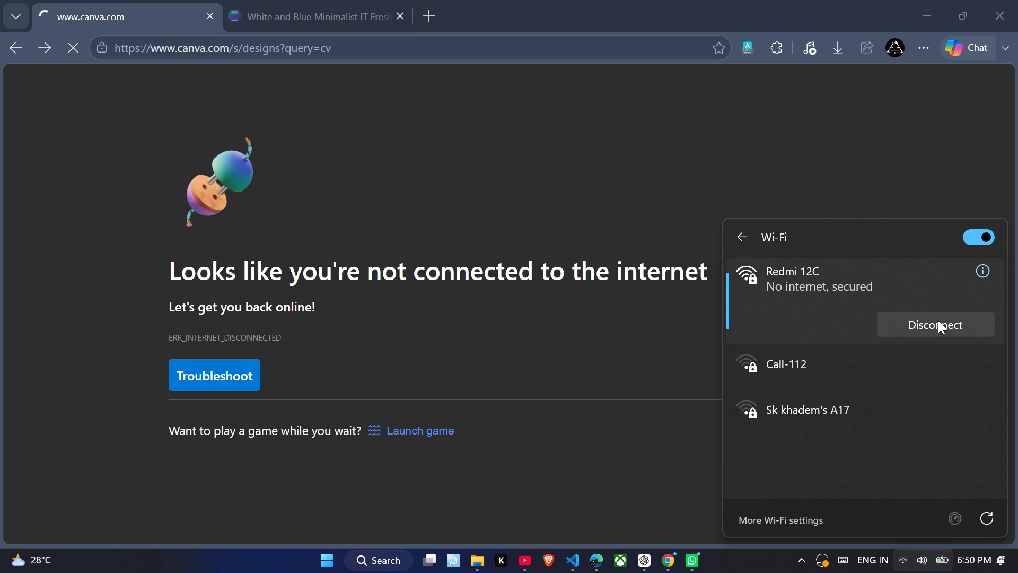
click(938, 320)
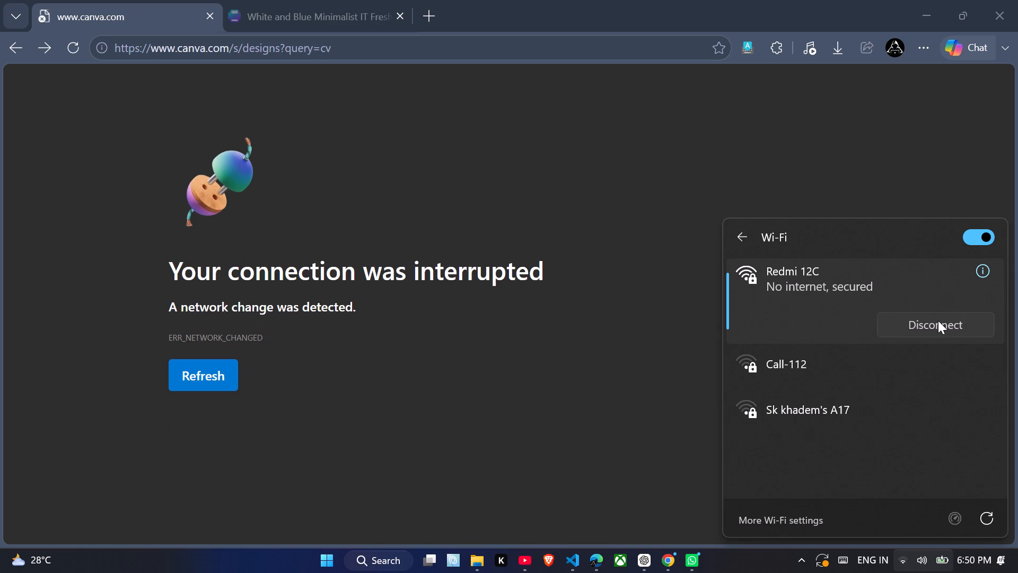
click(854, 312)
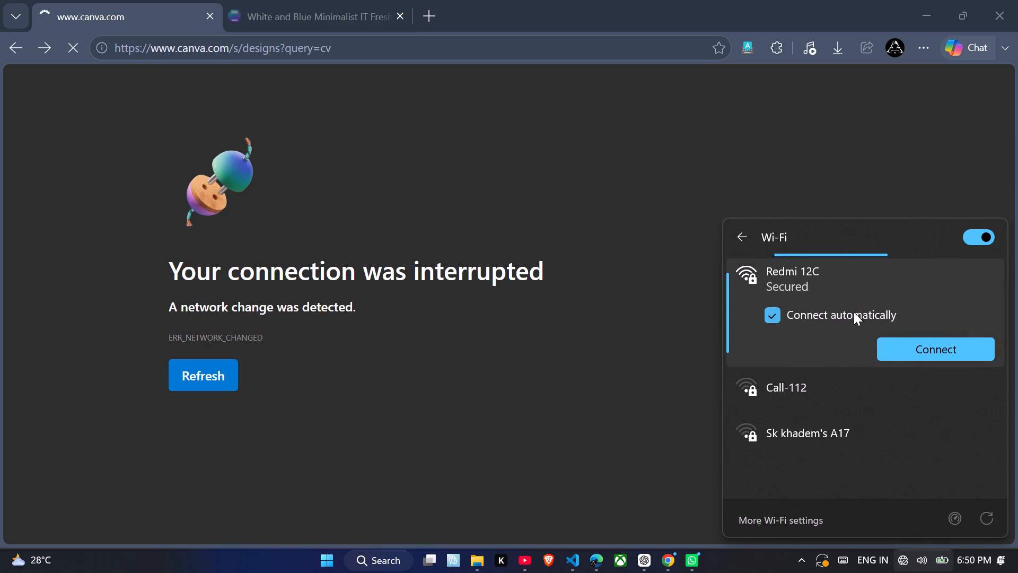
click(897, 355)
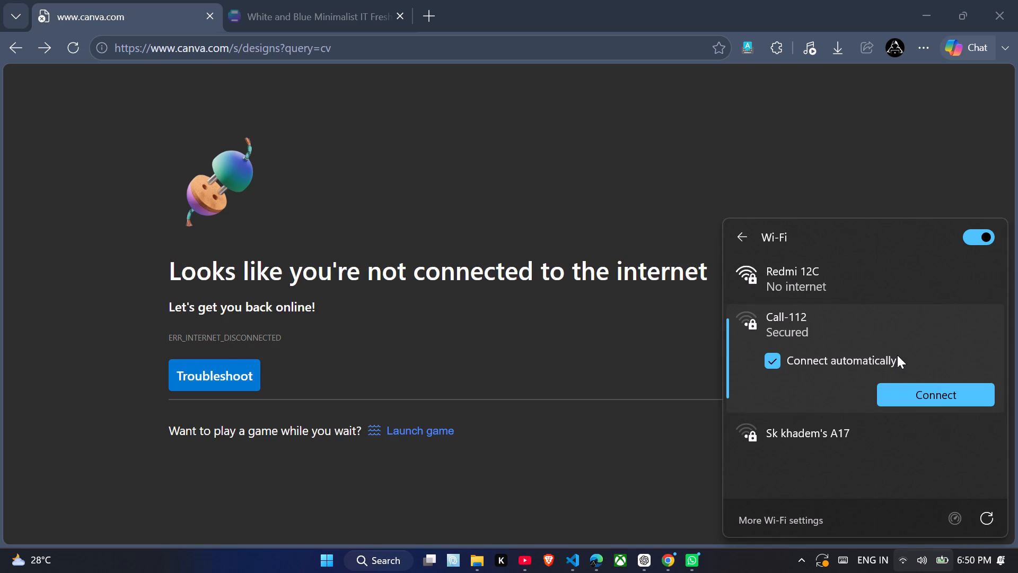
click(861, 280)
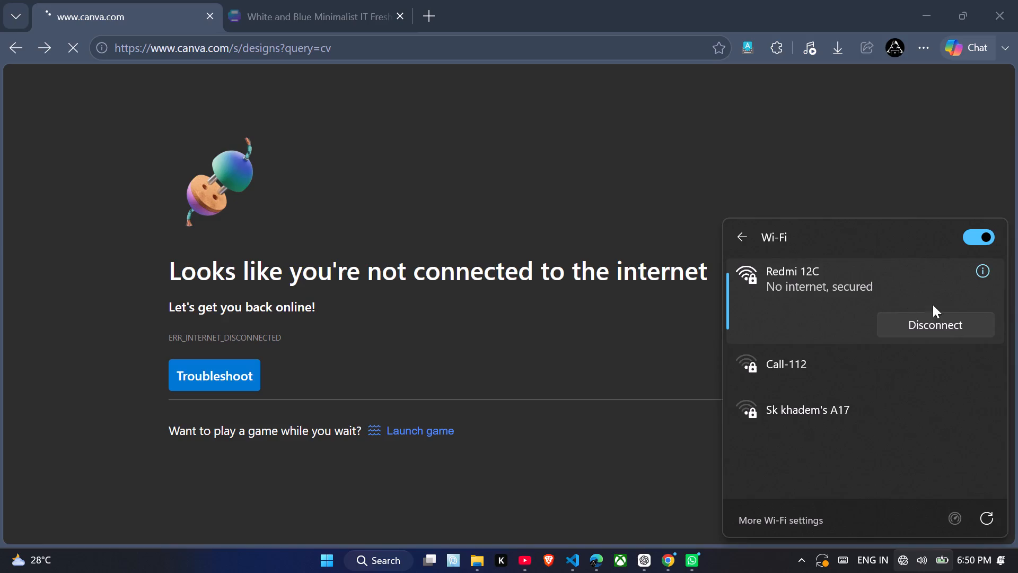
Examine the Redmi 12C network's properties in Windows Settings, including its profile and address details, and return to the browser.
click(982, 272)
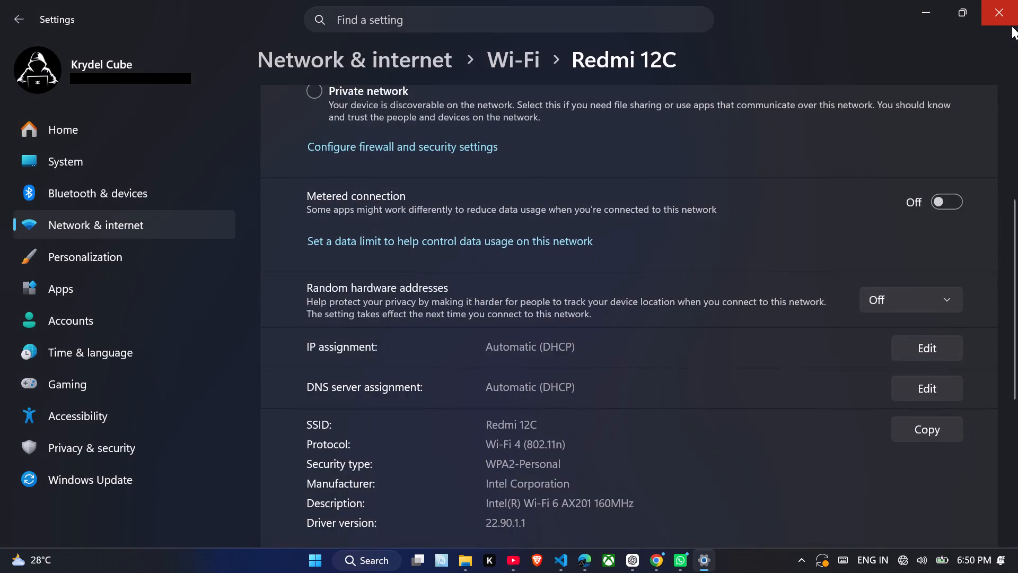
scroll(811, 234, down, 1)
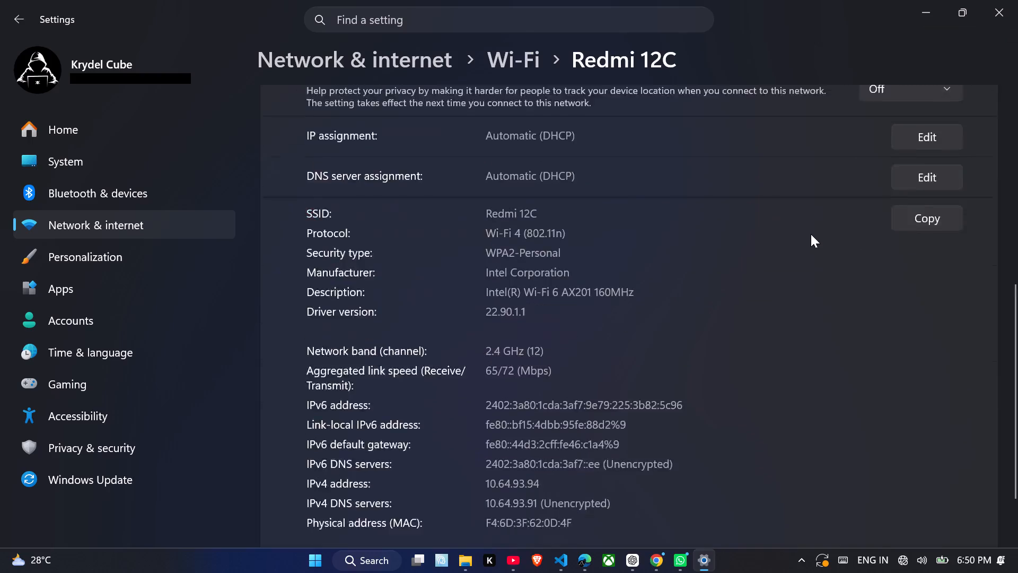
scroll(811, 234, down, 2)
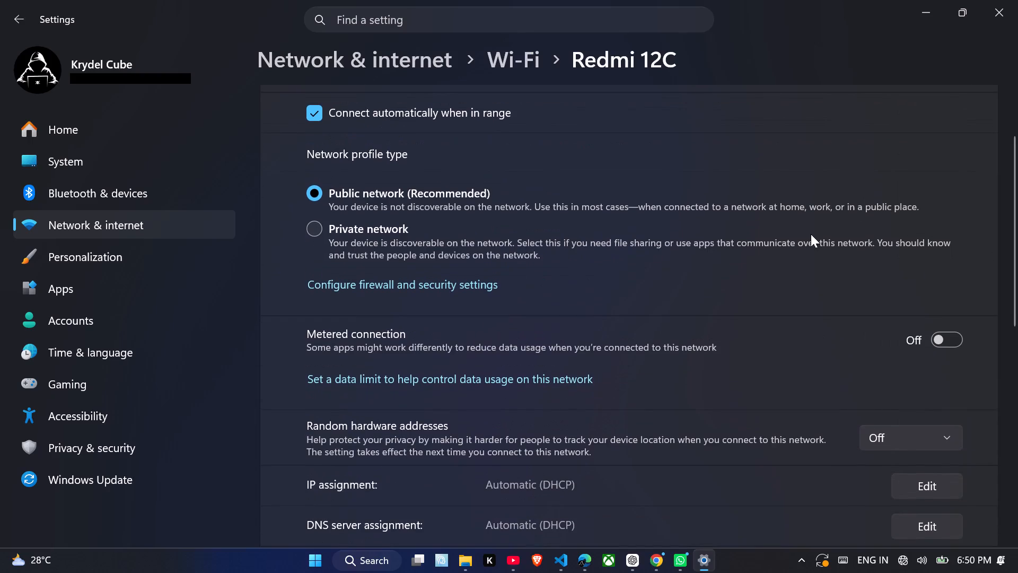
scroll(811, 234, down, 3)
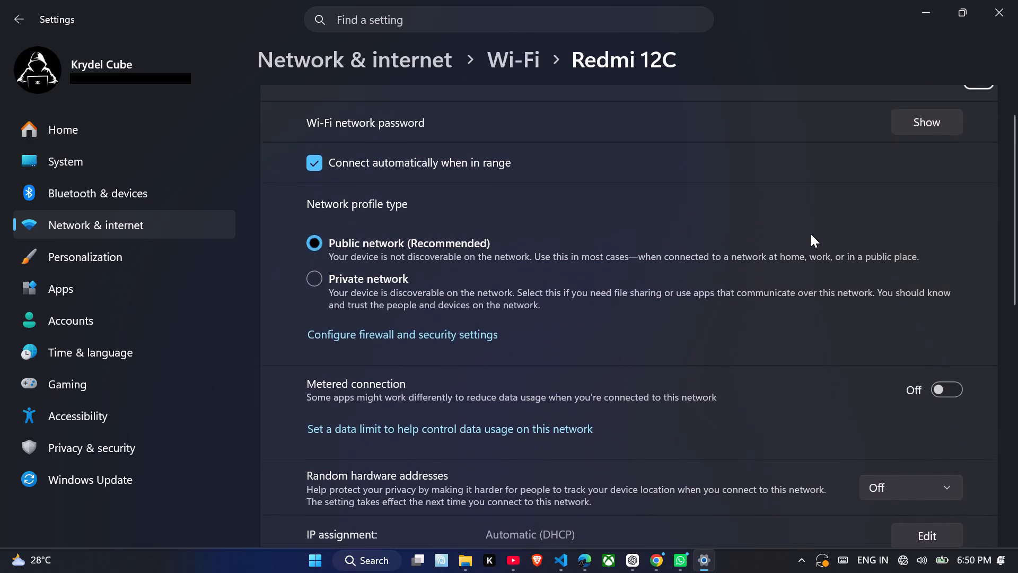
scroll(811, 234, down, 2)
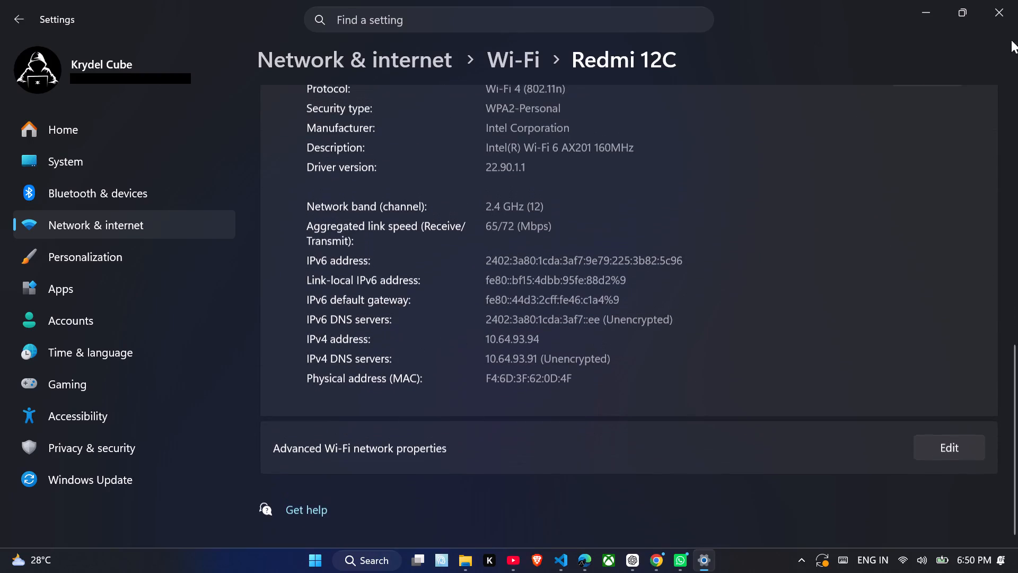
click(1011, 14)
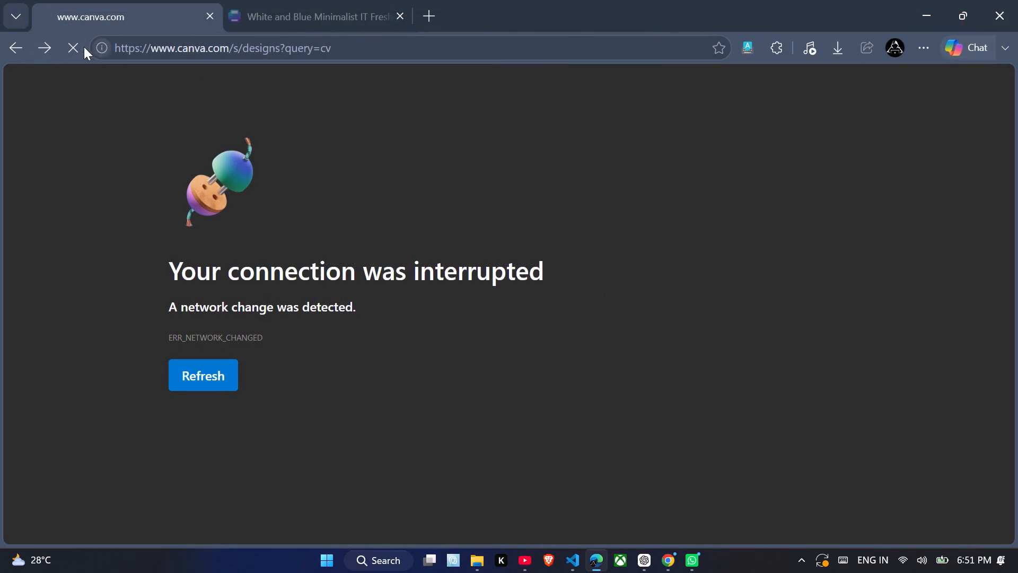
Reload the Canva design search page for cv, checking the open résumé design while it loads.
scroll(609, 173, up, 1)
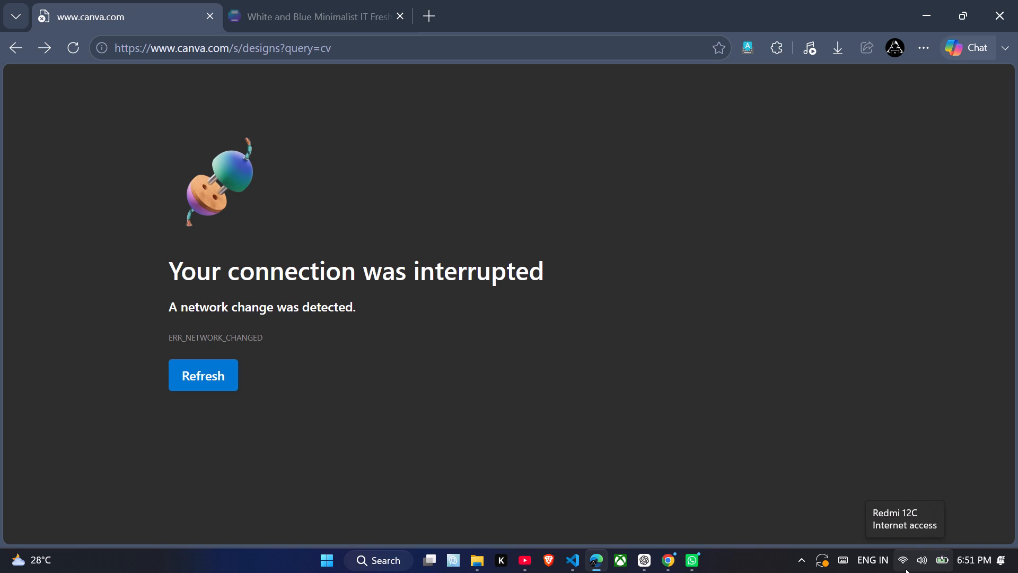
click(190, 370)
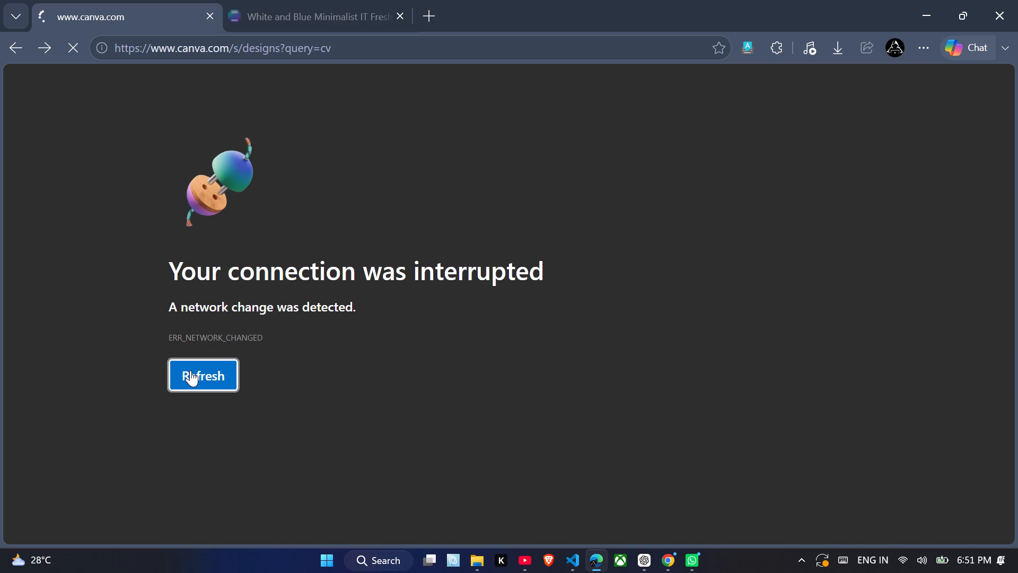
click(308, 16)
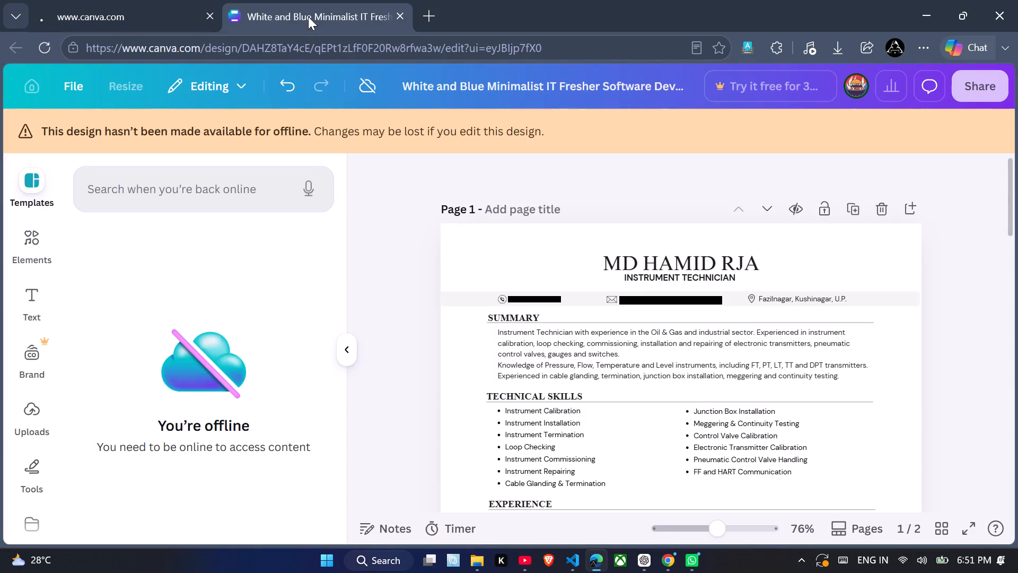
click(142, 15)
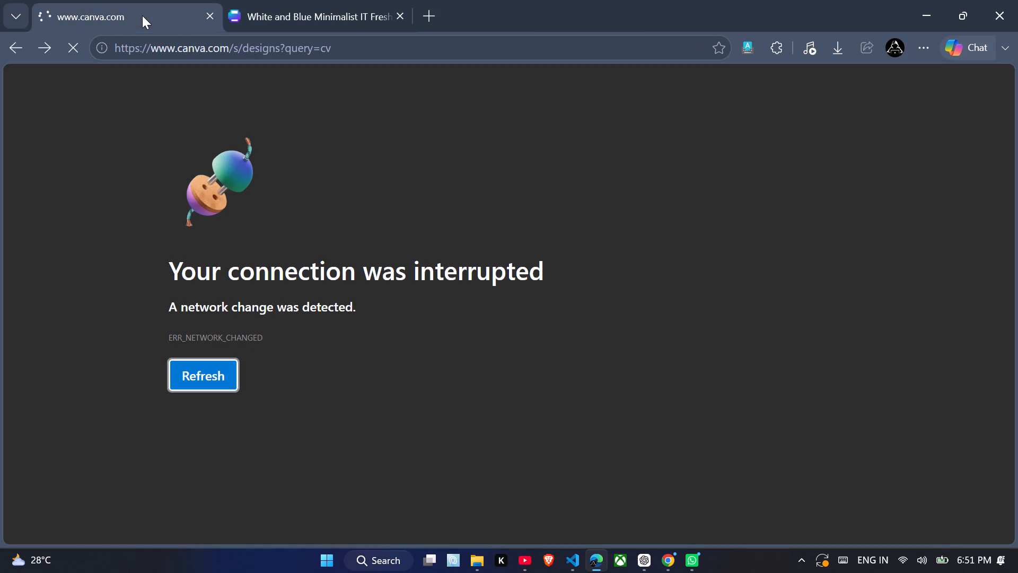
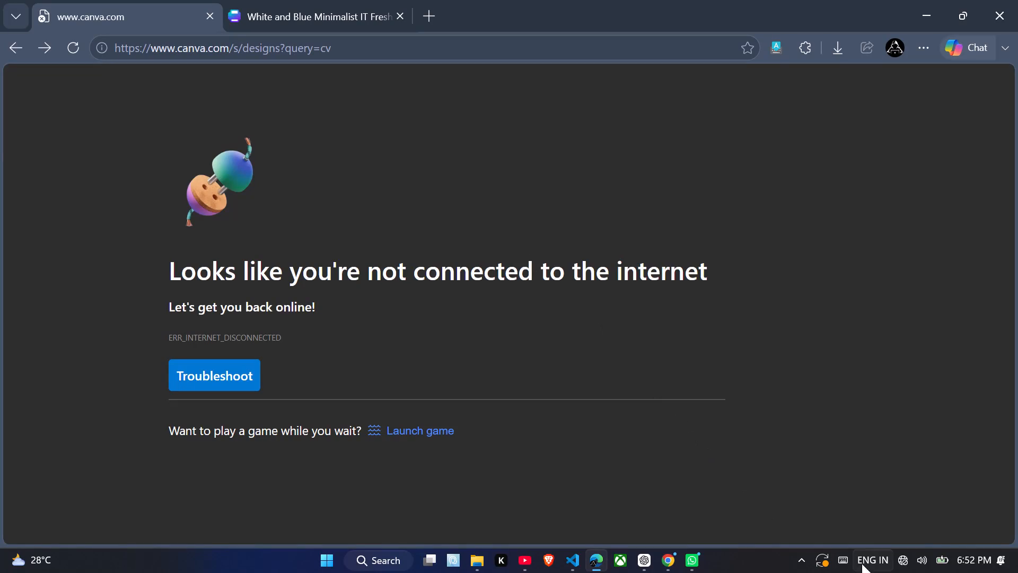
Reconnect the computer to the Redmi 12C Wi-Fi network.
click(909, 554)
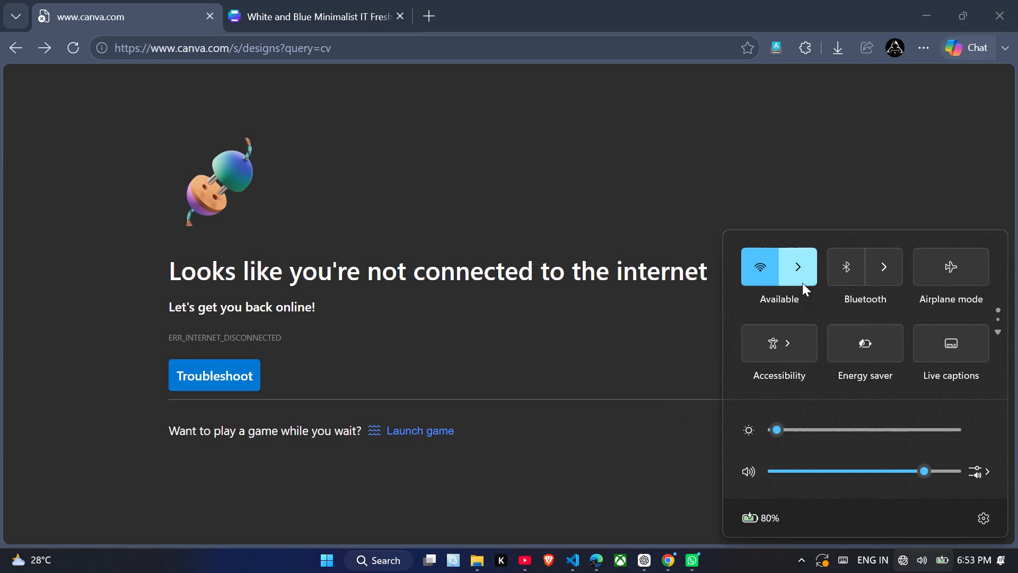
click(804, 274)
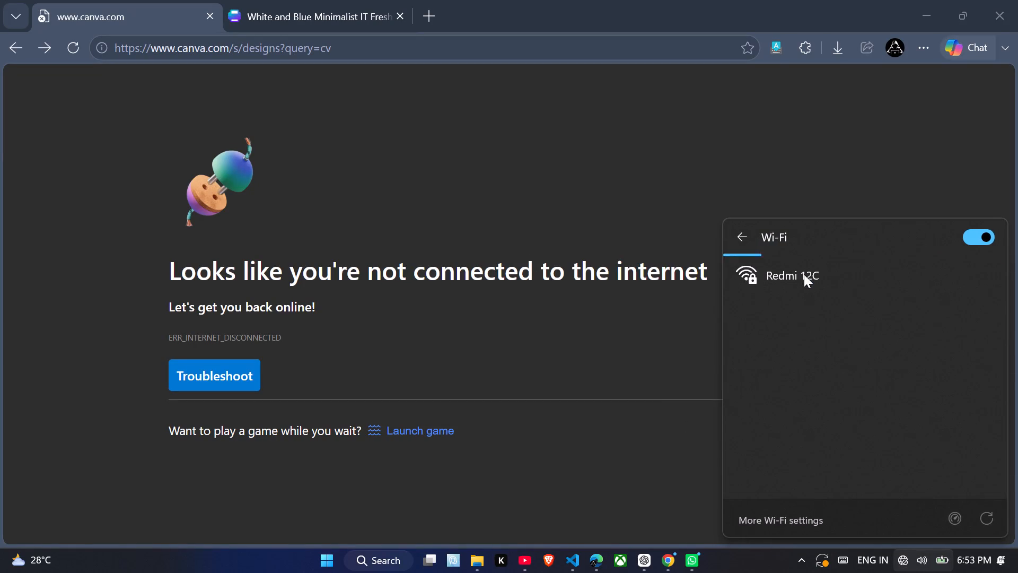
click(804, 274)
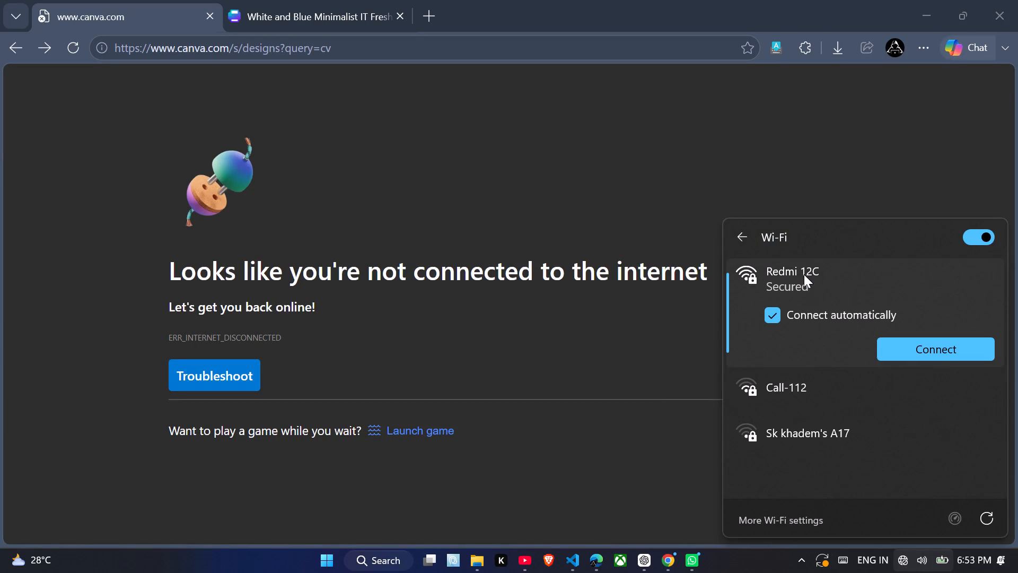
click(935, 341)
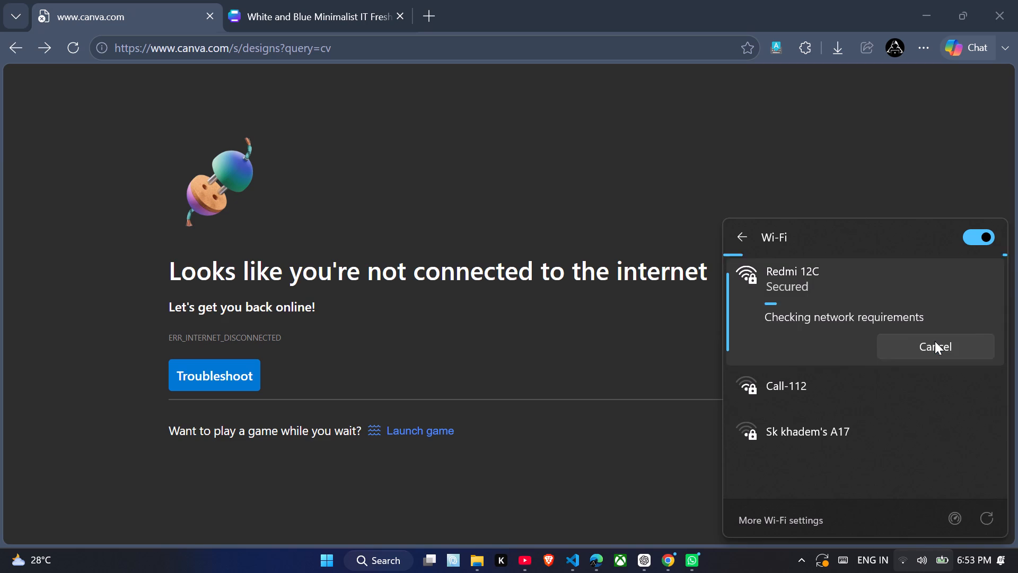
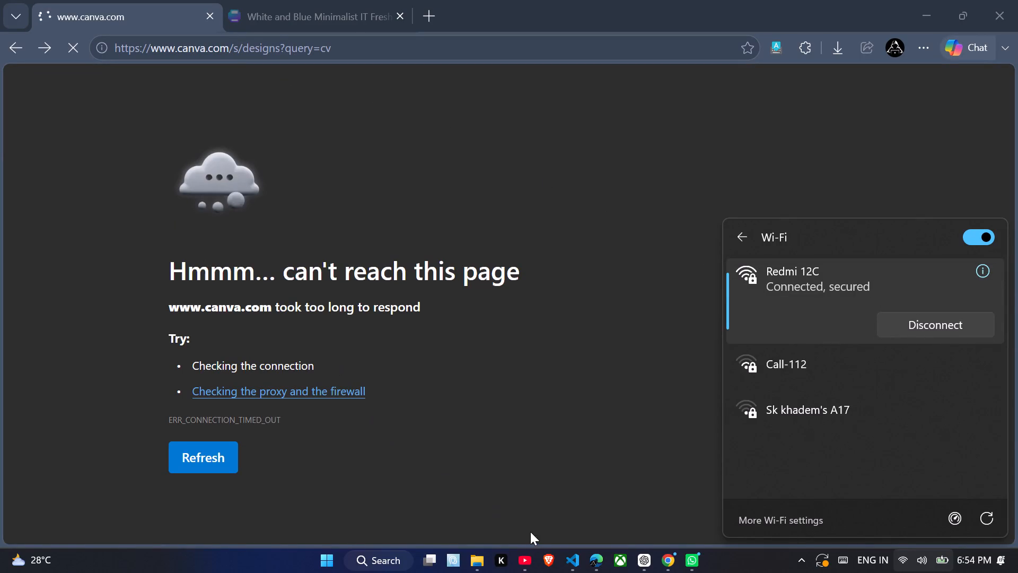
Switch to YouTube and retry loading its page to test the internet connection.
click(525, 558)
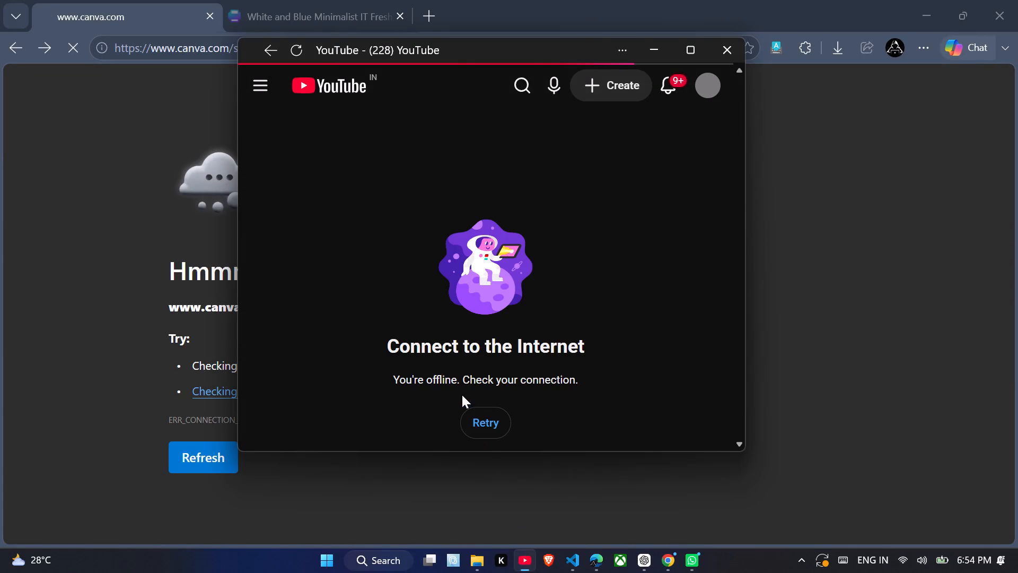
click(472, 417)
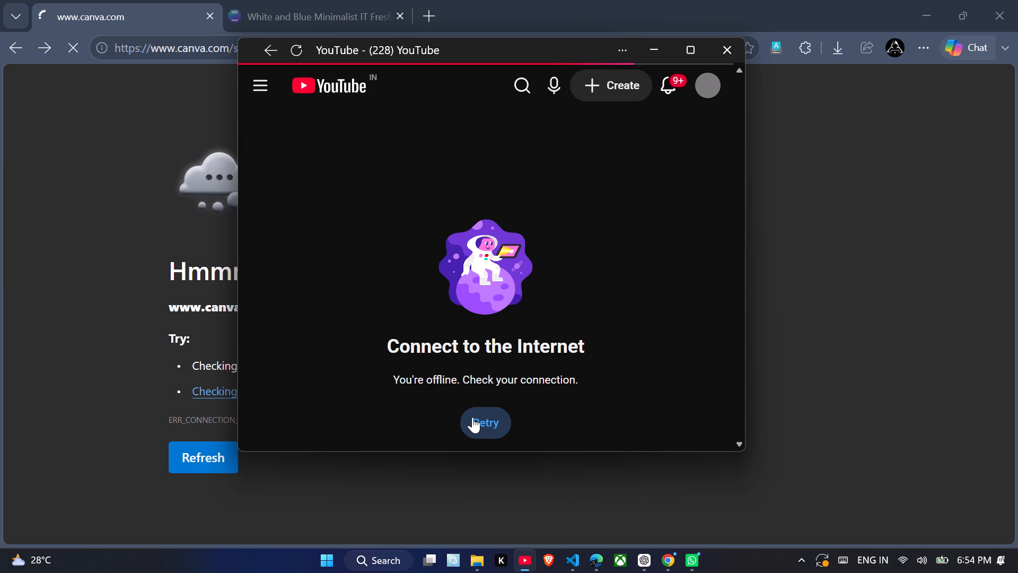
click(472, 417)
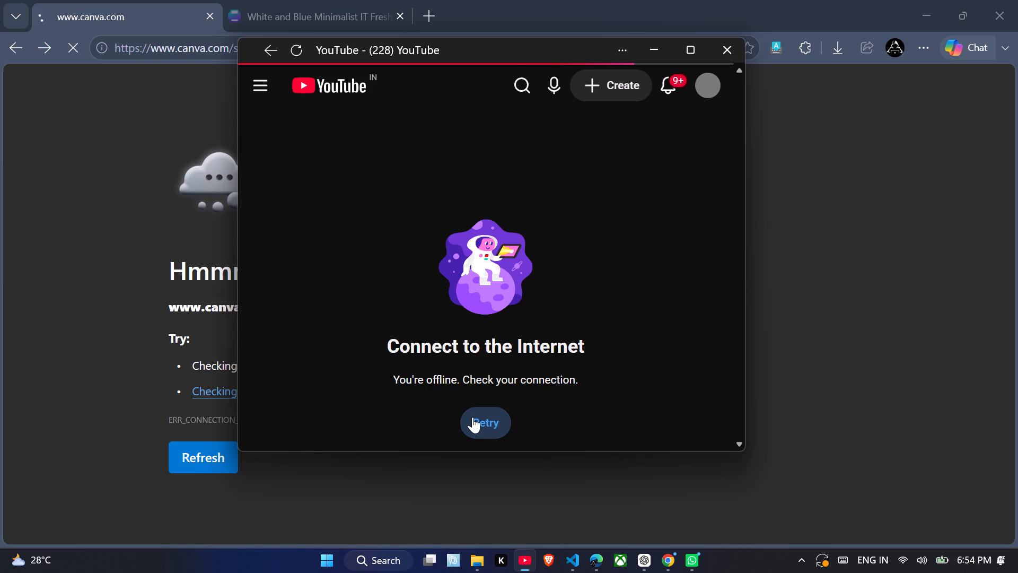
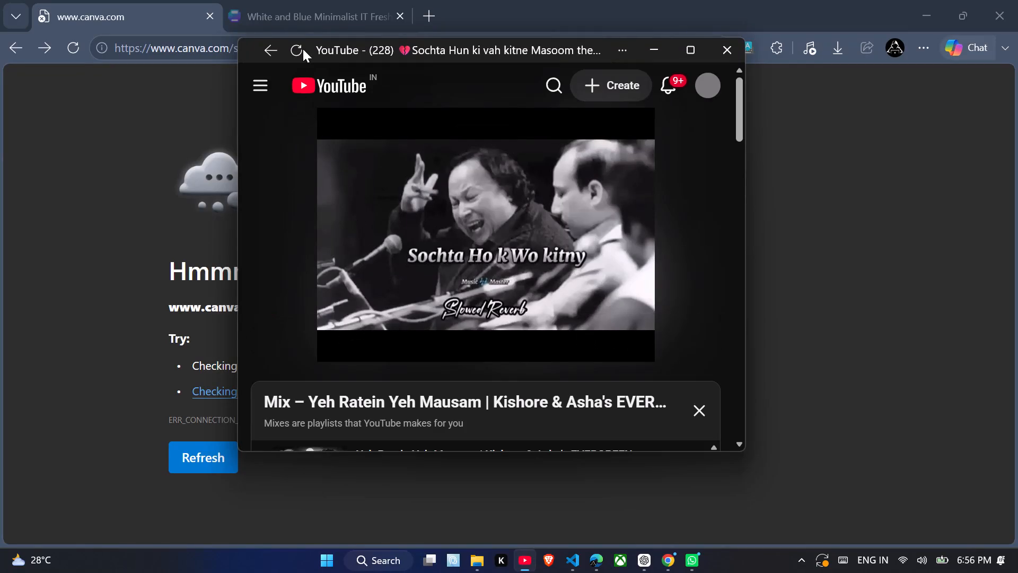
Check the résumé design, return to the Canva designs search for cv and reload that page.
click(304, 19)
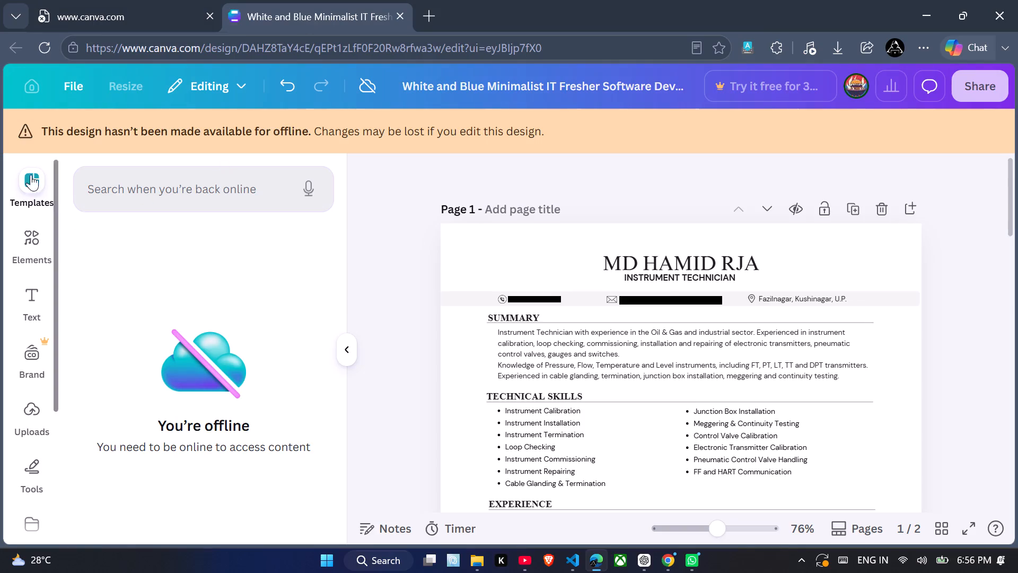
click(107, 19)
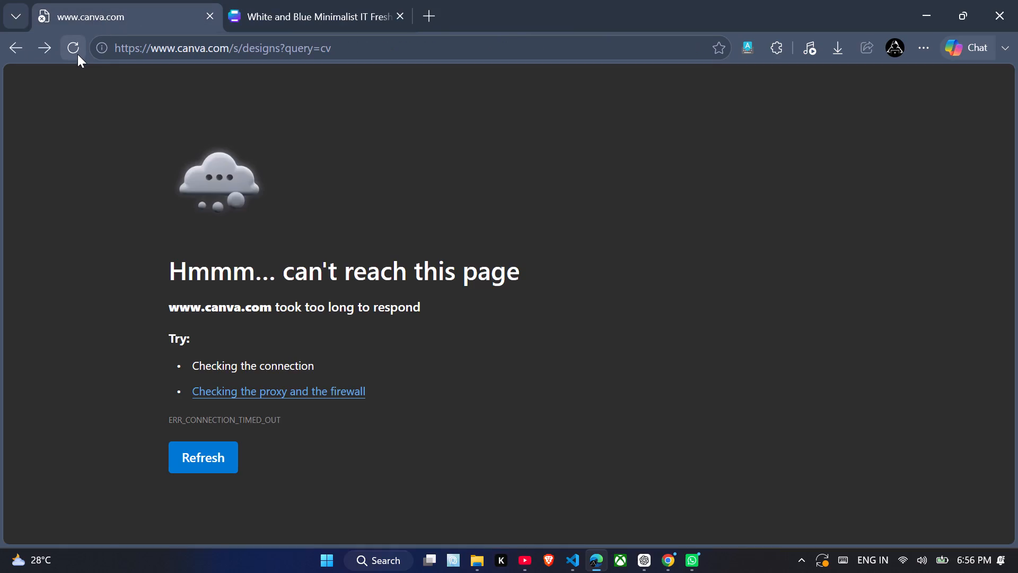
click(77, 54)
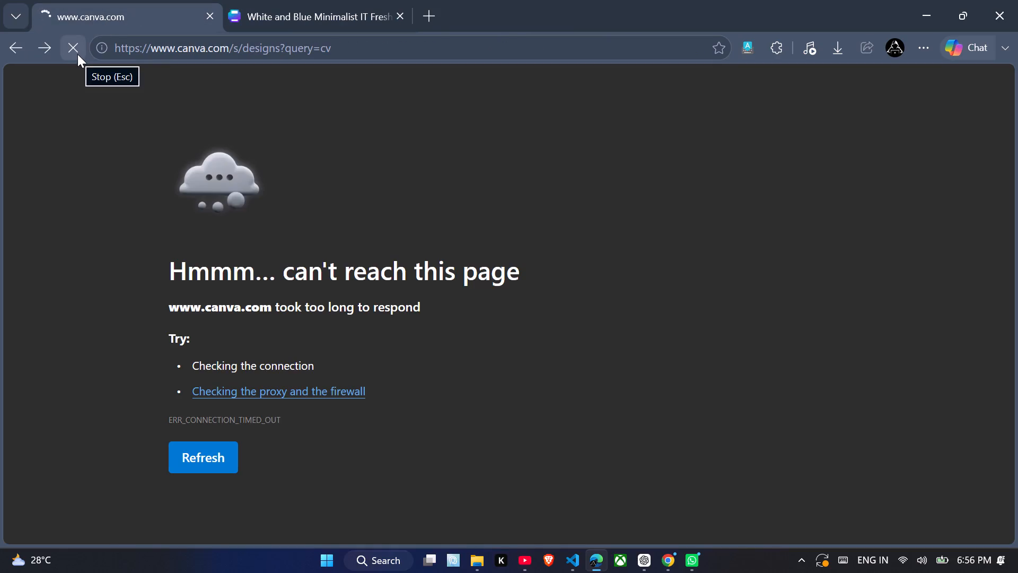
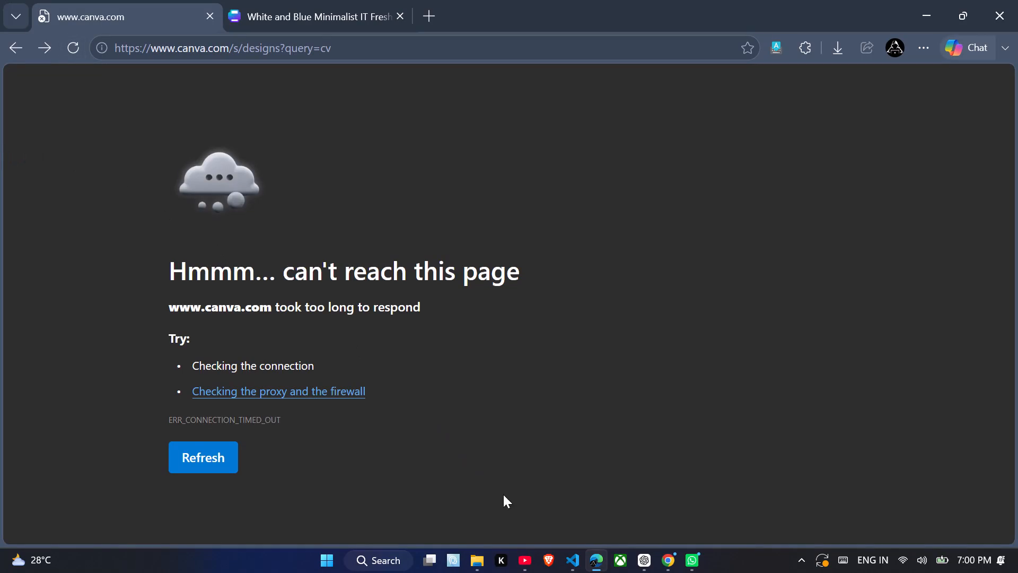
Switch to the YouTube window playing the song mix.
click(524, 558)
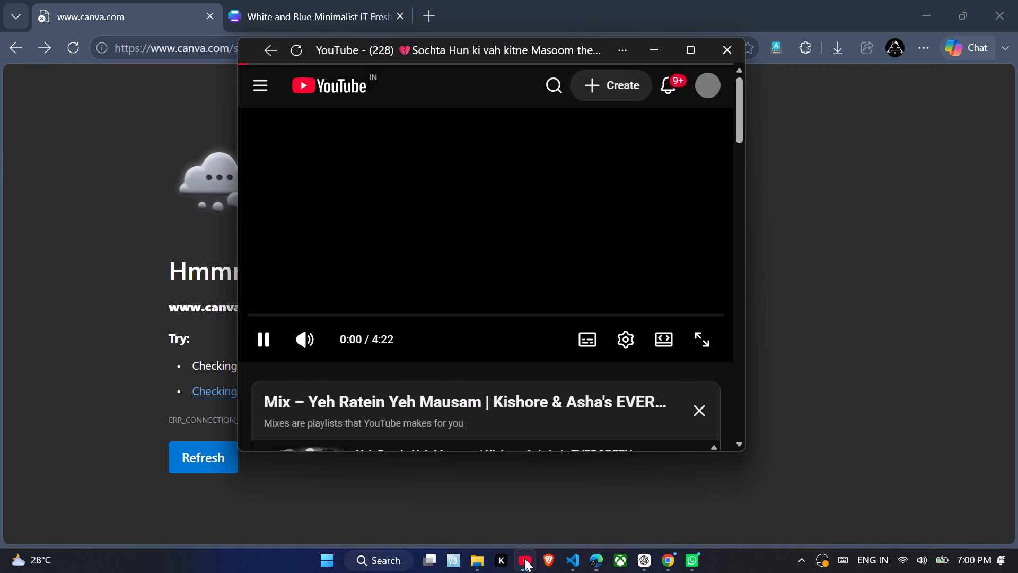
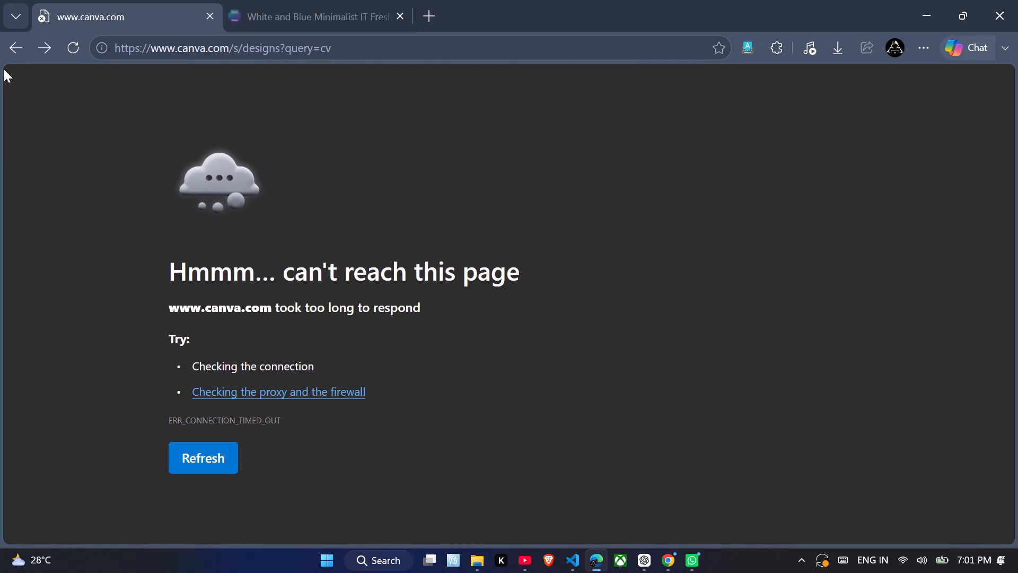
Reload the Canva designs search page for cv.
click(75, 48)
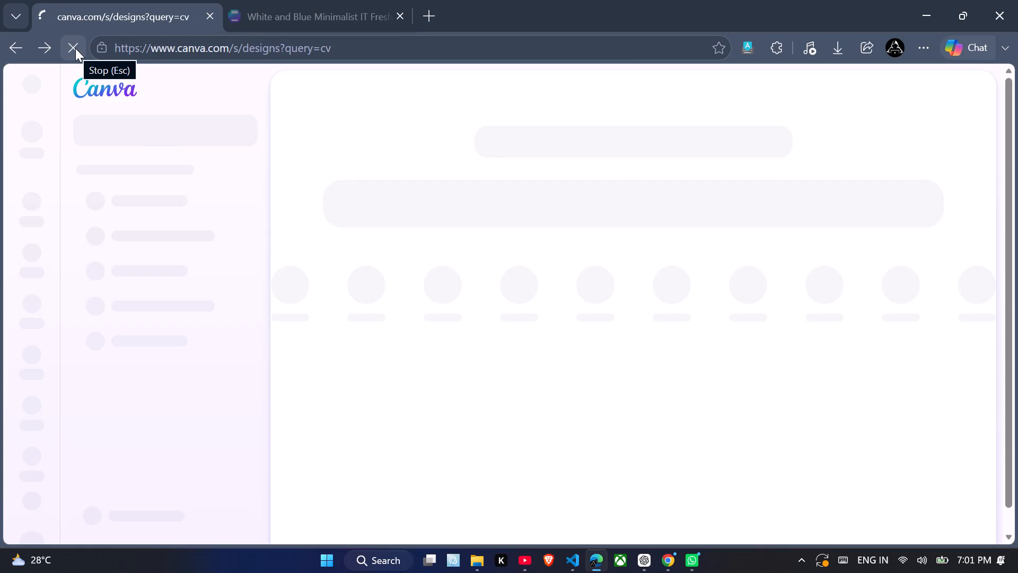
Return to the instrument technician résumé design and collapse the template browser beside the page.
click(270, 14)
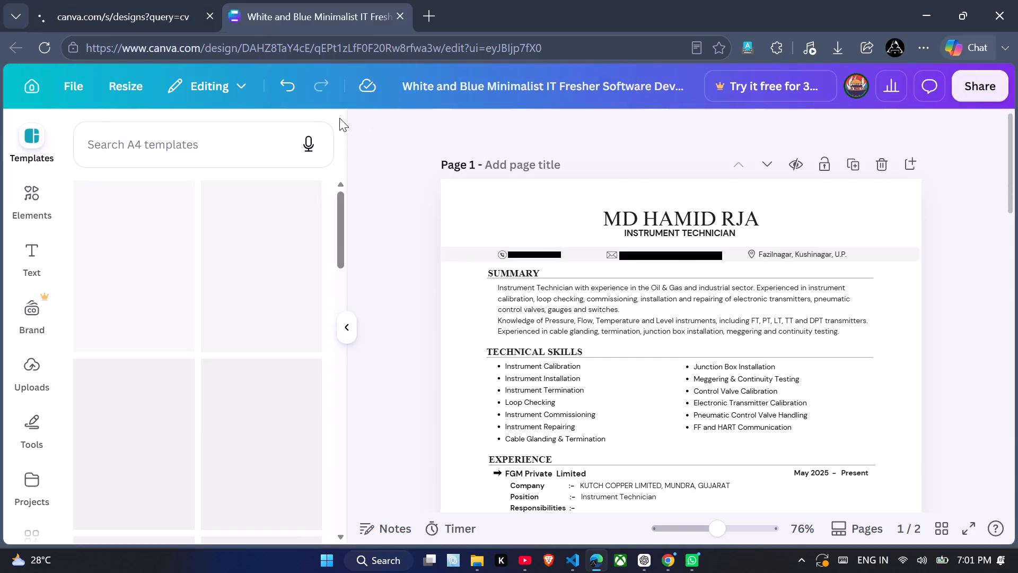
click(349, 328)
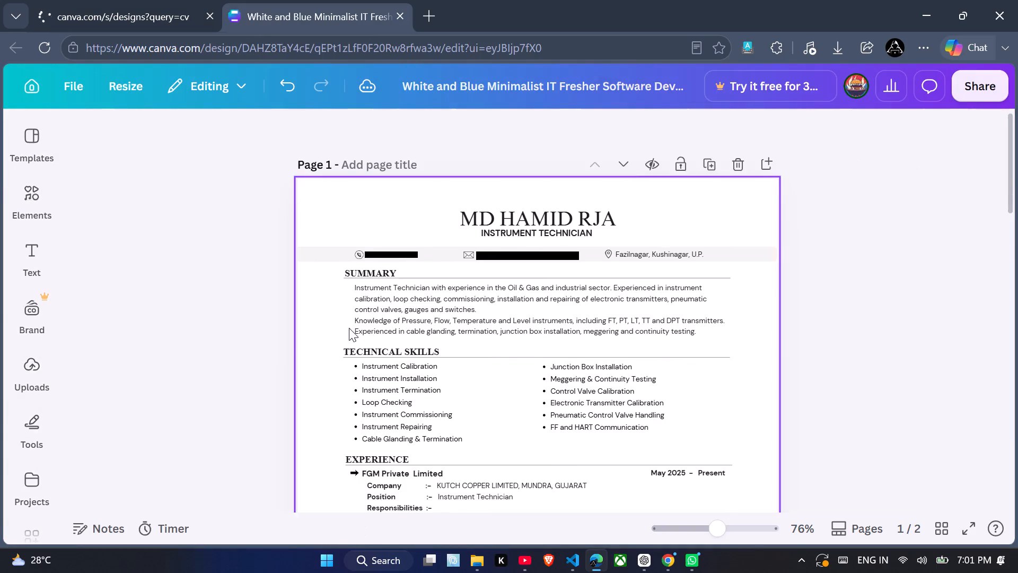
Review both pages of the résumé, from the summary on page 1 to the personal details on page 2.
scroll(740, 445, down, 2)
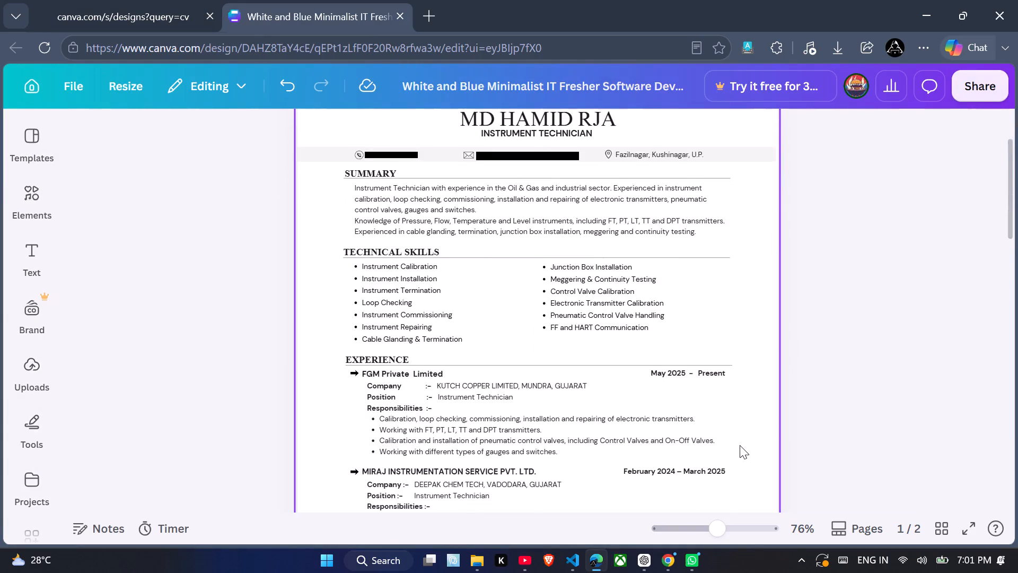
scroll(740, 445, down, 2)
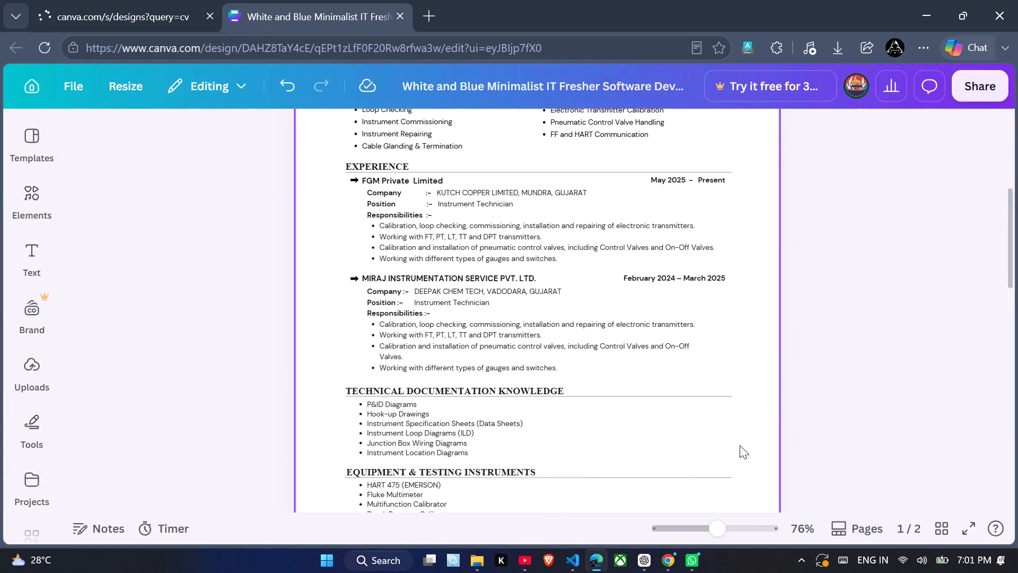
scroll(740, 445, down, 3)
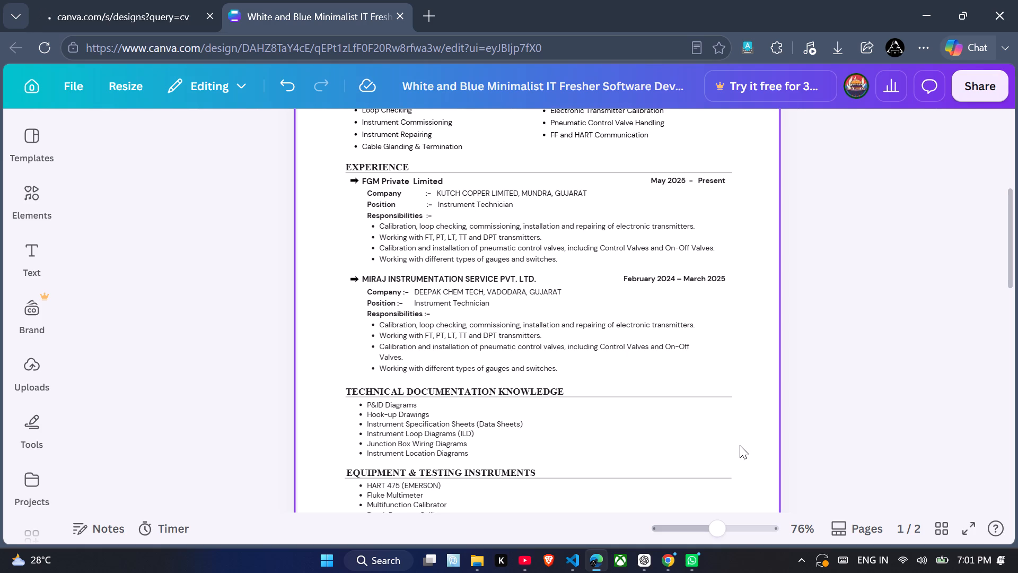
scroll(740, 445, down, 5)
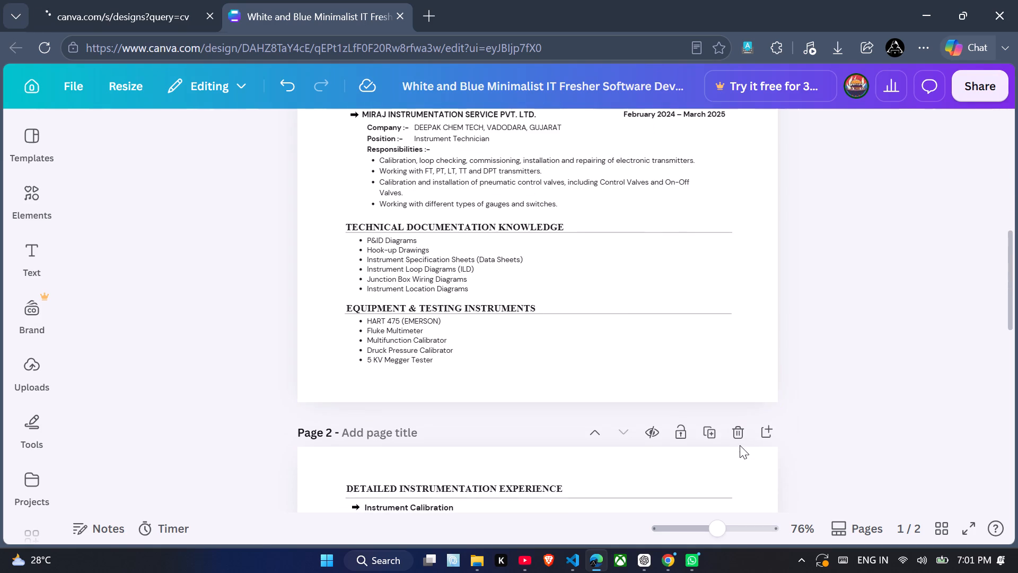
scroll(740, 445, down, 3)
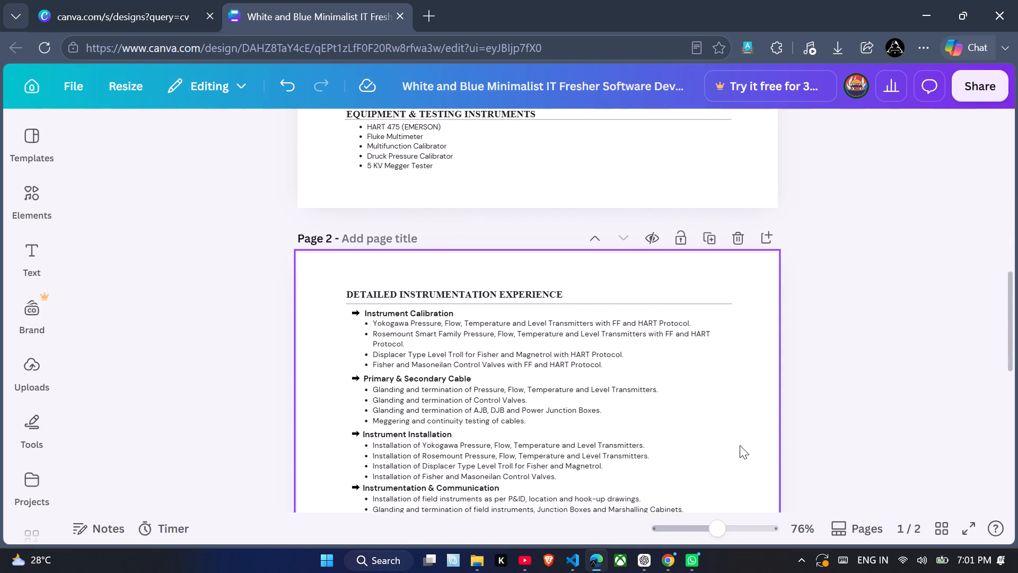
scroll(740, 445, down, 2)
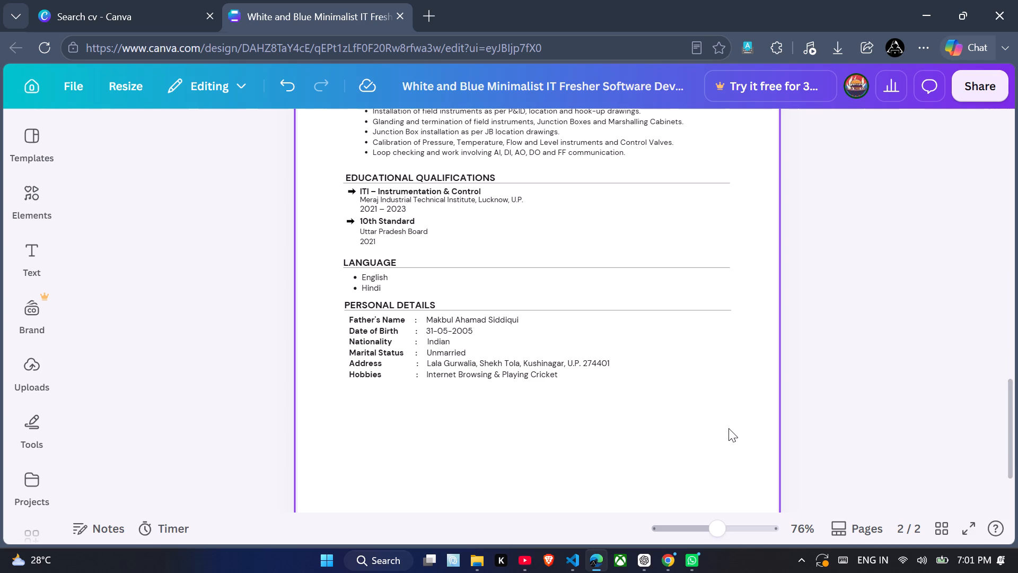
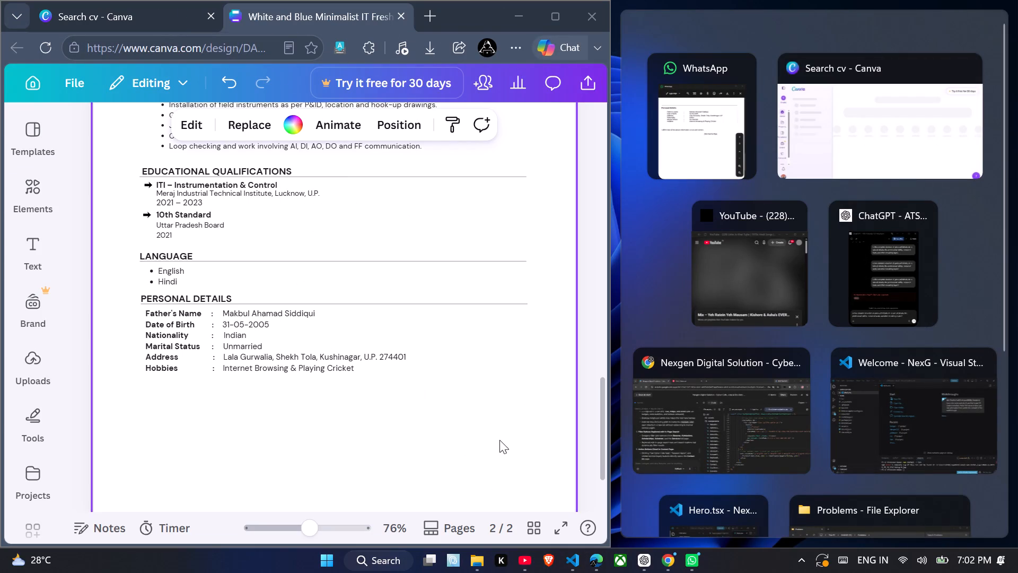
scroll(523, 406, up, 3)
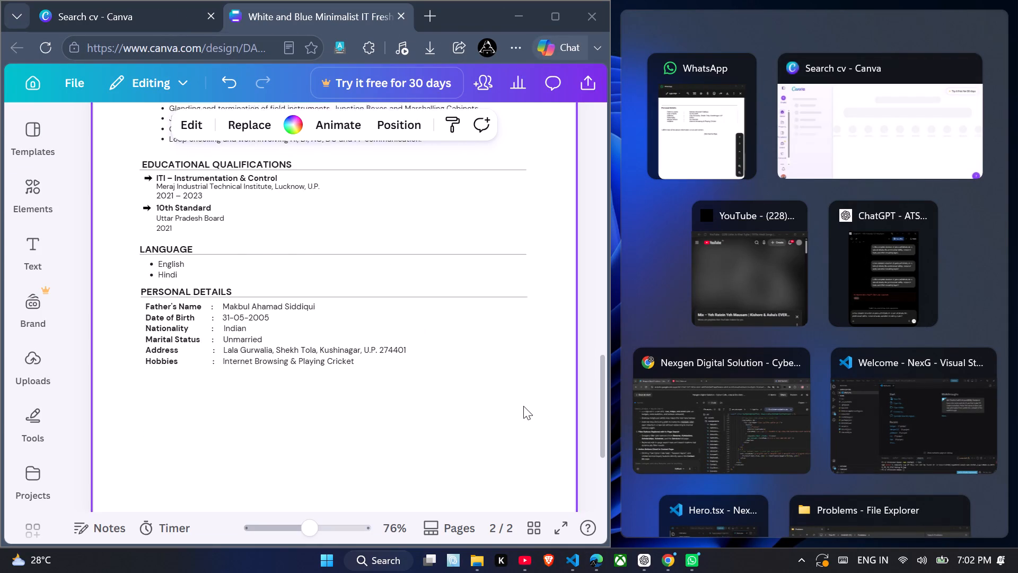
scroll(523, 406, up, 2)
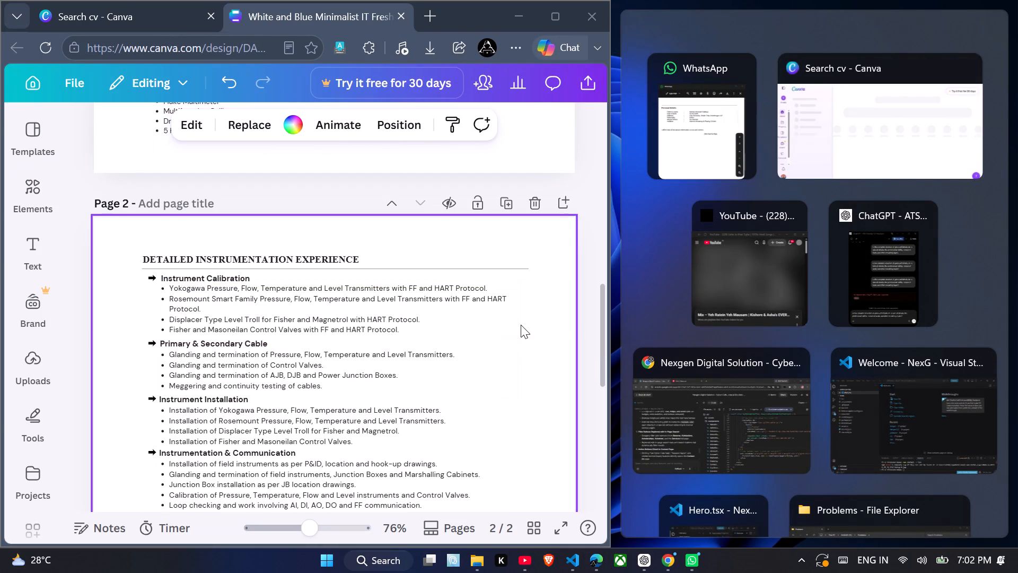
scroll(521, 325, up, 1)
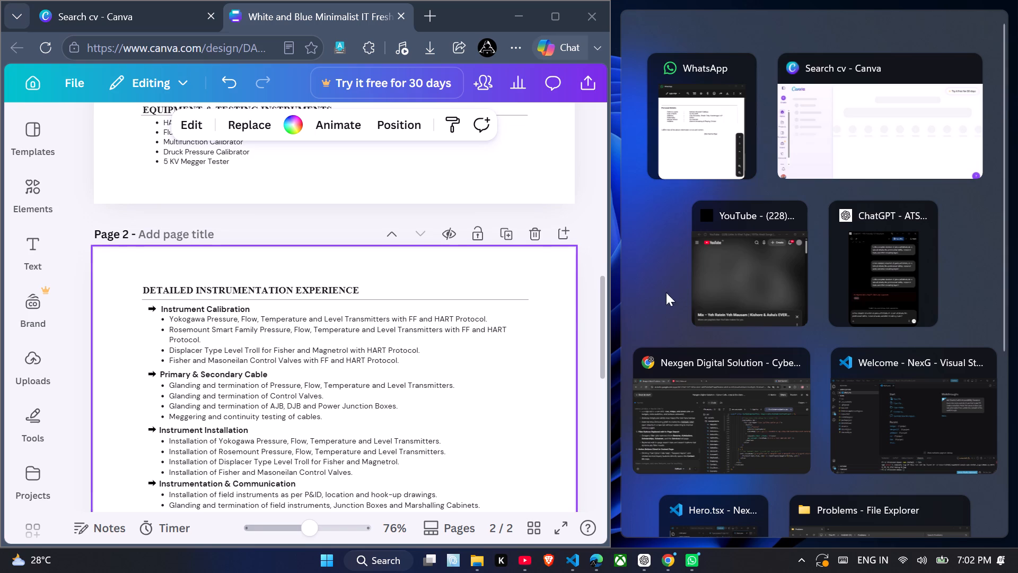
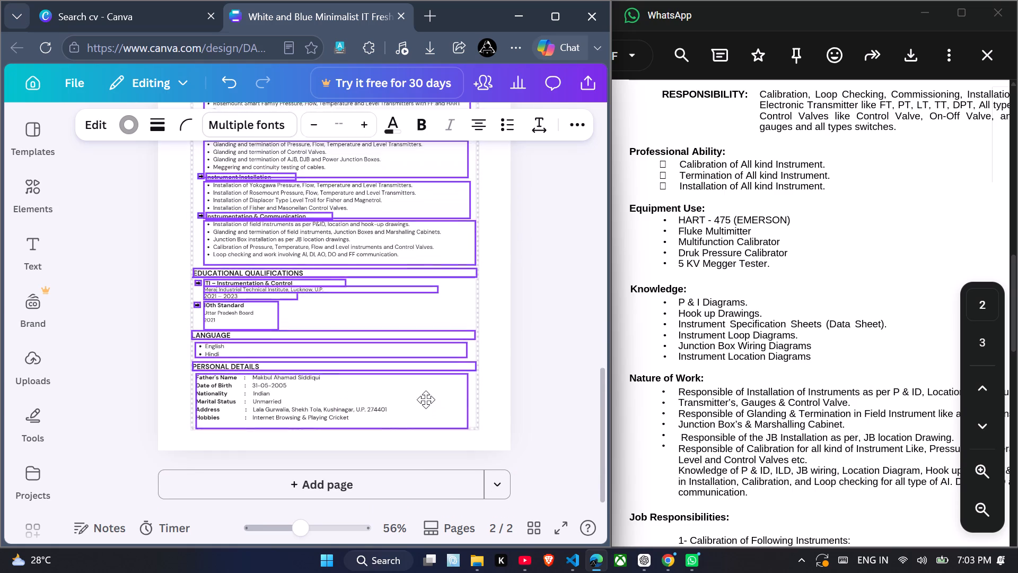
Shift the selected résumé content on the second page slightly lower, ending Personal Details just above the page's bottom edge.
drag(426, 400, 426, 411)
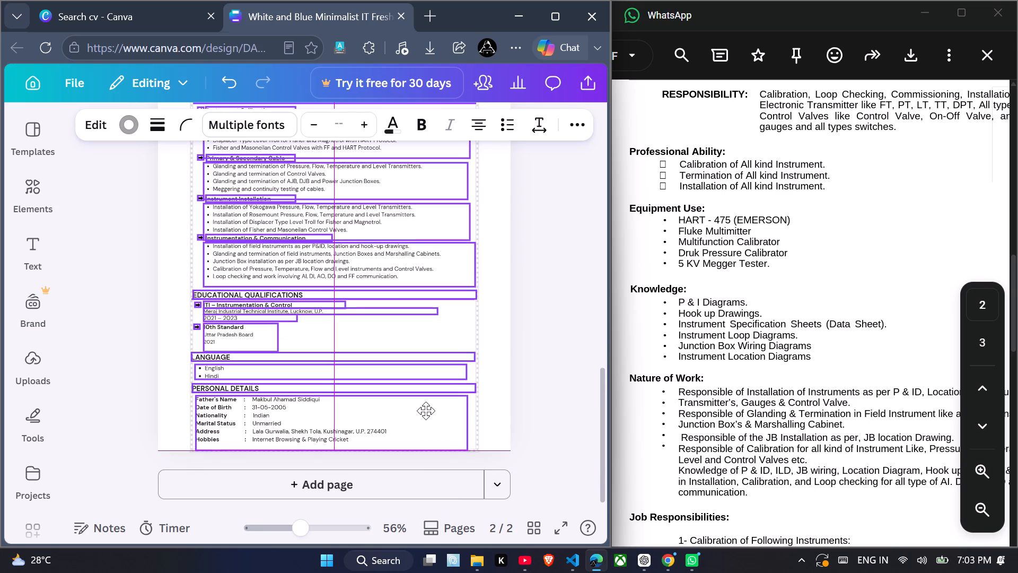
drag(426, 411, 426, 400)
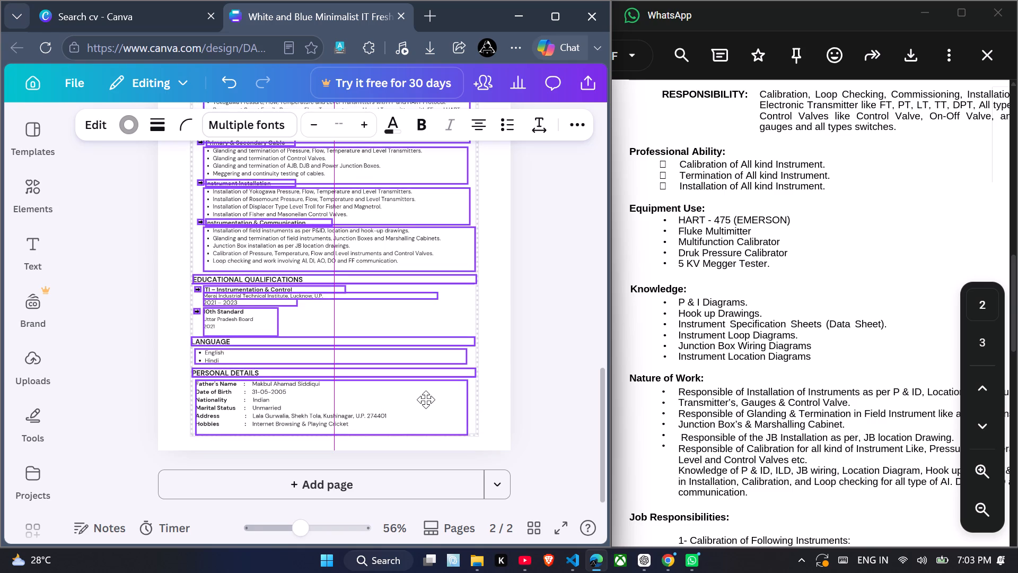
drag(426, 400, 425, 404)
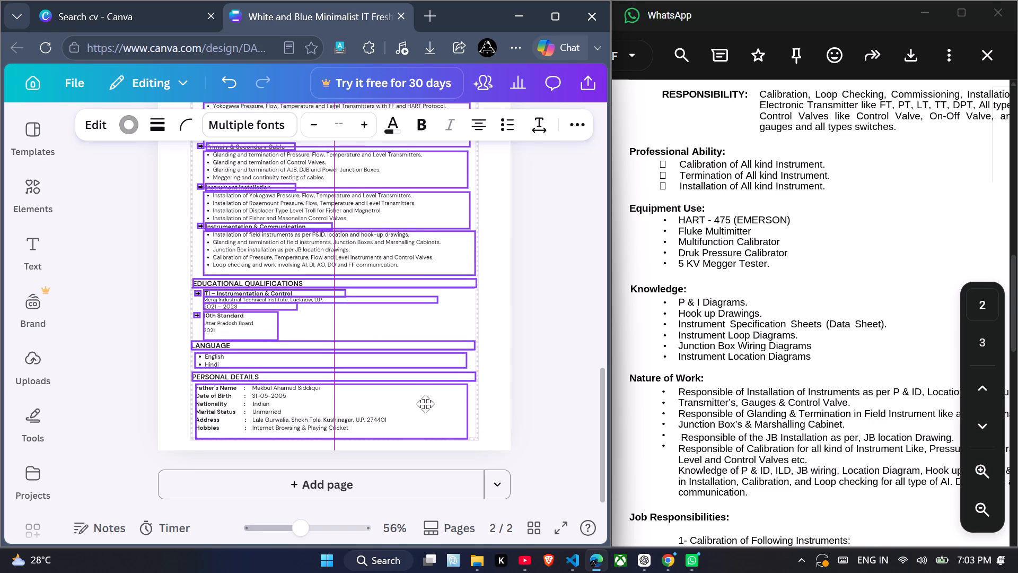
drag(425, 404, 425, 406)
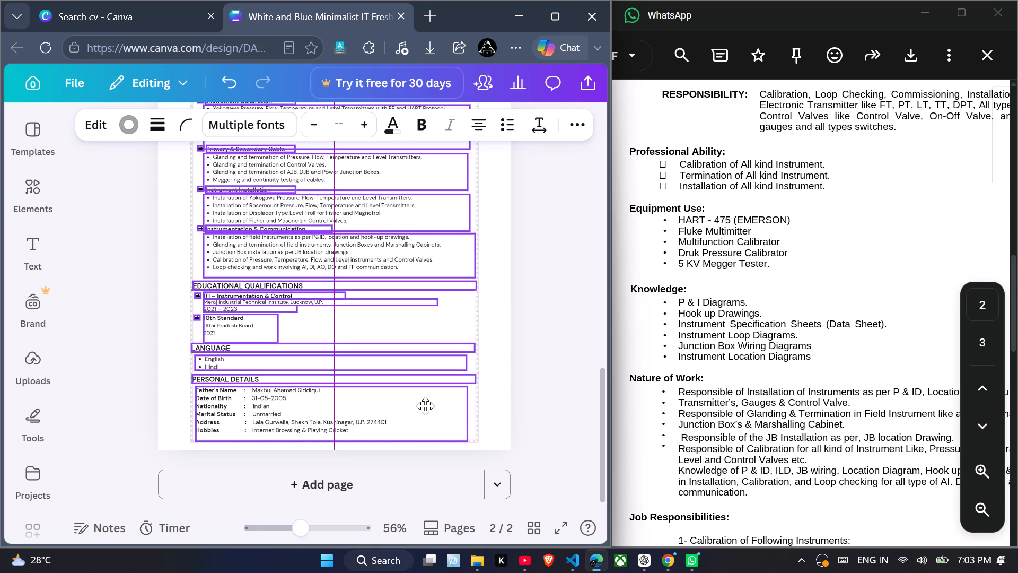
drag(425, 406, 426, 406)
drag(426, 406, 427, 406)
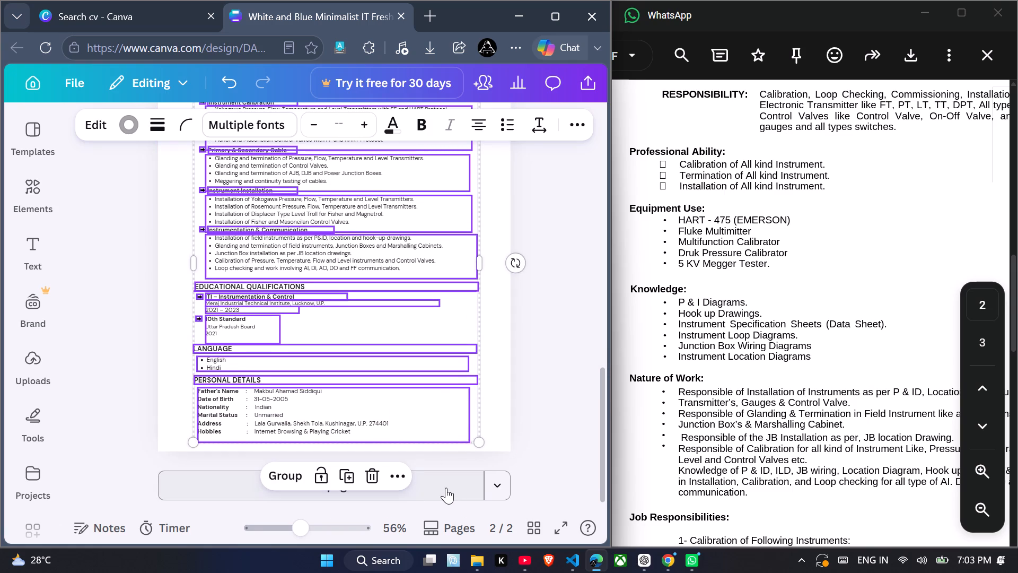
Add a blank page to the résumé and move it up one place so it becomes page 2.
click(446, 488)
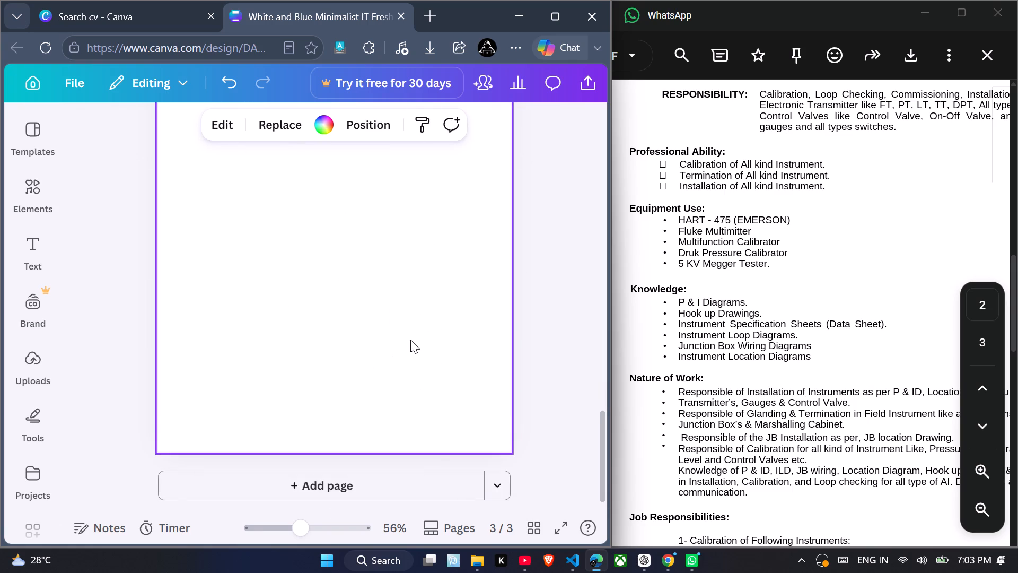
scroll(410, 340, up, 6)
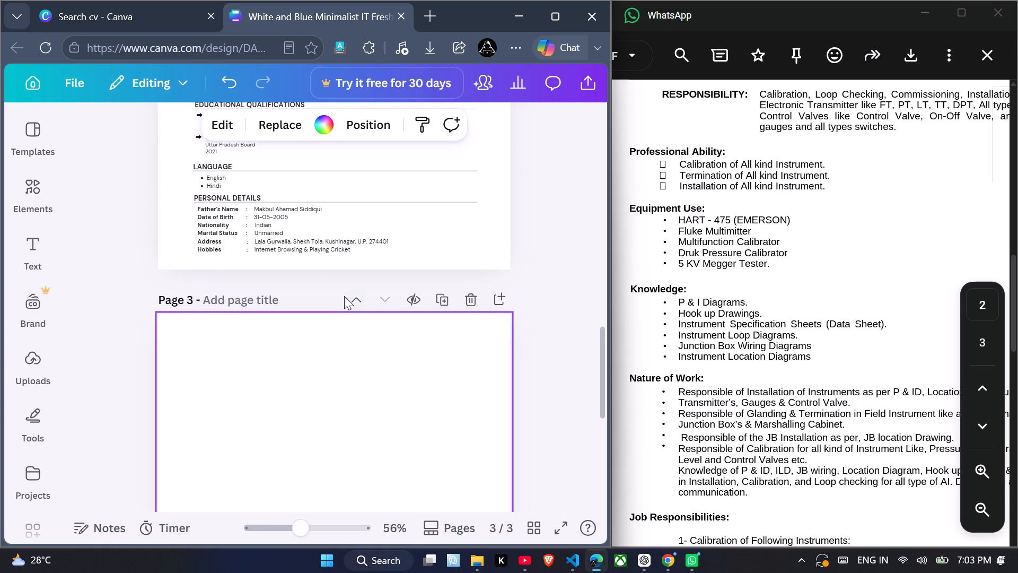
click(348, 299)
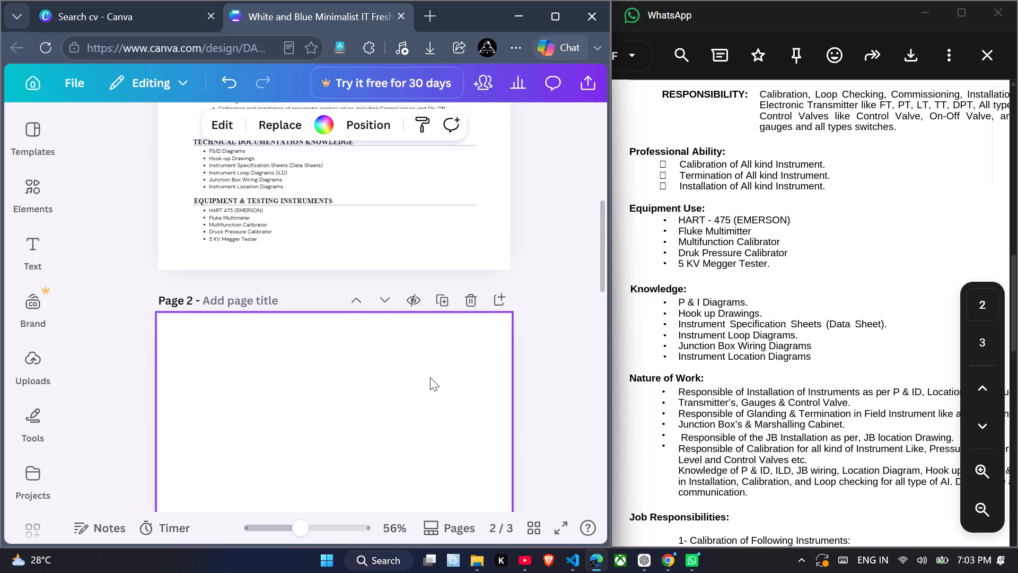
Duplicate the Equipment & Testing Instruments heading and list from page 1 and place the copy near the top of blank page 2.
scroll(745, 305, up, 1)
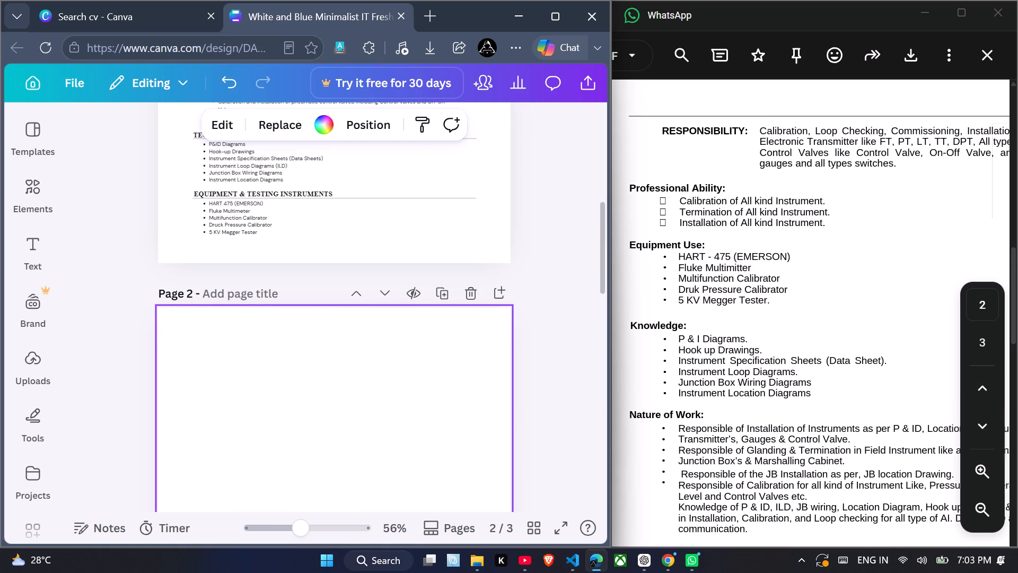
scroll(745, 305, up, 1)
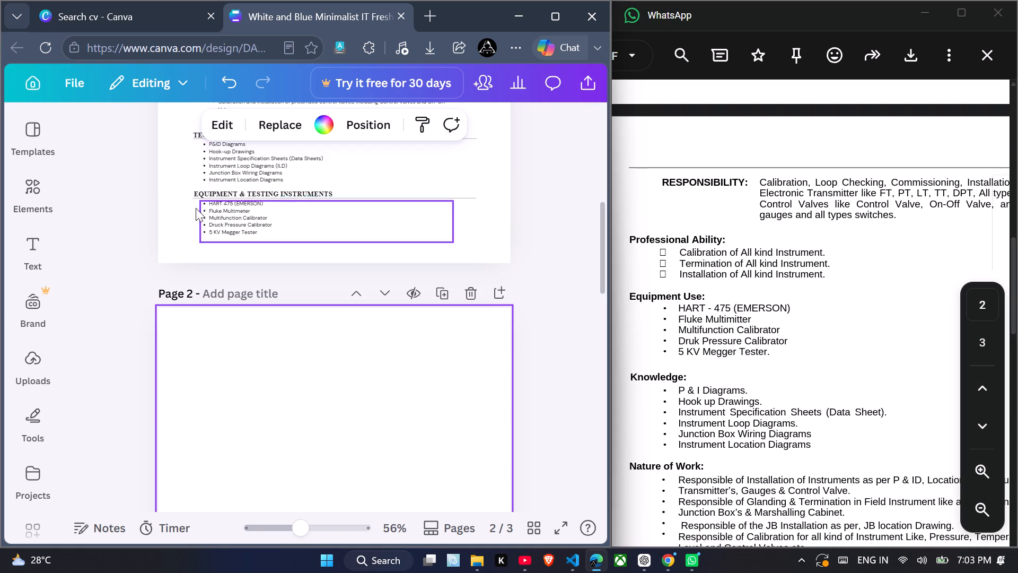
drag(171, 194, 257, 206)
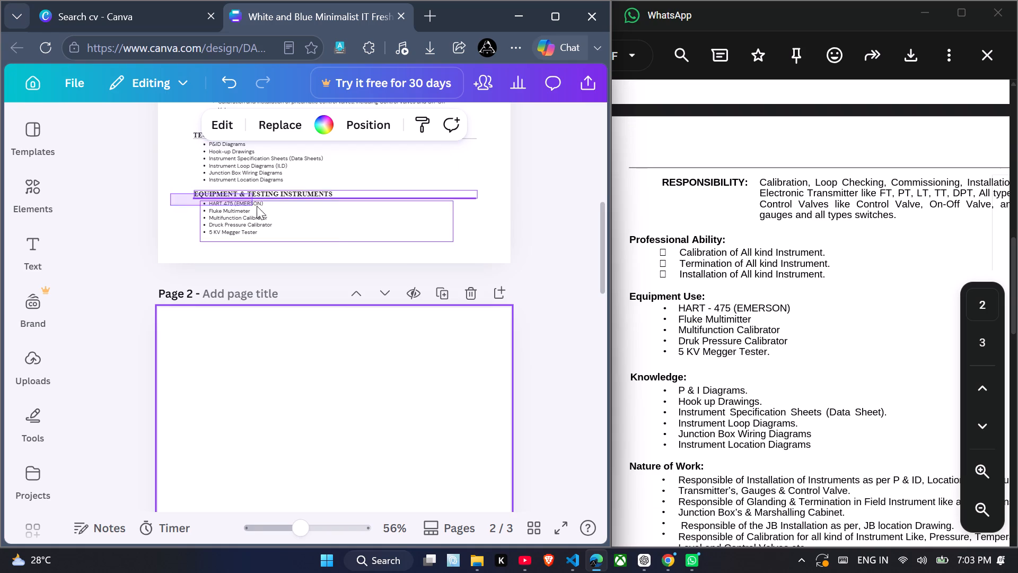
drag(257, 206, 346, 241)
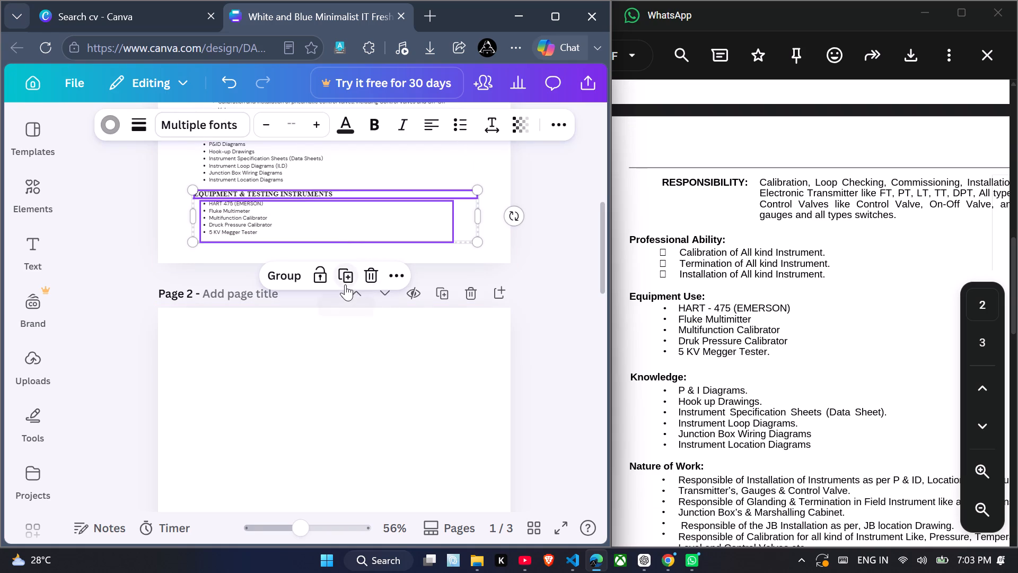
click(345, 284)
drag(375, 229, 372, 302)
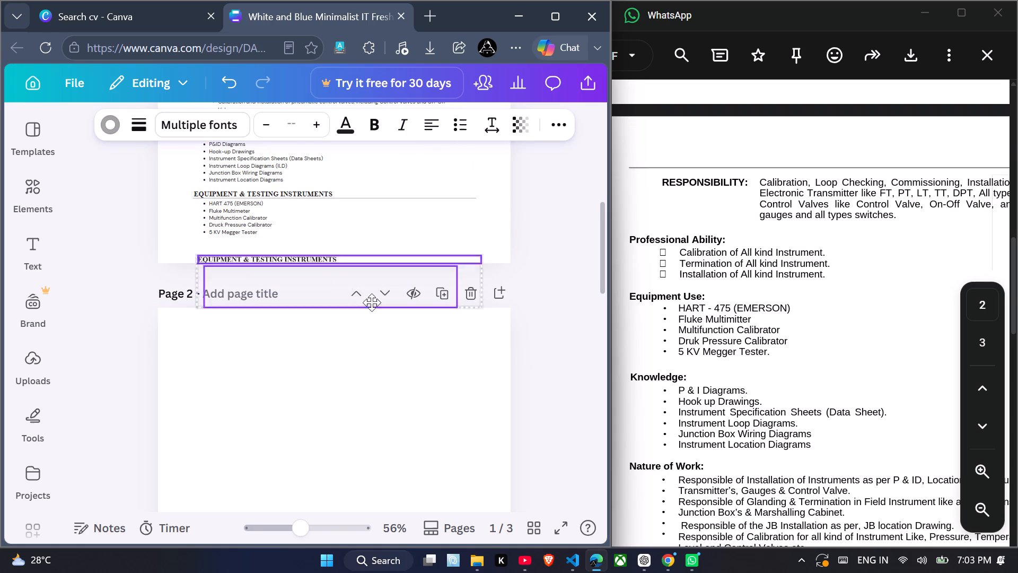
drag(372, 302, 367, 356)
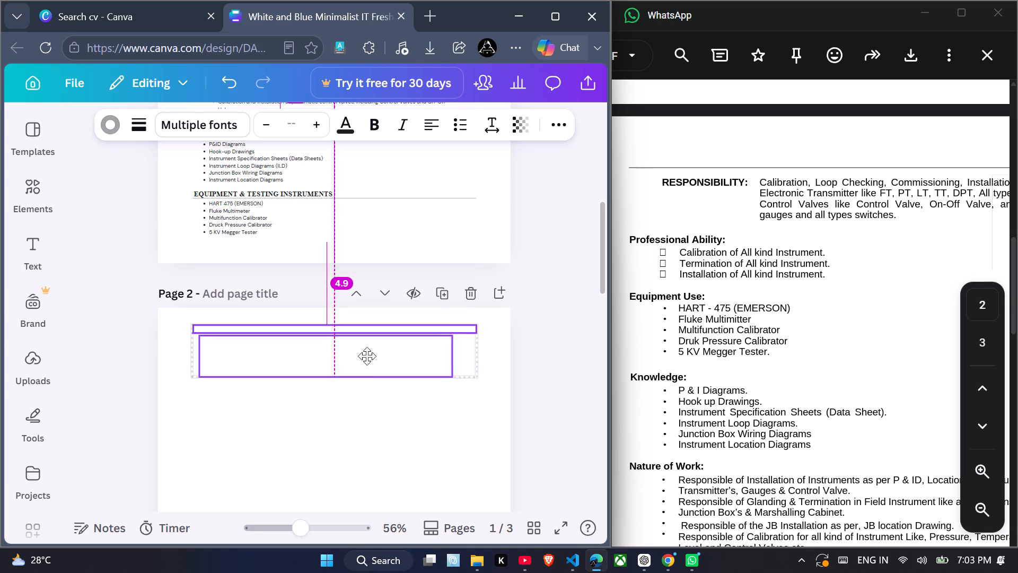
drag(367, 356, 376, 357)
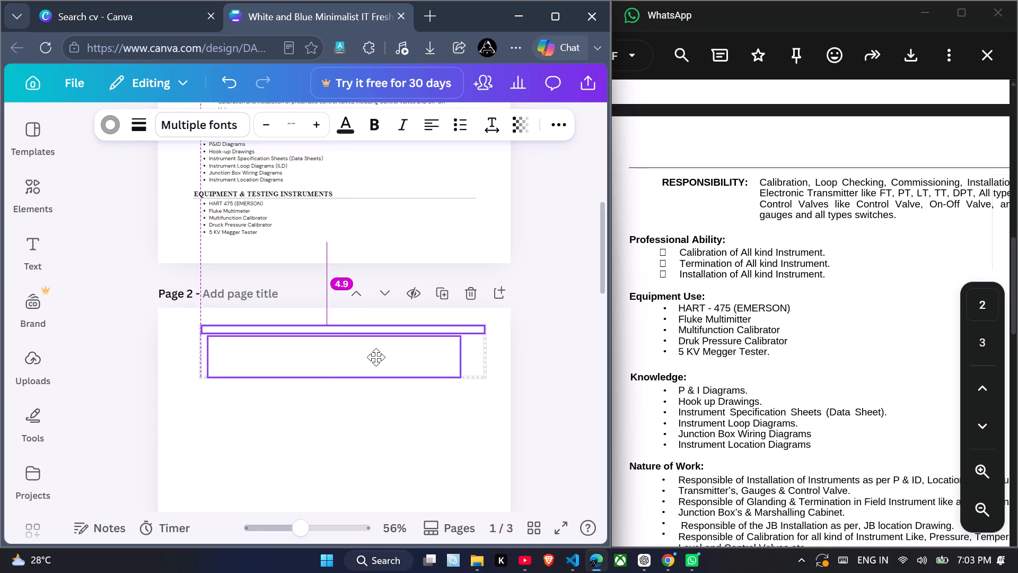
drag(376, 357, 370, 355)
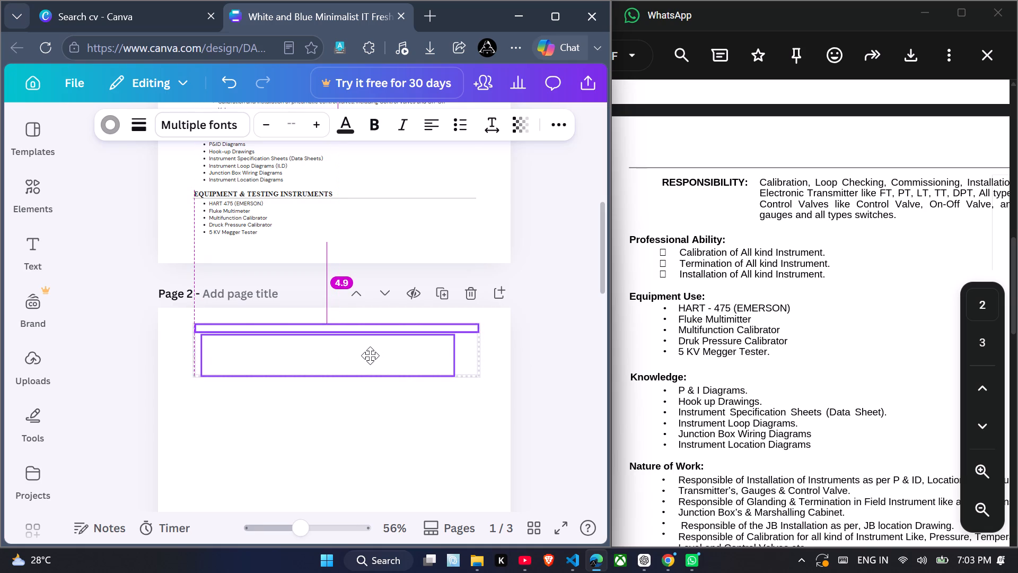
drag(370, 355, 364, 354)
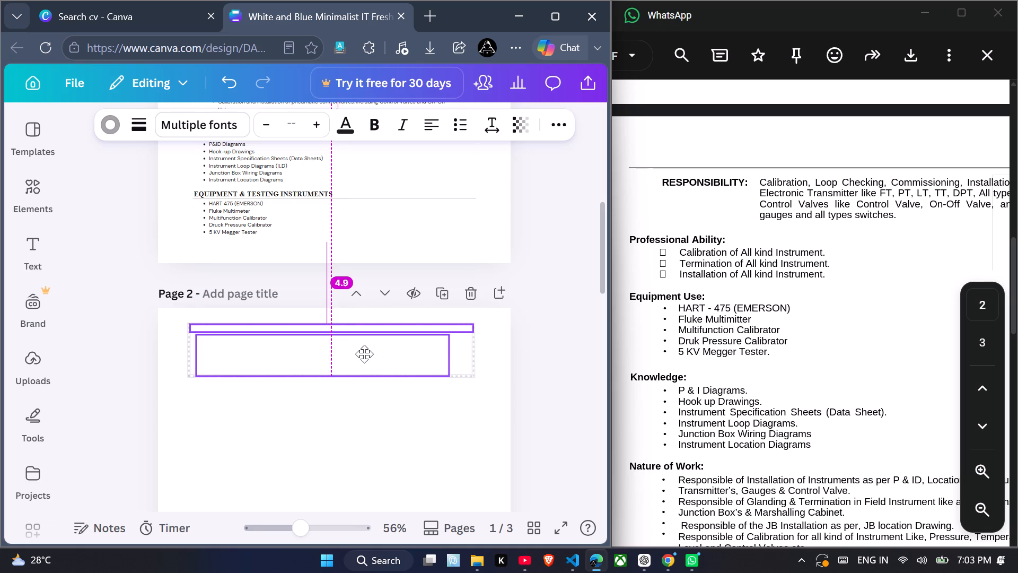
drag(364, 354, 366, 353)
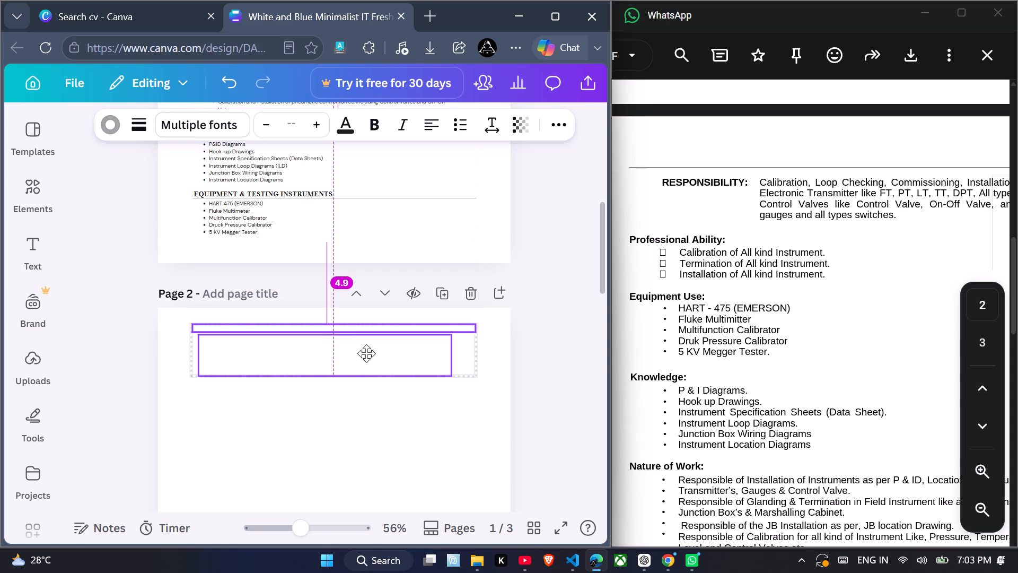
drag(366, 353, 365, 373)
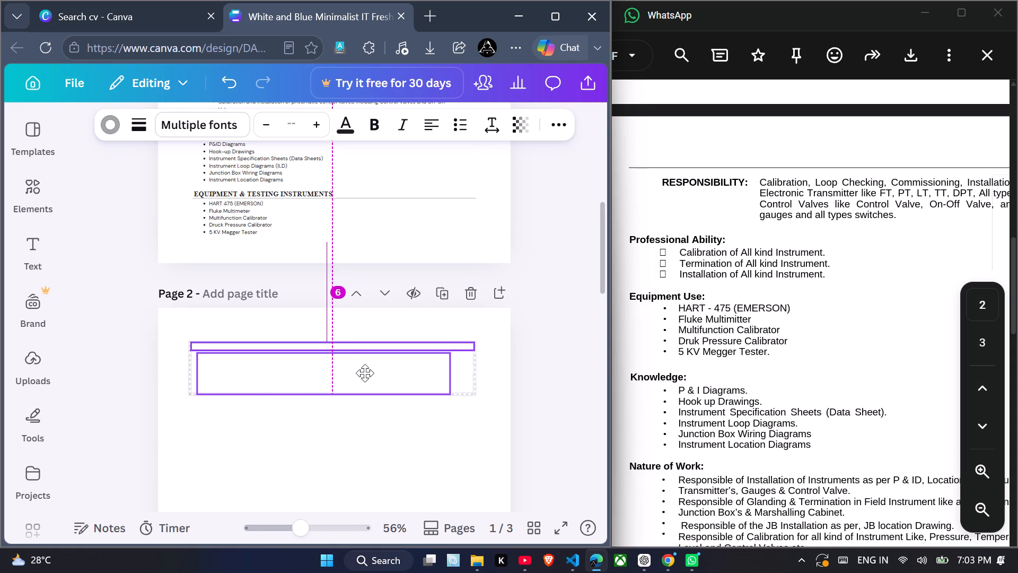
drag(365, 373, 366, 372)
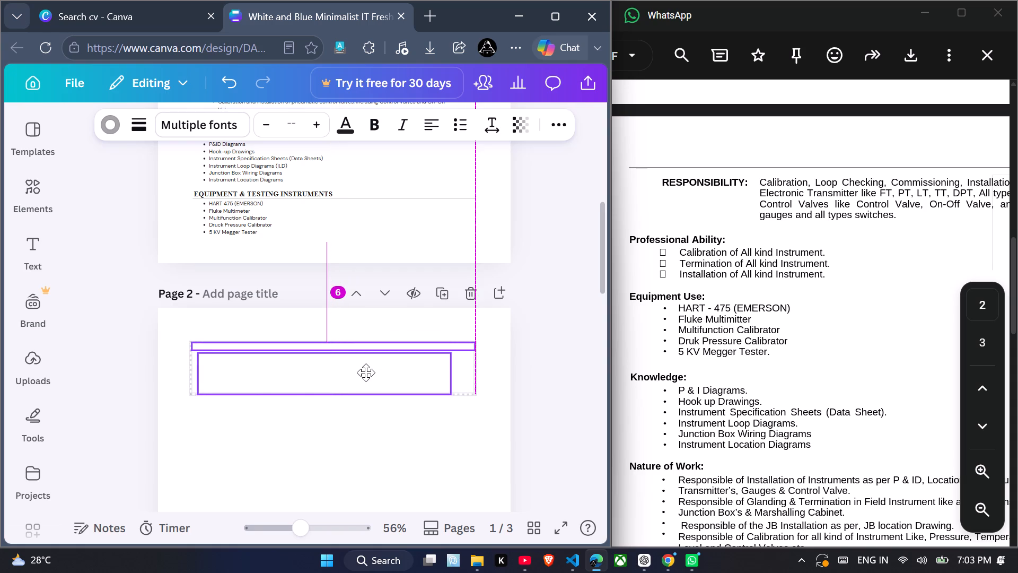
Place the copied Equipment & Testing Instruments heading and list near the top of blank page 2.
drag(366, 372, 366, 372)
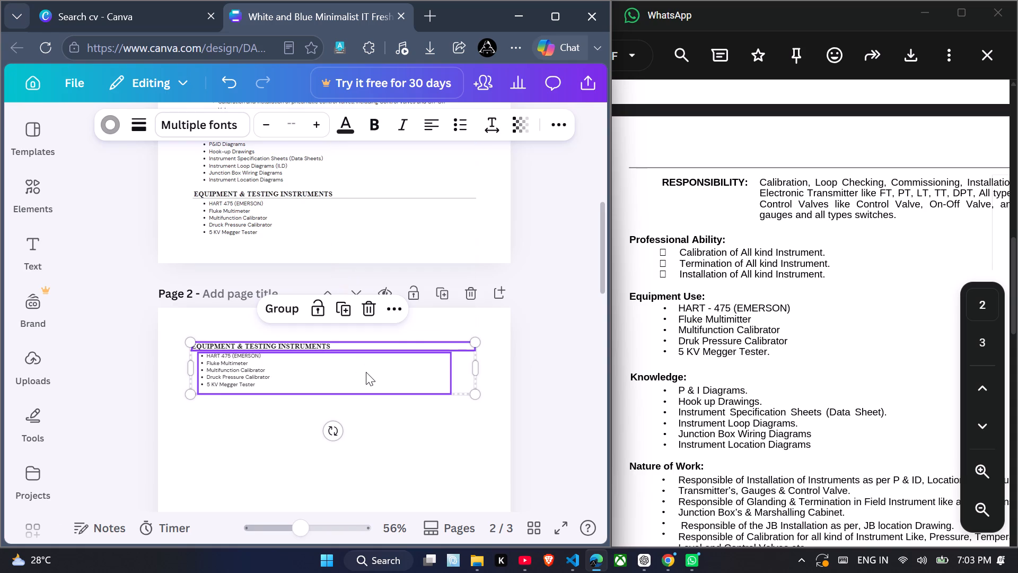
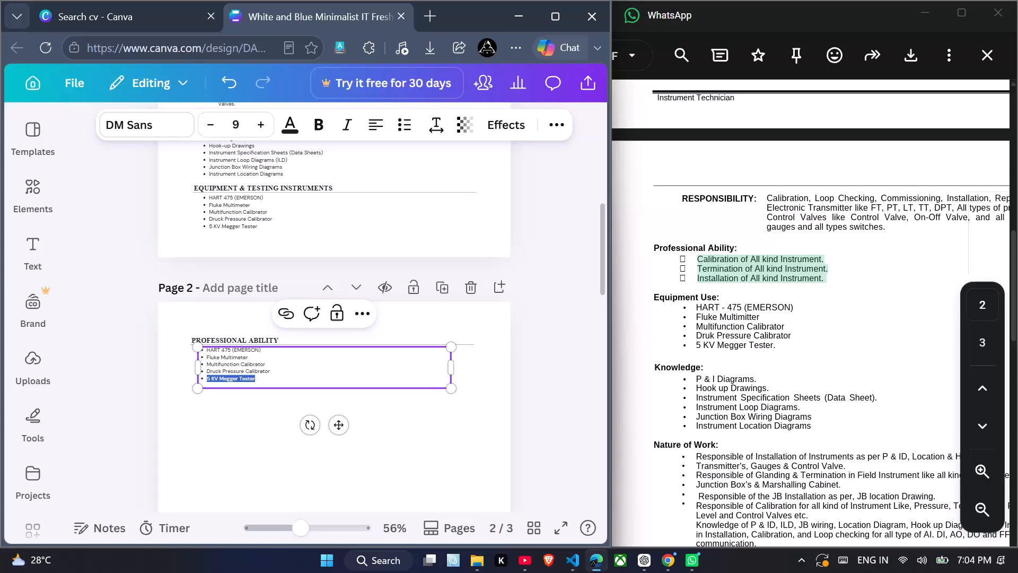
Replace the instrument list under Professional Ability on page 2 with the copied calibration, termination and installation abilities from the reference document.
key(ctrl+a)
key(ctrl+v)
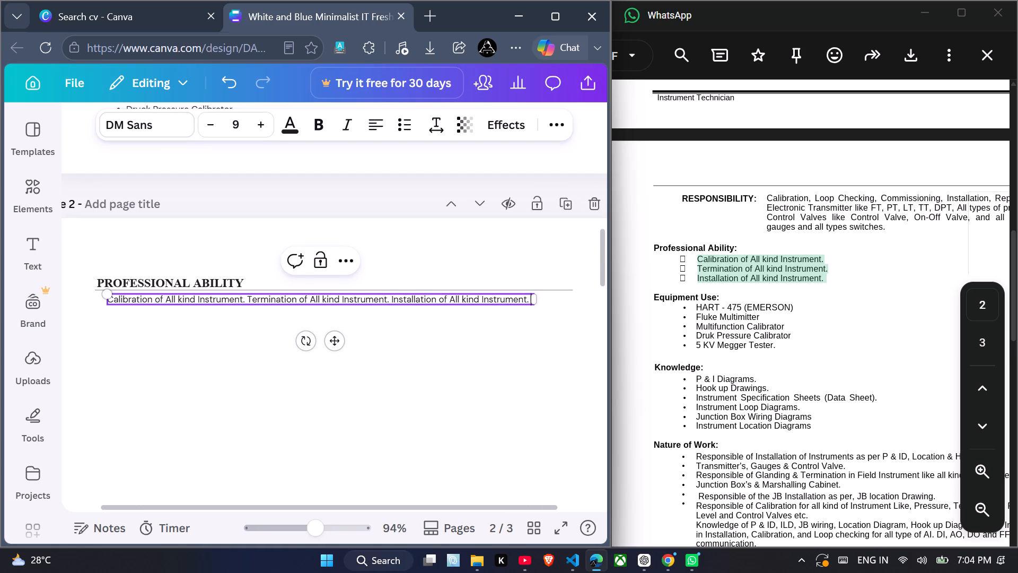
Split the pasted Professional Ability text into separate lines, breaking before "Termination of All kind Instrument.".
click(247, 300)
key(Return)
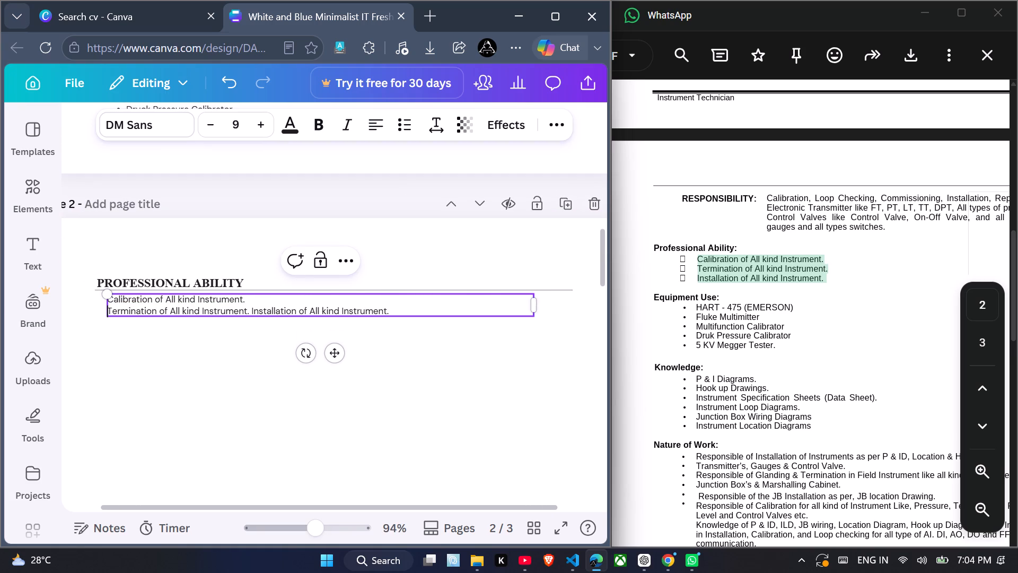
Put "Installation of All kind Instrument." on its own line in the Professional Ability list on page 2.
click(252, 313)
key(Return)
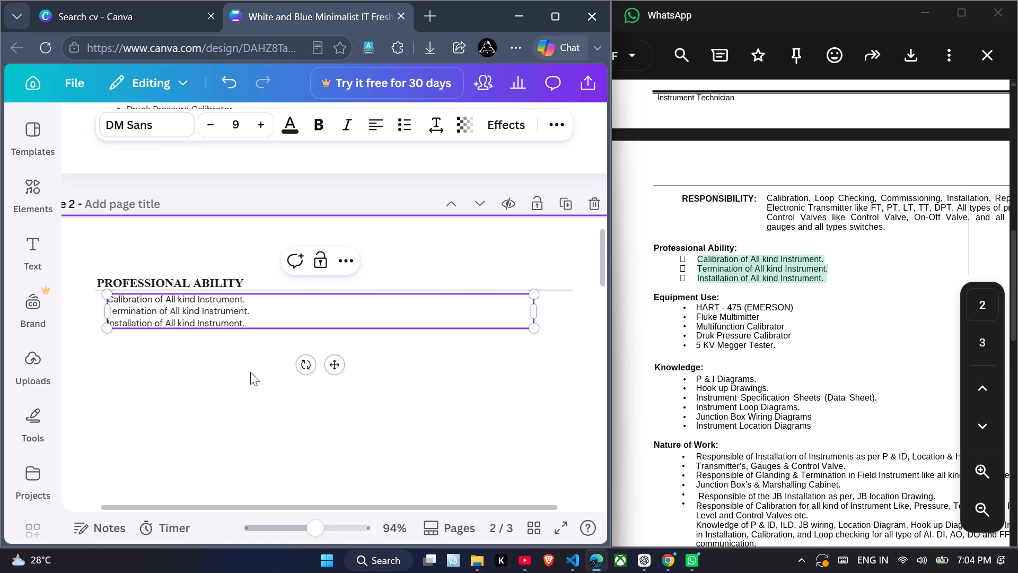
click(250, 372)
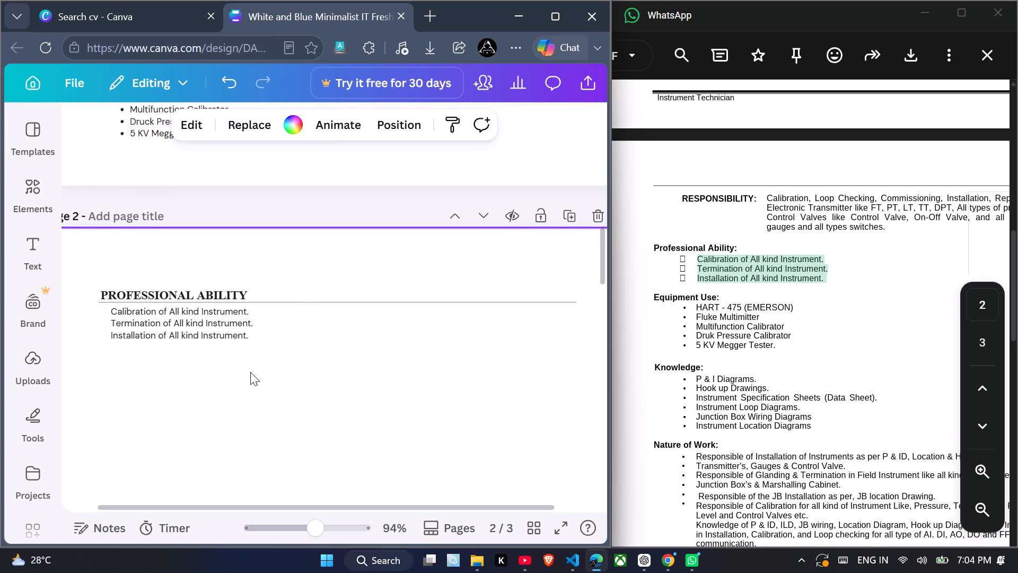
scroll(250, 372, up, 1)
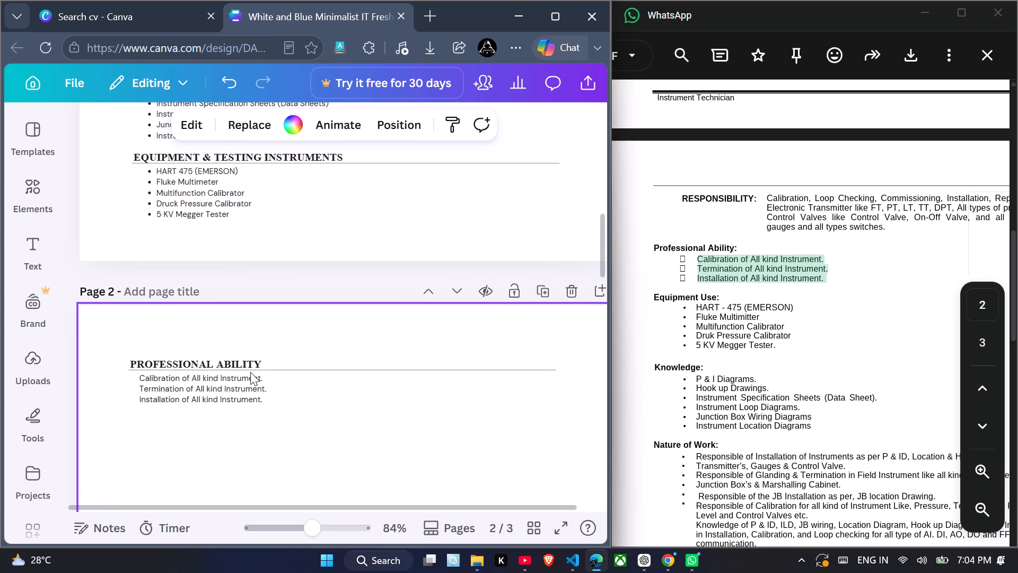
Undo the text replacement in the Professional Ability list on page 2, back to the bulleted equipment items.
scroll(250, 372, up, 1)
click(311, 398)
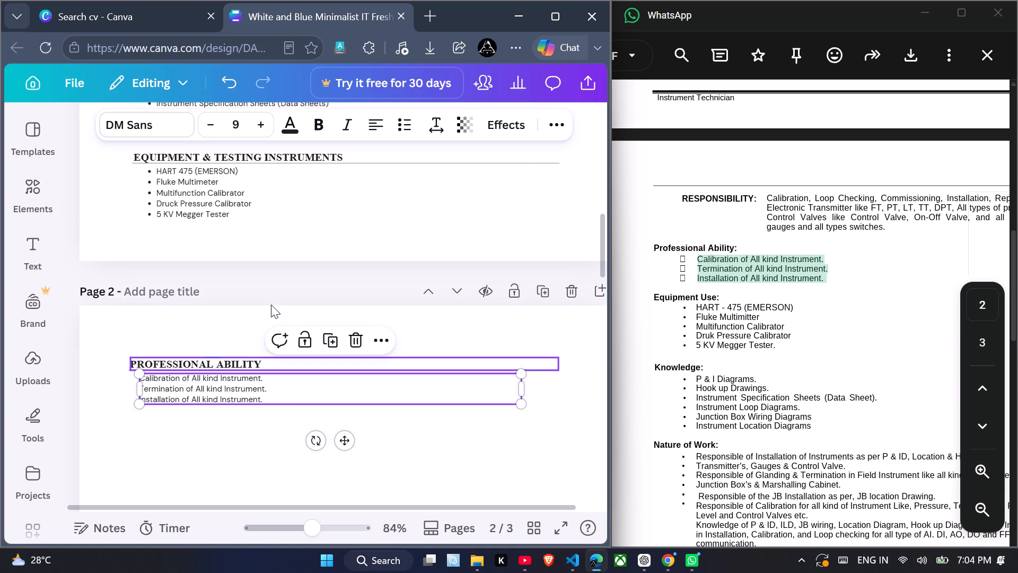
click(236, 88)
triple_click(236, 88)
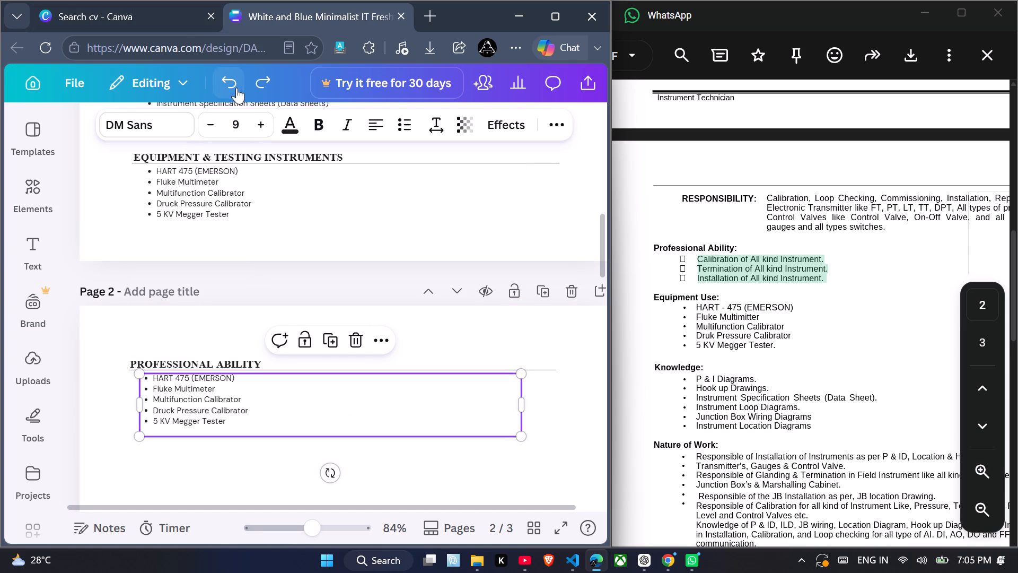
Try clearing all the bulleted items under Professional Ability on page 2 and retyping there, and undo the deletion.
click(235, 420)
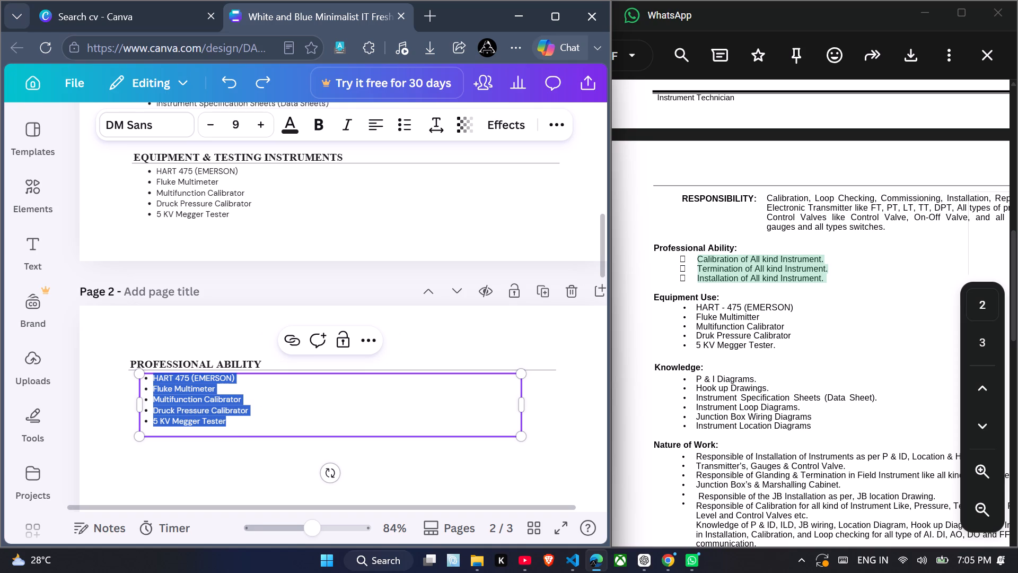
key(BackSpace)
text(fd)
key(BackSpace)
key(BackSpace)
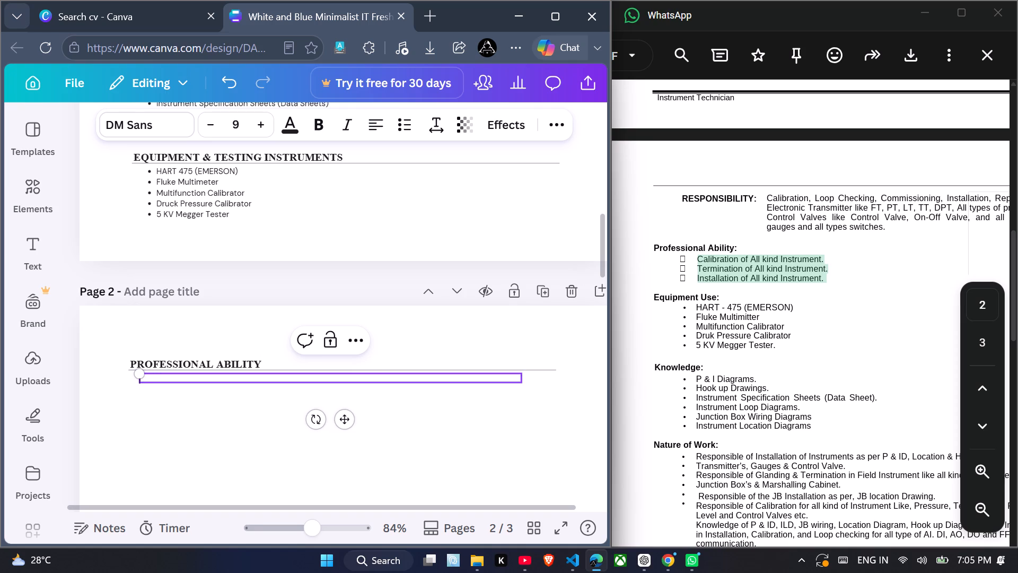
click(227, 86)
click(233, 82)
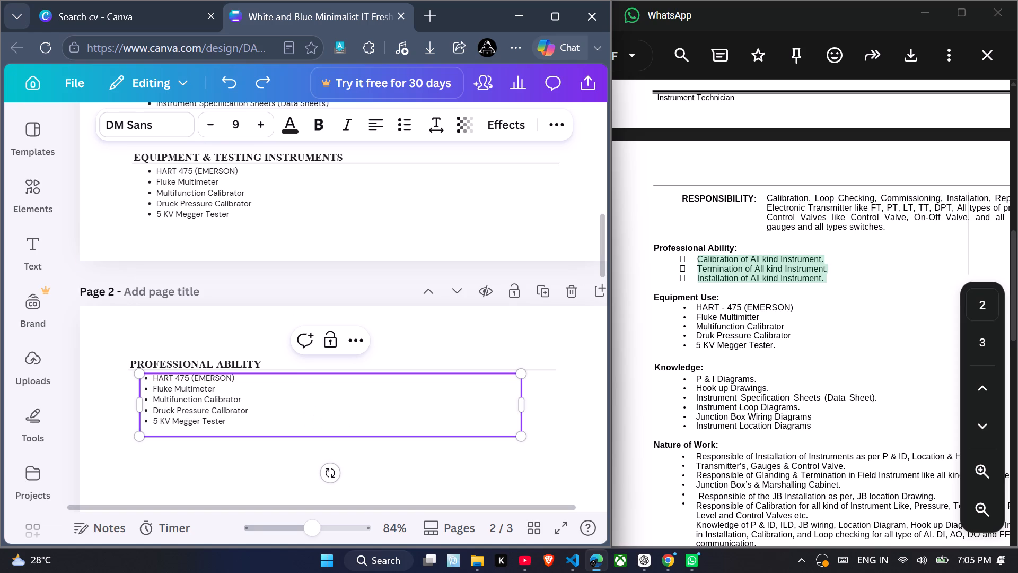
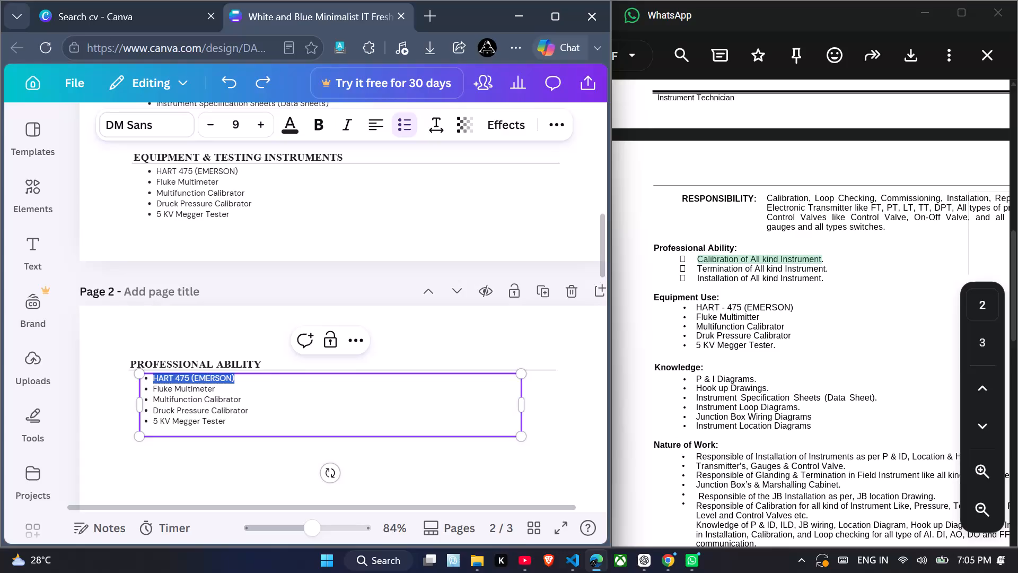
Replace the first Professional Ability bullet on page 2, "HART 475 (EMERSON)", with the copied text "Calibration of All kind Instrument".
key(ctrl+v)
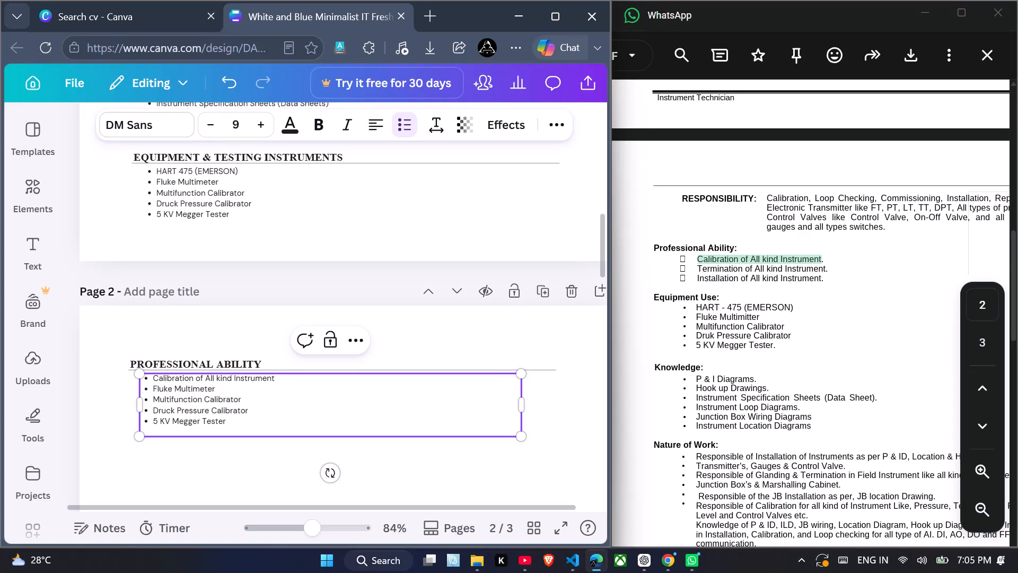
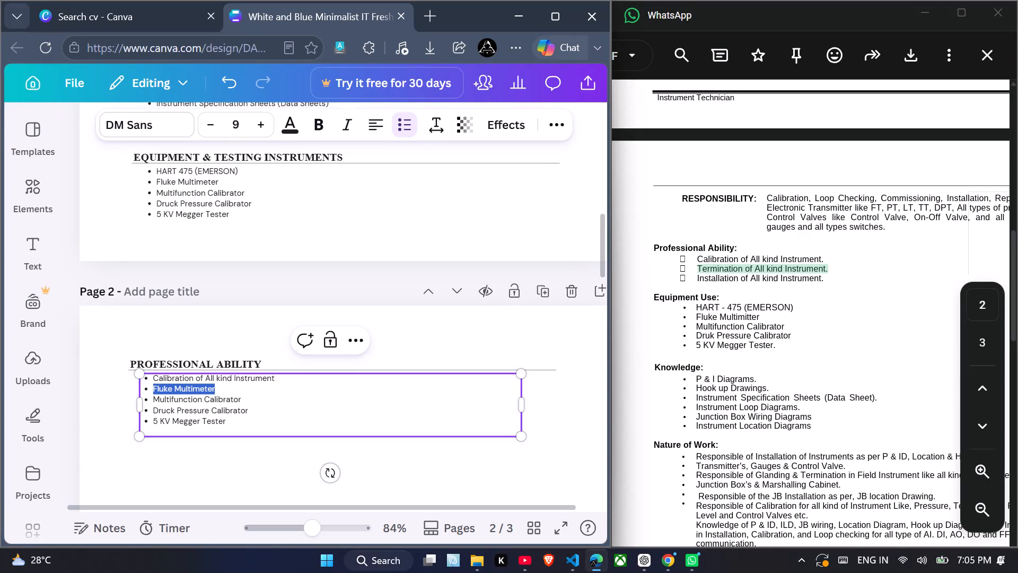
Replace the "Fluke Multimeter" bullet under Professional Ability on page 2 with "Termination of All kind Instrument.".
key(ctrl+v)
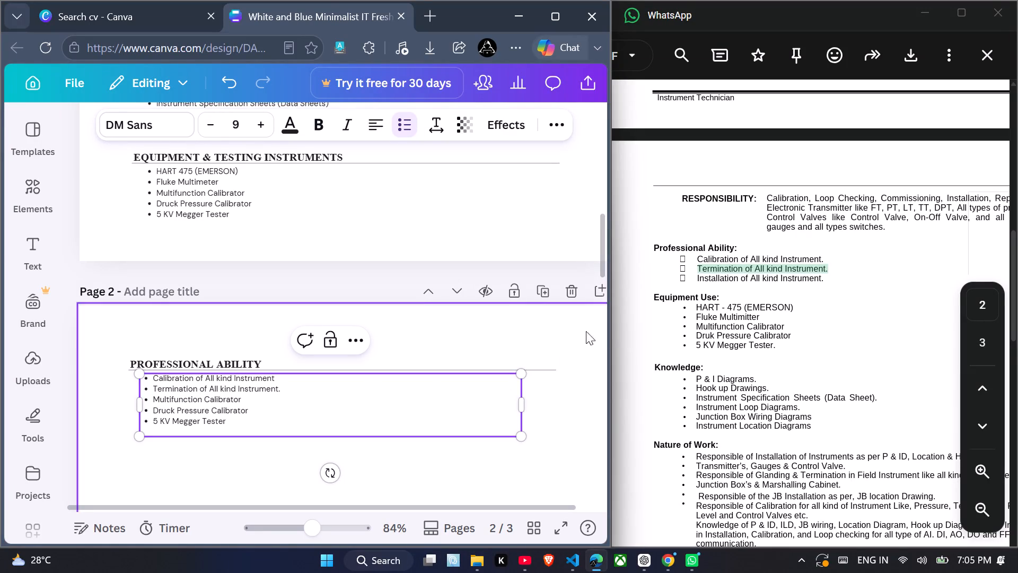
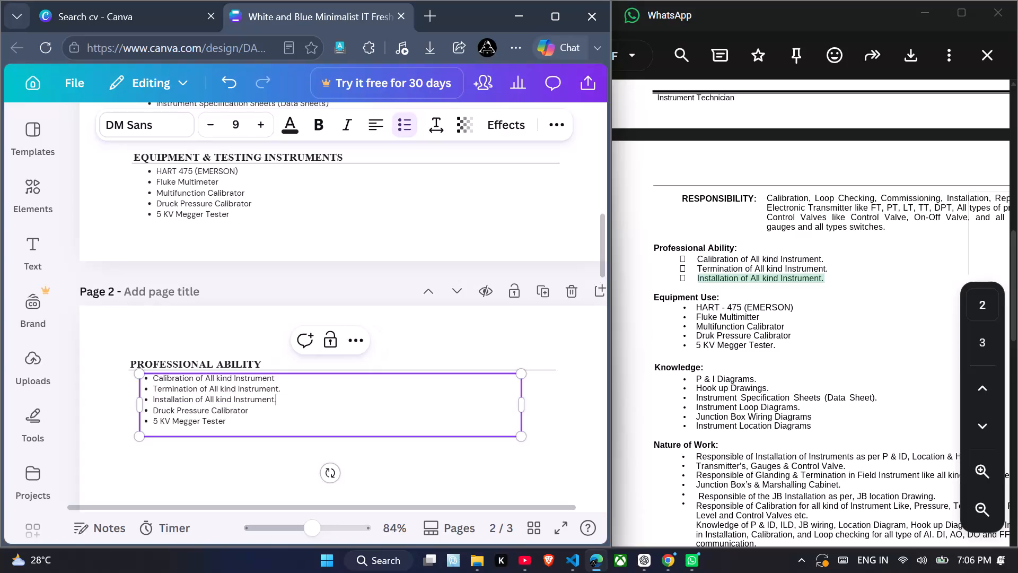
Delete the leftover "Druck Pressure Calibrator" and "5 KV Megger Tester" bullets from the Professional Ability list on page 2.
click(240, 422)
drag(240, 422, 146, 409)
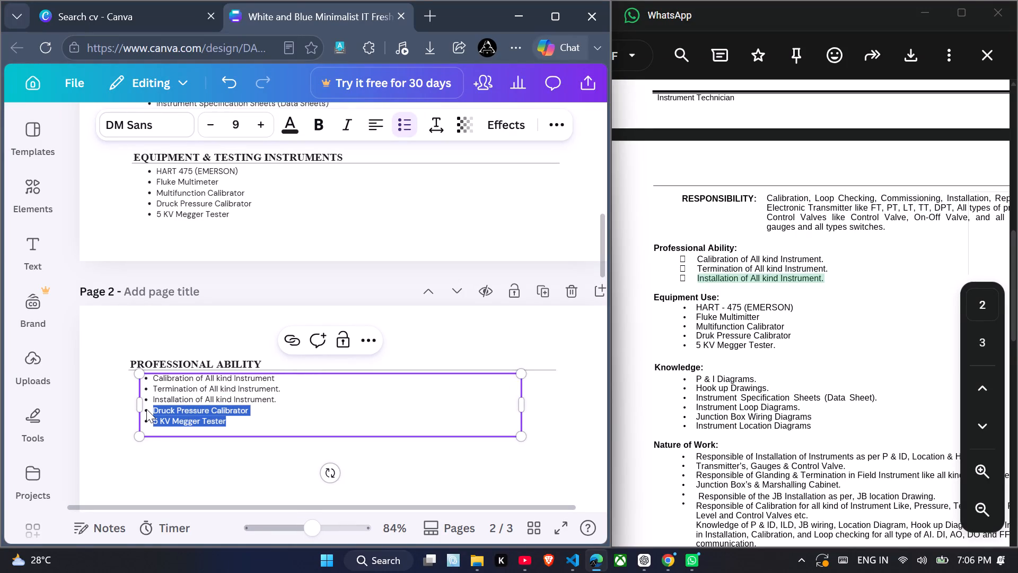
key(BackSpace)
key(BackSpace)
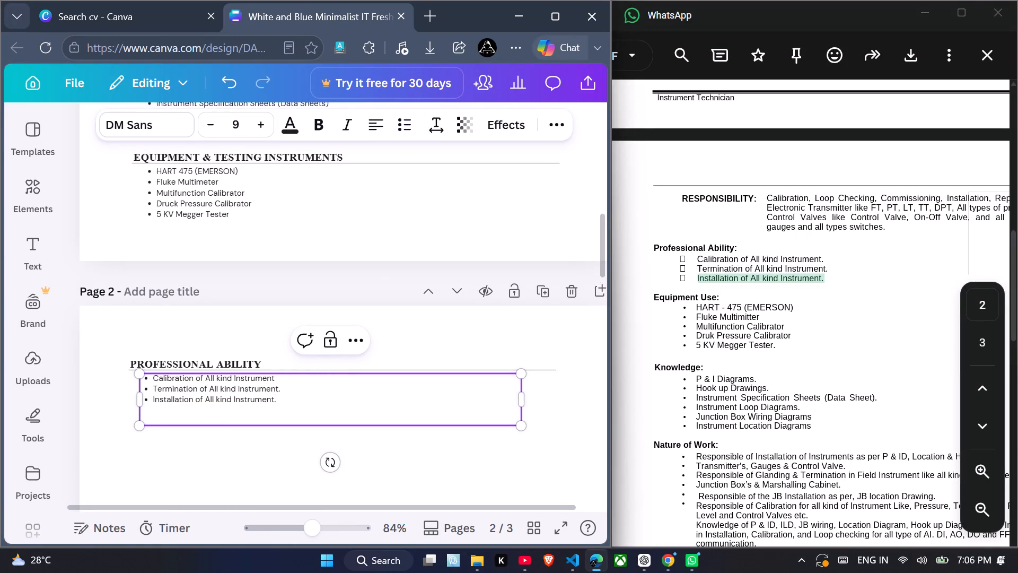
key(BackSpace)
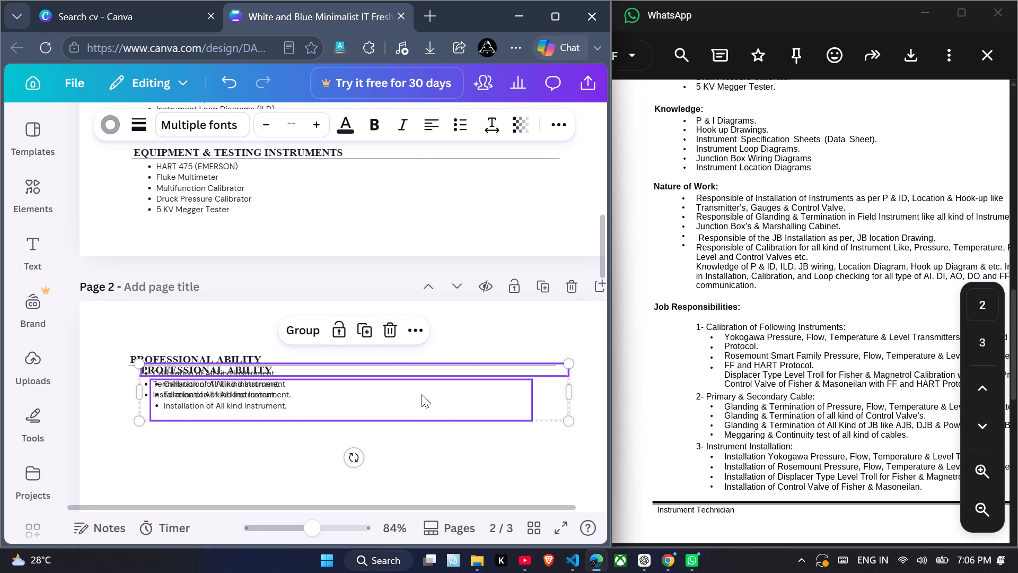
Move the duplicated Professional Ability heading and bullet list directly below the original section on page 2, aligned with its left edge.
drag(422, 400, 404, 446)
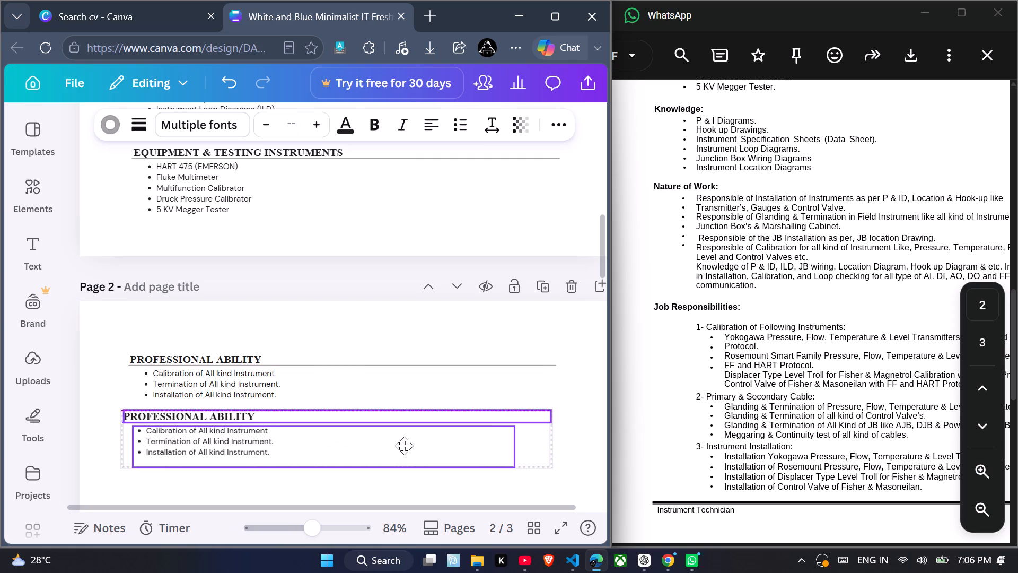
drag(404, 446, 406, 445)
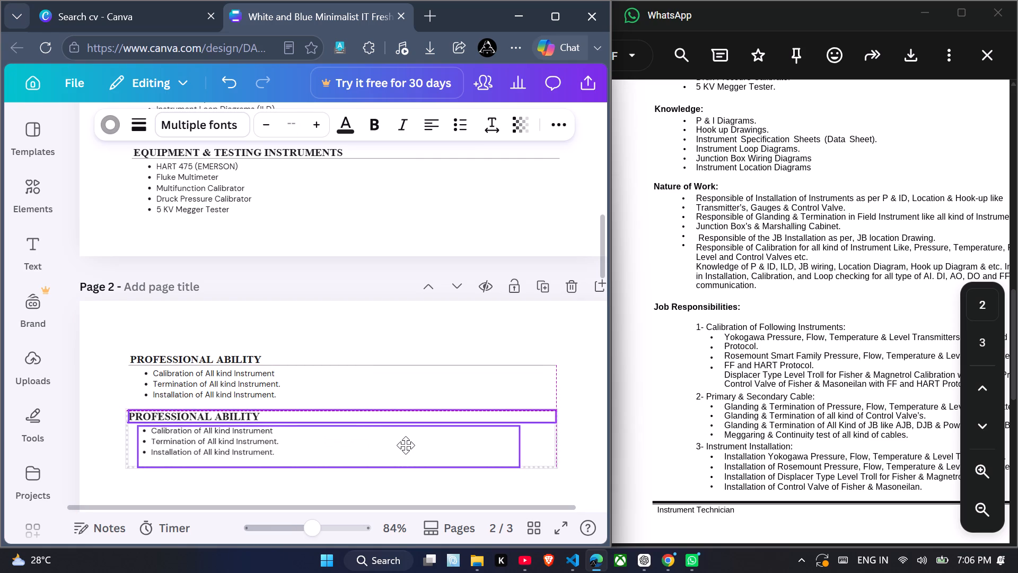
drag(406, 445, 410, 444)
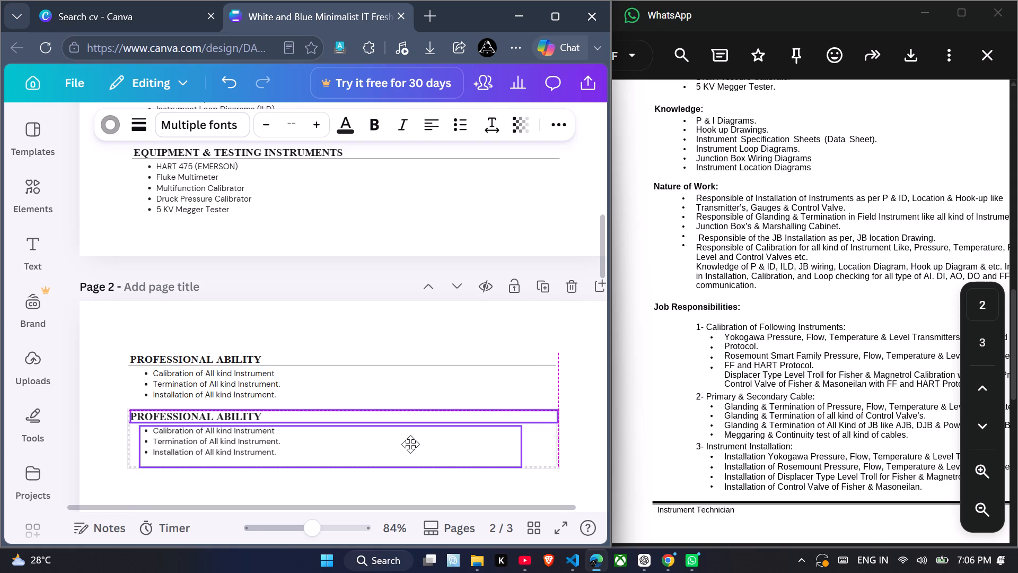
drag(410, 444, 411, 444)
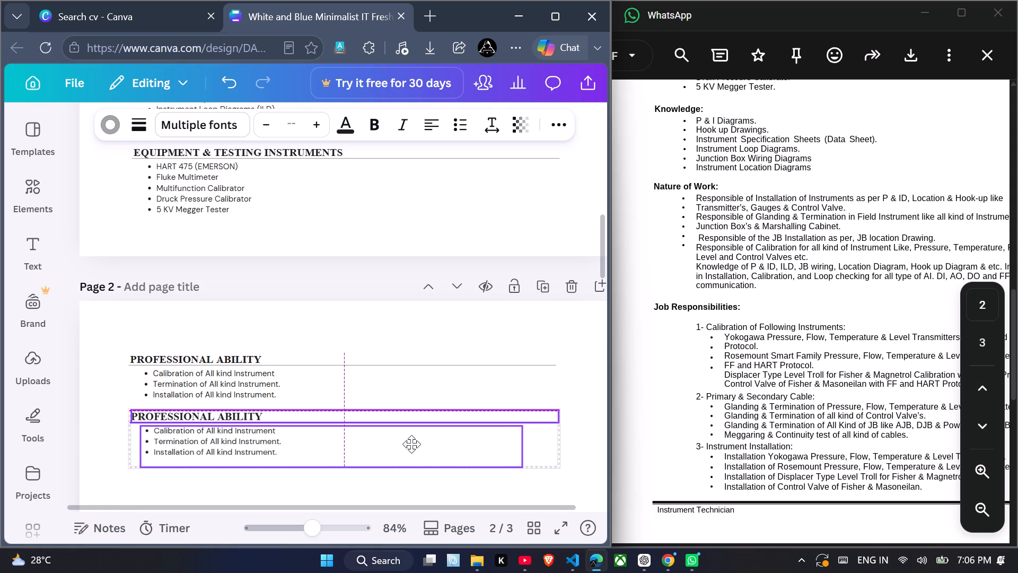
drag(411, 444, 411, 444)
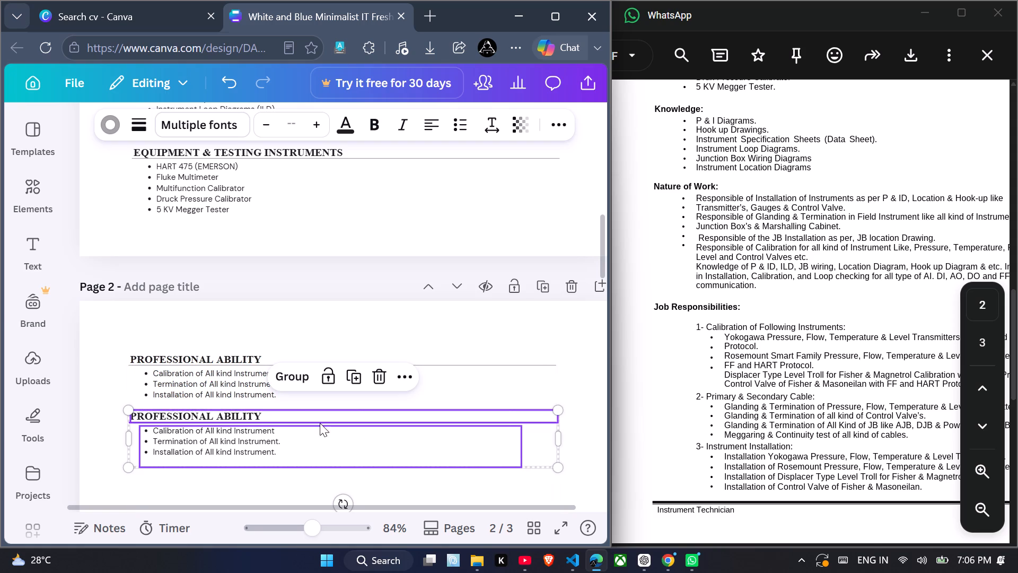
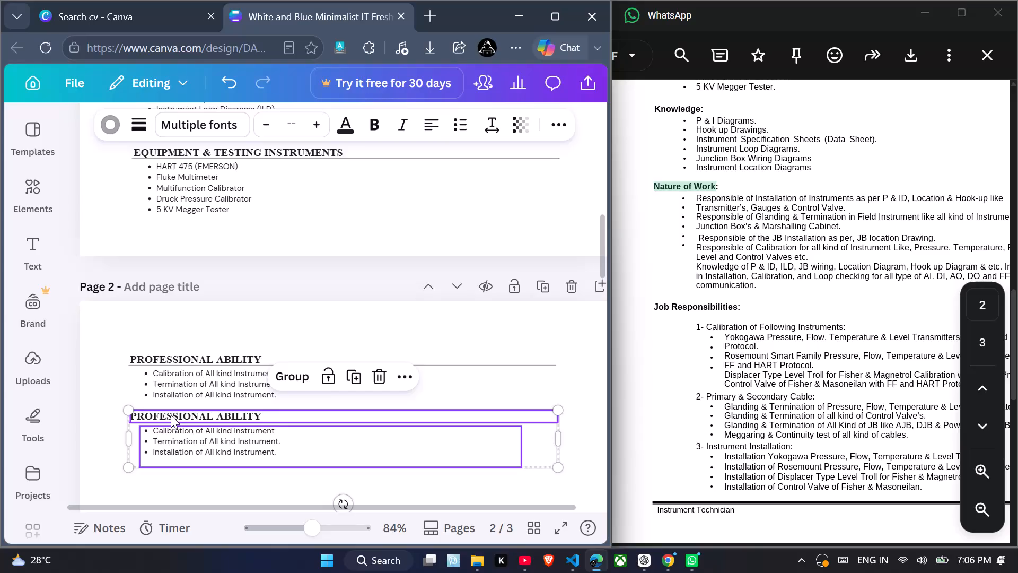
Replace the heading of the duplicated lower Professional Ability section on page 2 with "Nature of Work".
click(171, 415)
click(100, 379)
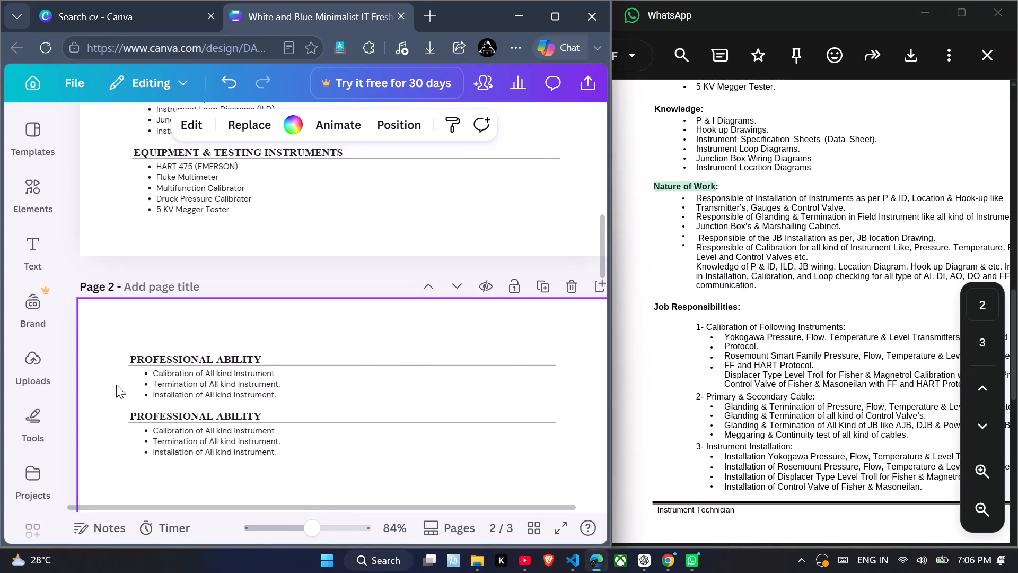
click(184, 412)
click(184, 412)
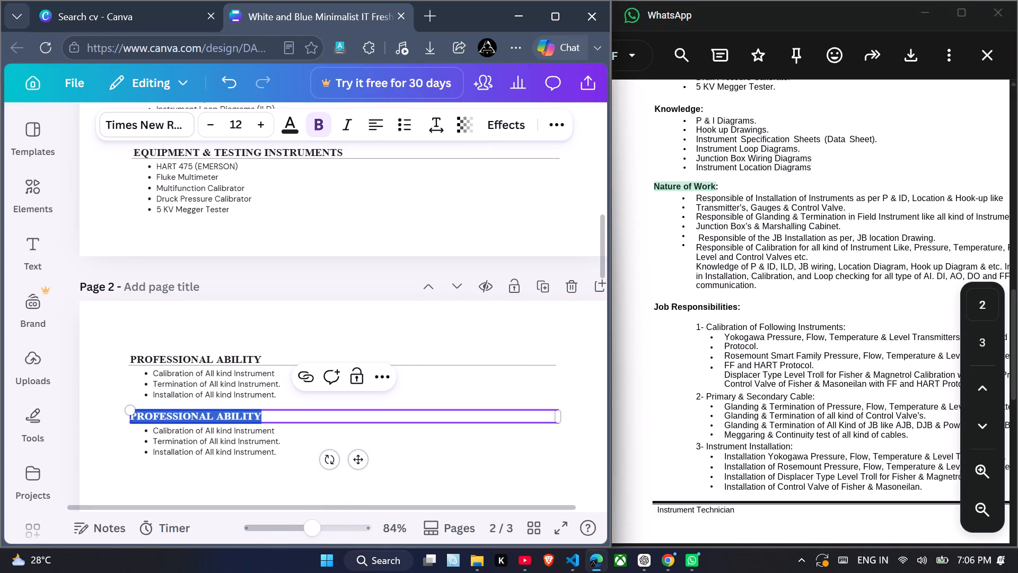
key(ctrl+v)
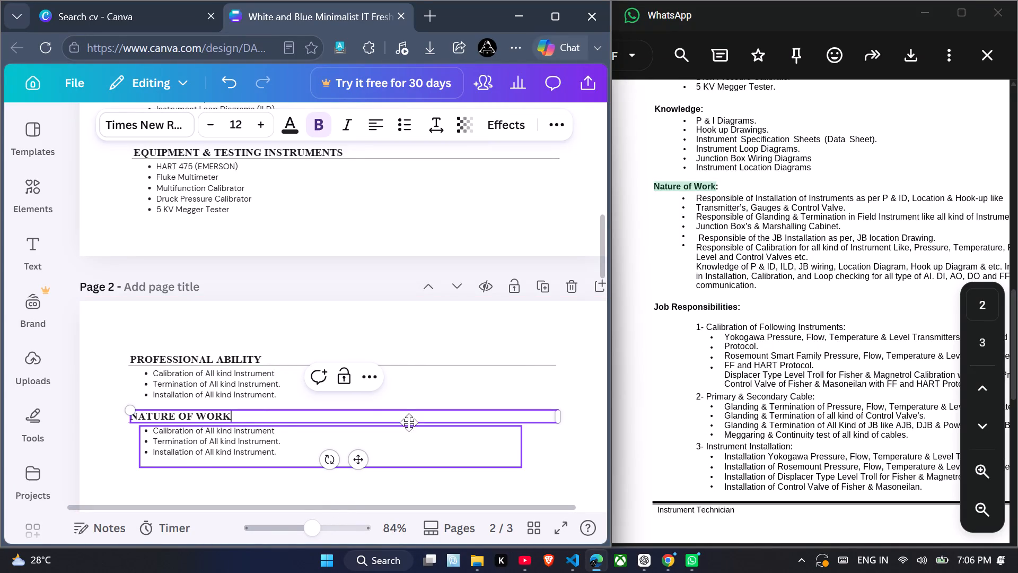
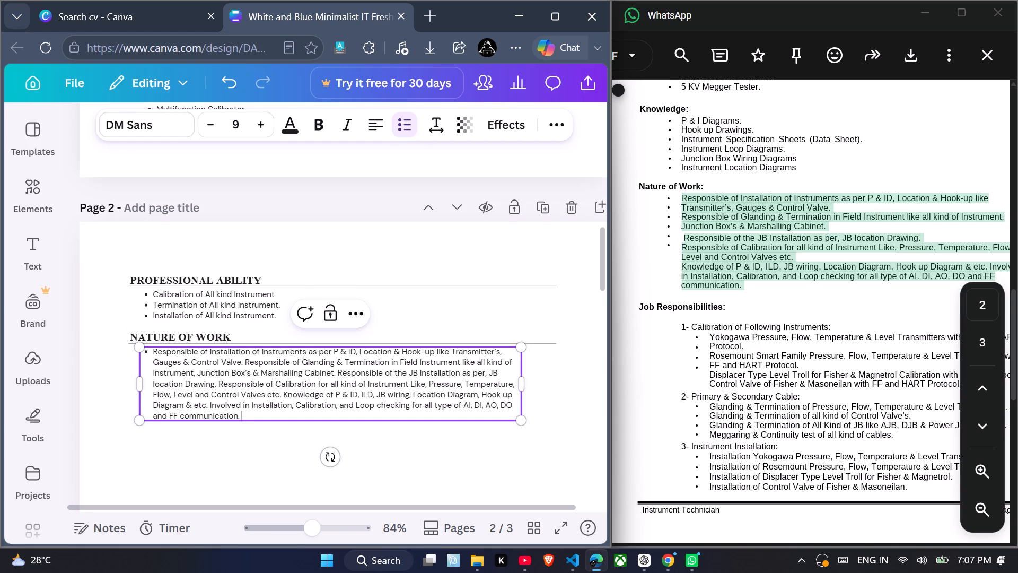
click(243, 364)
key(Right)
key(Return)
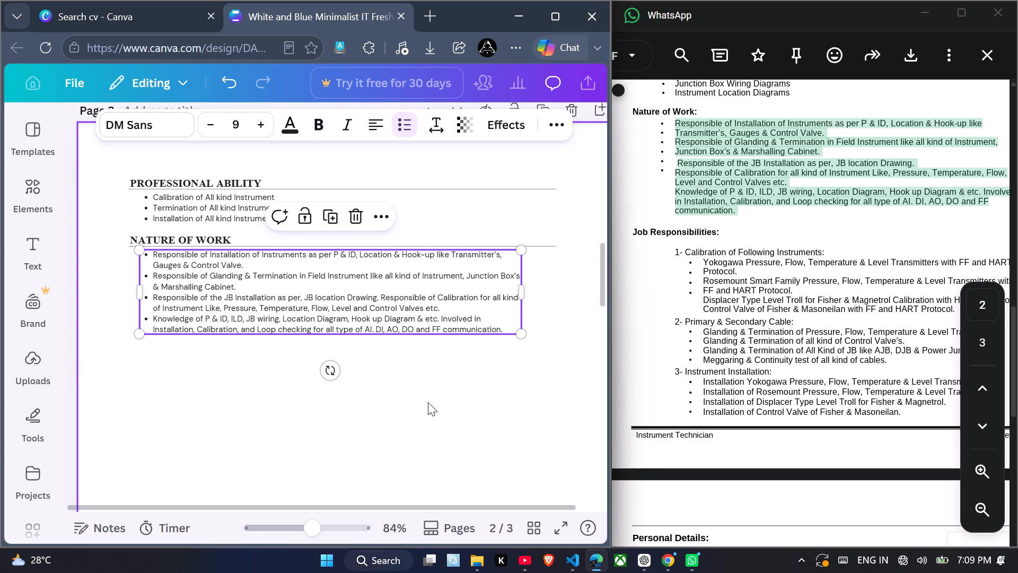
click(428, 402)
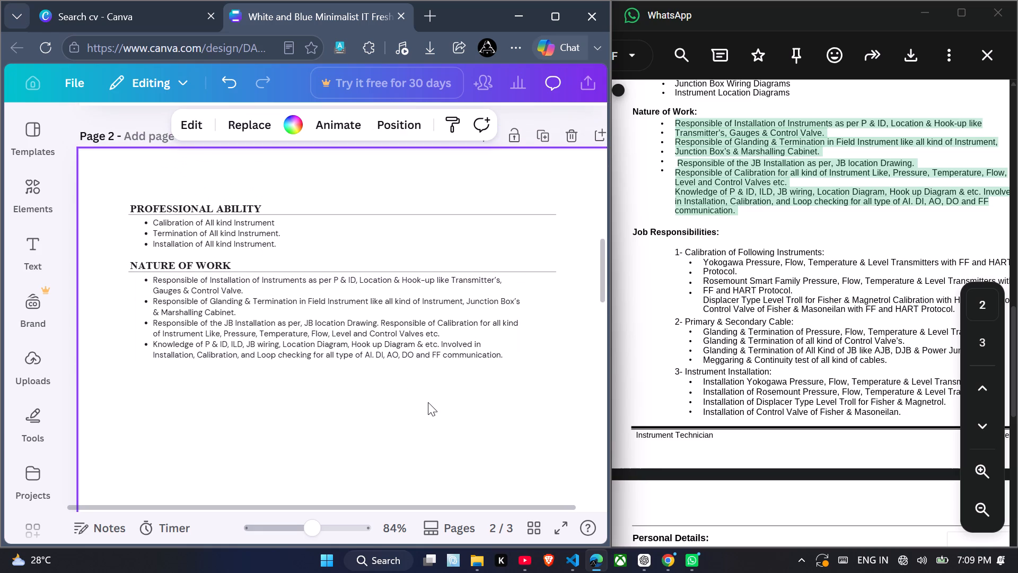
click(257, 233)
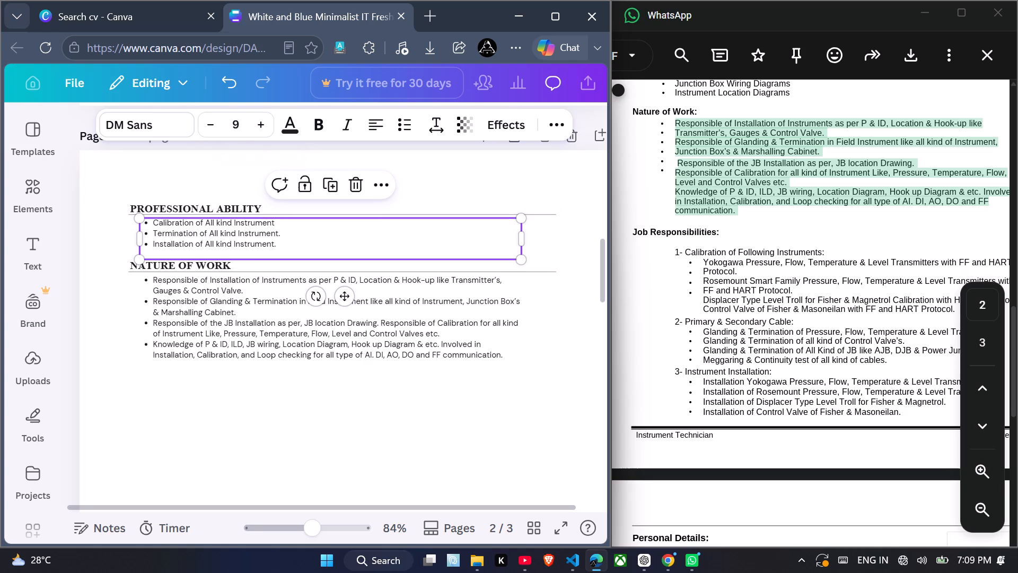
click(244, 124)
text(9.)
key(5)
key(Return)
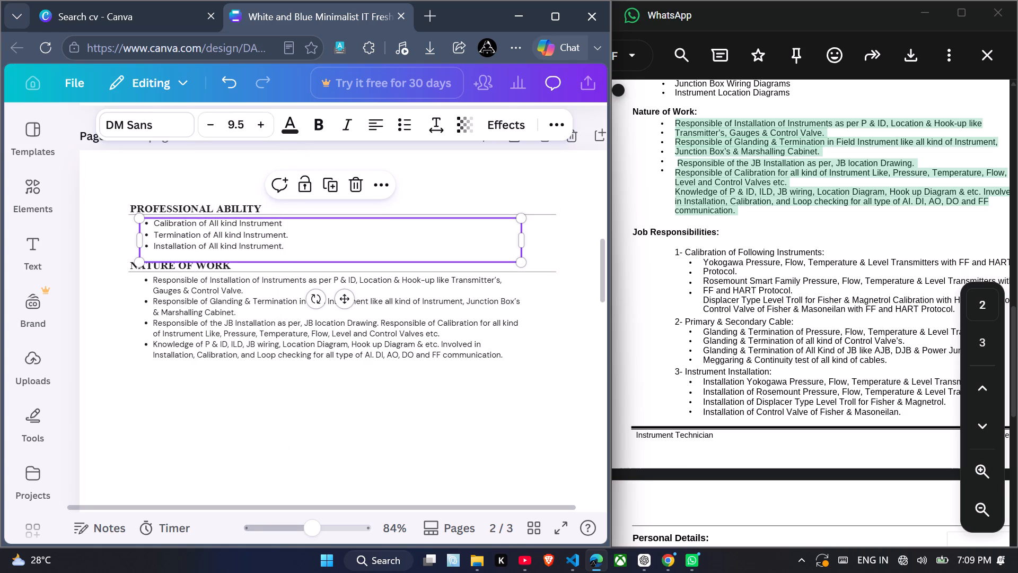
Set the font size of the Nature of Work bullet list on page 2 to 9.5.
click(270, 325)
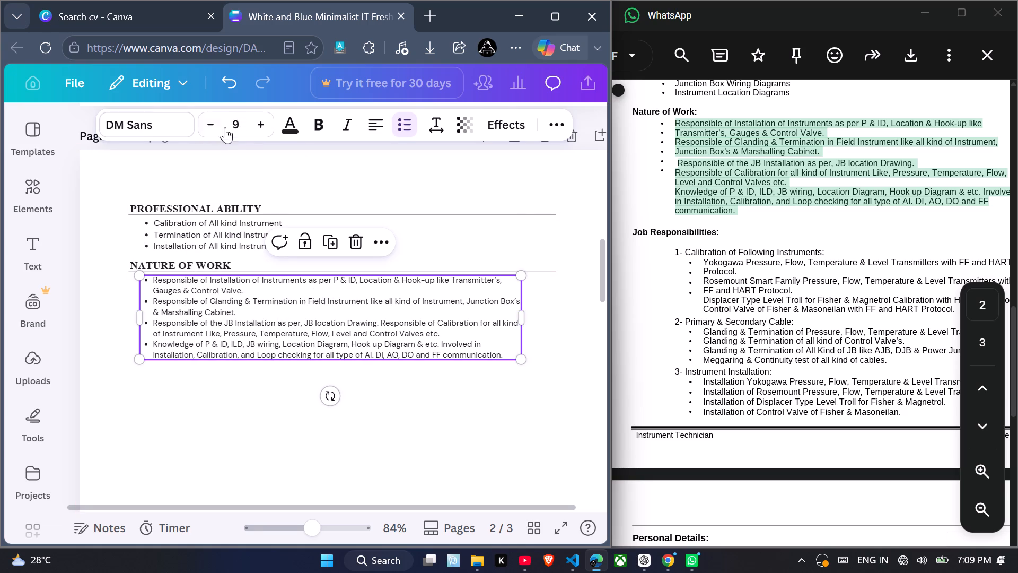
click(239, 124)
text(9.5)
key(Return)
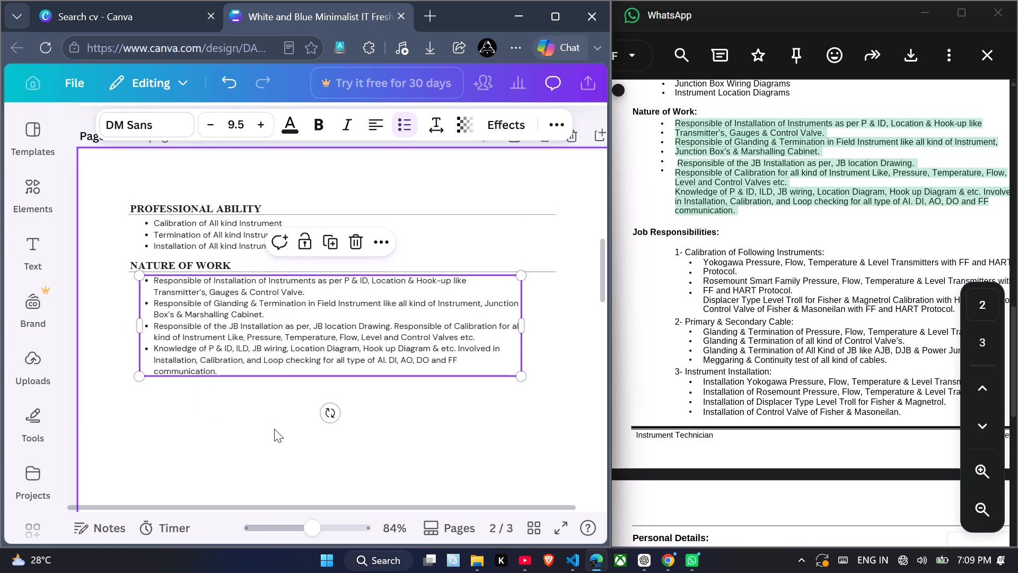
click(275, 436)
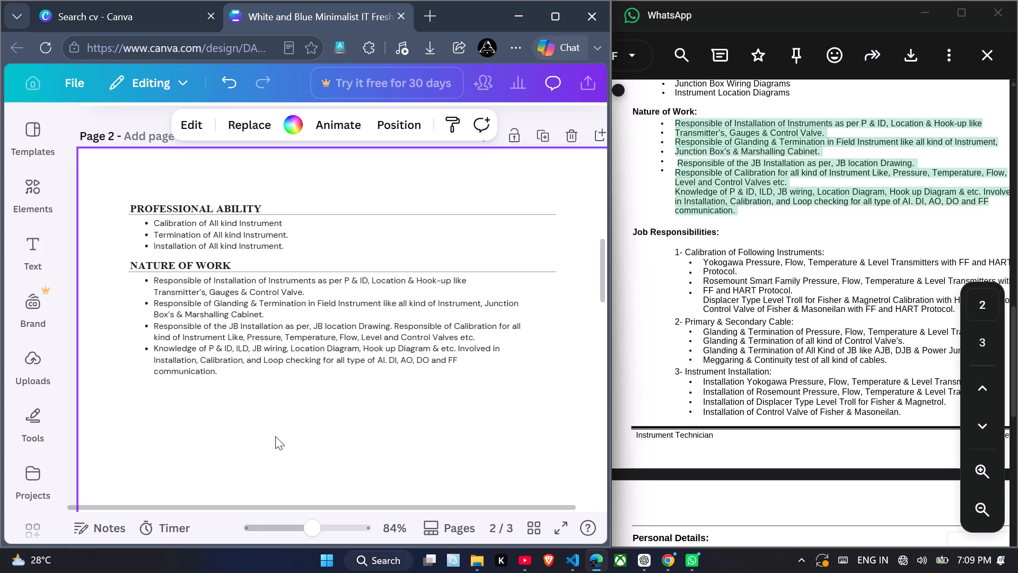
Move the whole Detailed Instrumentation Experience section, with its heading, line, arrows and bullet lists, from page 3 onto page 2.
scroll(275, 436, down, 1)
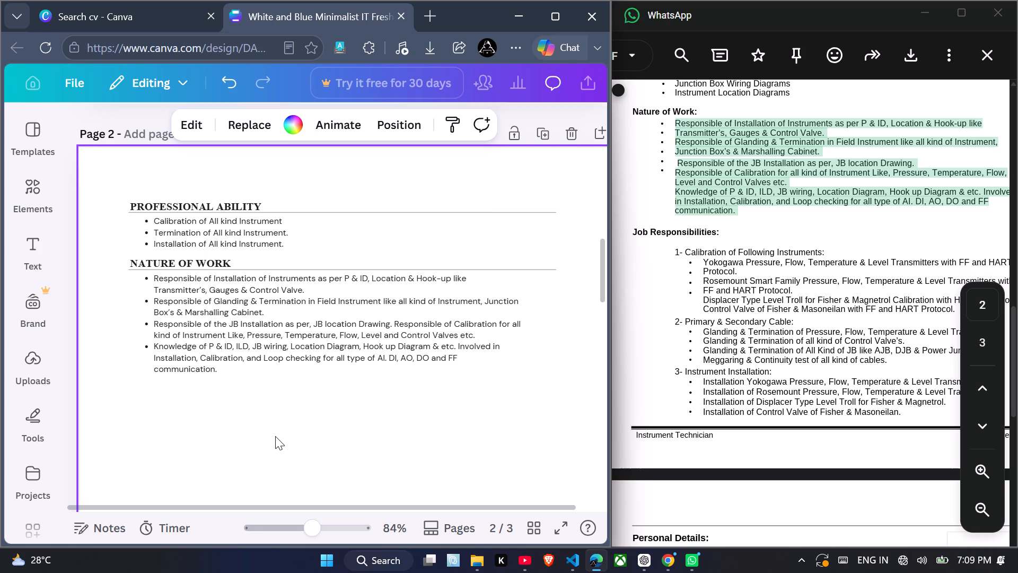
scroll(275, 436, down, 6)
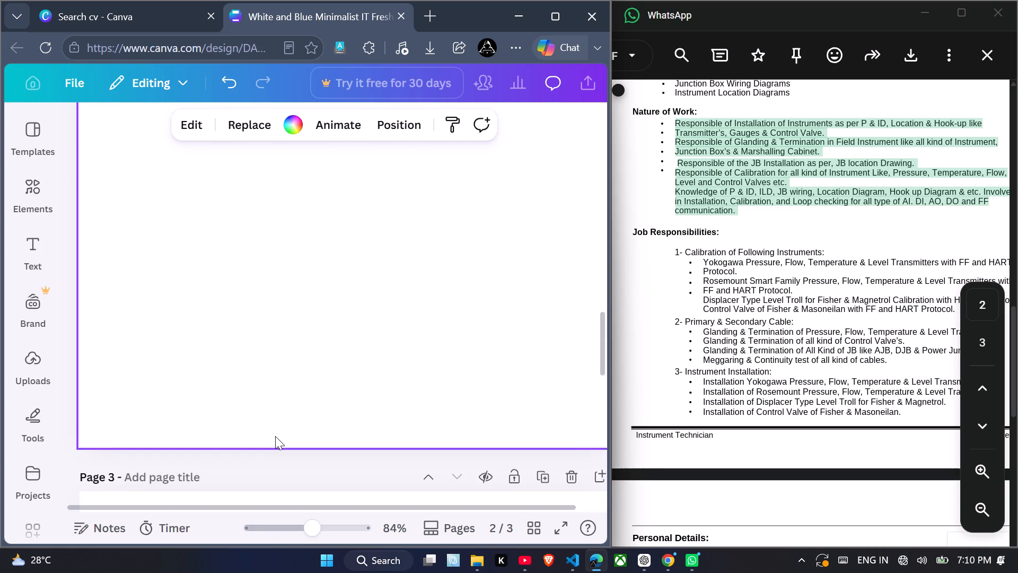
scroll(275, 436, down, 6)
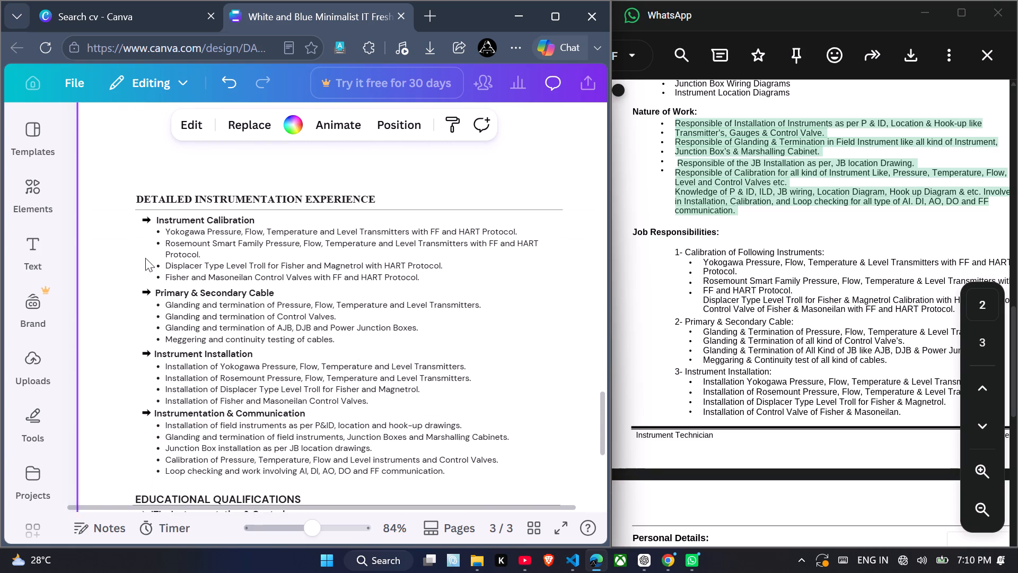
drag(122, 192, 391, 503)
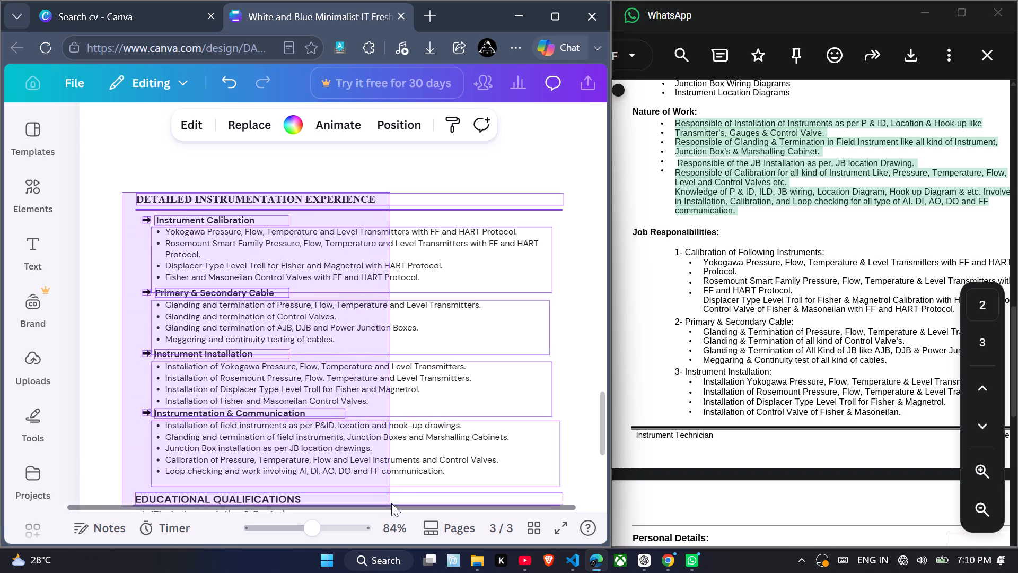
drag(391, 503, 567, 486)
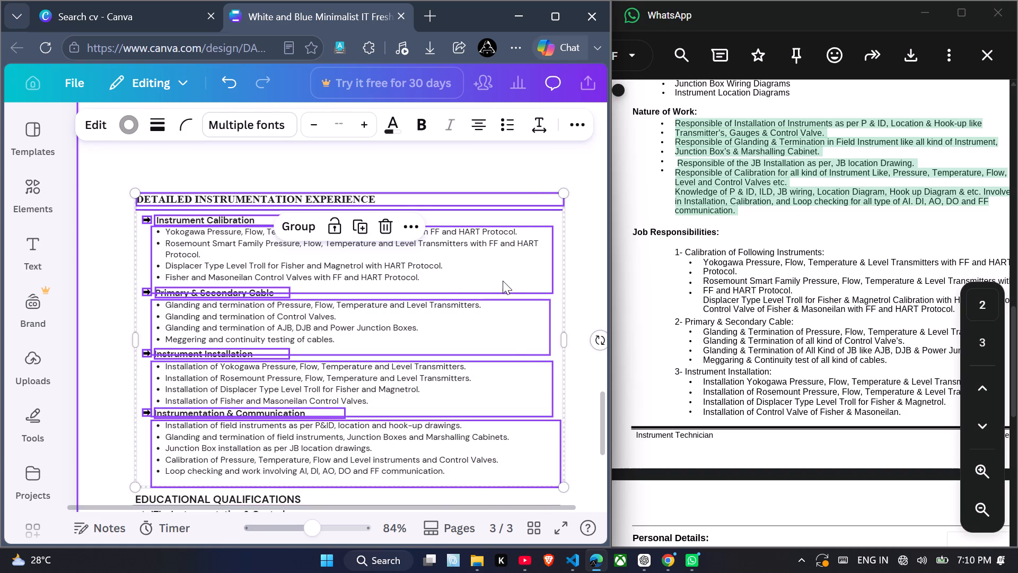
drag(503, 281, 478, 5)
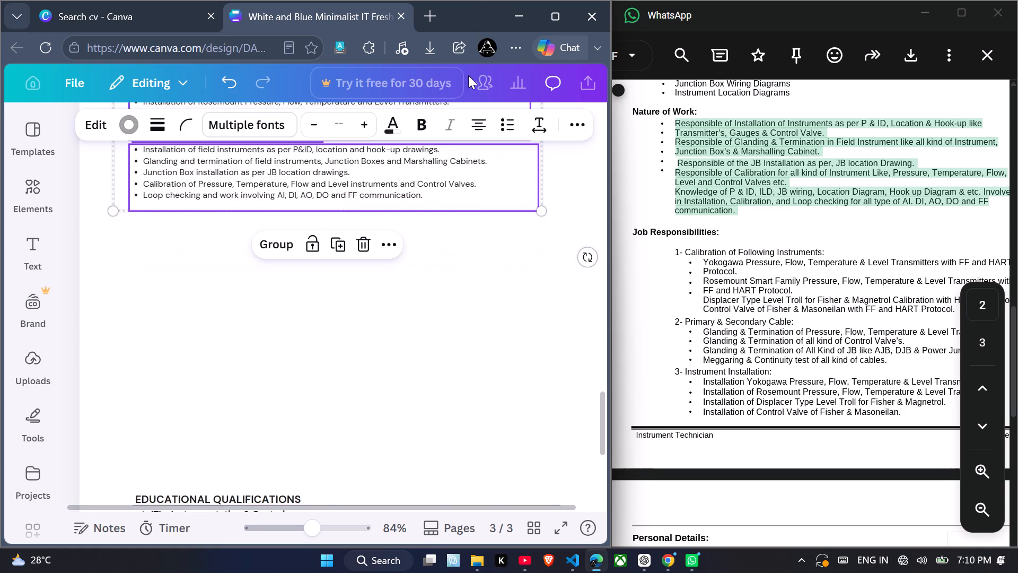
scroll(481, 322, up, 7)
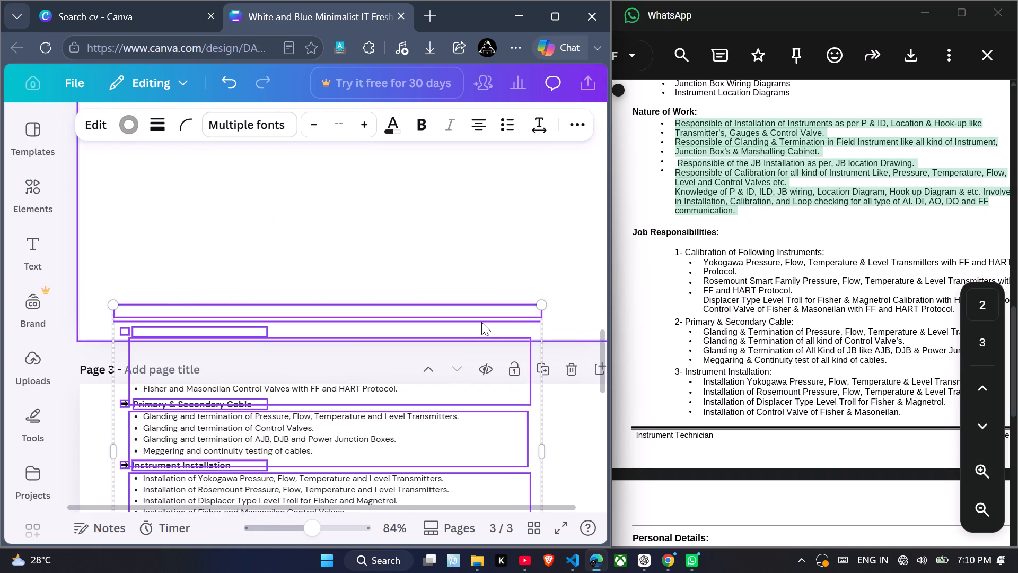
drag(488, 456, 480, 237)
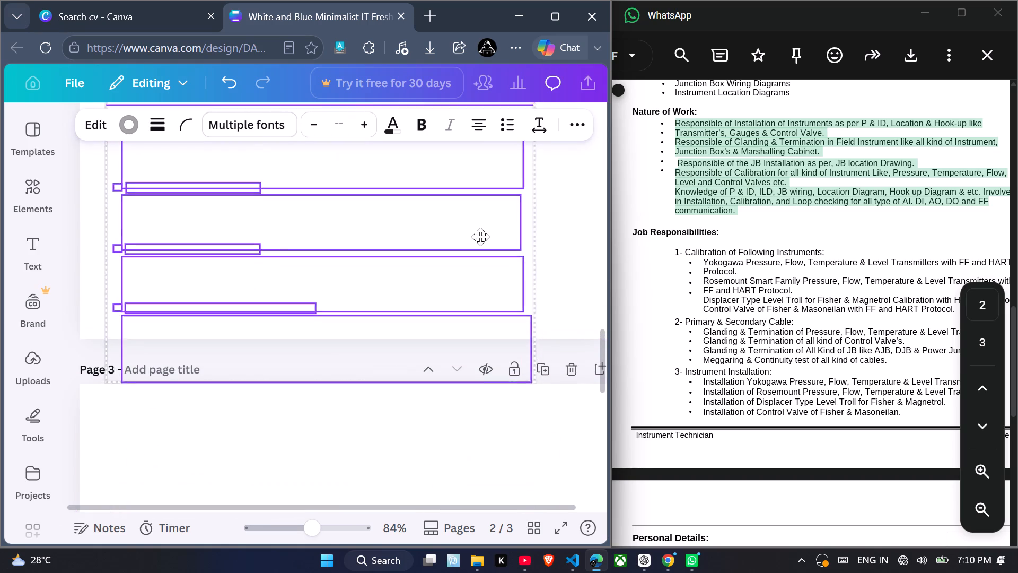
drag(480, 237, 510, 174)
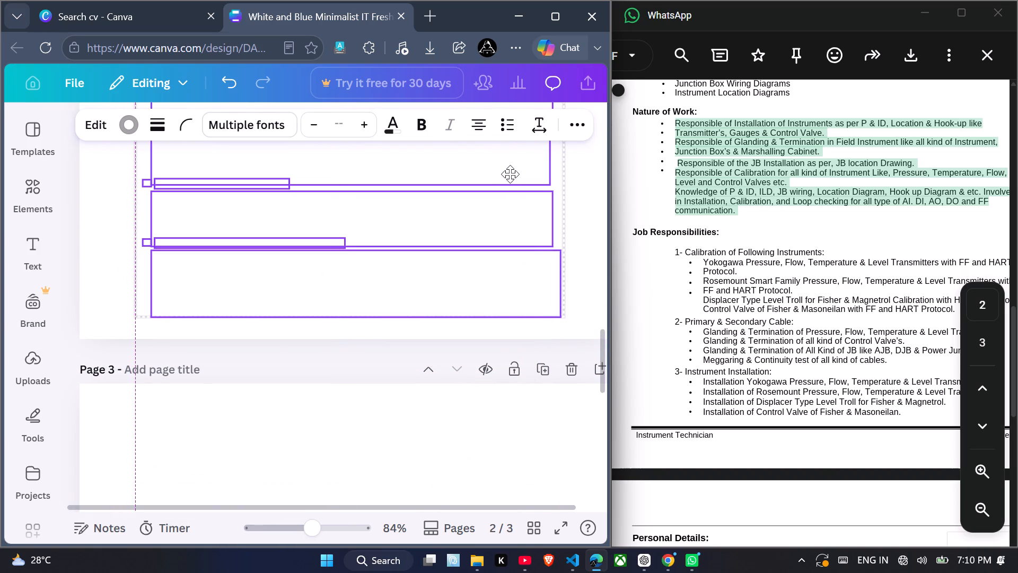
drag(510, 174, 503, 172)
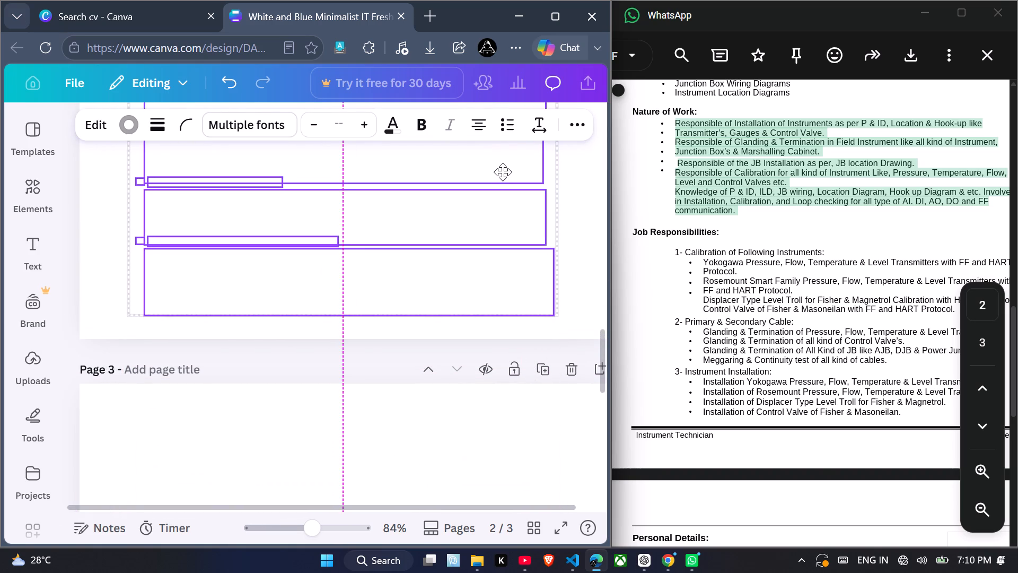
drag(503, 172, 506, 171)
Position the Detailed Instrumentation Experience section directly below the Nature of Work list on page 2, aligned with the sections above.
scroll(498, 312, up, 1)
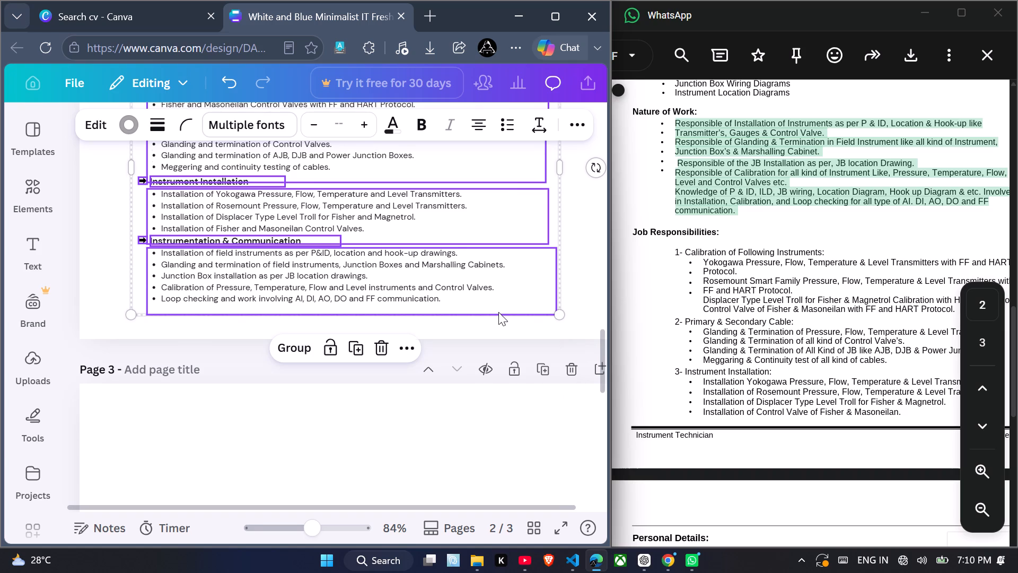
scroll(498, 312, up, 2)
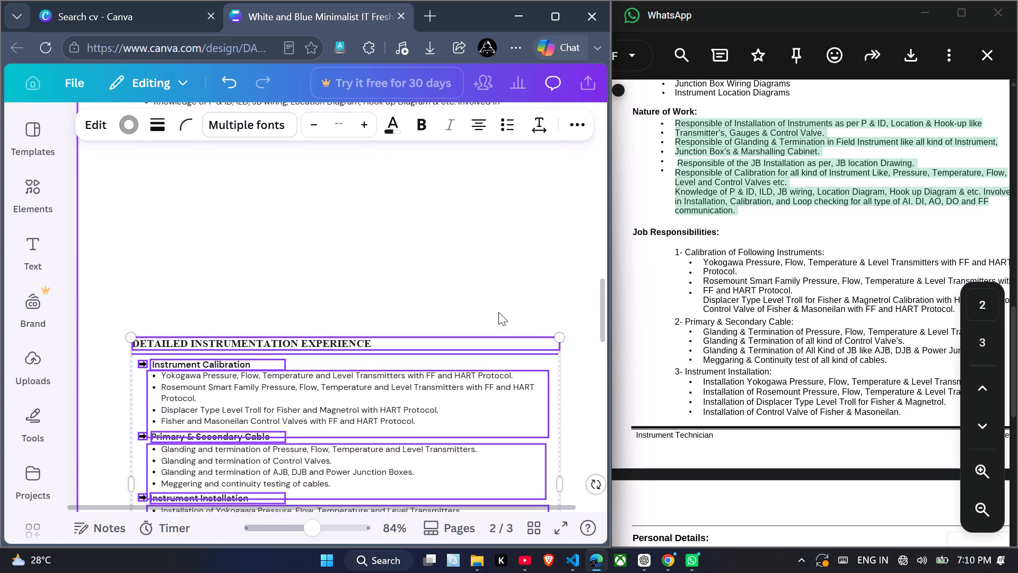
scroll(498, 312, up, 1)
drag(524, 427, 521, 230)
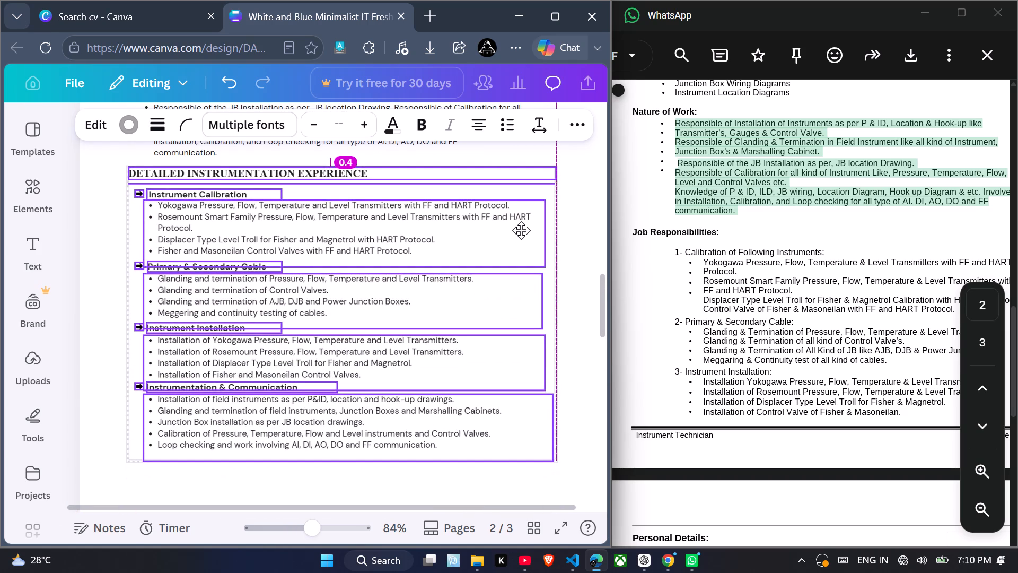
drag(521, 230, 518, 228)
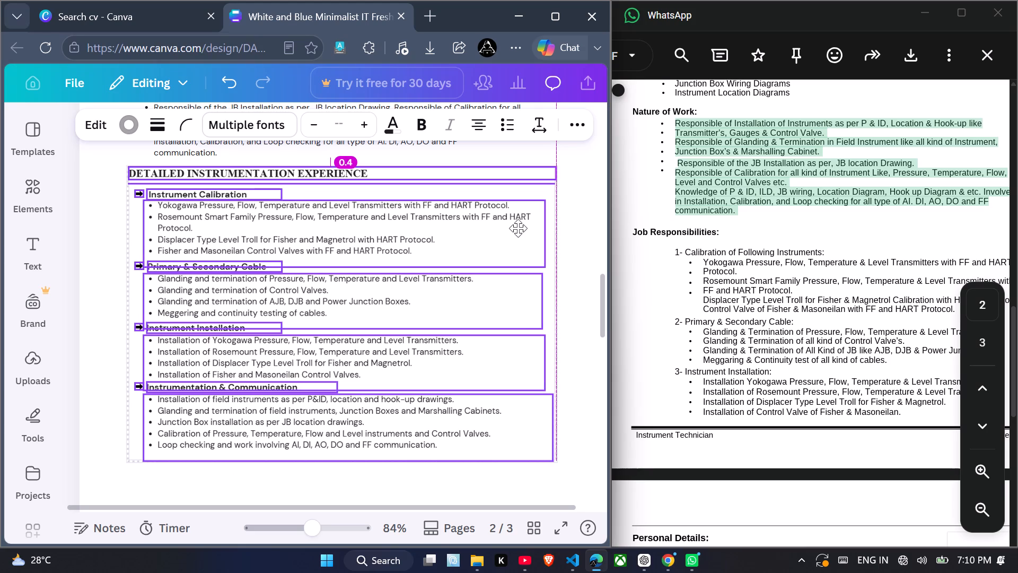
drag(518, 228, 520, 228)
scroll(520, 228, up, 1)
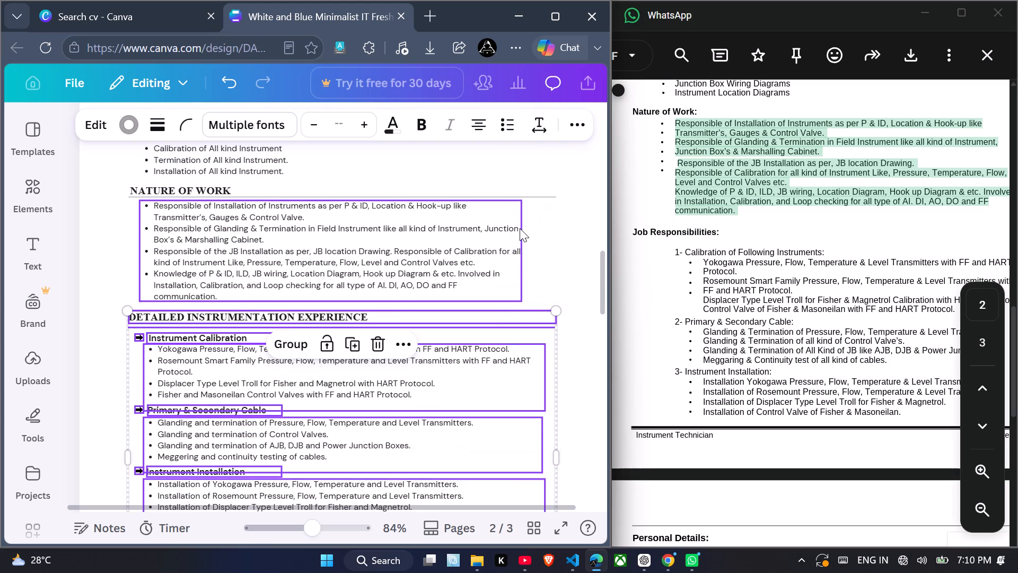
scroll(520, 228, up, 1)
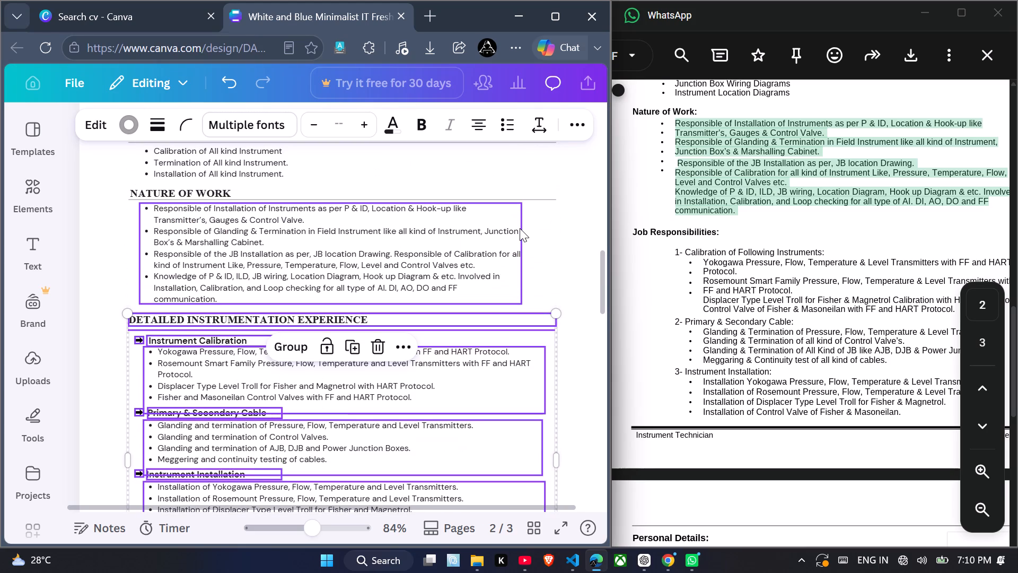
click(511, 385)
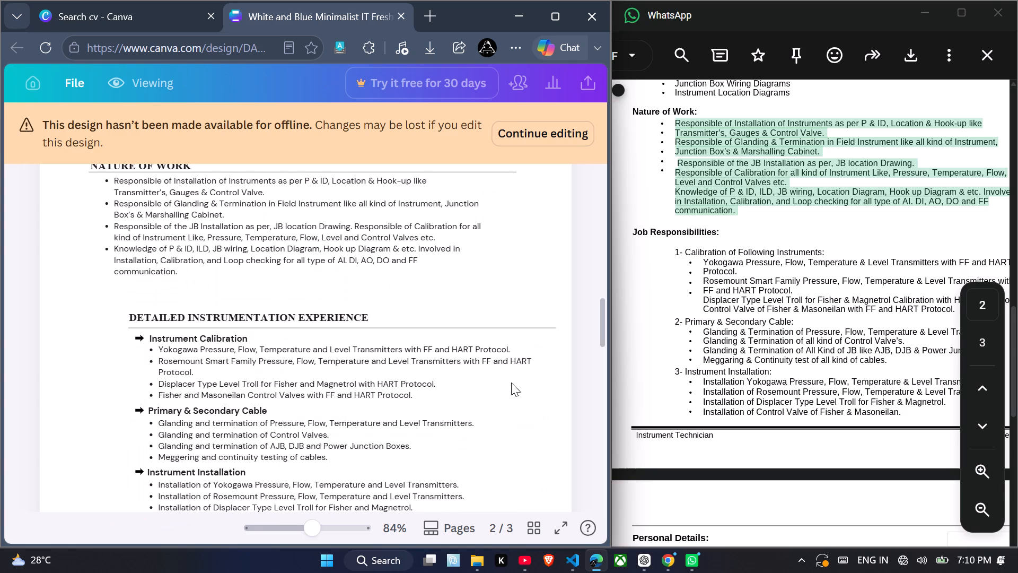
Review the section layout and spacing on pages 2 and 3 of the résumé, from Professional Ability through Personal Details.
scroll(511, 383, up, 2)
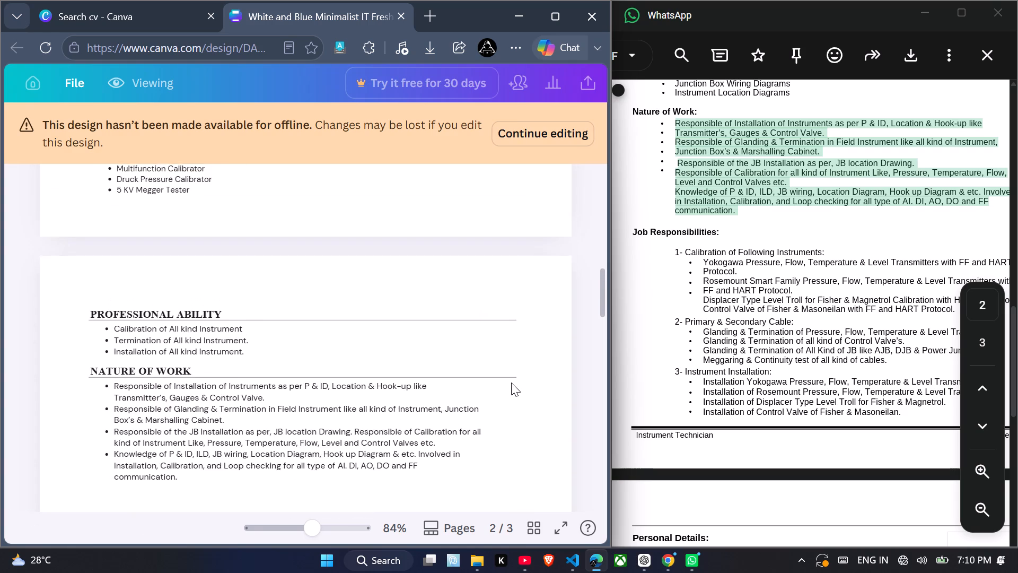
scroll(511, 383, down, 4)
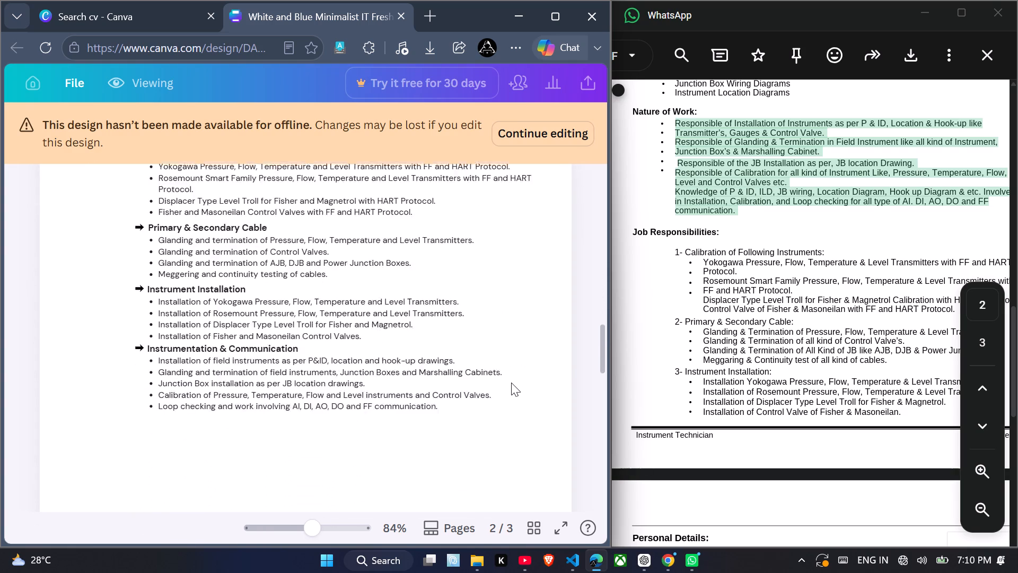
scroll(511, 383, down, 7)
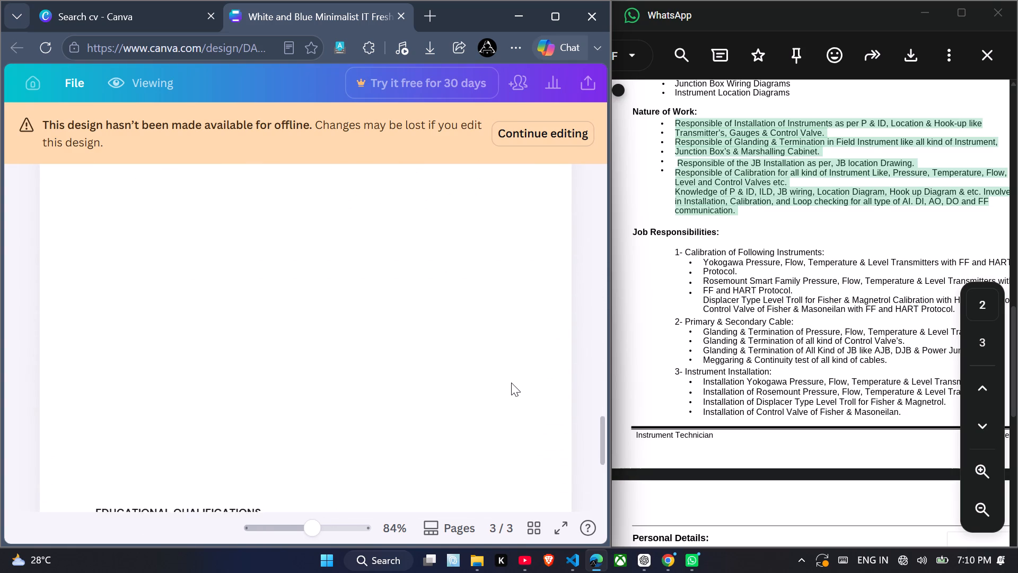
scroll(511, 383, down, 3)
scroll(511, 383, up, 1)
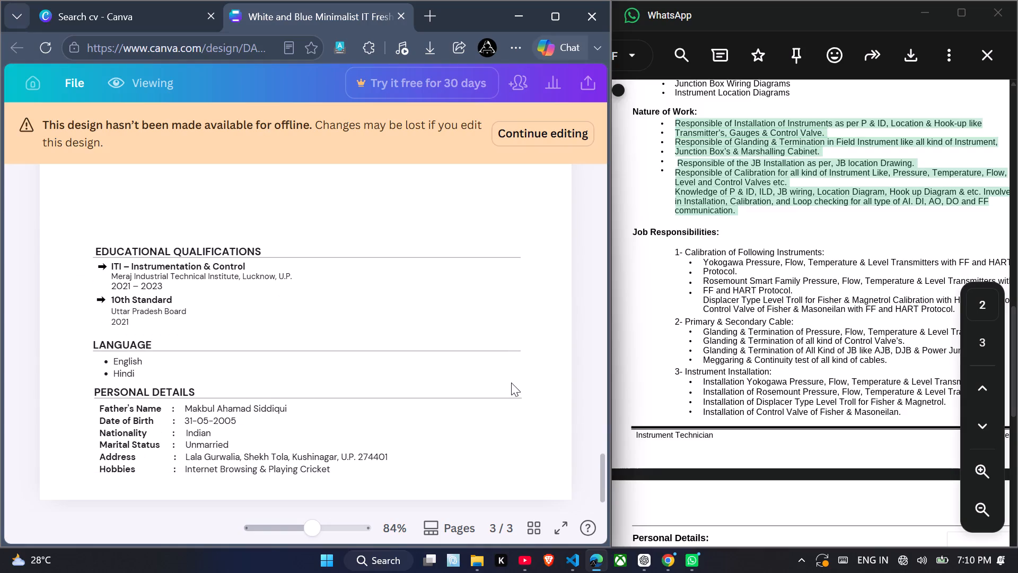
scroll(511, 383, up, 3)
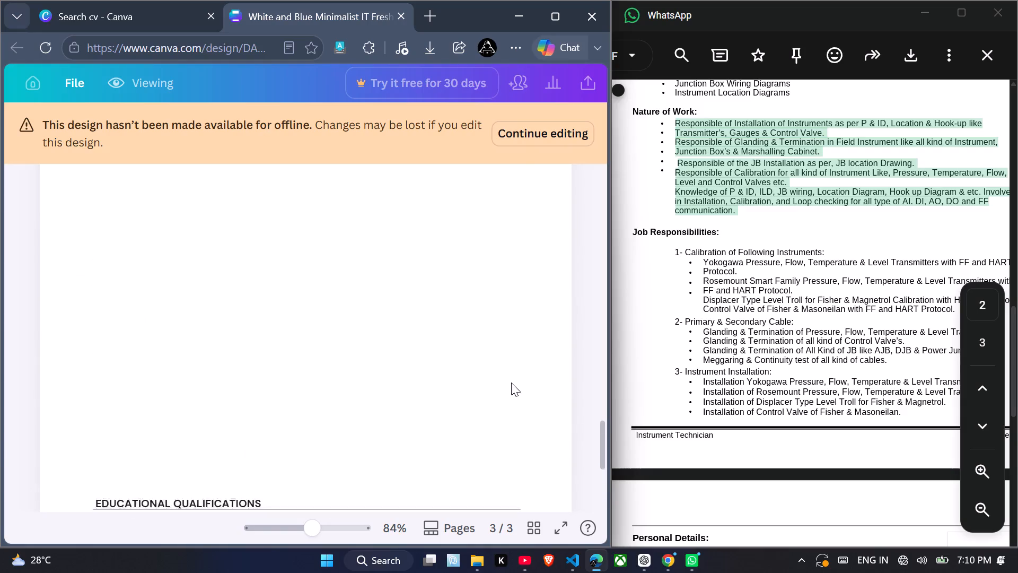
scroll(511, 383, up, 6)
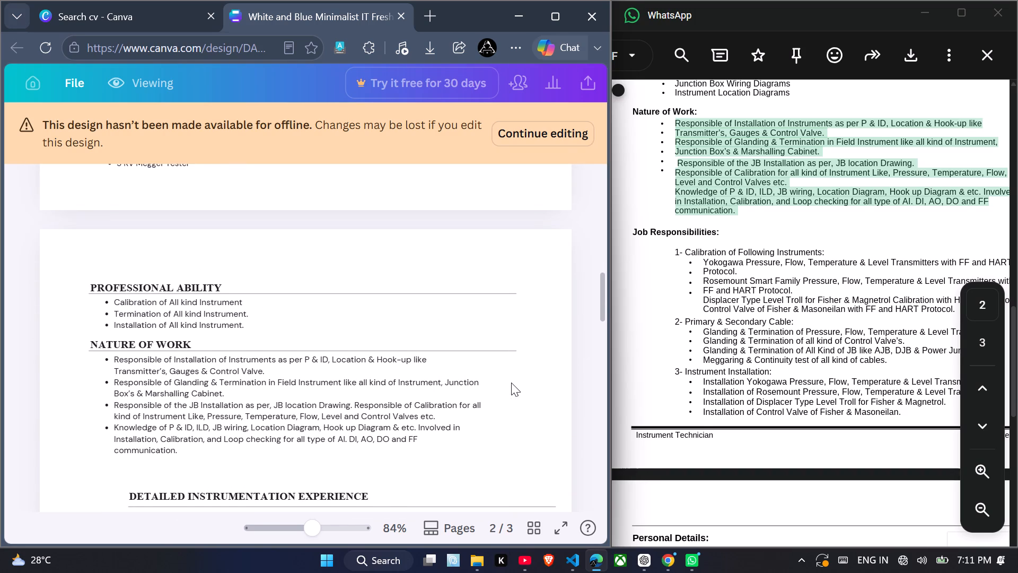
scroll(511, 383, down, 1)
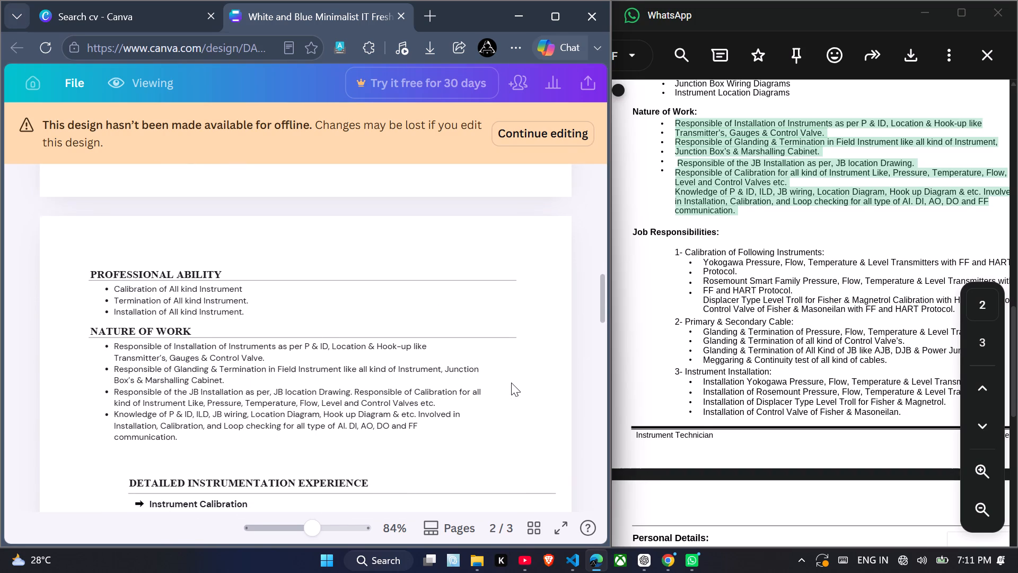
scroll(511, 383, down, 1)
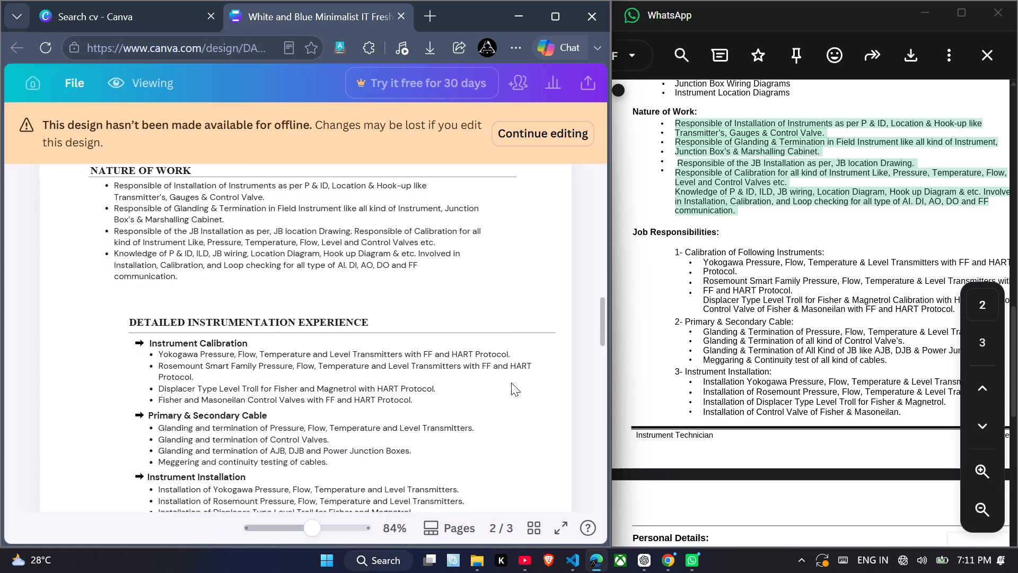
scroll(511, 383, up, 1)
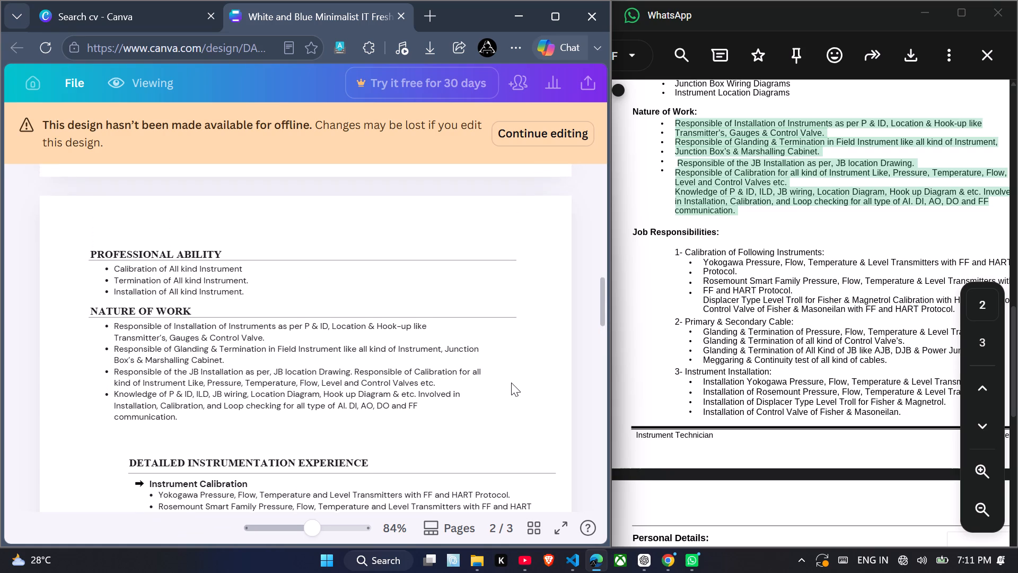
scroll(511, 383, up, 2)
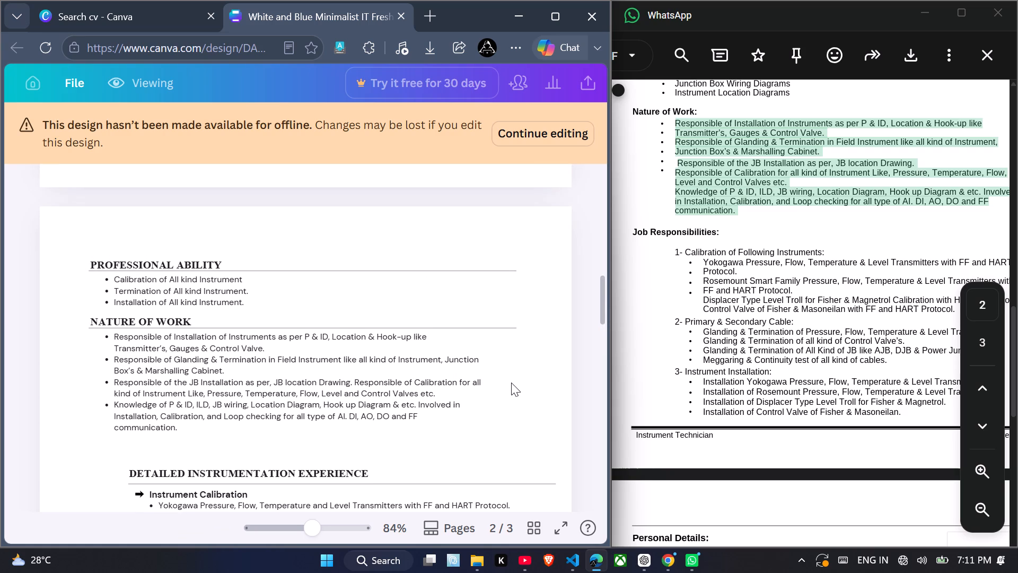
scroll(511, 383, up, 1)
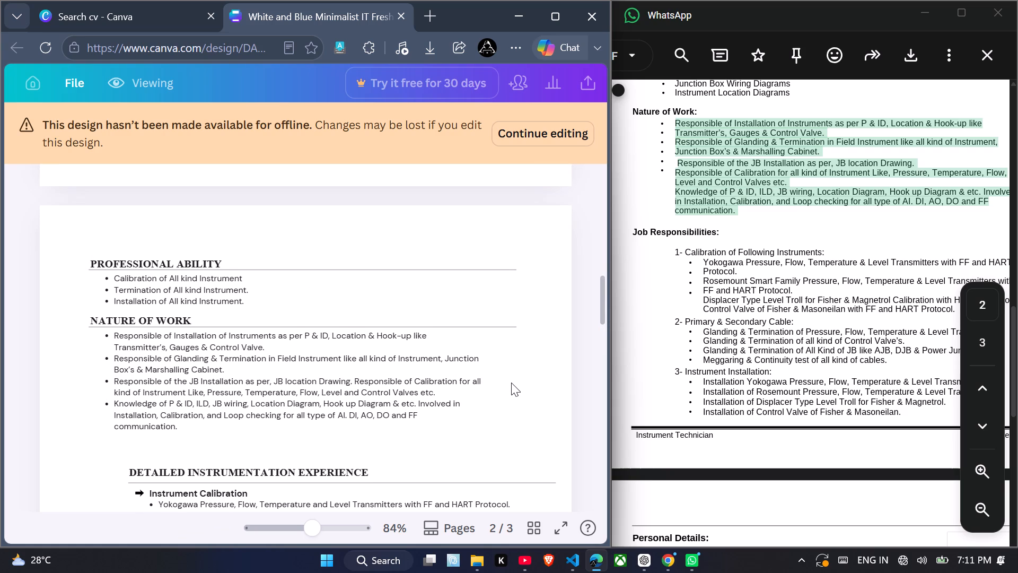
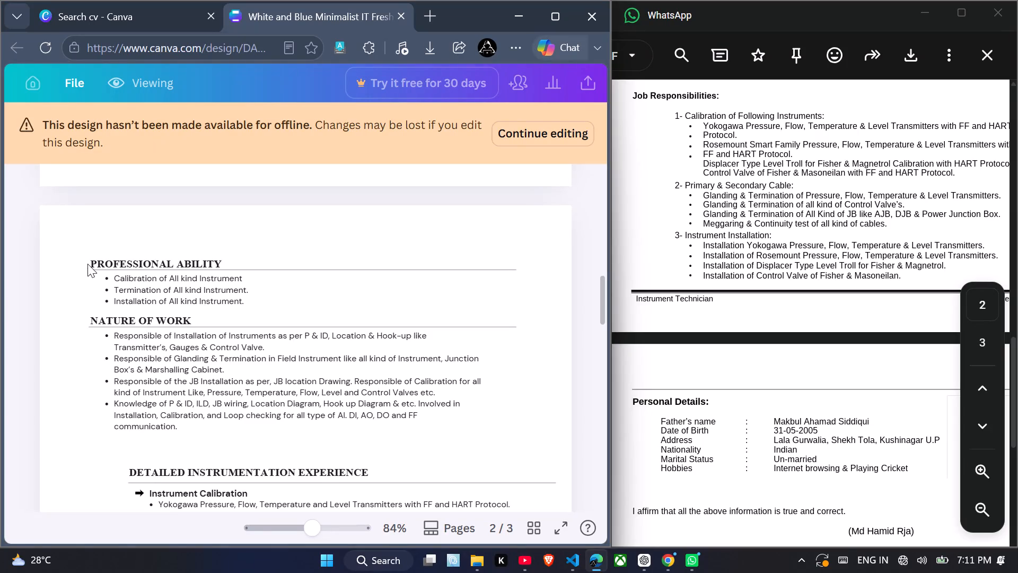
Review pages 2 and 3 of the résumé in view mode, from the Professional Ability heading down to Personal Details.
drag(92, 264, 184, 265)
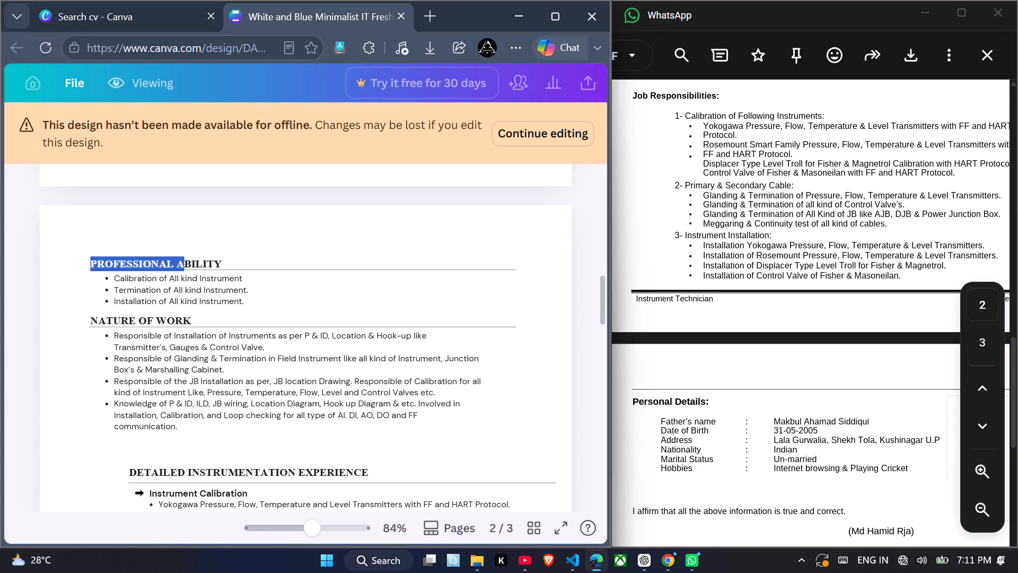
drag(184, 265, 224, 266)
click(224, 266)
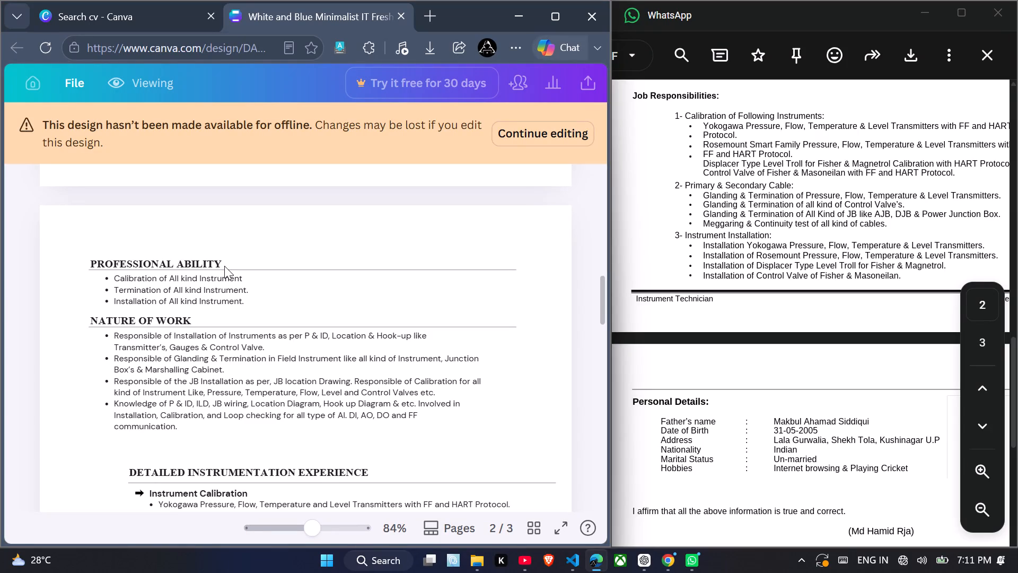
scroll(224, 266, down, 2)
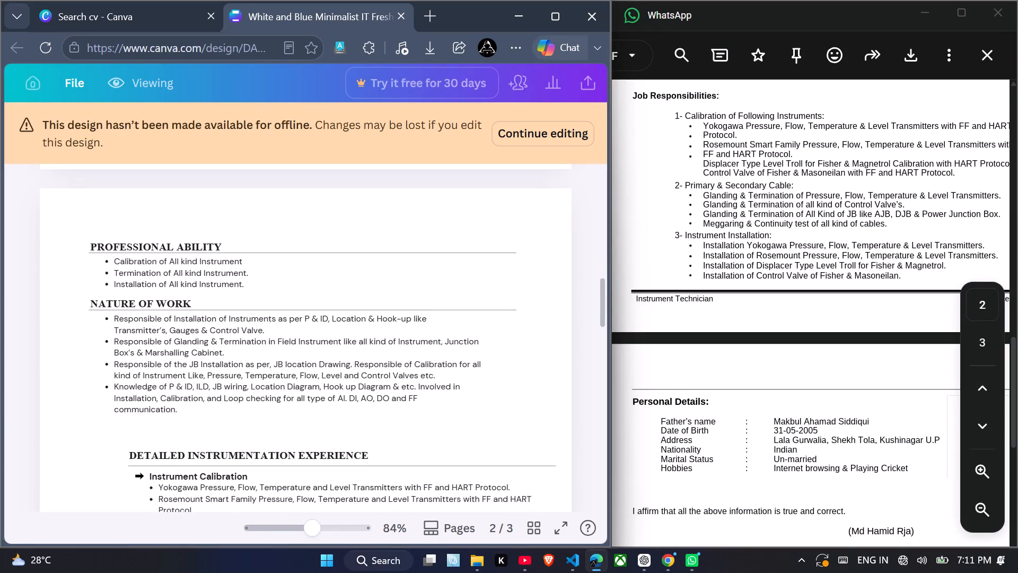
scroll(224, 266, down, 3)
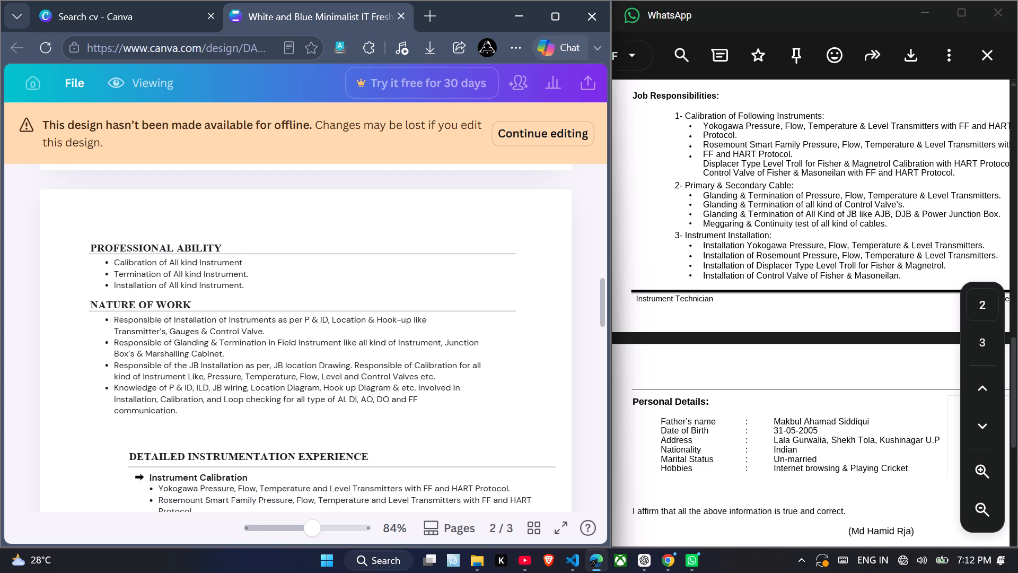
scroll(224, 266, down, 4)
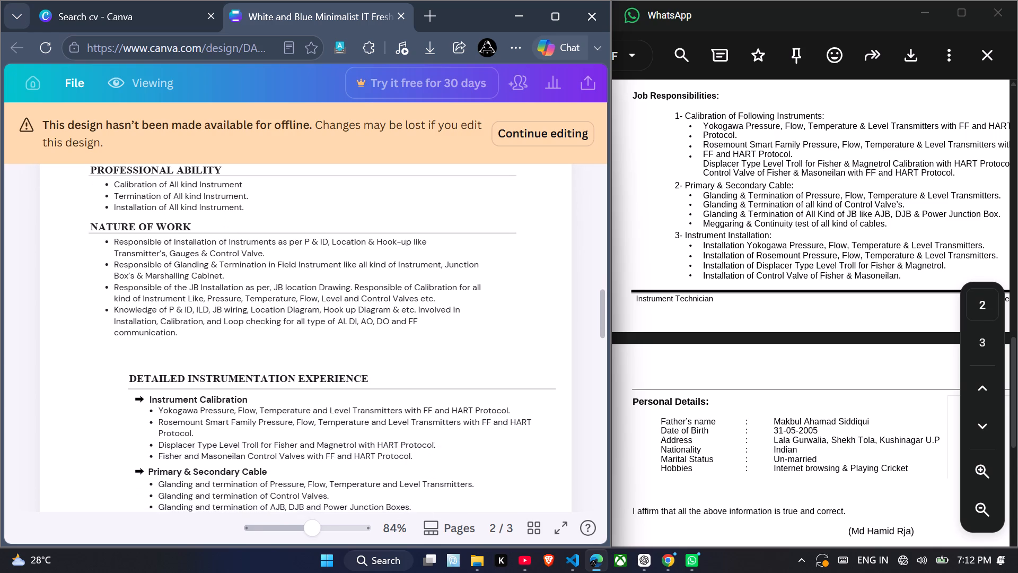
scroll(224, 266, down, 5)
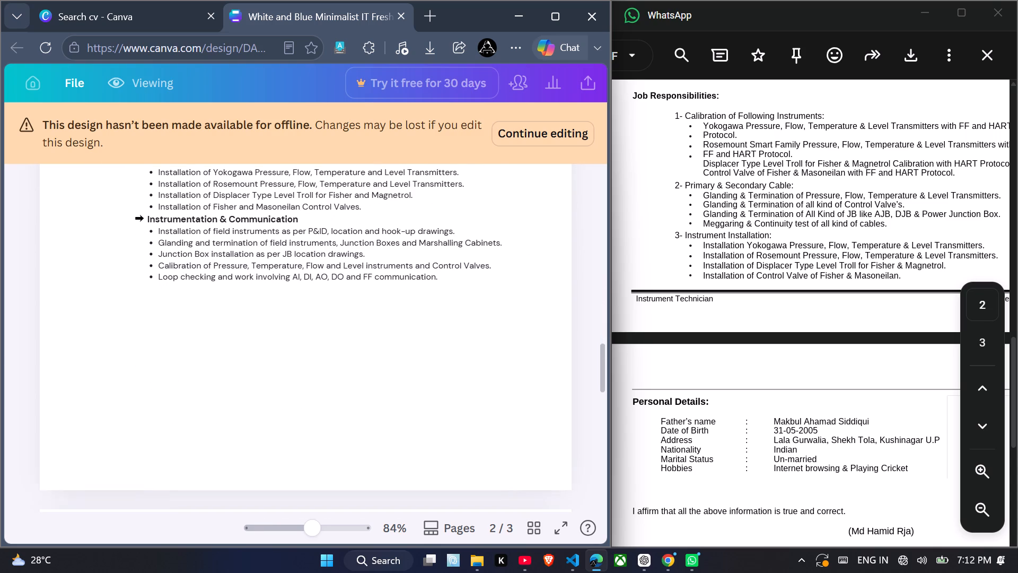
scroll(224, 266, down, 5)
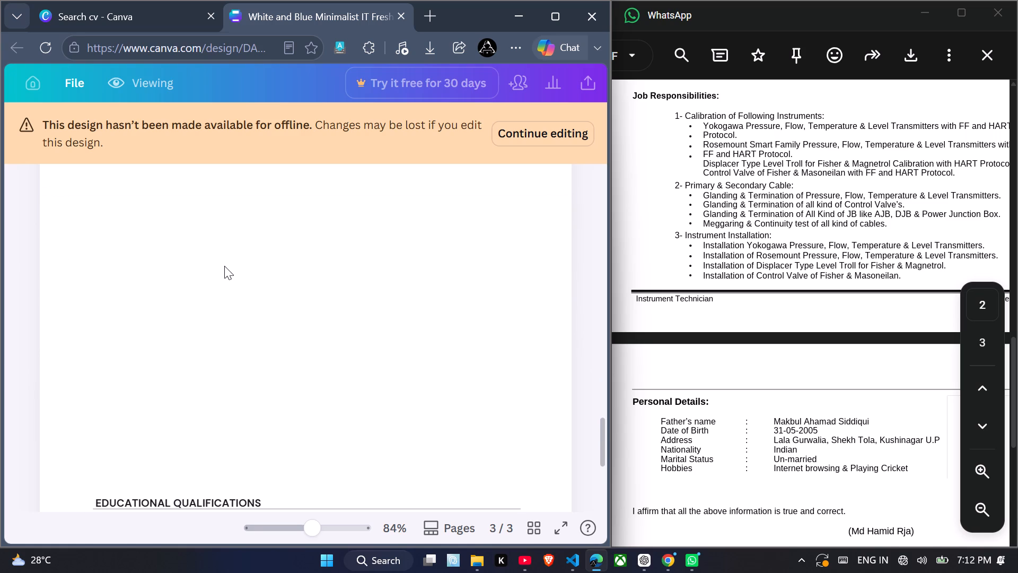
scroll(224, 266, down, 3)
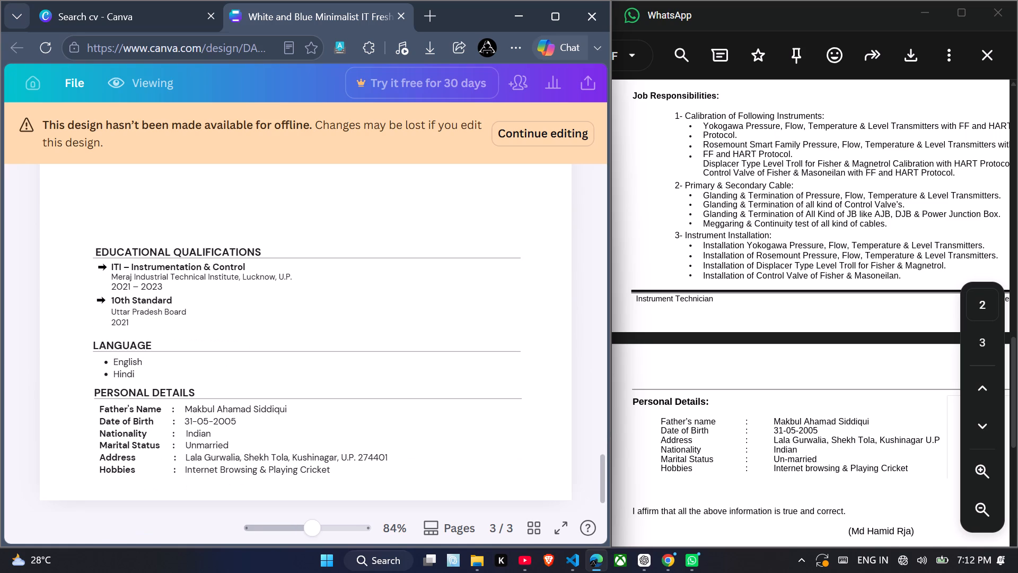
Check the layout of page 1, from Equipment & Testing Instruments back up to the name header and Summary.
scroll(224, 266, up, 9)
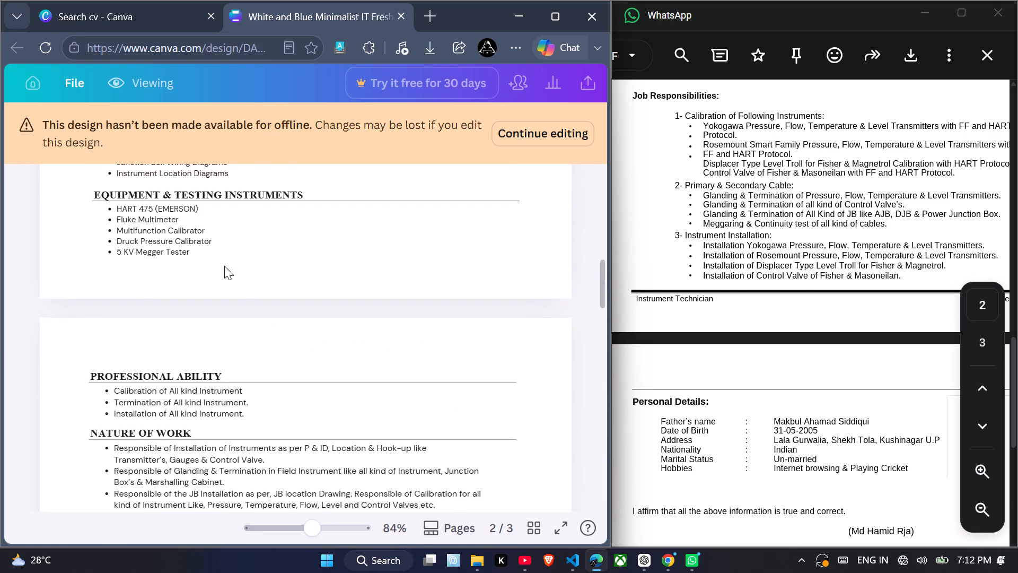
scroll(224, 266, up, 2)
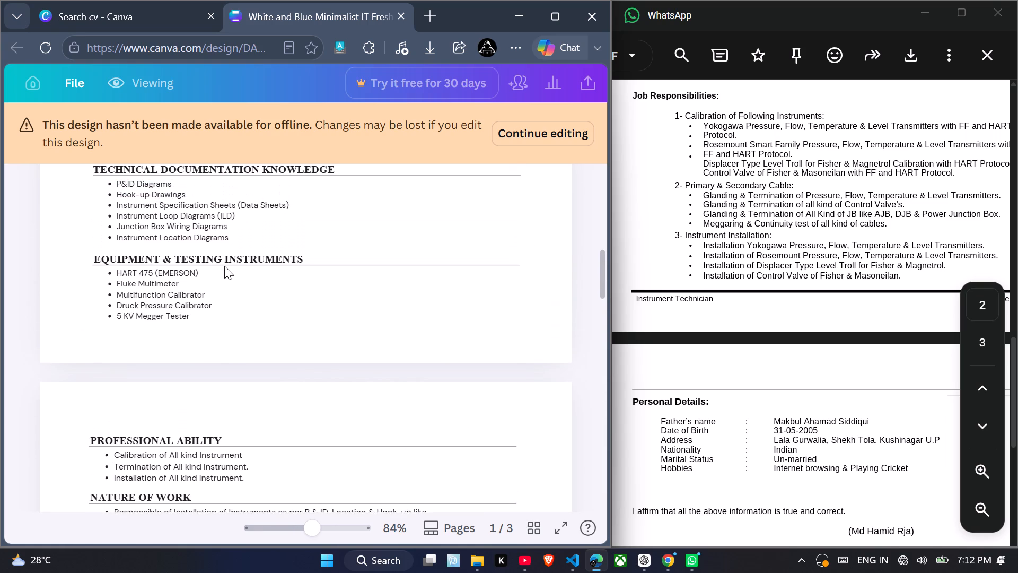
scroll(224, 266, up, 3)
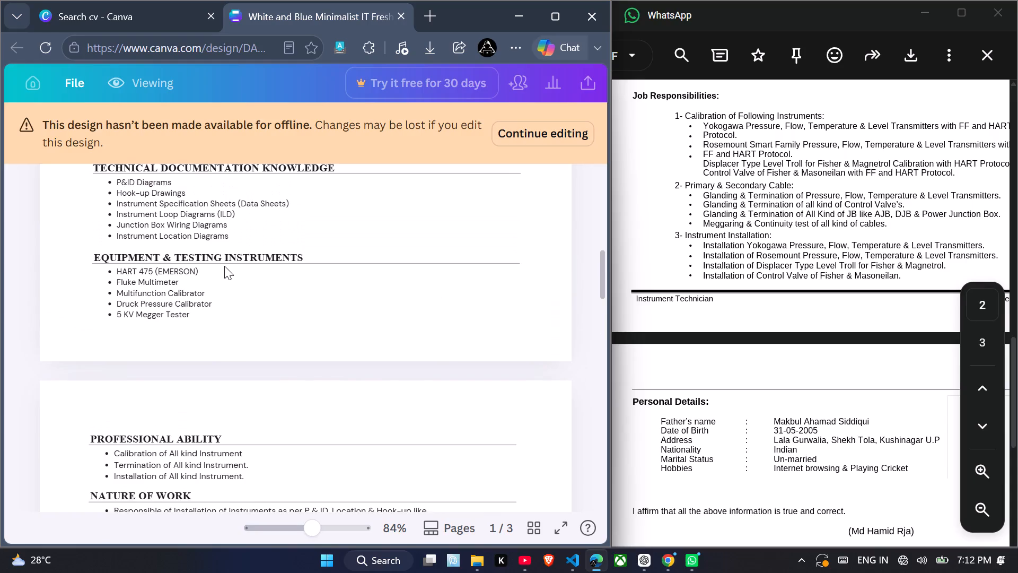
scroll(224, 266, up, 2)
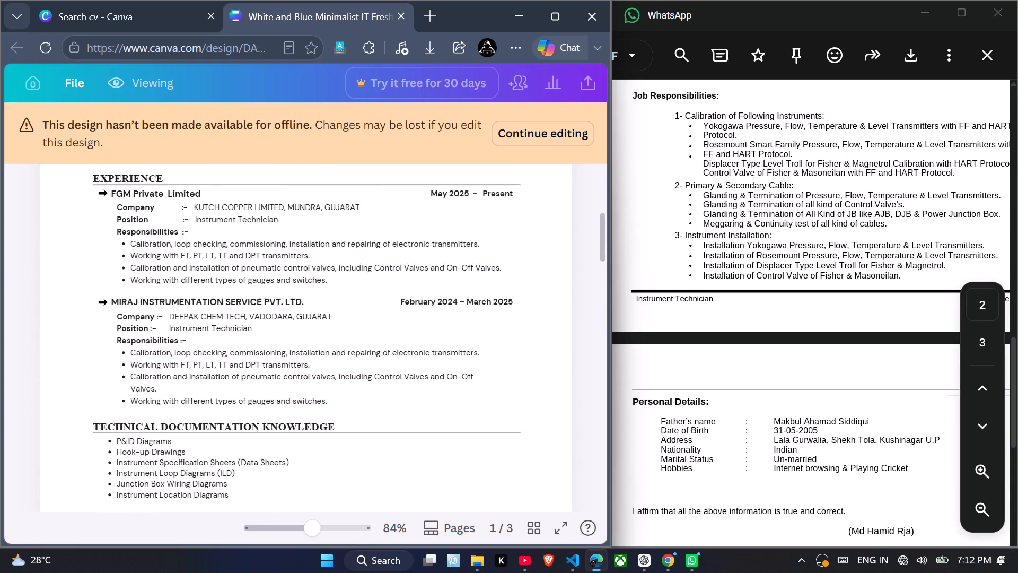
scroll(224, 266, up, 3)
scroll(224, 266, down, 5)
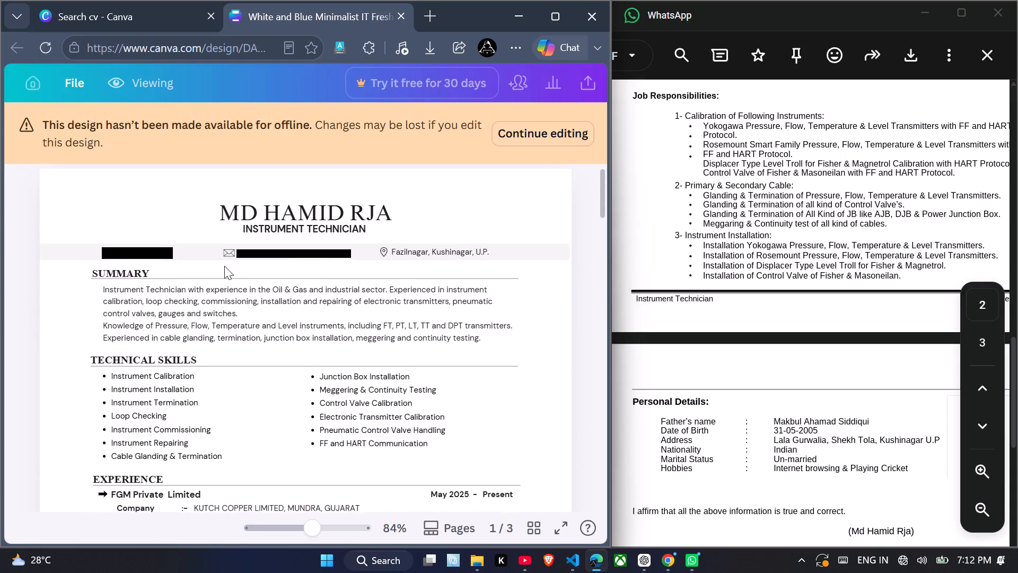
Review the résumé from the page 1 header through Experience and Equipment & Testing Instruments to page 2's Nature of Work.
scroll(224, 266, down, 2)
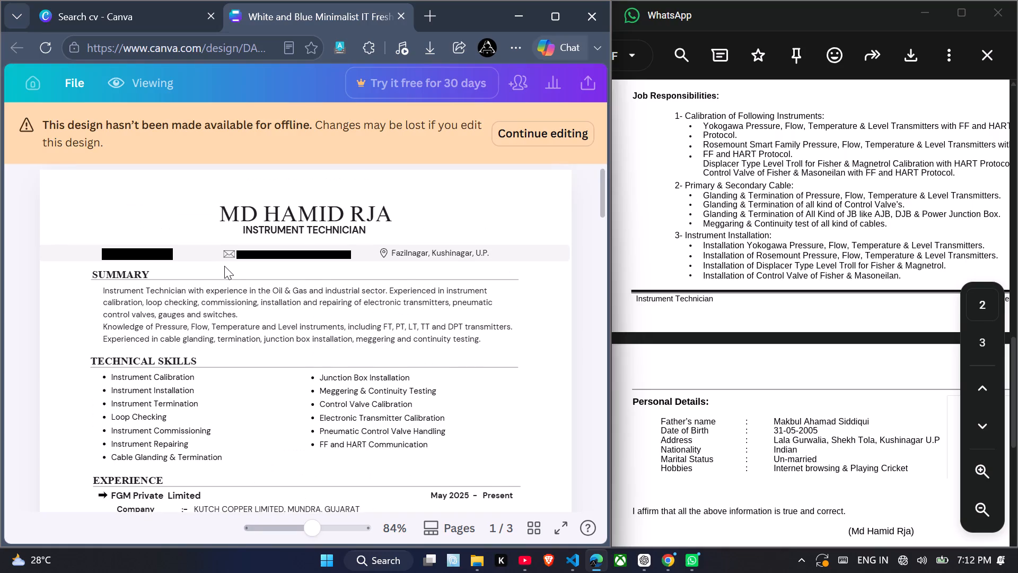
scroll(224, 266, down, 1)
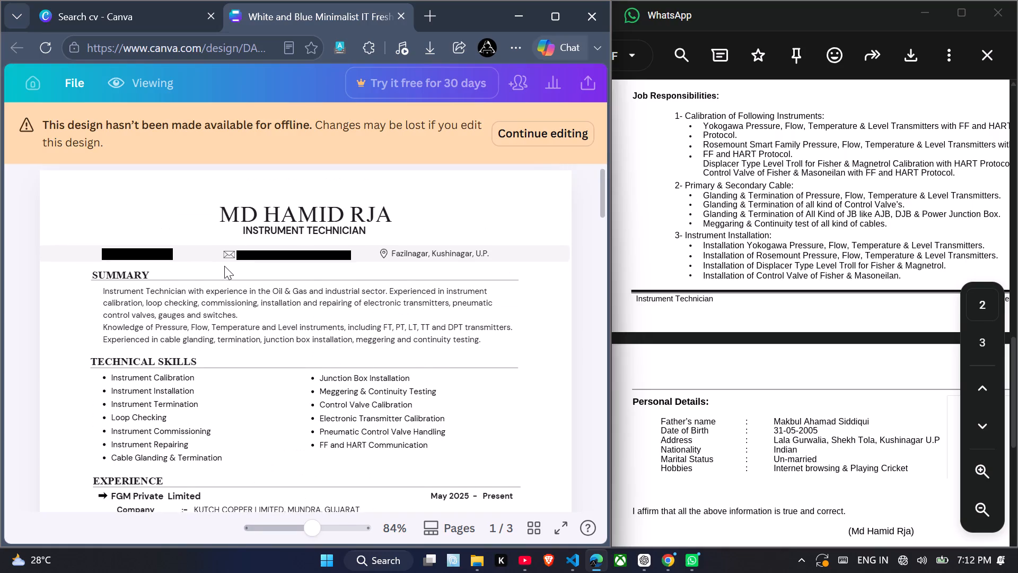
scroll(224, 266, down, 3)
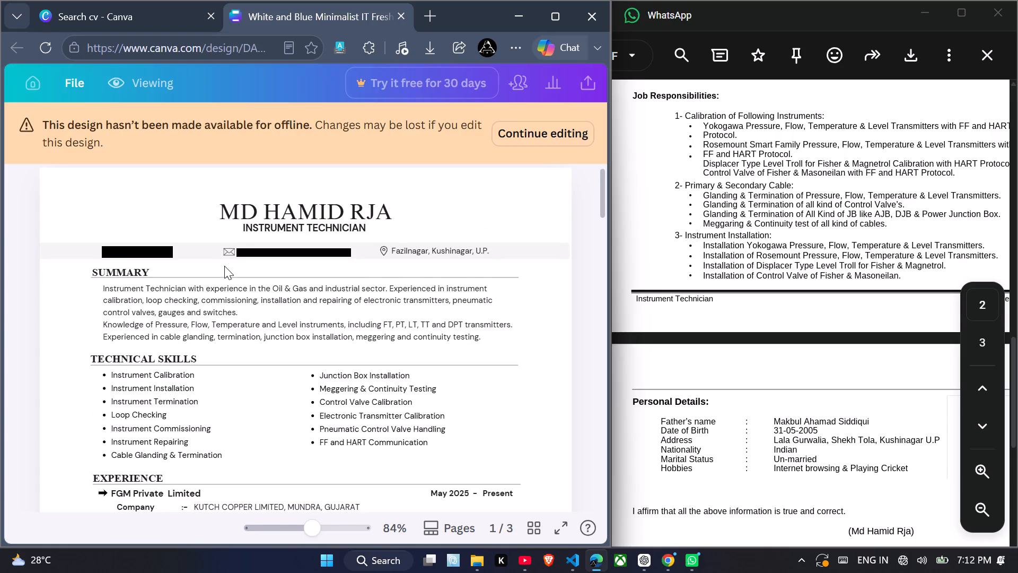
scroll(224, 266, down, 3)
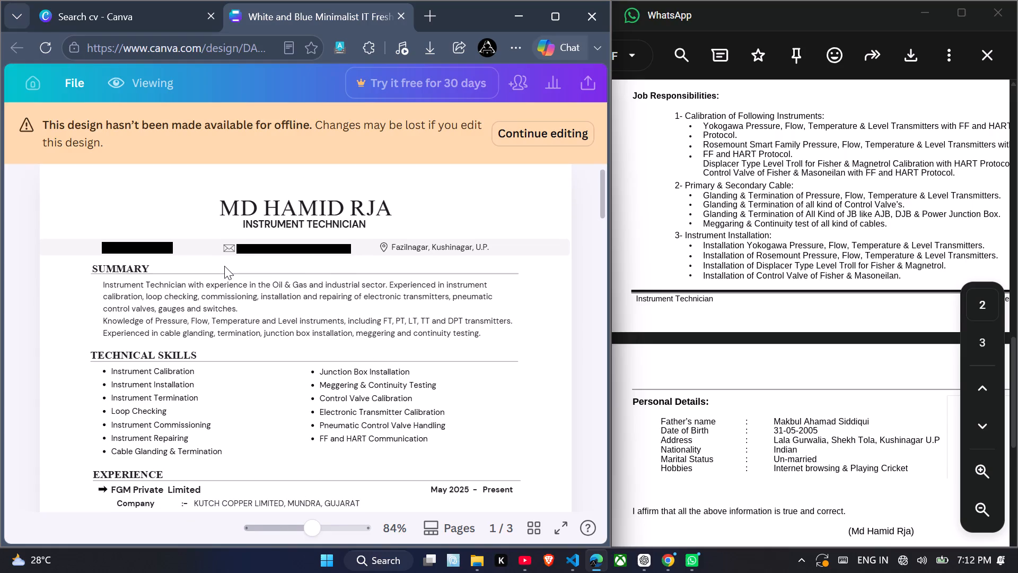
scroll(224, 266, down, 1)
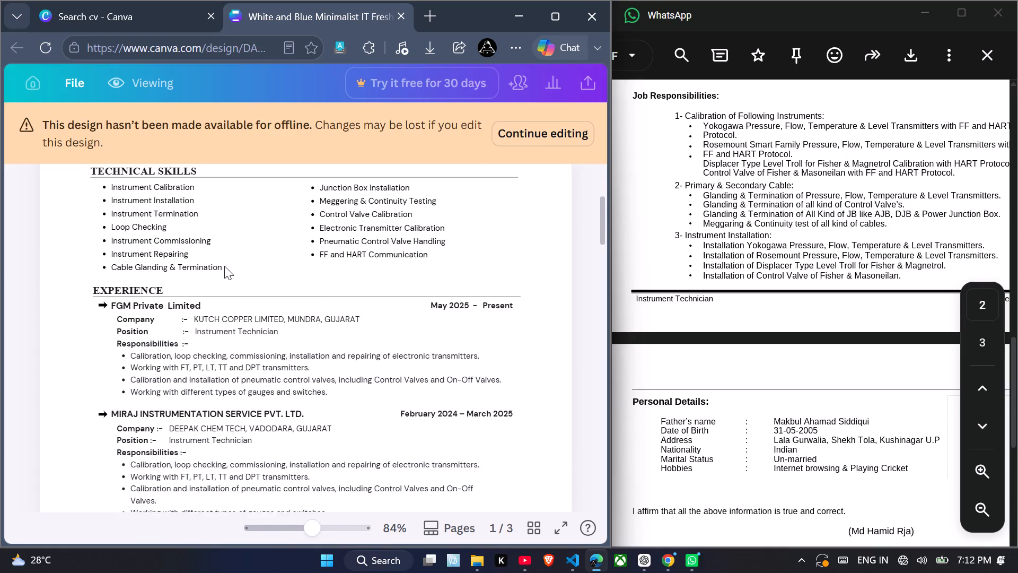
scroll(224, 266, down, 2)
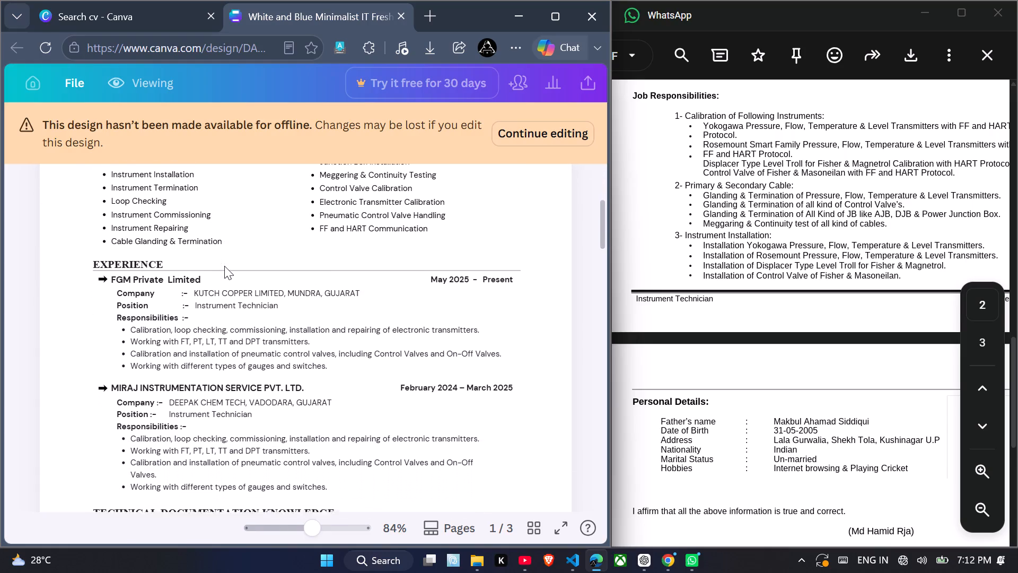
scroll(224, 266, down, 3)
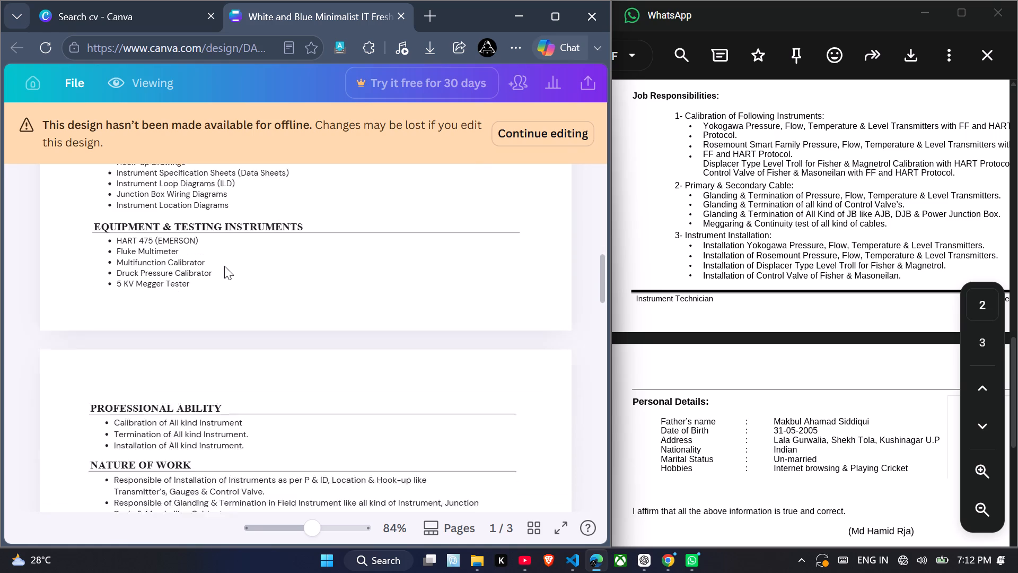
scroll(224, 266, down, 1)
scroll(678, 468, up, 1)
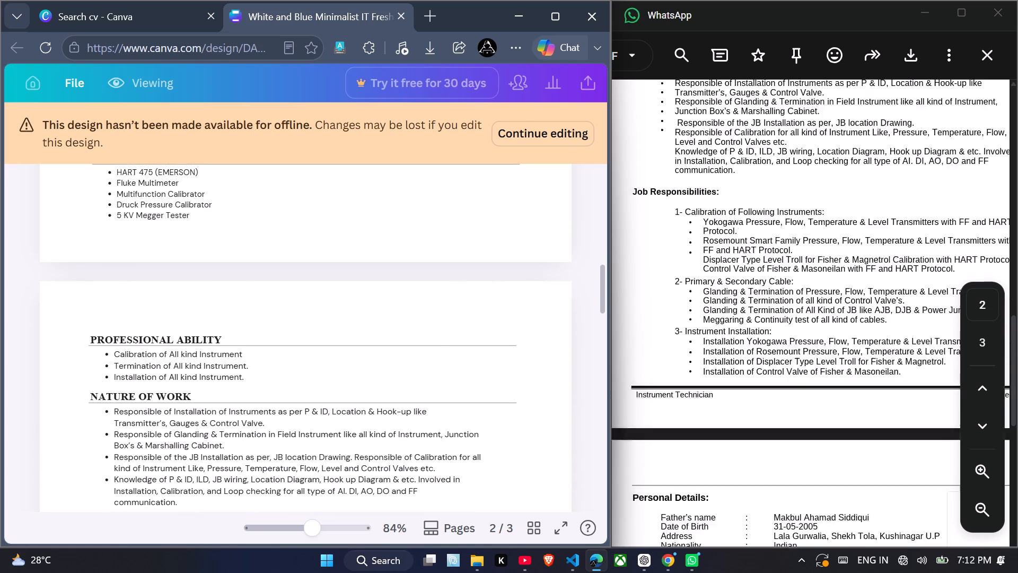
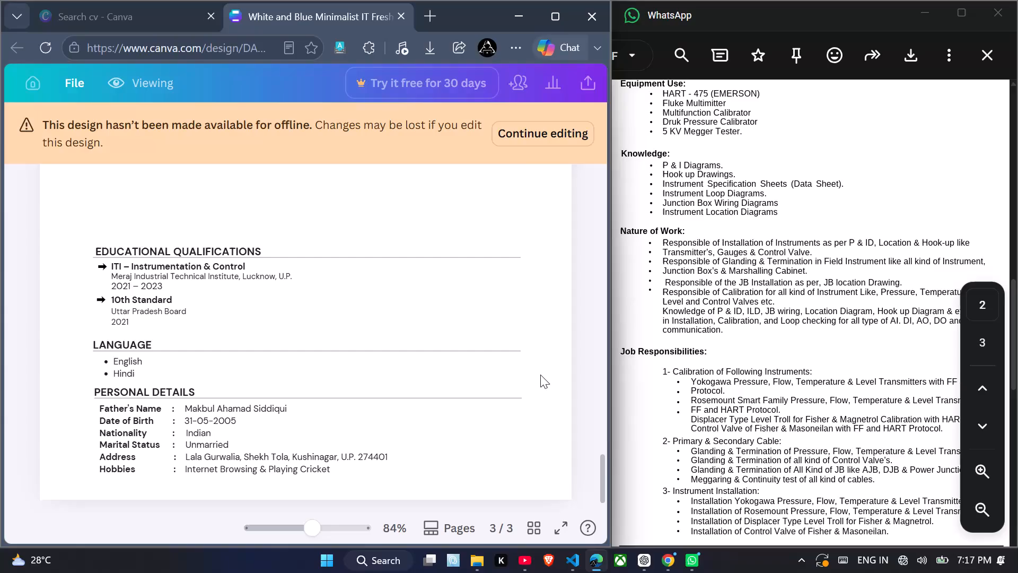
Review the résumé from Personal Details back to the page 1 header, and recheck page 2's Nature of Work and Detailed Instrumentation Experience alignment and spacing.
scroll(540, 375, up, 7)
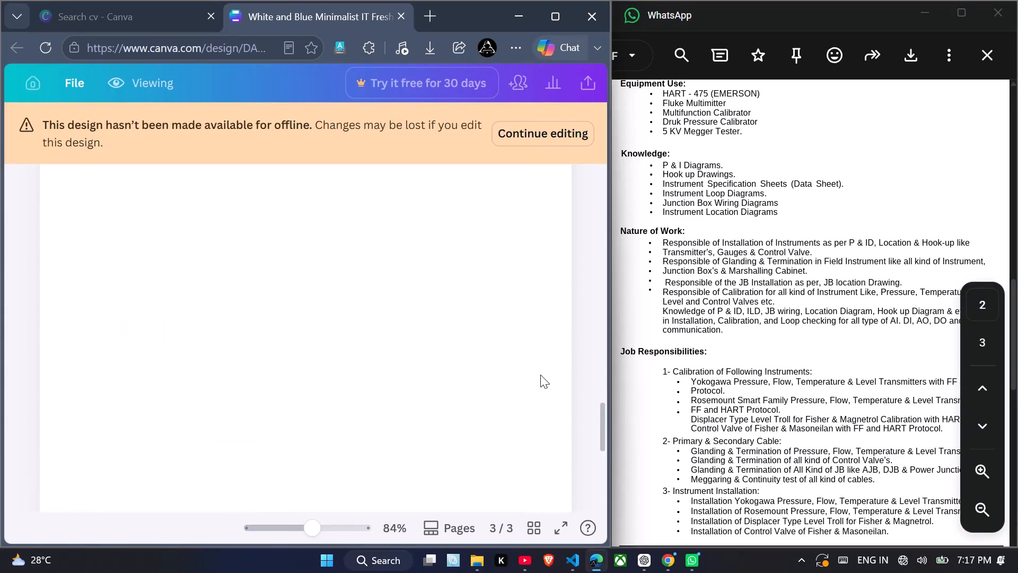
scroll(540, 375, up, 6)
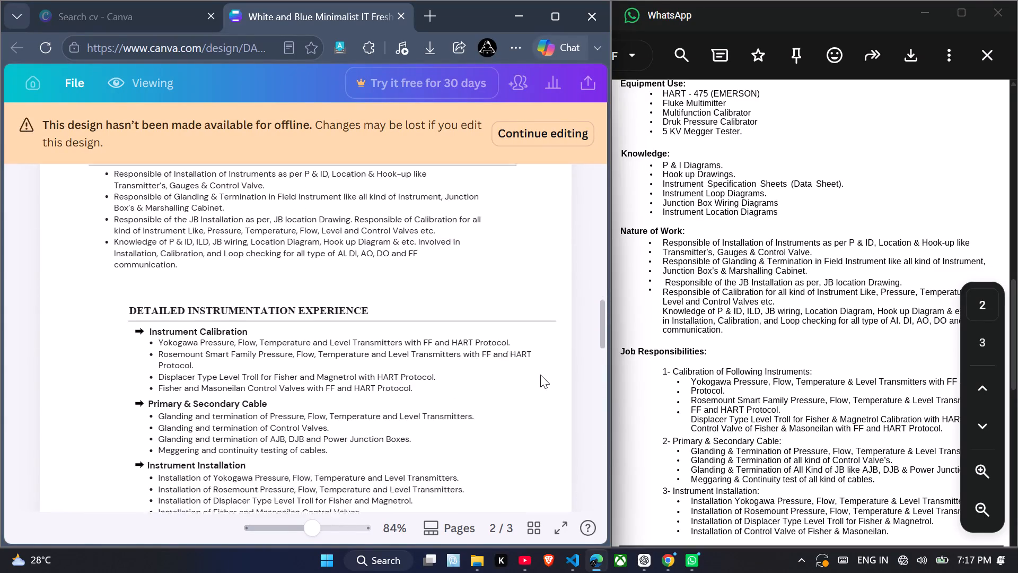
scroll(540, 375, up, 6)
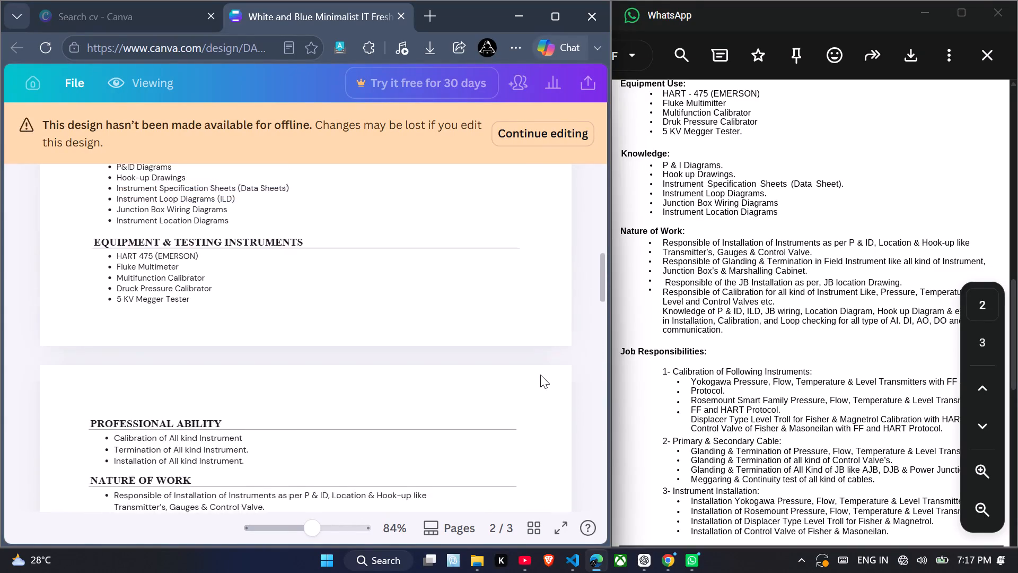
scroll(540, 375, up, 2)
scroll(540, 375, down, 1)
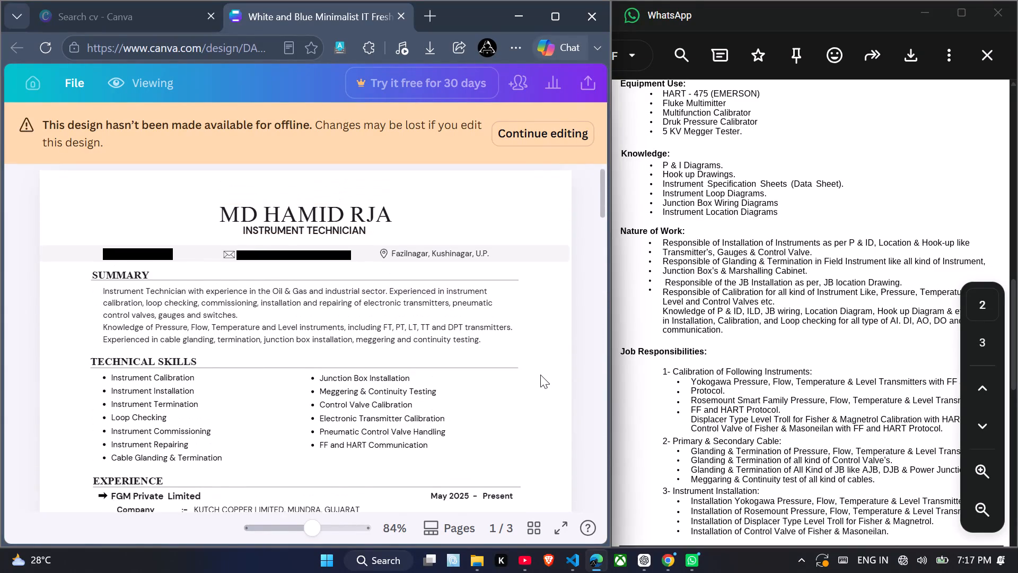
scroll(540, 375, down, 1)
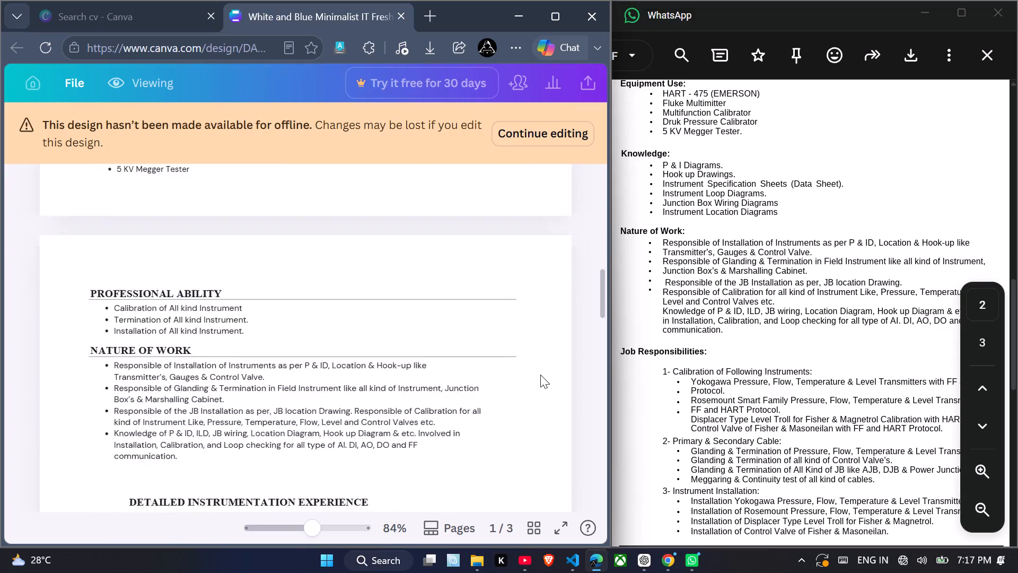
scroll(540, 375, down, 3)
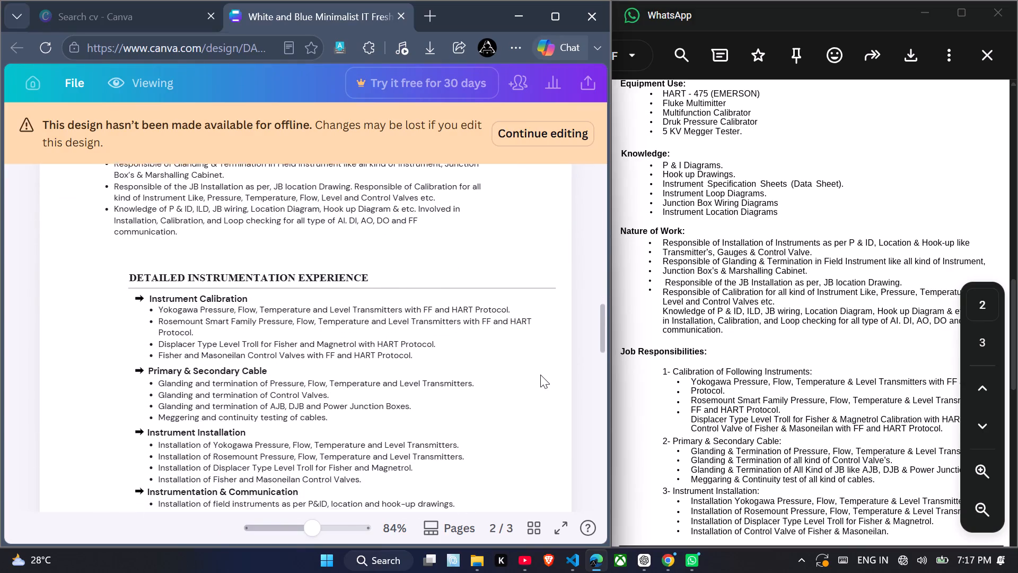
scroll(540, 375, down, 1)
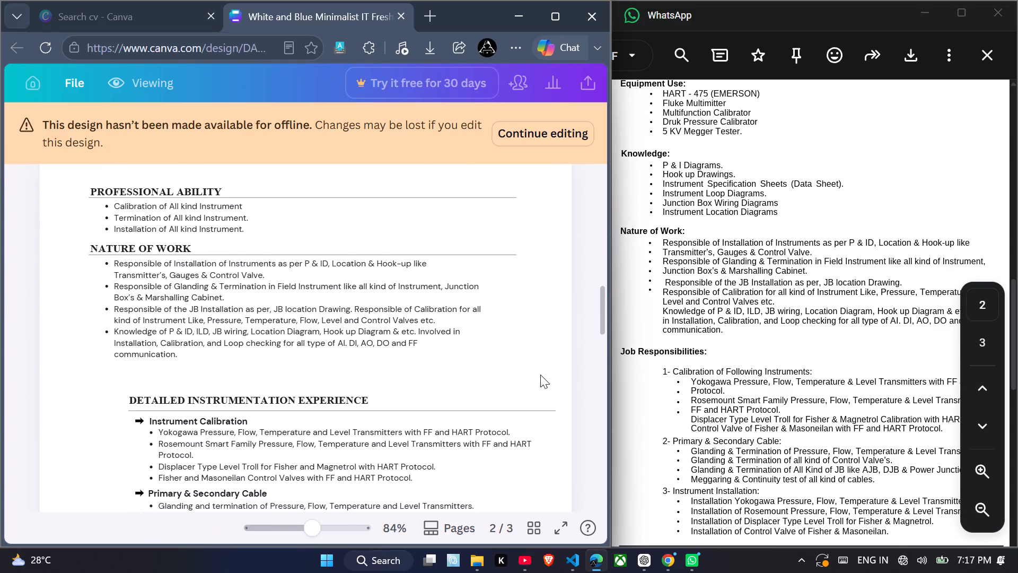
scroll(540, 375, down, 1)
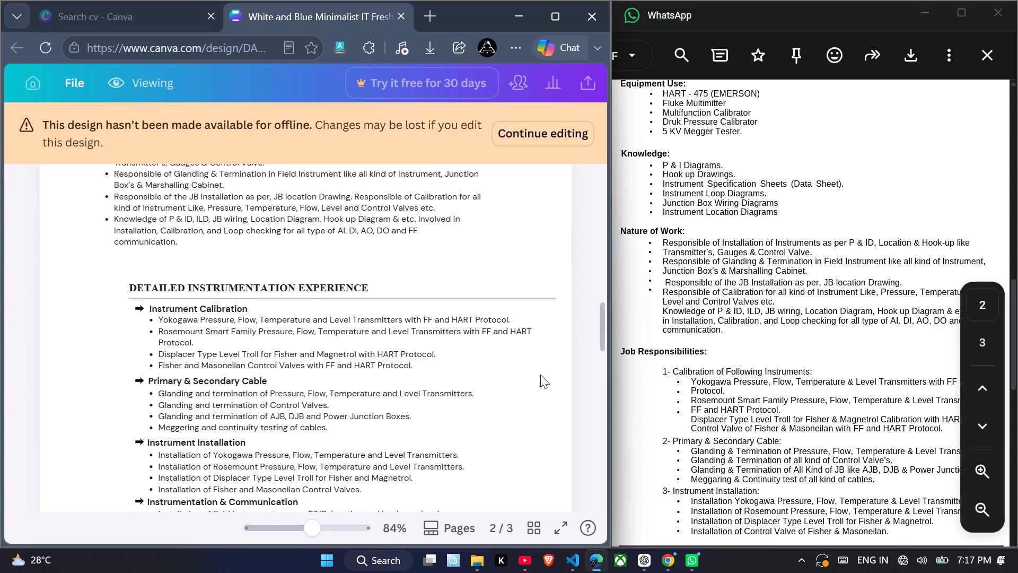
scroll(540, 375, down, 1)
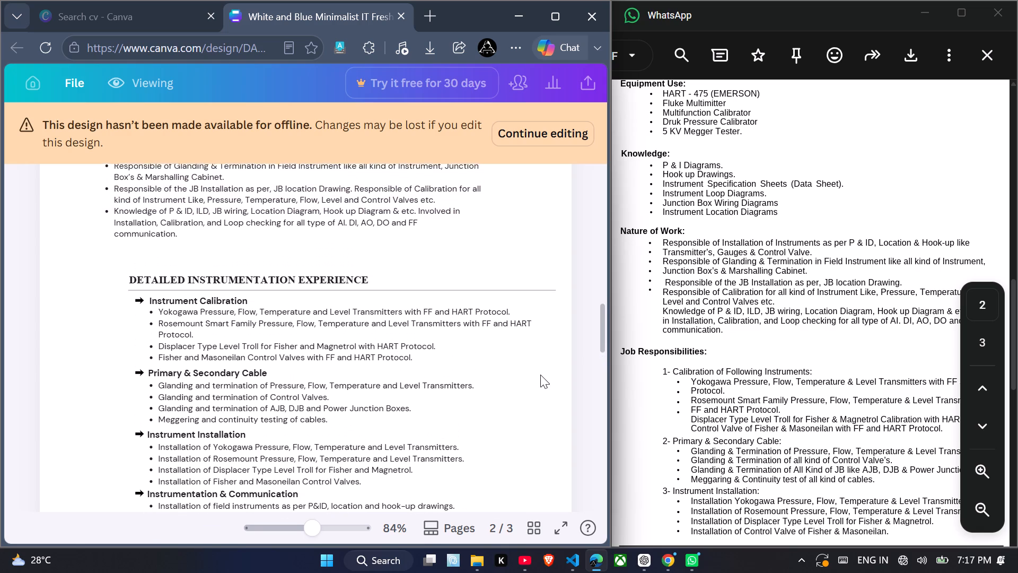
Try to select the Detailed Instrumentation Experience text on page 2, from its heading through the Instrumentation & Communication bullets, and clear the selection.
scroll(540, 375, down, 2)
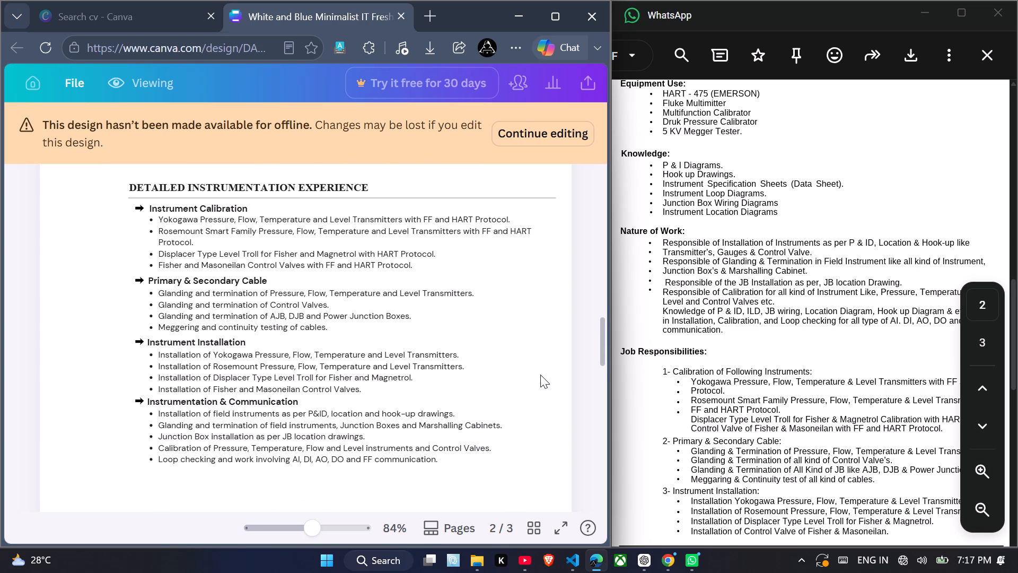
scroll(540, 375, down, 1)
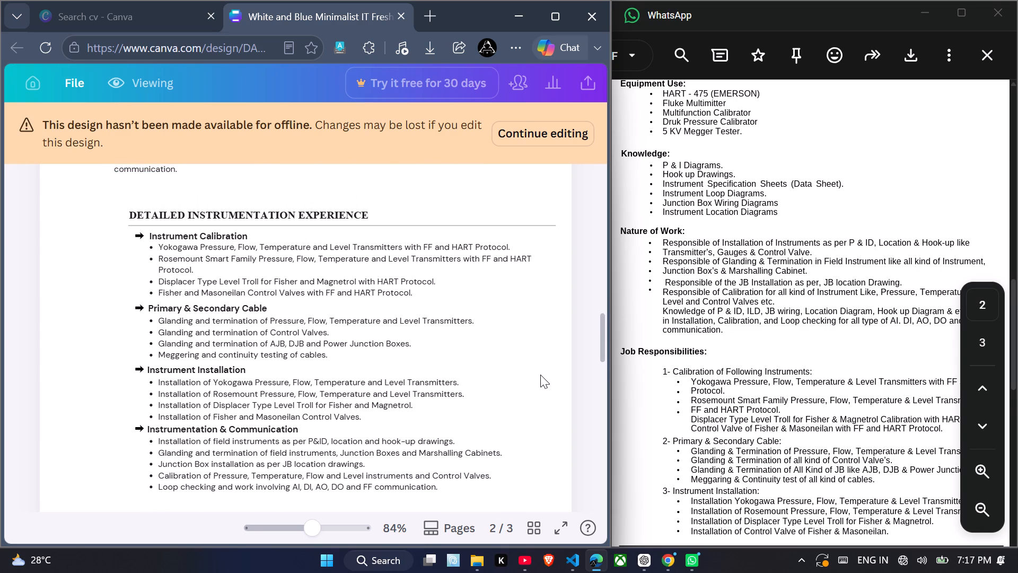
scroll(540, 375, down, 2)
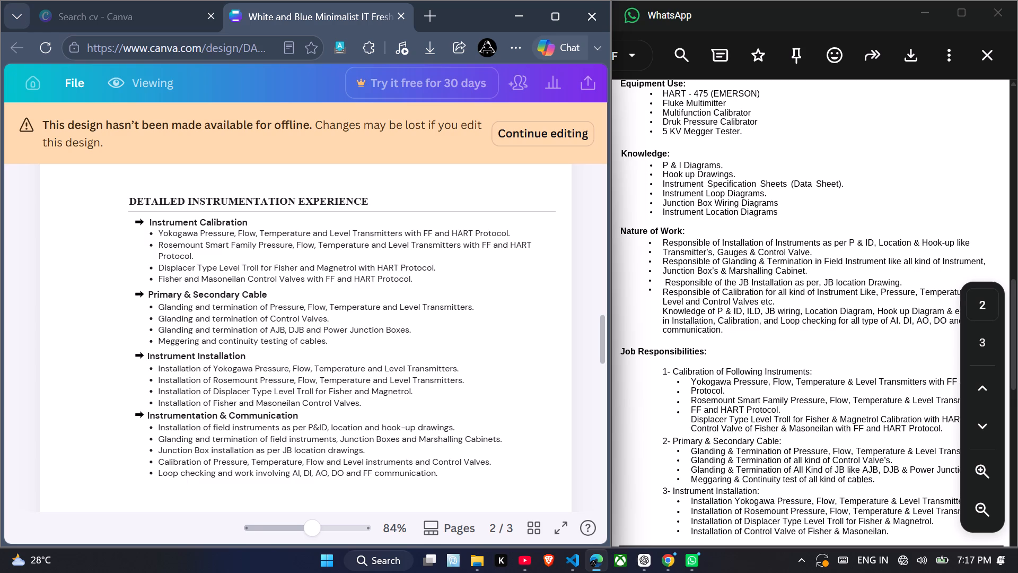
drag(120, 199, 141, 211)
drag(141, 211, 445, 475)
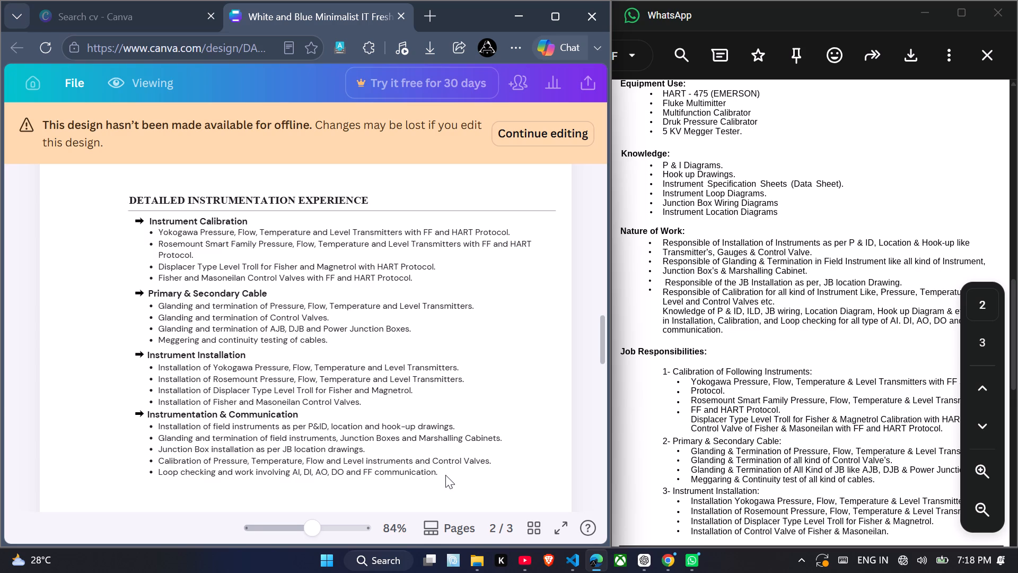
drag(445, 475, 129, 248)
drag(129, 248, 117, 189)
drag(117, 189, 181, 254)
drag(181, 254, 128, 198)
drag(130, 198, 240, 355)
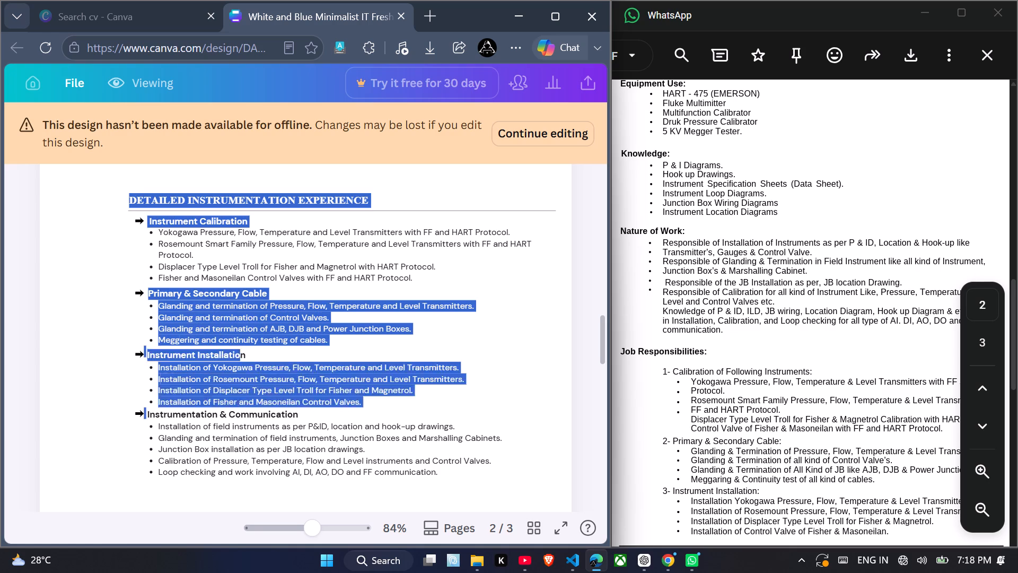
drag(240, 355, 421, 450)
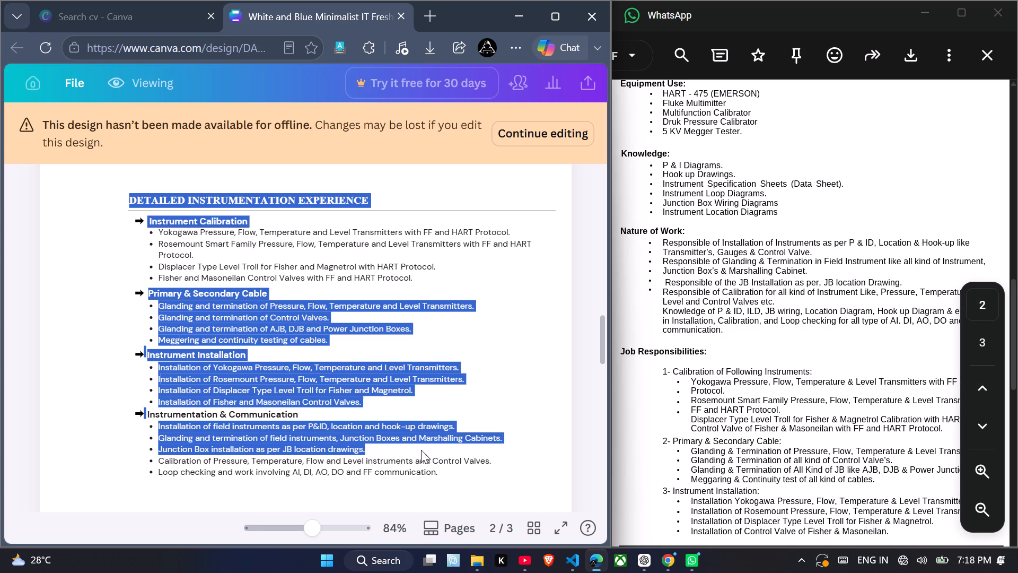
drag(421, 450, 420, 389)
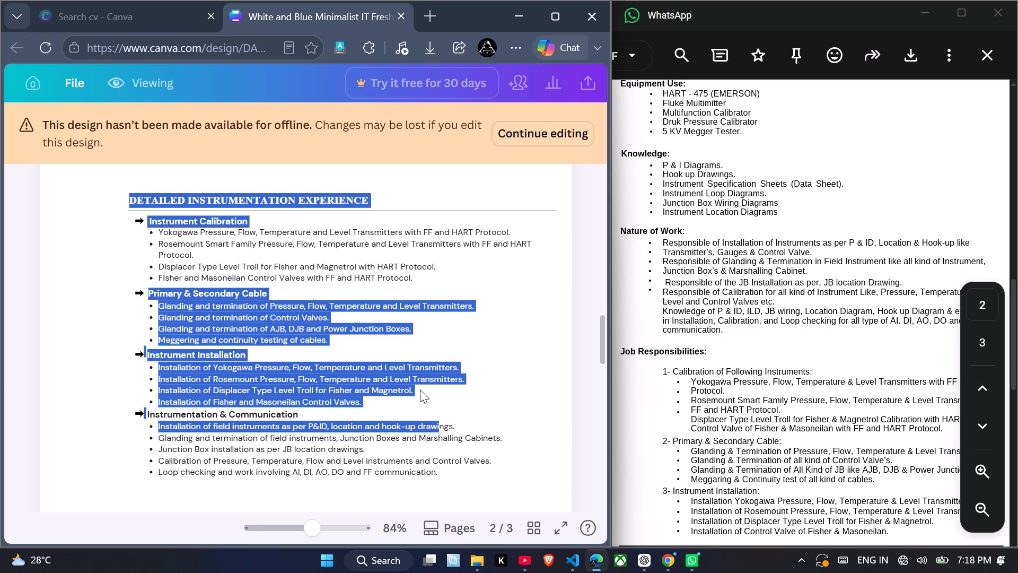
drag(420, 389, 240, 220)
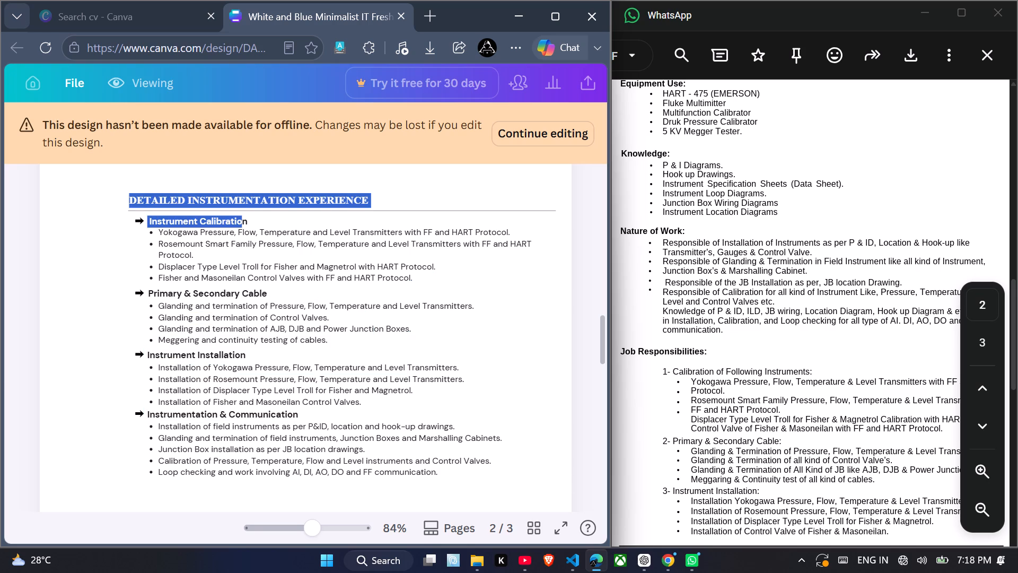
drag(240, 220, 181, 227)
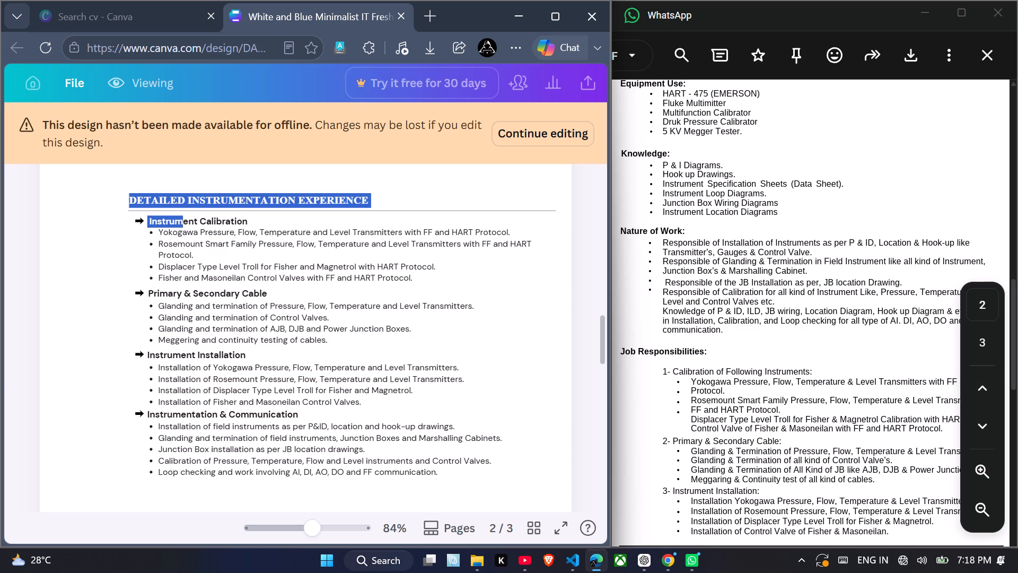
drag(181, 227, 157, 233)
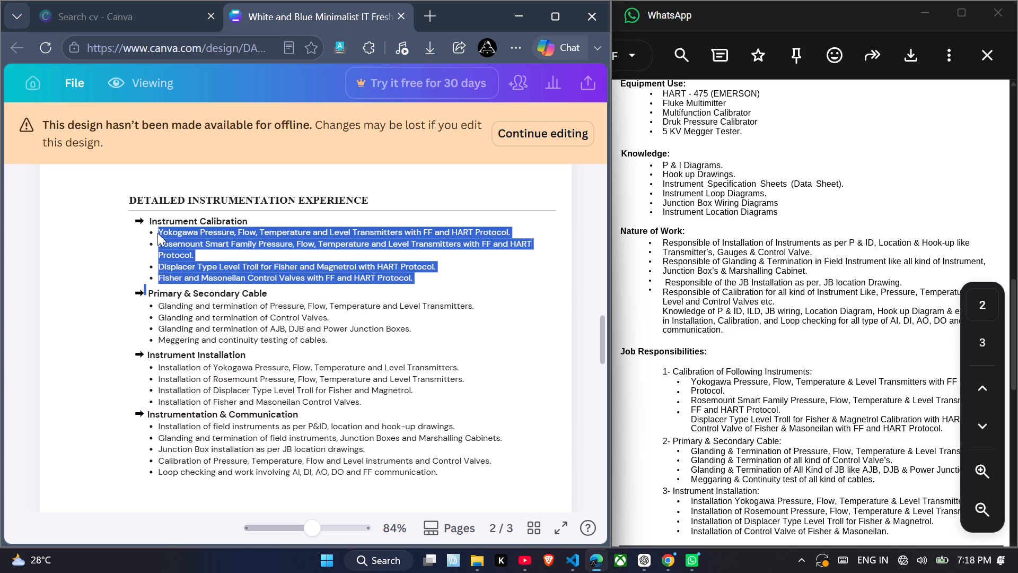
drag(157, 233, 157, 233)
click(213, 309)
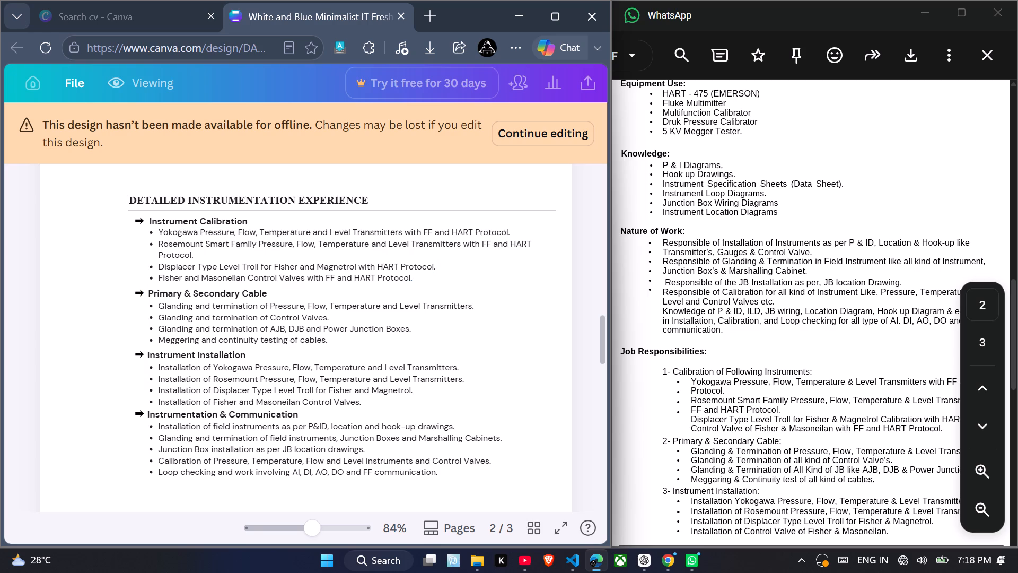
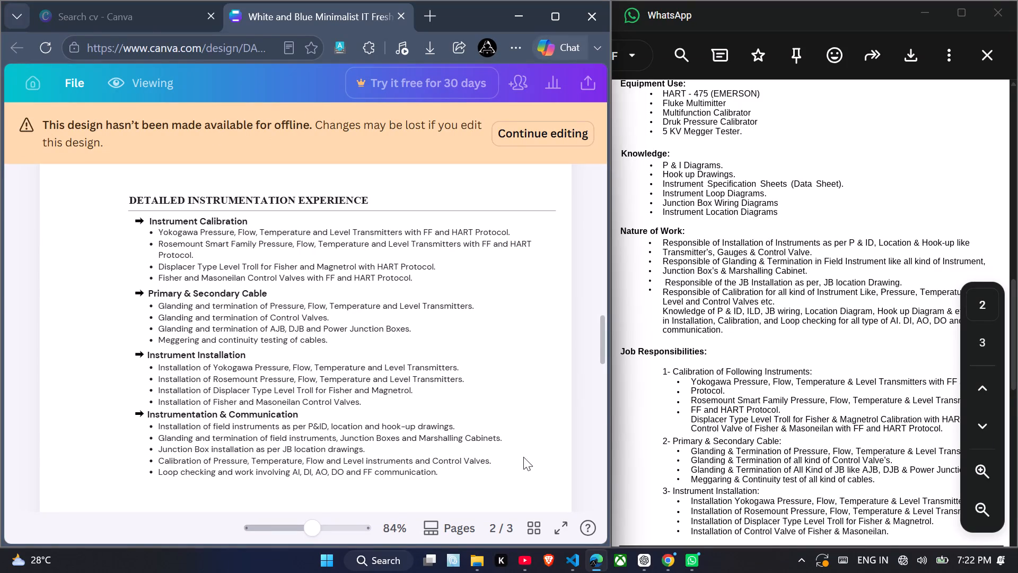
Review the résumé's layout across all three pages, from Technical Skills on page 1 to Personal Details on page 3.
scroll(519, 442, down, 5)
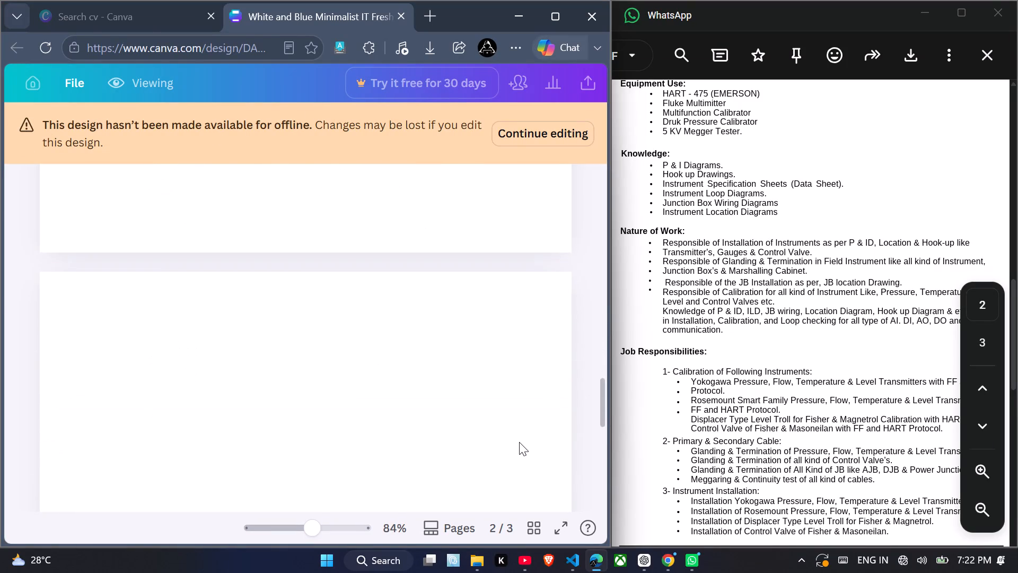
scroll(519, 442, down, 5)
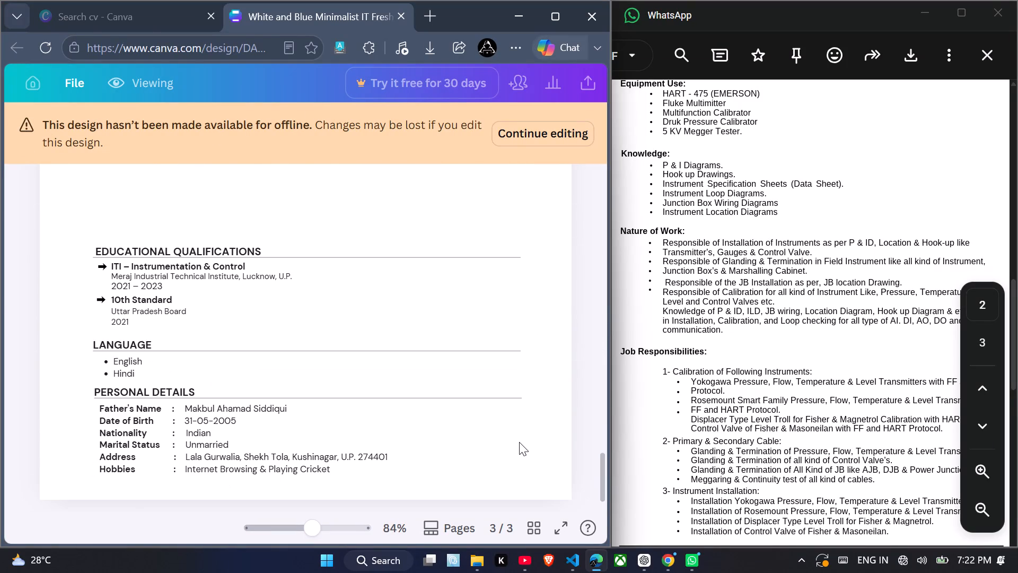
scroll(519, 442, up, 10)
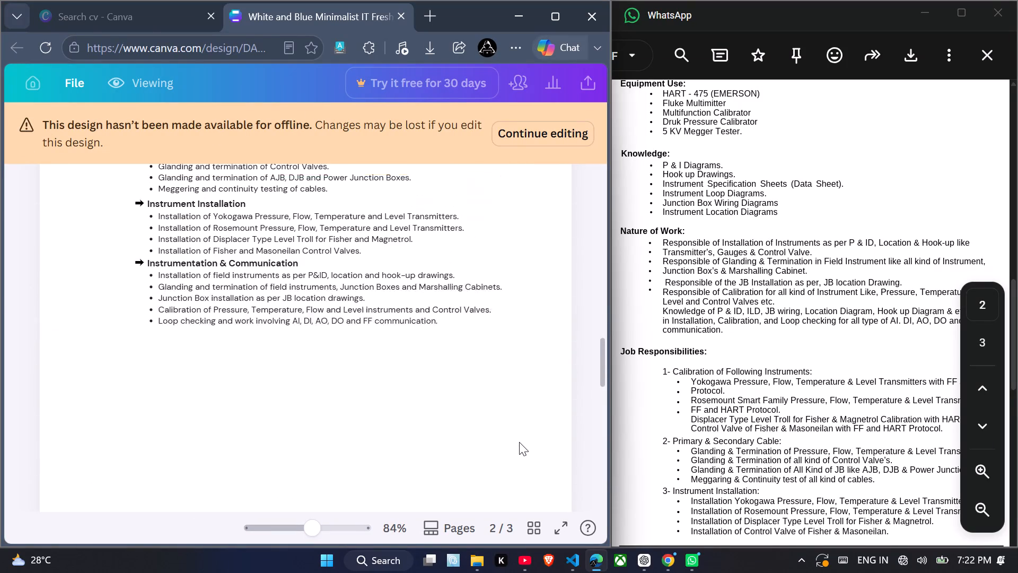
scroll(519, 442, up, 6)
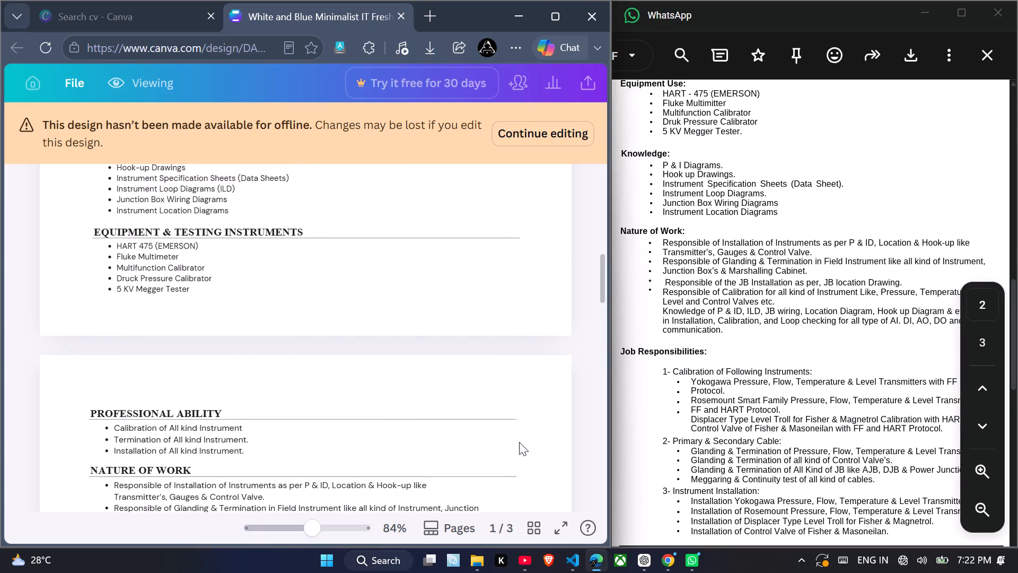
scroll(519, 442, up, 9)
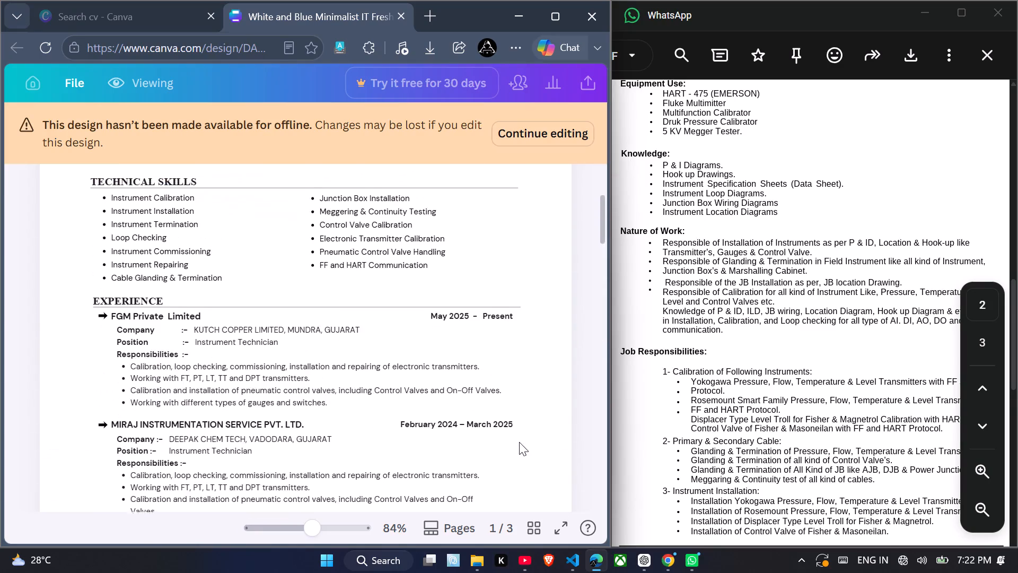
scroll(519, 442, down, 2)
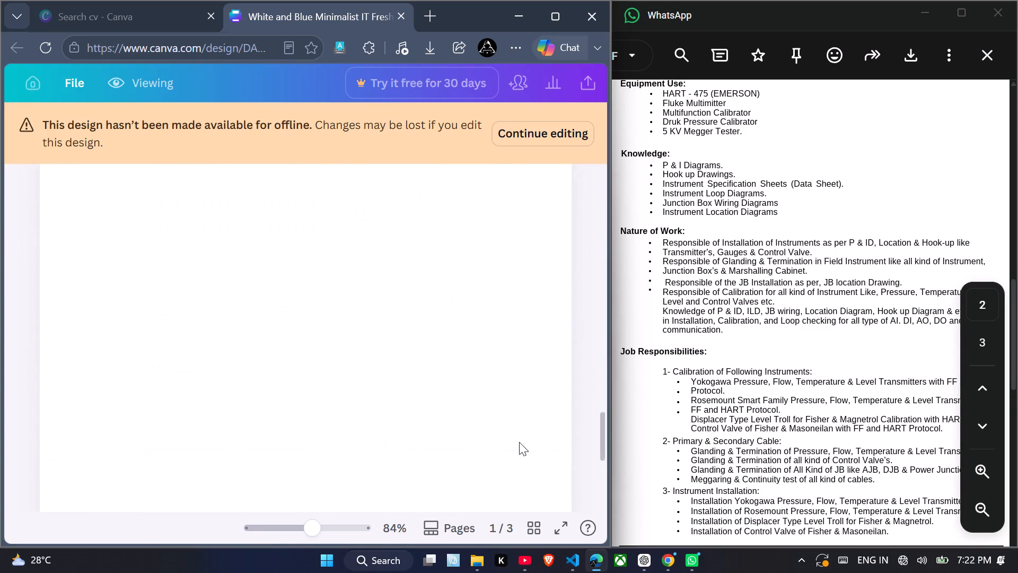
scroll(519, 442, down, 1)
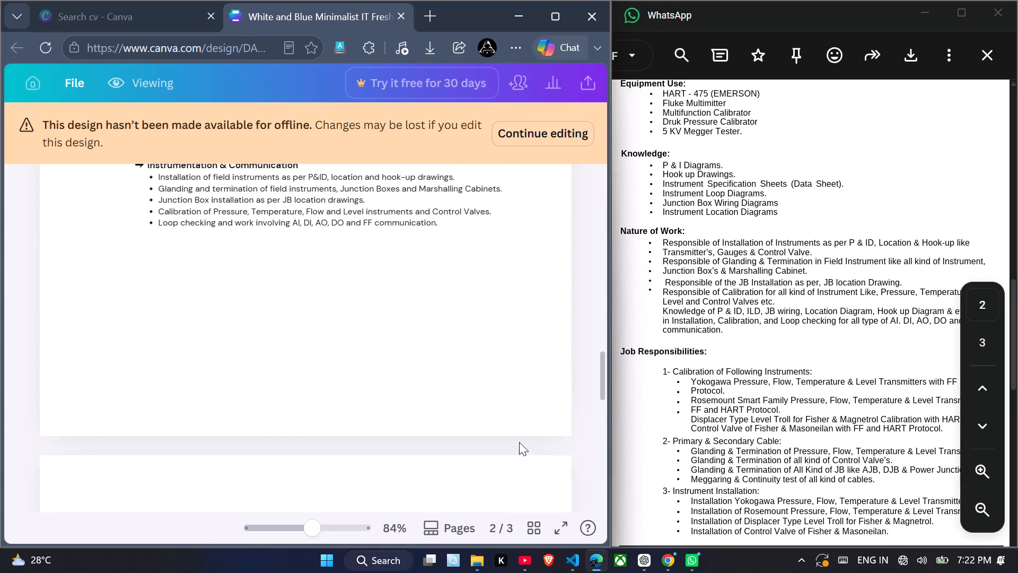
Compare the Detailed Instrumentation Experience section on page 2 with the Job Responsibilities and Nature of Work sections in the source document.
scroll(519, 442, down, 1)
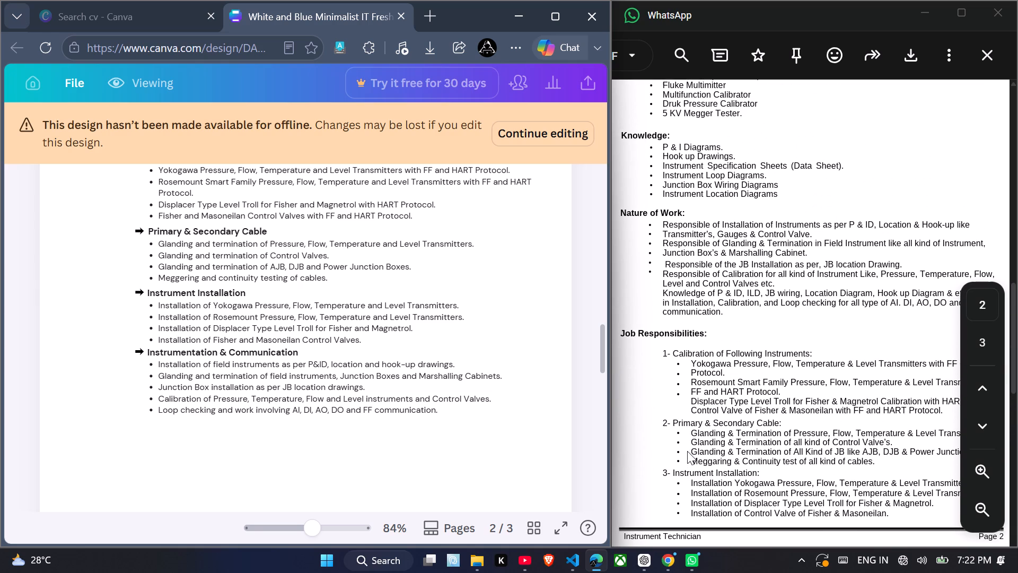
scroll(459, 420, up, 1)
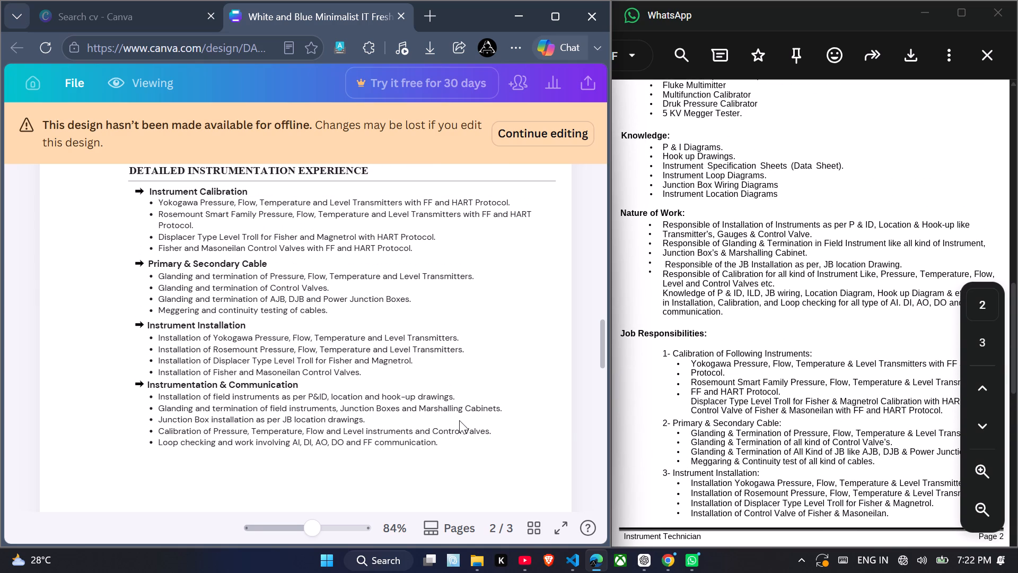
scroll(459, 420, up, 1)
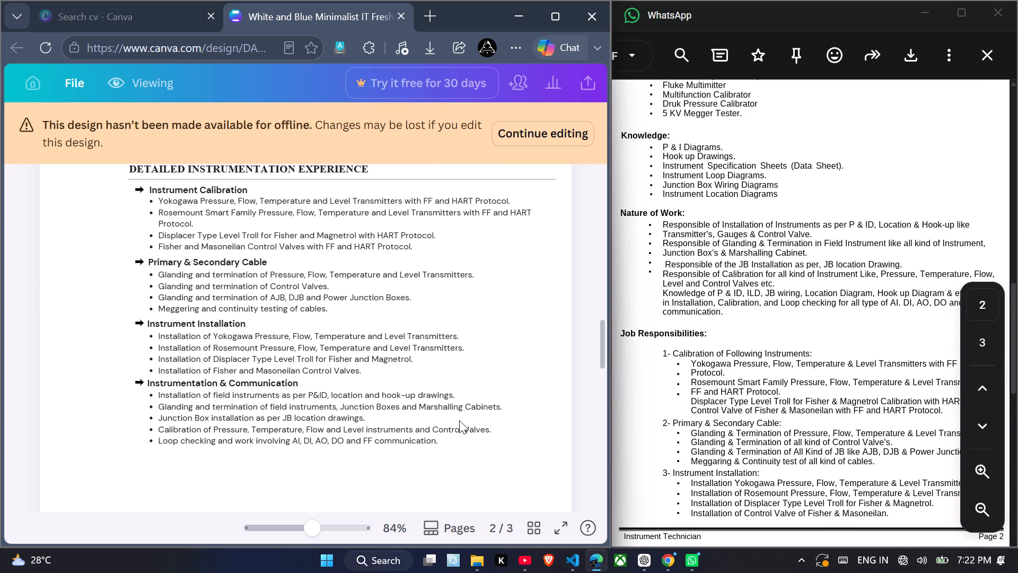
scroll(459, 420, up, 2)
scroll(774, 474, down, 2)
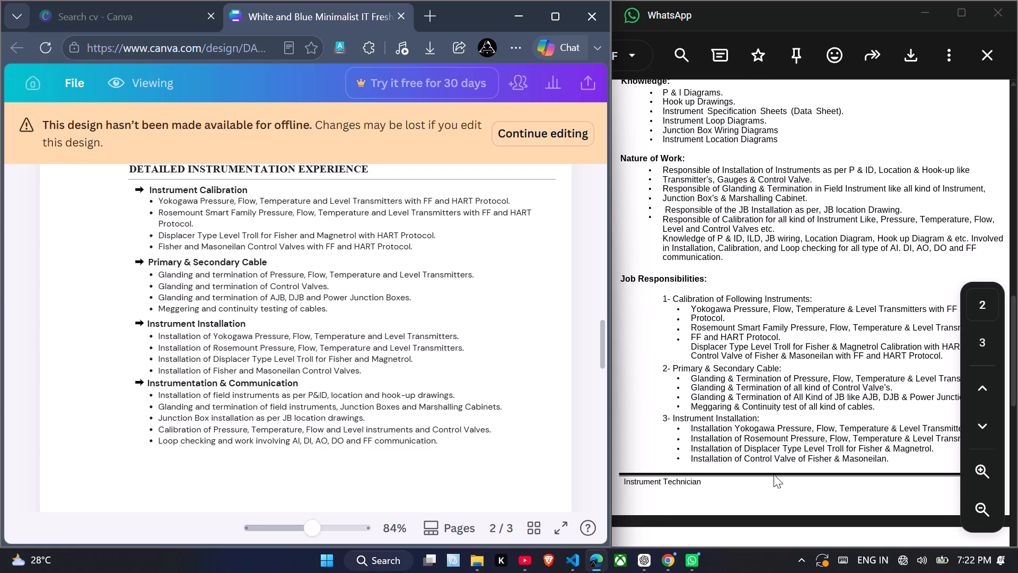
scroll(774, 474, down, 2)
scroll(806, 448, left, 1)
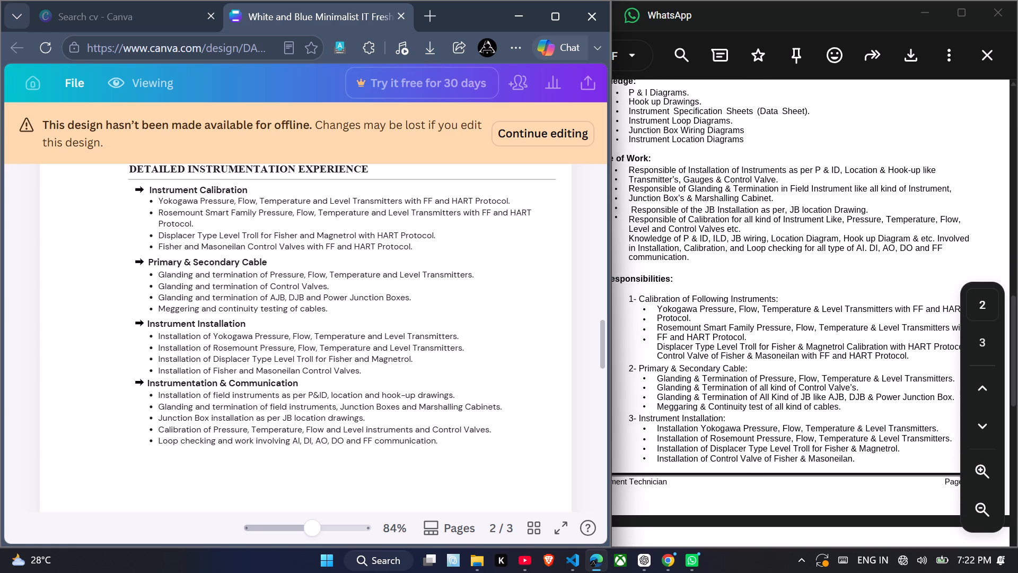
scroll(806, 448, left, 1)
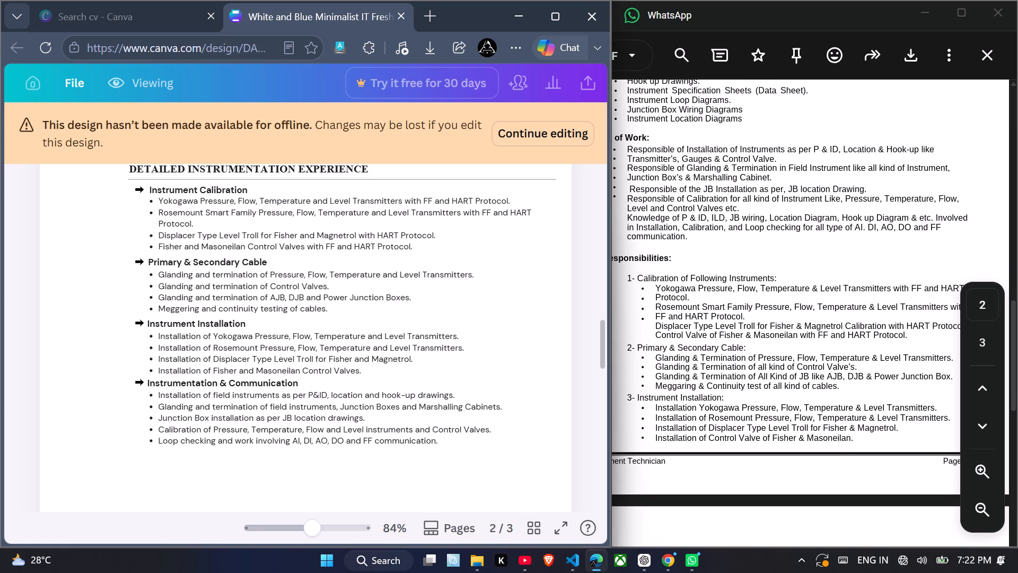
scroll(508, 407, up, 1)
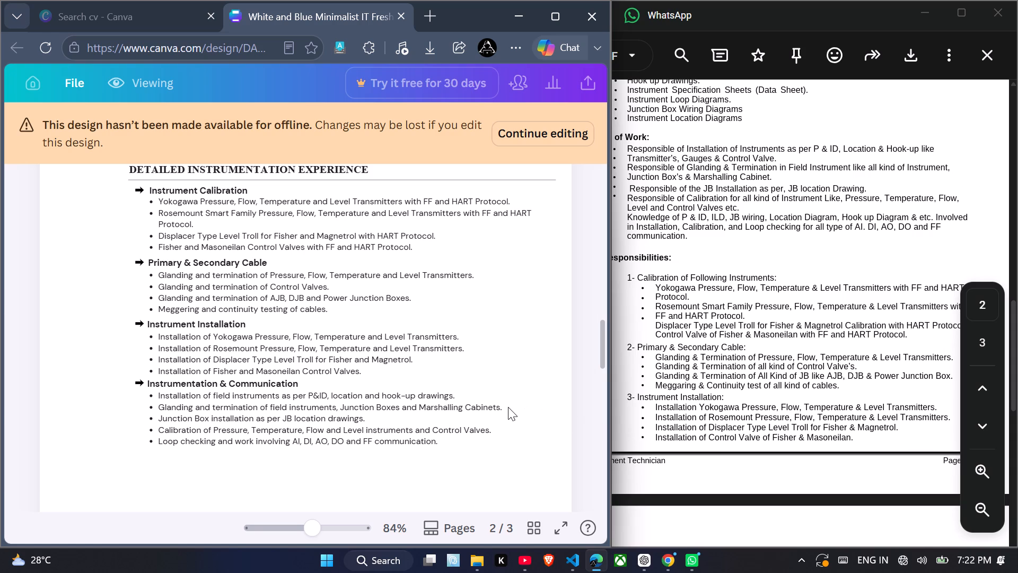
scroll(508, 407, up, 1)
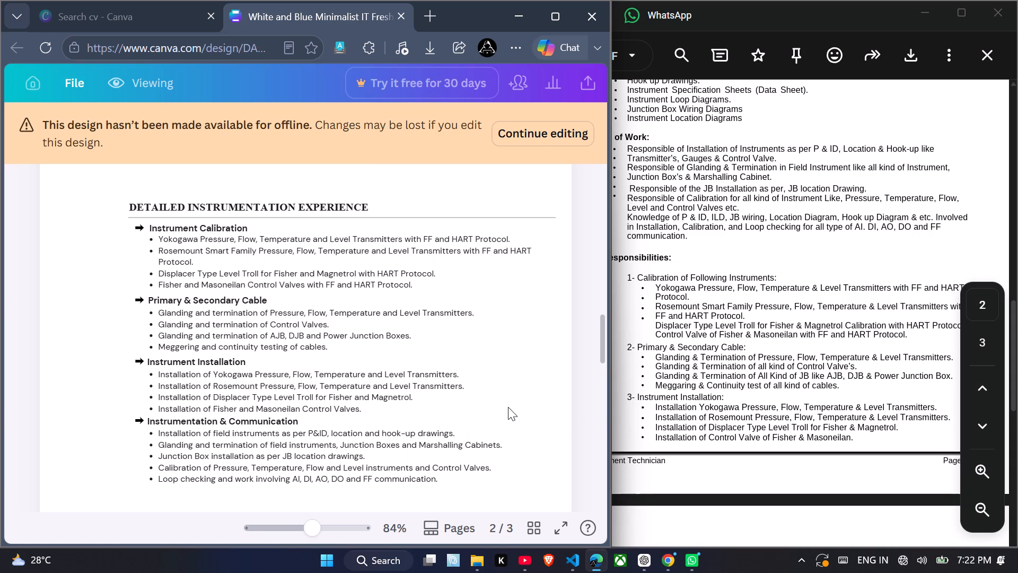
scroll(508, 407, up, 2)
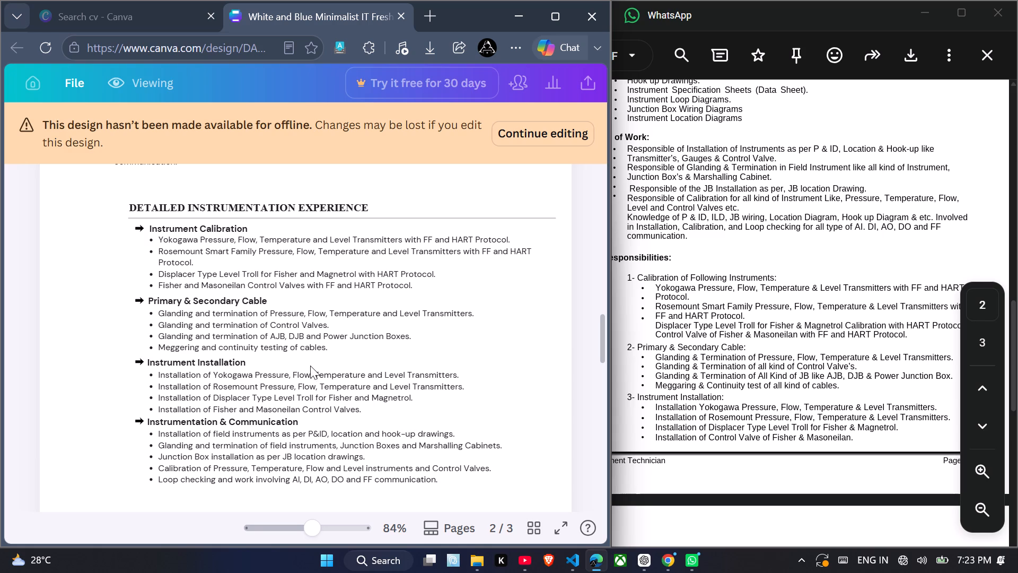
Compare the rest of the résumé's Detailed Instrumentation Experience section with the source PDF, from the Responsibility section through Personal Details.
scroll(295, 360, down, 1)
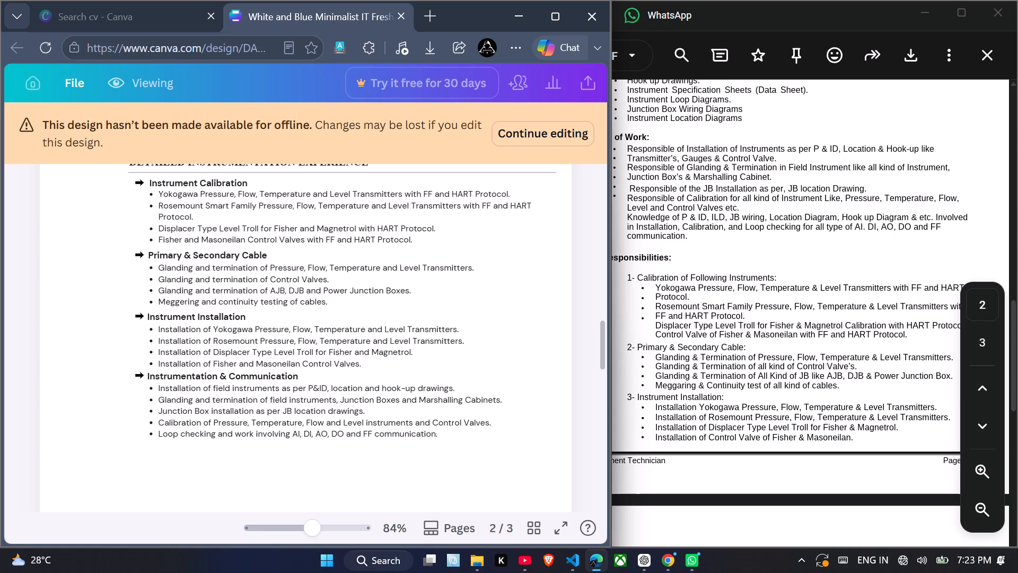
scroll(295, 360, down, 1)
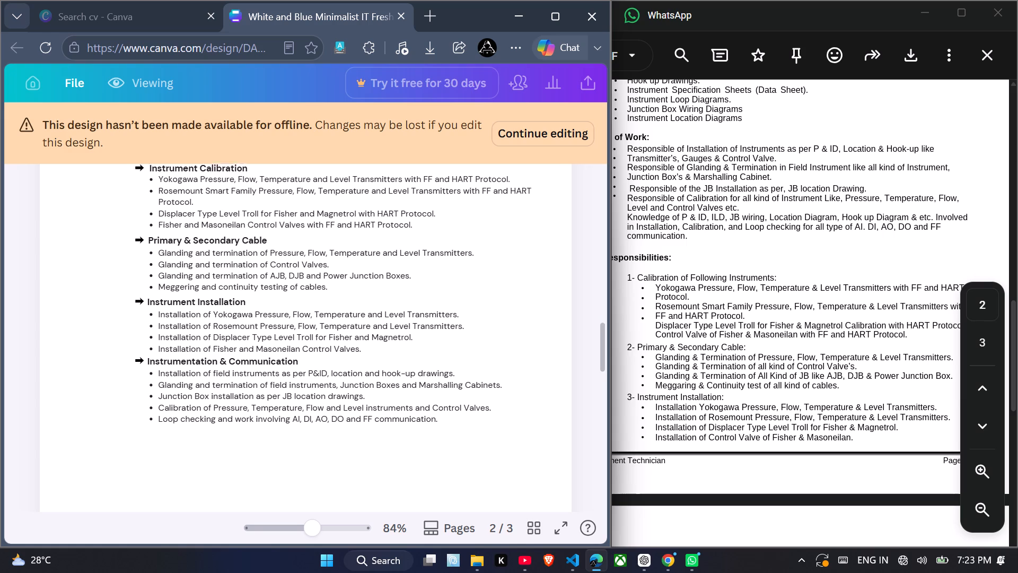
scroll(295, 360, down, 1)
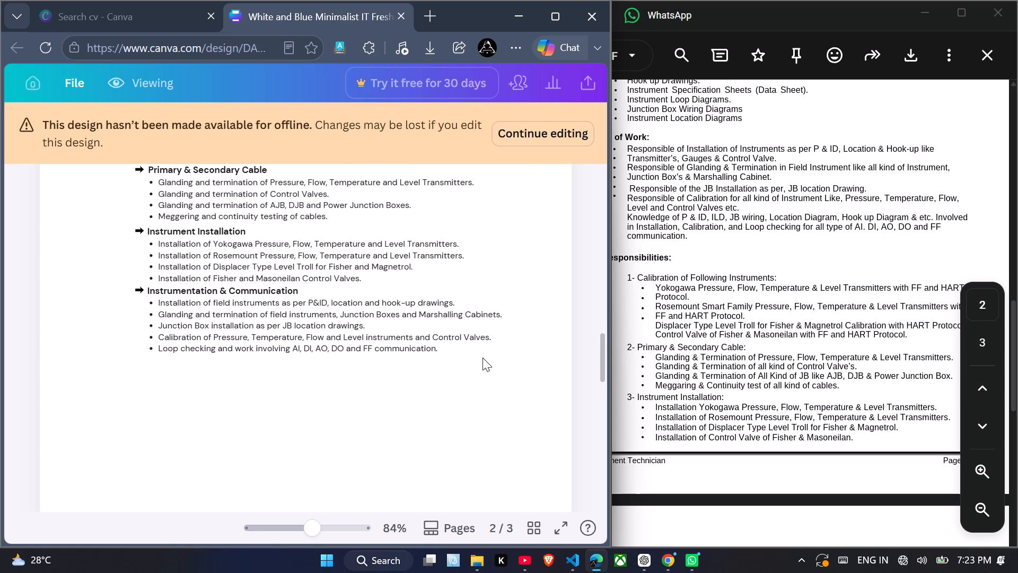
scroll(656, 408, down, 1)
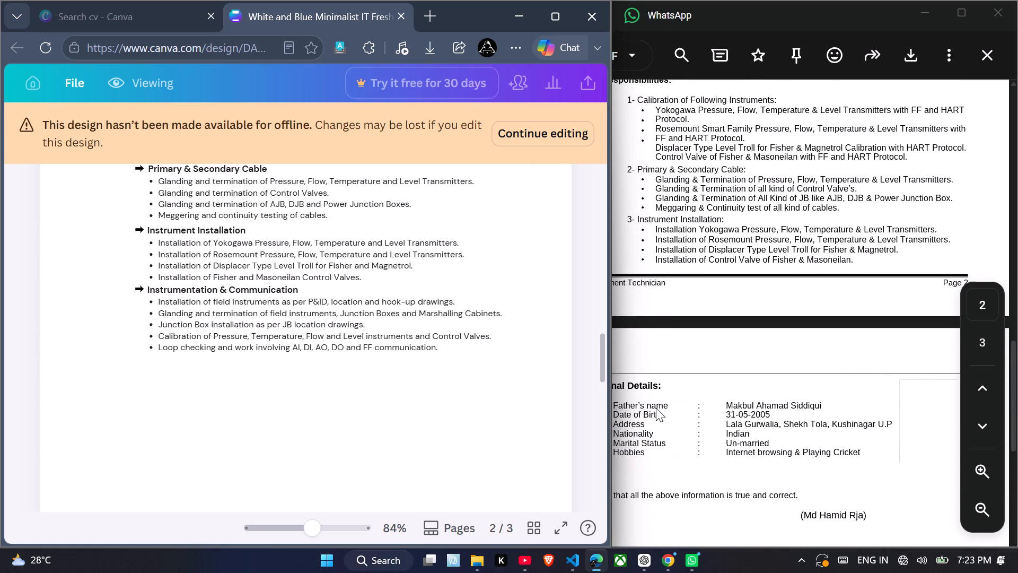
scroll(656, 408, down, 1)
scroll(656, 408, right, 1)
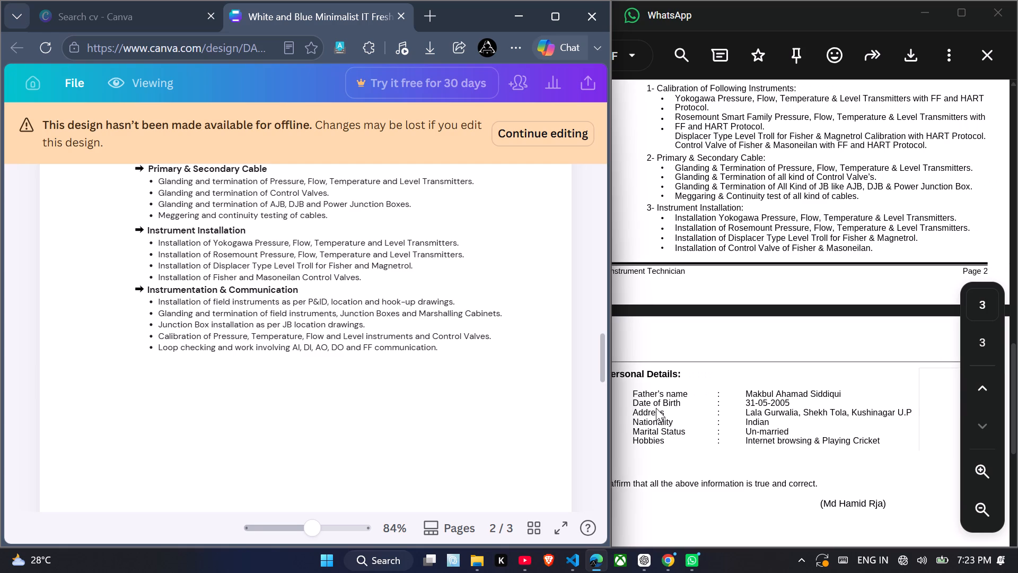
scroll(656, 408, right, 1)
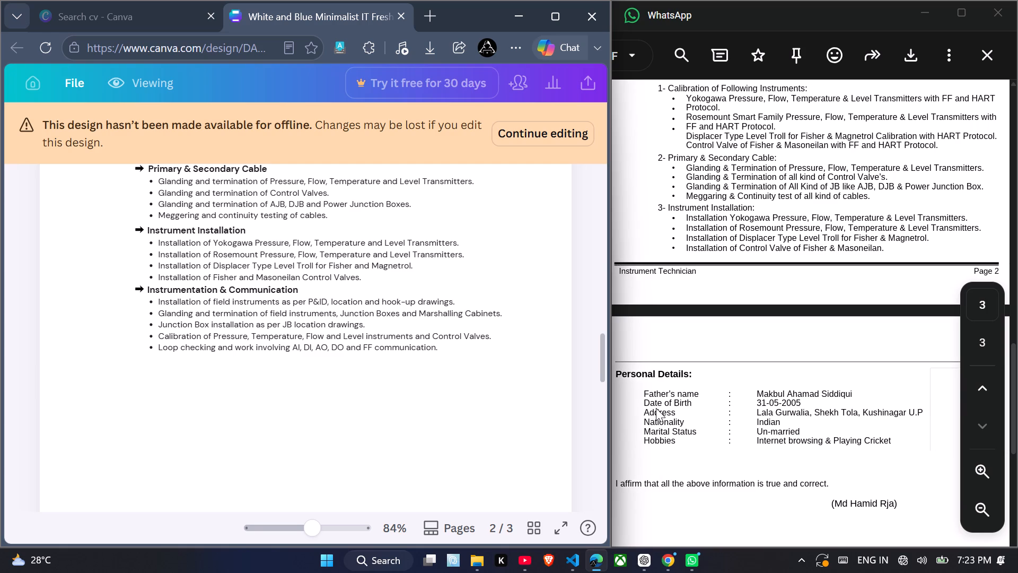
scroll(656, 408, up, 2)
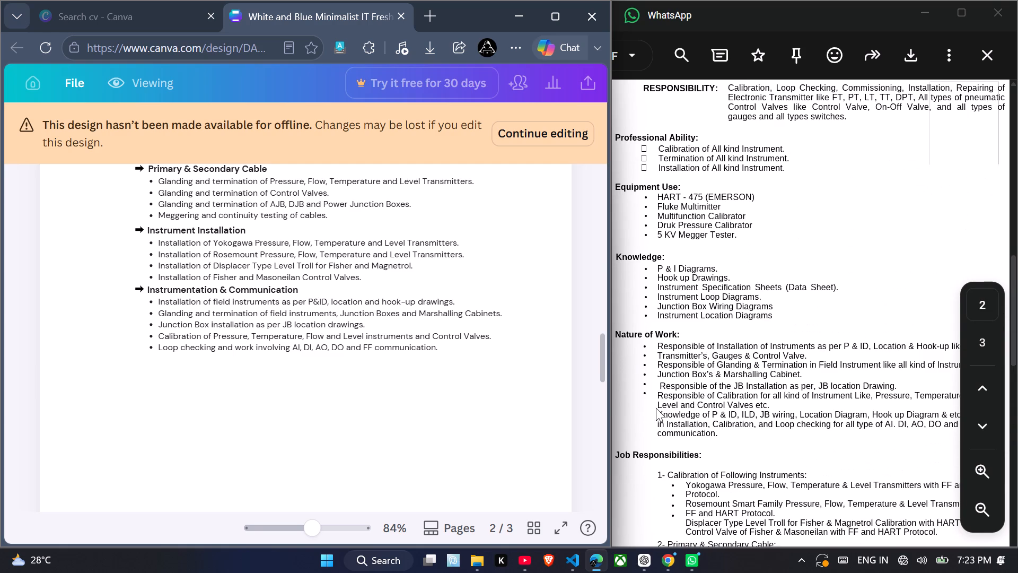
scroll(656, 408, up, 1)
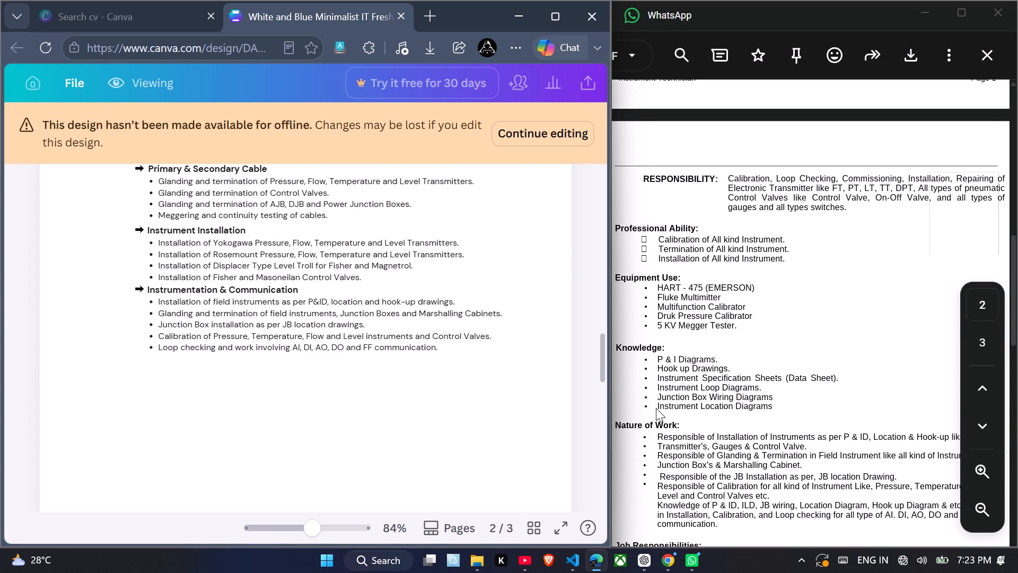
scroll(656, 408, up, 2)
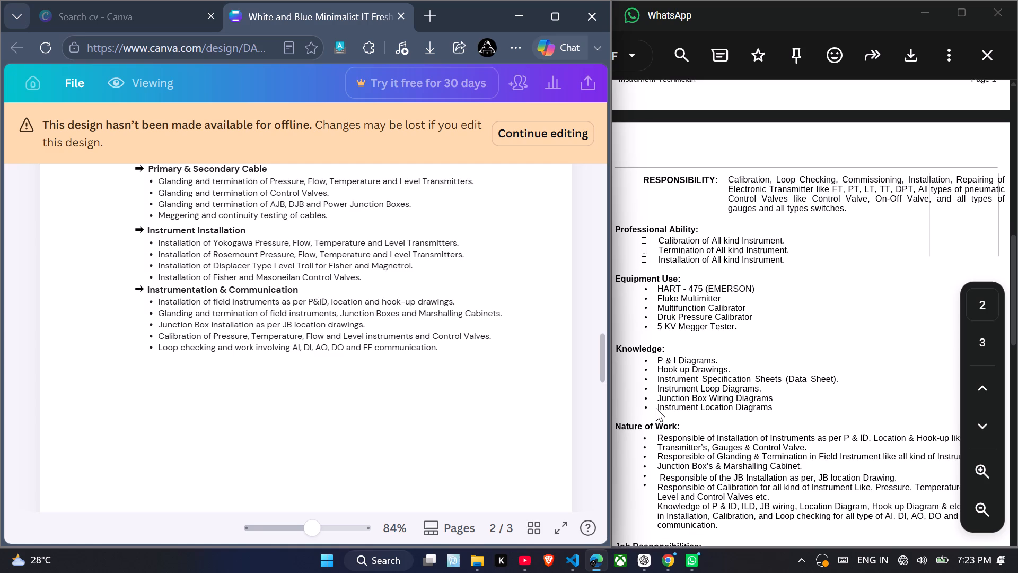
scroll(656, 408, up, 1)
scroll(656, 408, down, 1)
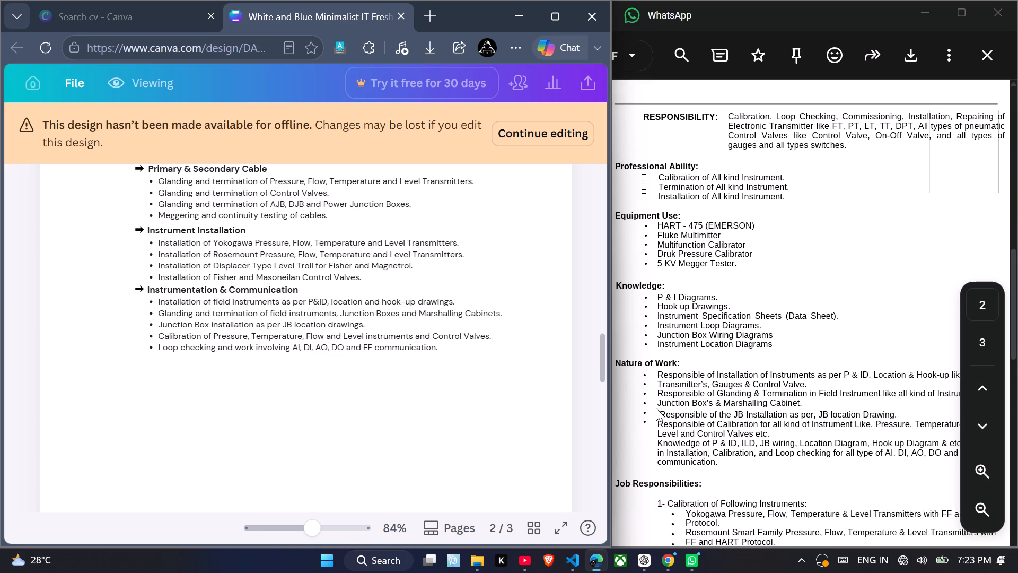
Check the source PDF's Nature of Work and Job Responsibilities sections against the experience bullets on page 2 of the résumé.
scroll(656, 408, down, 2)
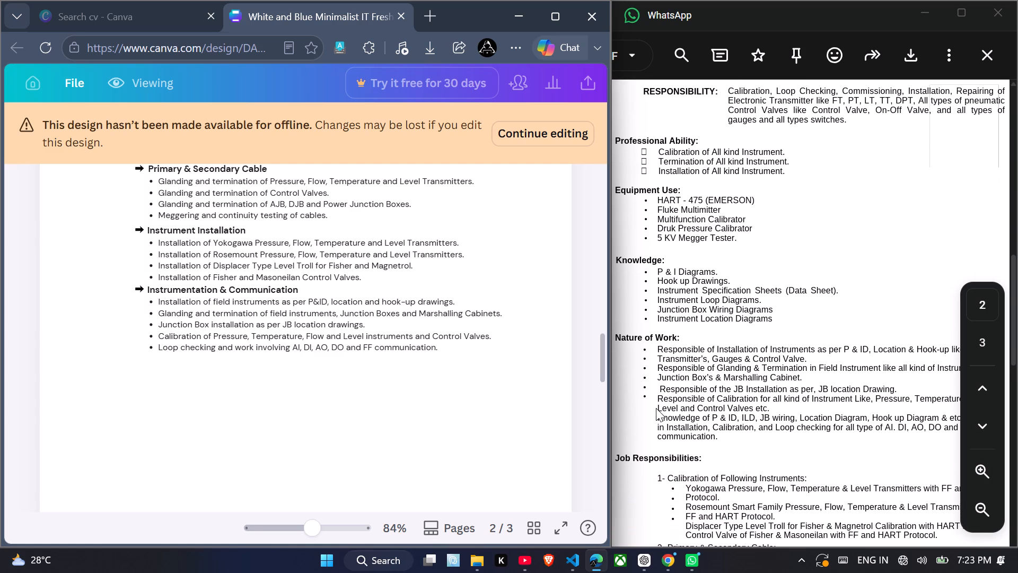
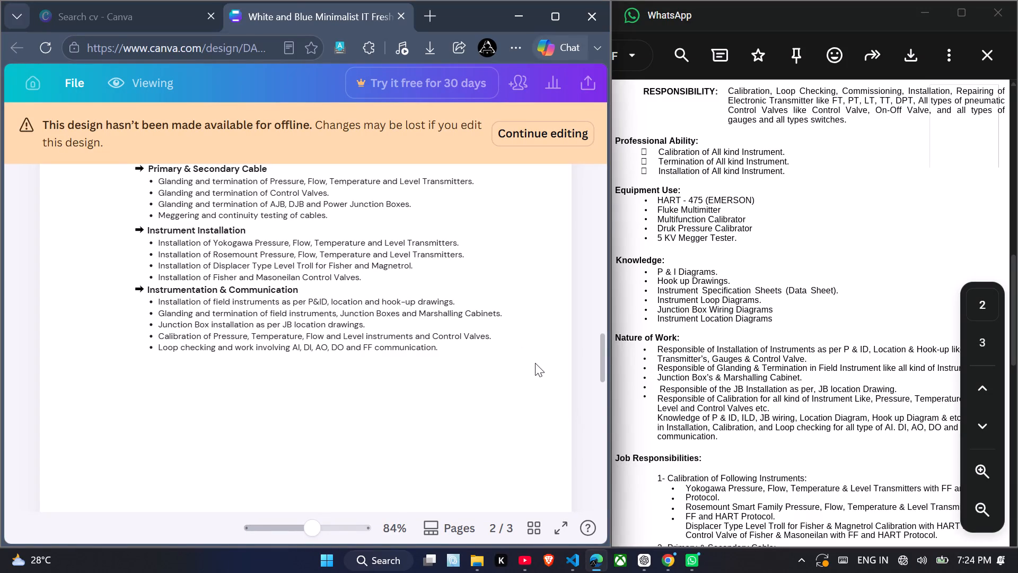
Reconnect the computer to the Redmi 12C Wi-Fi network and return to the résumé design.
click(899, 566)
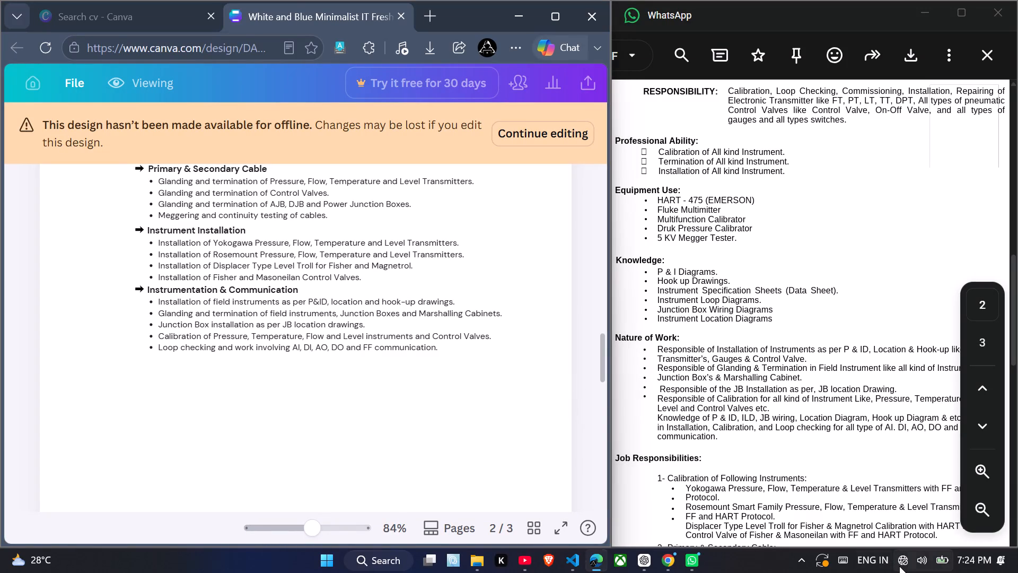
click(803, 270)
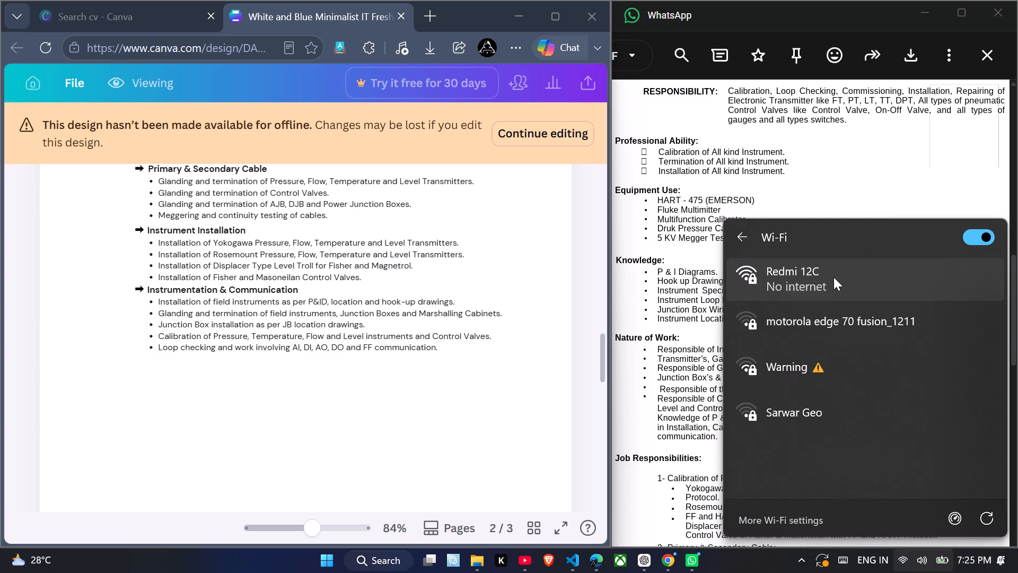
click(497, 392)
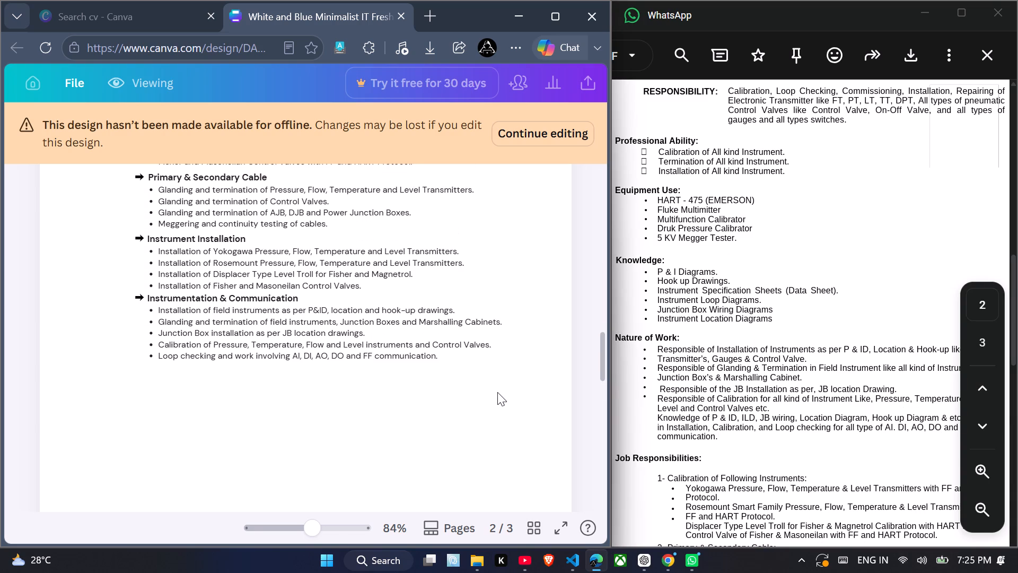
Check the placement of the selected Detailed Instrumentation Experience block against the Professional Ability and Nature of Work sections on page 2.
scroll(497, 392, up, 1)
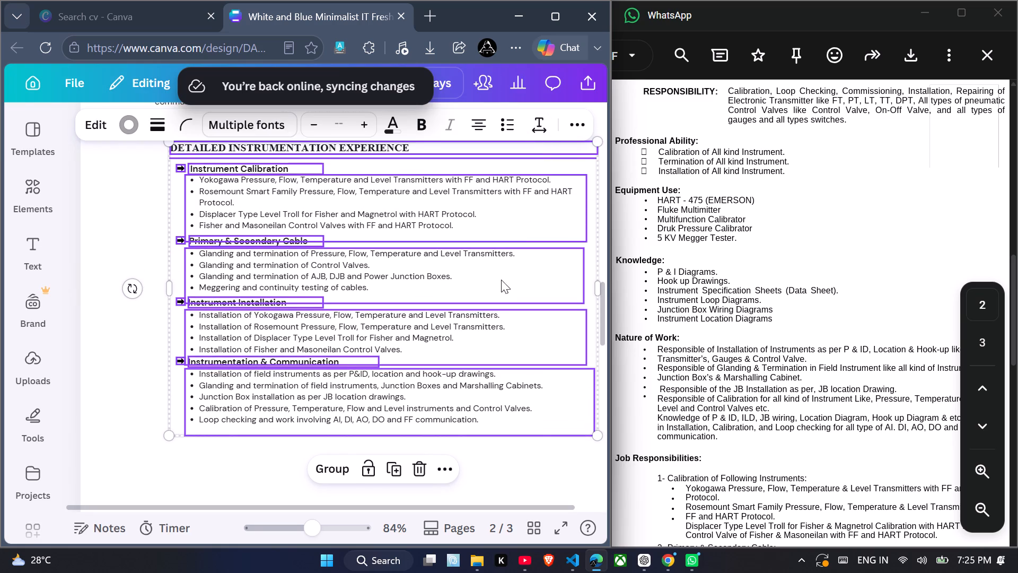
scroll(294, 453, up, 1)
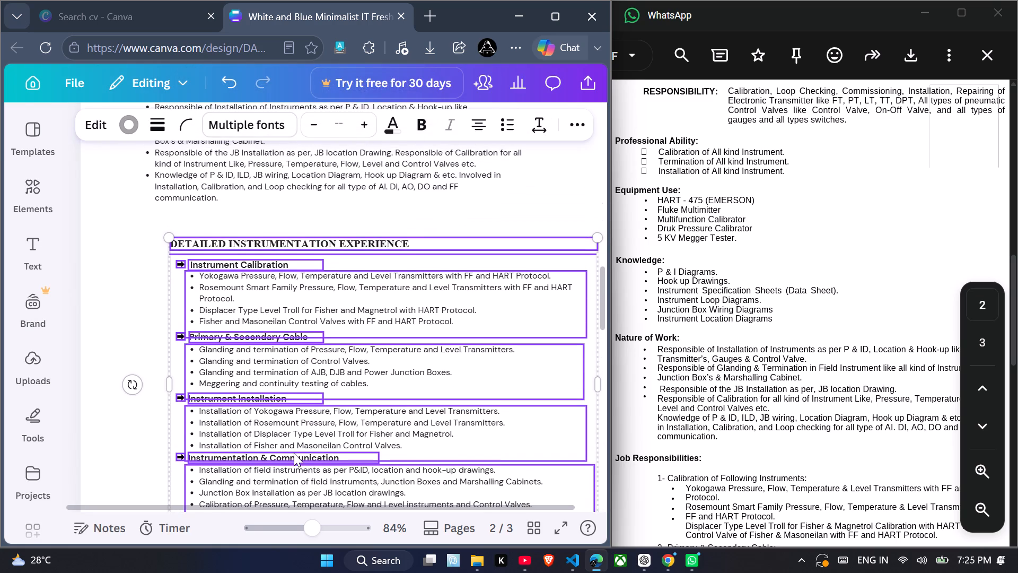
scroll(294, 453, up, 2)
scroll(294, 453, down, 1)
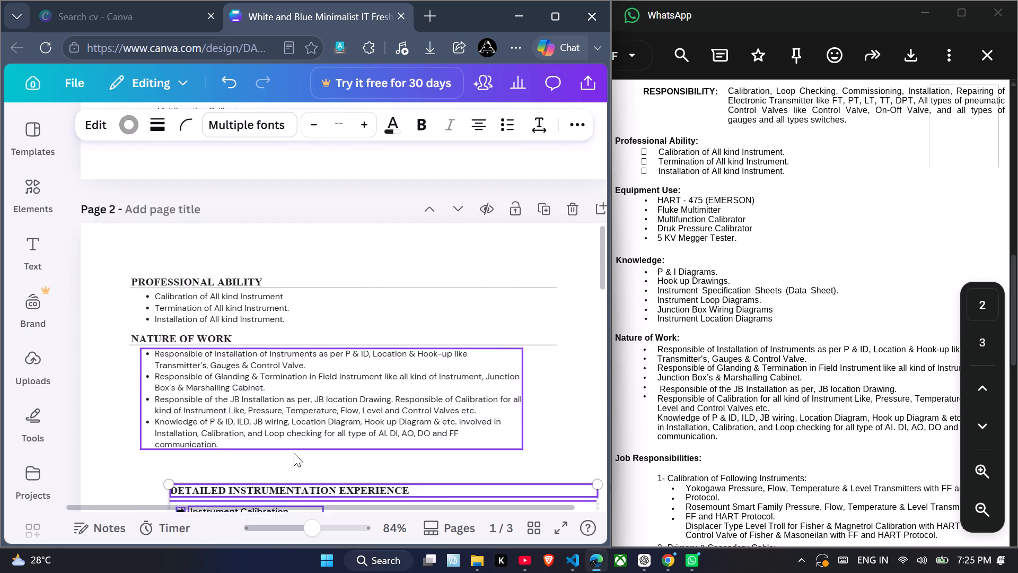
scroll(294, 453, down, 2)
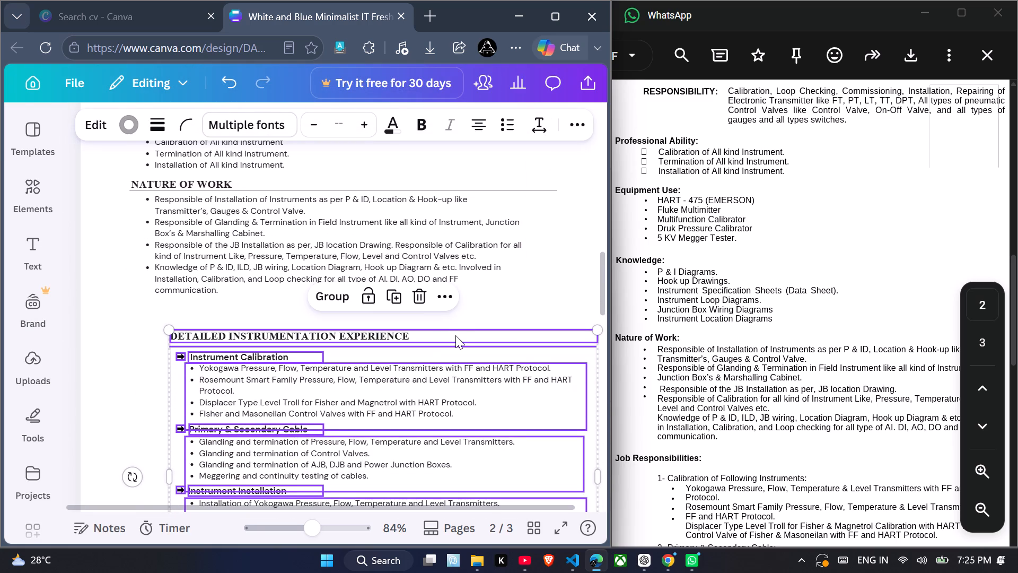
Move the whole Detailed Instrumentation Experience section up beneath Nature of Work, aligned with that section's left edge.
drag(455, 335, 409, 313)
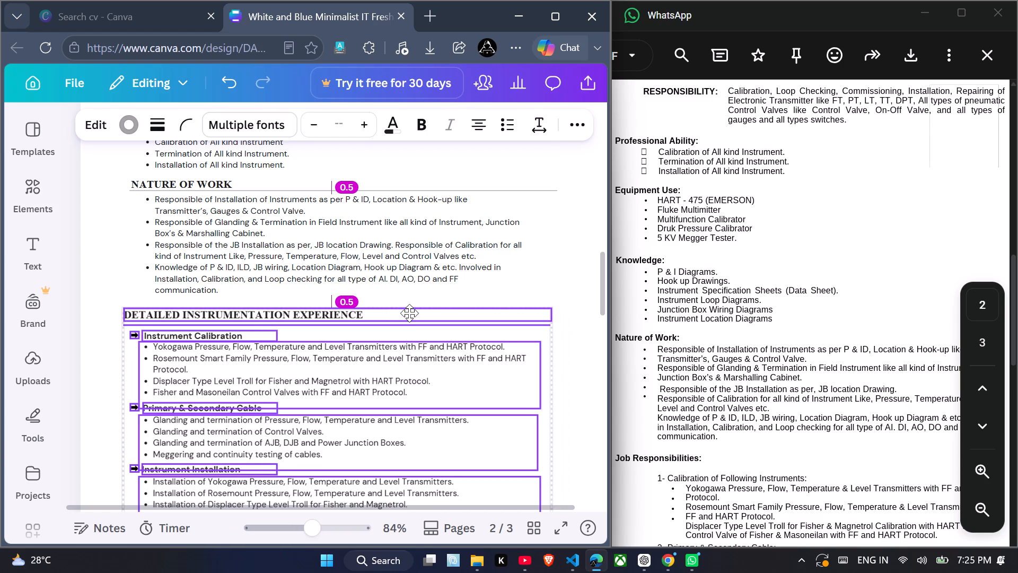
drag(409, 313, 418, 312)
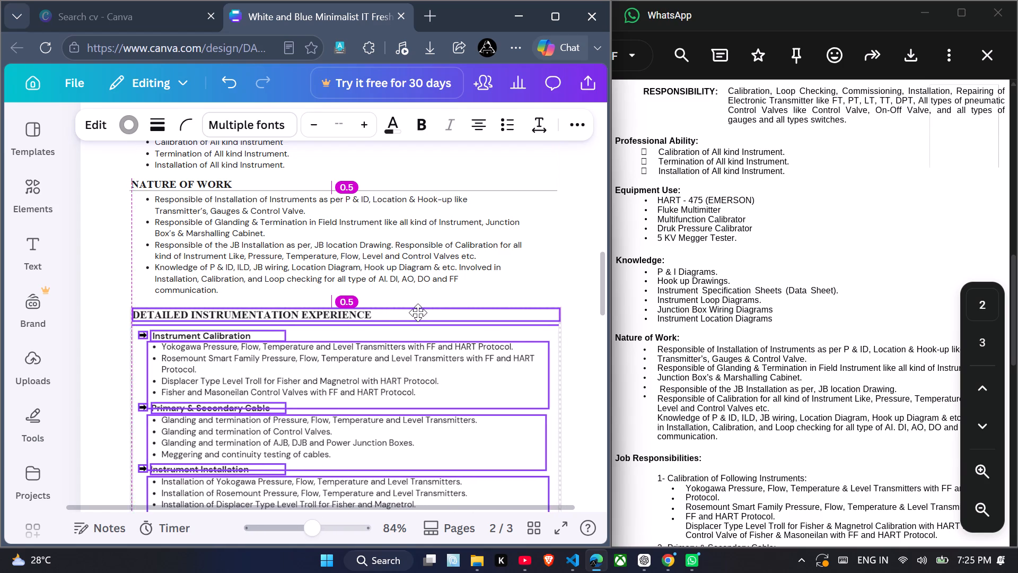
drag(418, 312, 416, 312)
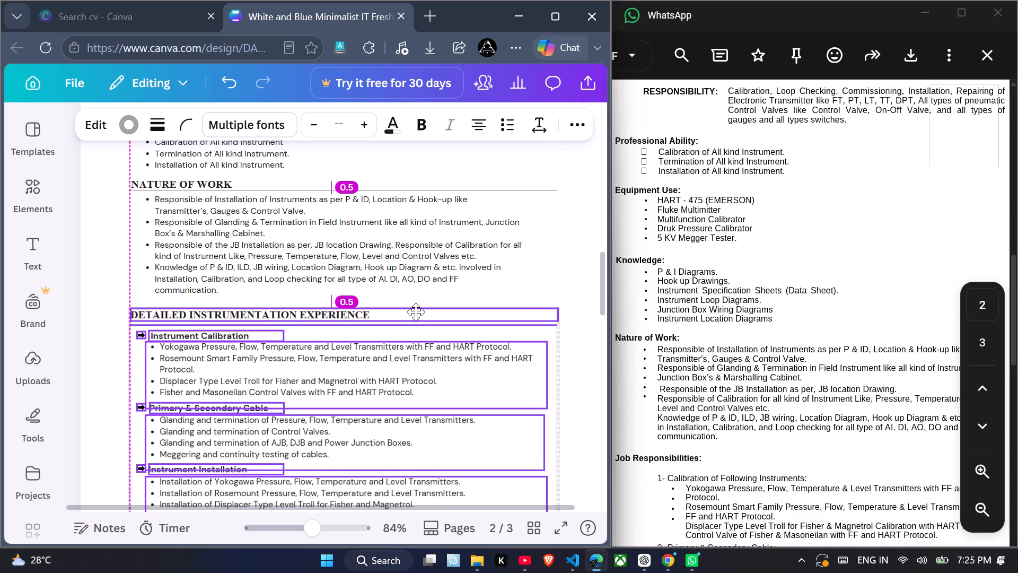
drag(416, 312, 416, 309)
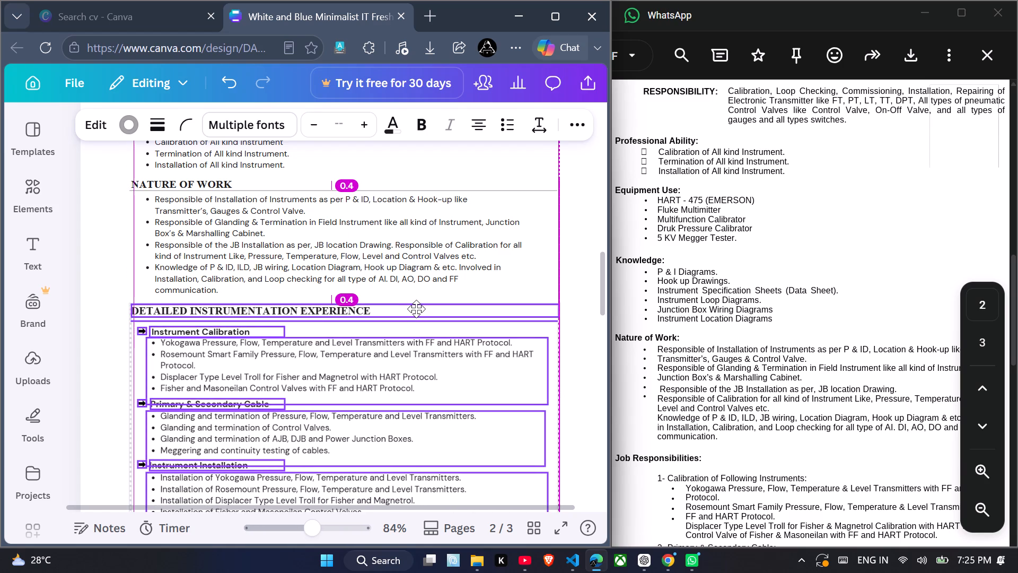
drag(416, 309, 416, 309)
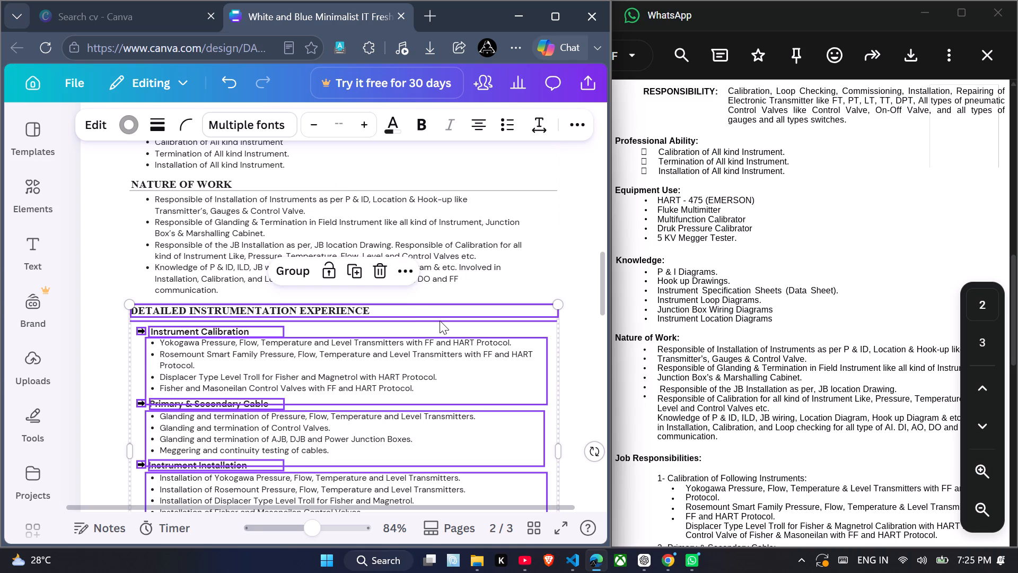
click(451, 324)
Move the Educational Qualifications, Language and Personal Details sections together from page 3 to the bottom of page 2.
scroll(451, 324, down, 2)
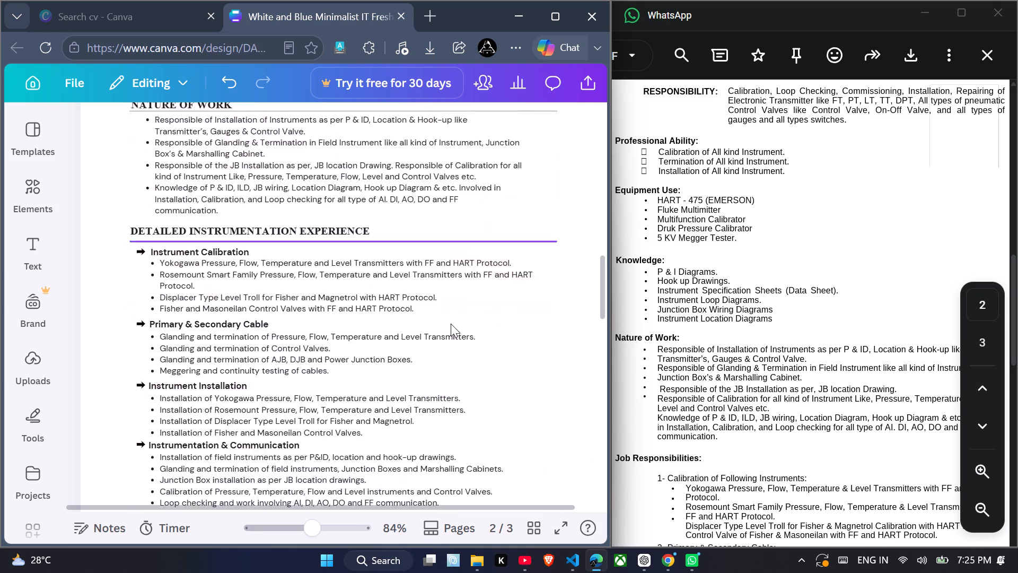
scroll(451, 324, down, 3)
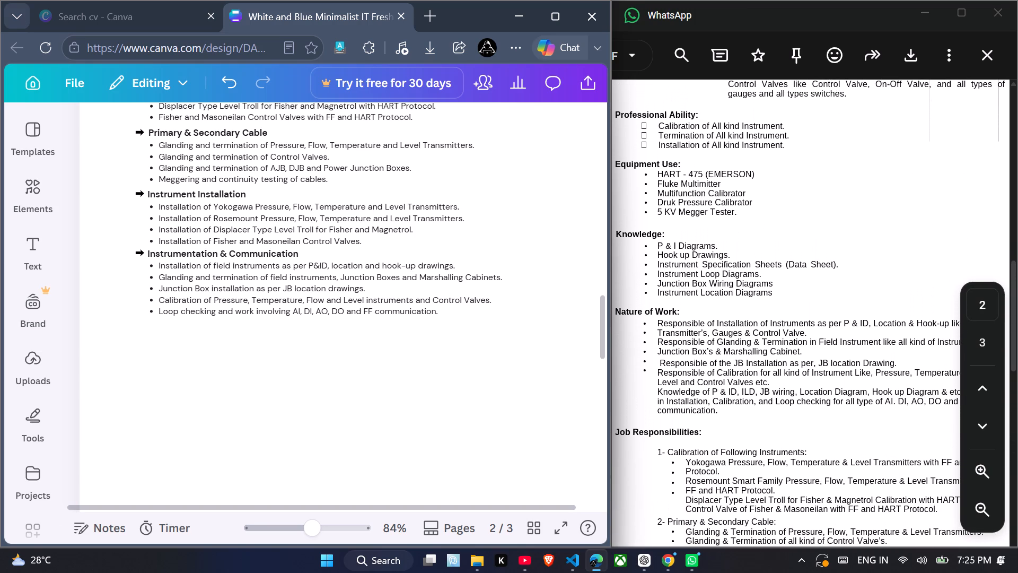
scroll(519, 395, down, 2)
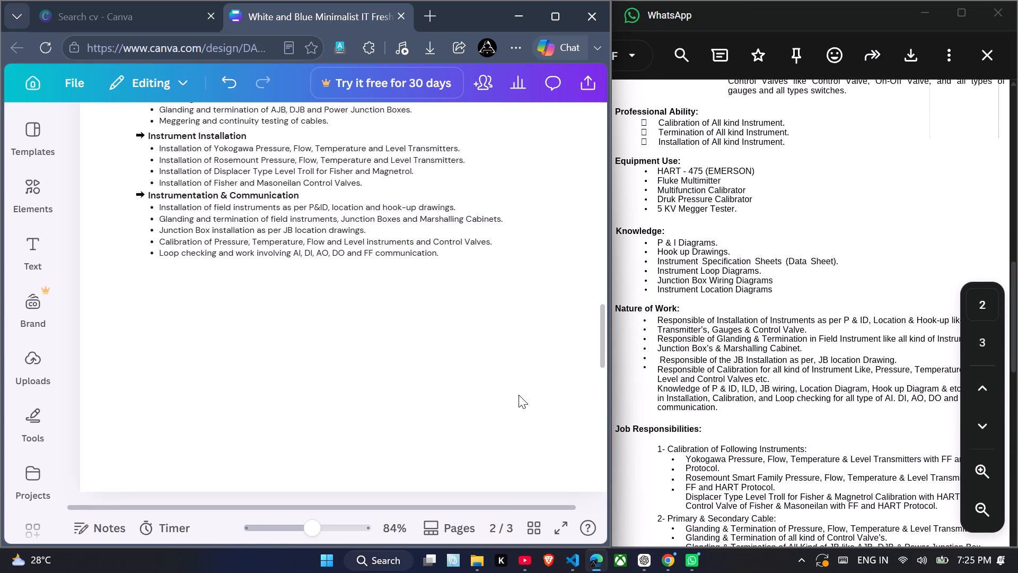
scroll(519, 395, down, 5)
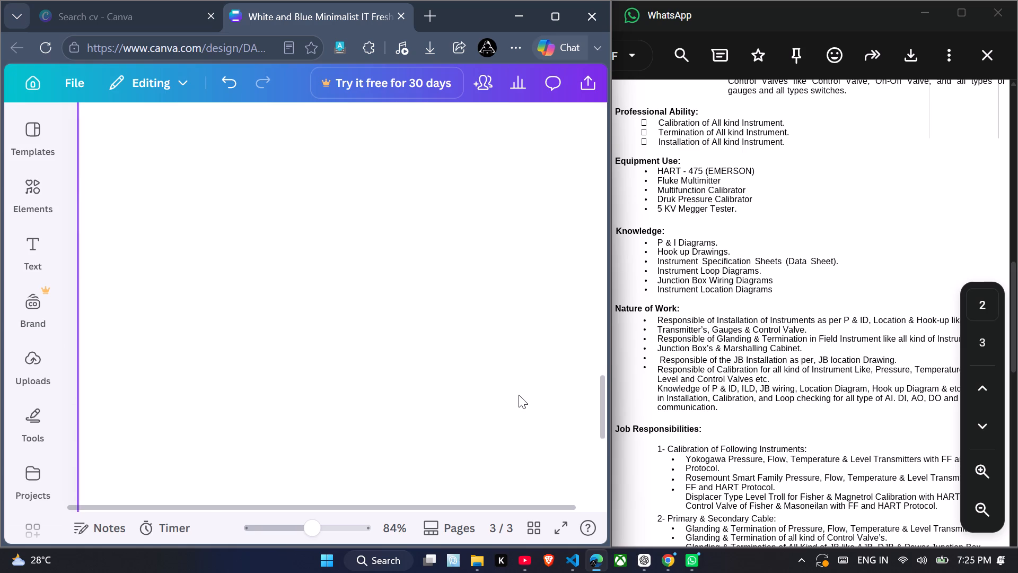
scroll(519, 395, down, 5)
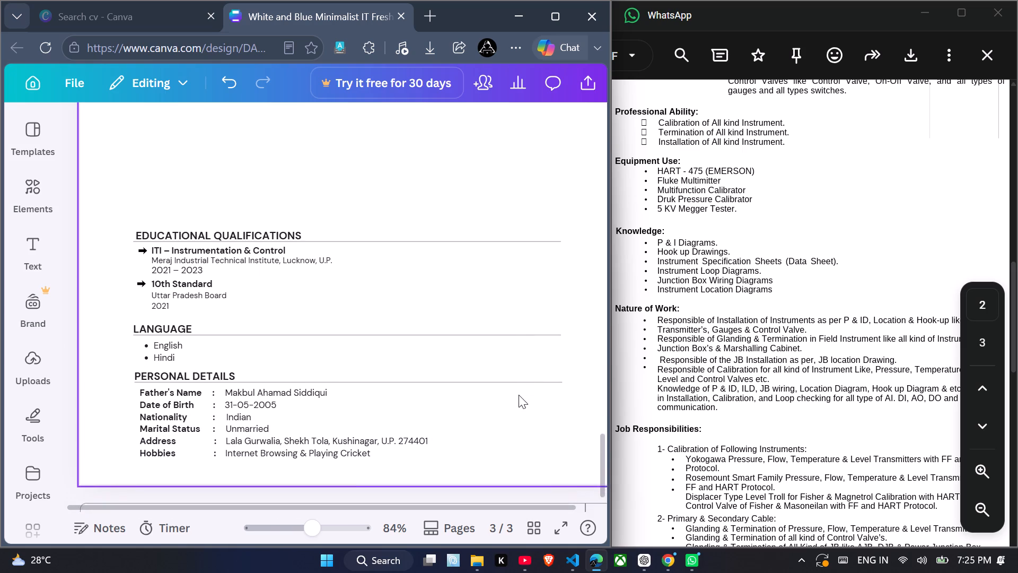
scroll(519, 395, down, 3)
scroll(519, 395, up, 3)
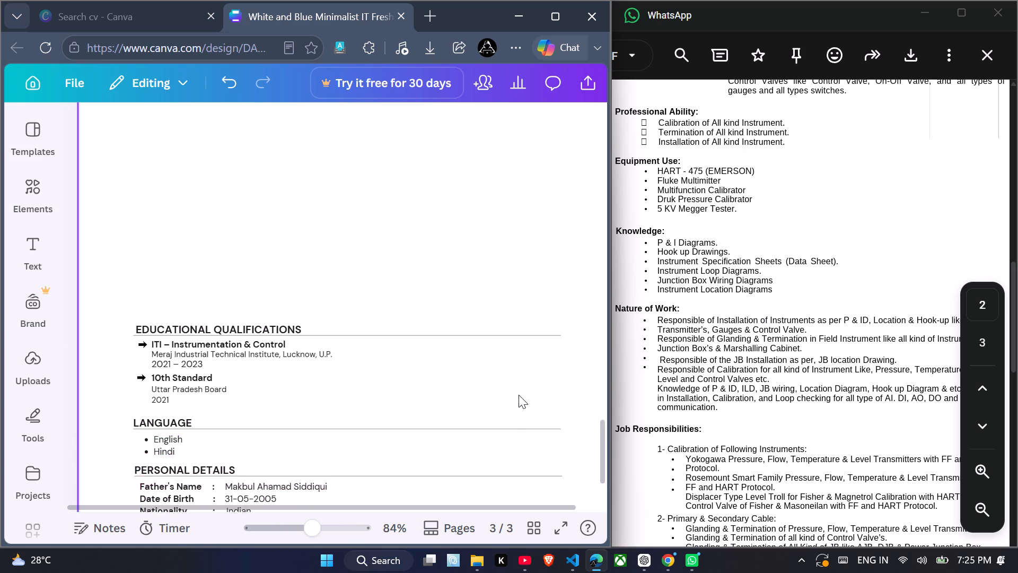
scroll(519, 395, up, 1)
scroll(519, 395, down, 1)
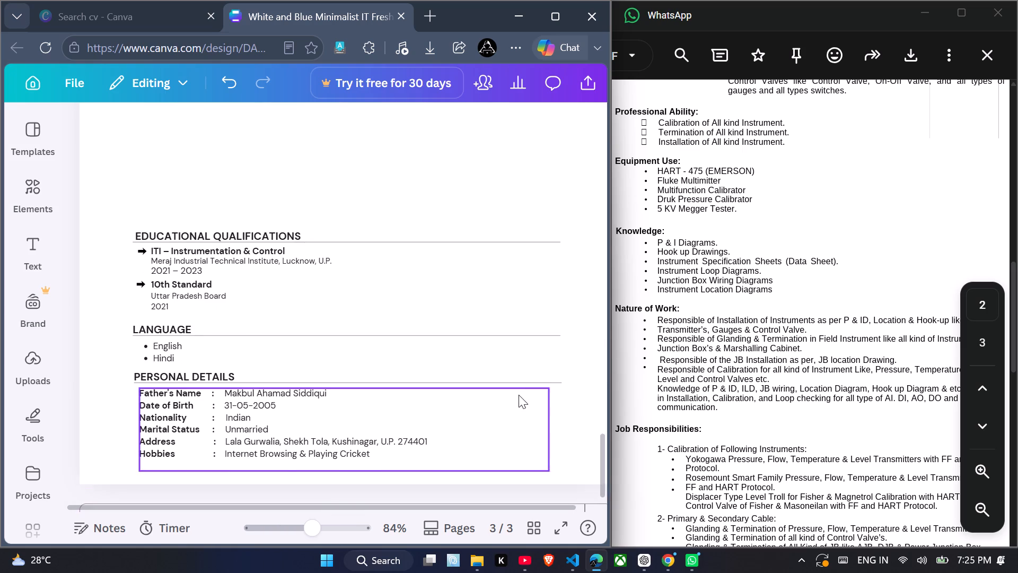
scroll(519, 395, down, 1)
drag(109, 196, 111, 197)
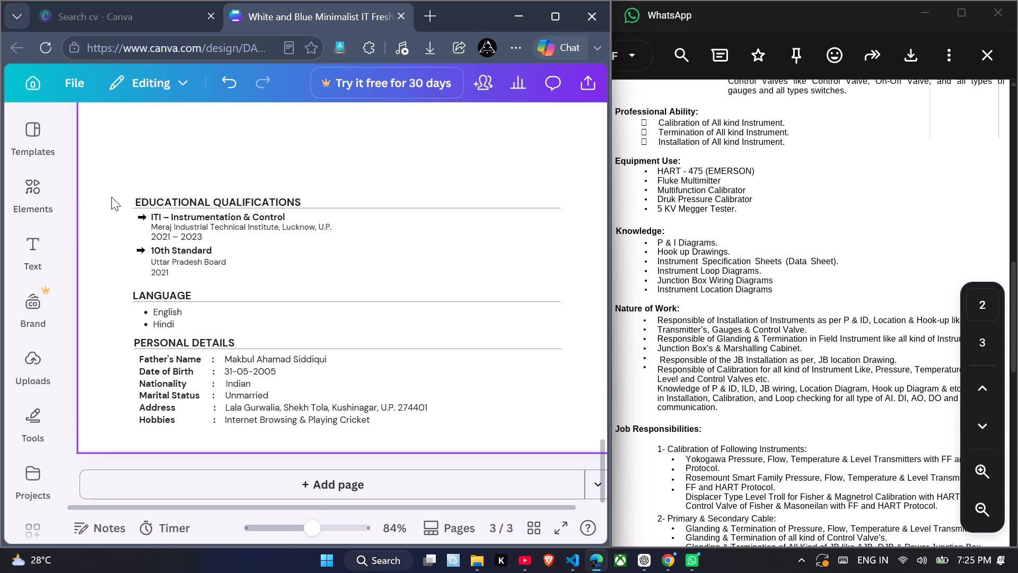
drag(111, 197, 517, 435)
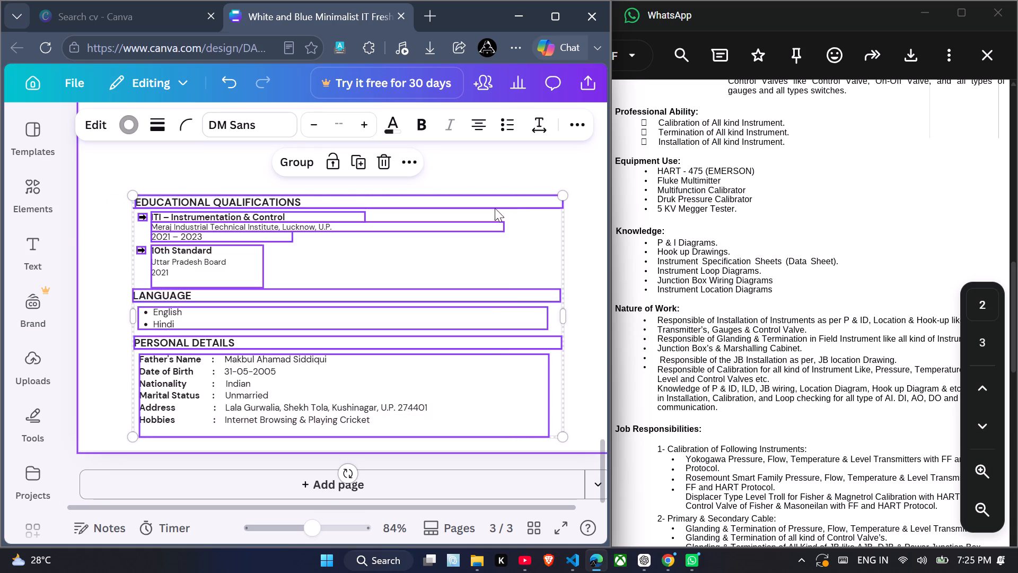
drag(495, 255, 466, 0)
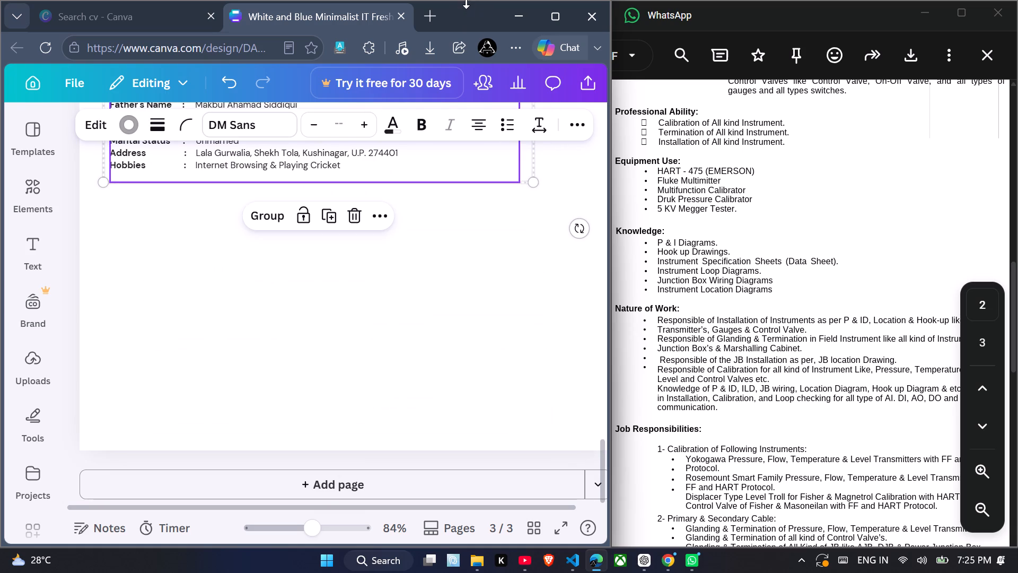
scroll(486, 281, up, 6)
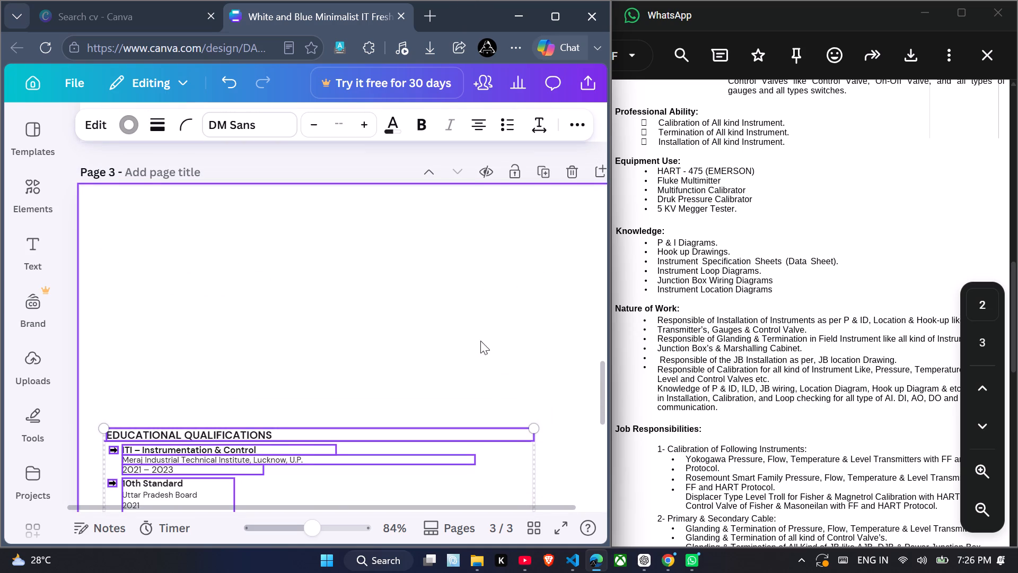
drag(494, 471, 500, 49)
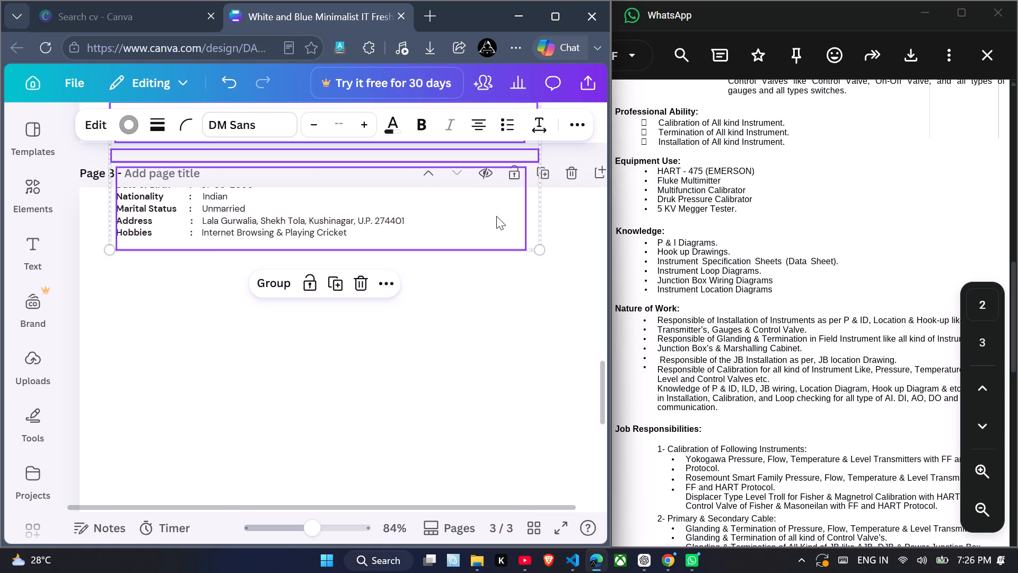
scroll(510, 362, up, 5)
scroll(510, 362, down, 1)
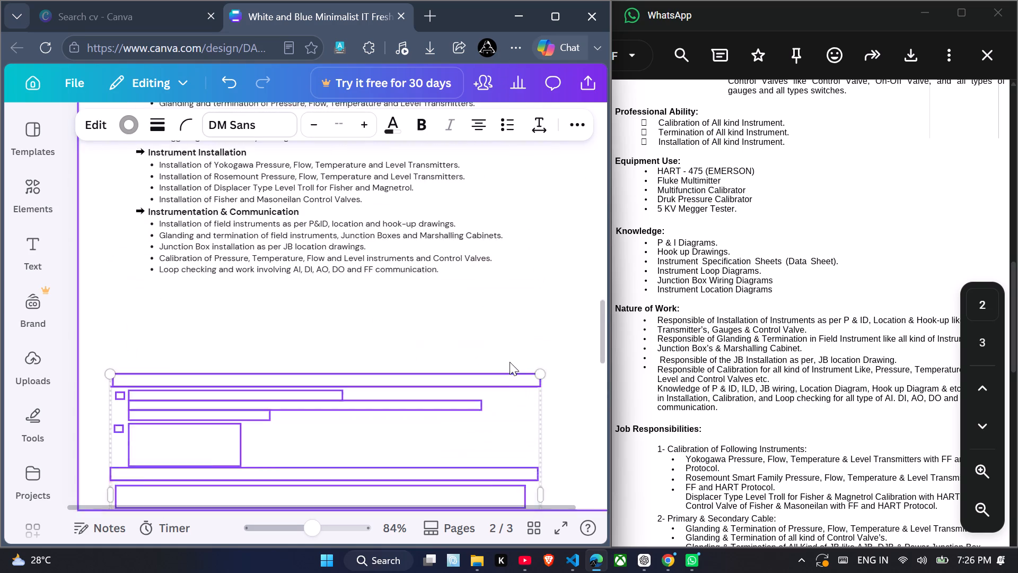
scroll(510, 362, down, 1)
drag(504, 398, 506, 325)
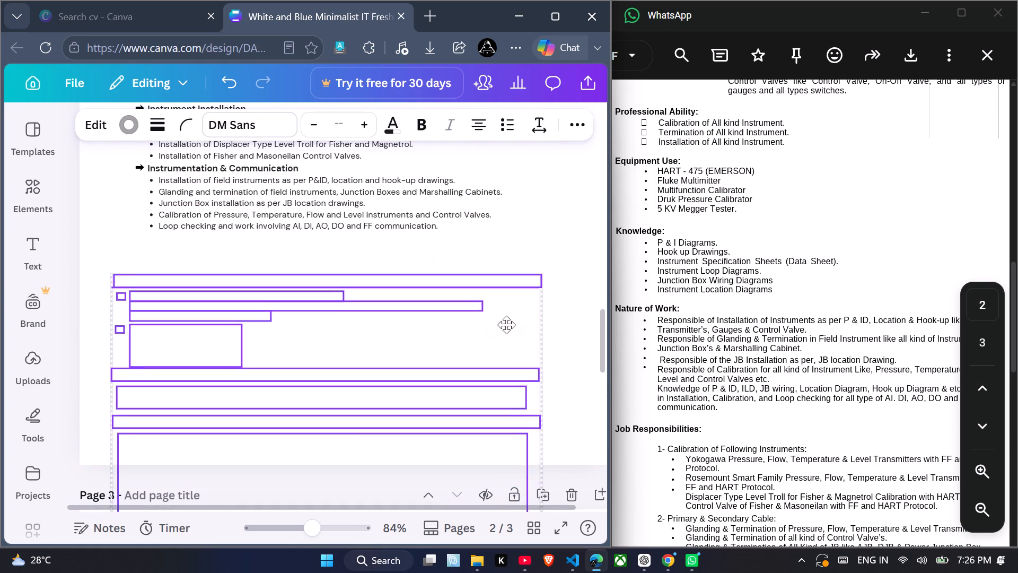
drag(506, 325, 502, 285)
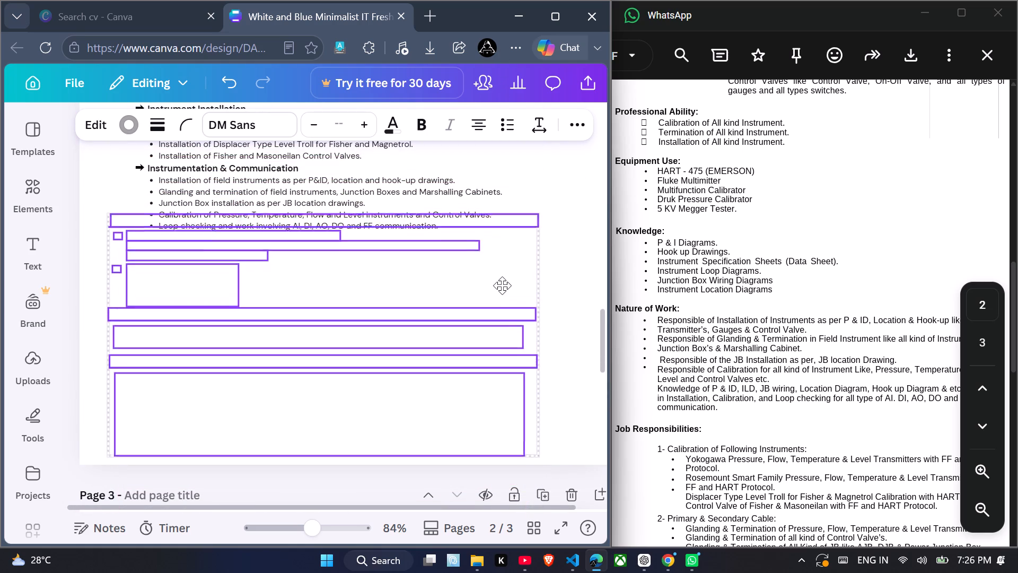
drag(502, 285, 501, 289)
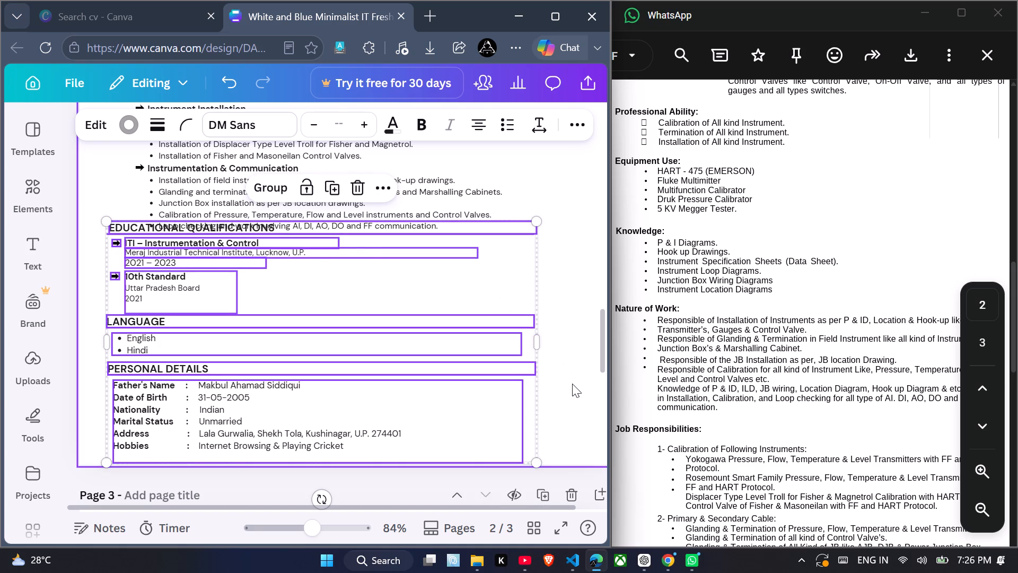
click(572, 384)
Delete the Instrumentation & Communication subsection on page 2, including its heading, bullet list and arrow marker.
scroll(572, 384, up, 2)
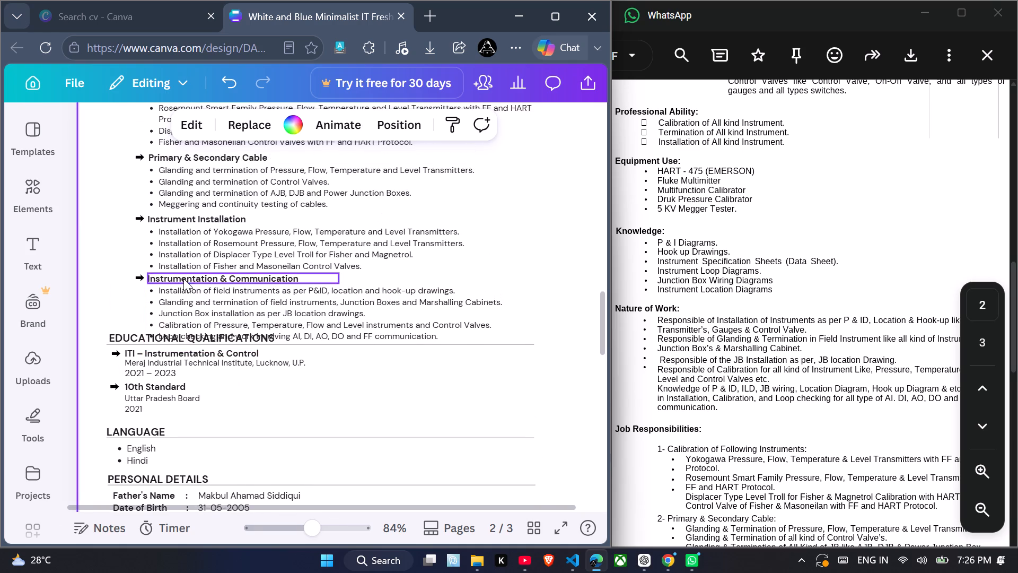
drag(124, 277, 179, 290)
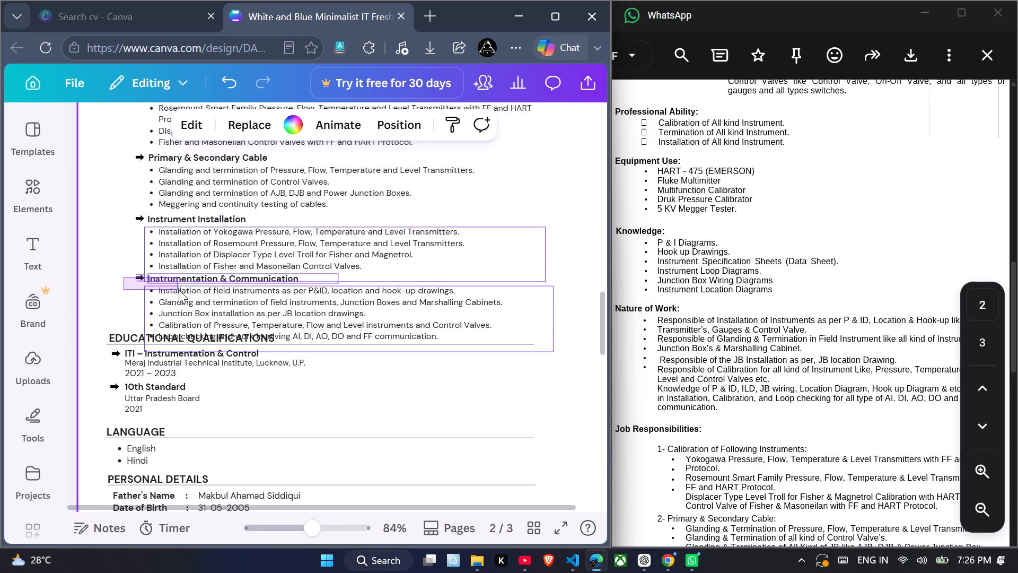
drag(179, 290, 173, 290)
click(92, 294)
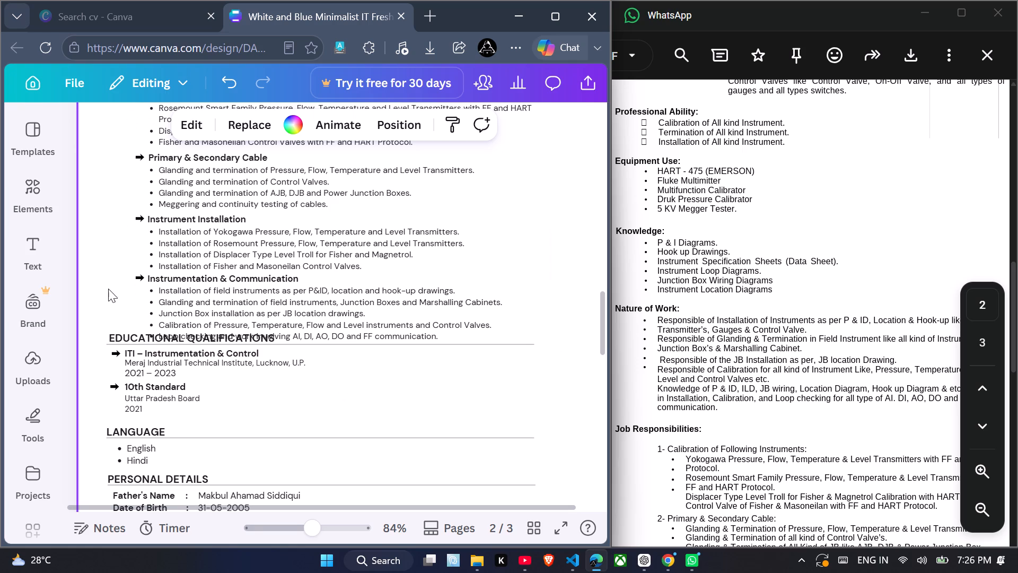
drag(119, 283, 164, 296)
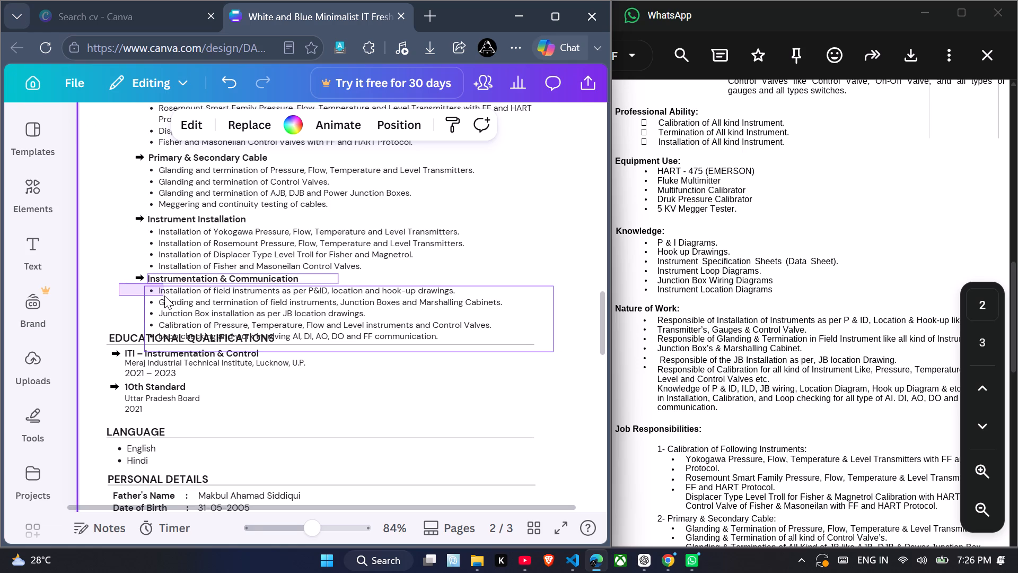
drag(164, 296, 197, 305)
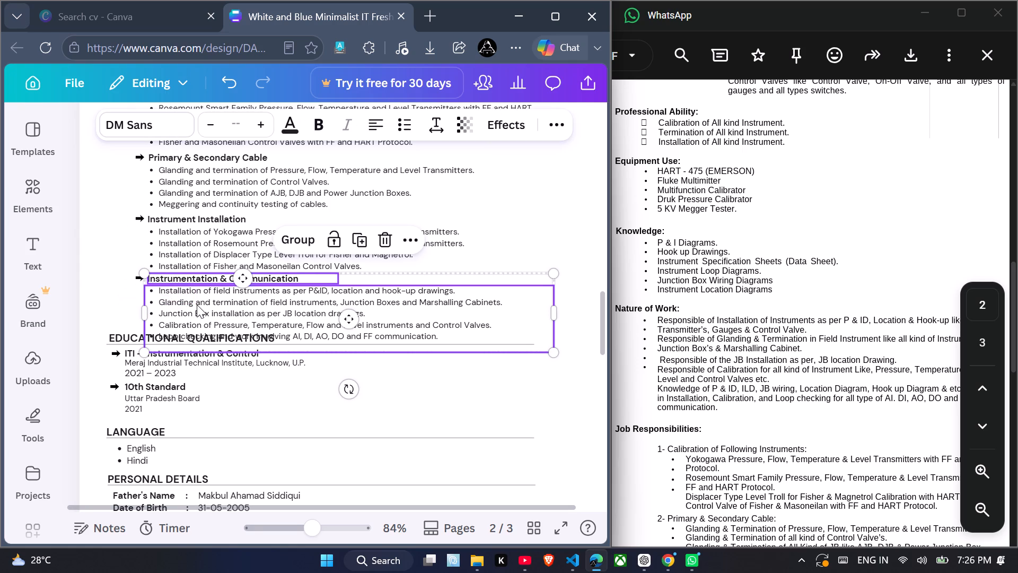
click(387, 242)
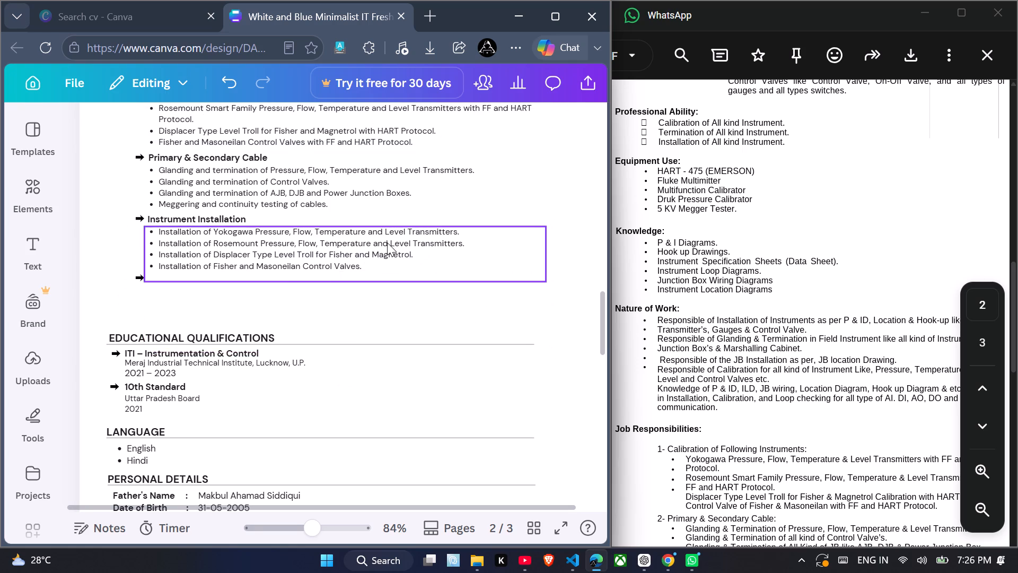
click(140, 276)
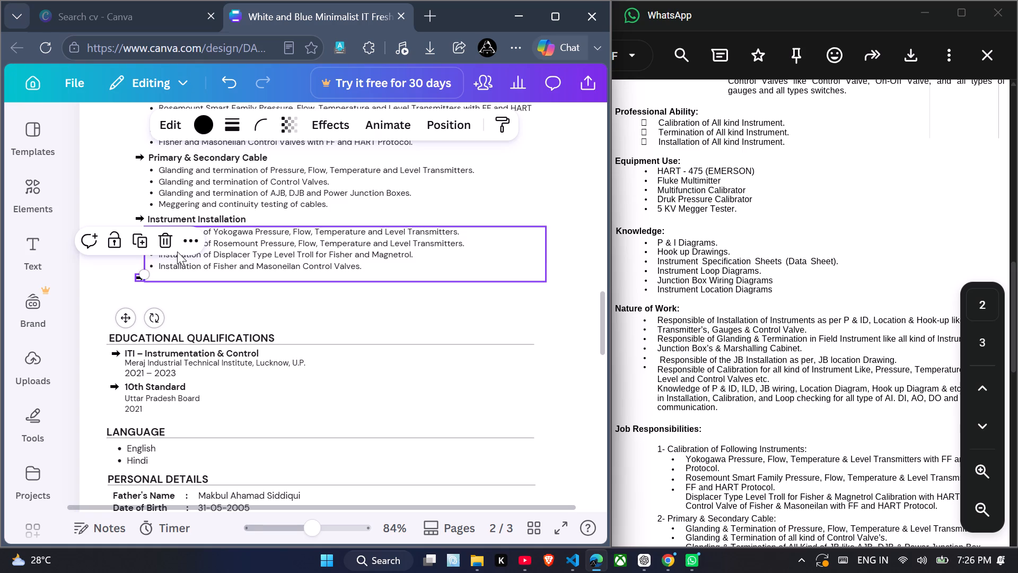
click(166, 241)
Reposition the Educational Qualifications, Language and Personal Details block just below Instrument Installation, aligned with the other page 2 sections.
scroll(298, 327, down, 1)
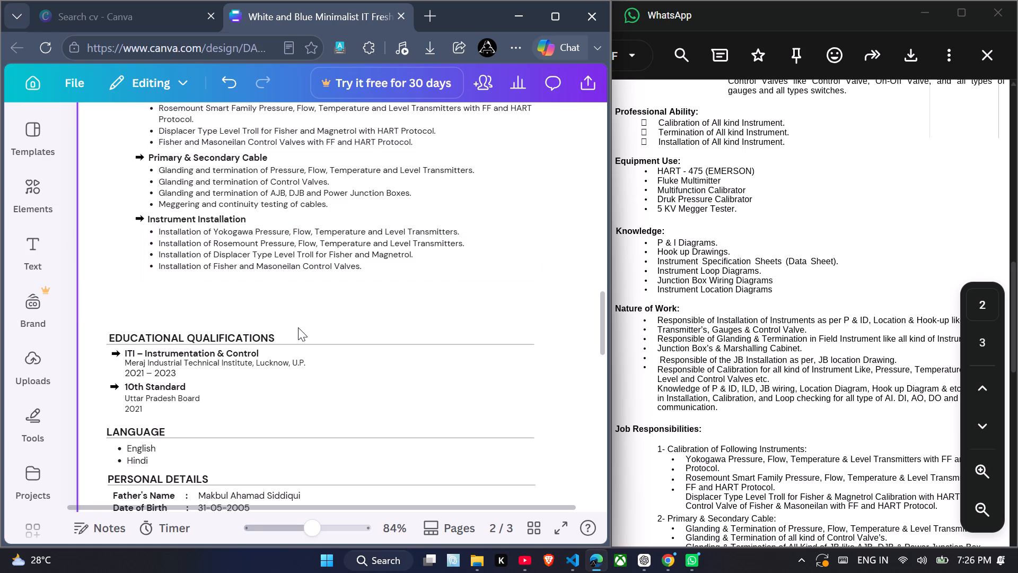
scroll(298, 327, down, 1)
drag(95, 220, 388, 455)
drag(416, 404, 441, 351)
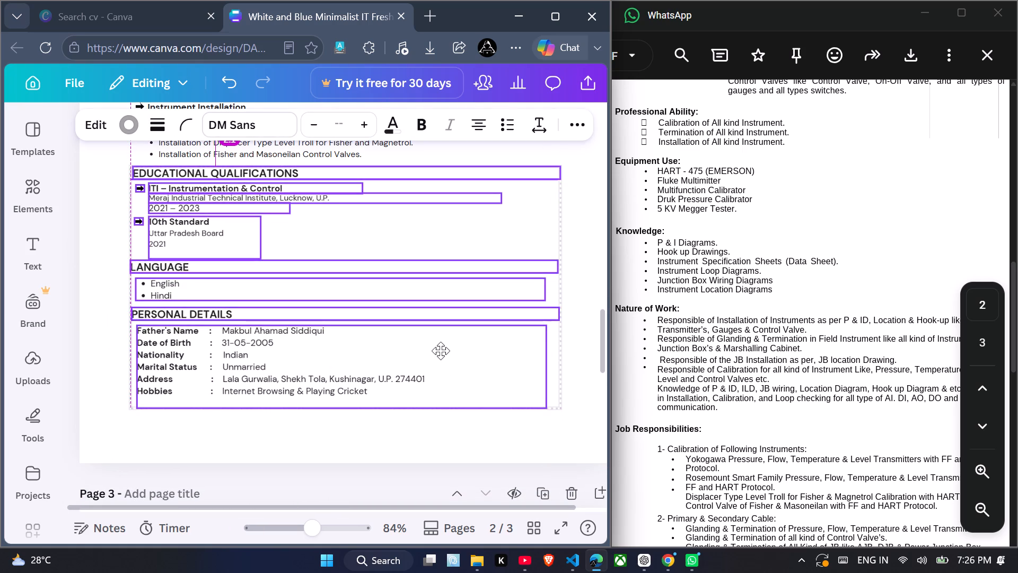
Nudge the Educational Qualifications, Language and Personal Details block slightly down to widen the gap beneath Instrument Installation.
drag(441, 351, 441, 354)
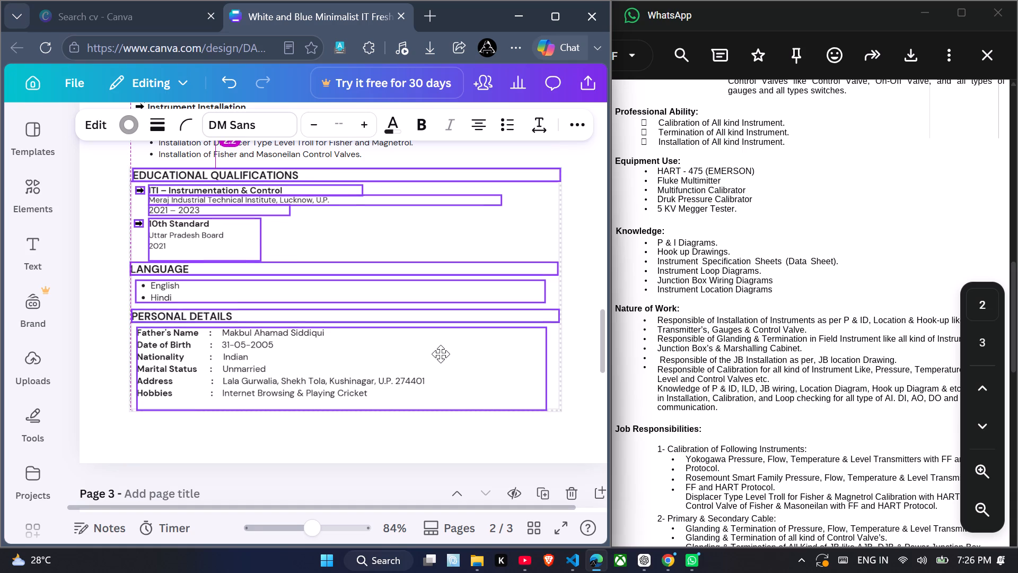
drag(441, 354, 441, 358)
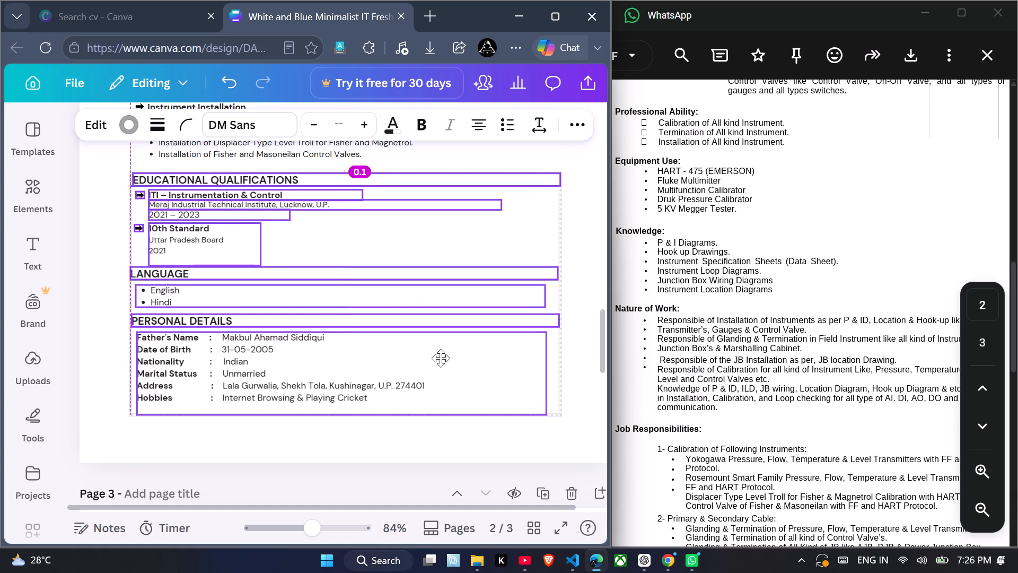
drag(441, 358, 441, 359)
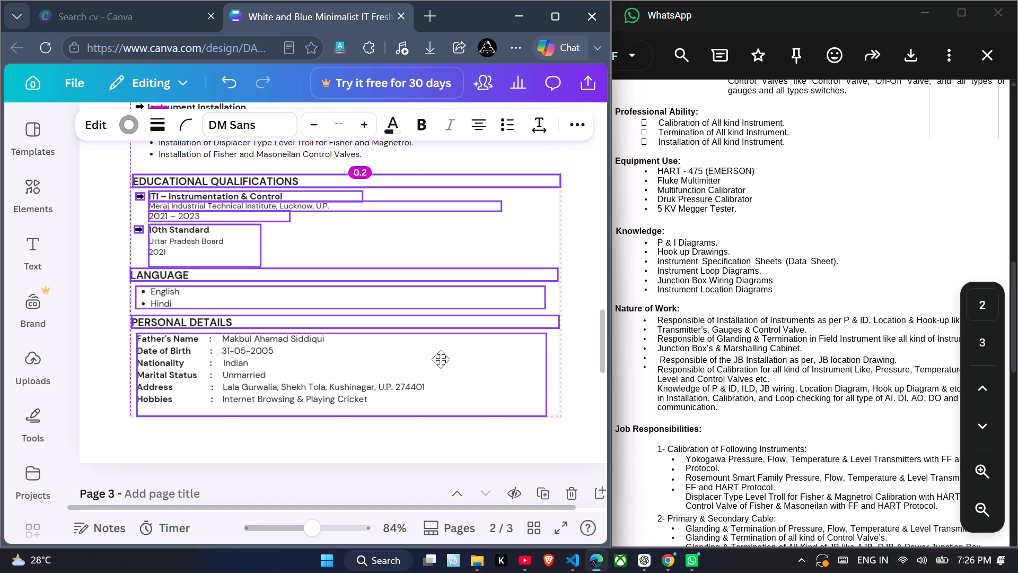
drag(441, 359, 441, 359)
click(501, 444)
Review the layout and section spacing of page 2 from Personal Details up to Professional Ability.
scroll(501, 444, up, 1)
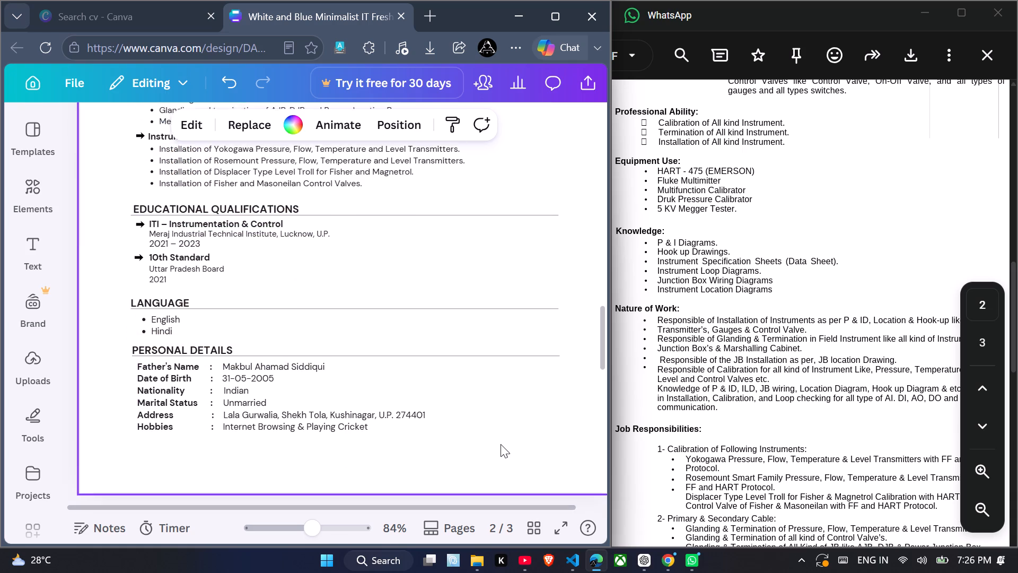
scroll(501, 444, up, 2)
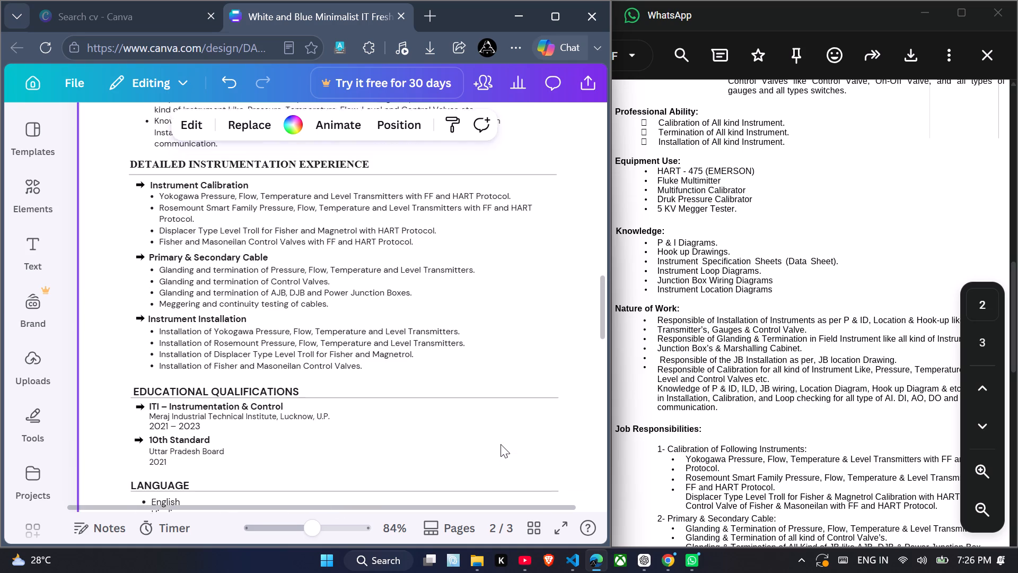
scroll(501, 444, up, 2)
scroll(501, 444, down, 1)
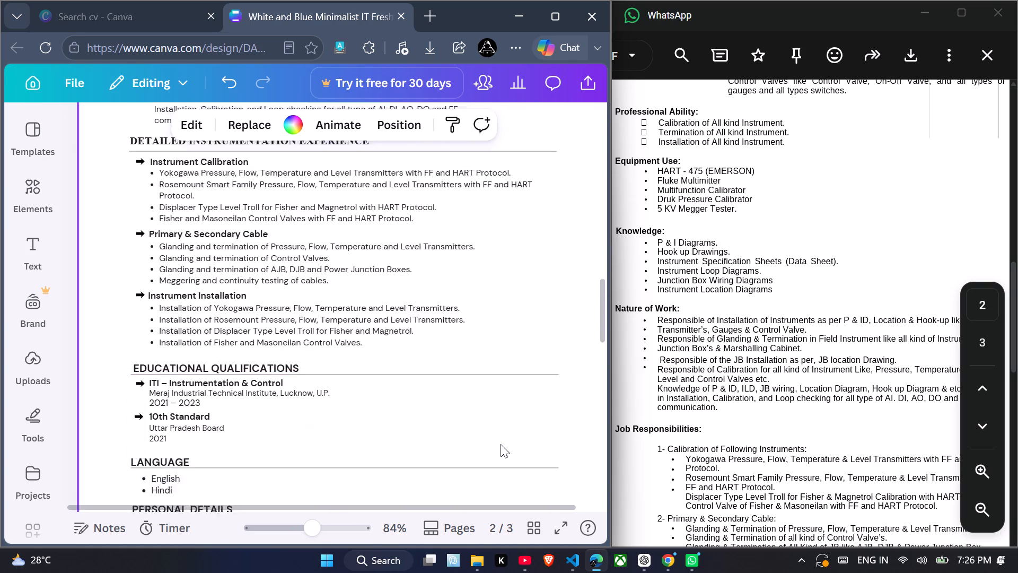
scroll(501, 444, down, 1)
scroll(501, 444, up, 1)
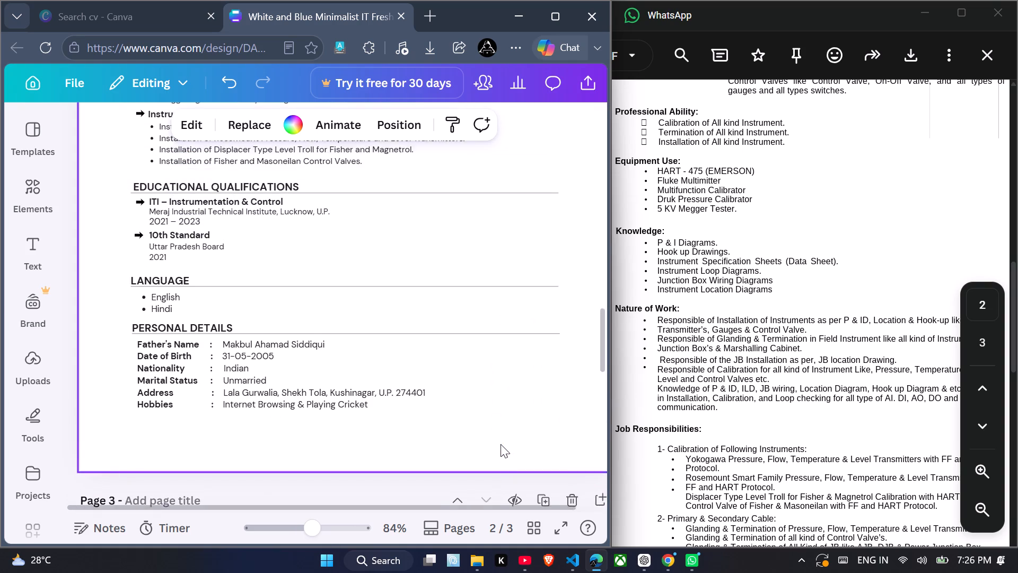
scroll(501, 444, up, 2)
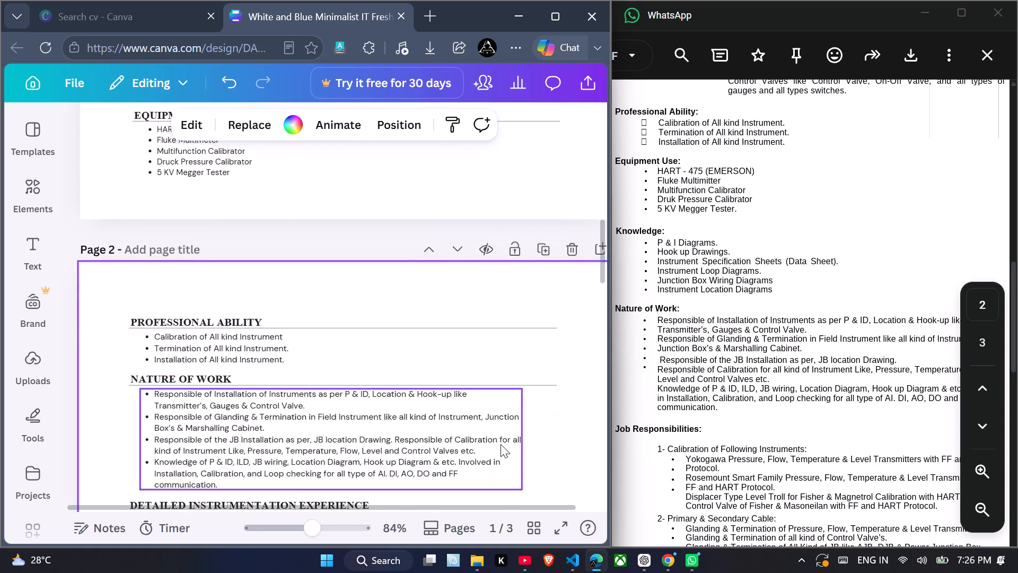
scroll(501, 444, up, 1)
Compare the resume's page 2 sections with the source document, from Responsibility and Professional Ability through Job Responsibilities and the closing sections.
scroll(752, 407, down, 1)
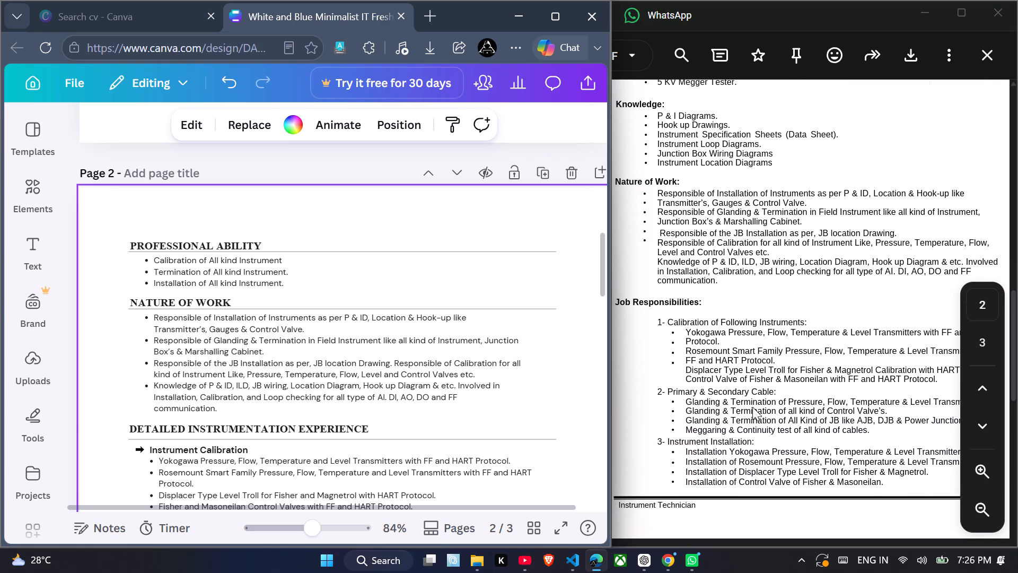
scroll(752, 407, down, 1)
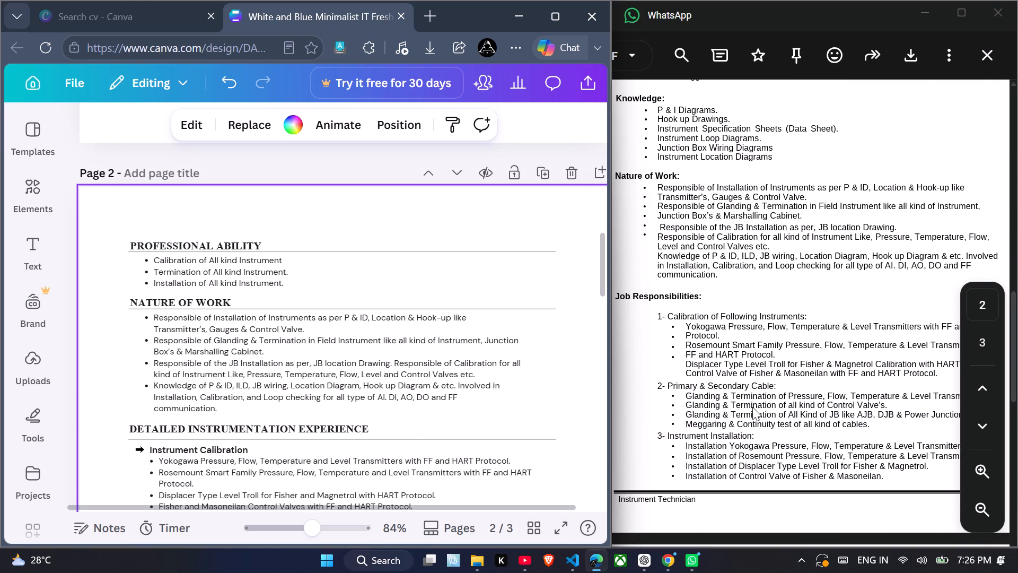
scroll(752, 407, down, 1)
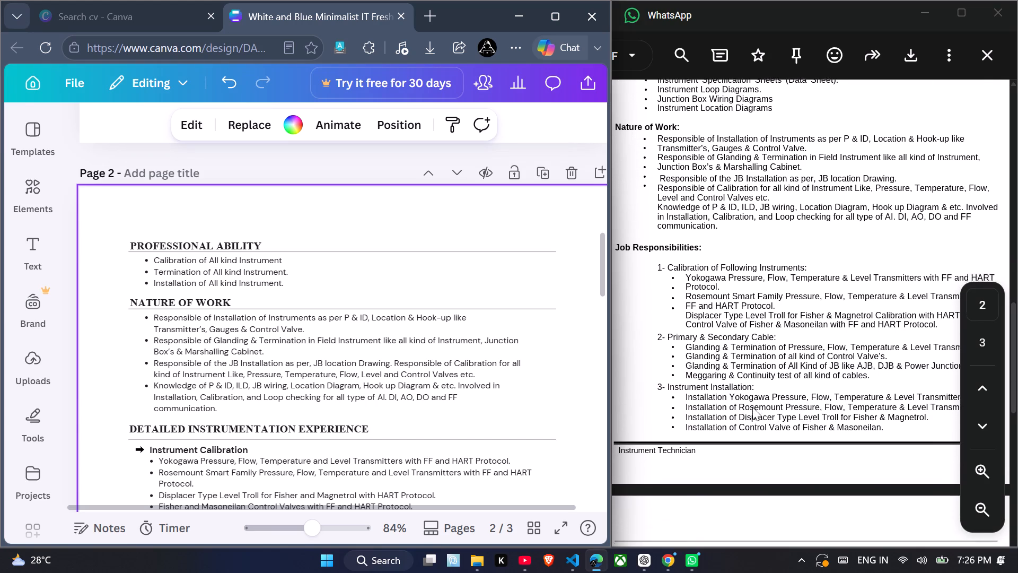
scroll(752, 407, down, 1)
scroll(475, 410, down, 1)
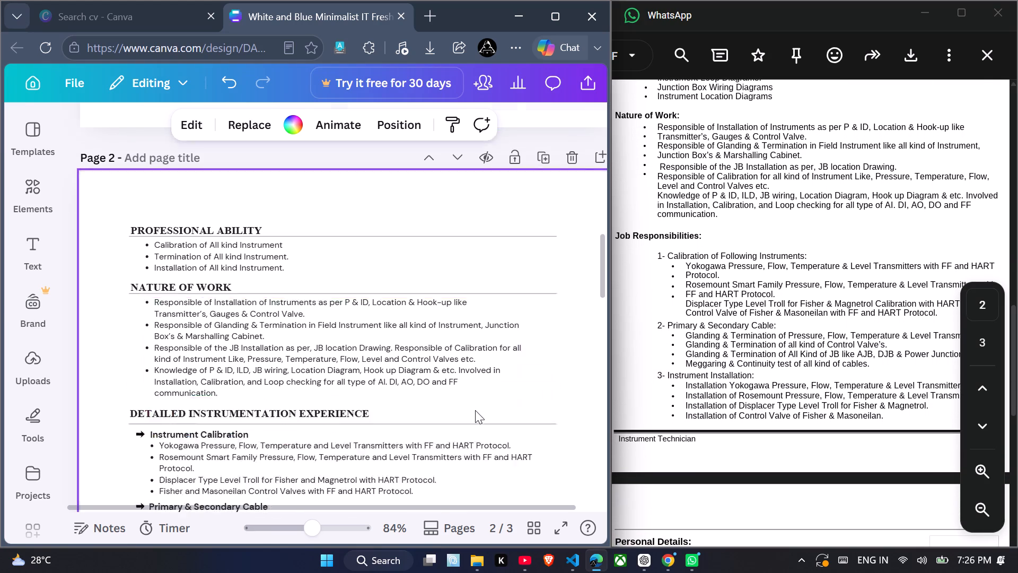
scroll(475, 410, down, 1)
scroll(475, 410, up, 2)
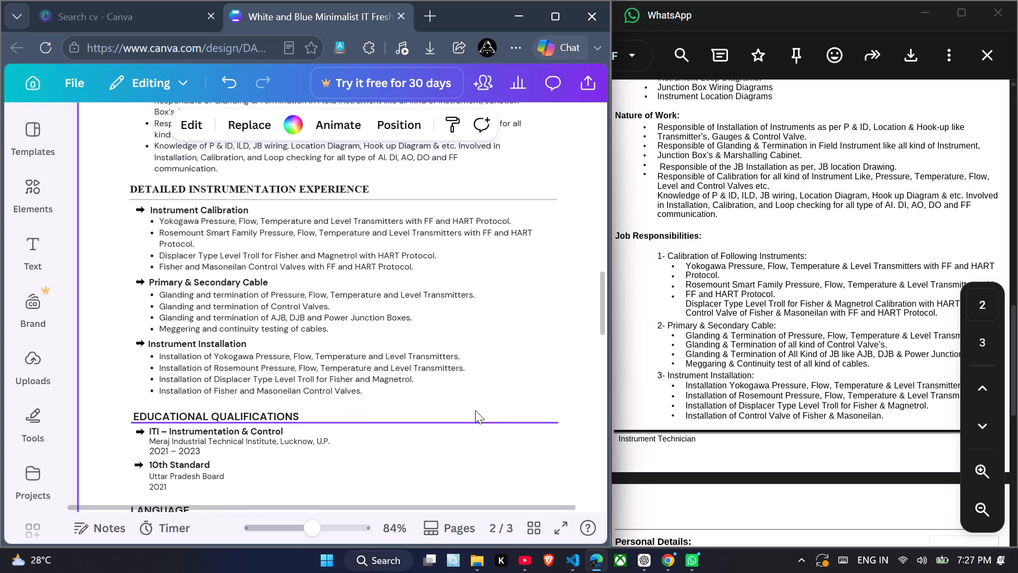
scroll(475, 410, up, 1)
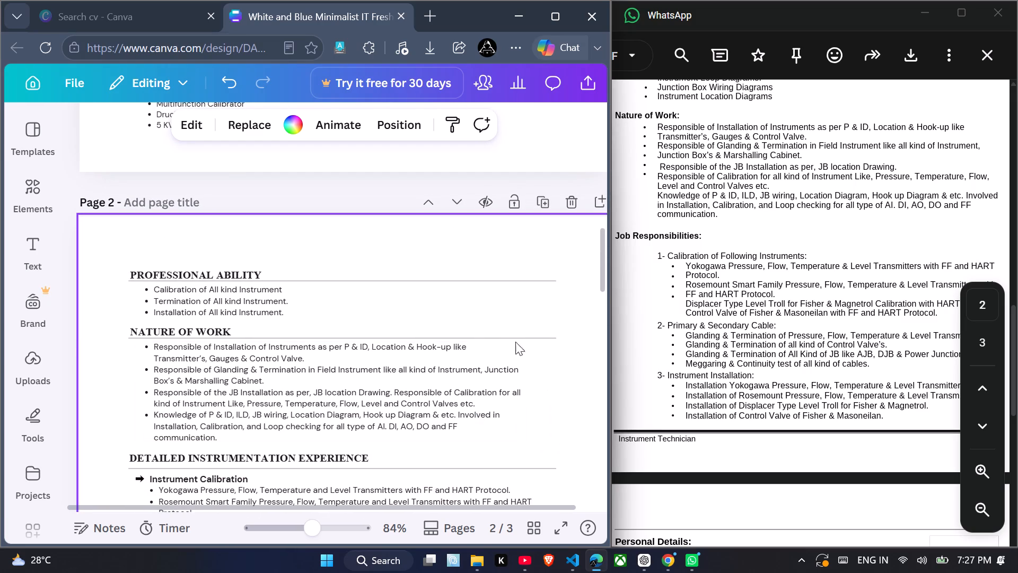
scroll(734, 333, up, 1)
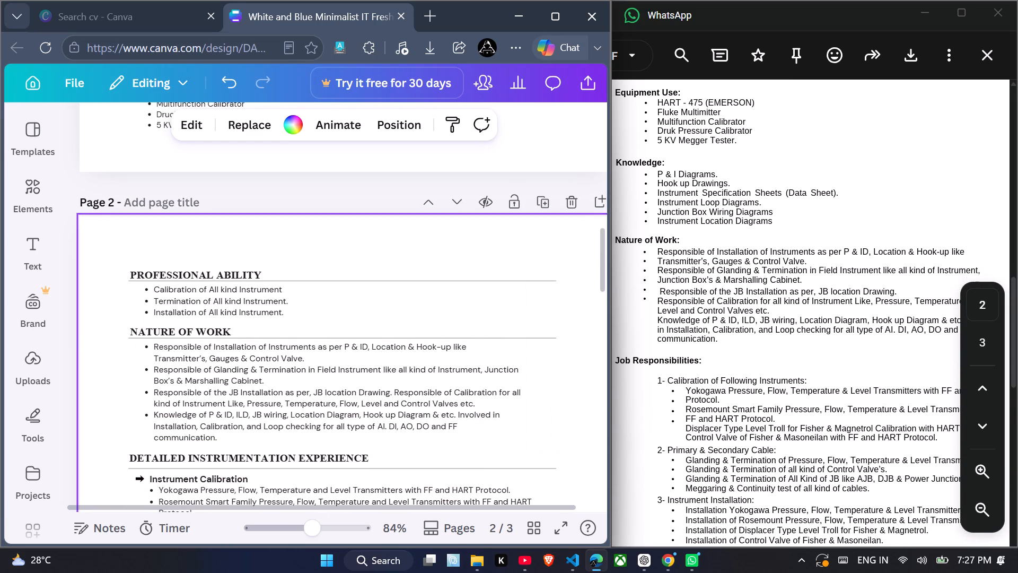
scroll(734, 333, up, 1)
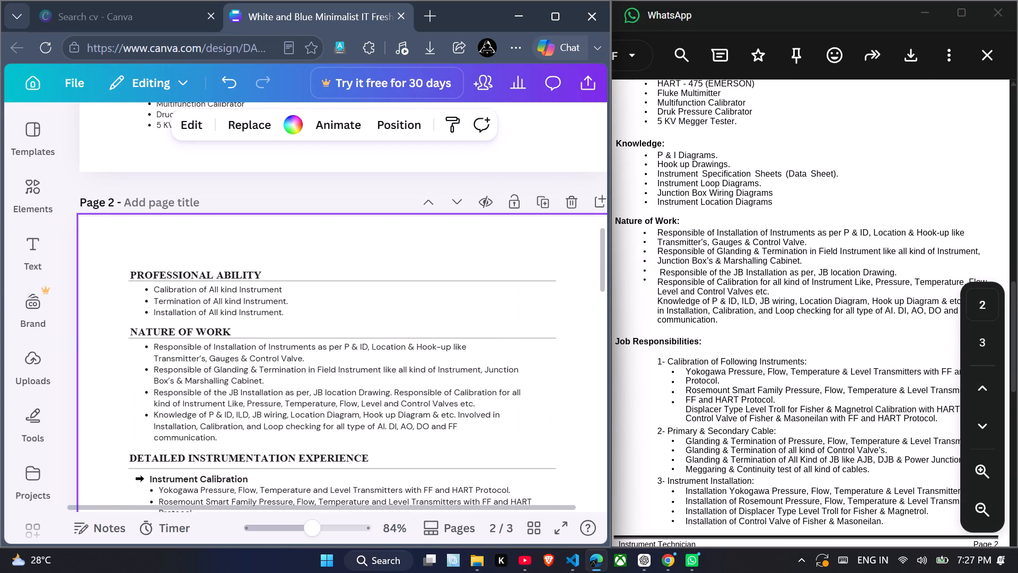
scroll(734, 333, up, 2)
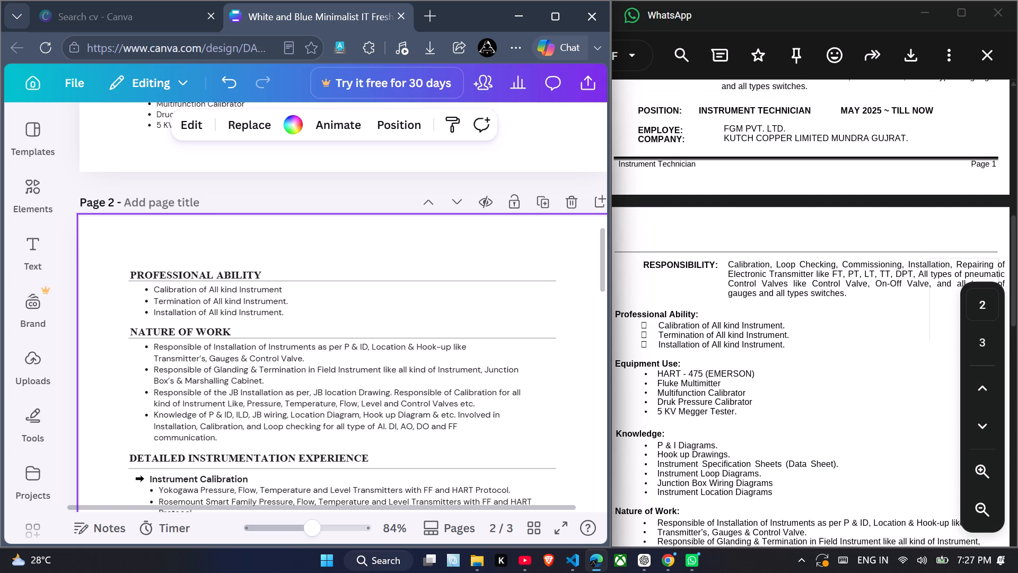
scroll(734, 333, up, 1)
scroll(734, 333, left, 1)
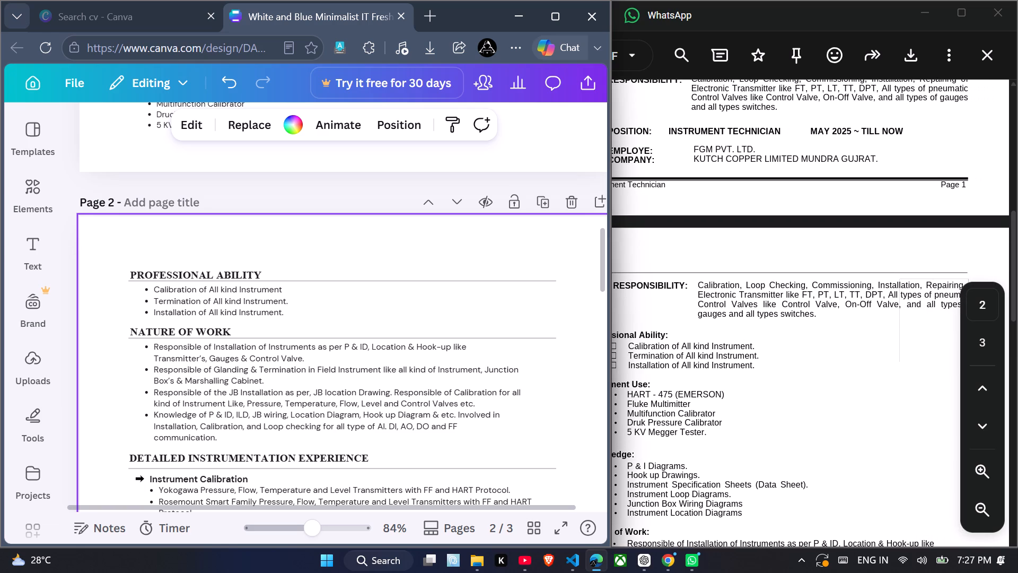
scroll(503, 346, down, 1)
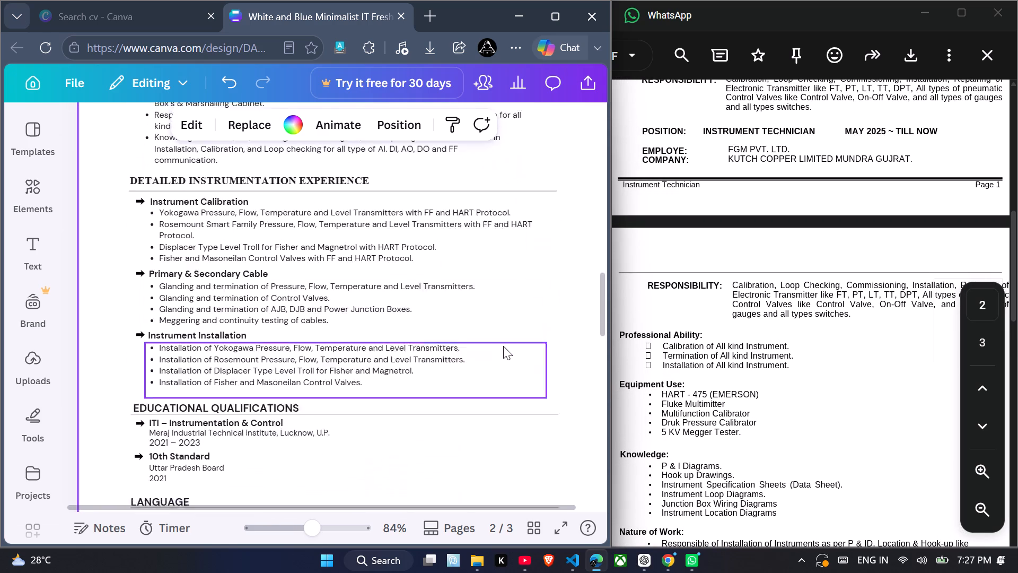
scroll(503, 346, down, 1)
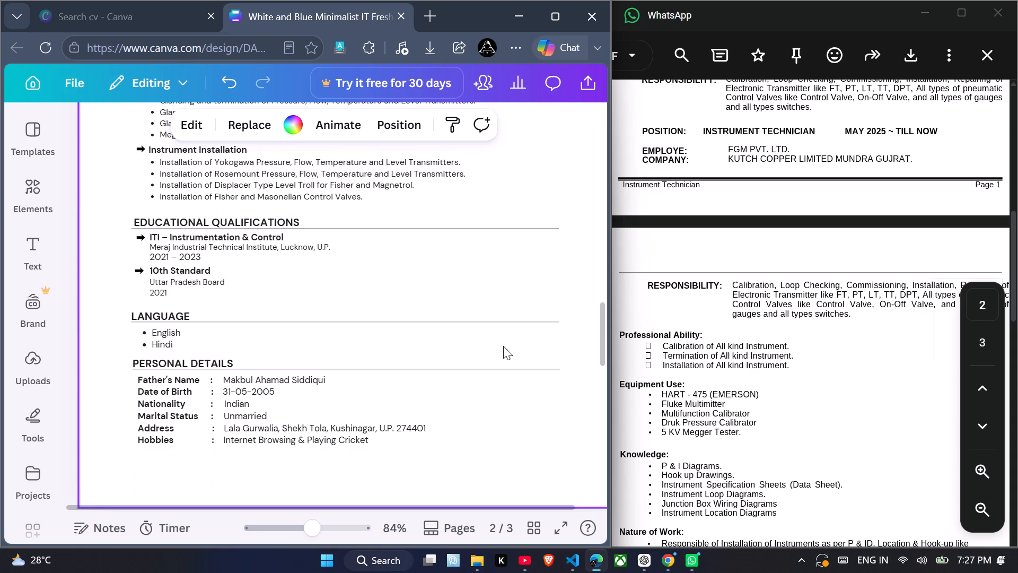
scroll(503, 346, down, 1)
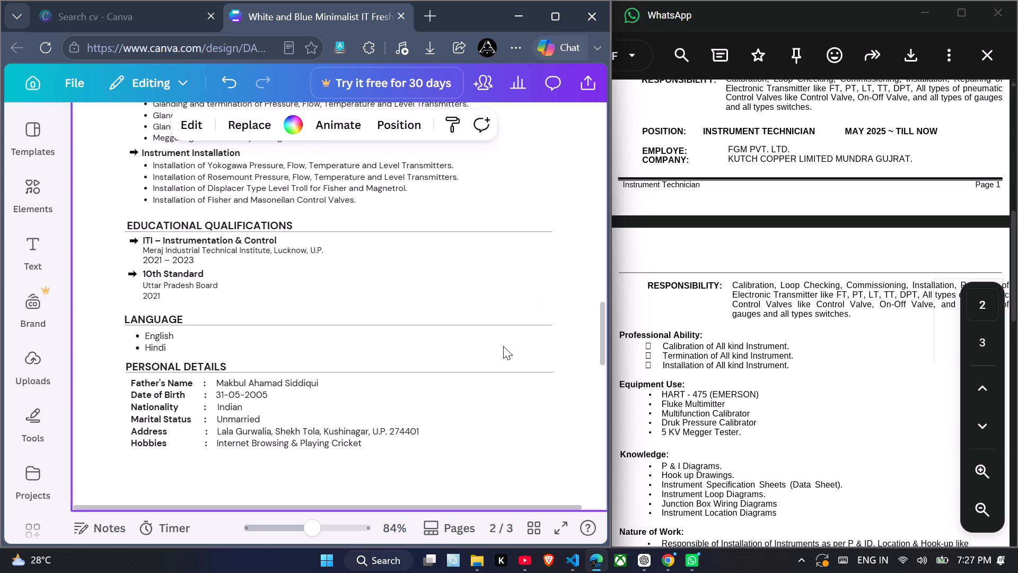
scroll(503, 346, down, 1)
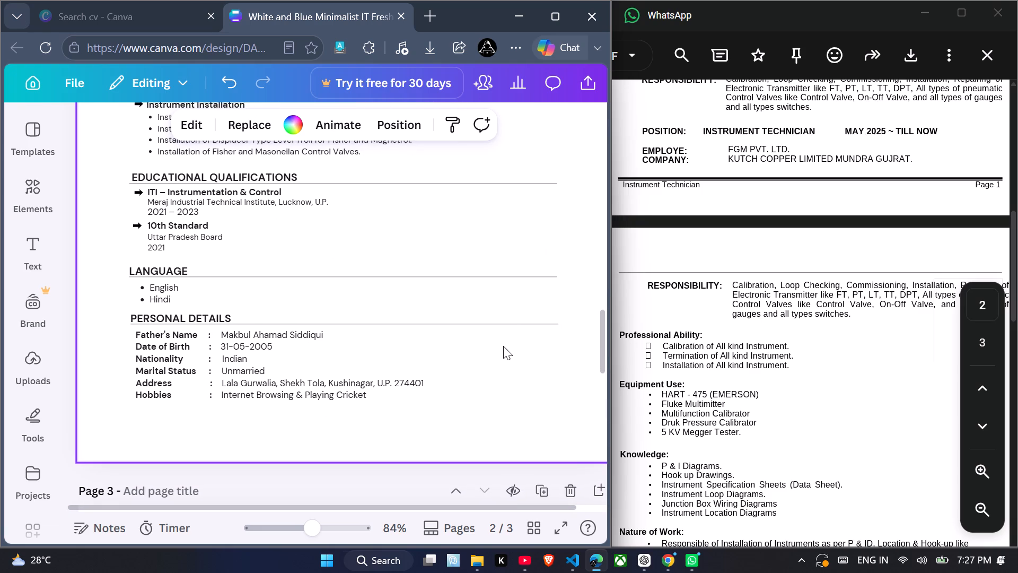
scroll(503, 346, down, 1)
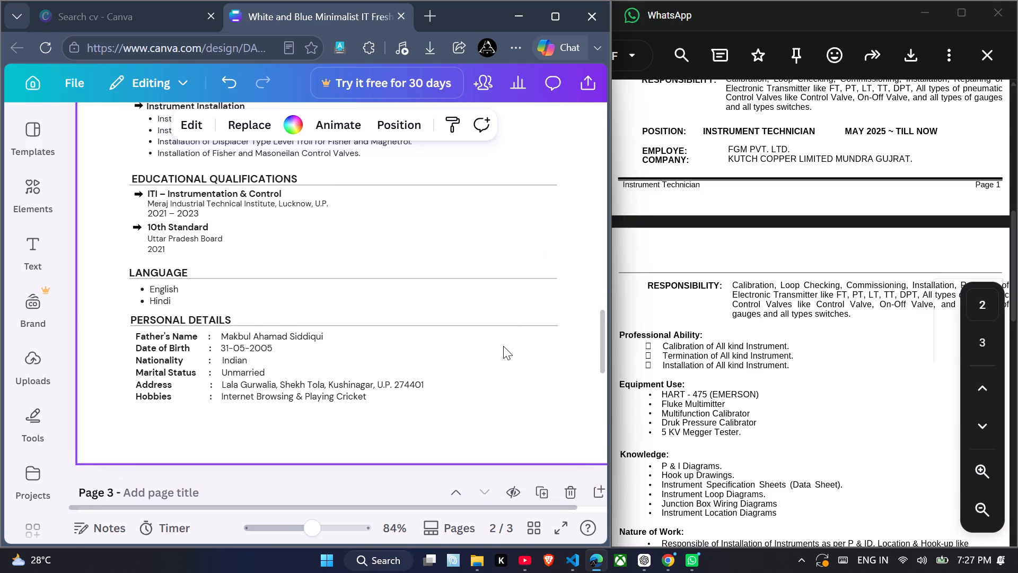
Review the rearranged résumé from Personal Details on page 2 back up to the Summary on page 1.
scroll(503, 346, right, 1)
scroll(503, 346, up, 4)
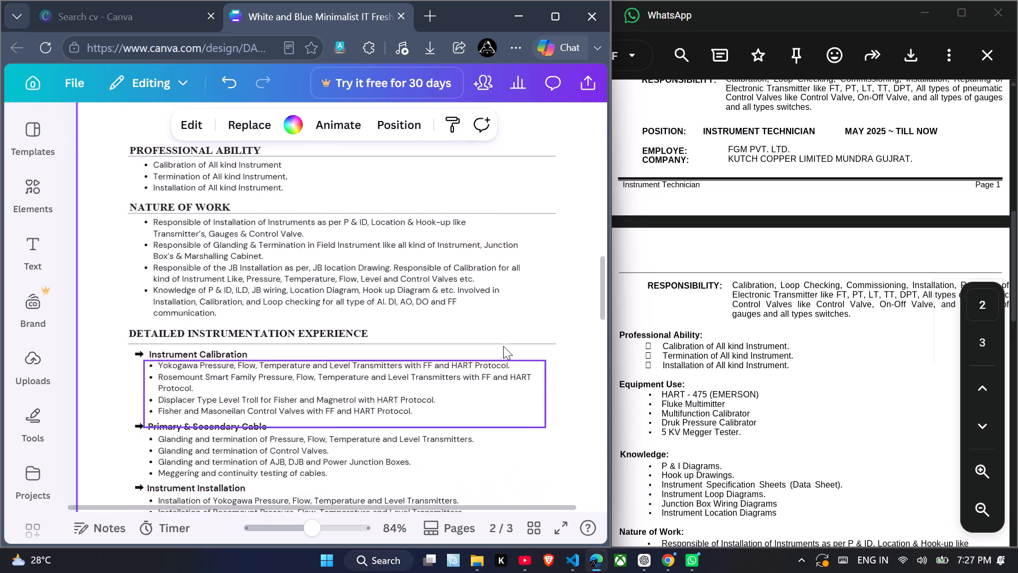
scroll(503, 346, up, 3)
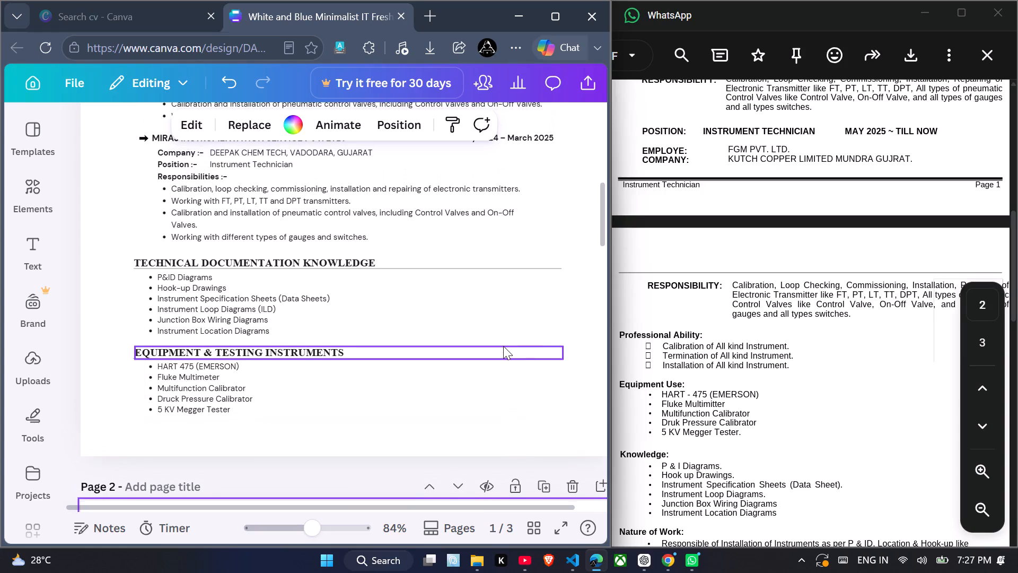
scroll(503, 346, up, 3)
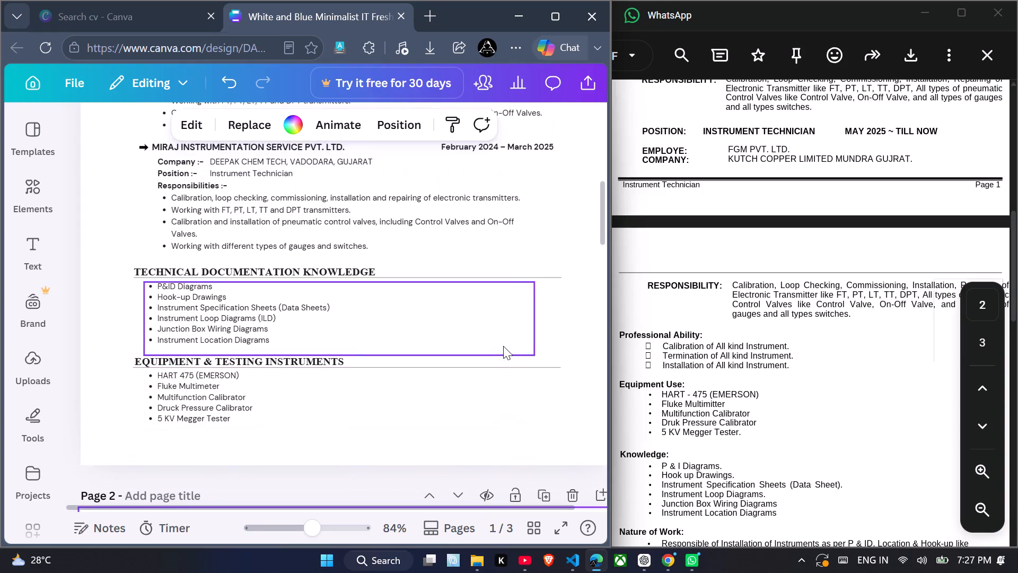
scroll(503, 346, up, 2)
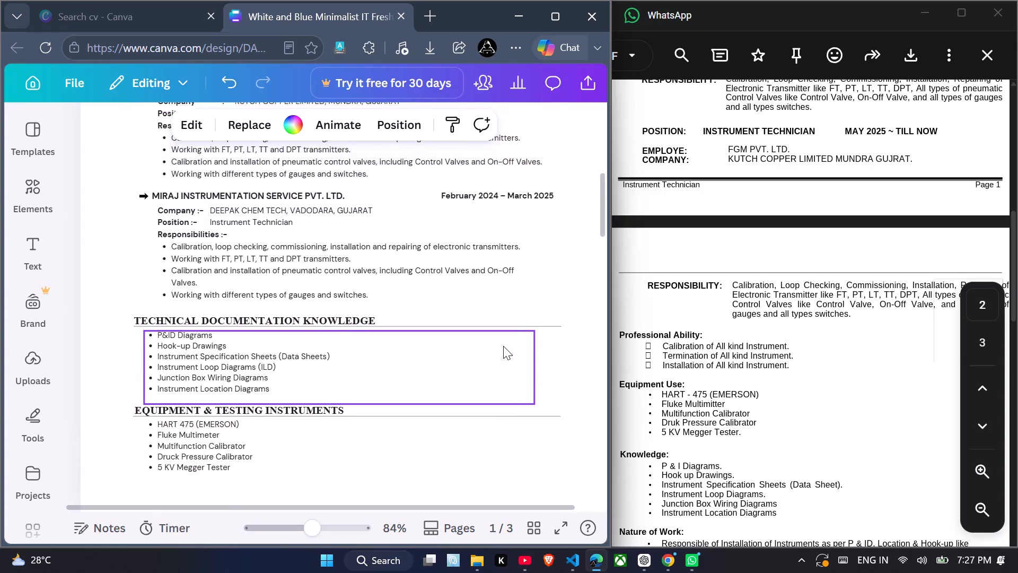
scroll(503, 346, up, 2)
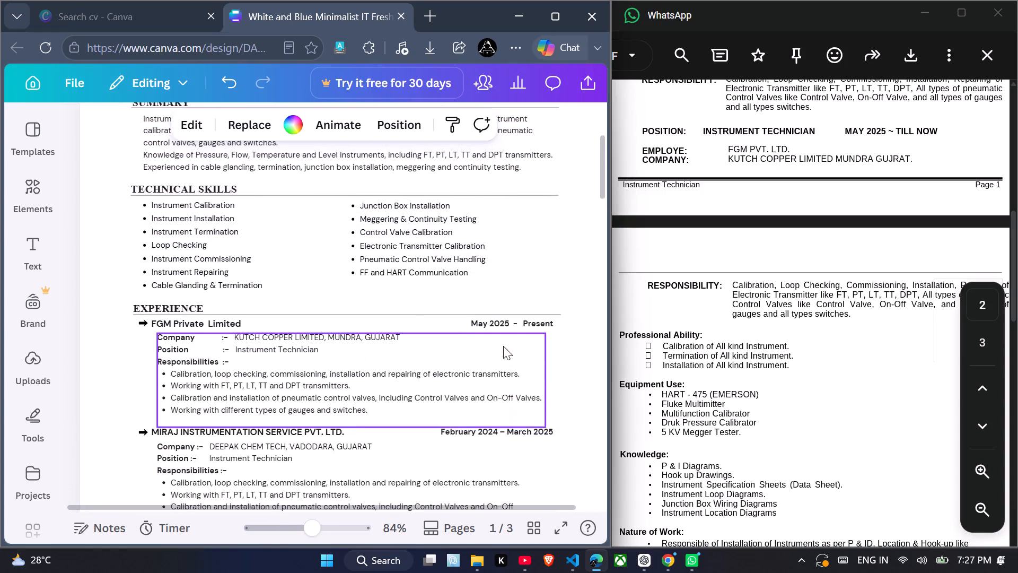
Review the page 2 layout from Professional Ability through Educational Qualifications and back to the top of the page.
scroll(503, 346, down, 2)
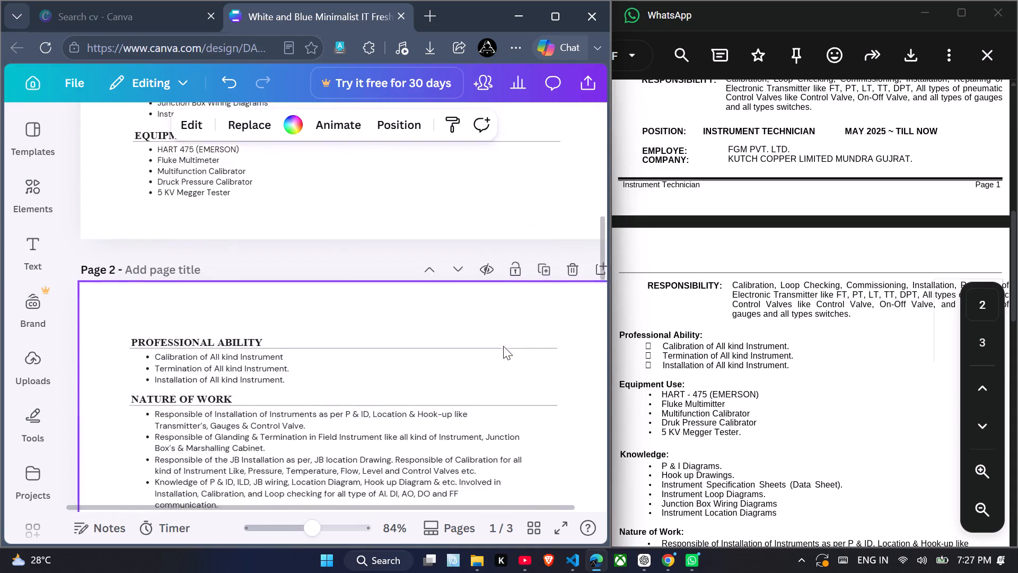
scroll(503, 346, down, 2)
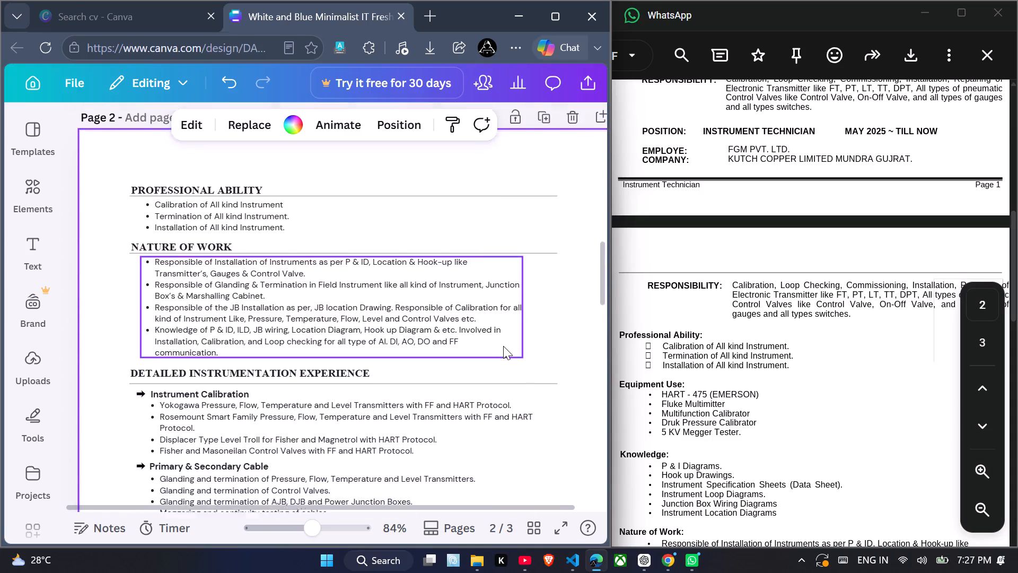
scroll(503, 346, down, 2)
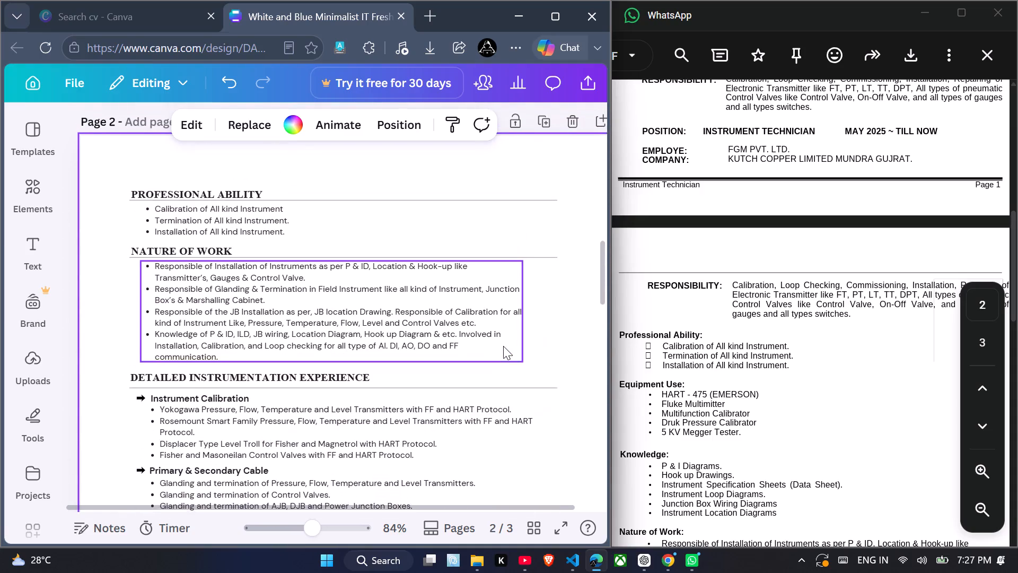
scroll(503, 346, down, 3)
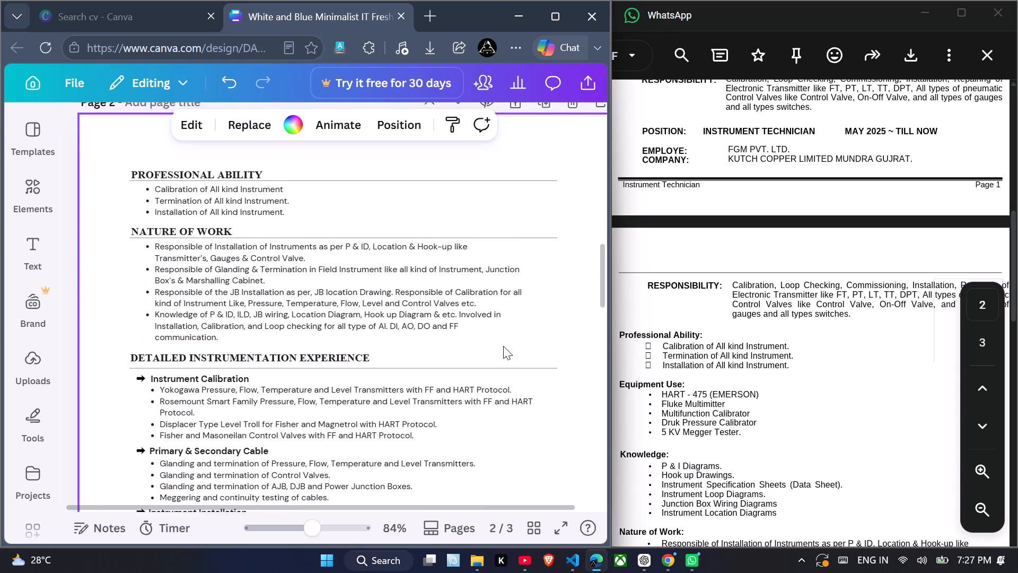
scroll(503, 346, down, 1)
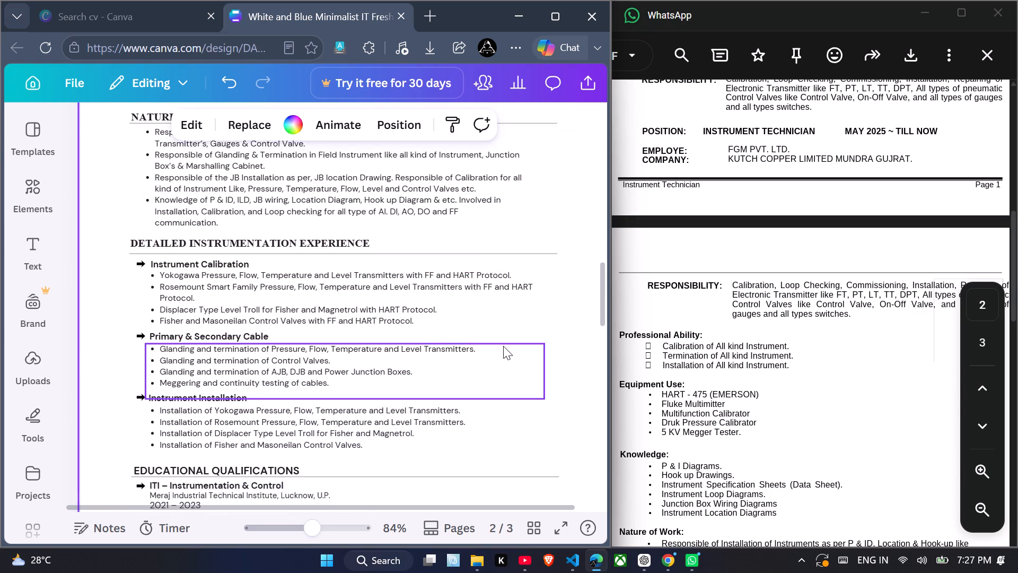
scroll(503, 346, down, 1)
scroll(503, 346, up, 2)
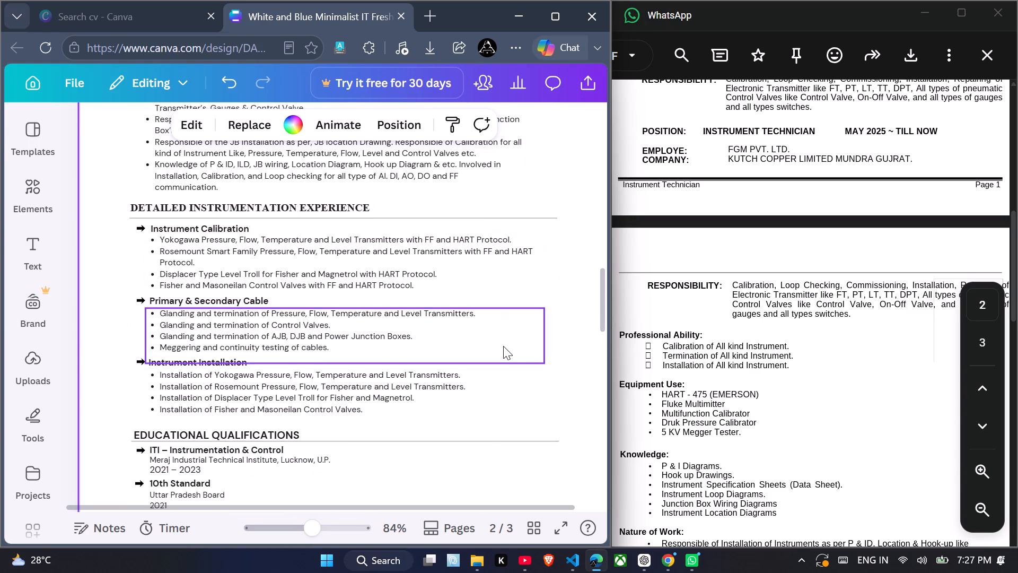
scroll(503, 346, up, 2)
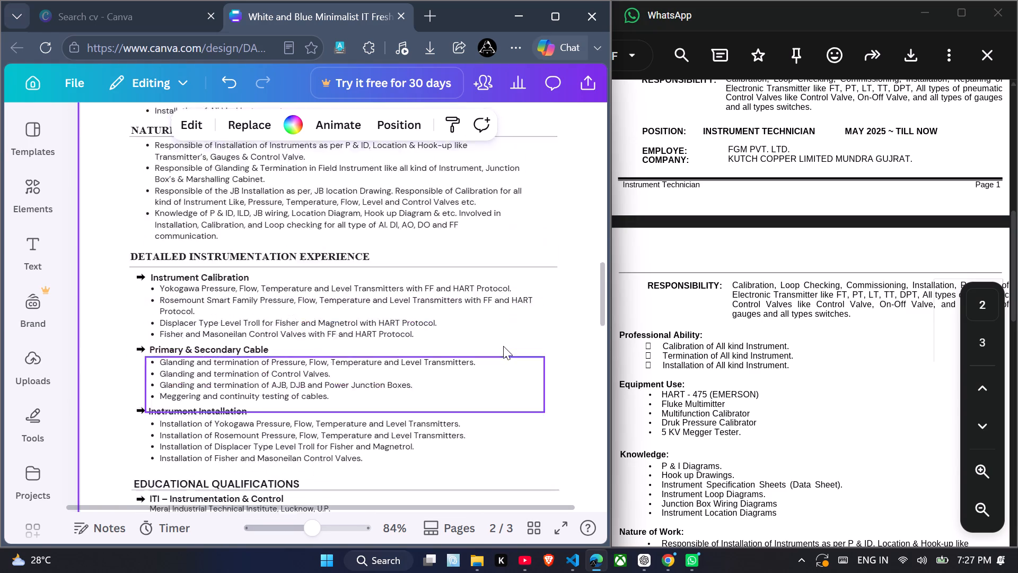
scroll(503, 346, up, 1)
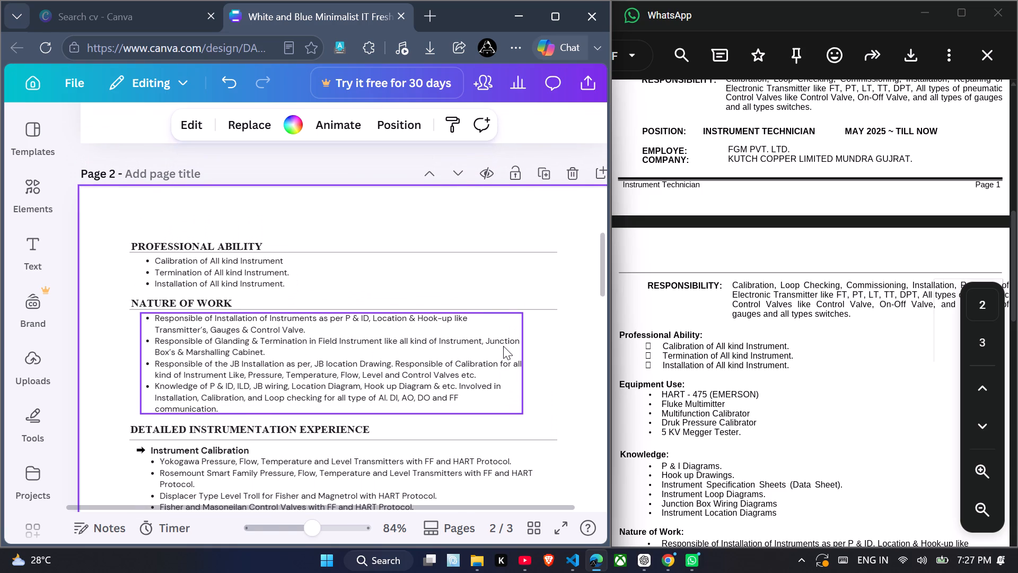
scroll(503, 346, up, 1)
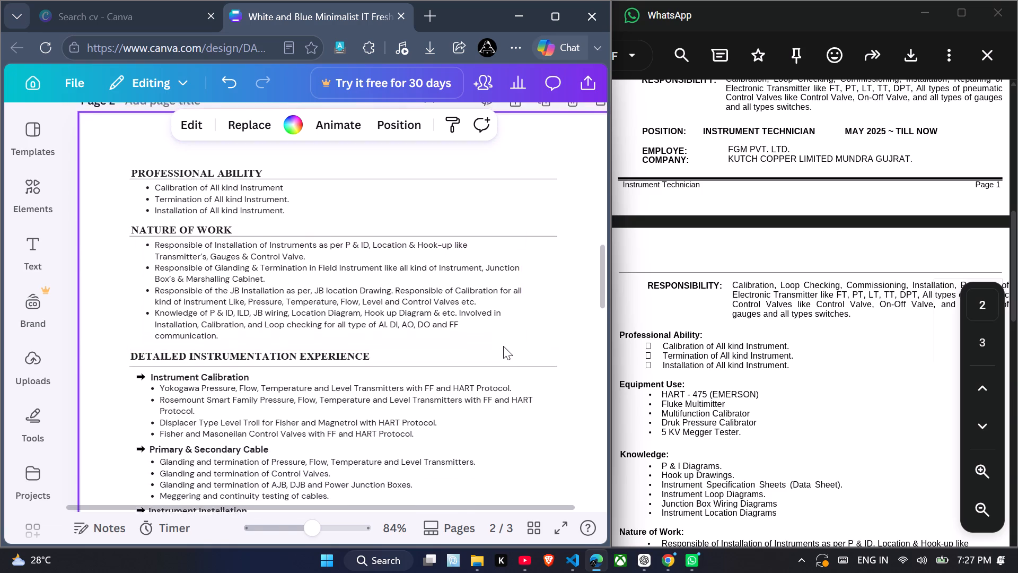
scroll(503, 346, up, 1)
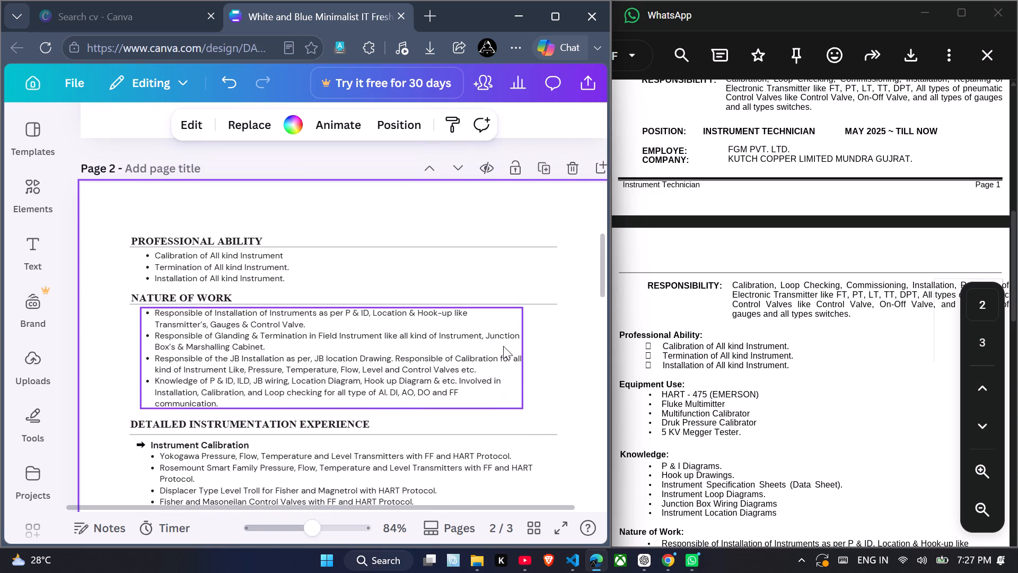
Move the Professional Ability heading, divider line and bullet list together up closer to the top edge of page 2.
scroll(503, 346, up, 1)
drag(119, 238, 252, 265)
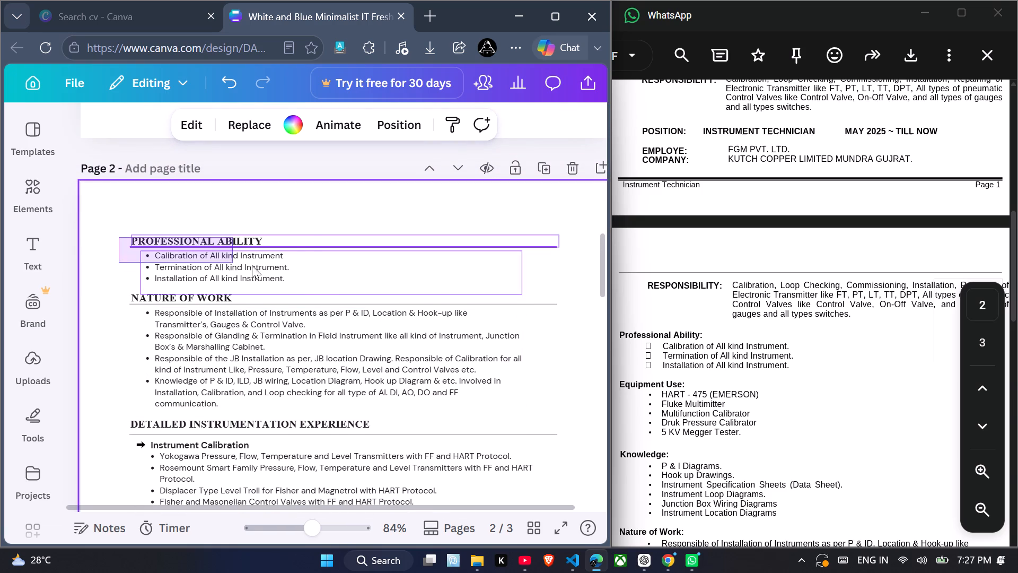
drag(252, 265, 342, 280)
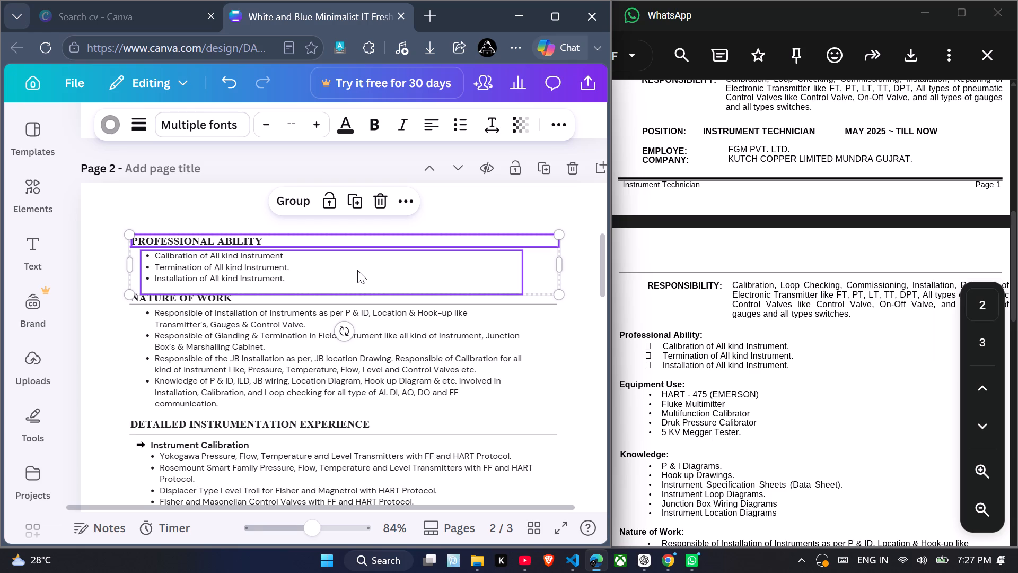
drag(357, 270, 357, 248)
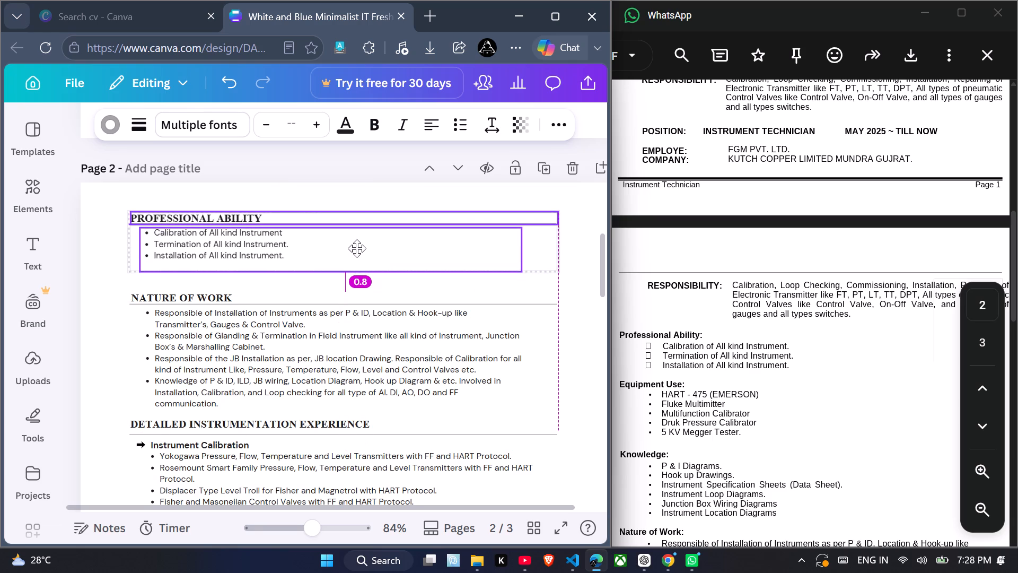
drag(357, 248, 356, 244)
click(120, 335)
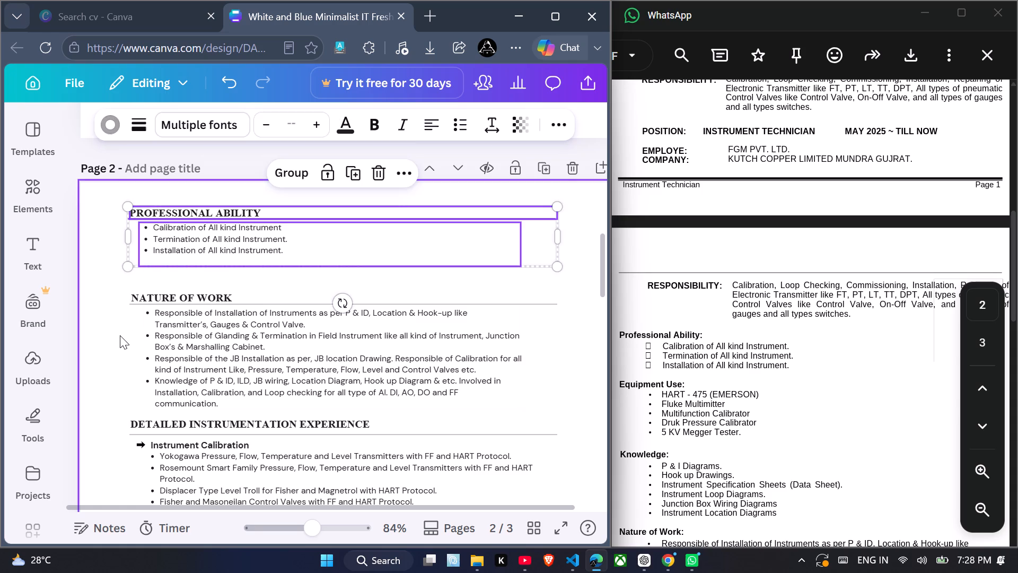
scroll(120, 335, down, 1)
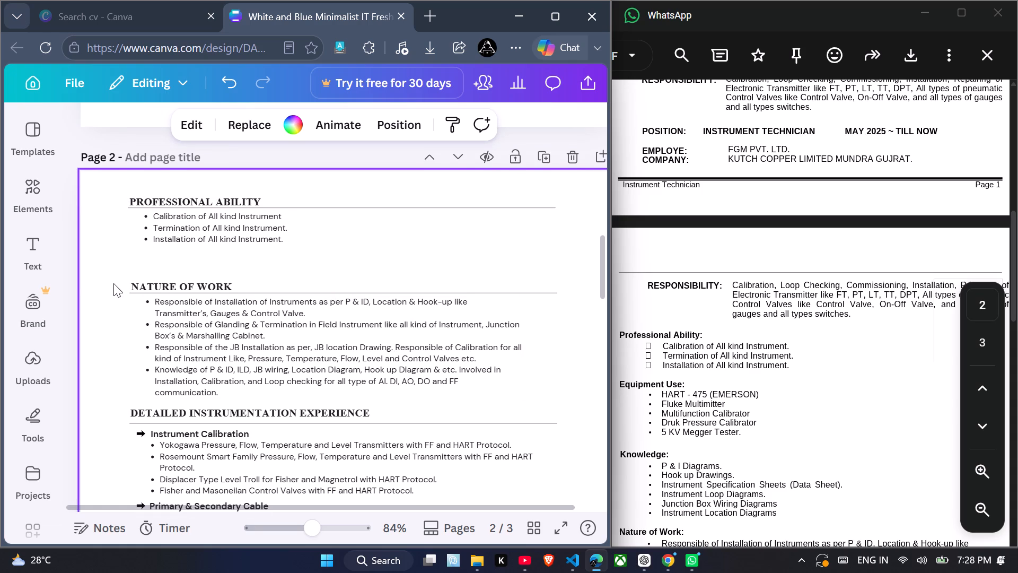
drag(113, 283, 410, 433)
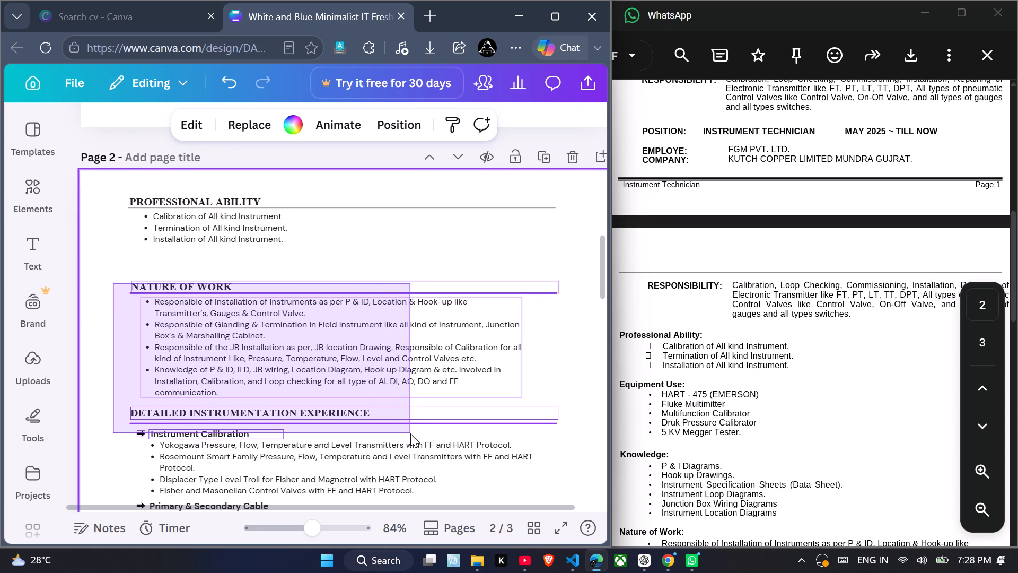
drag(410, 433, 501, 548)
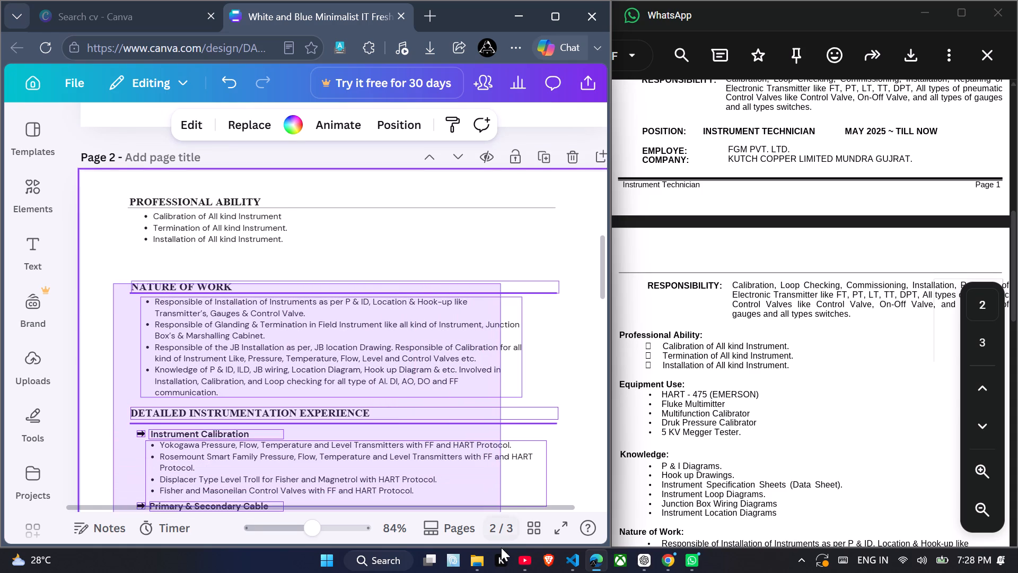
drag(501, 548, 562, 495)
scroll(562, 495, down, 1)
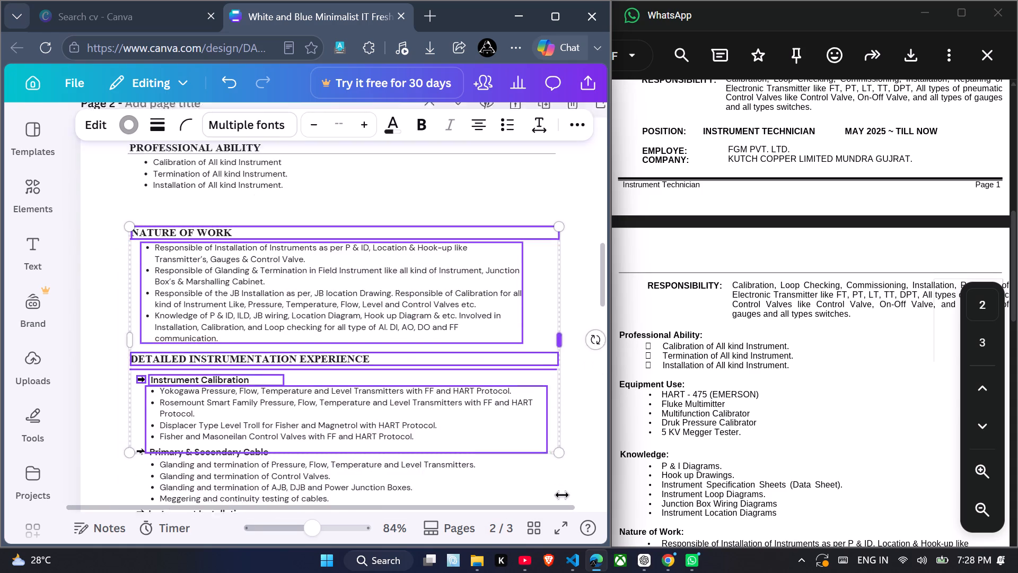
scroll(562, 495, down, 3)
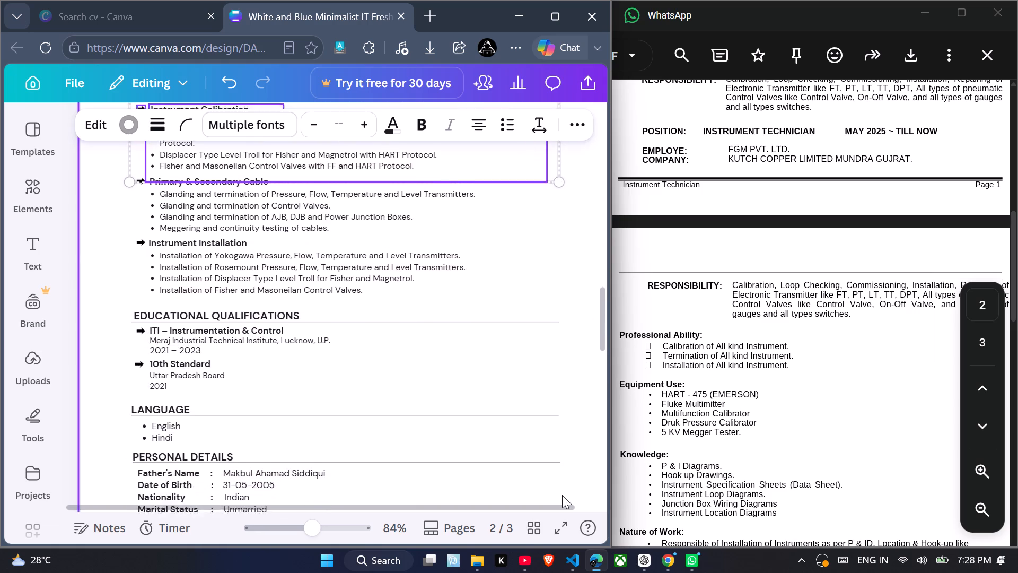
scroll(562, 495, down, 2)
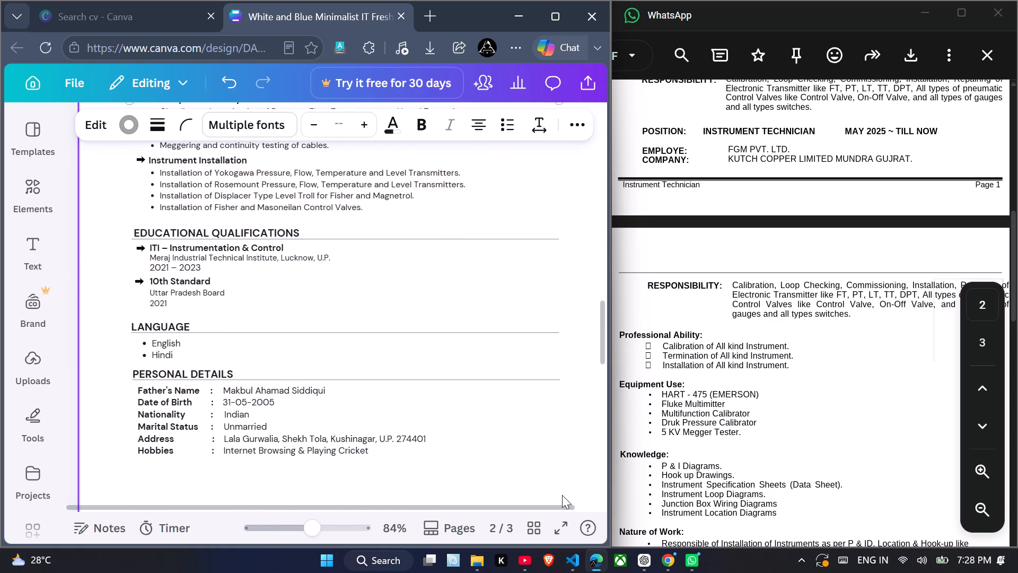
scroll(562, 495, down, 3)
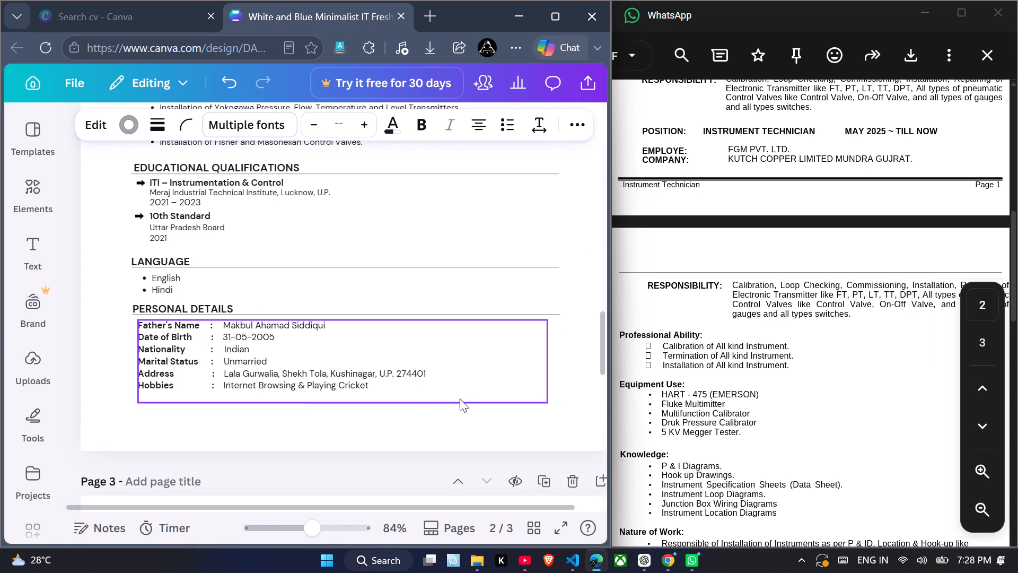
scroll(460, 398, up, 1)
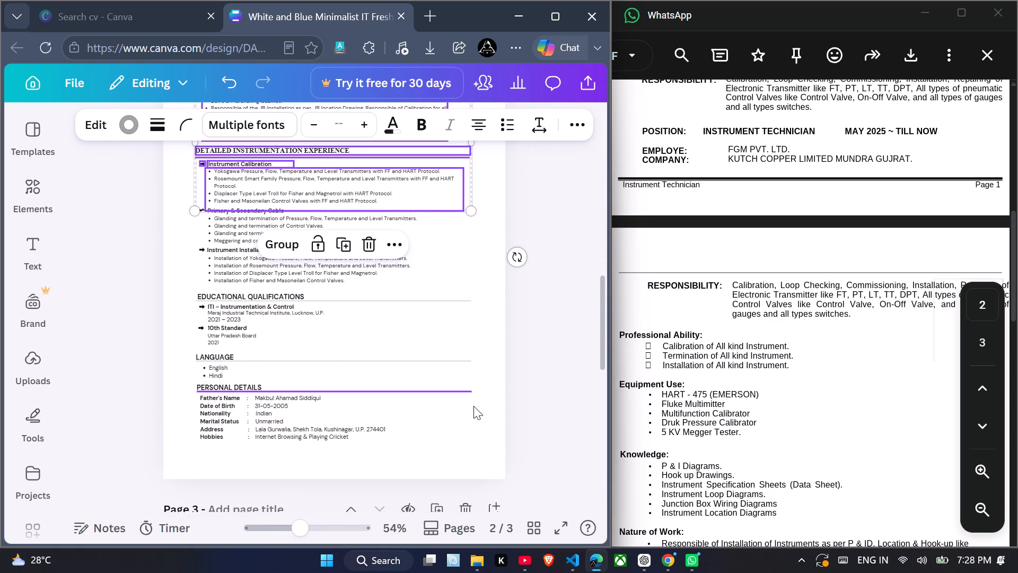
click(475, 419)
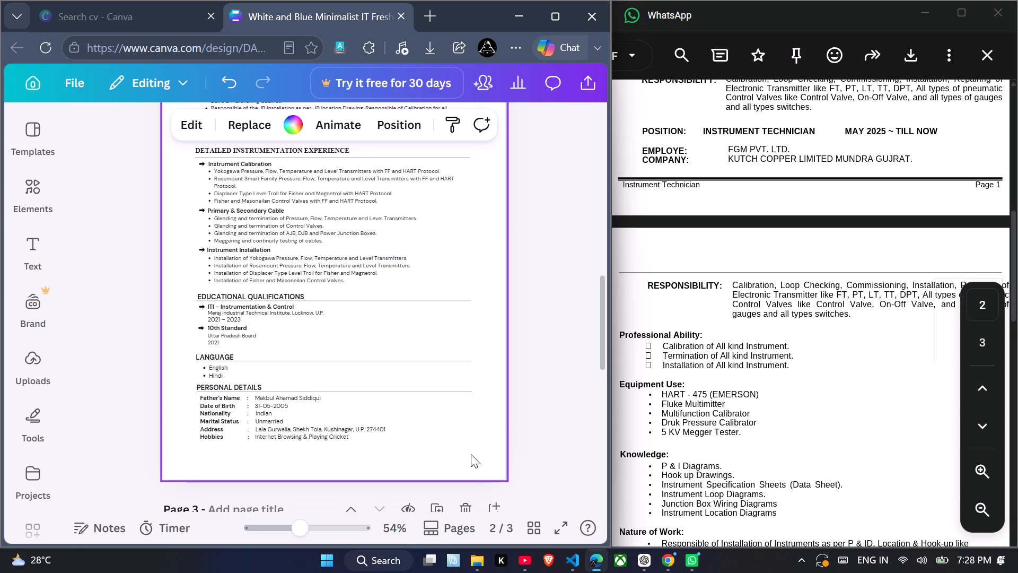
Move all page 2 sections from Nature of Work through Personal Details together down to the bottom edge of the page.
scroll(346, 333, up, 1)
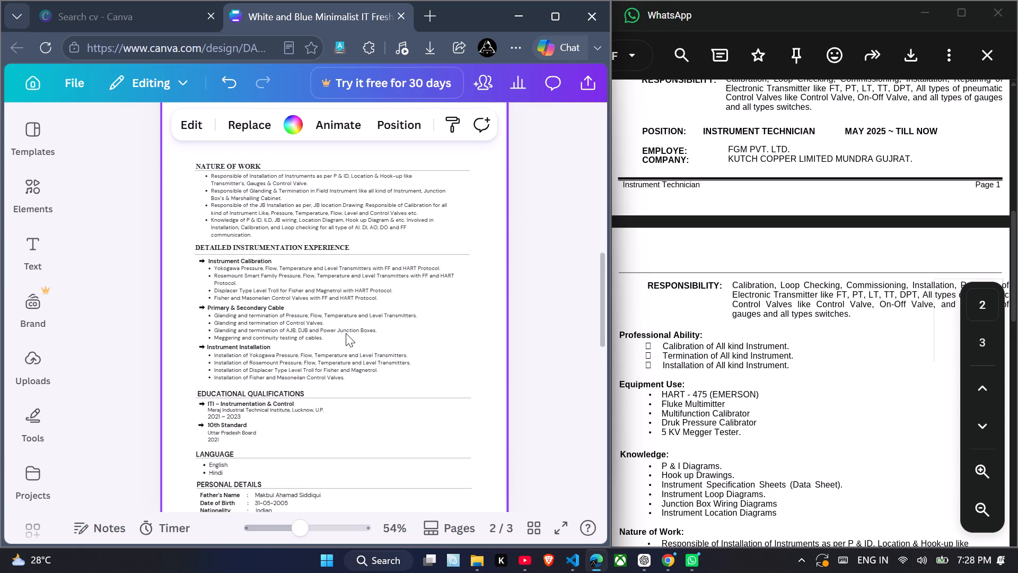
scroll(346, 333, up, 1)
drag(181, 161, 210, 199)
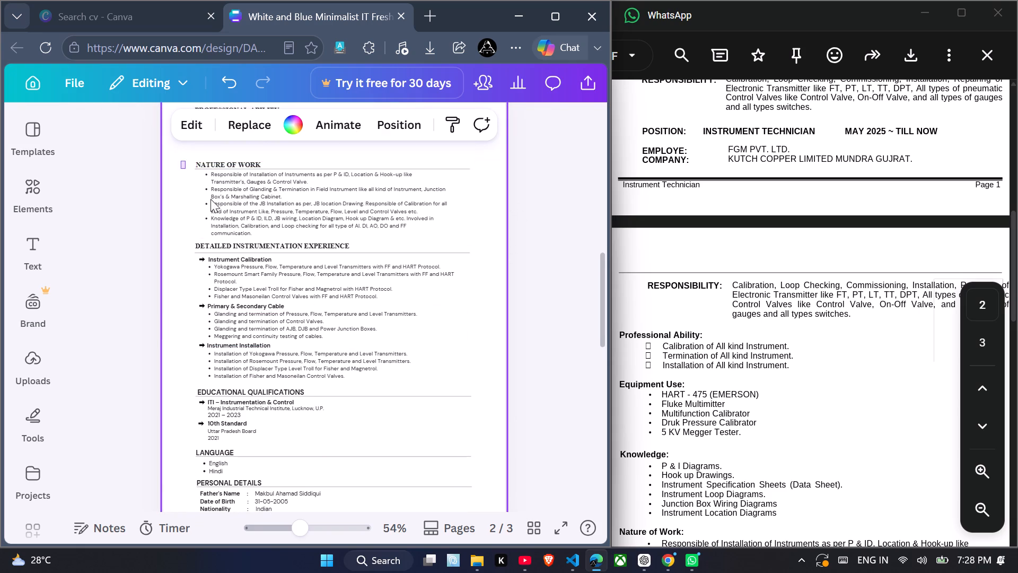
drag(210, 199, 466, 524)
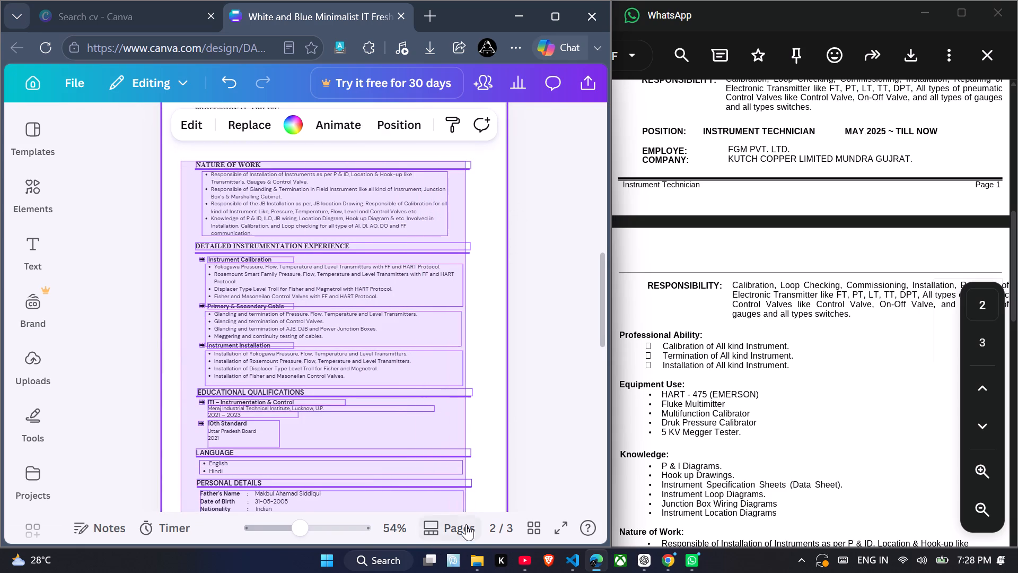
drag(466, 524, 472, 508)
scroll(472, 508, down, 1)
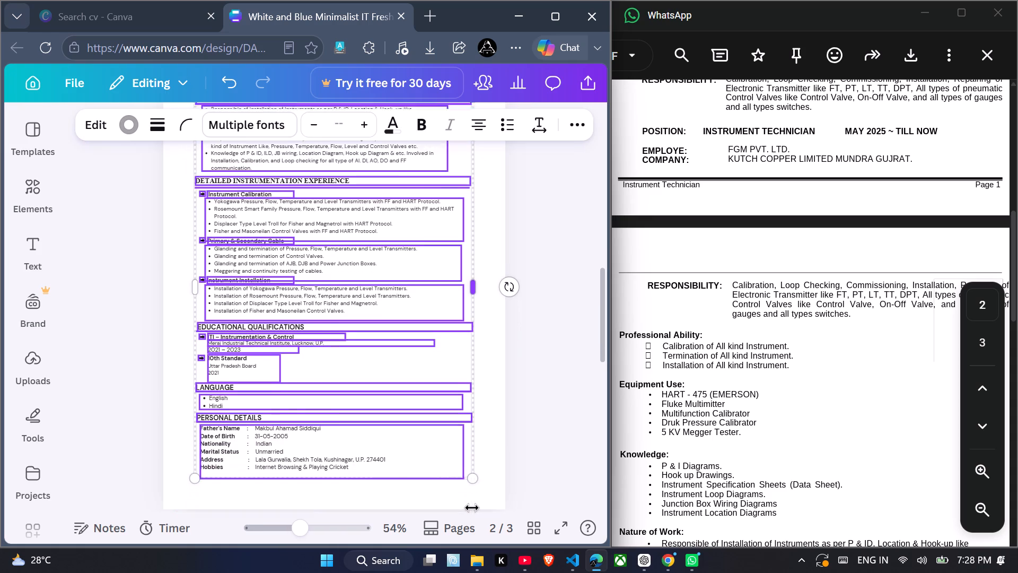
scroll(472, 508, down, 2)
drag(433, 393, 433, 419)
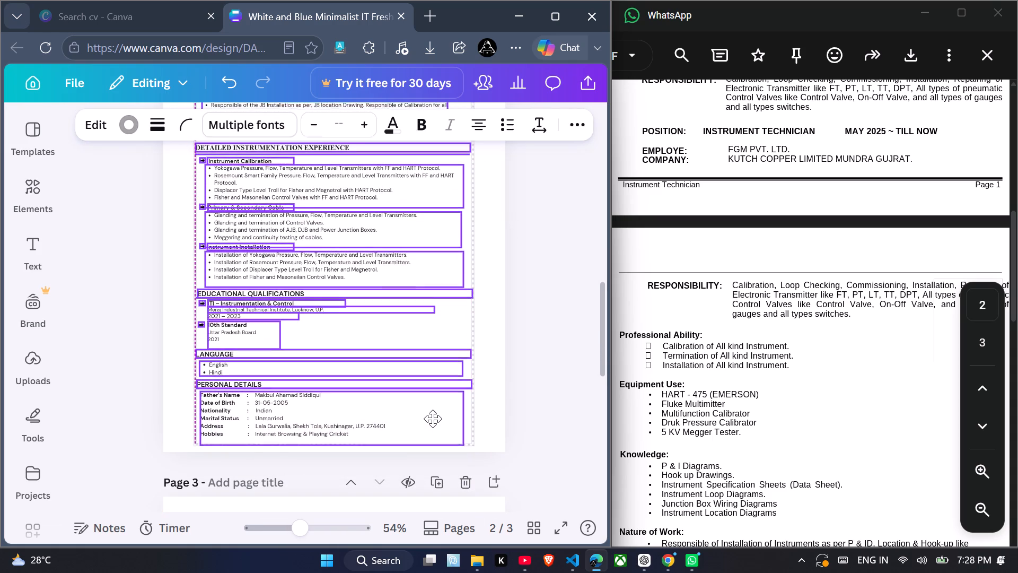
drag(433, 419, 432, 422)
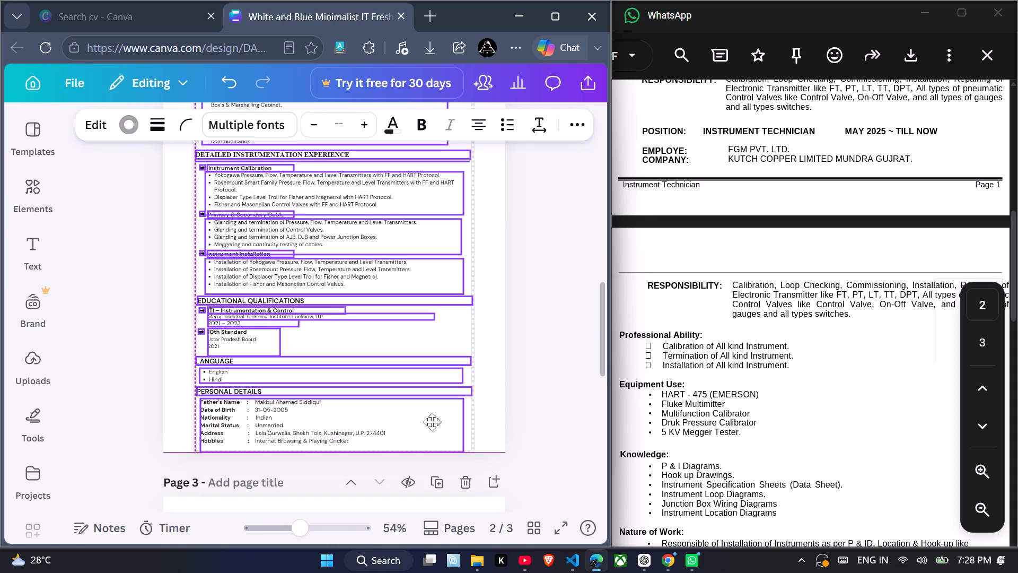
drag(432, 422, 431, 422)
click(489, 414)
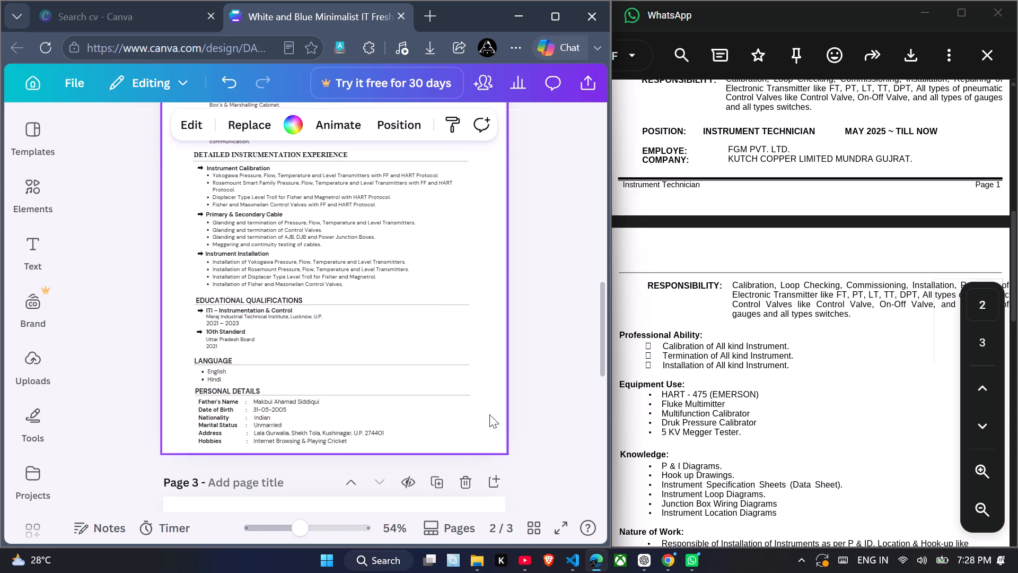
Duplicate the Professional Ability heading, divider line and bullet list, and align the copy in the gap above Nature of Work on page 2.
scroll(489, 414, up, 4)
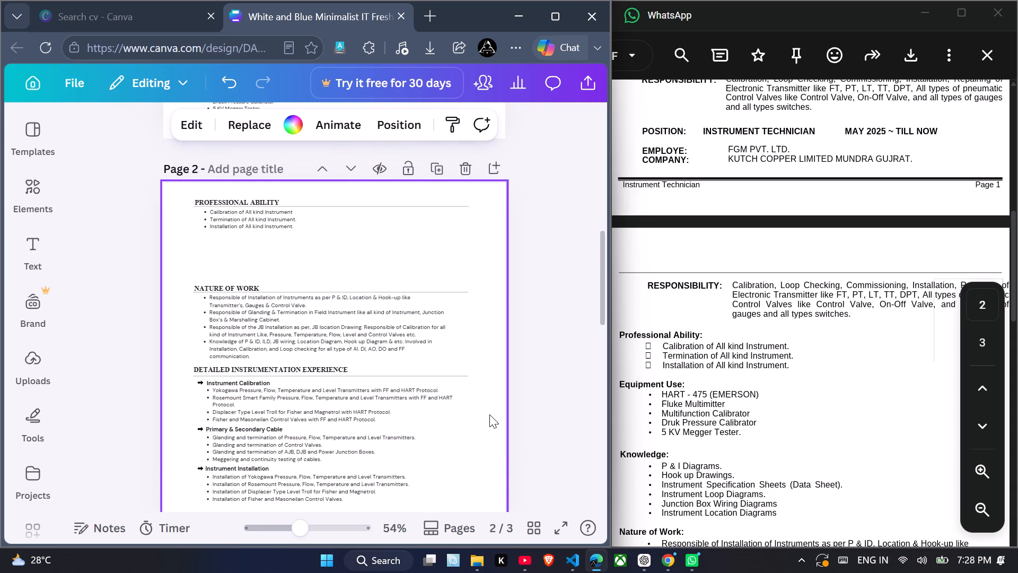
scroll(489, 414, up, 1)
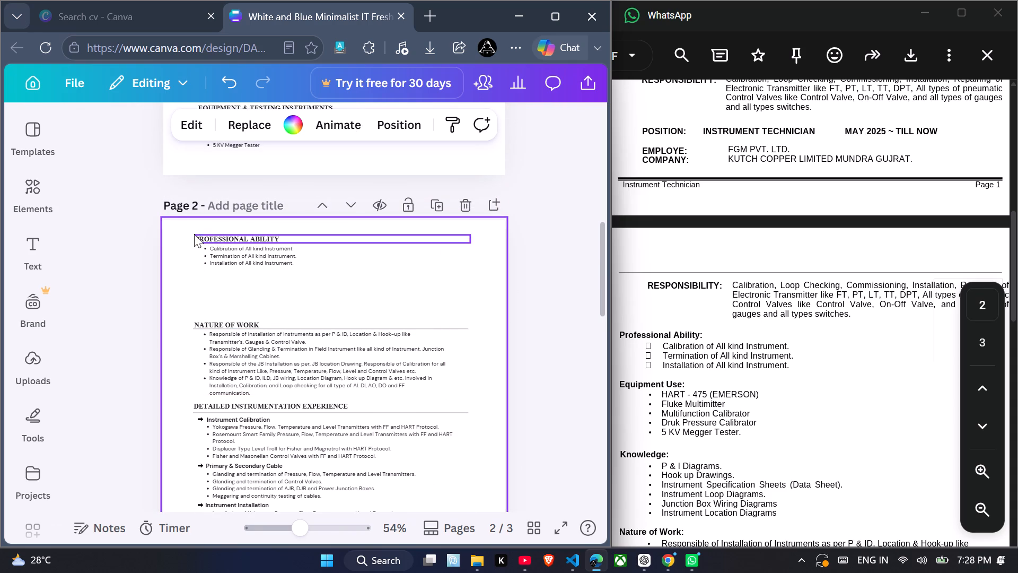
drag(182, 235, 312, 253)
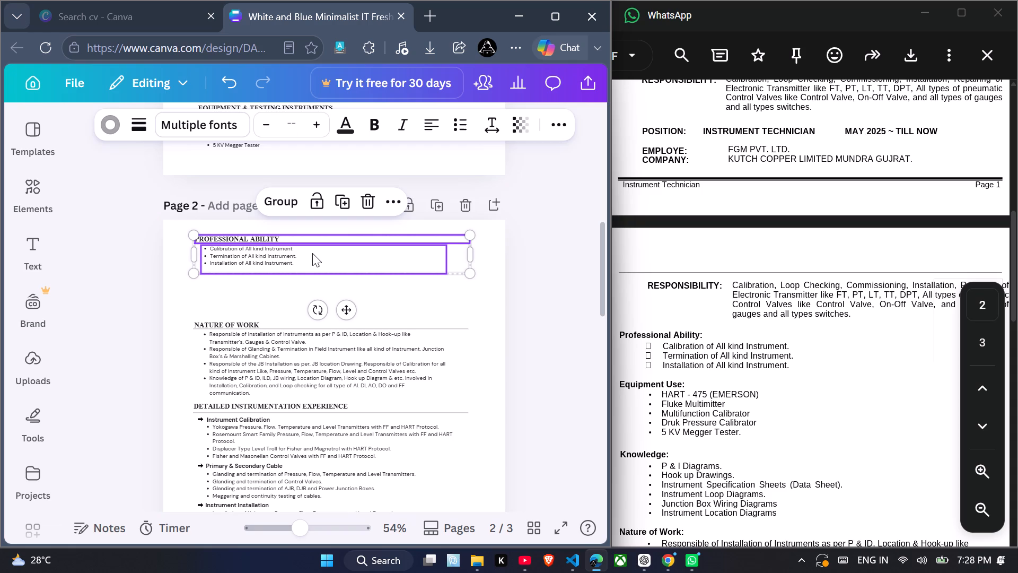
click(341, 204)
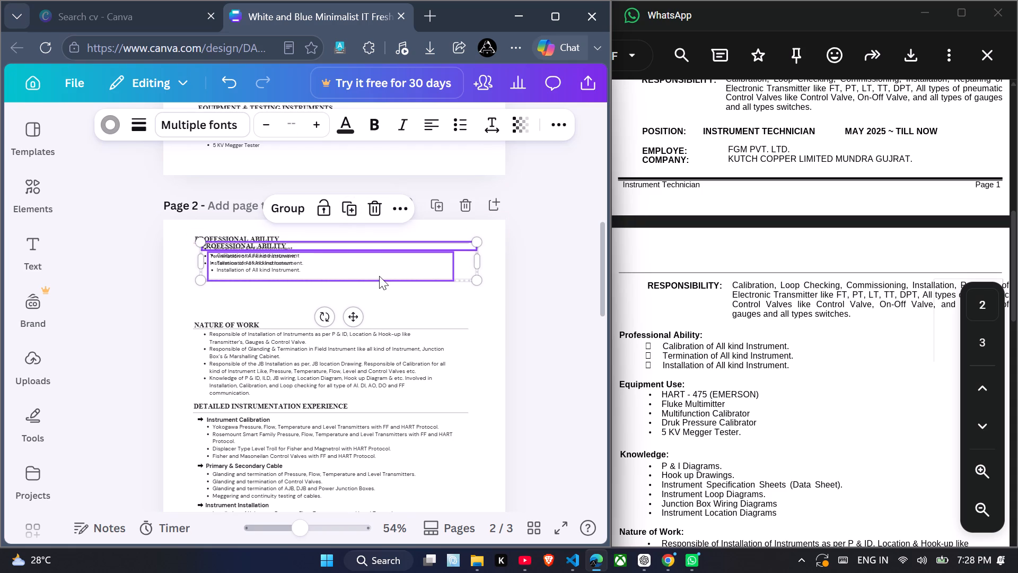
drag(380, 271, 368, 299)
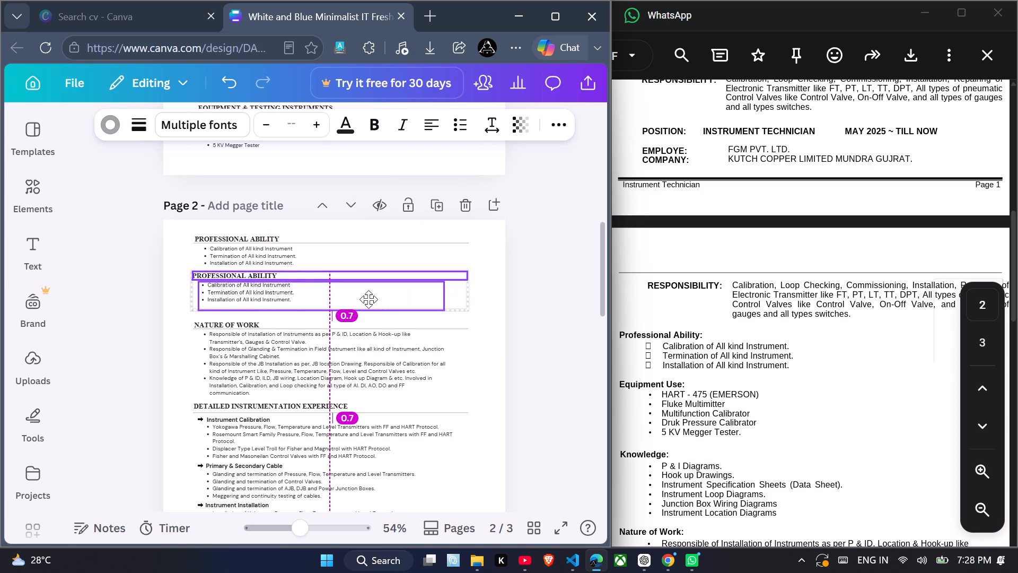
drag(368, 299, 370, 299)
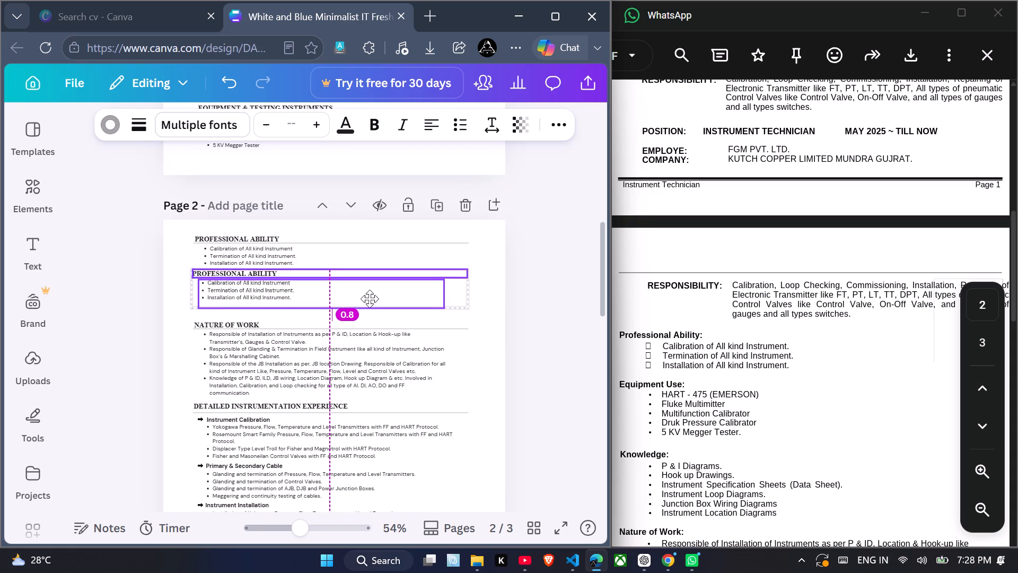
drag(370, 299, 376, 299)
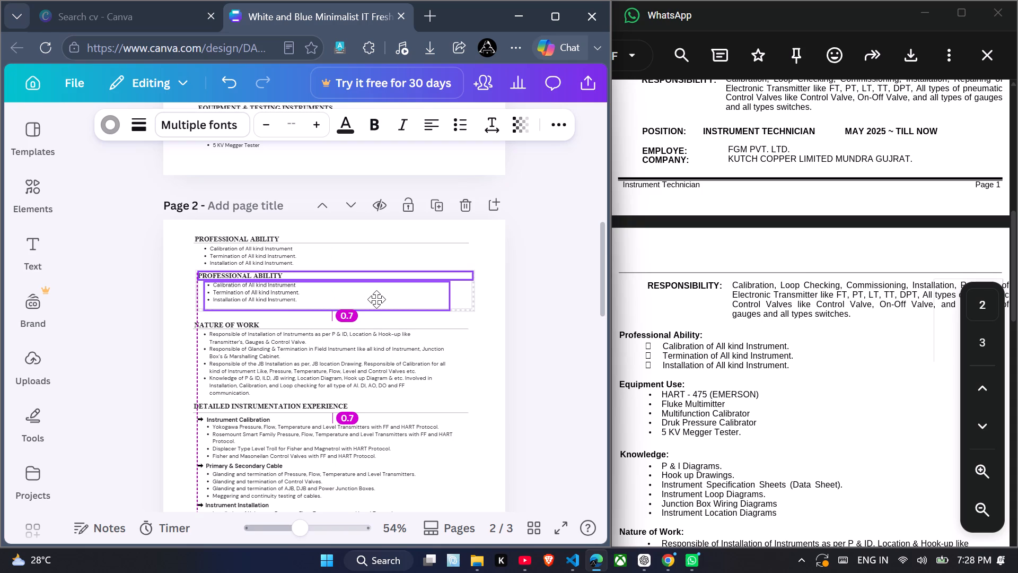
drag(376, 299, 367, 299)
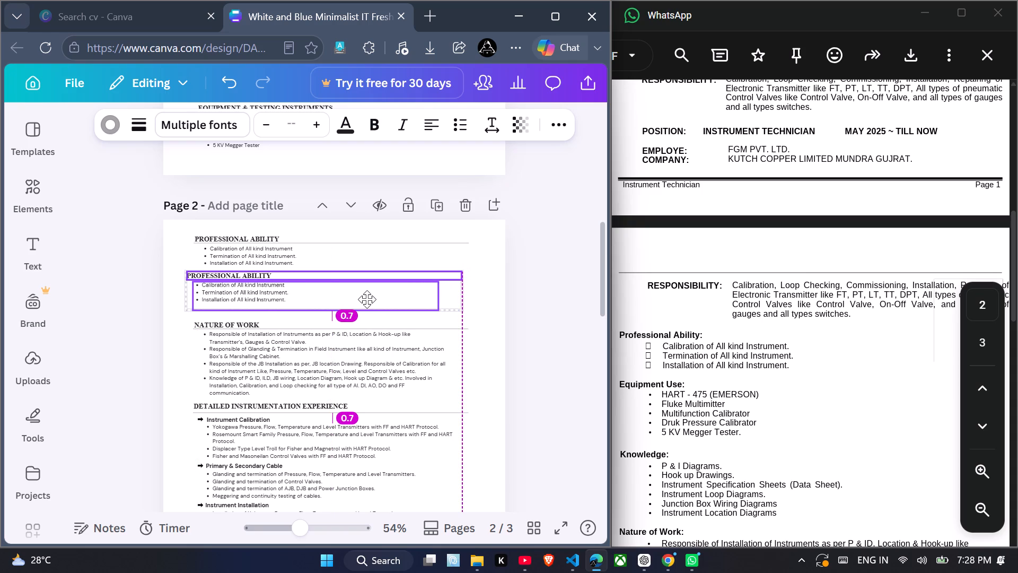
drag(367, 299, 367, 296)
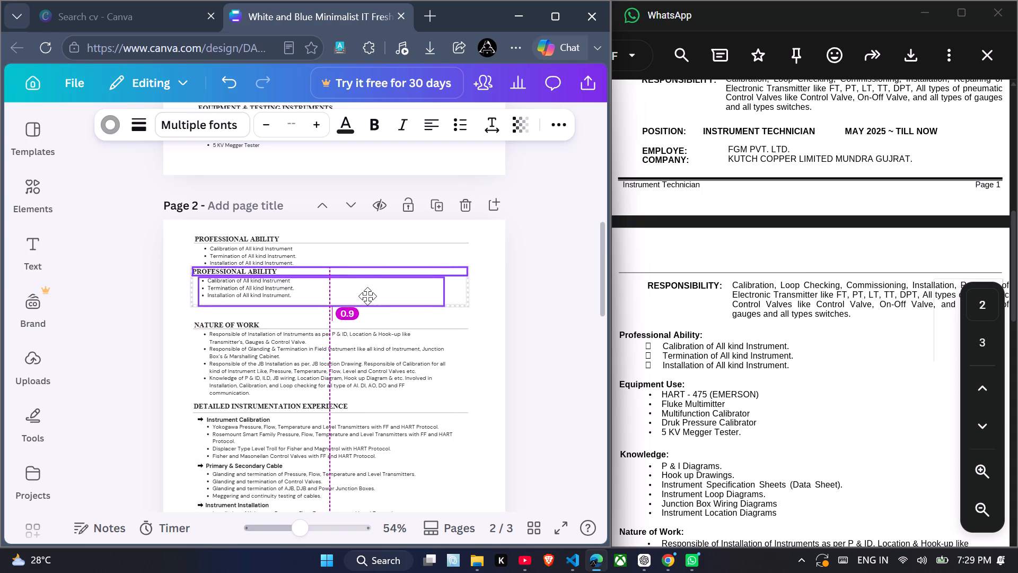
drag(367, 296, 370, 298)
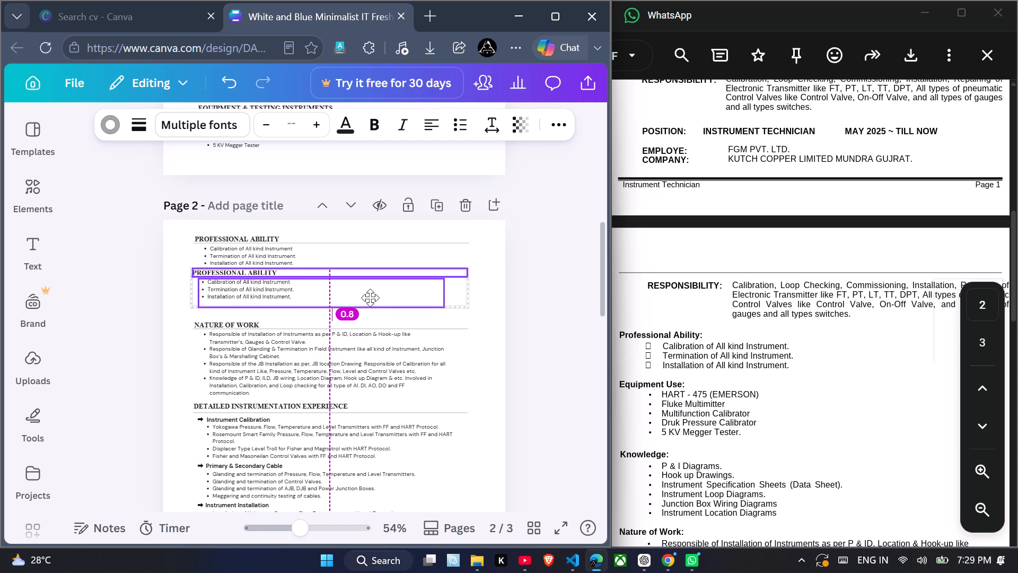
drag(370, 298, 373, 297)
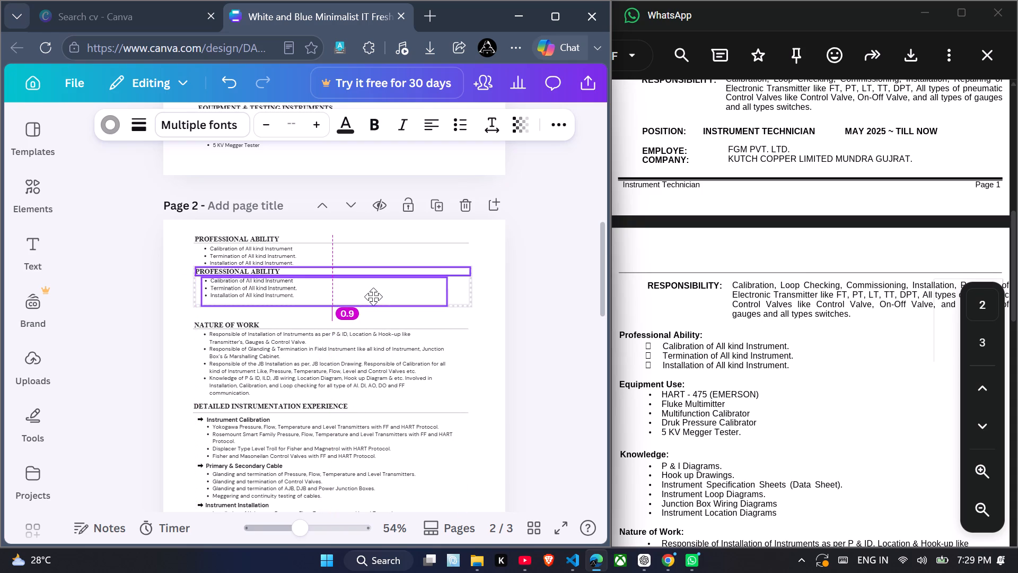
drag(373, 297, 374, 299)
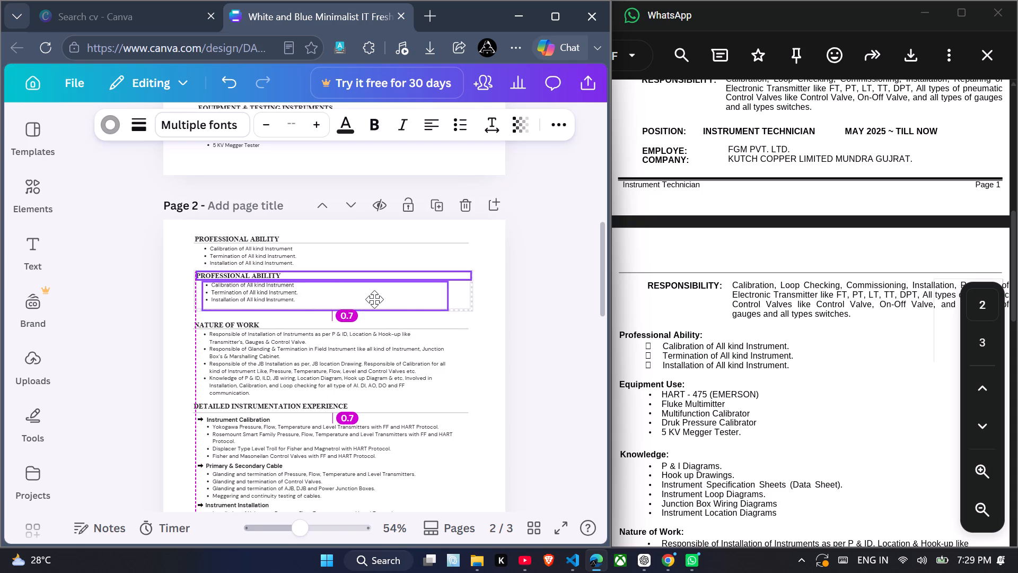
Fine-tune the position of the duplicated Professional Ability section, aligning it with the original and spacing it above Nature of Work.
drag(374, 299, 373, 299)
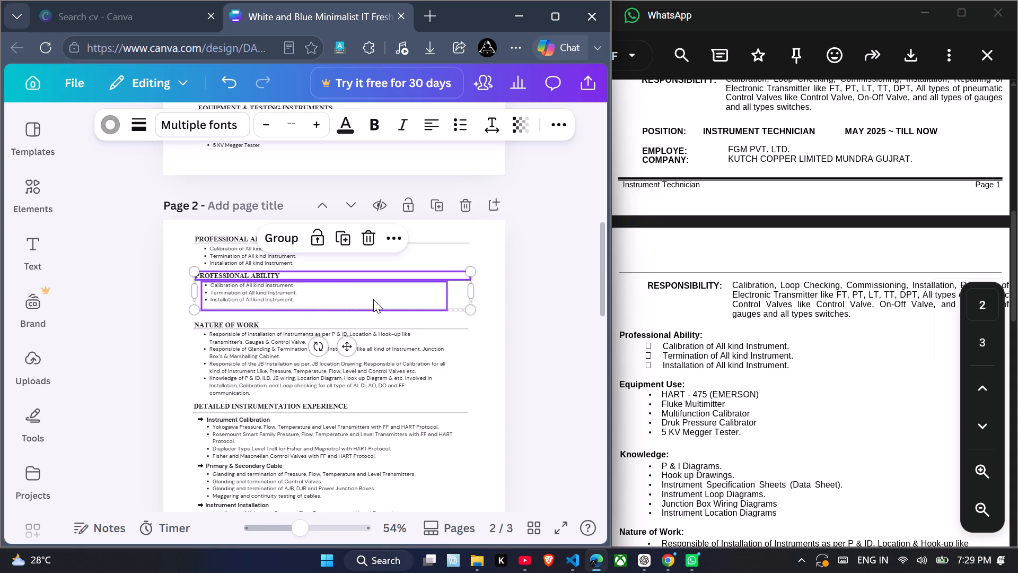
click(373, 299)
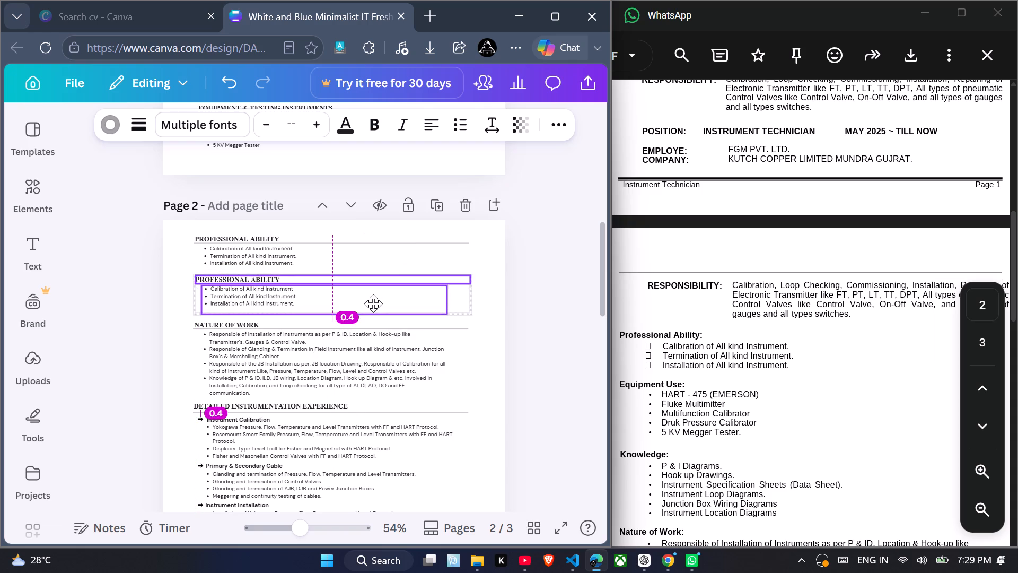
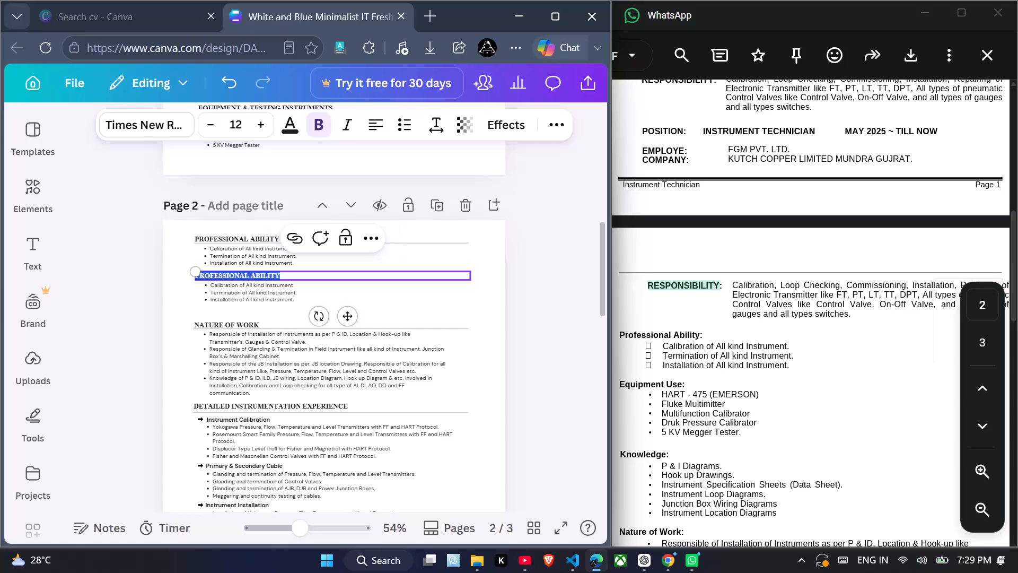
Replace the duplicated Professional Ability heading text above Nature of Work with RESPONSIBILITY, copied from the source document.
key(ctrl+v)
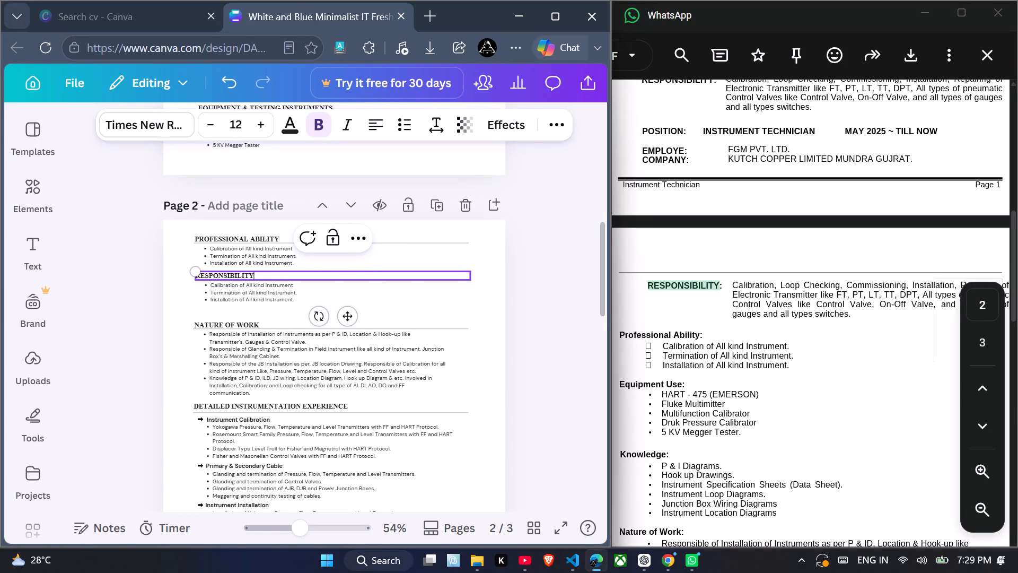
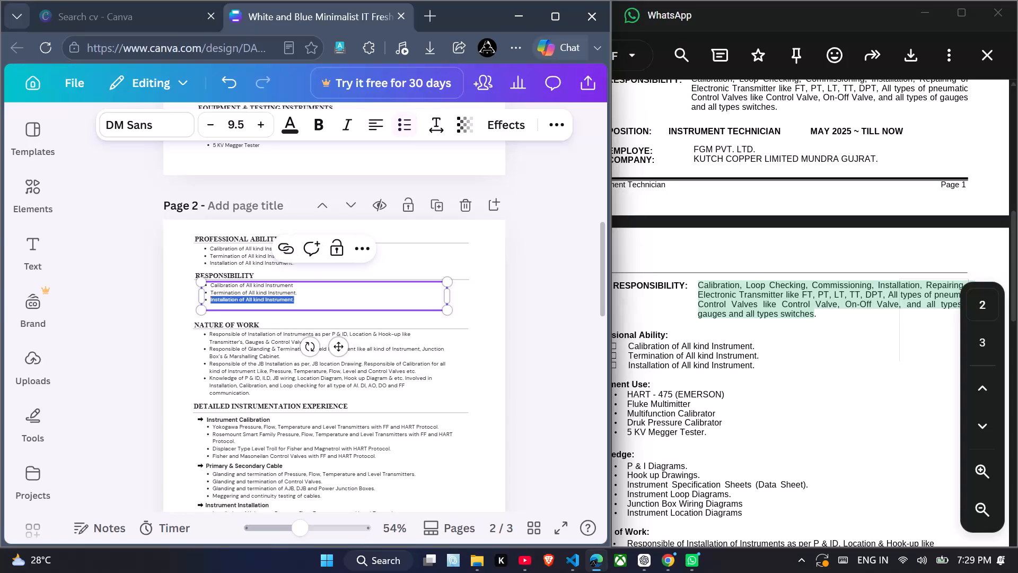
Replace the three copied bullets under the Responsibility heading with the copied source paragraph starting "Calibration, Loop Checking, Commissioning, Installation".
click(309, 299)
key(ctrl+a)
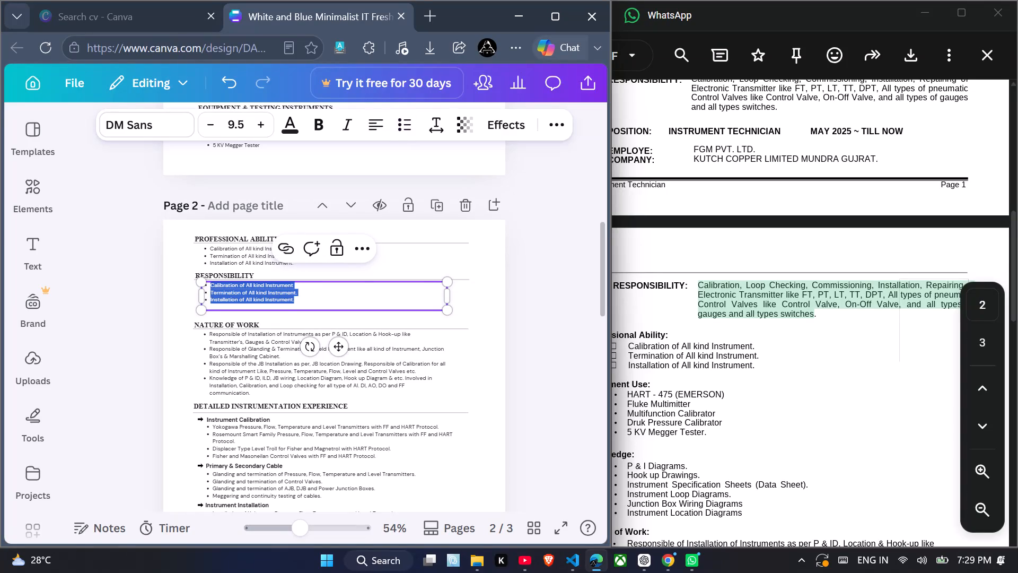
key(ctrl+v)
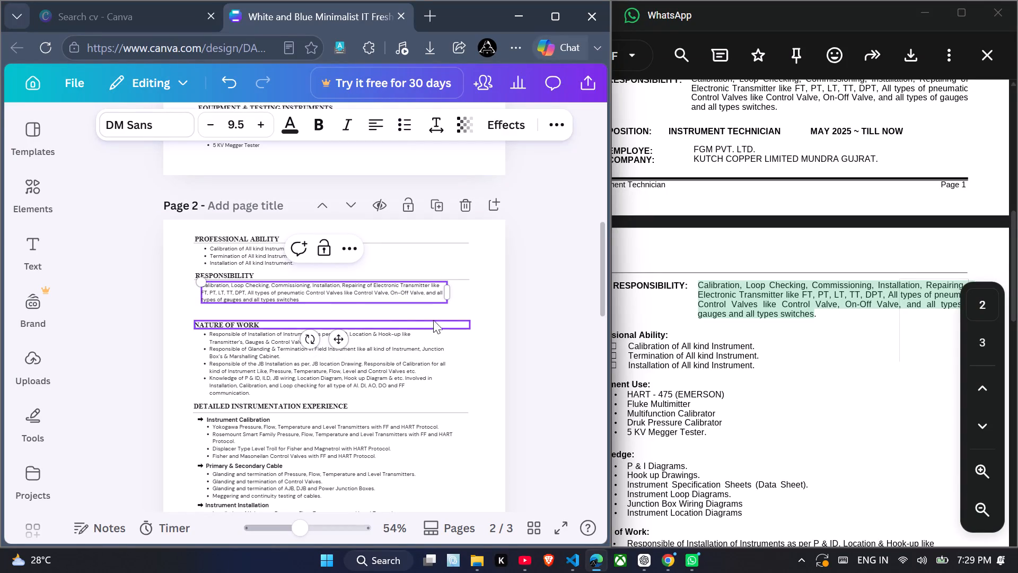
click(478, 311)
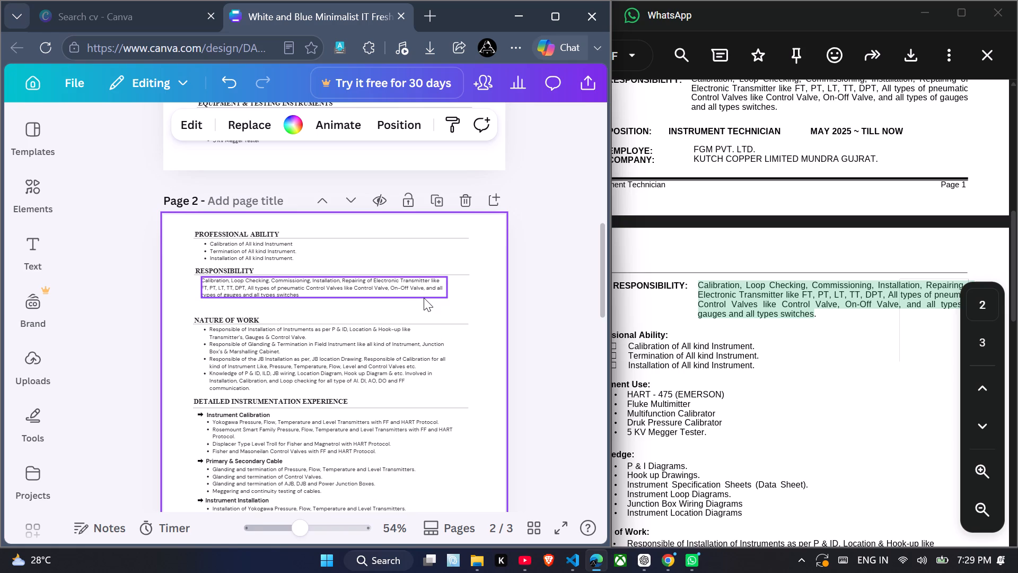
Maximize the browser window showing the resume design.
click(541, 15)
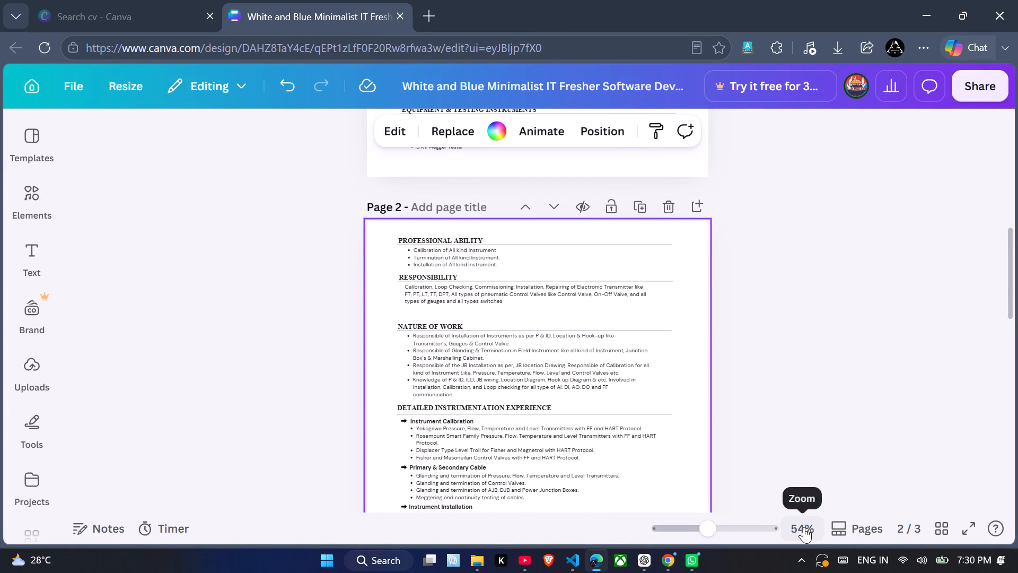
Review the page 2 layout from Professional Ability and Responsibility down to Personal Details, checking the spacing between sections.
click(804, 527)
click(819, 281)
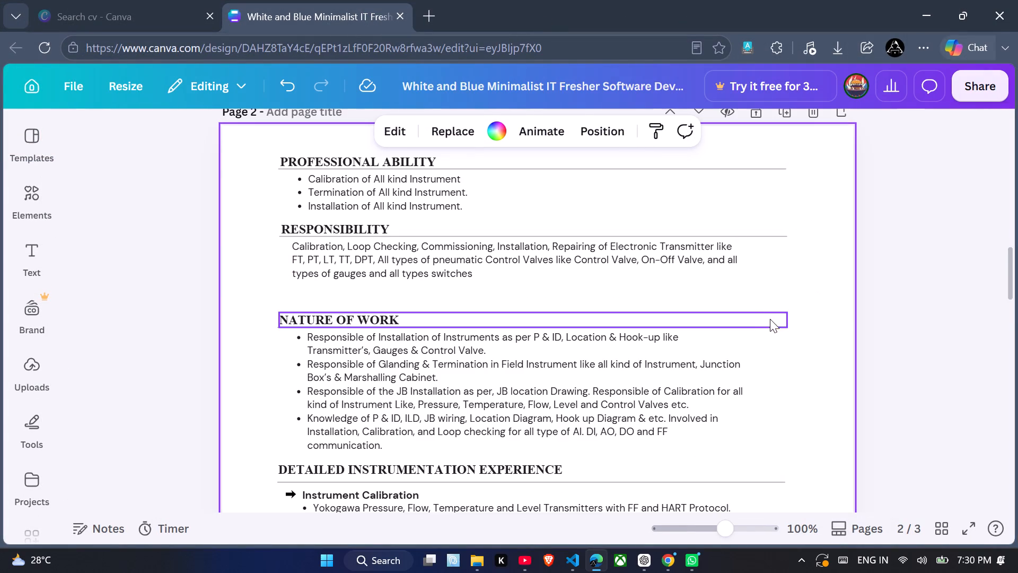
scroll(806, 337, down, 1)
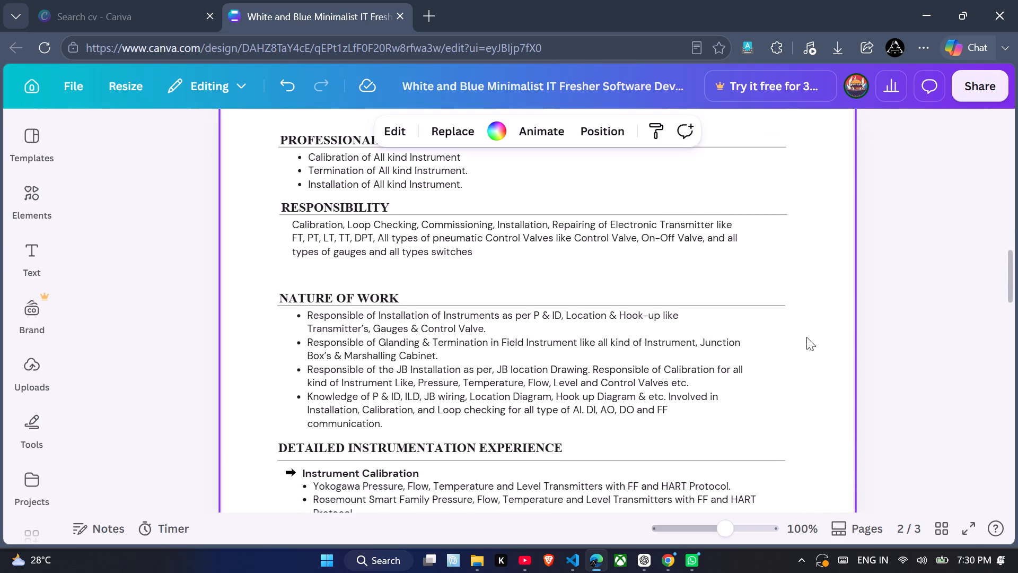
scroll(806, 337, down, 2)
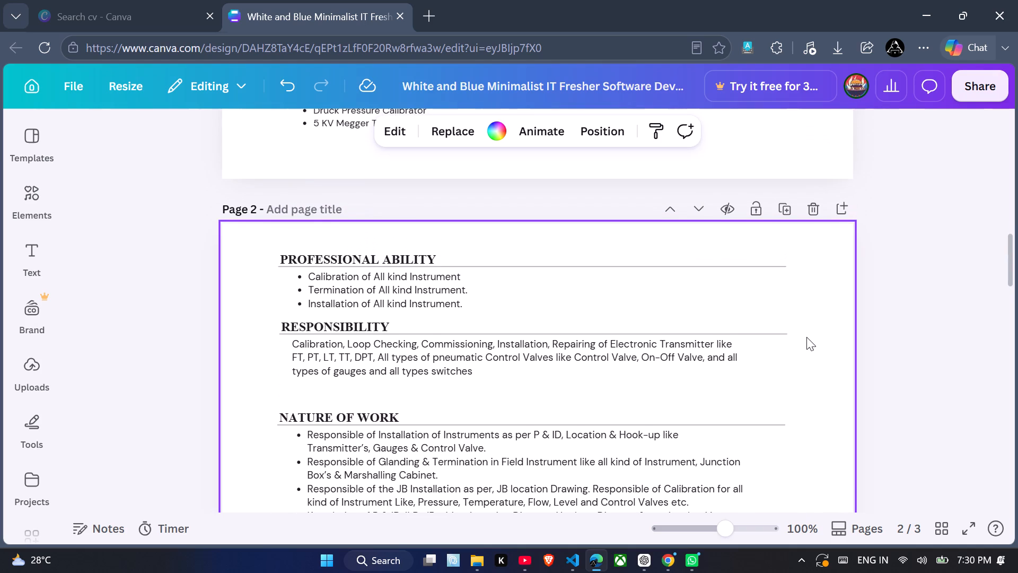
scroll(806, 337, down, 2)
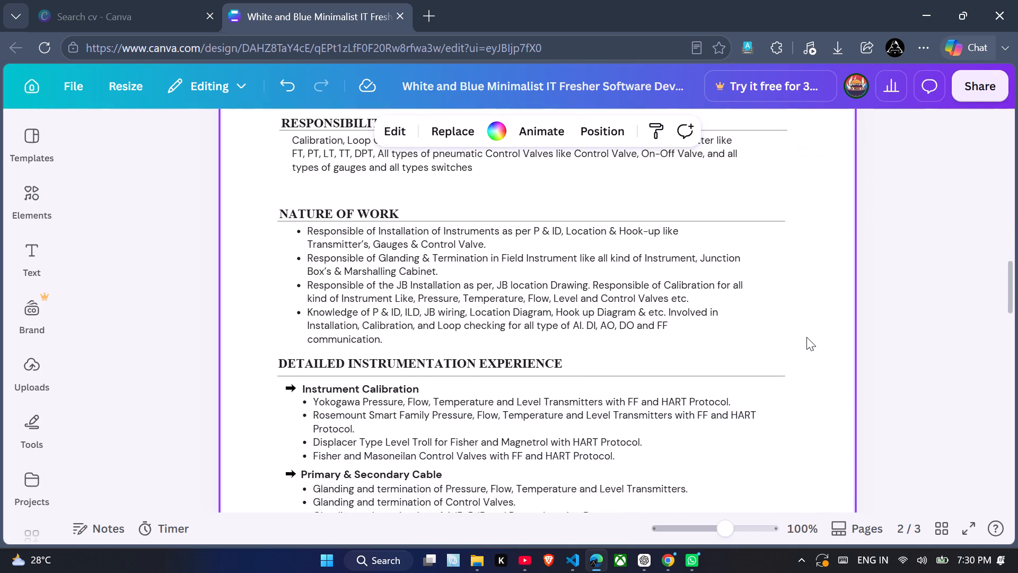
scroll(806, 337, down, 2)
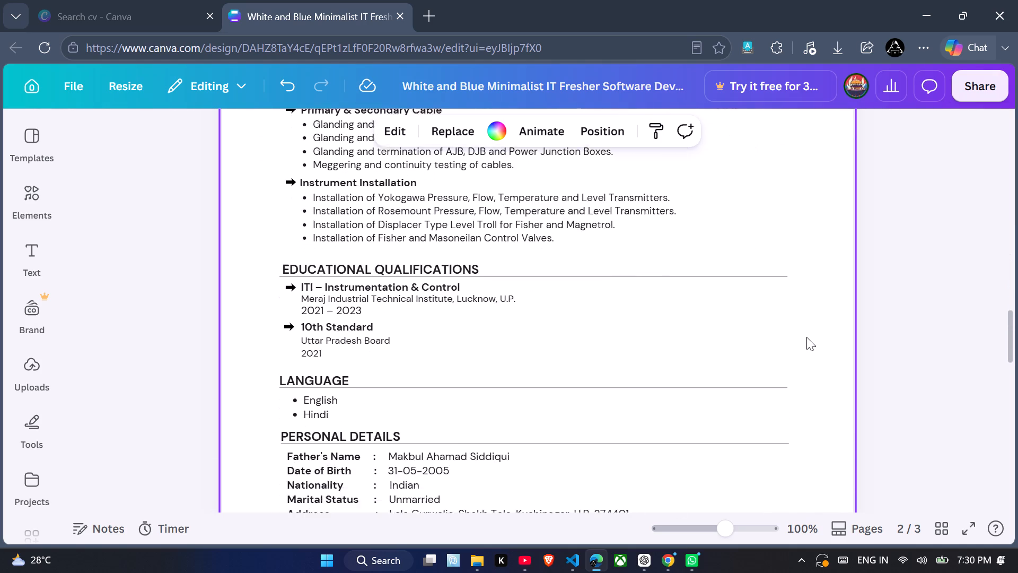
scroll(806, 337, down, 1)
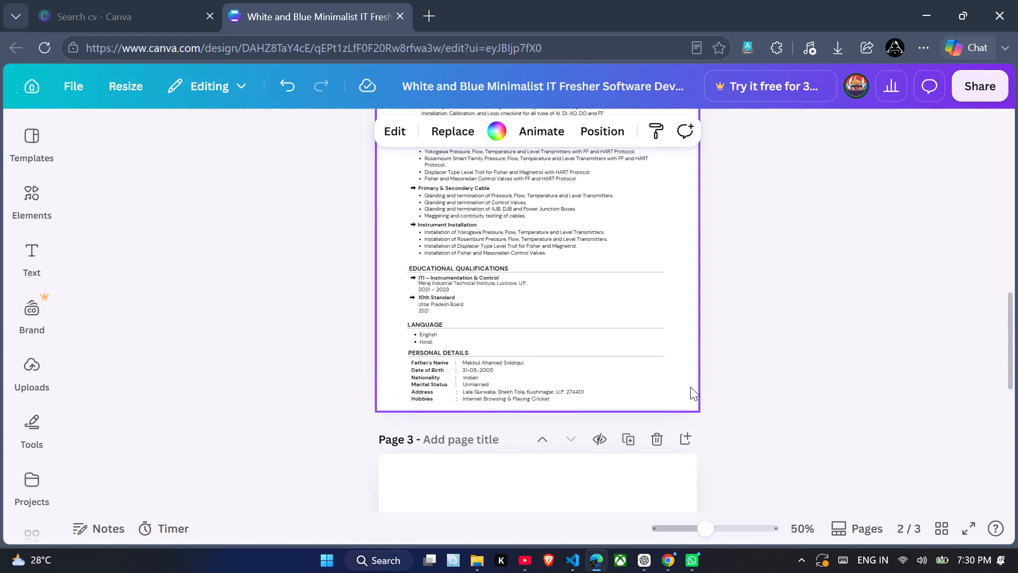
scroll(690, 387, up, 2)
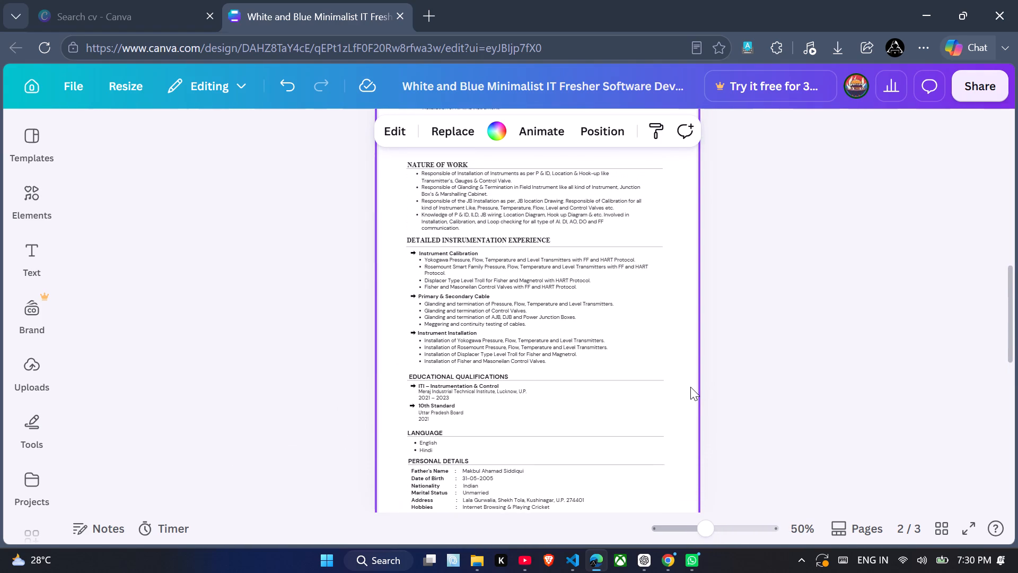
scroll(690, 387, up, 1)
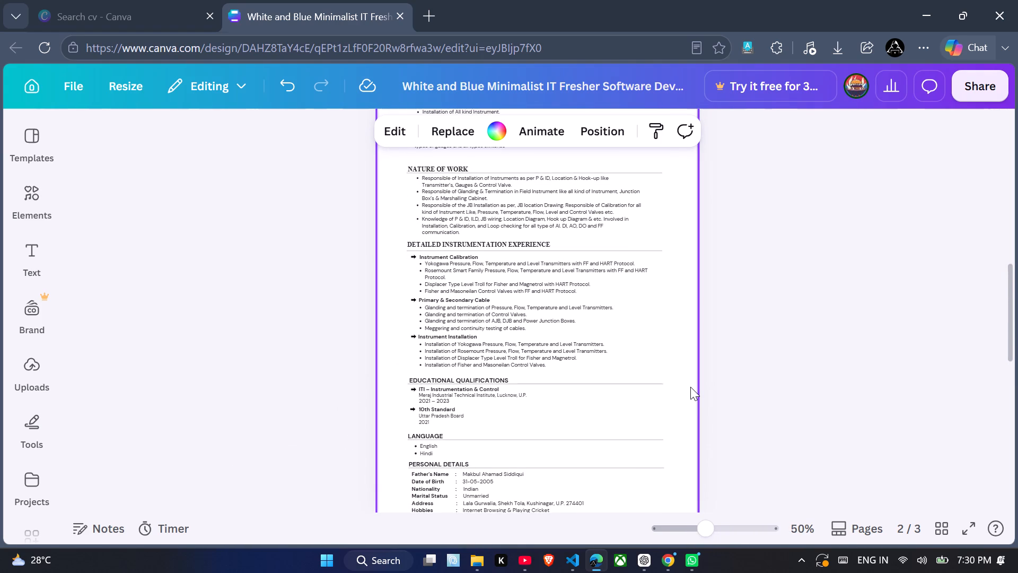
scroll(690, 387, down, 1)
scroll(690, 387, up, 1)
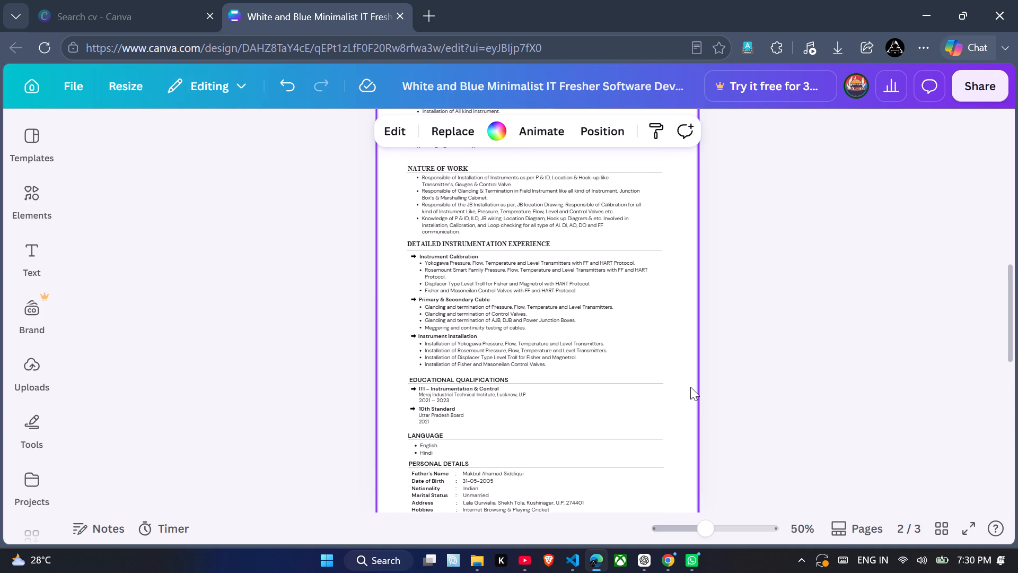
scroll(690, 387, up, 1)
Move all page 2 sections from Nature of Work through Personal Details together slightly up, closing the gap below the Responsibility text.
drag(681, 496, 387, 166)
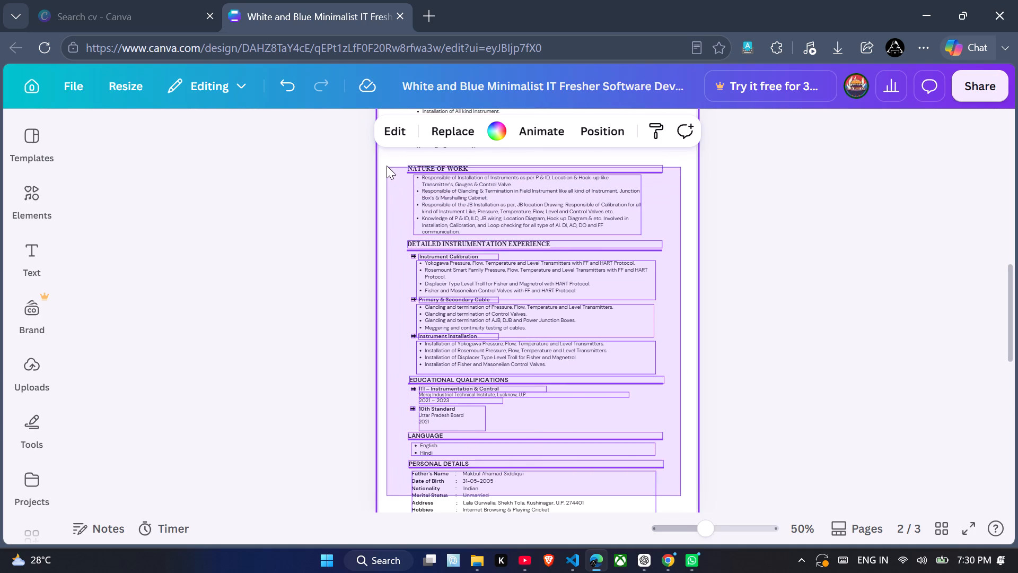
drag(387, 166, 389, 168)
scroll(389, 168, up, 1)
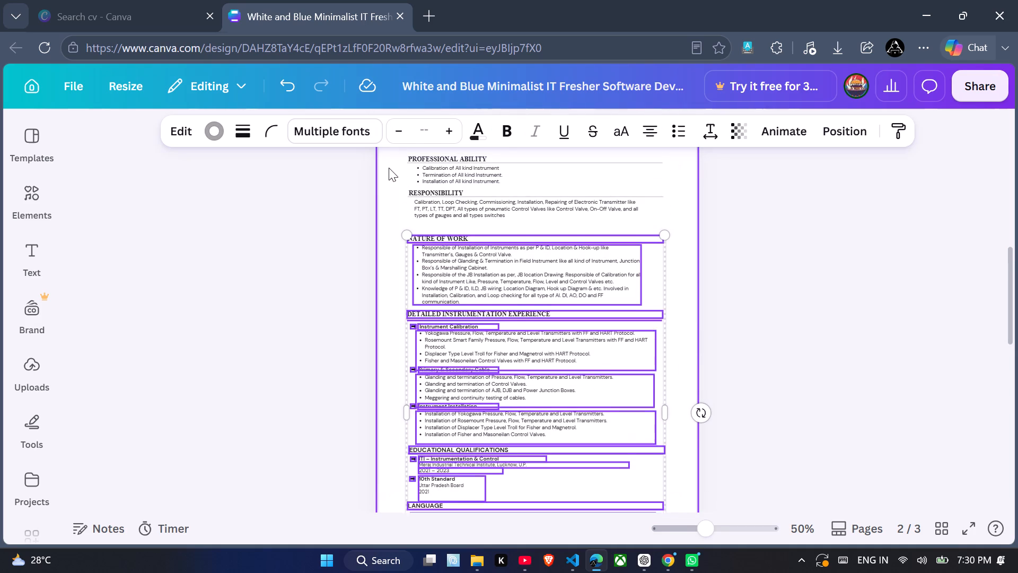
scroll(389, 168, up, 1)
drag(649, 301, 650, 291)
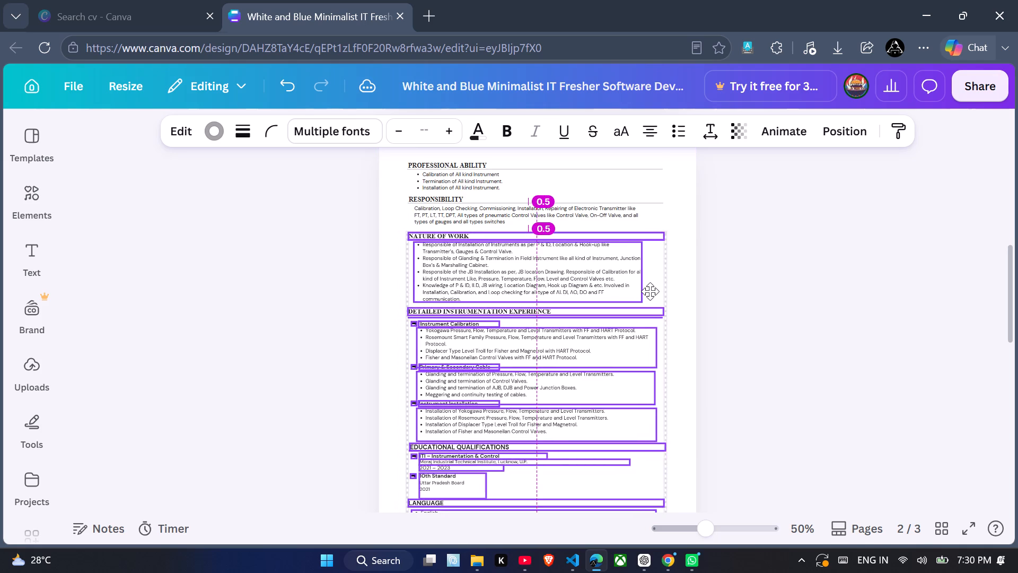
drag(650, 291, 649, 291)
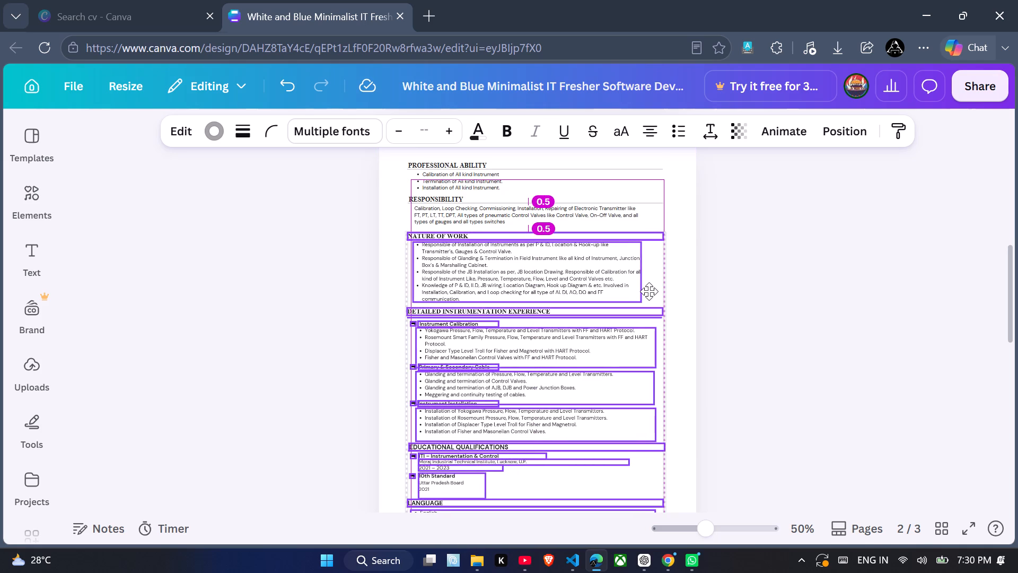
drag(649, 291, 649, 290)
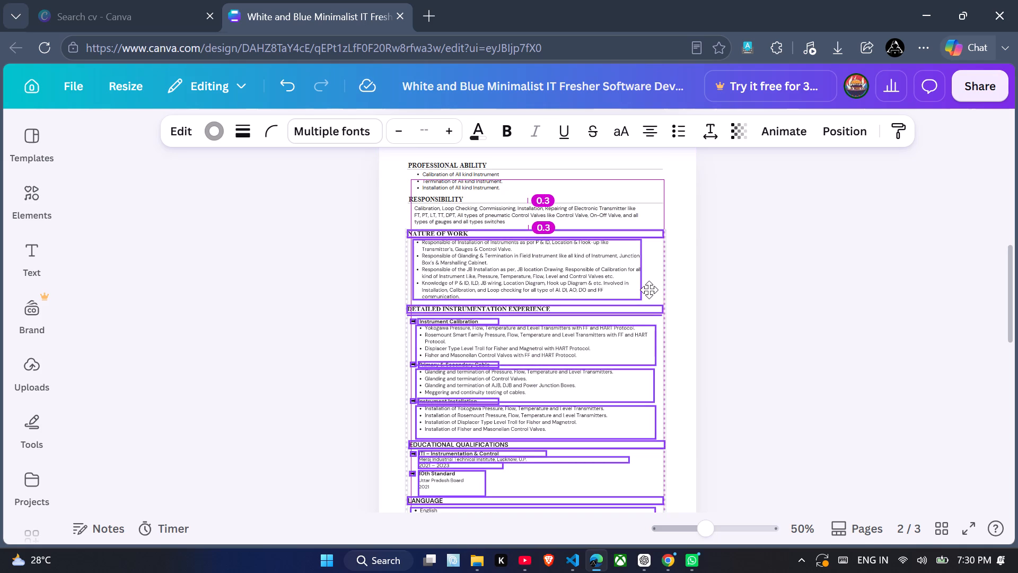
drag(649, 290, 649, 290)
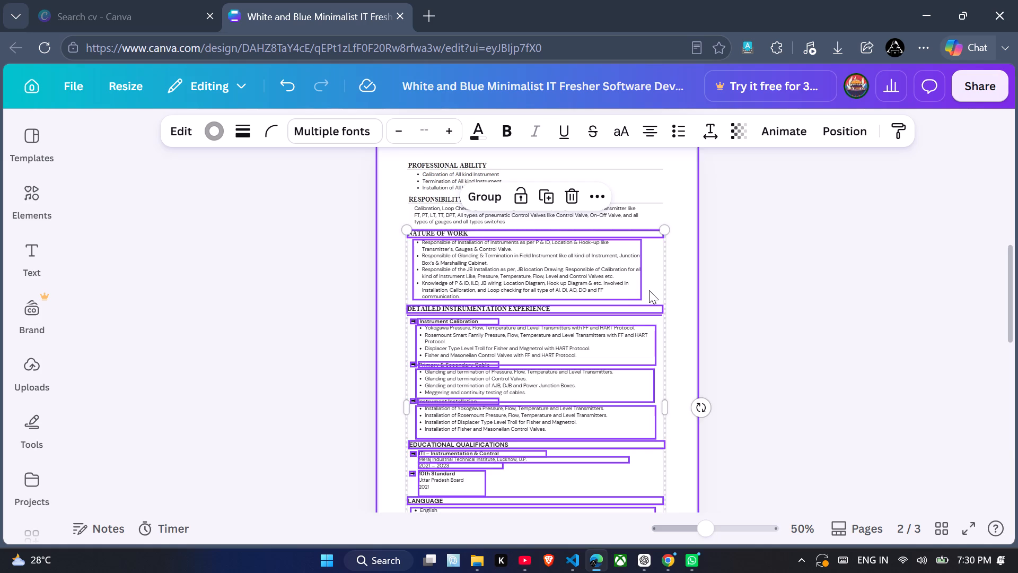
Examine page 2 at 100% zoom, from the Responsibility spacing at the top to the Personal Details at the bottom.
click(801, 526)
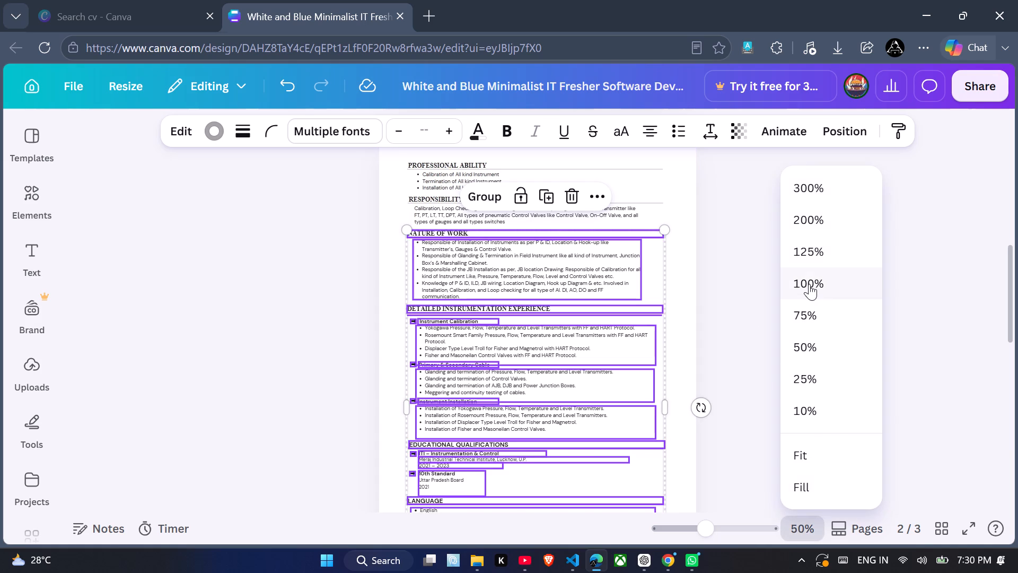
click(809, 284)
click(797, 388)
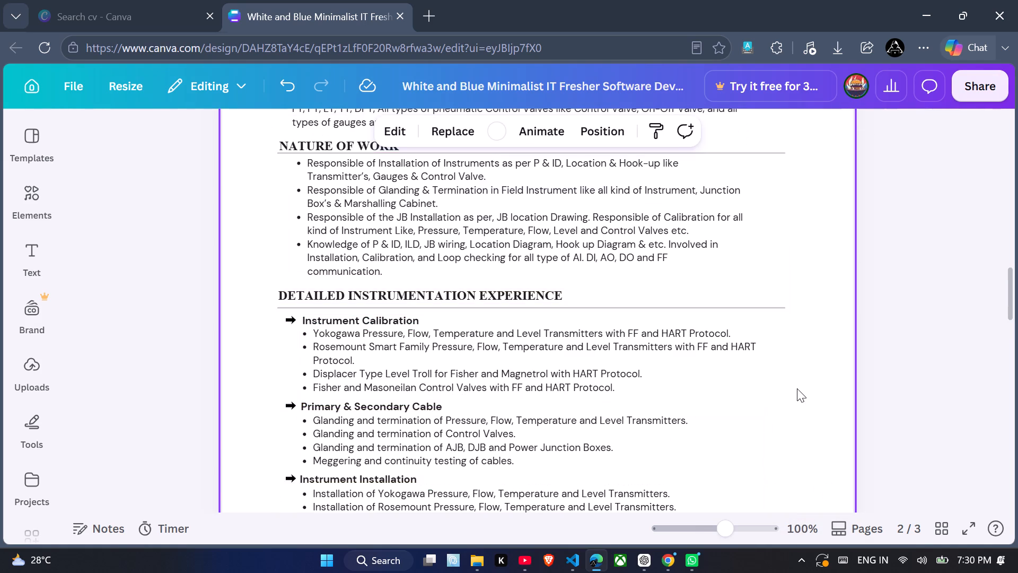
scroll(797, 388, up, 4)
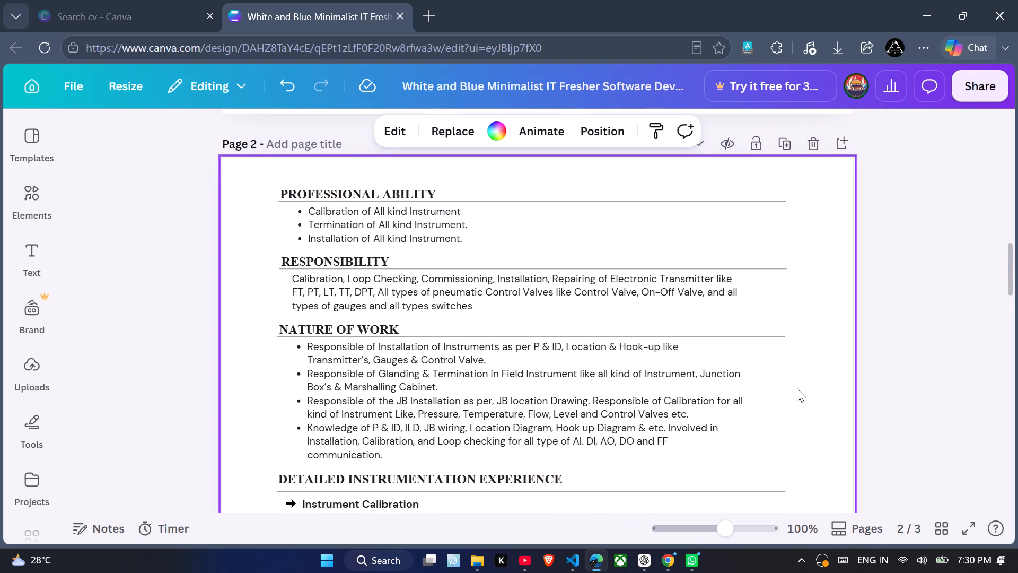
scroll(797, 388, up, 1)
scroll(797, 388, down, 7)
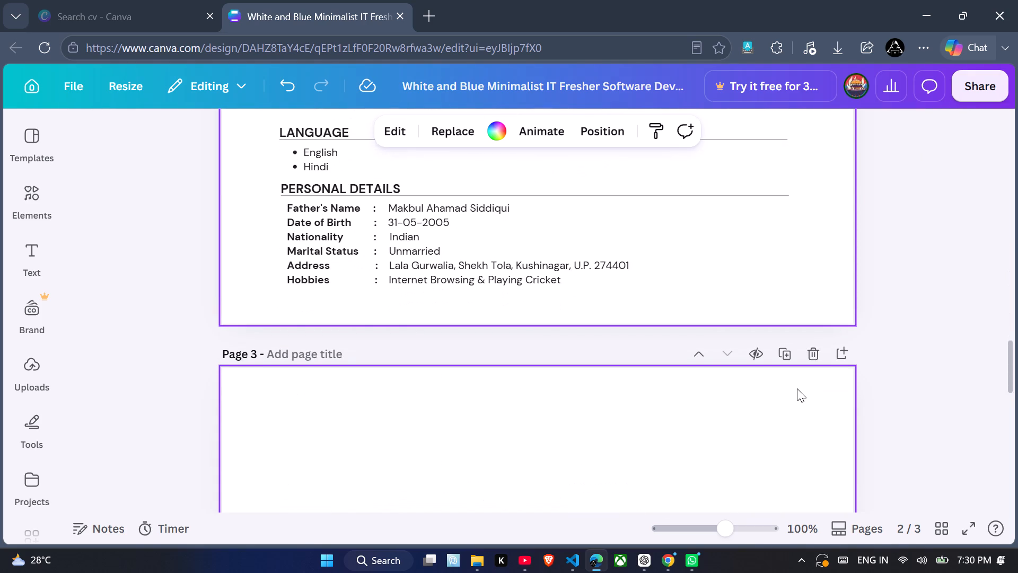
scroll(797, 388, up, 3)
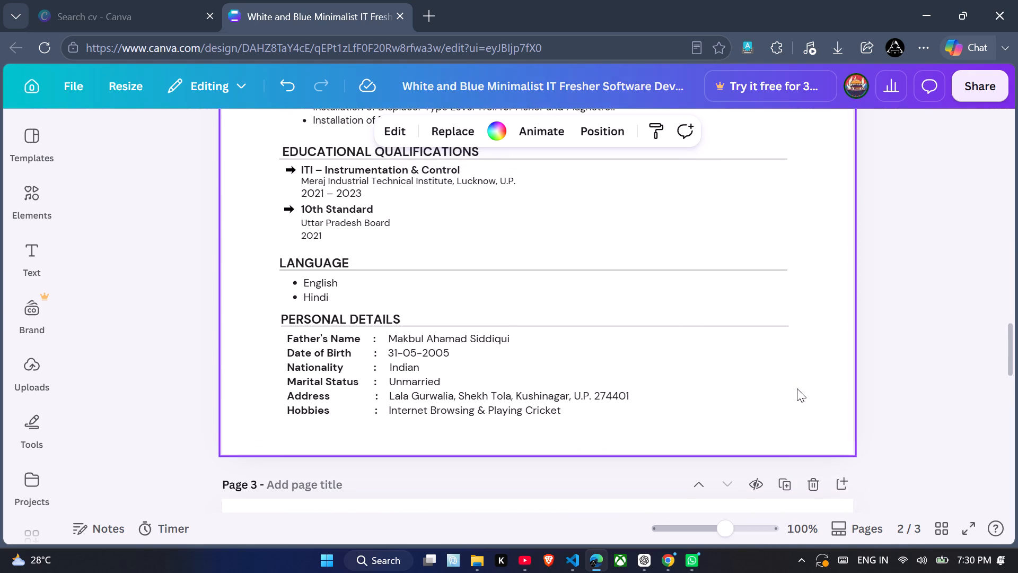
scroll(797, 388, up, 1)
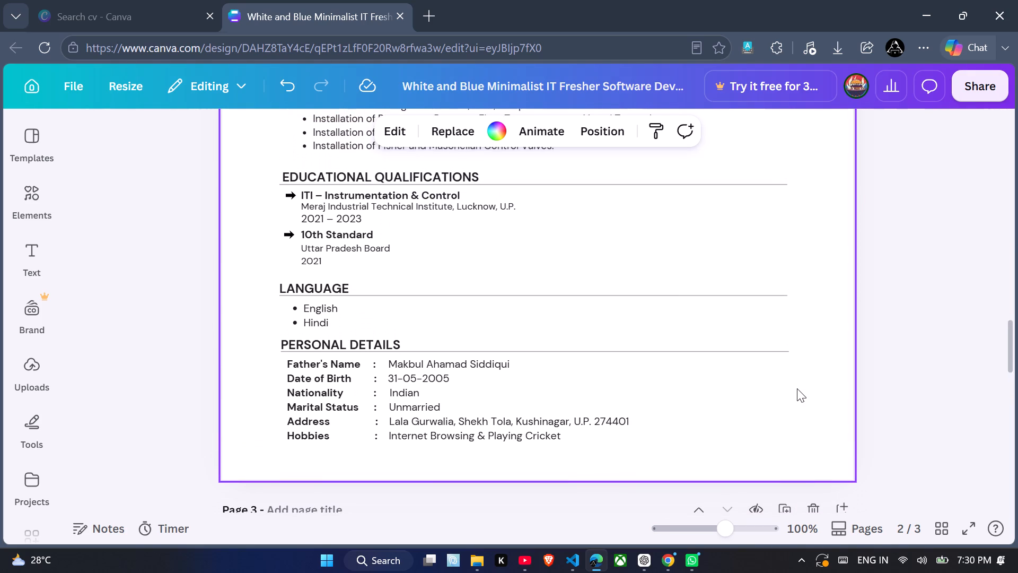
scroll(797, 388, up, 1)
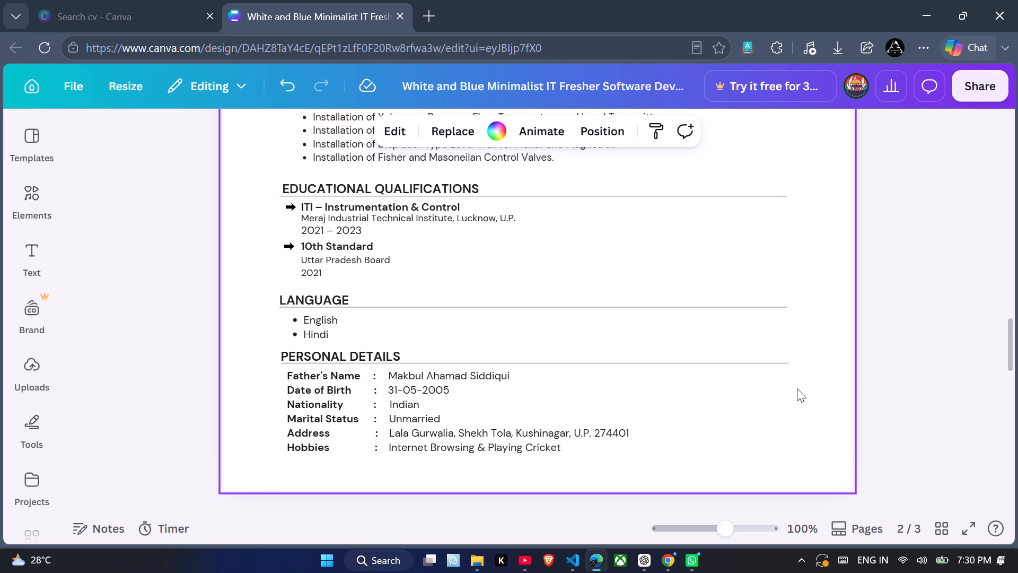
scroll(797, 388, up, 1)
Join the two Language bullets into one line on page 2, with Hindi after English separated by a wide gap of spaces.
click(352, 329)
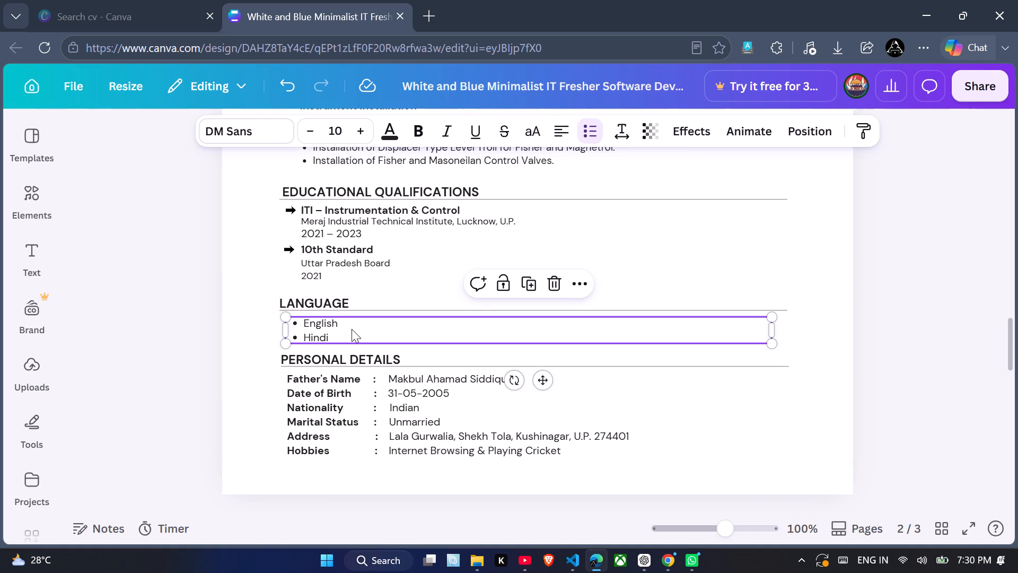
click(352, 329)
click(353, 326)
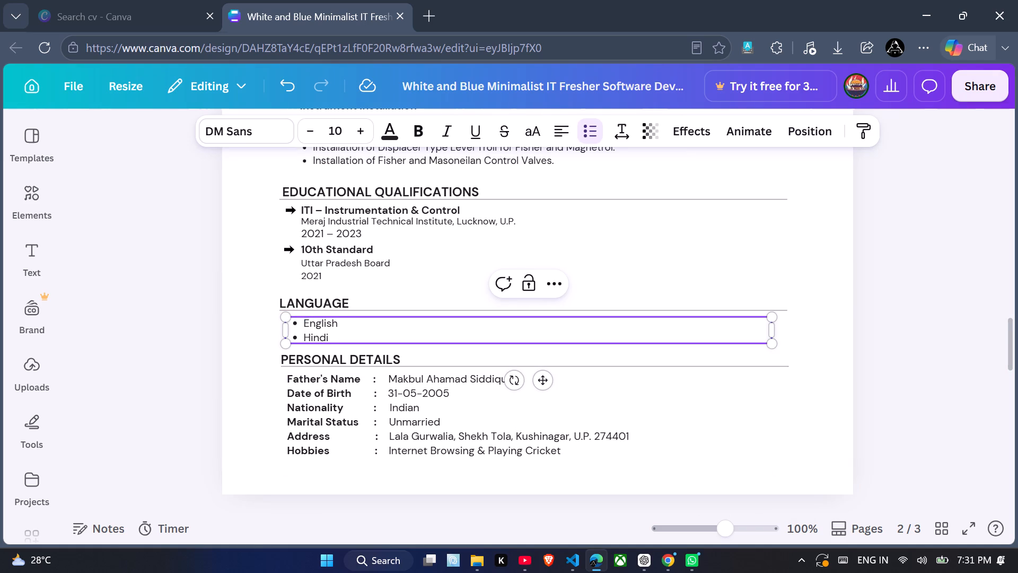
key(space)
key(Delete)
key(space)
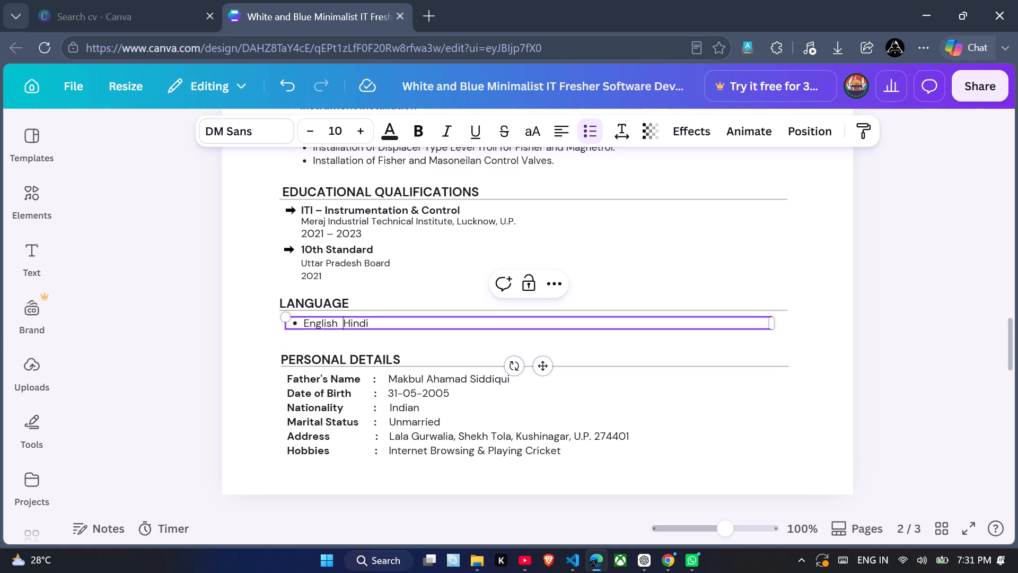
key(space)
key(space)
key(space)
key(space)
key(space)
key(space)
key(space)
key(space)
key(space)
key(space)
key(space)
key(space)
key(space)
key(space)
key(space)
key(space)
key(space)
key(space)
key(space)
key(space)
key(space)
key(space)
key(space)
key(space)
key(BackSpace)
key(BackSpace)
key(BackSpace)
key(BackSpace)
key(BackSpace)
key(BackSpace)
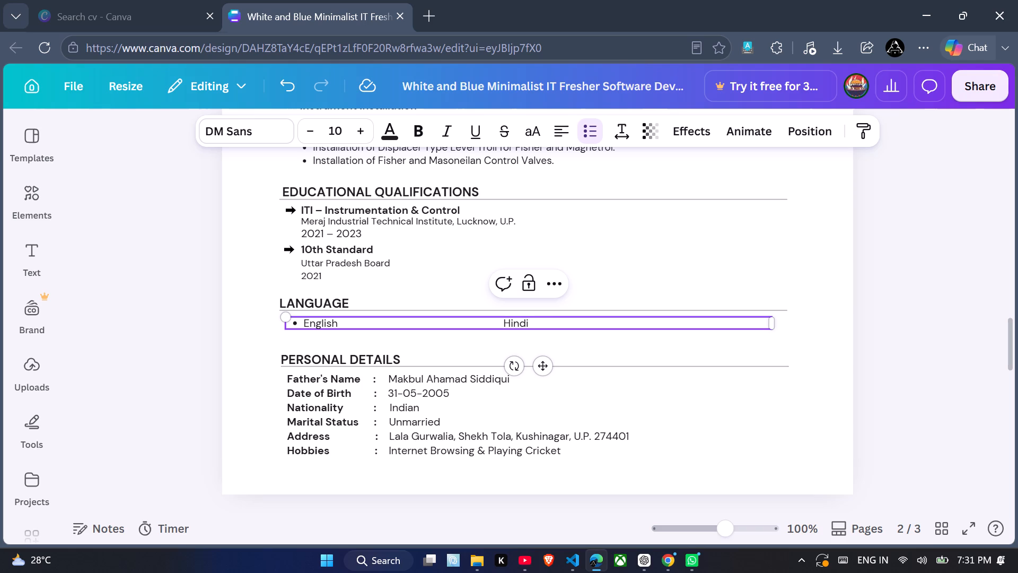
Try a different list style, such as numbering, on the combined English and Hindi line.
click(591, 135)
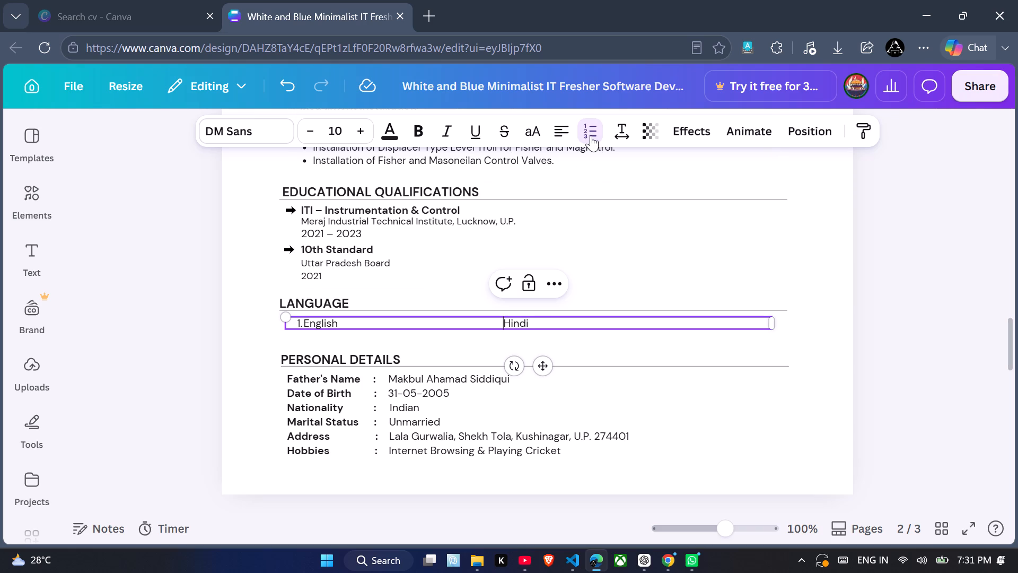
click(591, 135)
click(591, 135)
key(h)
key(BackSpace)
Delete Hindi and the wide gap of spaces from the Language line on page 2, leaving only the English bullet.
click(536, 326)
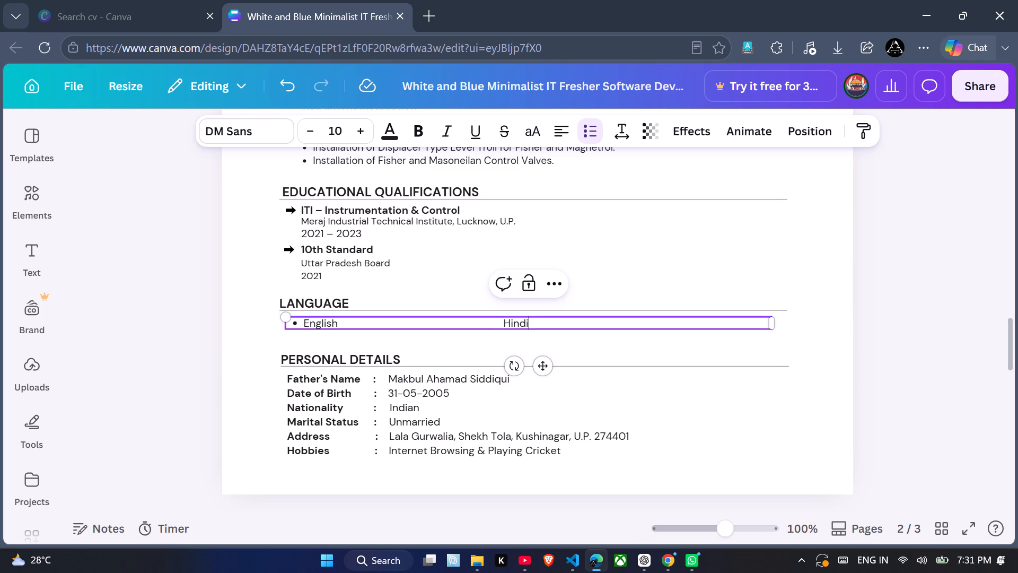
key(space)
text(lk)
key(BackSpace)
key(BackSpace)
key(BackSpace)
key(BackSpace)
key(BackSpace)
key(BackSpace)
key(BackSpace)
key(BackSpace)
key(BackSpace)
key(BackSpace)
key(BackSpace)
key(BackSpace)
key(BackSpace)
key(BackSpace)
key(BackSpace)
key(BackSpace)
key(BackSpace)
key(BackSpace)
key(BackSpace)
key(BackSpace)
key(BackSpace)
key(BackSpace)
key(BackSpace)
key(BackSpace)
key(BackSpace)
key(BackSpace)
key(BackSpace)
key(BackSpace)
key(BackSpace)
key(BackSpace)
key(BackSpace)
key(BackSpace)
key(BackSpace)
key(BackSpace)
key(BackSpace)
key(BackSpace)
key(BackSpace)
key(BackSpace)
key(BackSpace)
key(BackSpace)
key(BackSpace)
key(BackSpace)
key(BackSpace)
key(BackSpace)
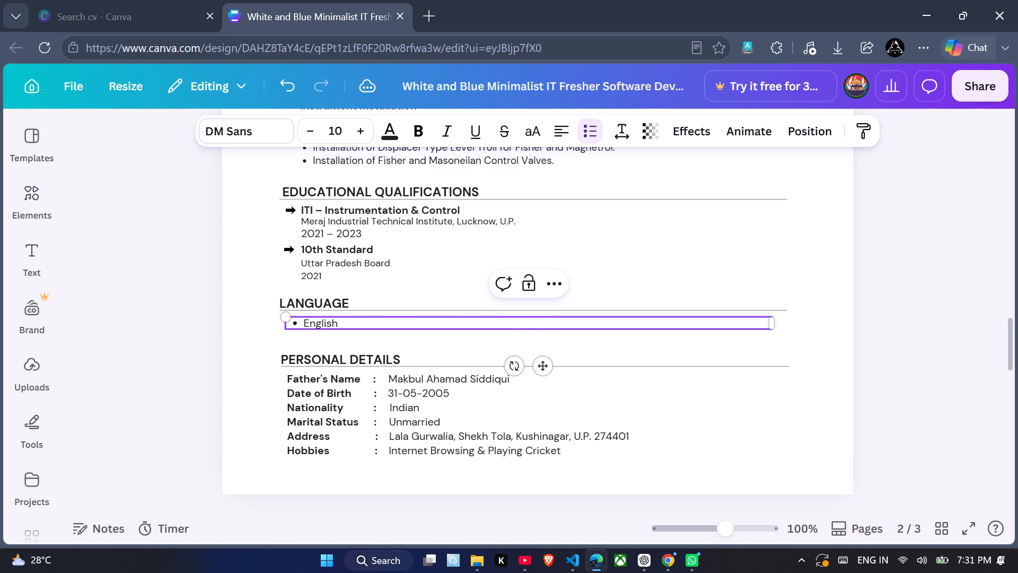
key(BackSpace)
key(BackSpace)
key(BackSpace)
key(BackSpace)
key(BackSpace)
key(BackSpace)
key(BackSpace)
key(BackSpace)
Narrow the English bullet's text box so it ends just past the word.
drag(776, 325, 369, 336)
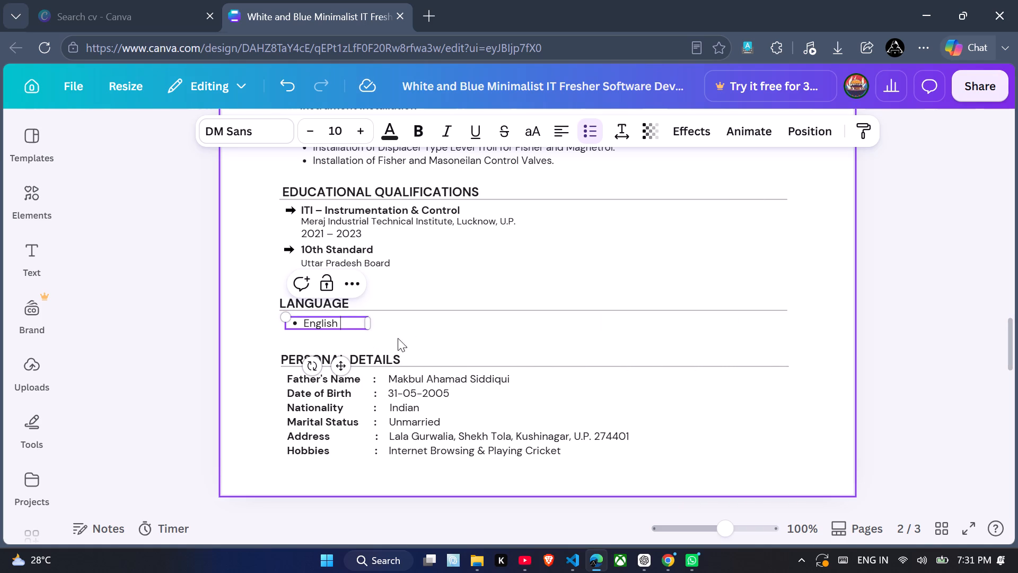
click(415, 329)
Duplicate the English bullet and place the copy beside the original, roughly level with it under the Language heading.
click(353, 322)
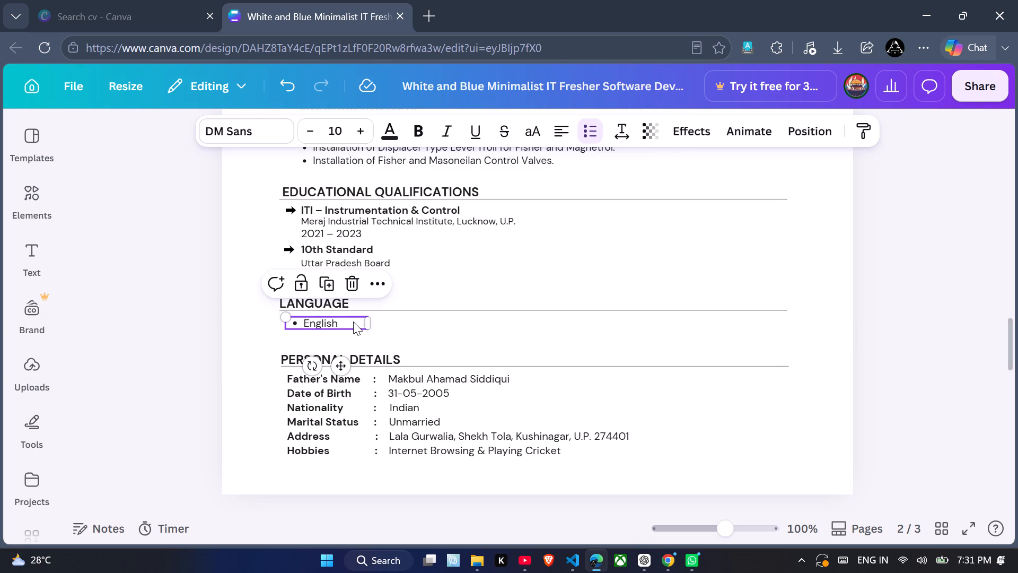
click(328, 285)
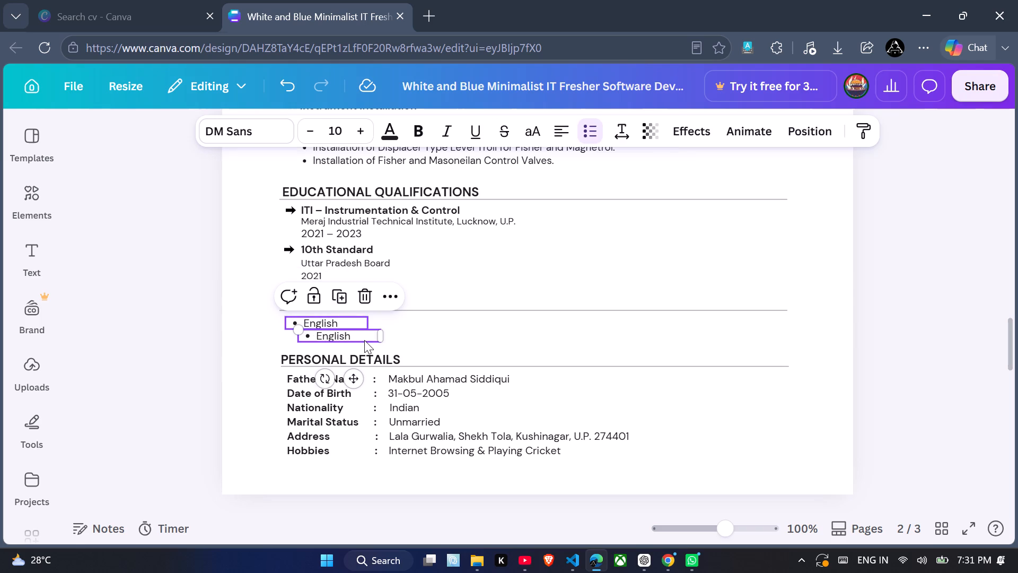
drag(364, 340, 474, 332)
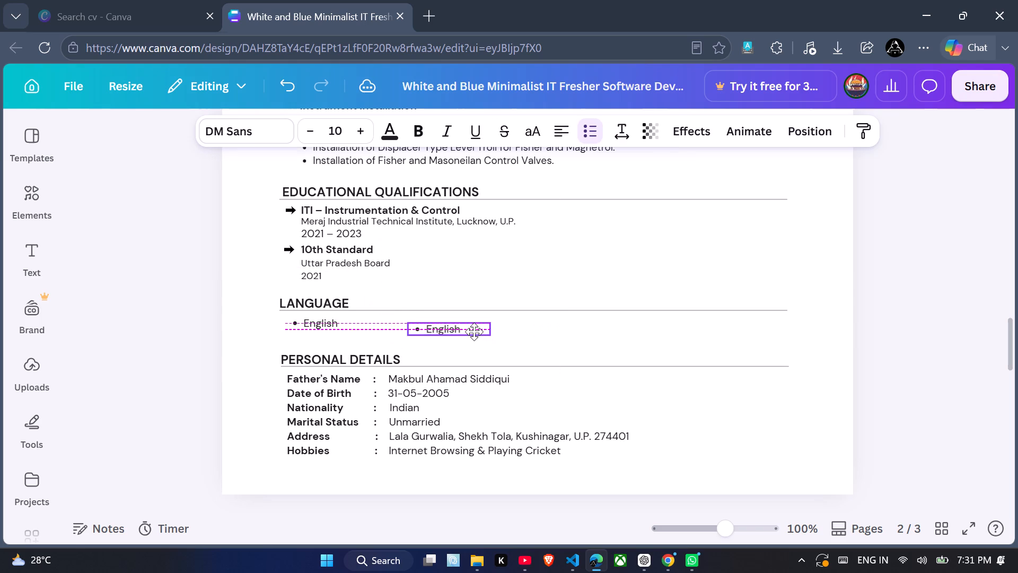
drag(474, 332, 474, 333)
drag(474, 333, 473, 329)
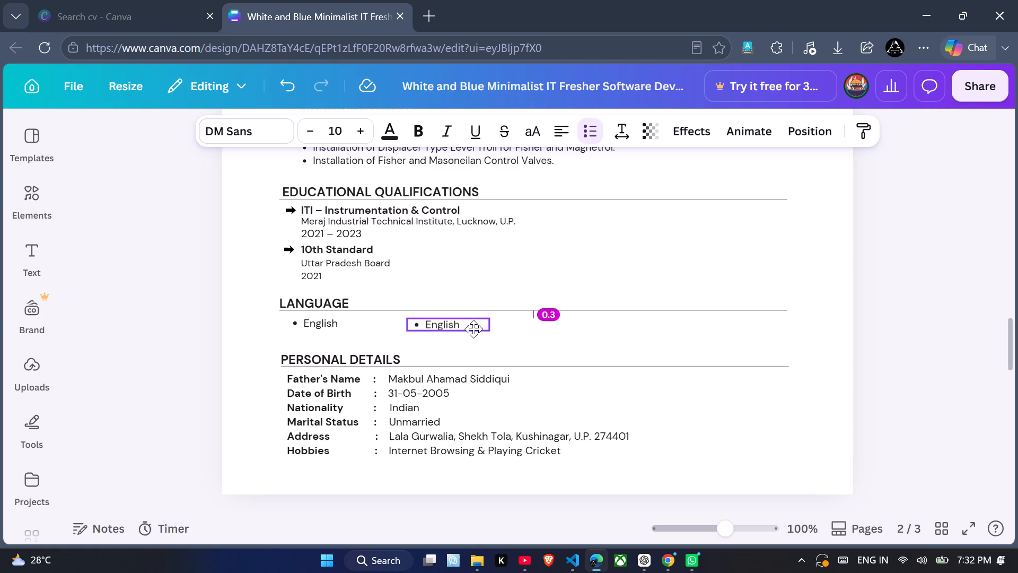
drag(473, 329, 473, 326)
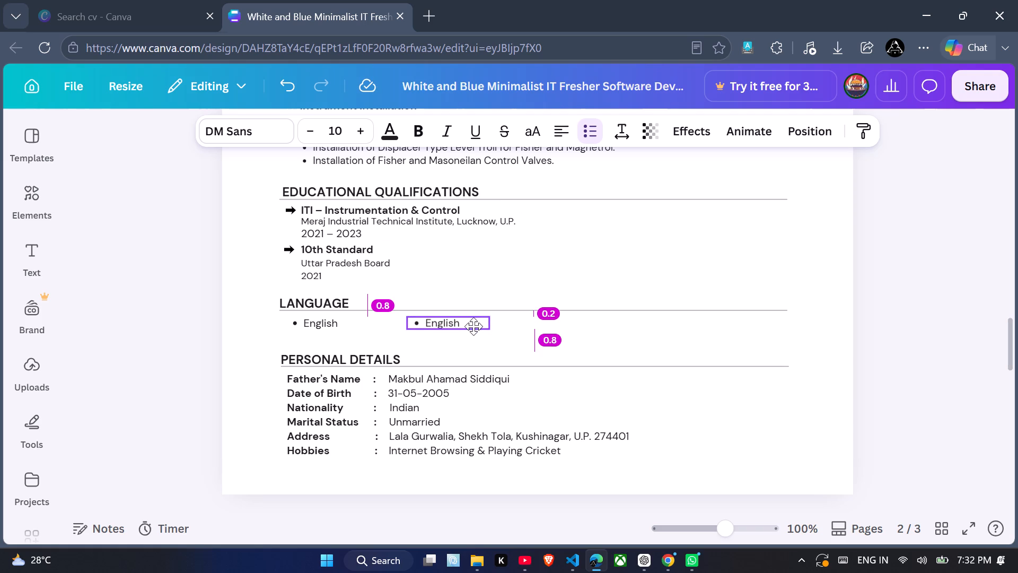
drag(473, 326, 474, 328)
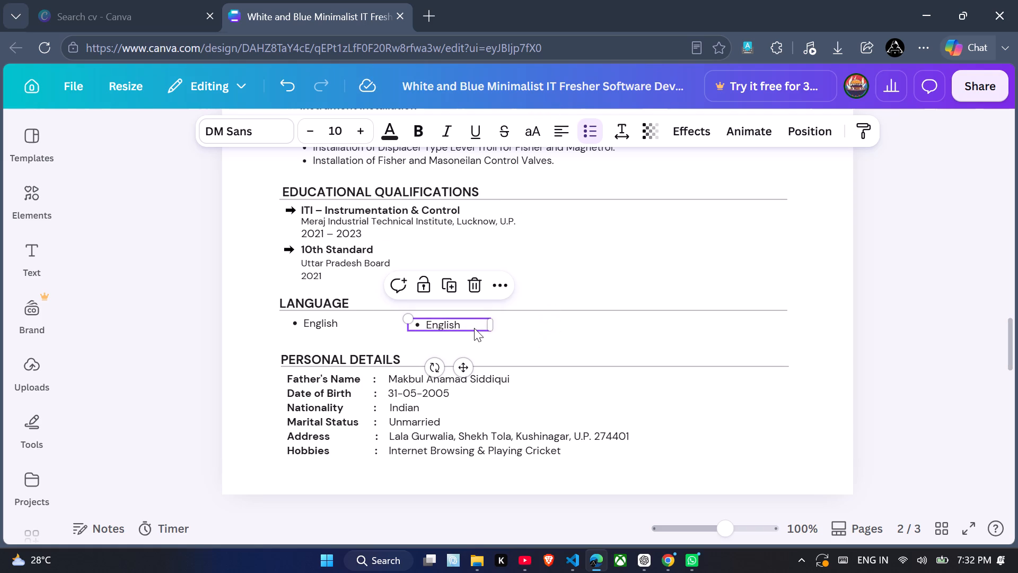
Replace the text of the duplicated language bullet with Hindi.
click(470, 322)
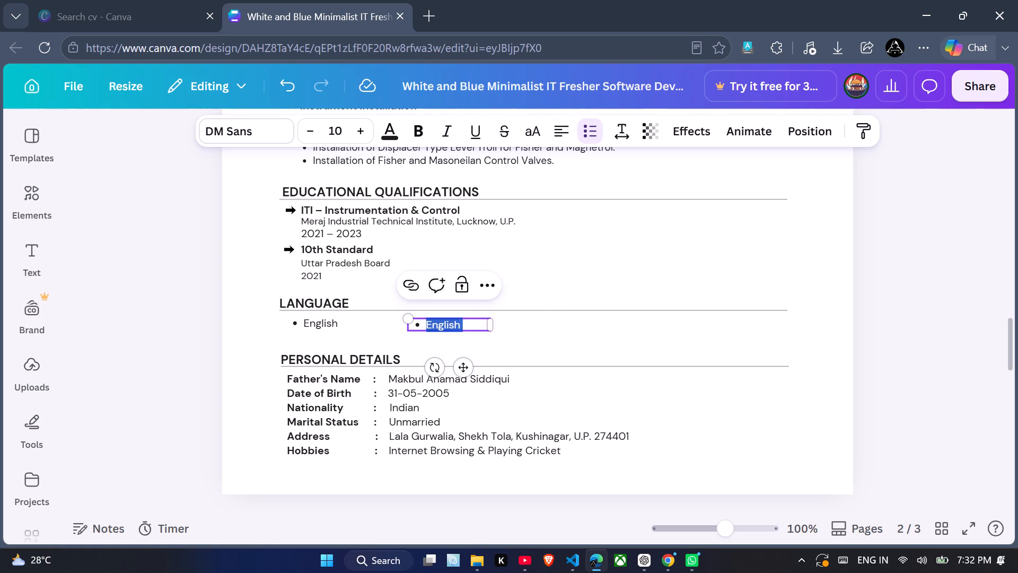
text(Hindi)
click(546, 344)
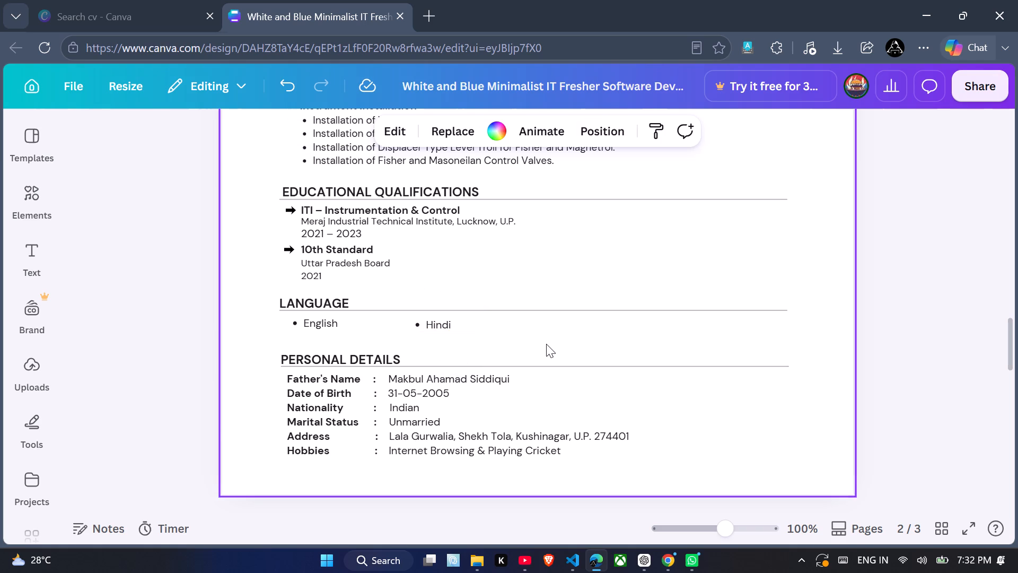
Move the Personal Details heading, line and text block together up, closing the gap below the Language bullets.
scroll(546, 344, down, 1)
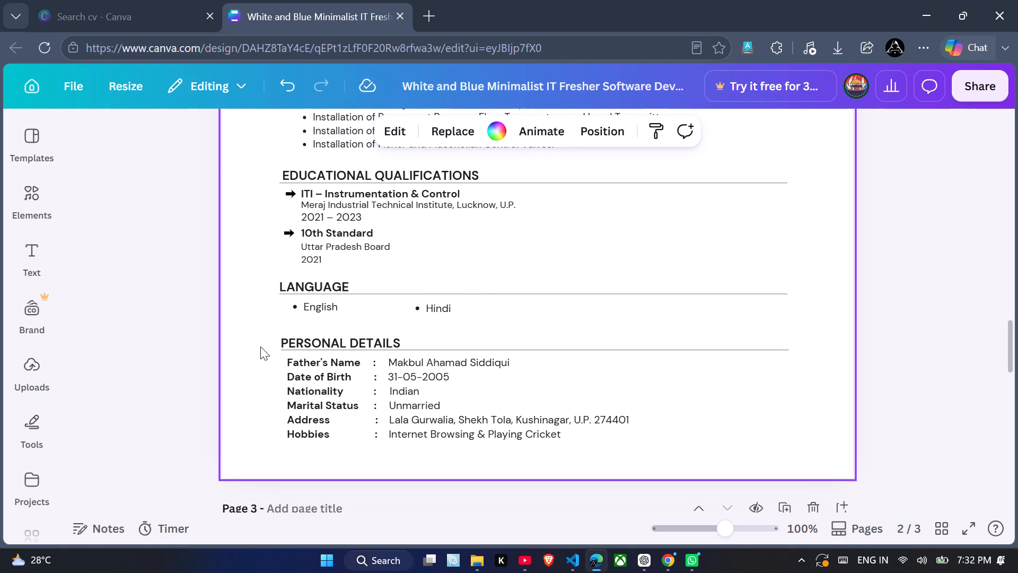
drag(261, 341, 611, 438)
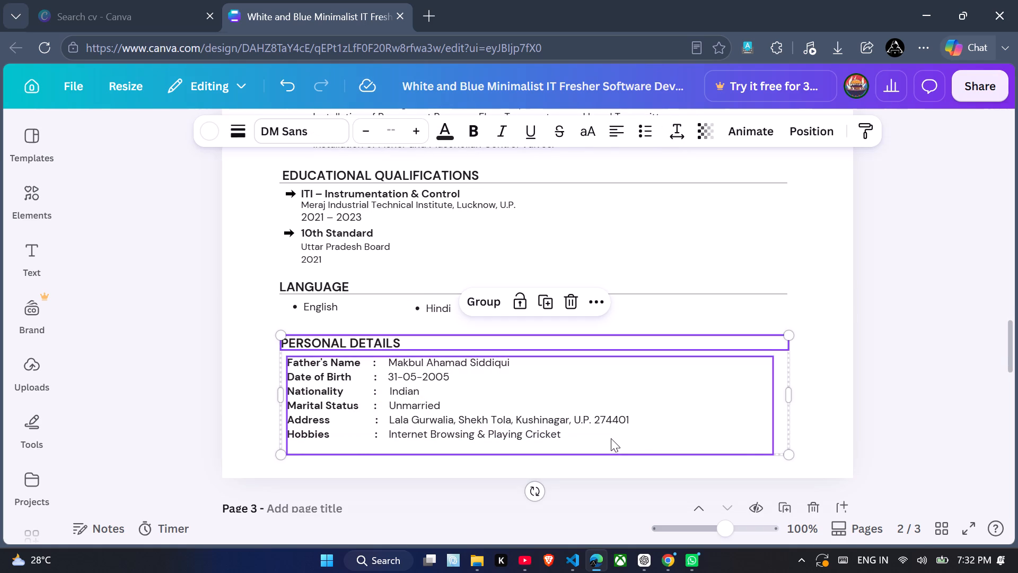
drag(653, 423, 651, 411)
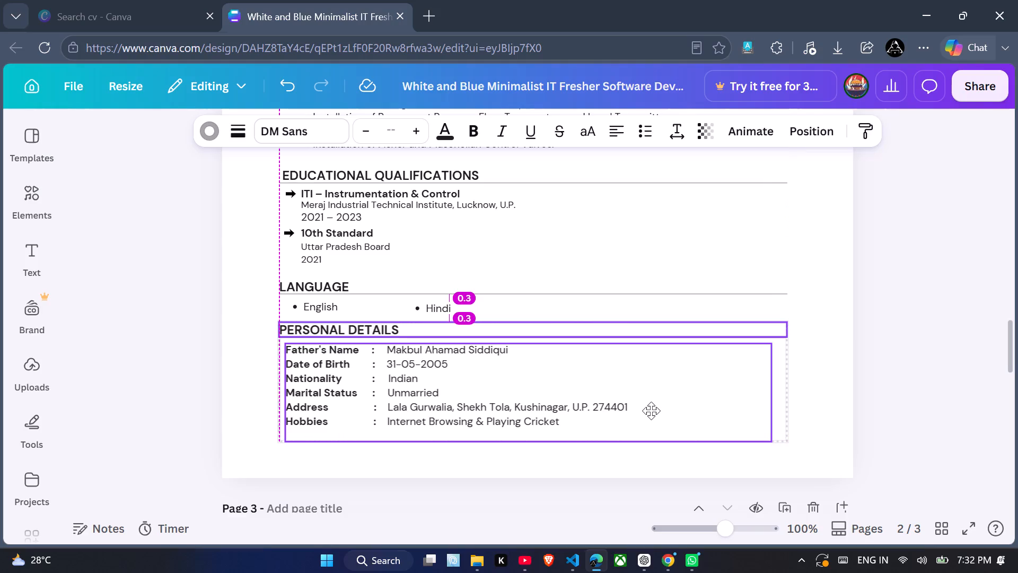
drag(651, 411, 651, 412)
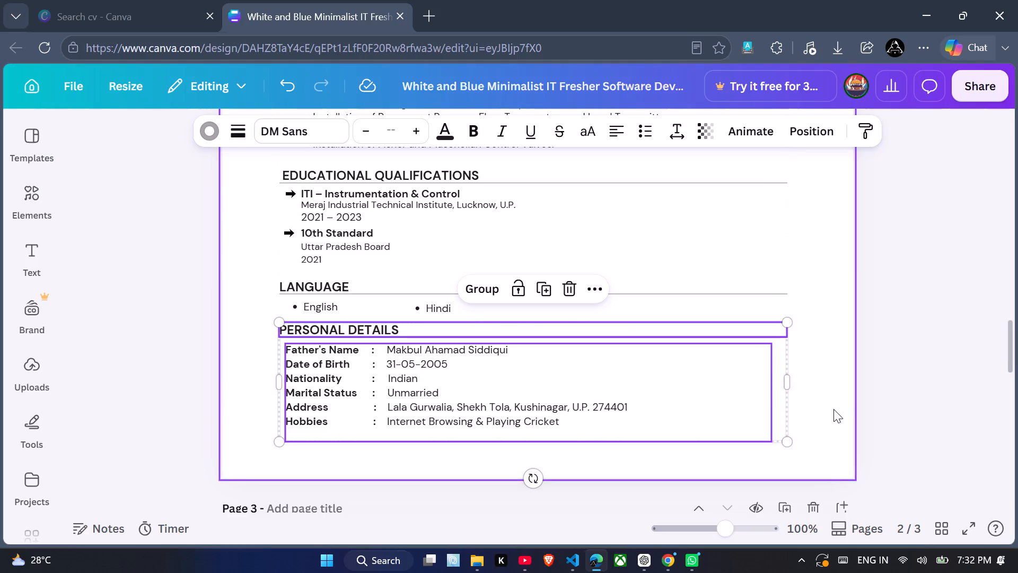
click(834, 411)
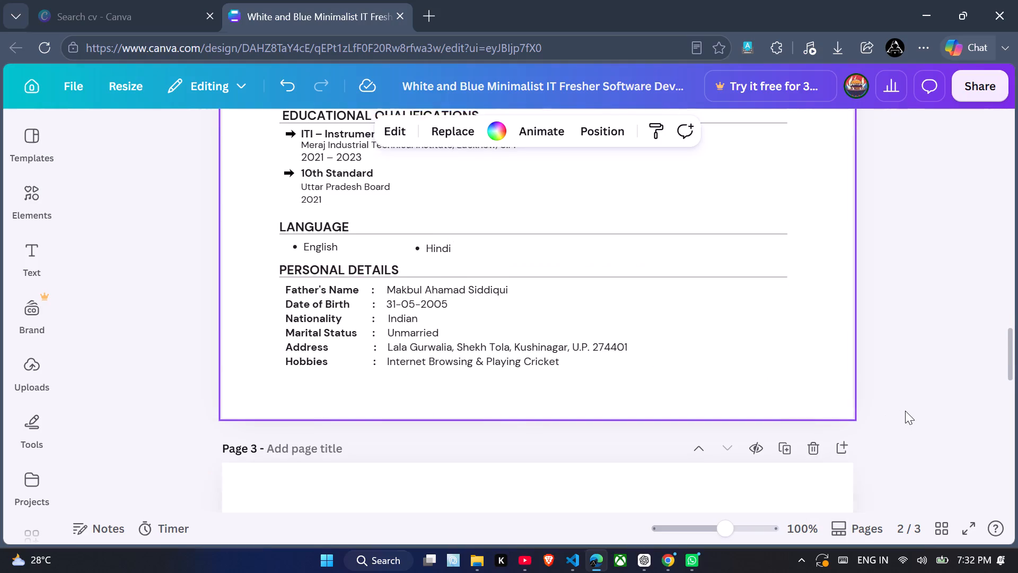
Delete the blank page 3 from the résumé design.
scroll(905, 411, up, 10)
scroll(905, 411, down, 12)
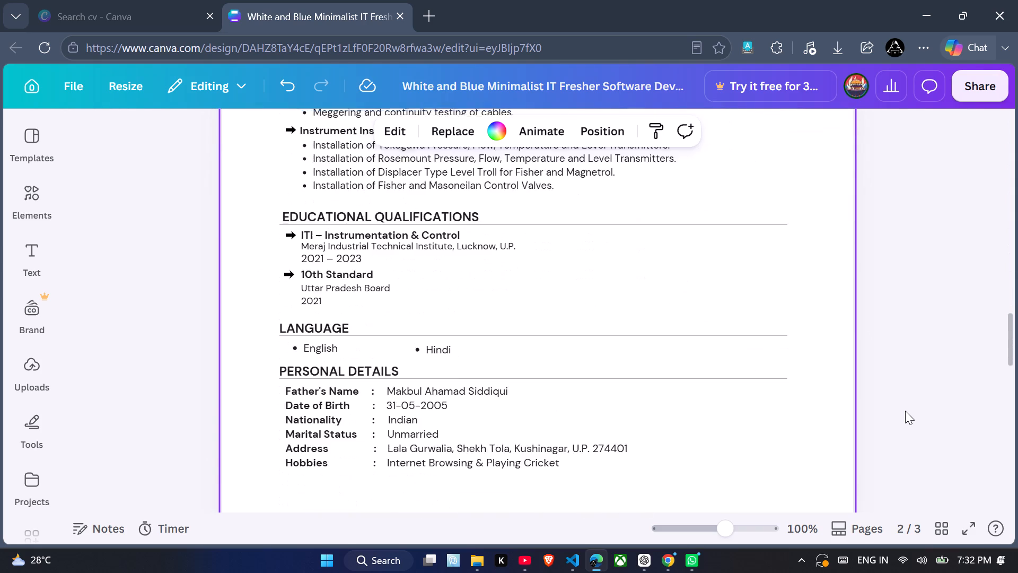
scroll(905, 411, down, 5)
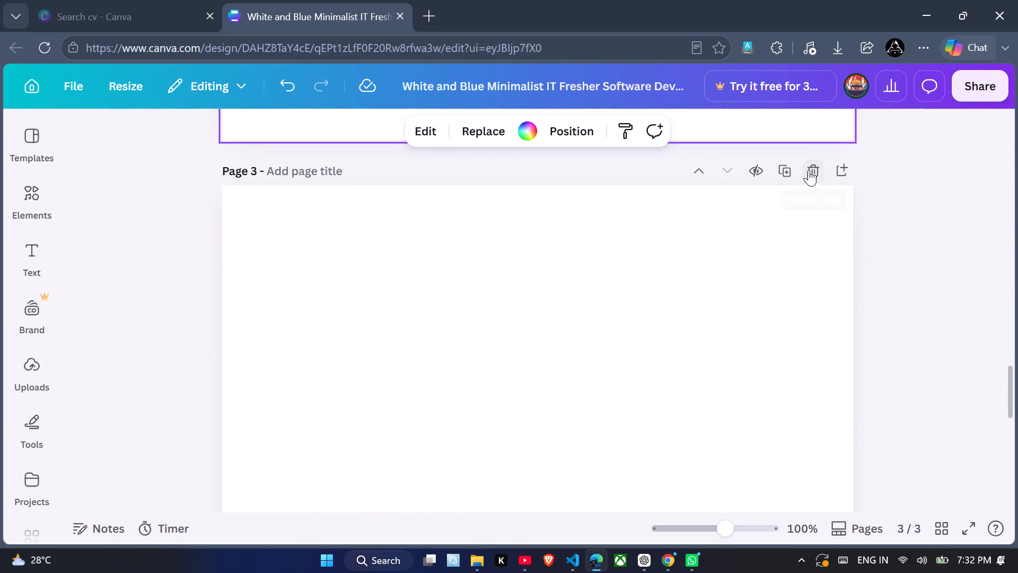
click(814, 172)
Download all pages of the résumé as a PDF with the Digital preset.
scroll(893, 279, down, 4)
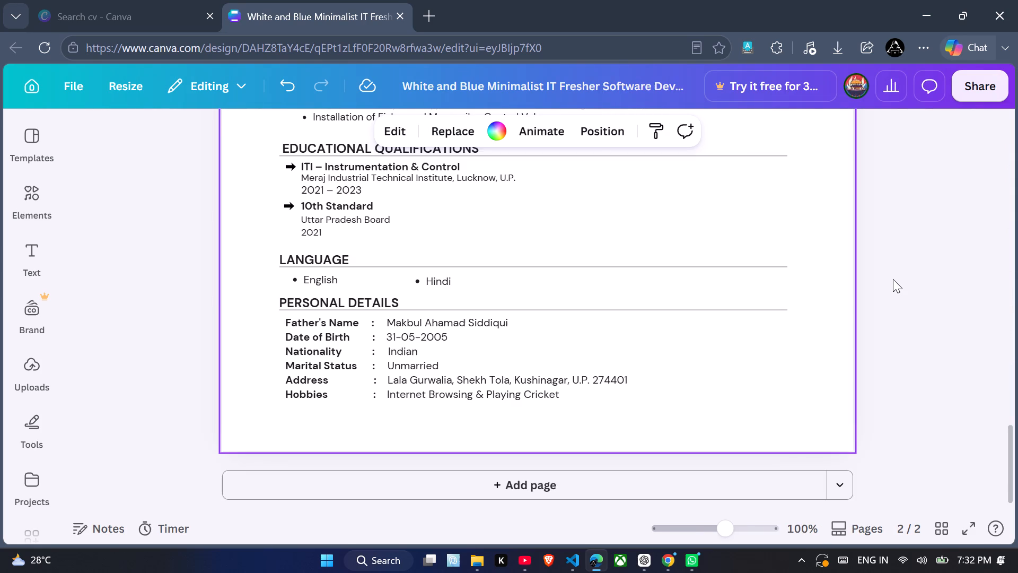
scroll(893, 279, up, 6)
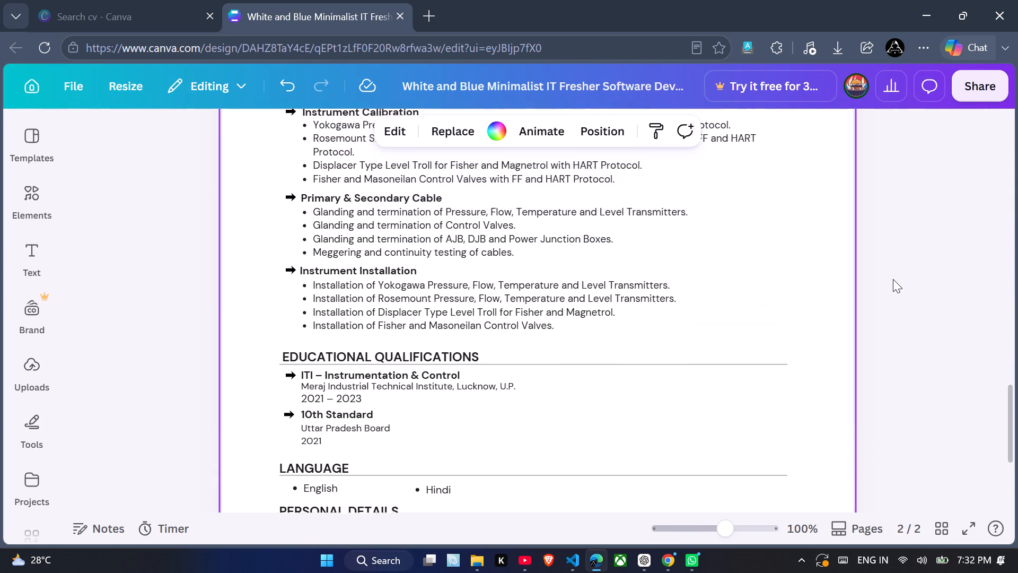
scroll(893, 279, up, 8)
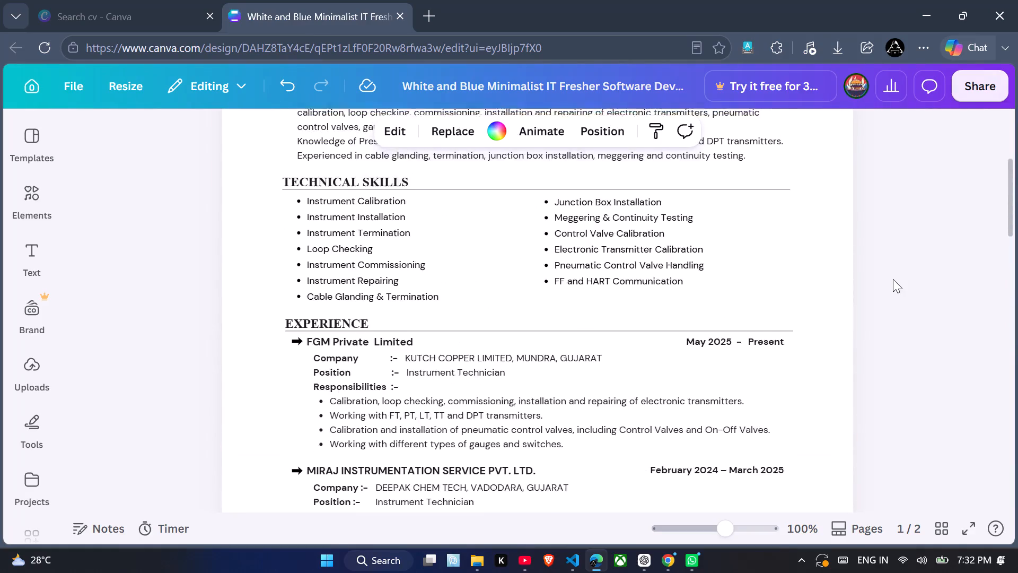
scroll(893, 279, up, 4)
scroll(893, 279, down, 14)
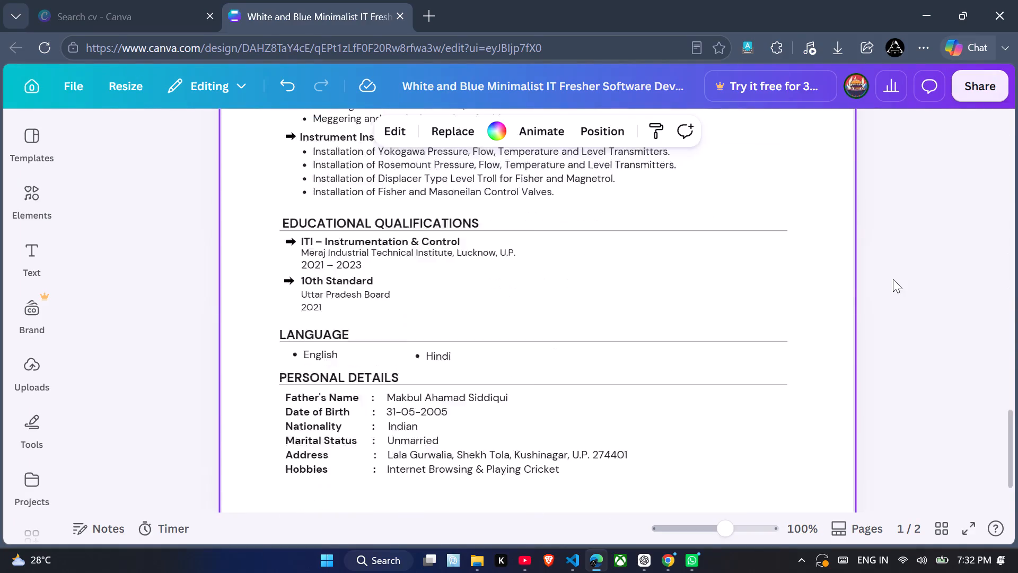
scroll(893, 279, down, 4)
click(983, 87)
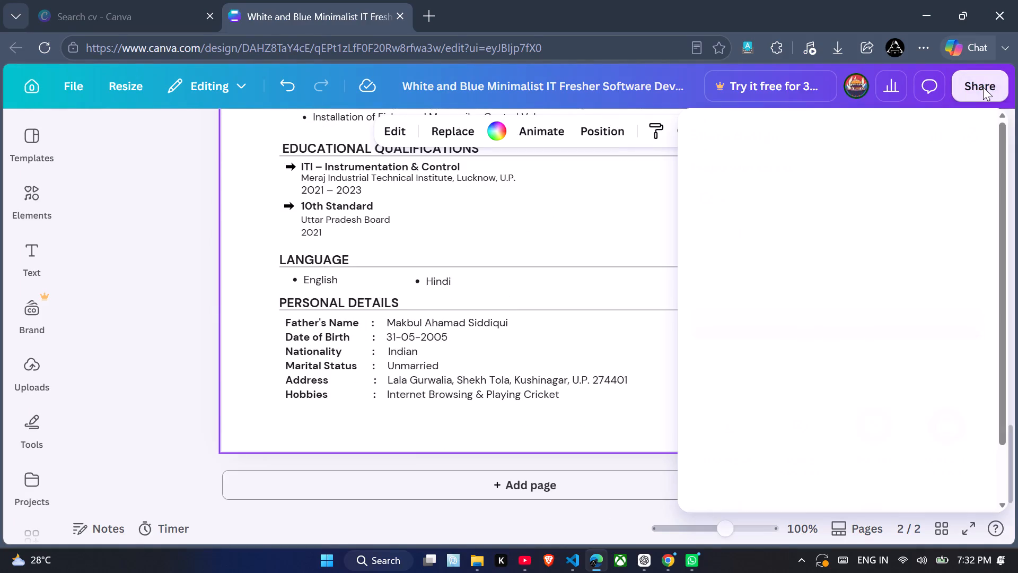
click(719, 434)
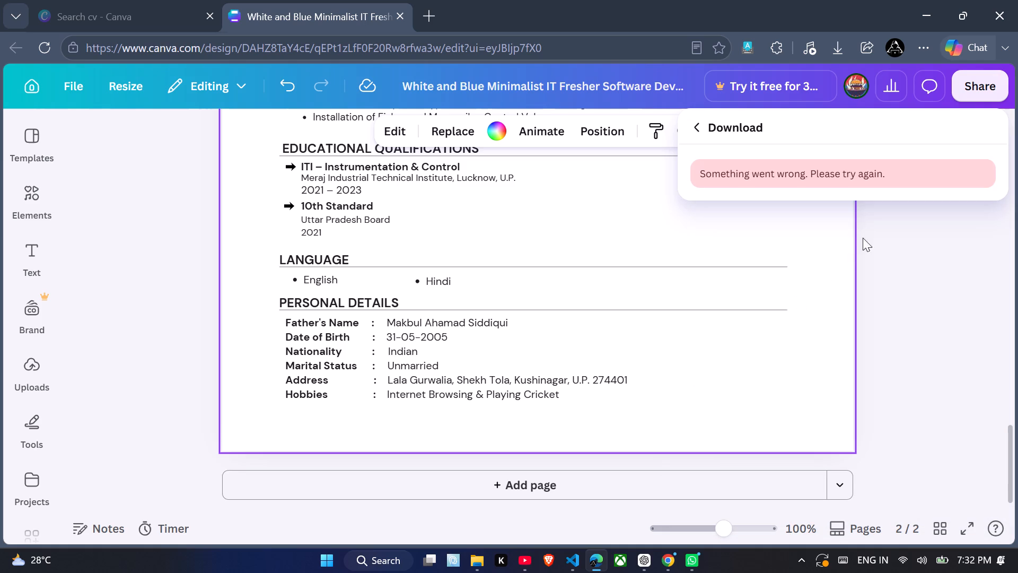
click(974, 91)
click(974, 91)
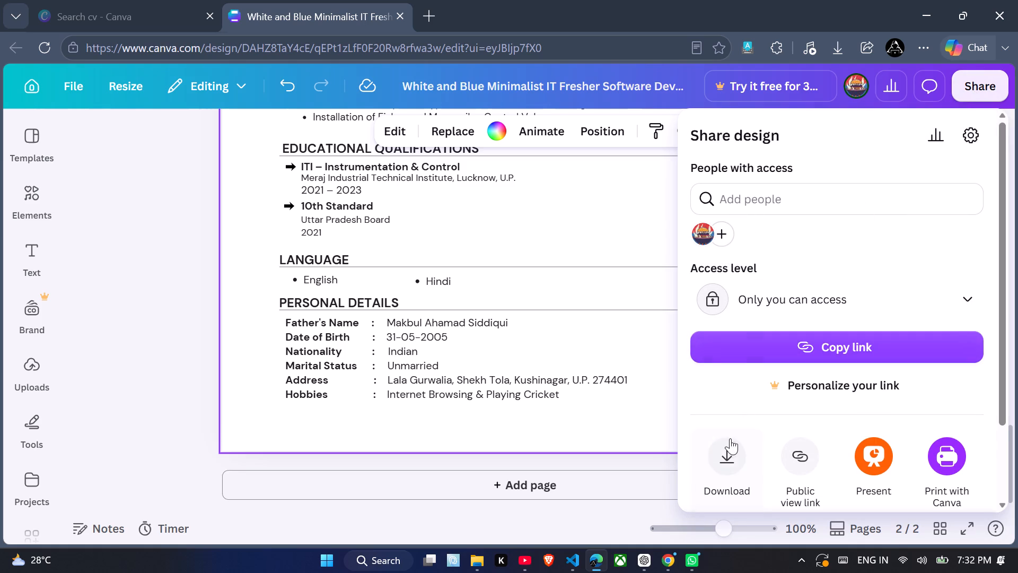
click(729, 452)
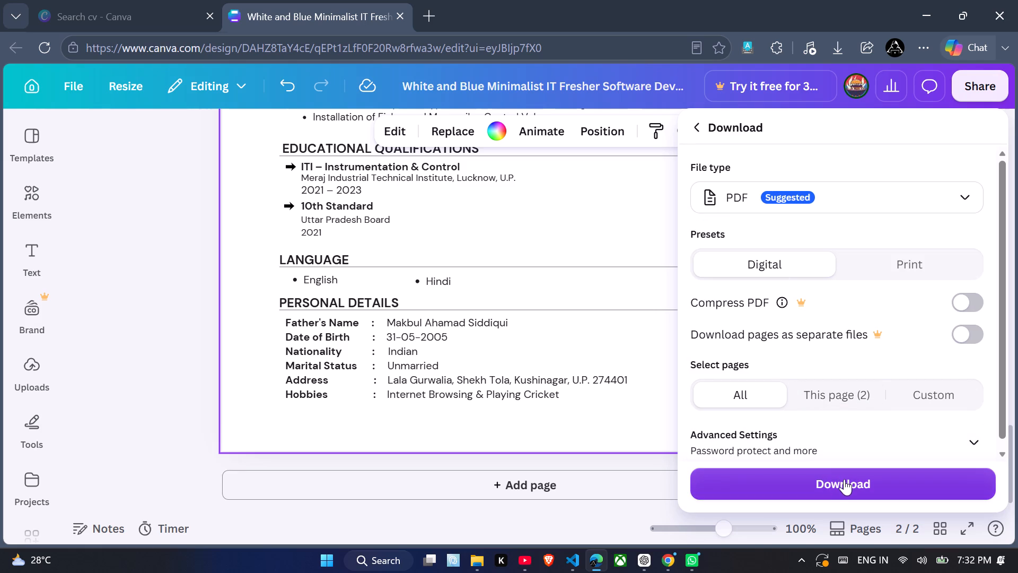
click(844, 480)
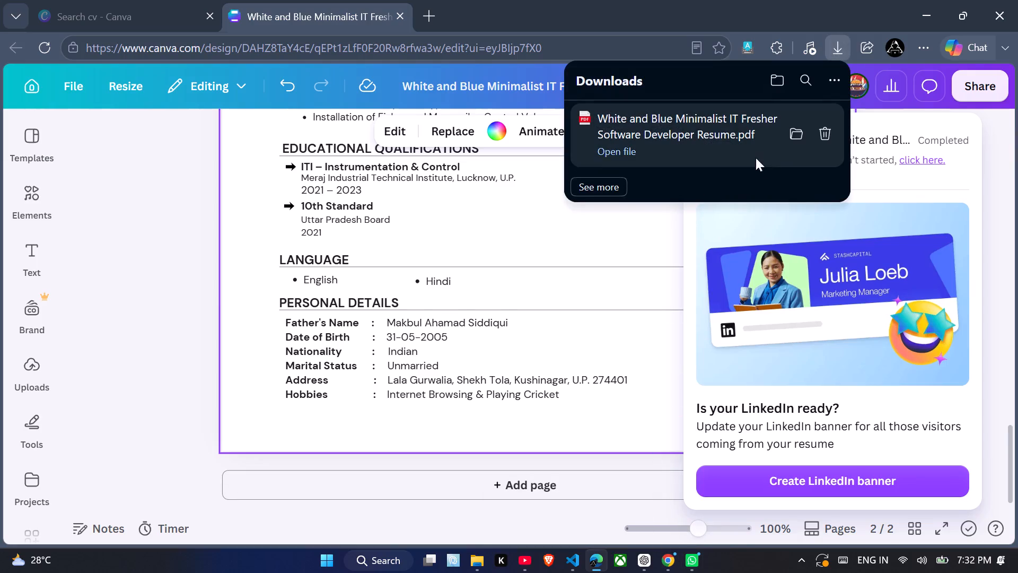
Open the downloaded résumé PDF and check the layout and content of both pages.
click(711, 138)
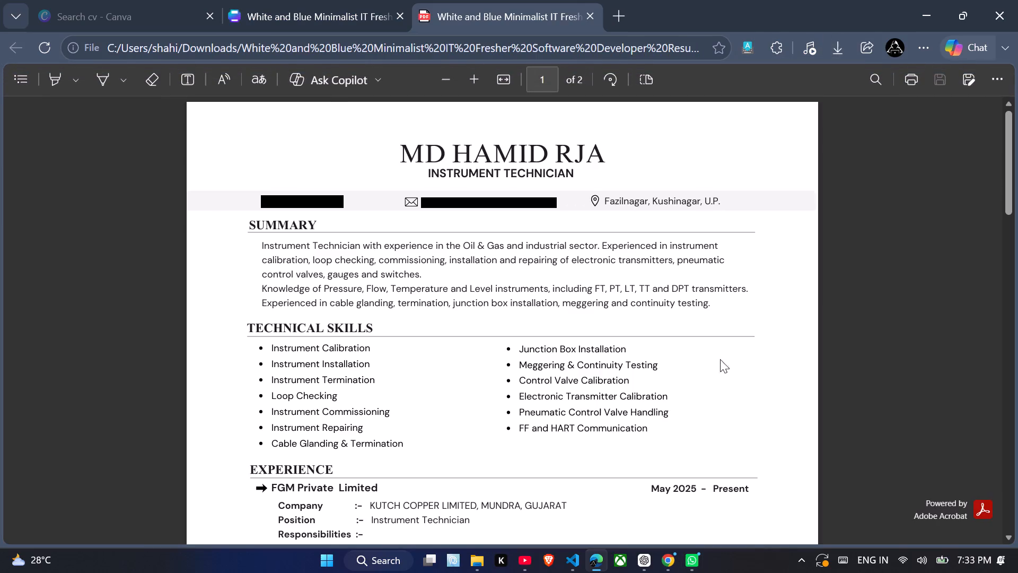
scroll(730, 377, down, 6)
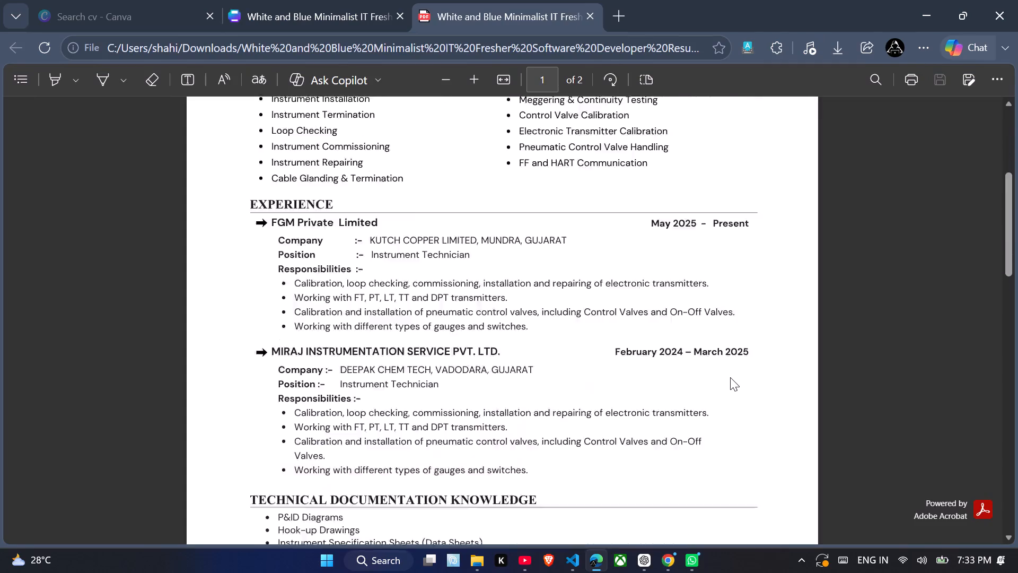
scroll(730, 377, down, 4)
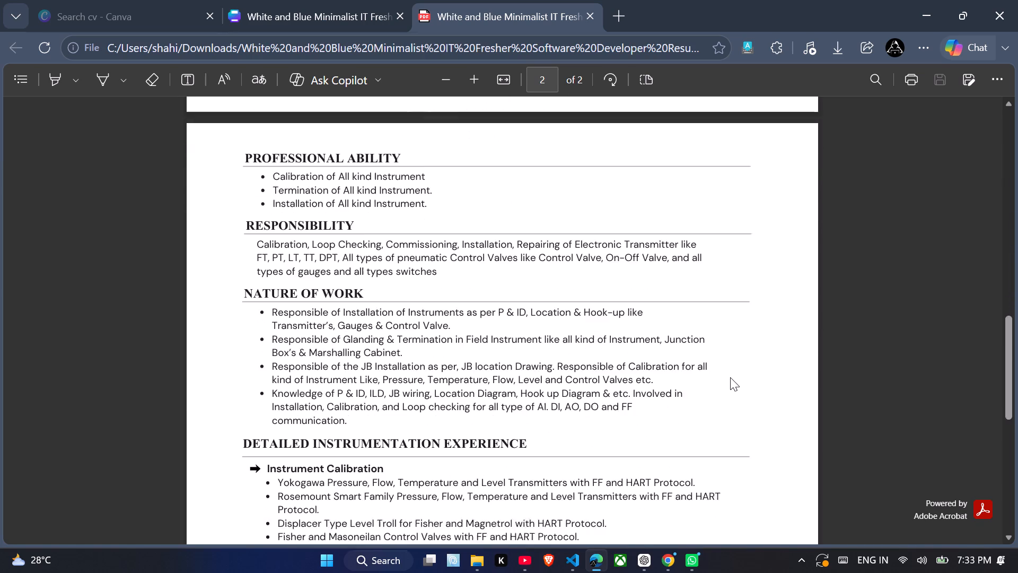
scroll(730, 377, down, 5)
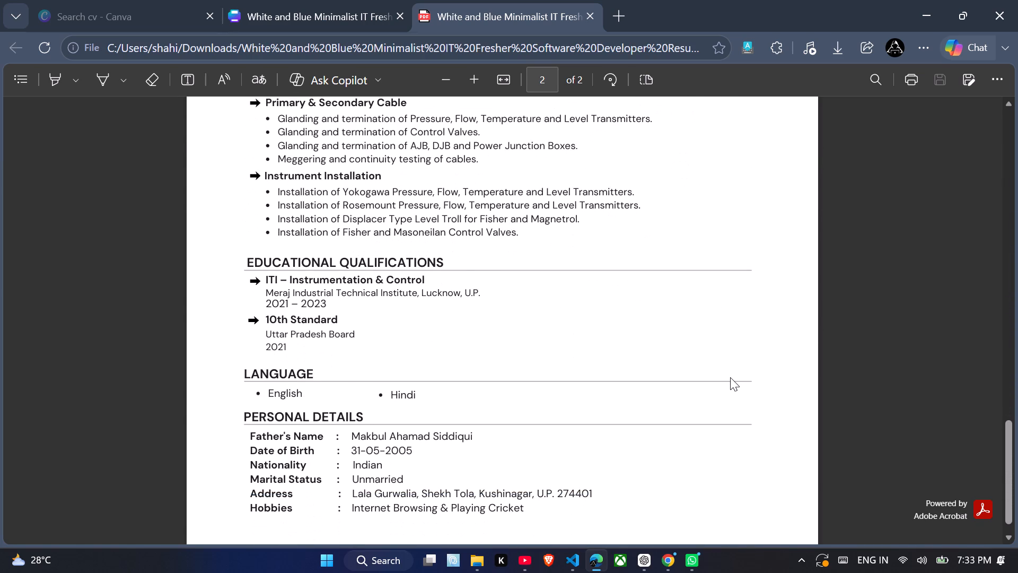
scroll(730, 377, down, 3)
scroll(730, 377, up, 6)
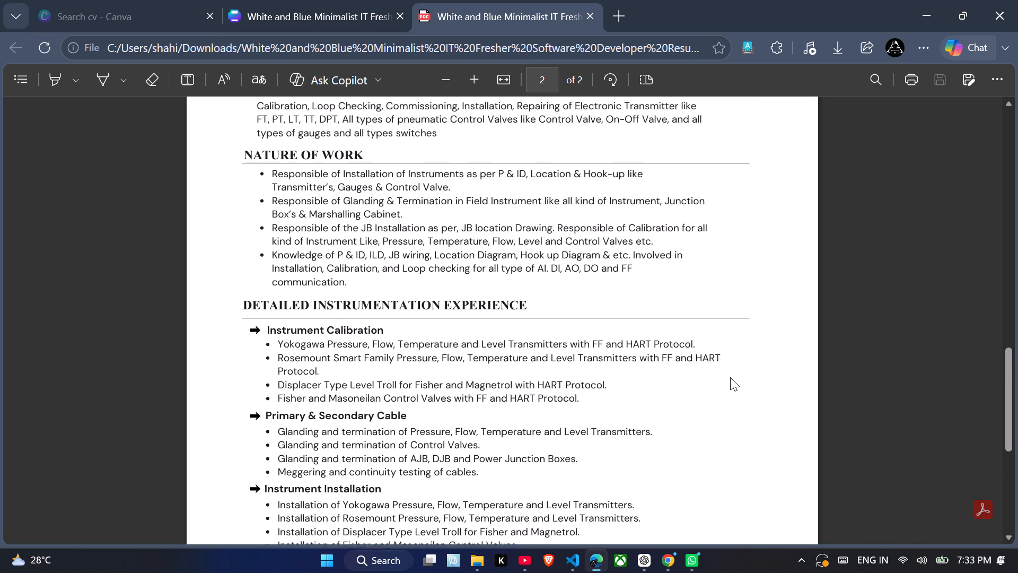
scroll(730, 377, up, 5)
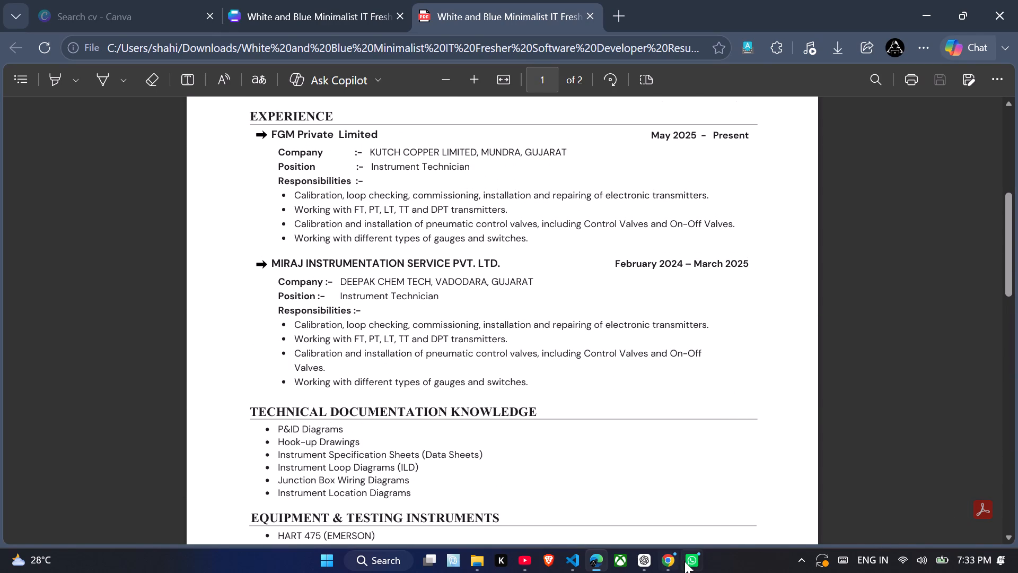
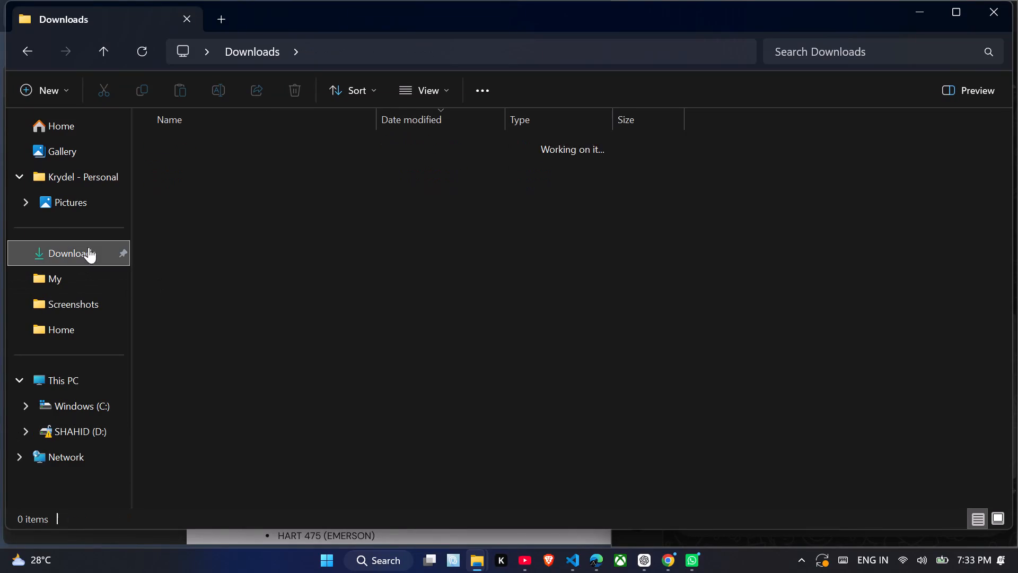
Rename the newly downloaded résumé PDF in the Downloads folder as "Hamid Resume".
click(218, 164)
right_click(218, 164)
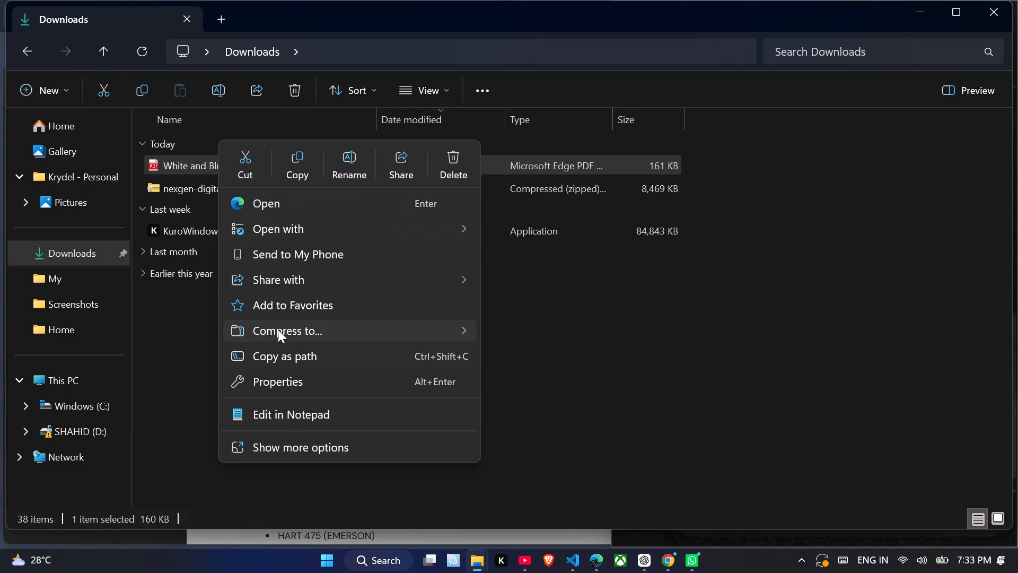
click(350, 167)
text(Hamid Reesume)
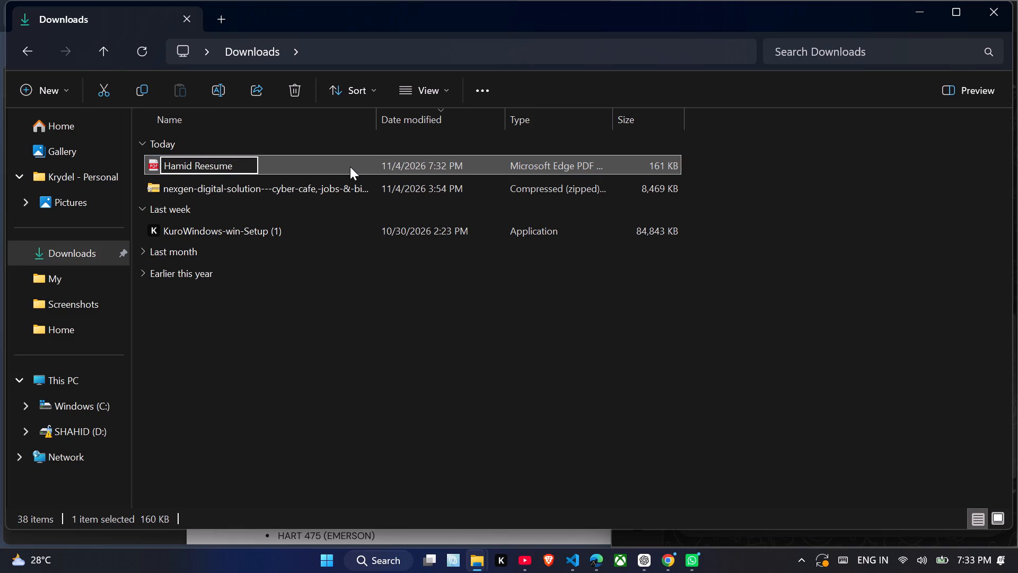
key(ctrl+Left)
key(Right)
key(Right)
key(BackSpace)
key(Return)
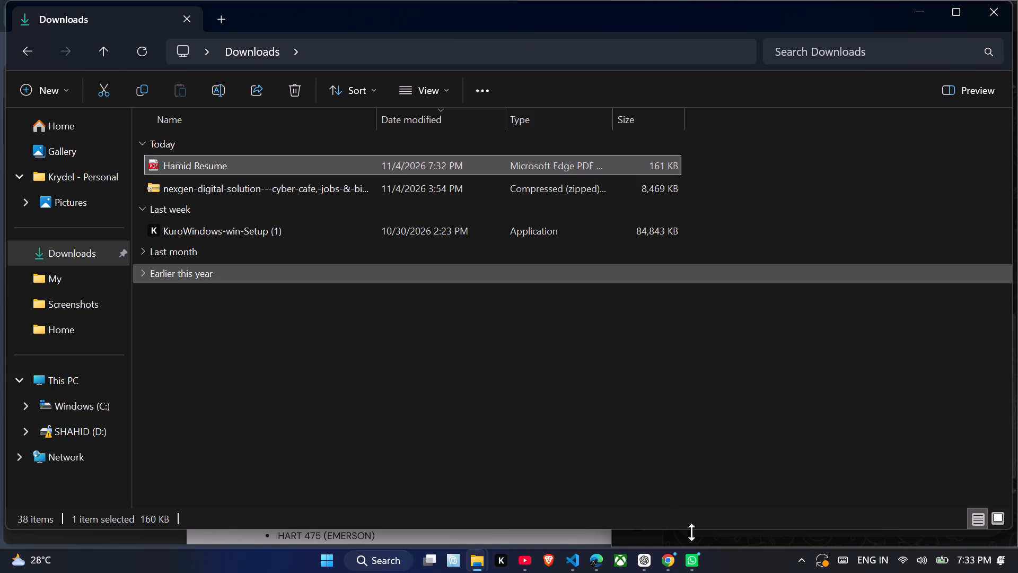
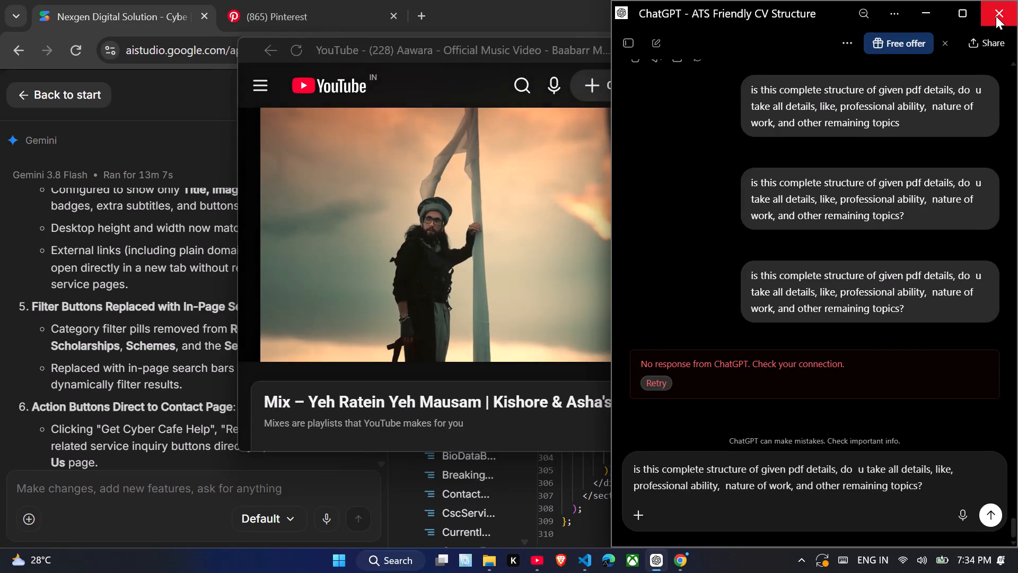
Close every open window, including ChatGPT, Chrome, both Visual Studio Code projects and YouTube, and dismiss the Visual Studio Code update dialog.
click(996, 16)
click(996, 16)
click(996, 16)
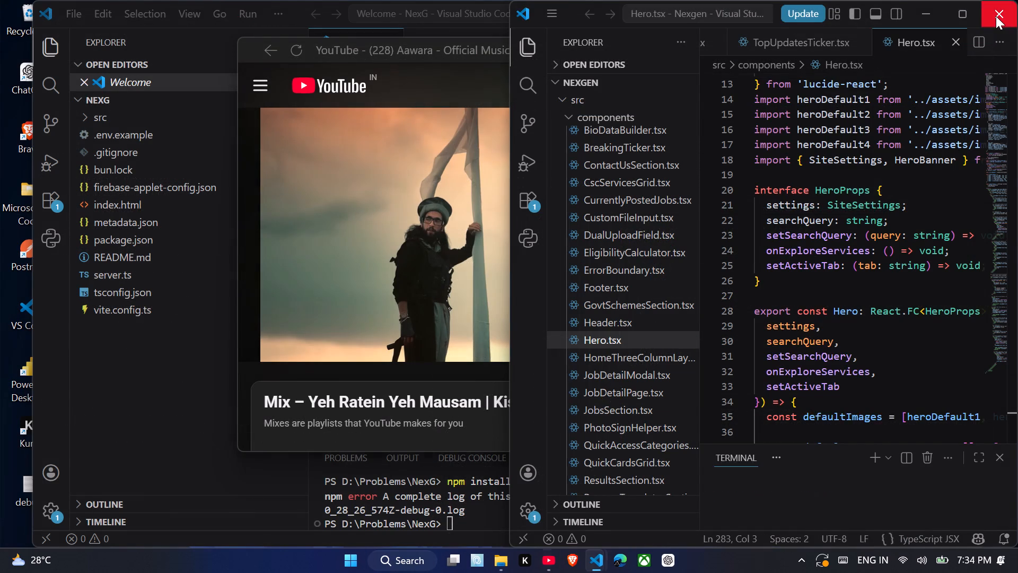
click(996, 16)
click(978, 8)
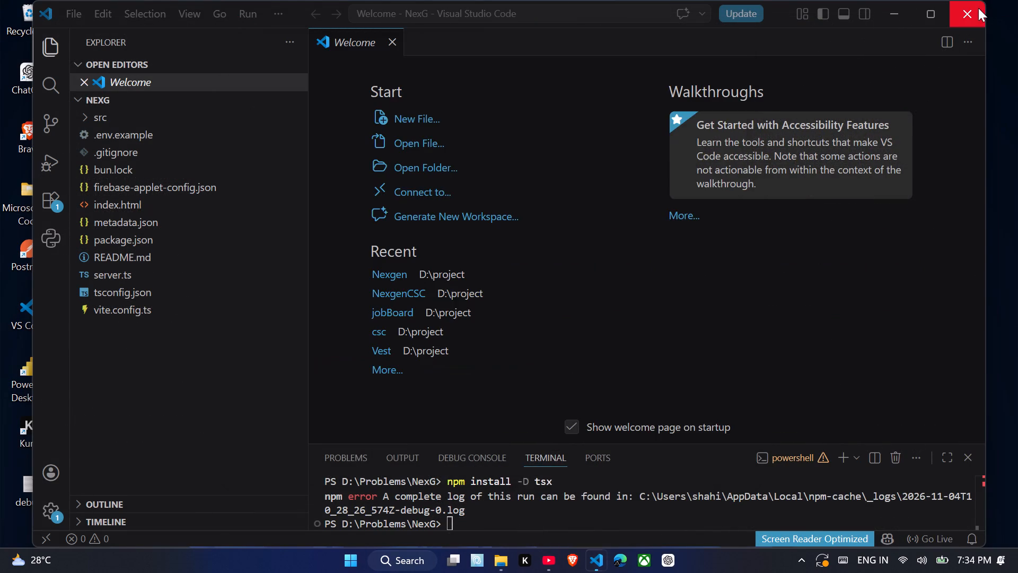
click(728, 53)
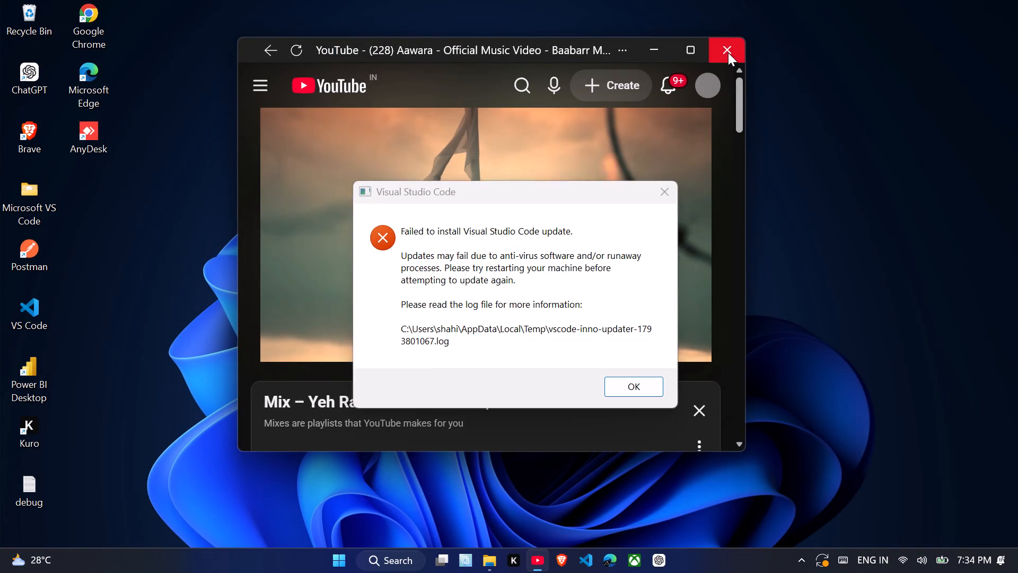
click(619, 388)
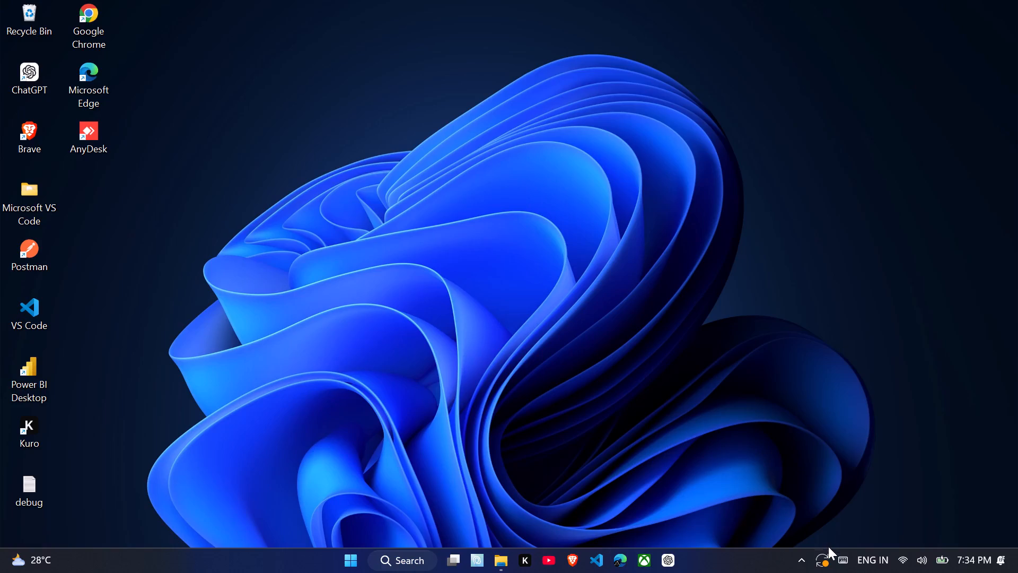
Open the Windows Update settings and restart the computer immediately to install the pending update.
click(824, 558)
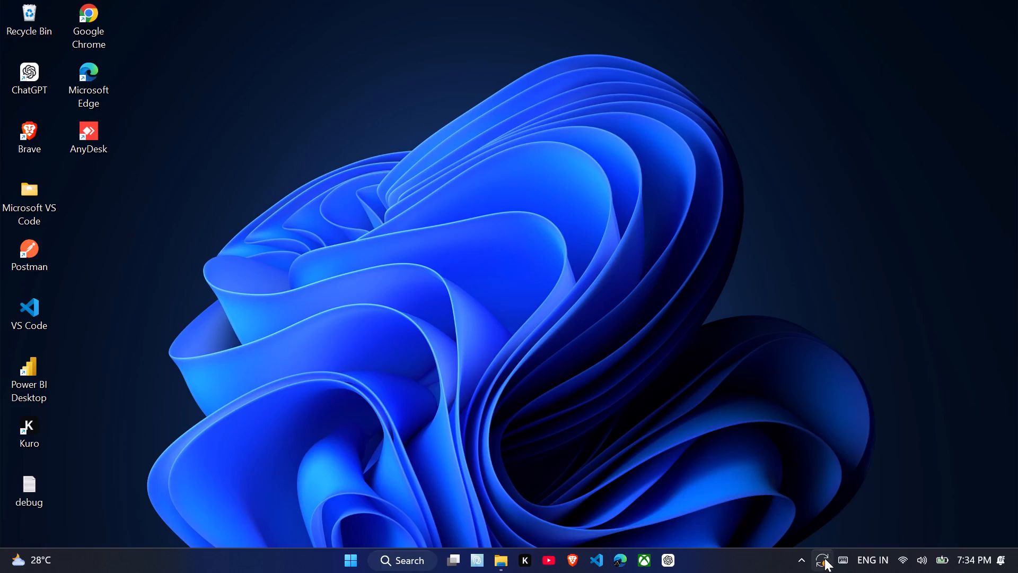
click(824, 558)
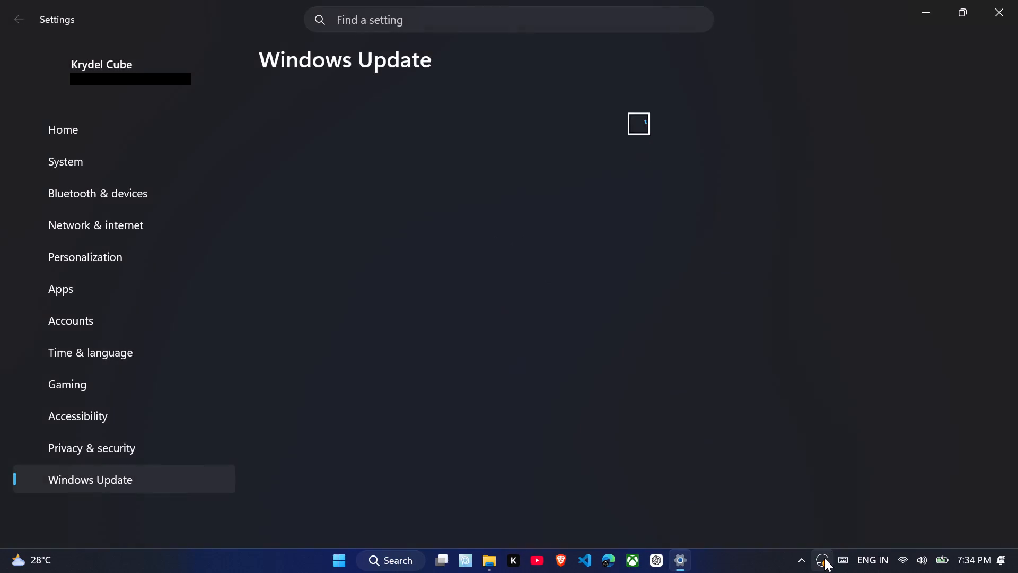
click(931, 139)
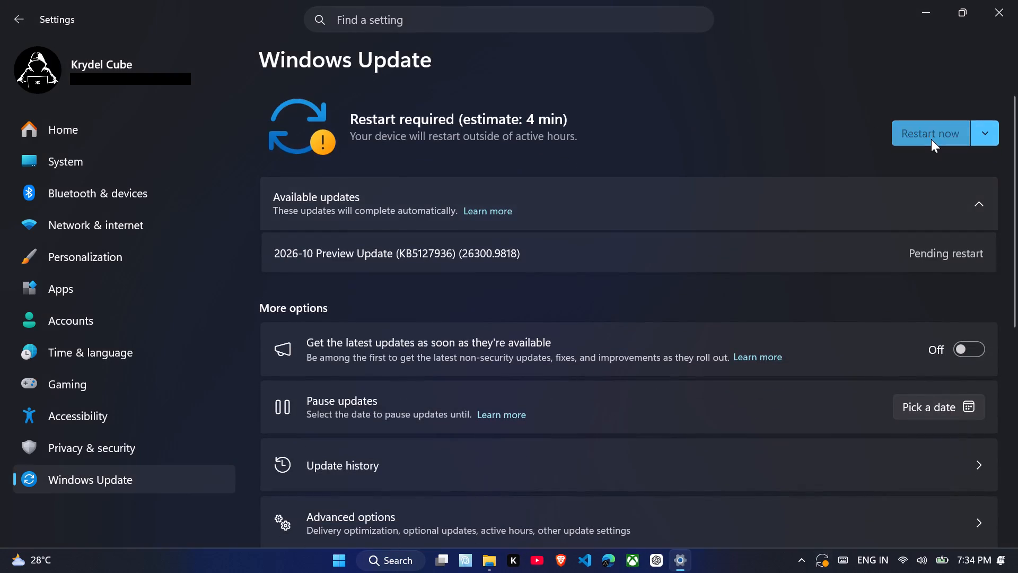